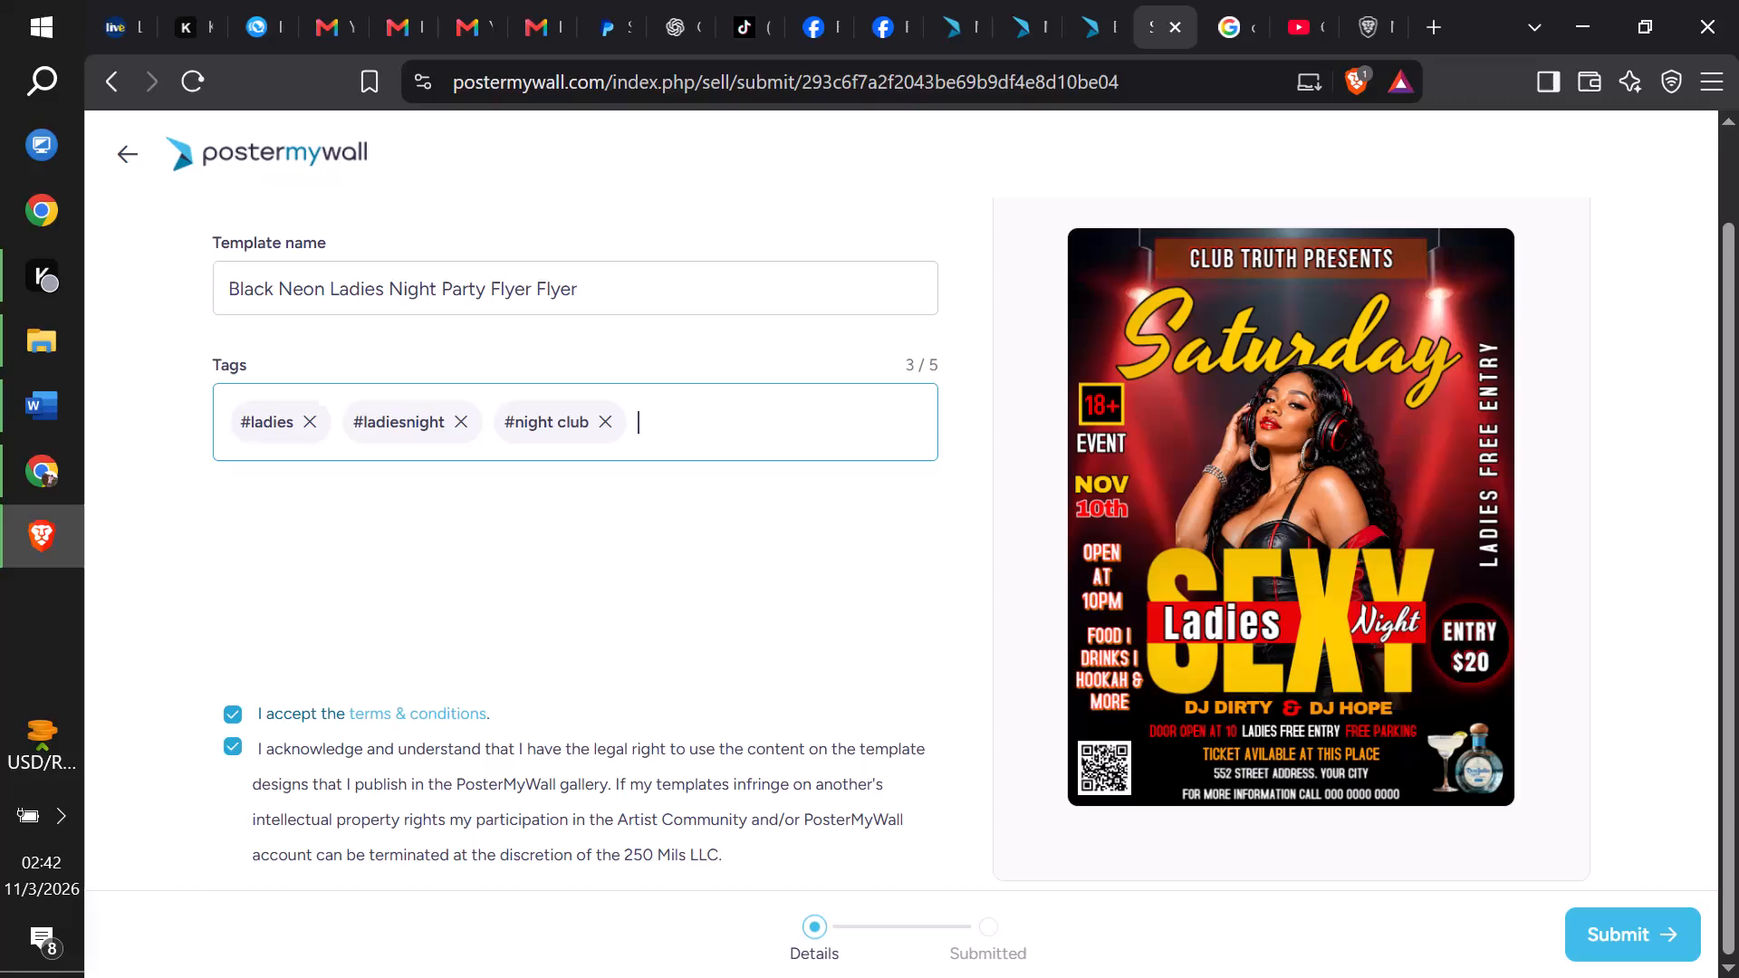
# Add the suggested tags #clubflyer and #nightparty to the Black Neon Ladies Night Party Flyer template.
pyautogui.hotkey('ctrl', 'v')
pyautogui.write('club')
pyautogui.press('p')
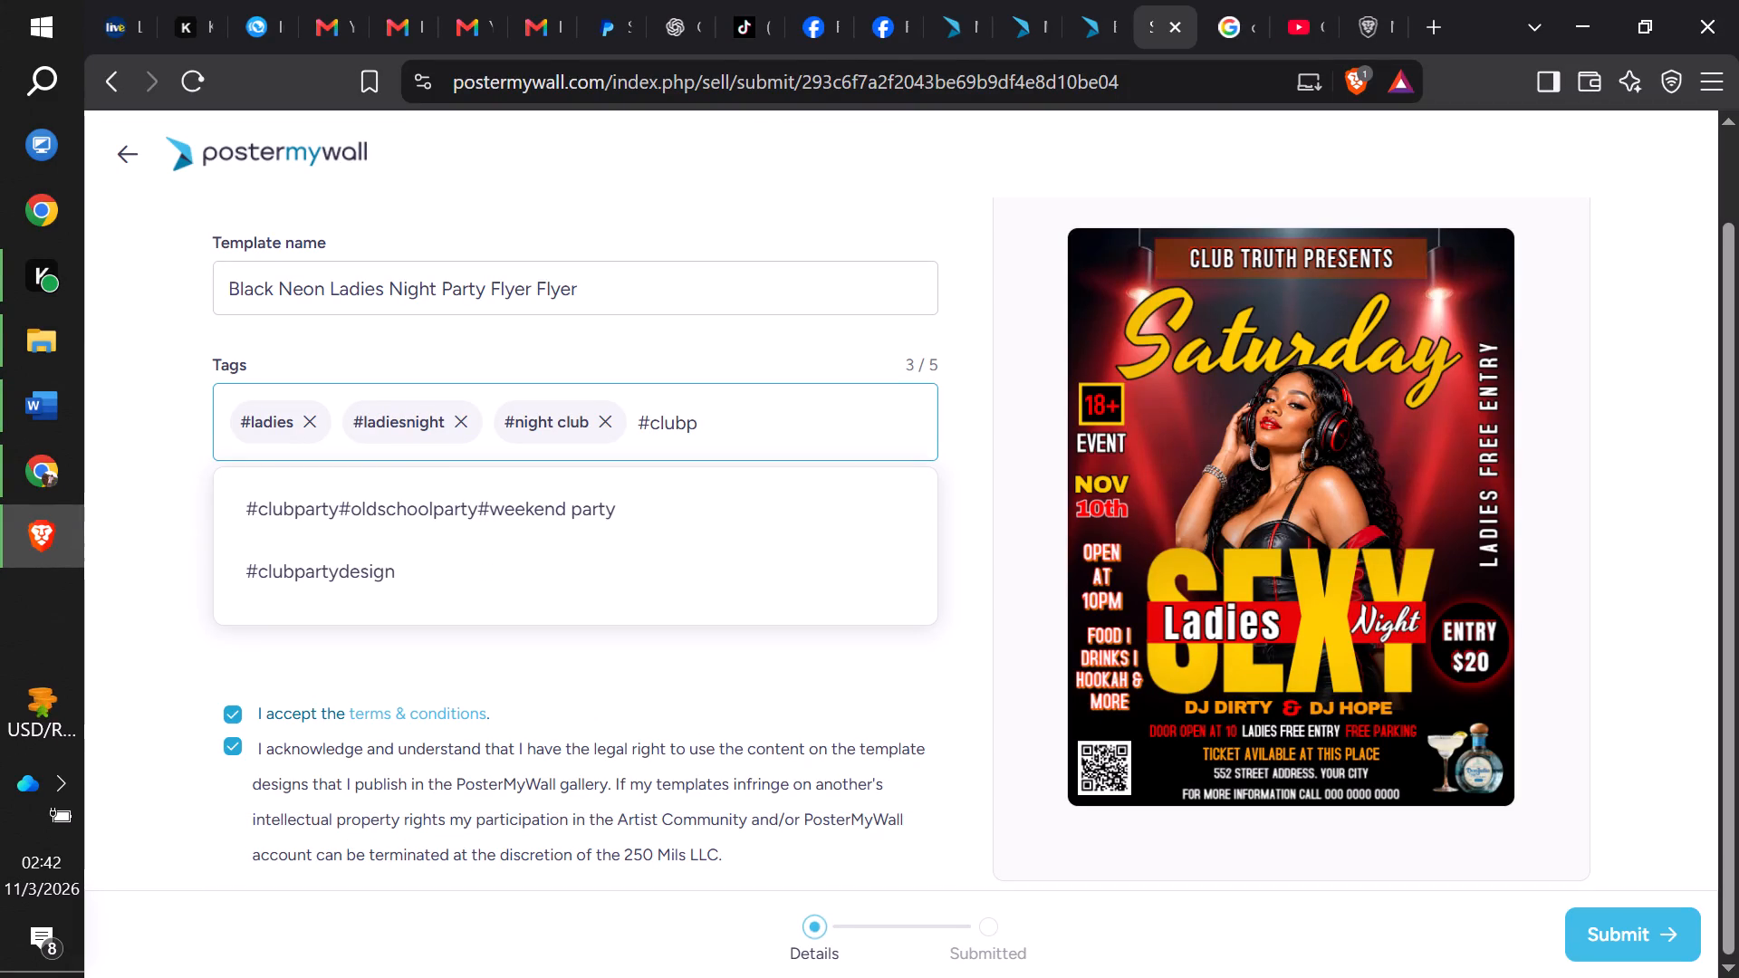
pyautogui.press('BackSpace')
pyautogui.press('f')
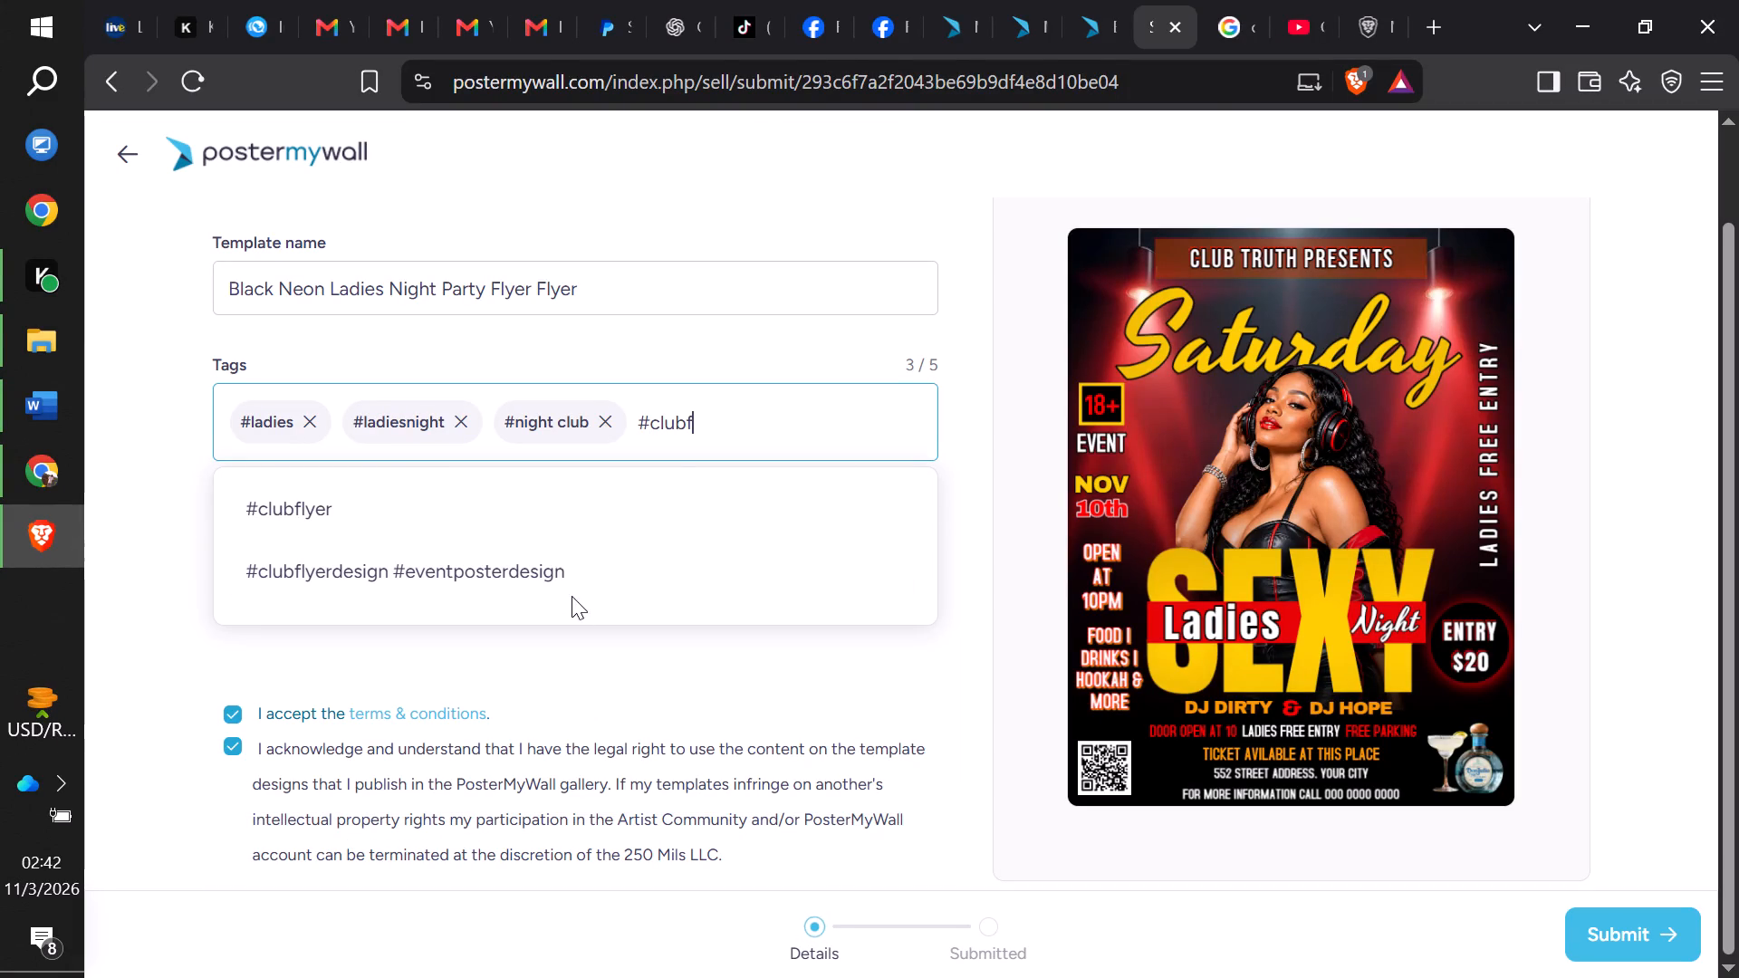
pyautogui.click(545, 502)
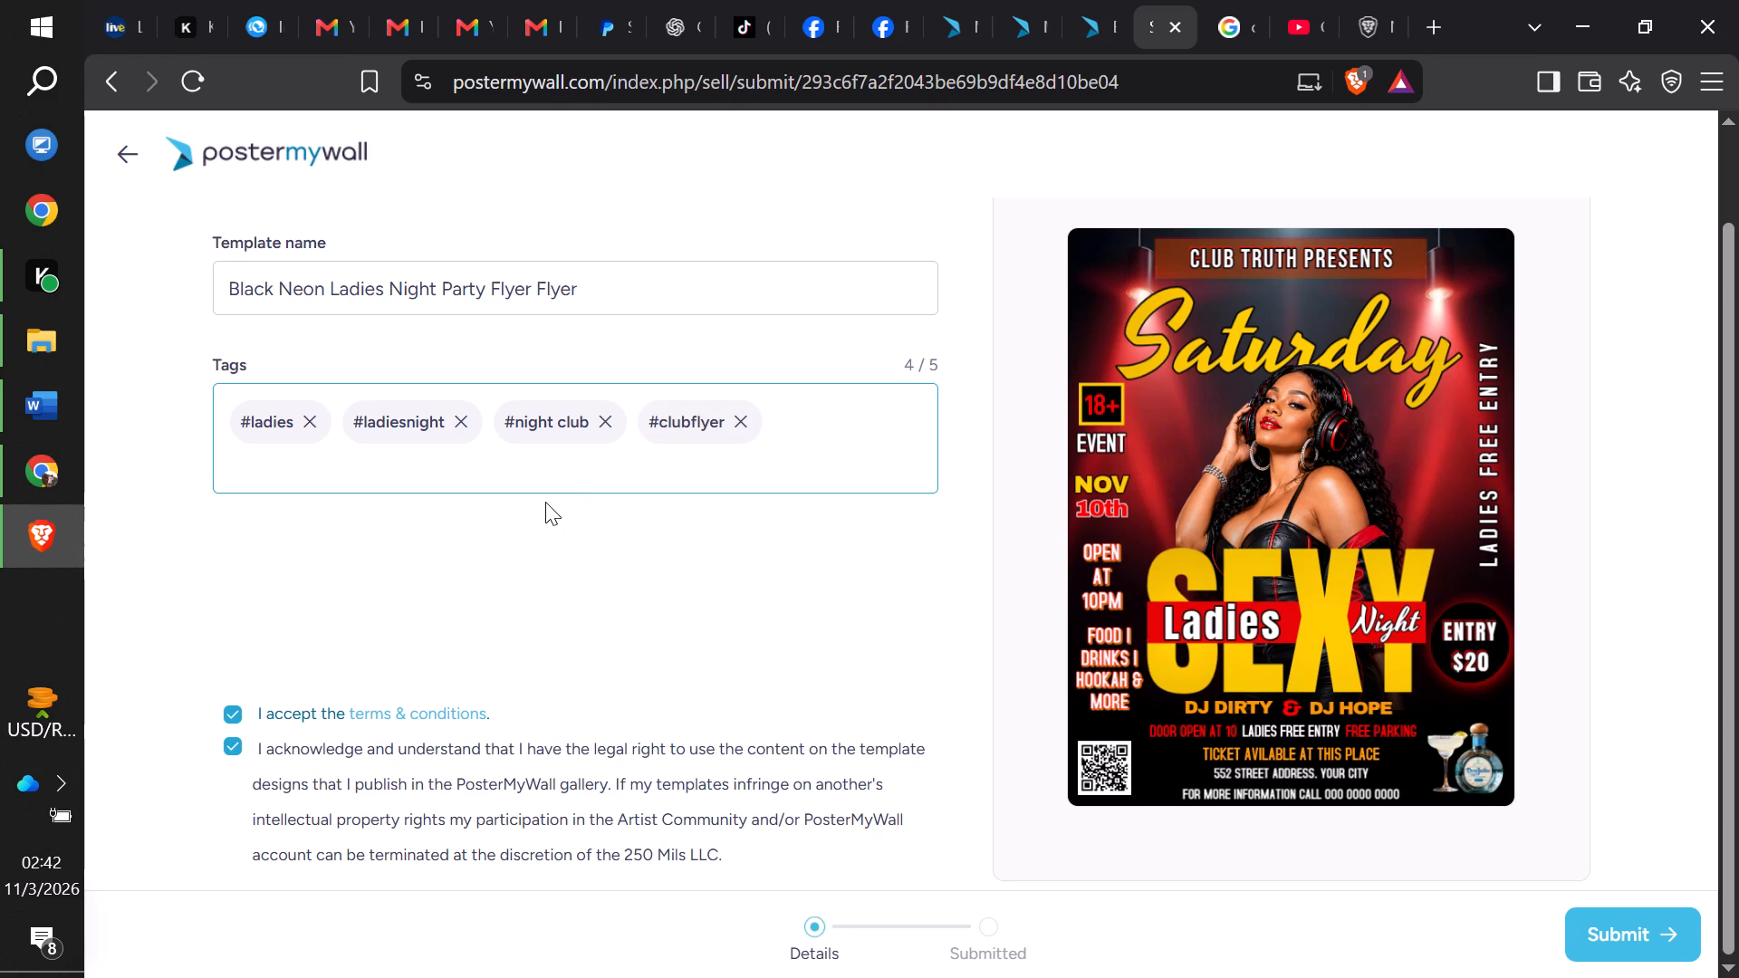
pyautogui.hotkey('ctrl', 'v')
pyautogui.write('night')
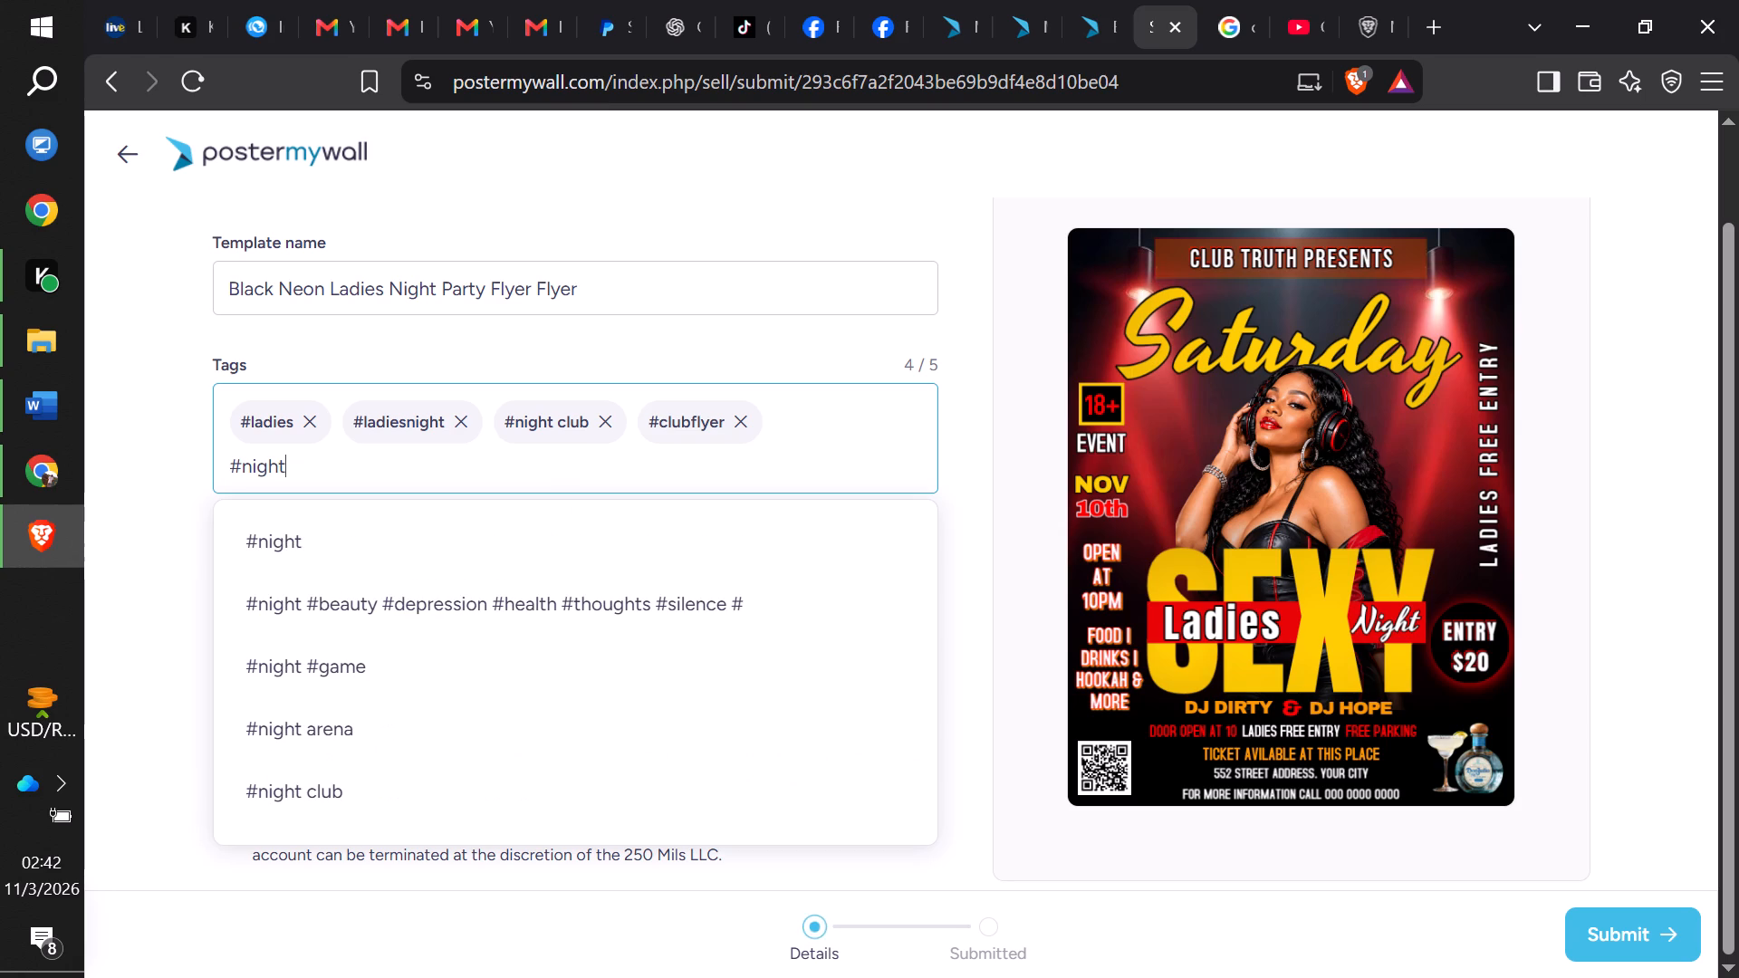
pyautogui.press('p')
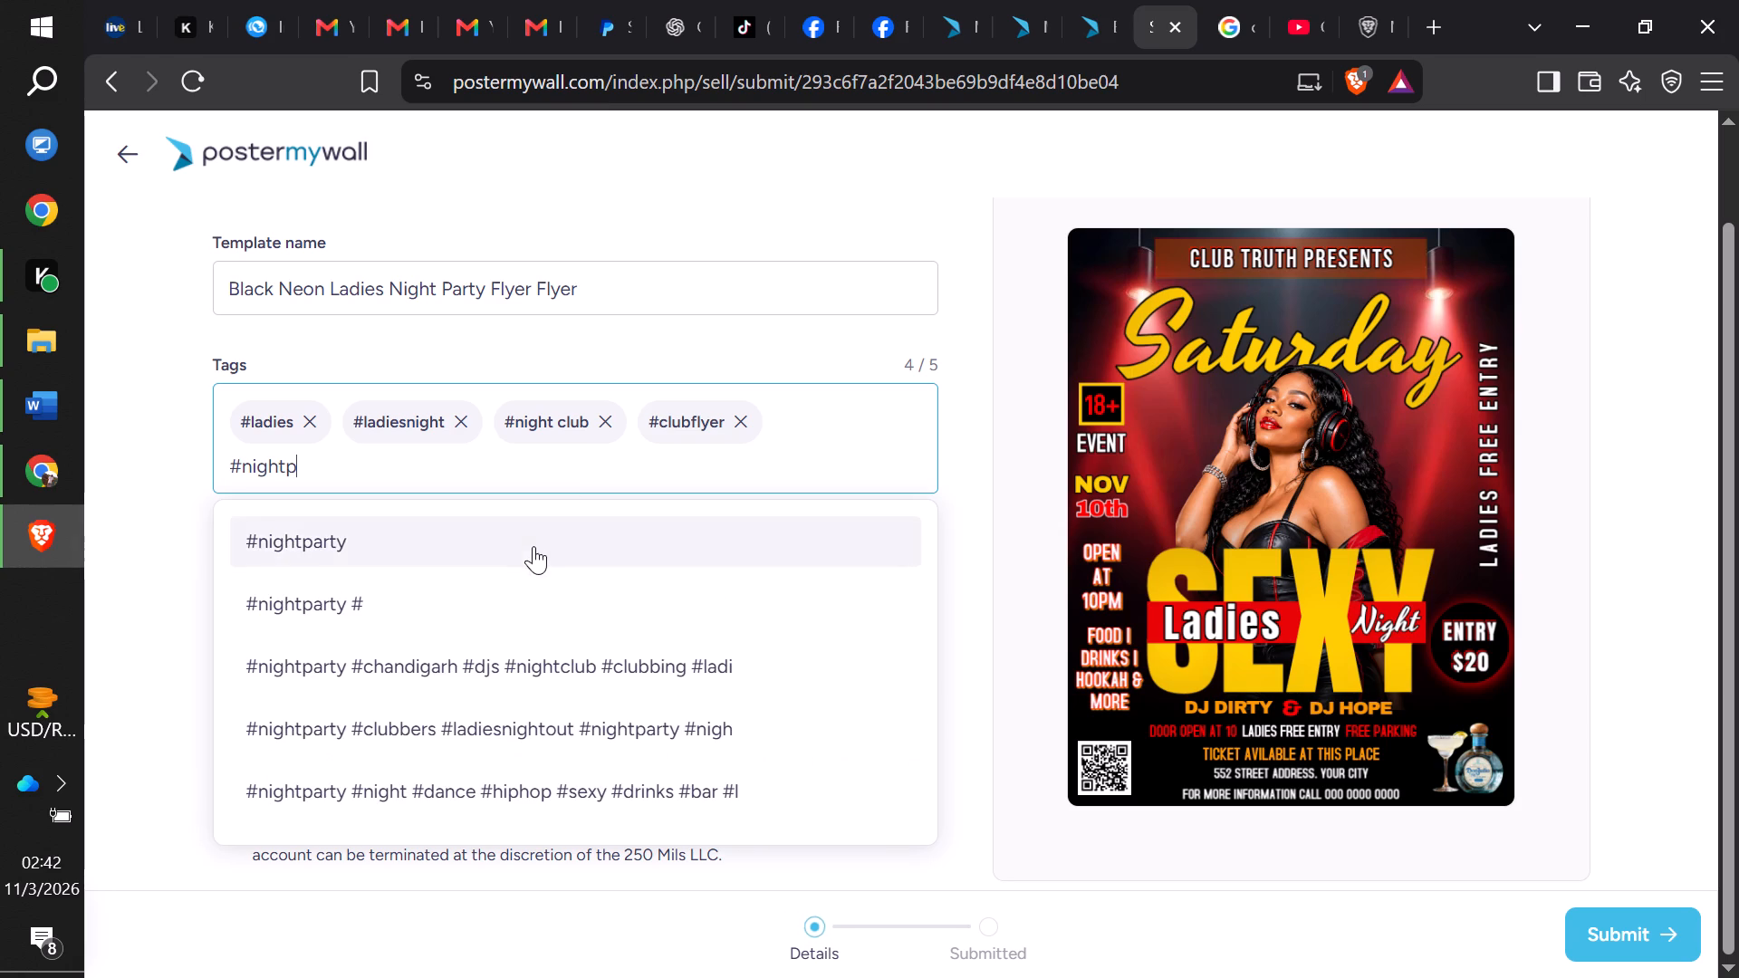
pyautogui.click(533, 546)
# Submit the ladies night flyer template for publishing.
pyautogui.moveTo(1738, 494); pyautogui.dragTo(1738, 551)
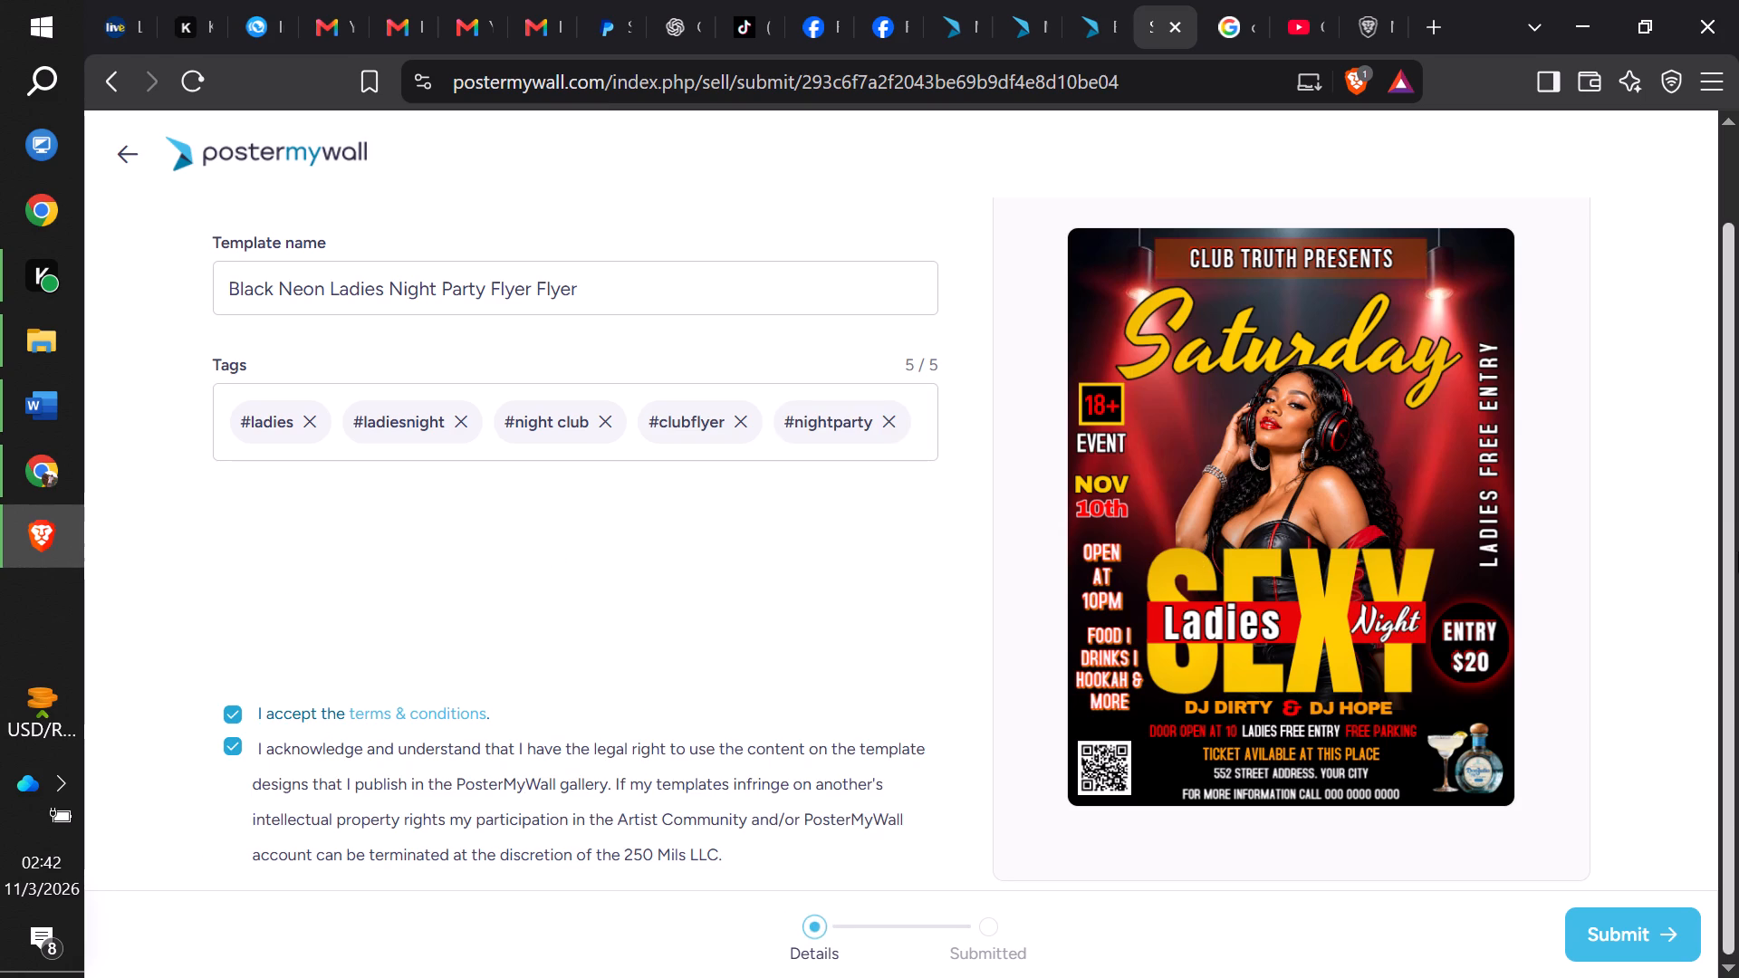
pyautogui.click(1592, 948)
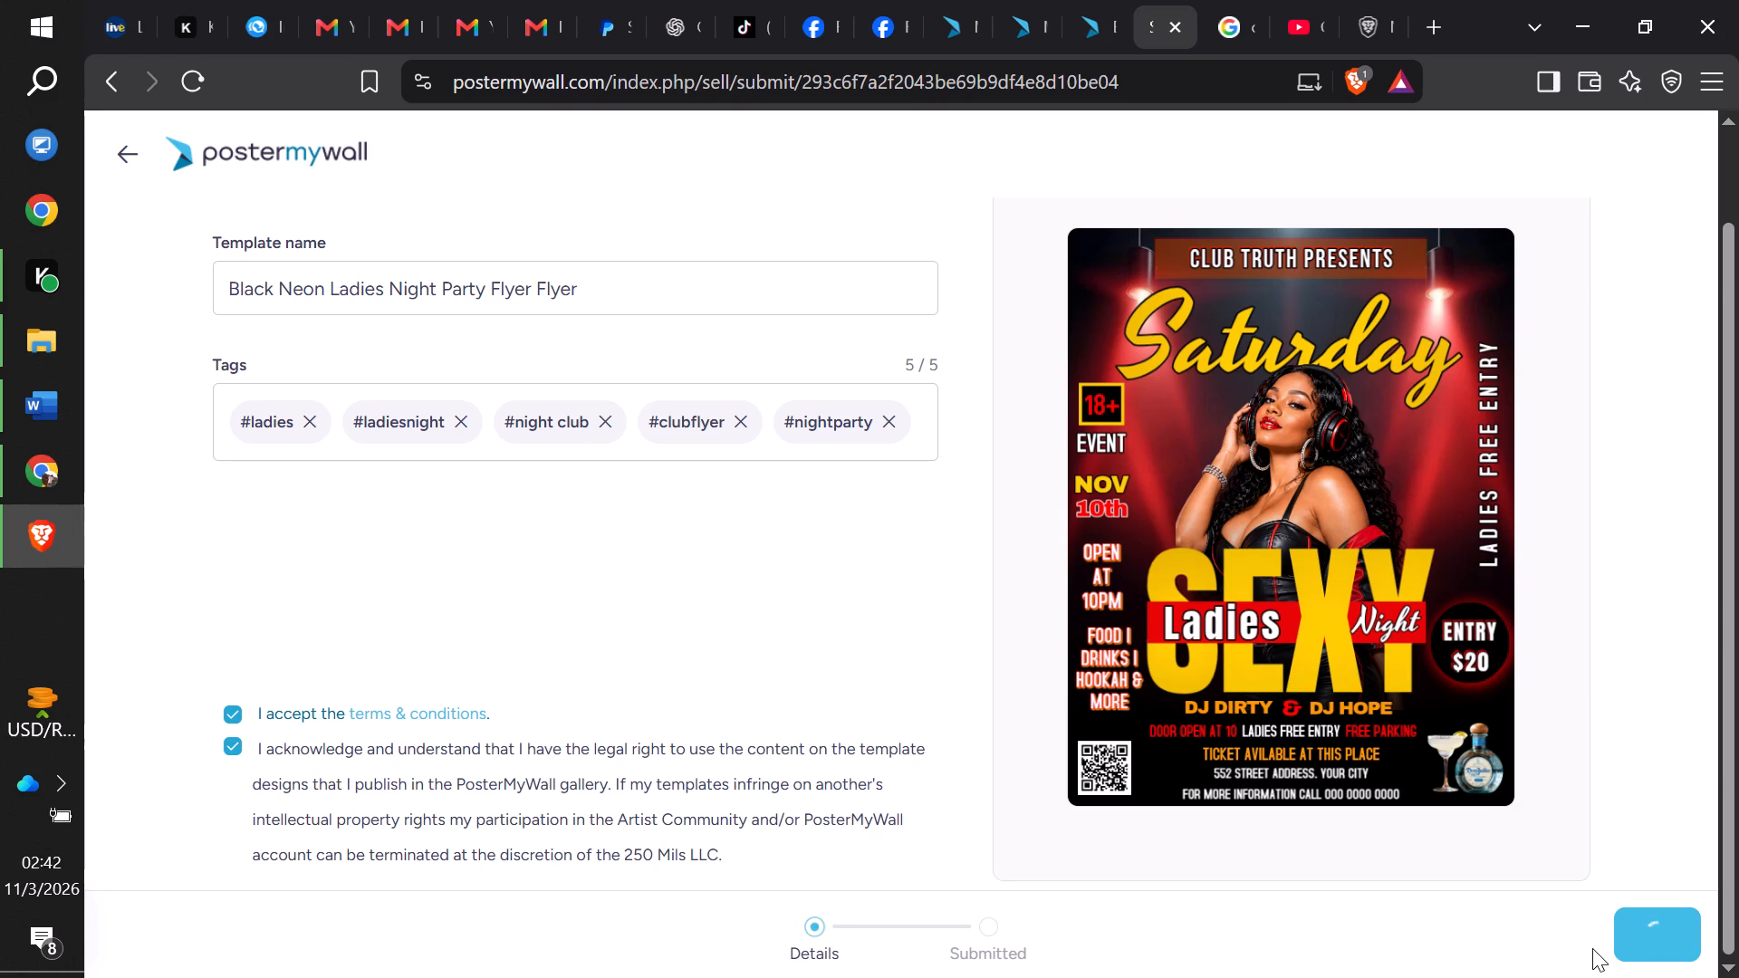
pyautogui.click(1592, 948)
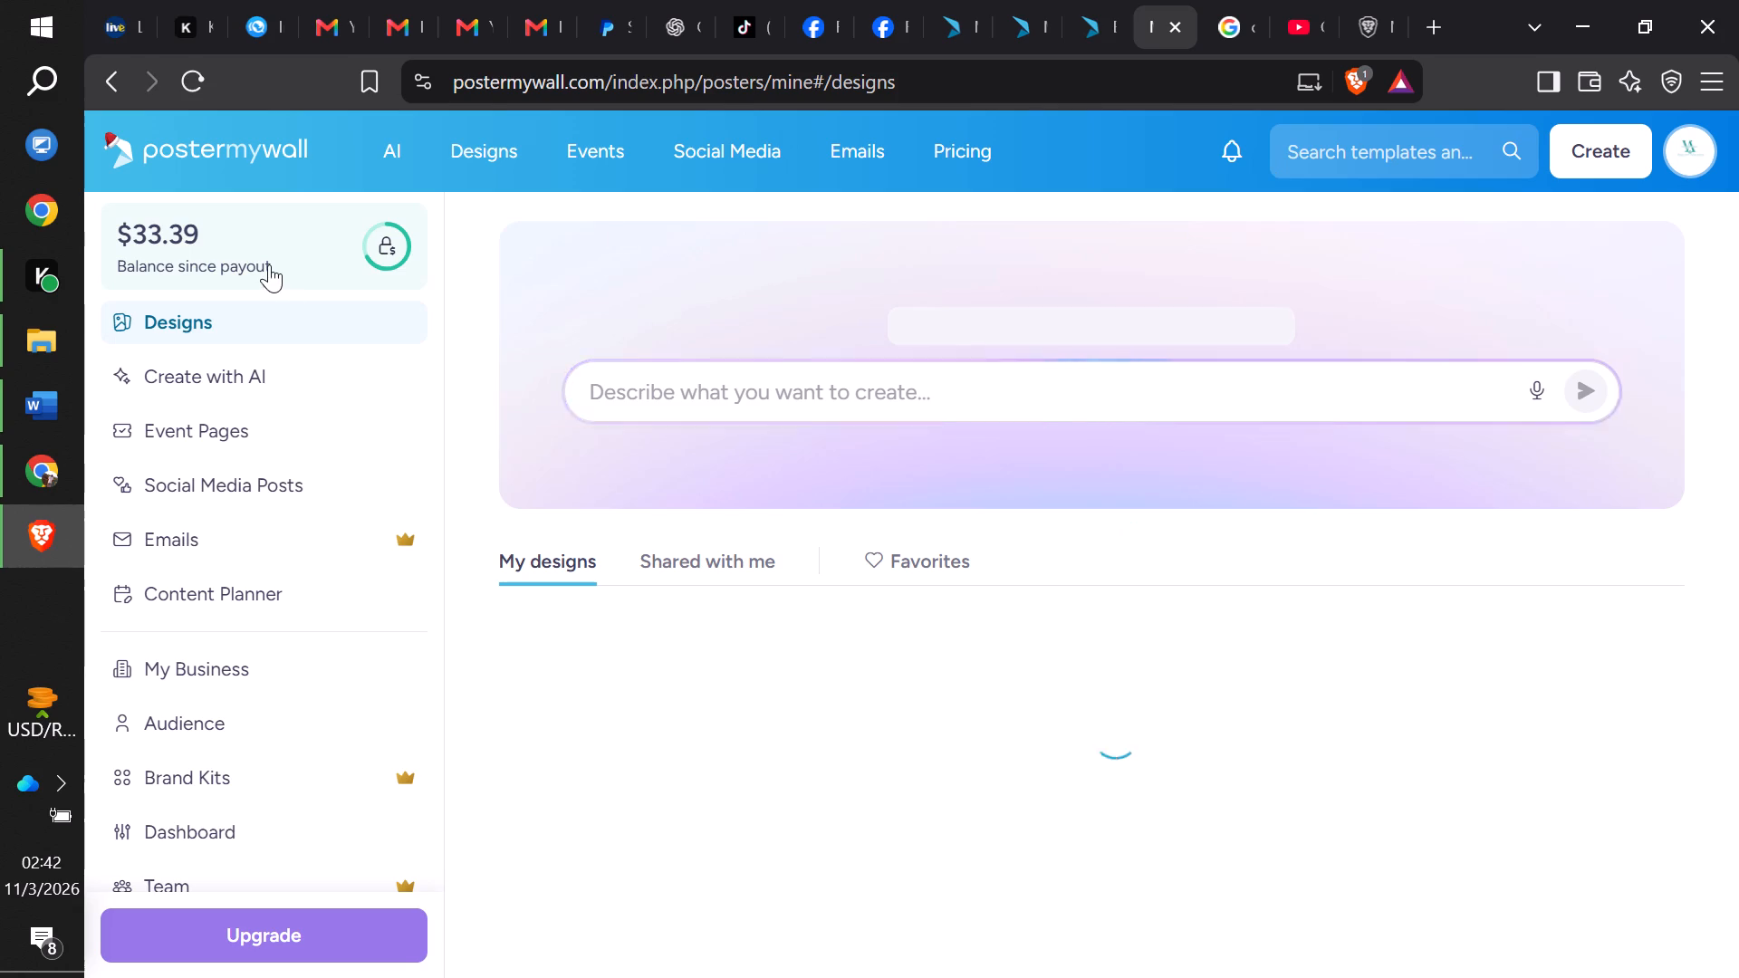
# Check the November earnings breakdown and close the earnings details.
pyautogui.click(269, 264)
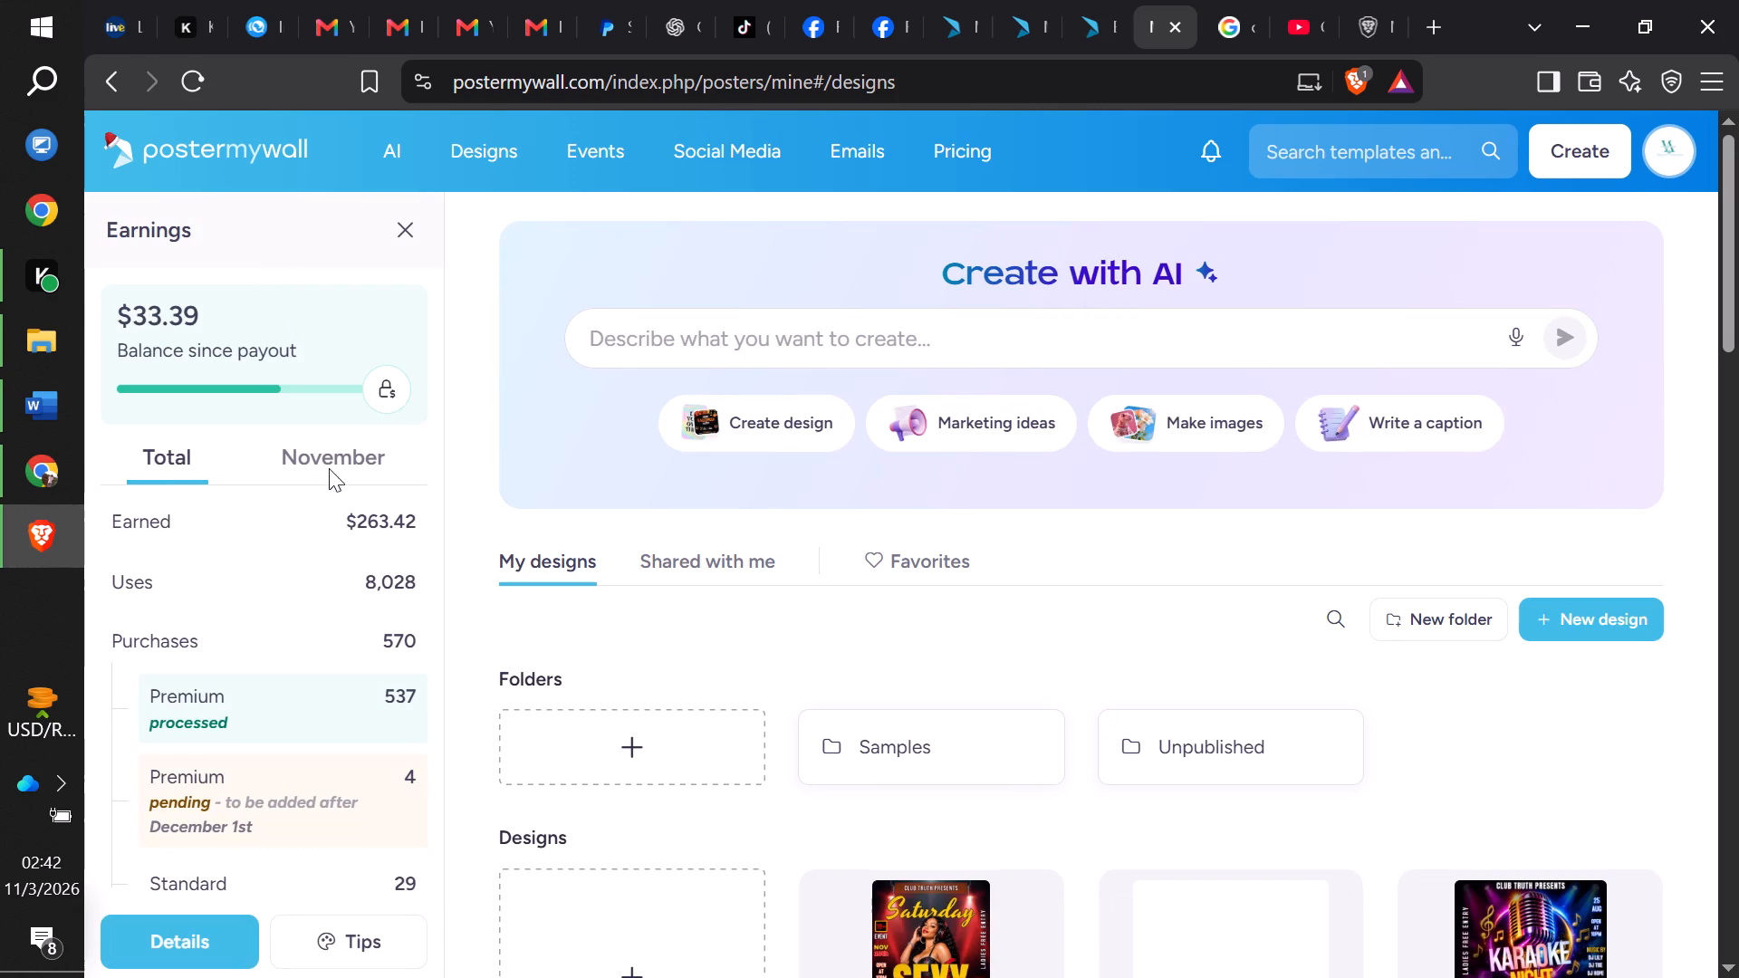
pyautogui.click(343, 465)
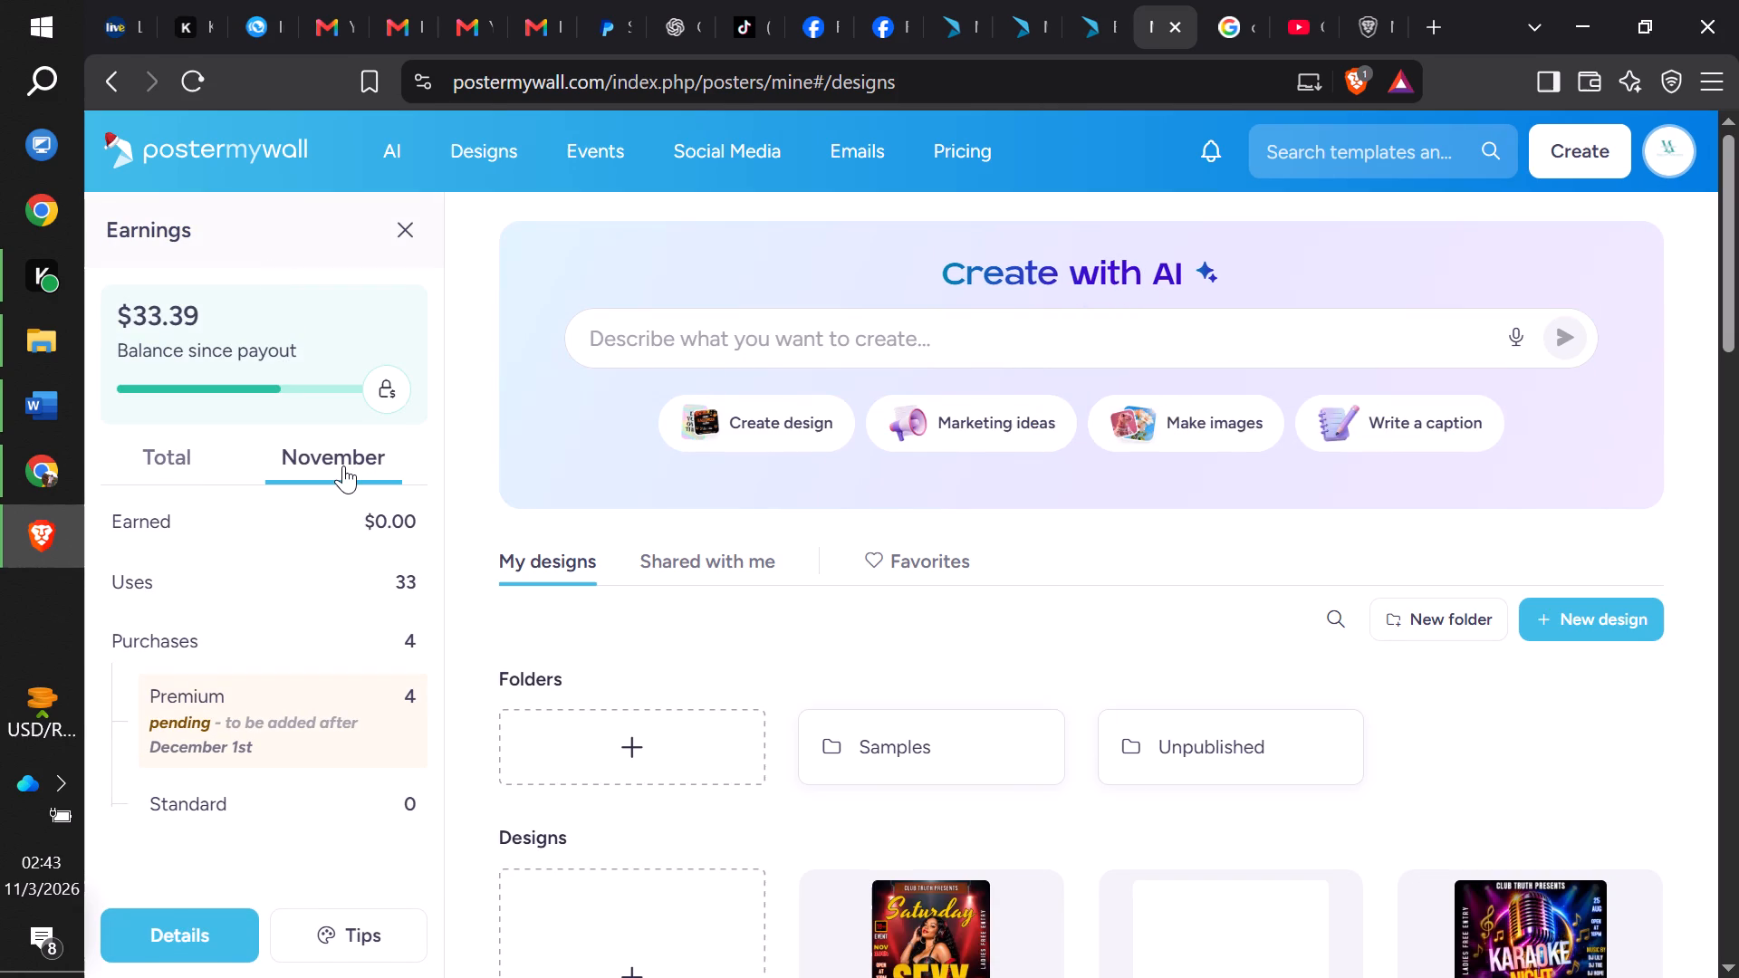
pyautogui.click(407, 228)
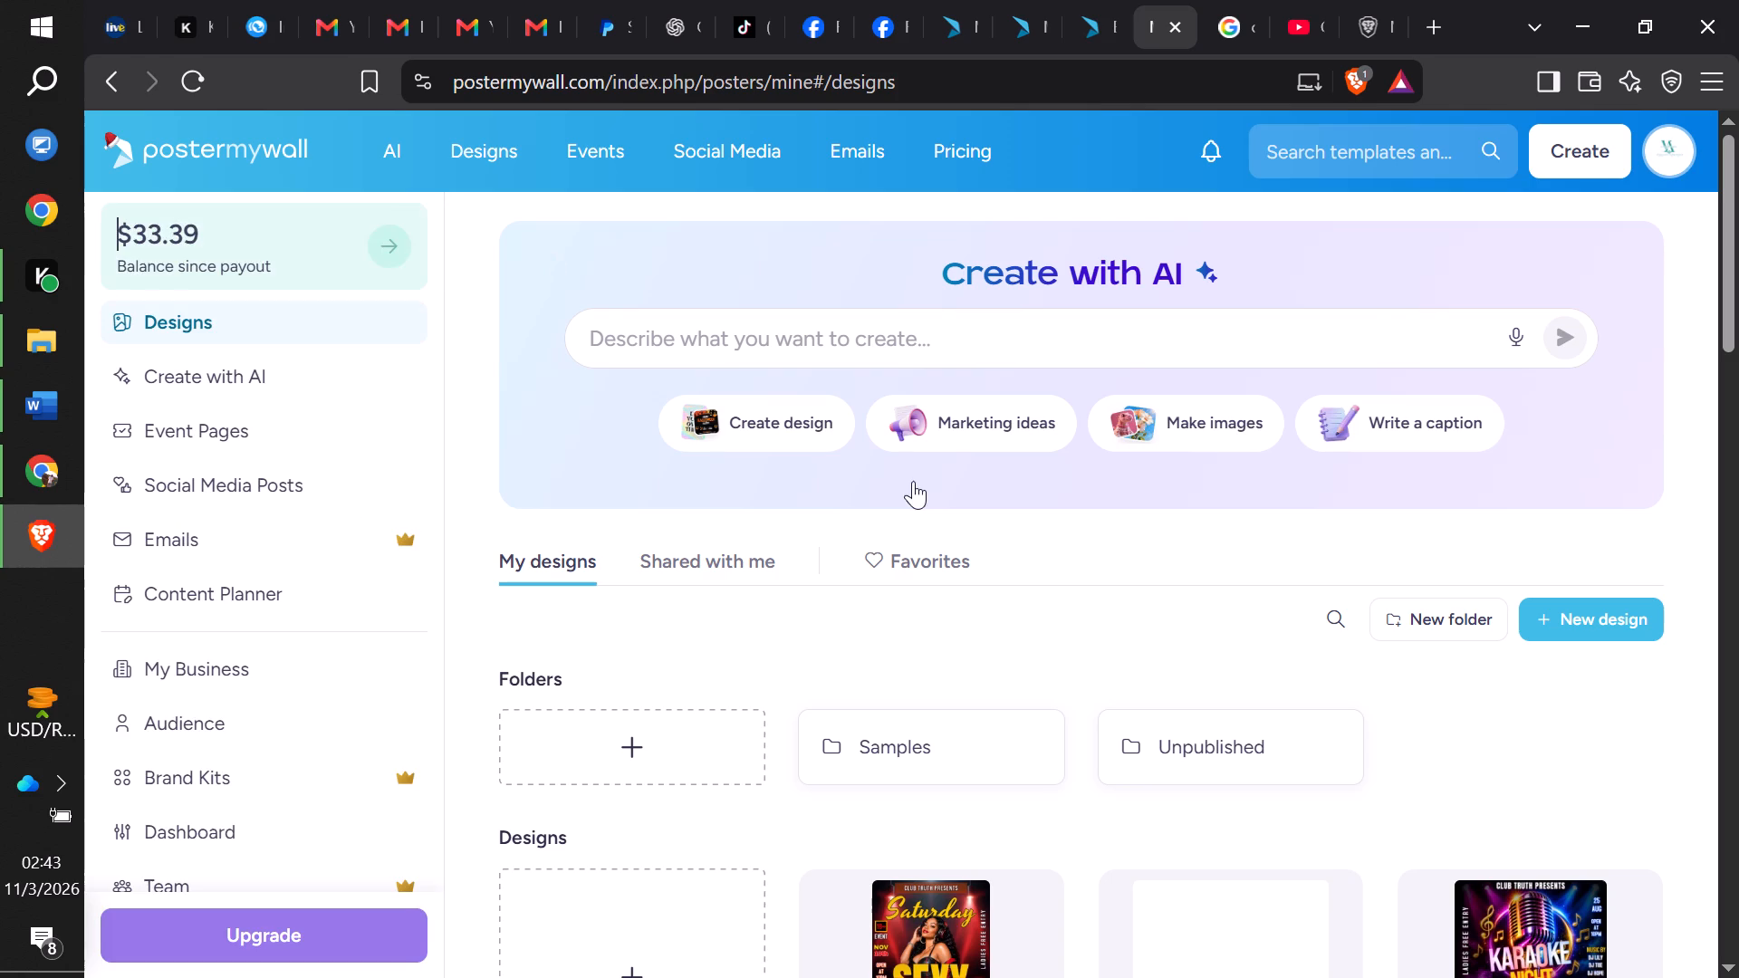
# Look through the My designs list to review publishing status, uses and sales of the templates.
pyautogui.moveTo(1738, 242); pyautogui.dragTo(1738, 344)
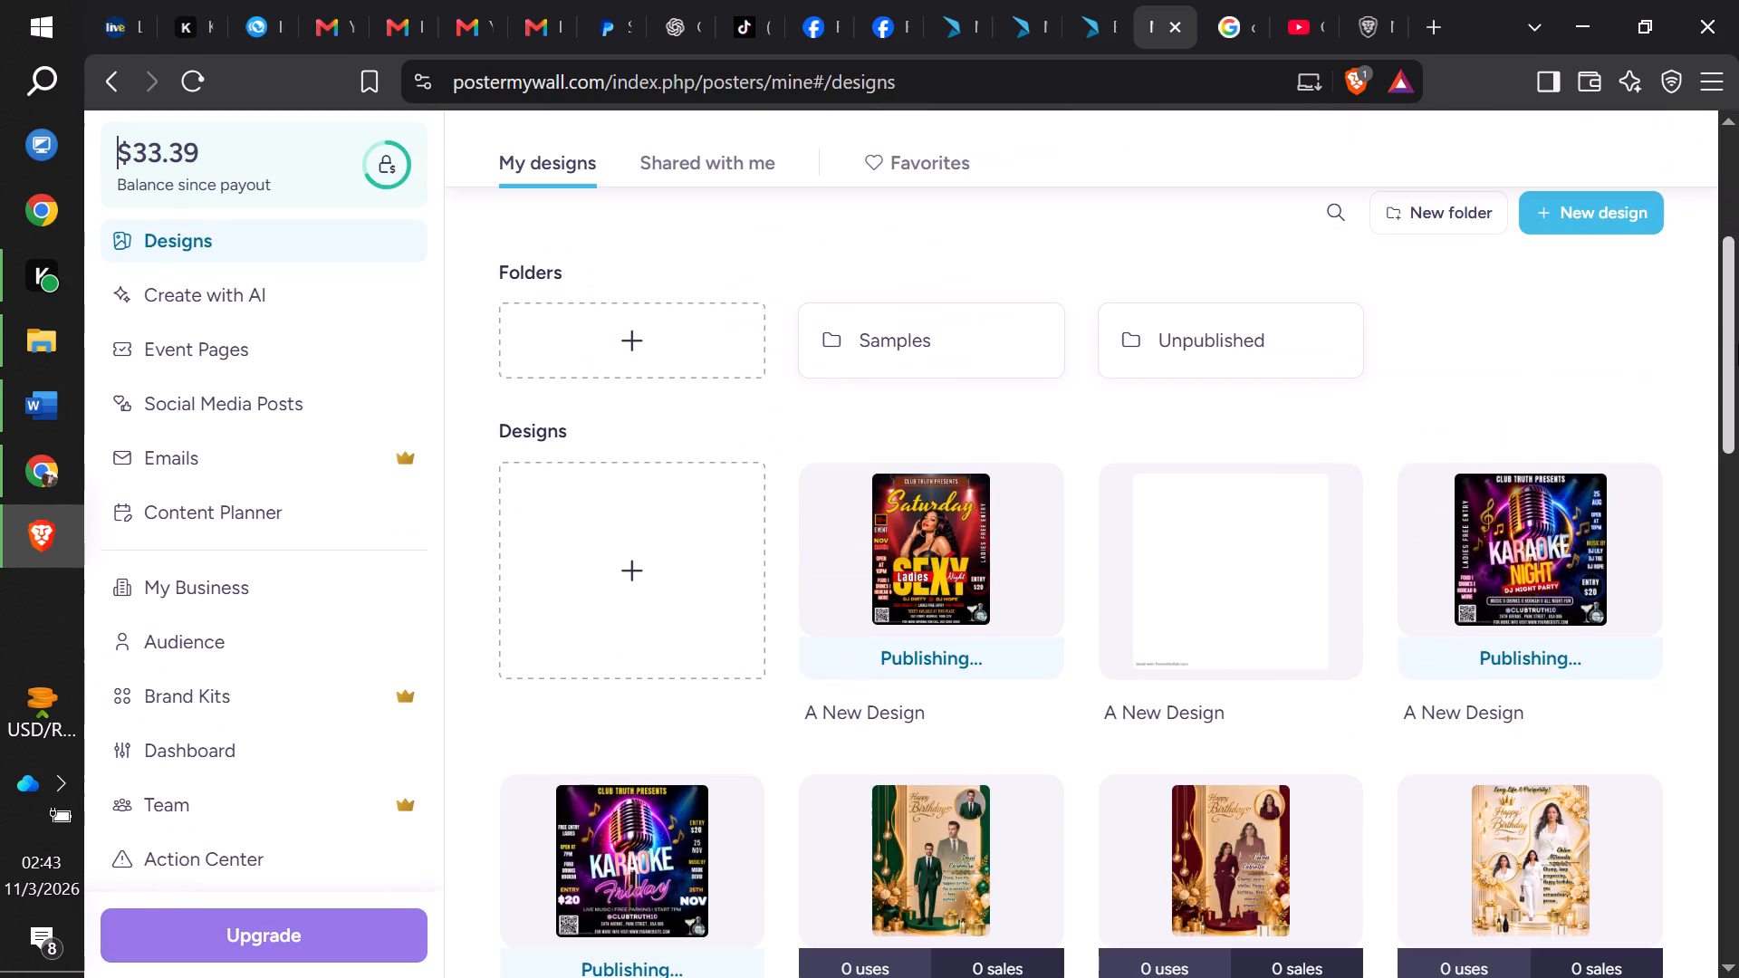
pyautogui.moveTo(1738, 344); pyautogui.dragTo(1738, 466)
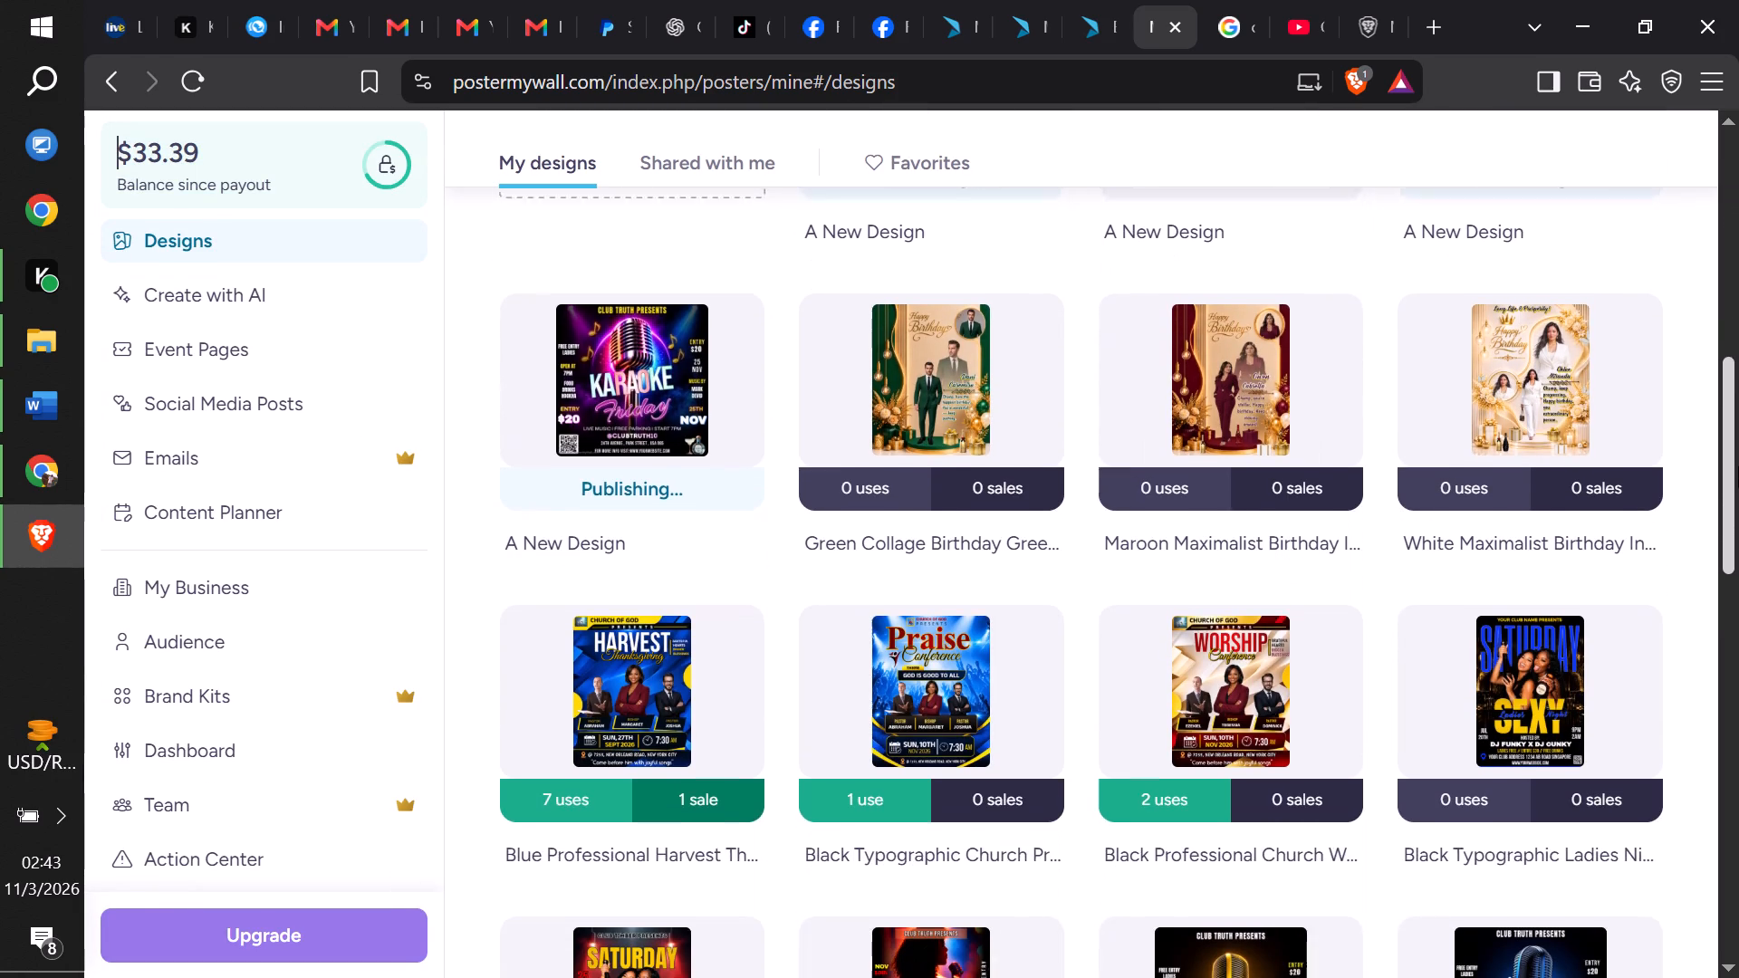
pyautogui.moveTo(1738, 466); pyautogui.dragTo(1738, 486)
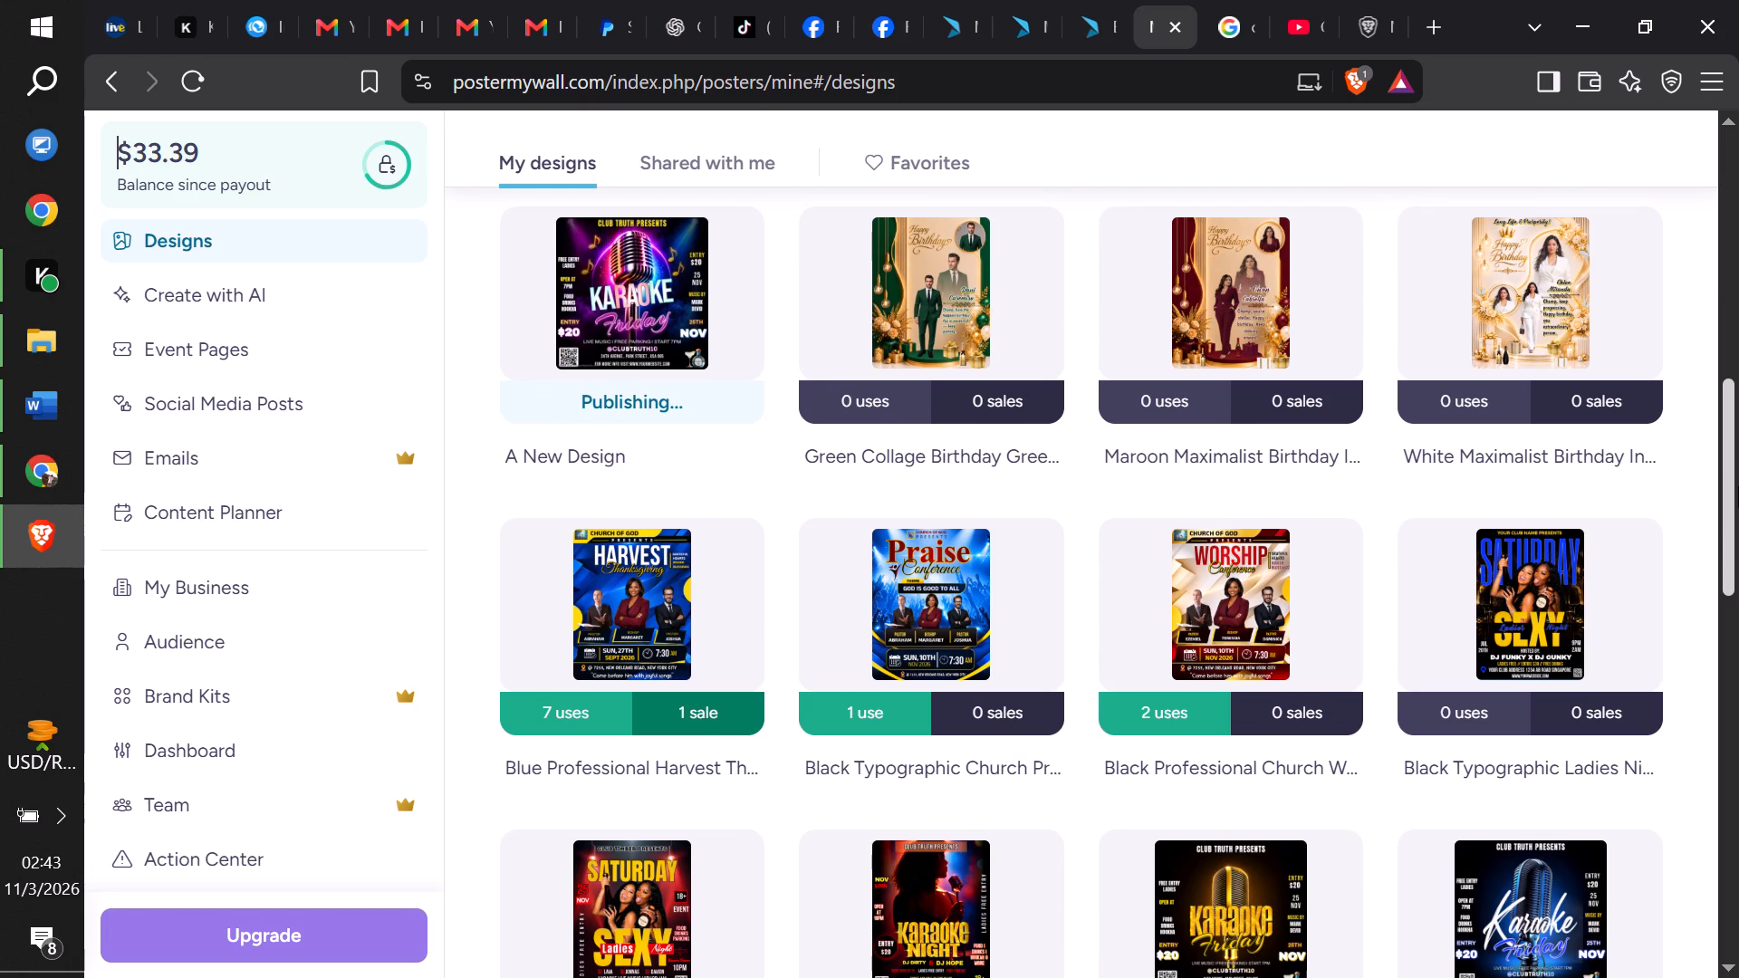
pyautogui.moveTo(1738, 486); pyautogui.dragTo(1738, 503)
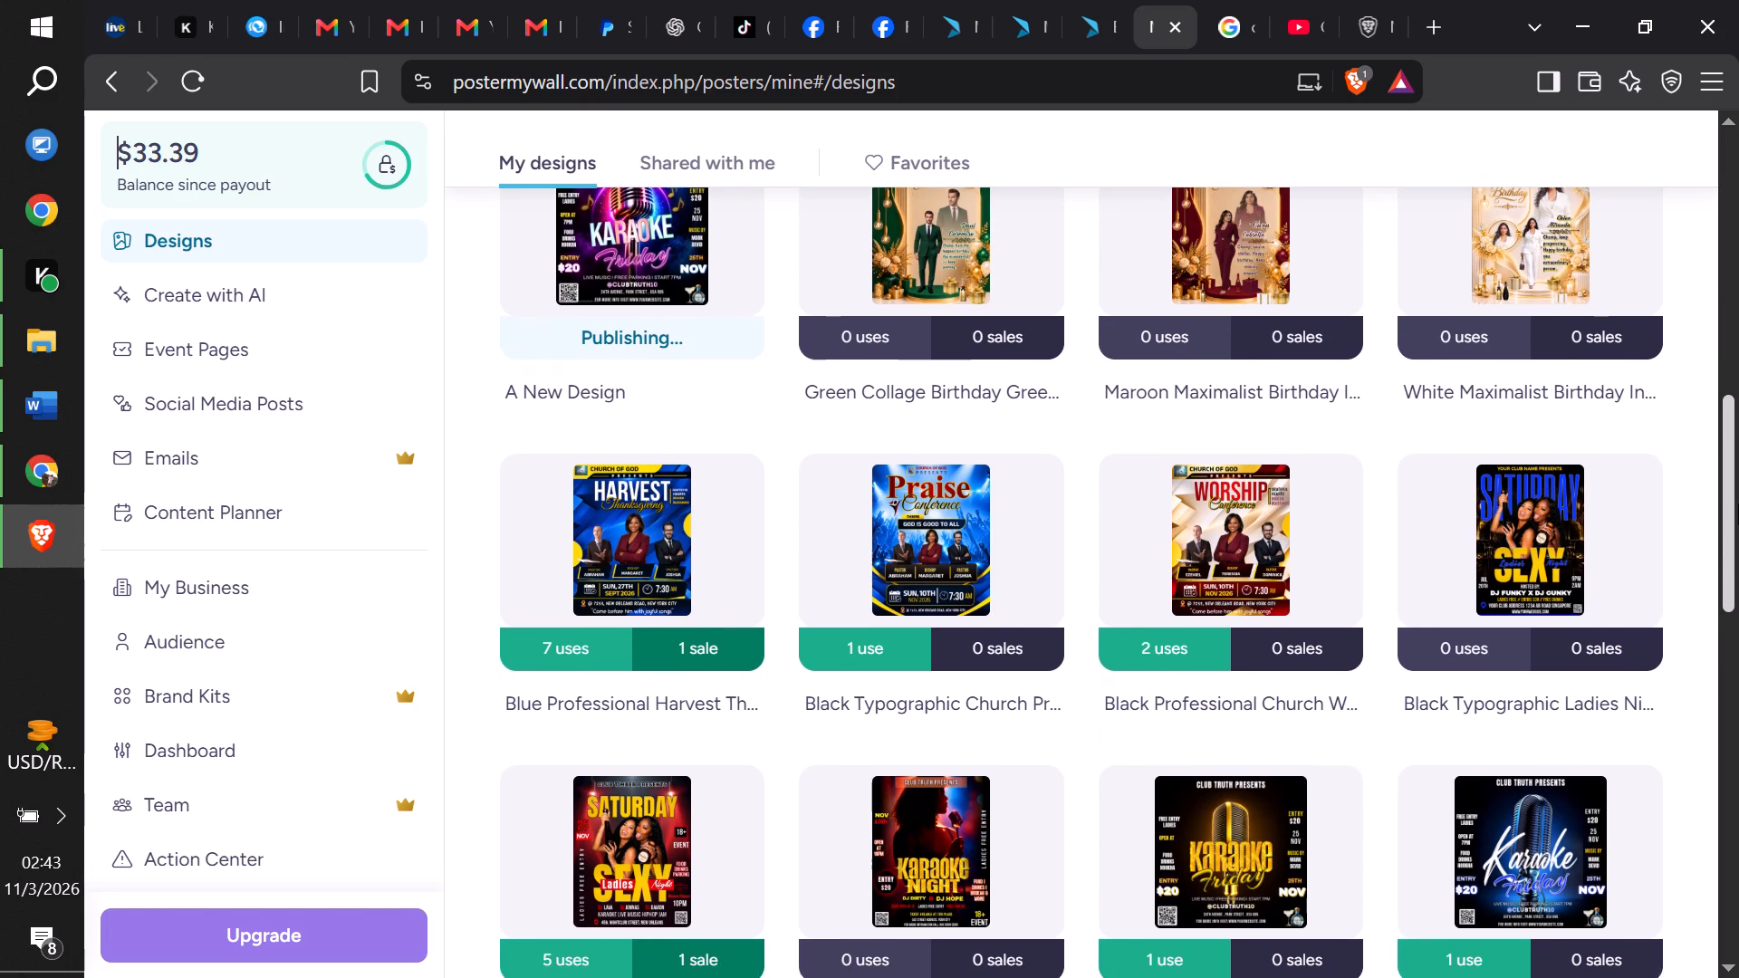
pyautogui.moveTo(1738, 503); pyautogui.dragTo(1738, 505)
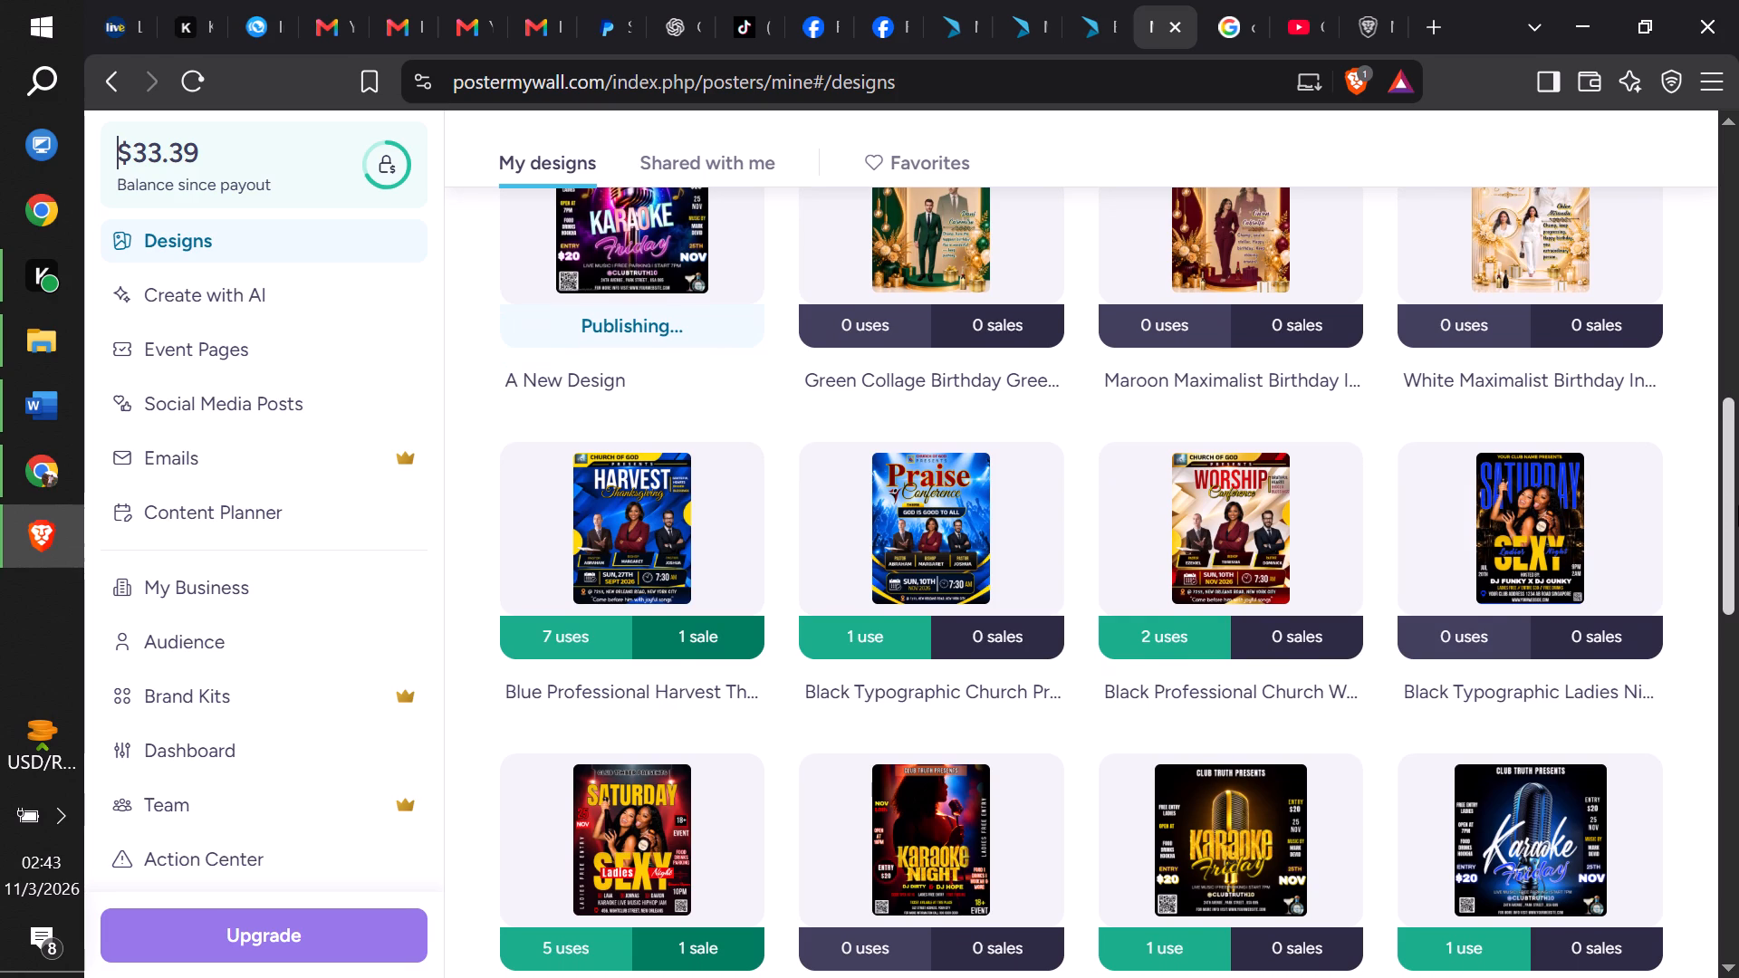
pyautogui.moveTo(1738, 505); pyautogui.dragTo(1738, 520)
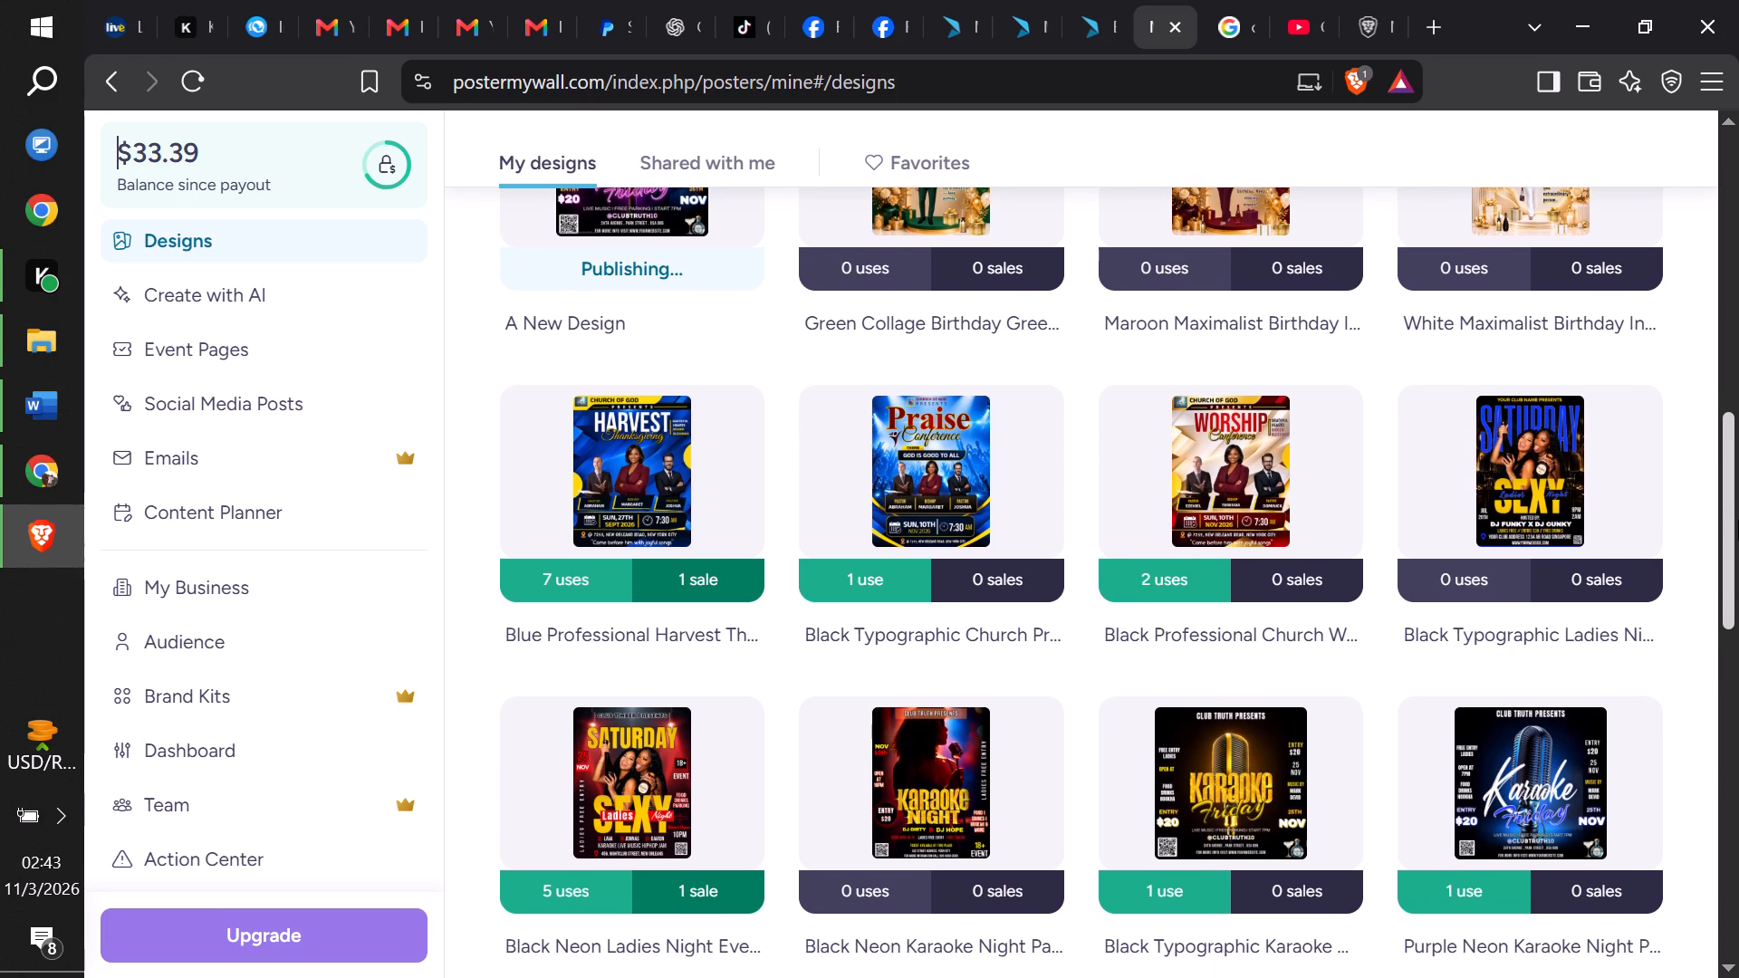
pyautogui.moveTo(1738, 520); pyautogui.dragTo(1734, 426)
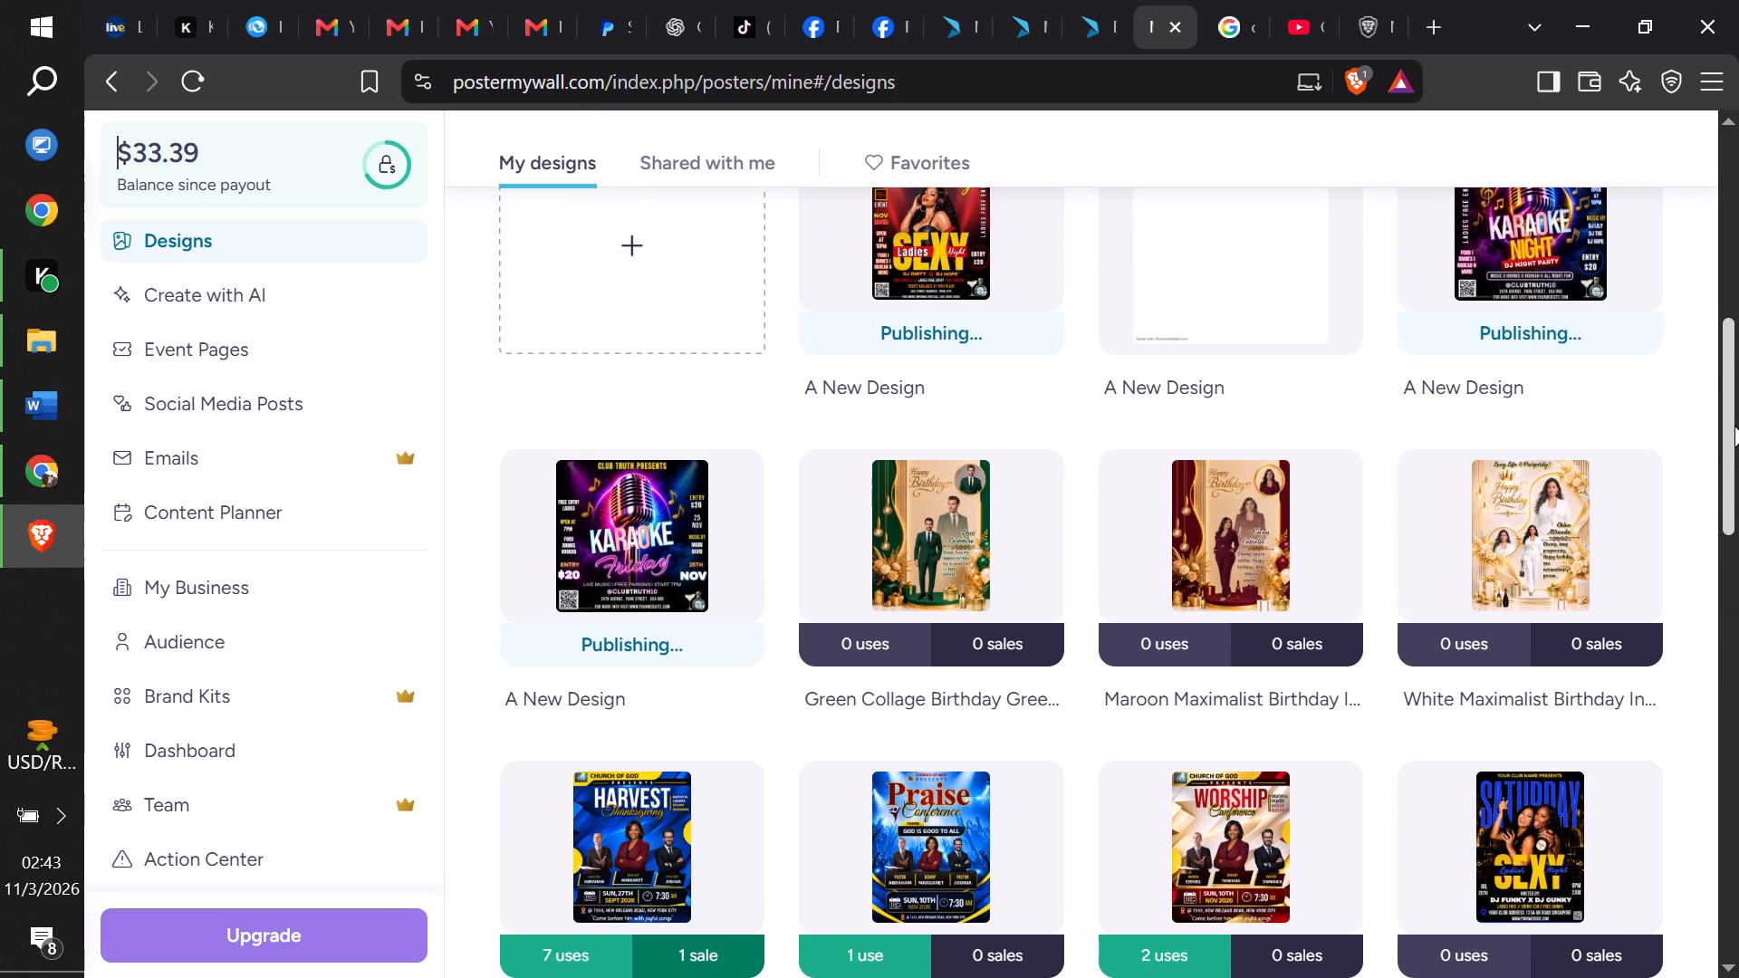
pyautogui.moveTo(1734, 426); pyautogui.dragTo(1734, 415)
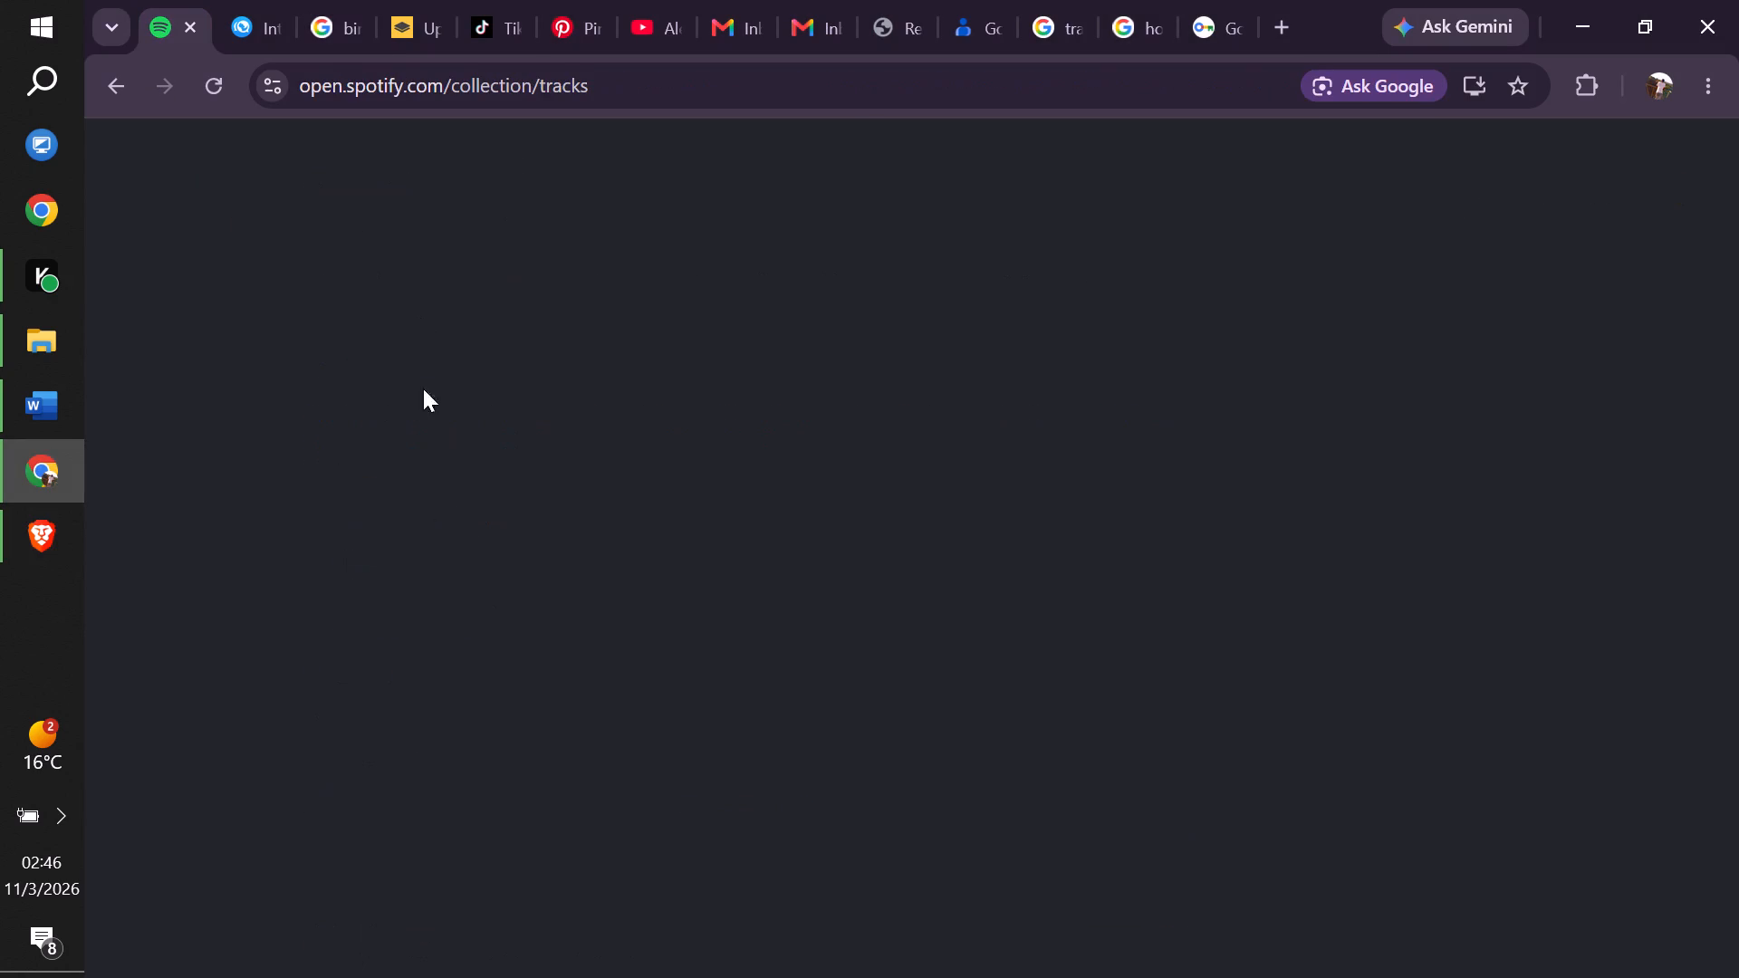
pyautogui.click(213, 91)
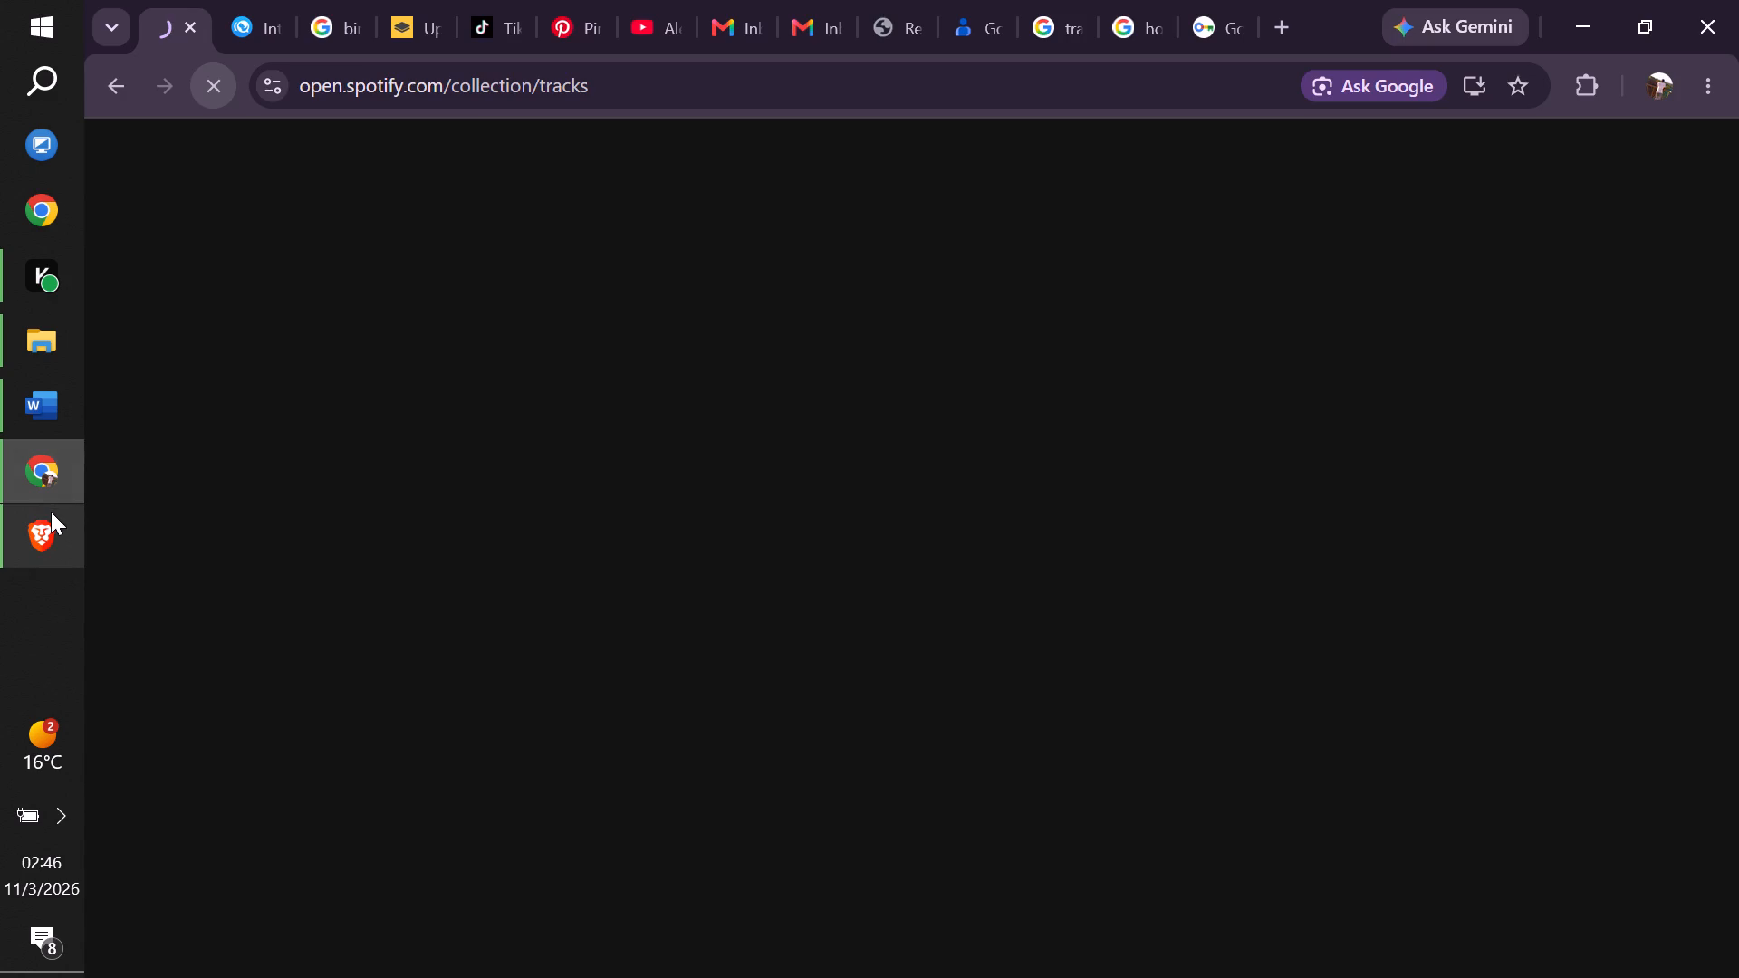
# Switch to Brave and open the blank "A New Design" from the PosterMyWall designs in the editor.
pyautogui.click(51, 512)
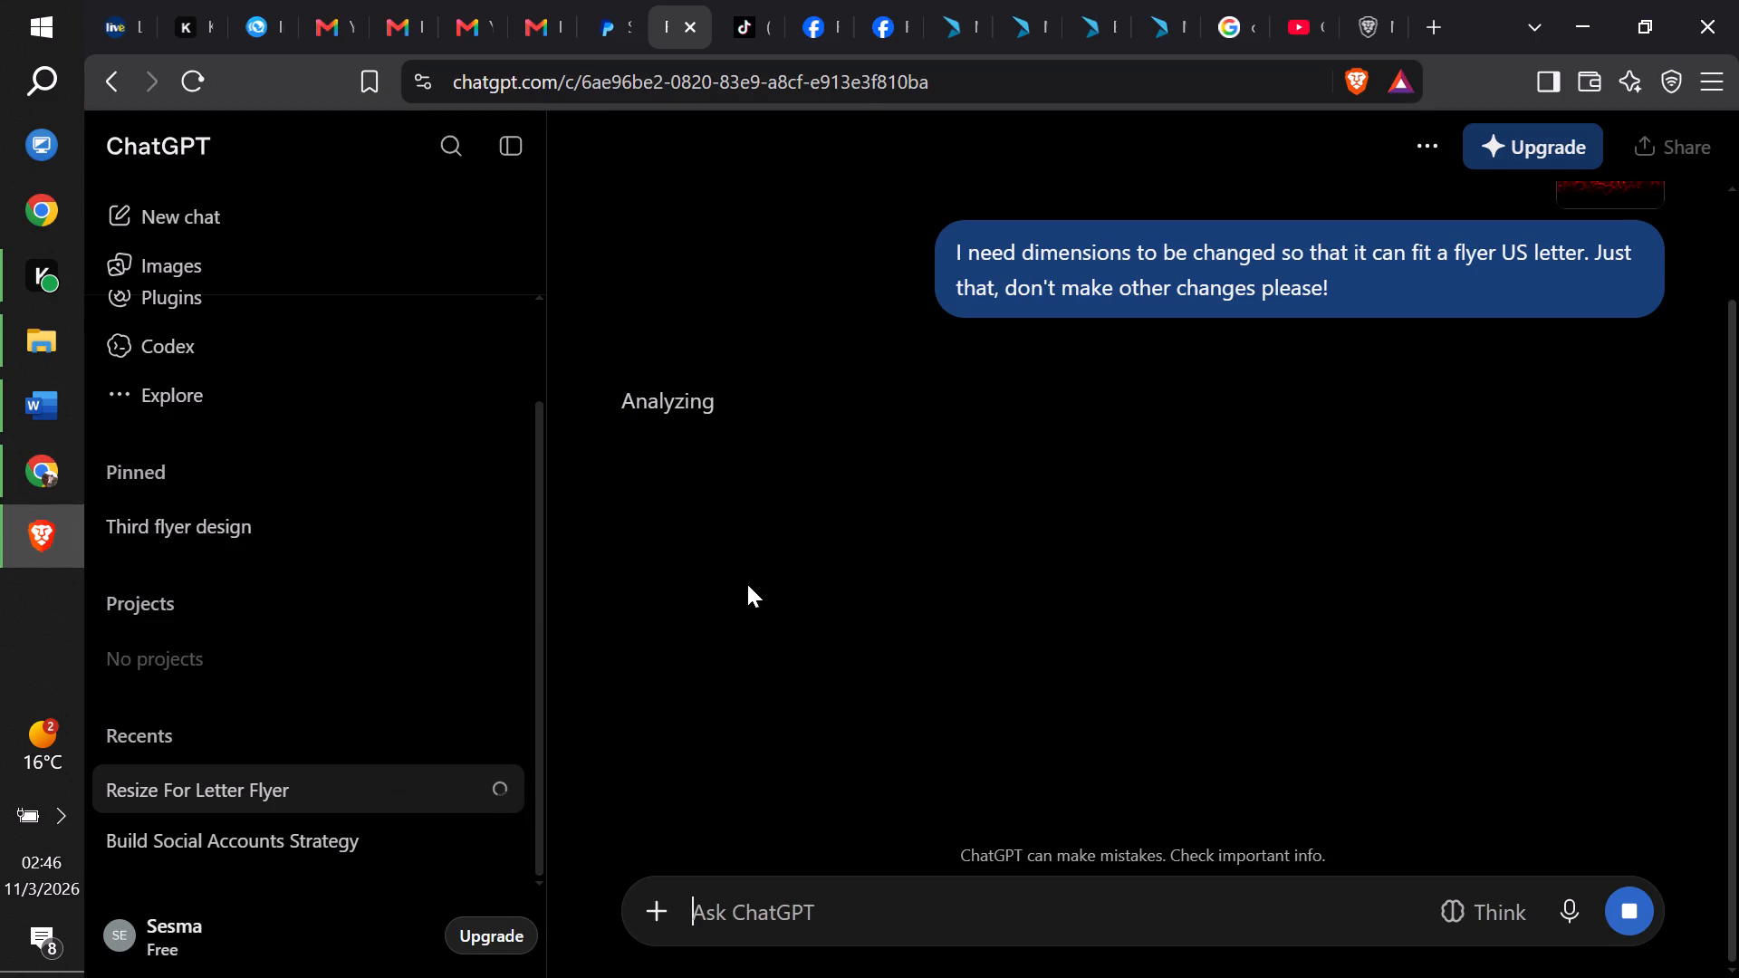
pyautogui.click(968, 6)
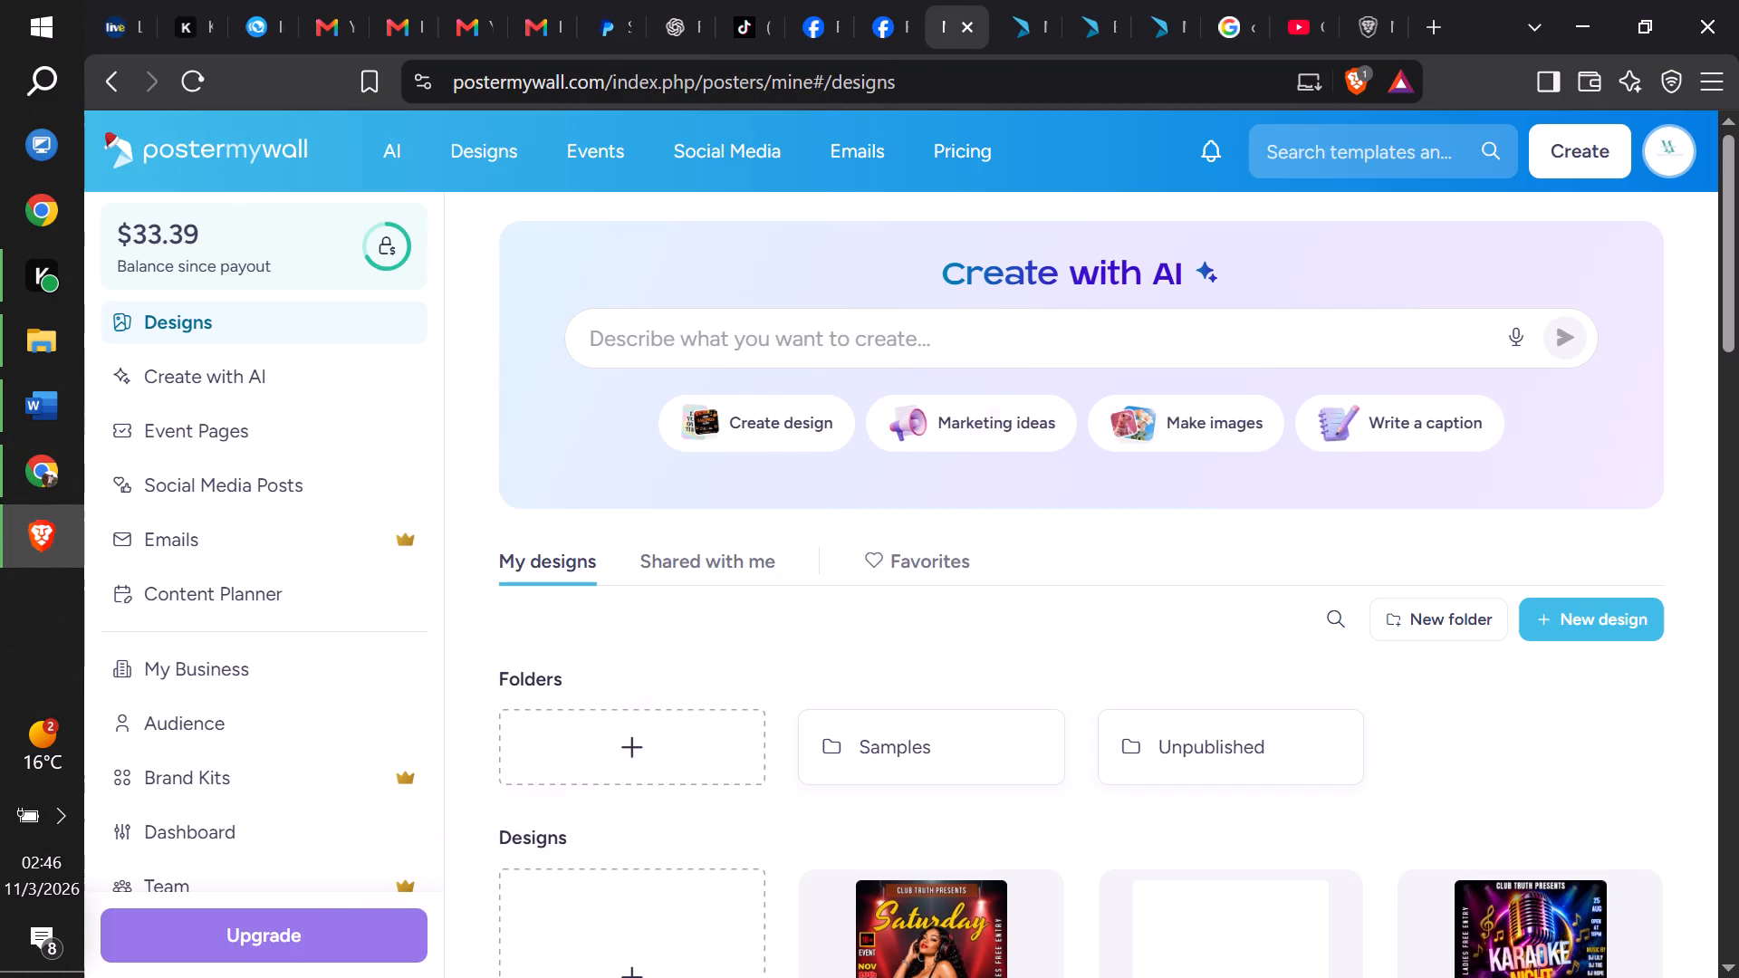
pyautogui.moveTo(1738, 267); pyautogui.dragTo(1738, 376)
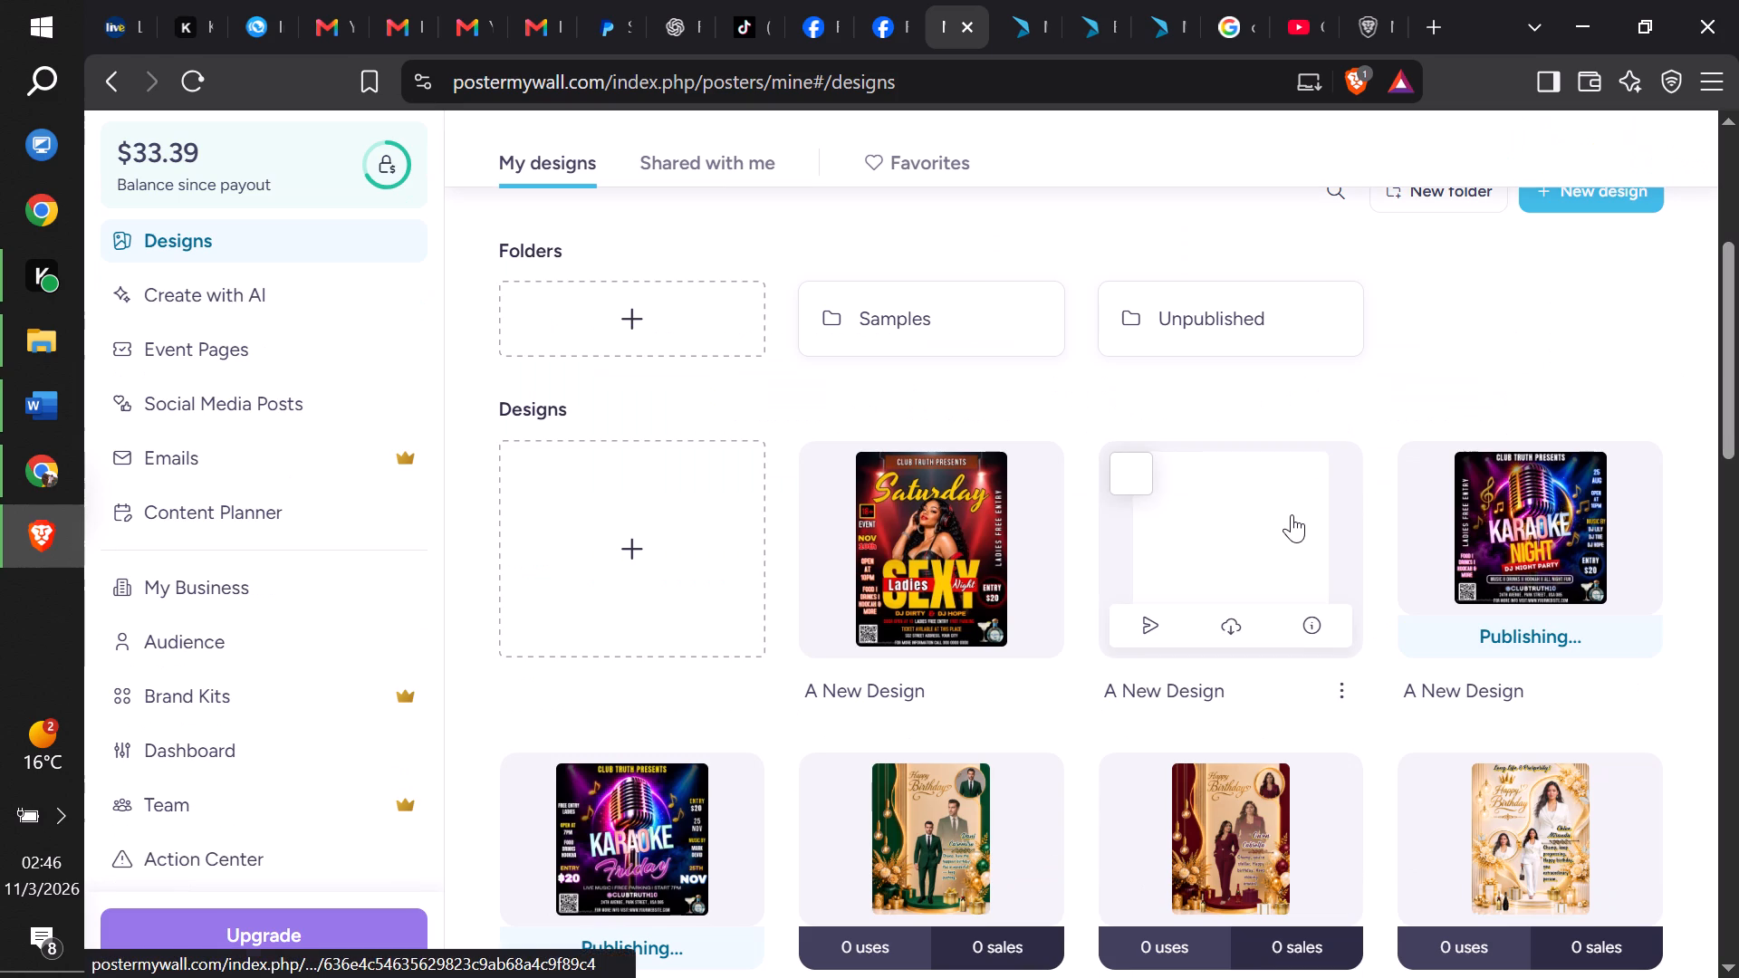
pyautogui.click(1292, 514)
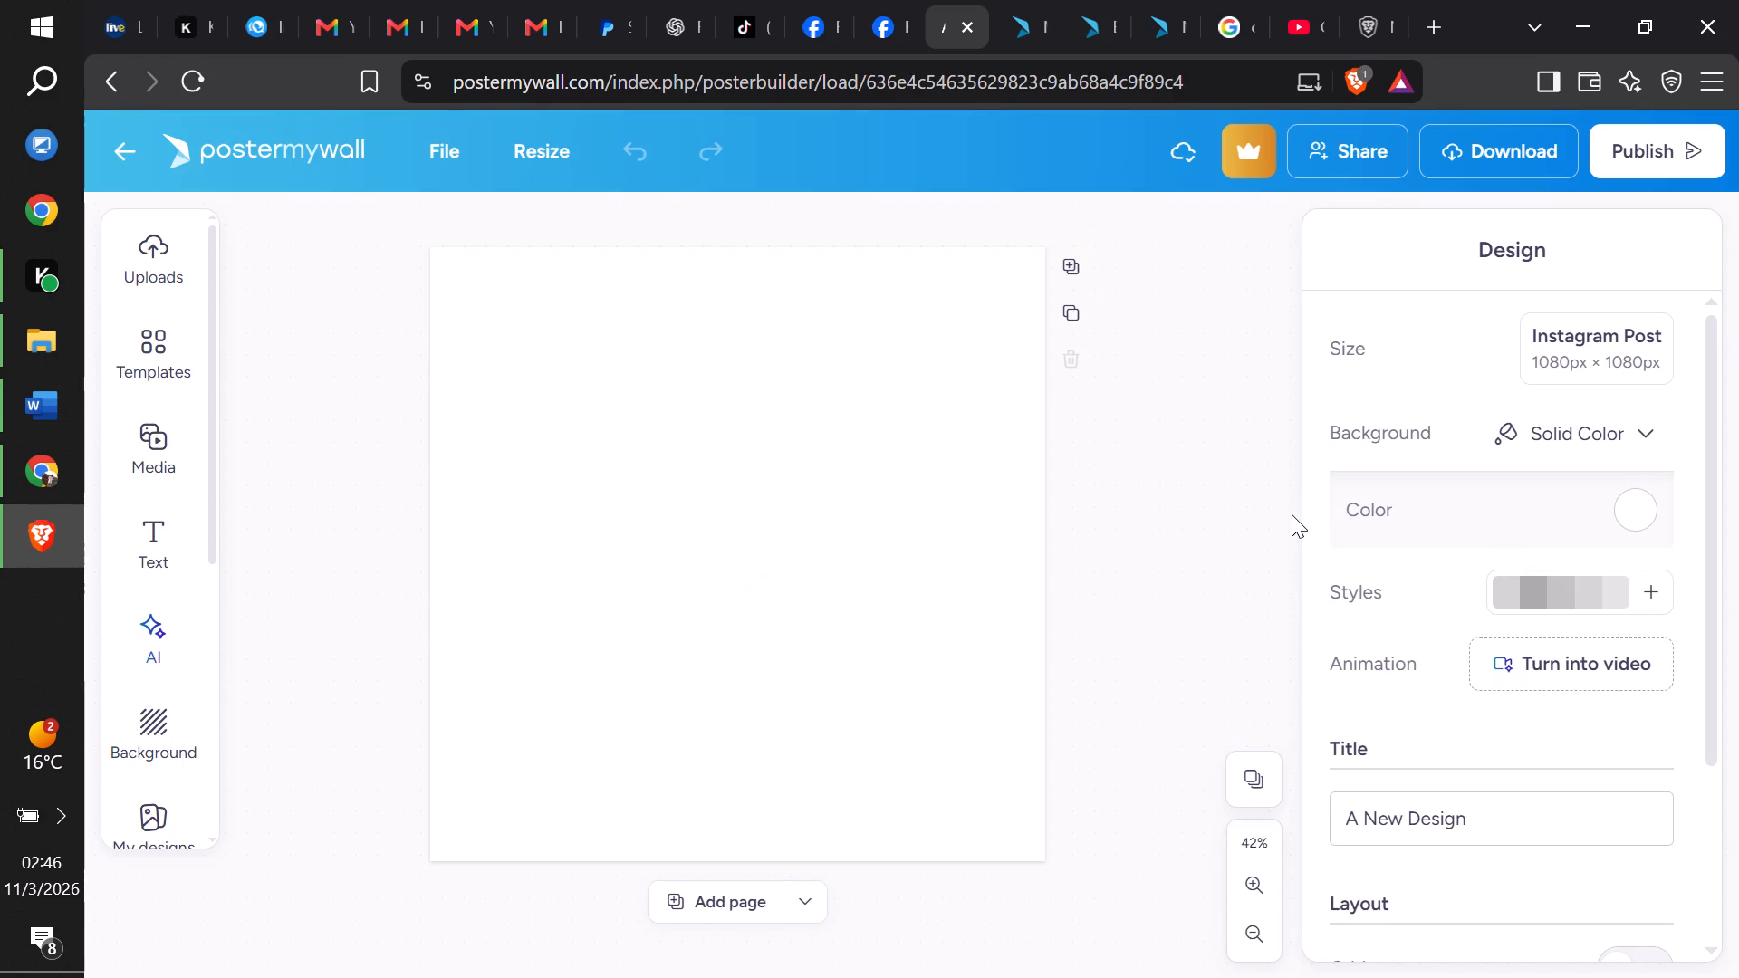
# Resize the blank design to Flyer (US Letter), 8.5in × 11in, finding the size by searching "us".
pyautogui.click(1556, 340)
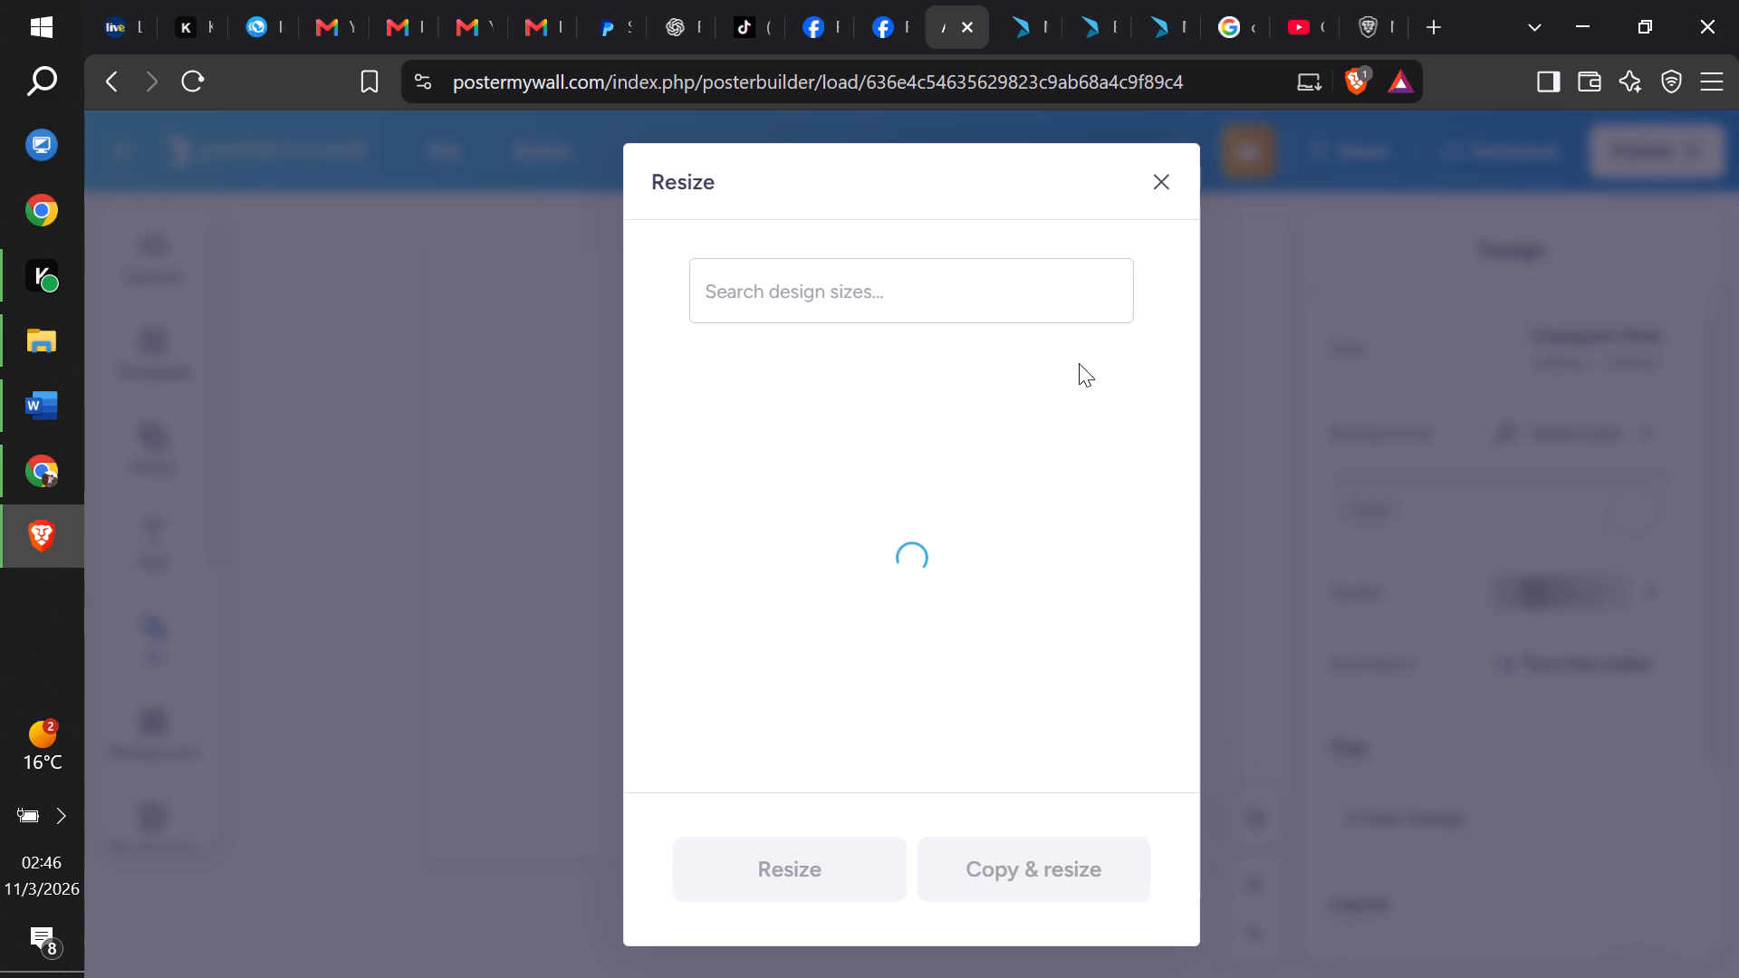
pyautogui.click(956, 308)
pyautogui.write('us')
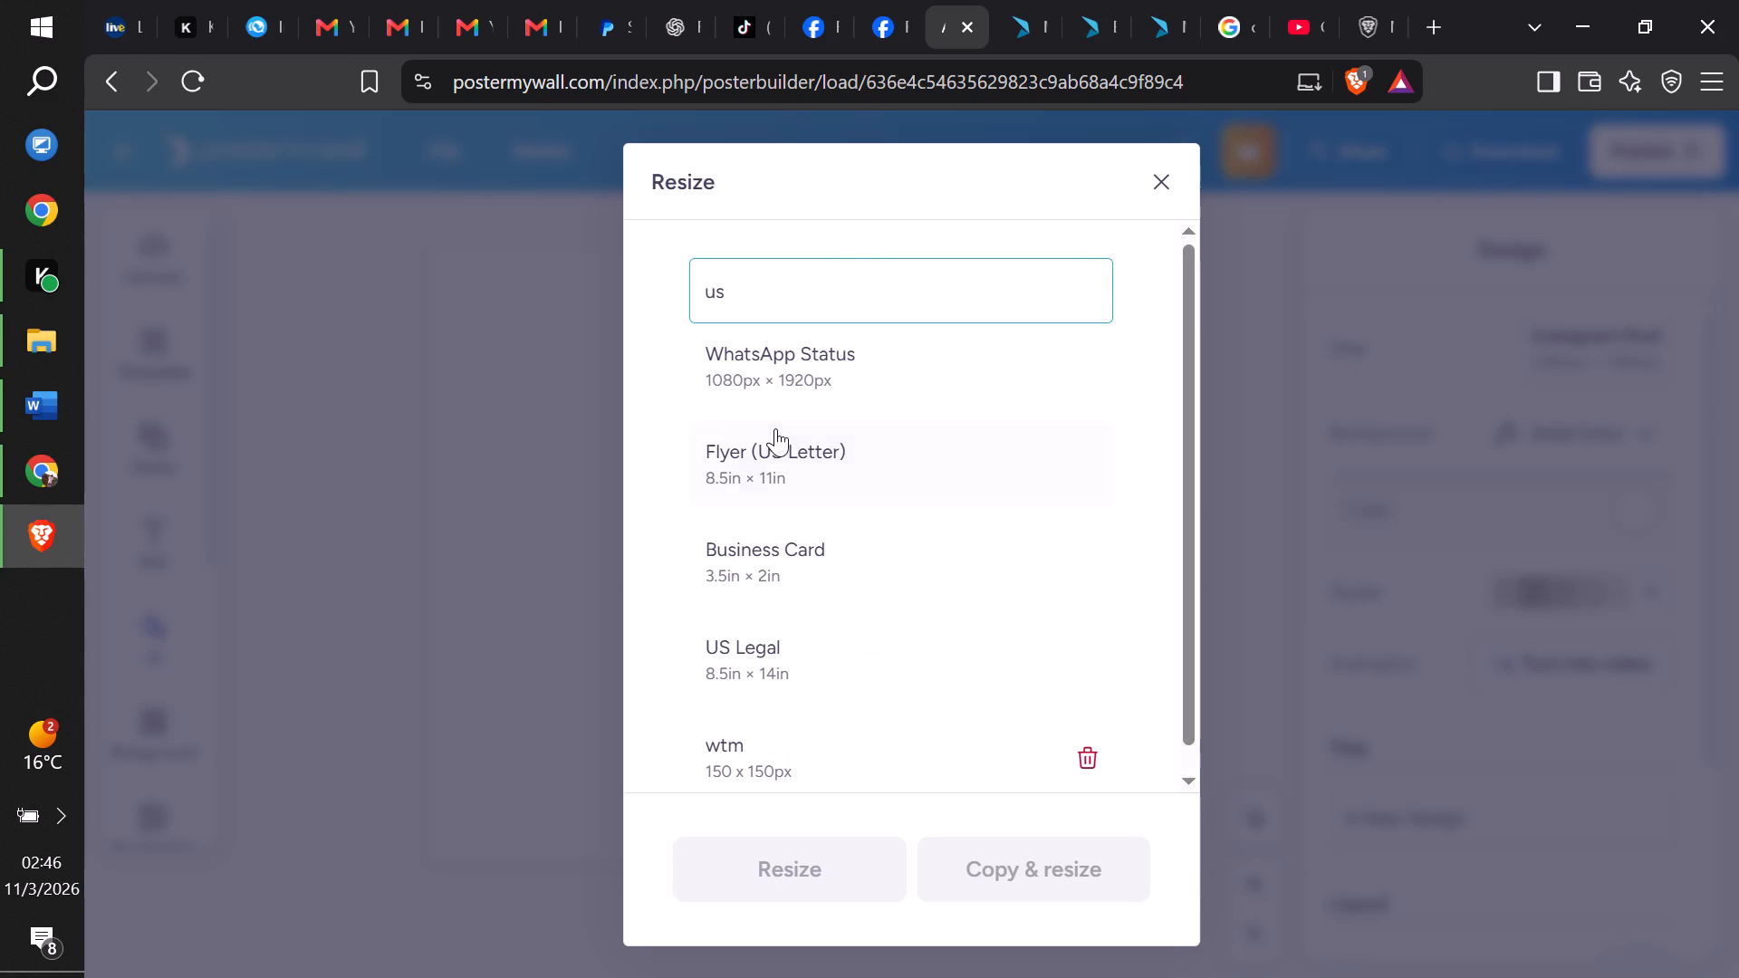
pyautogui.click(775, 428)
pyautogui.click(857, 856)
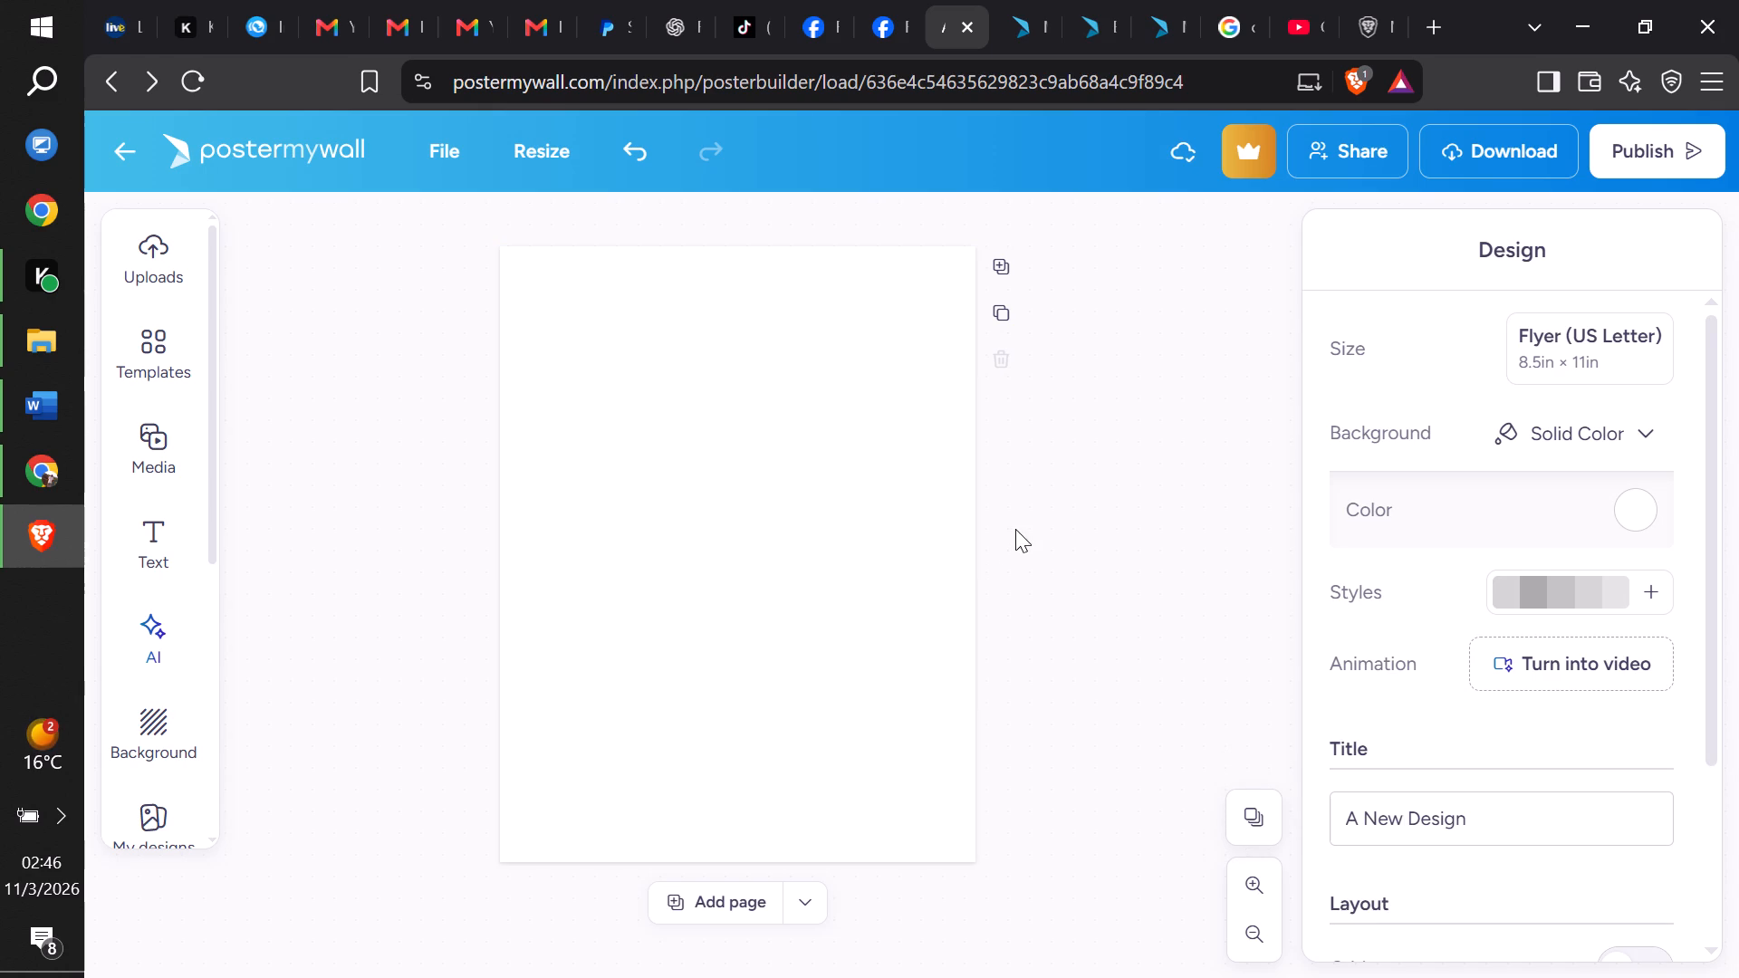
# In the second PosterMyWall designs page, open the red and yellow Black Neon Ladies Night design for editing.
pyautogui.click(1007, 17)
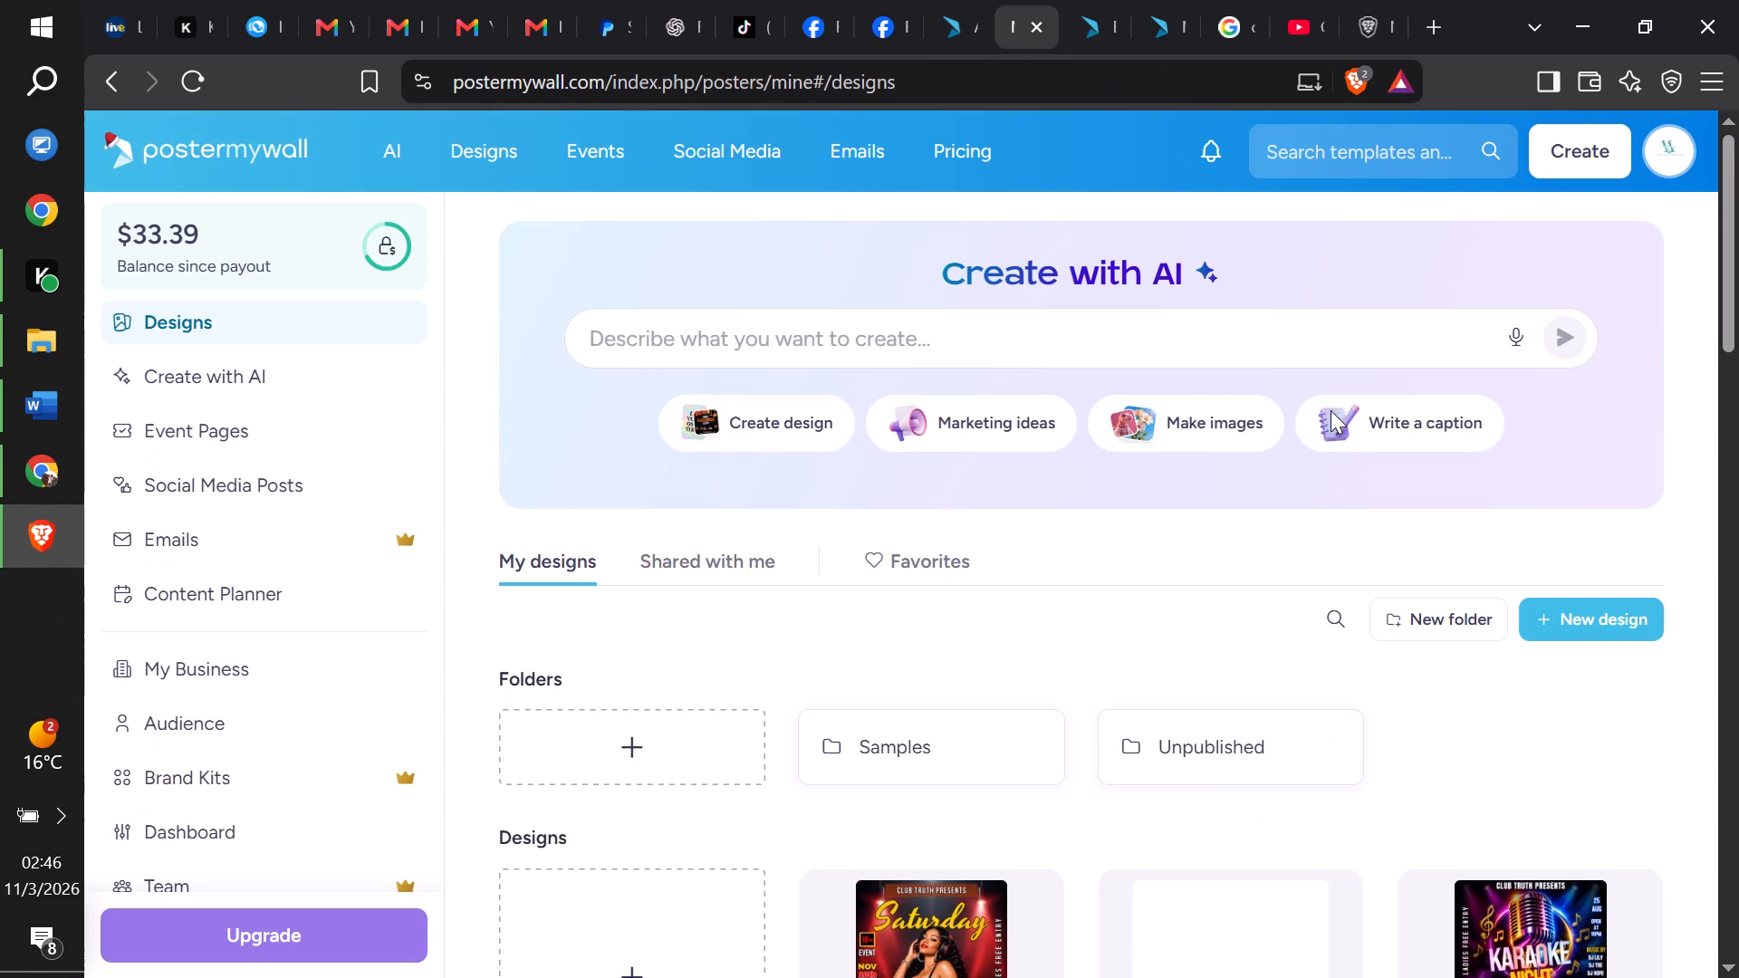
pyautogui.moveTo(1738, 314); pyautogui.dragTo(1738, 464)
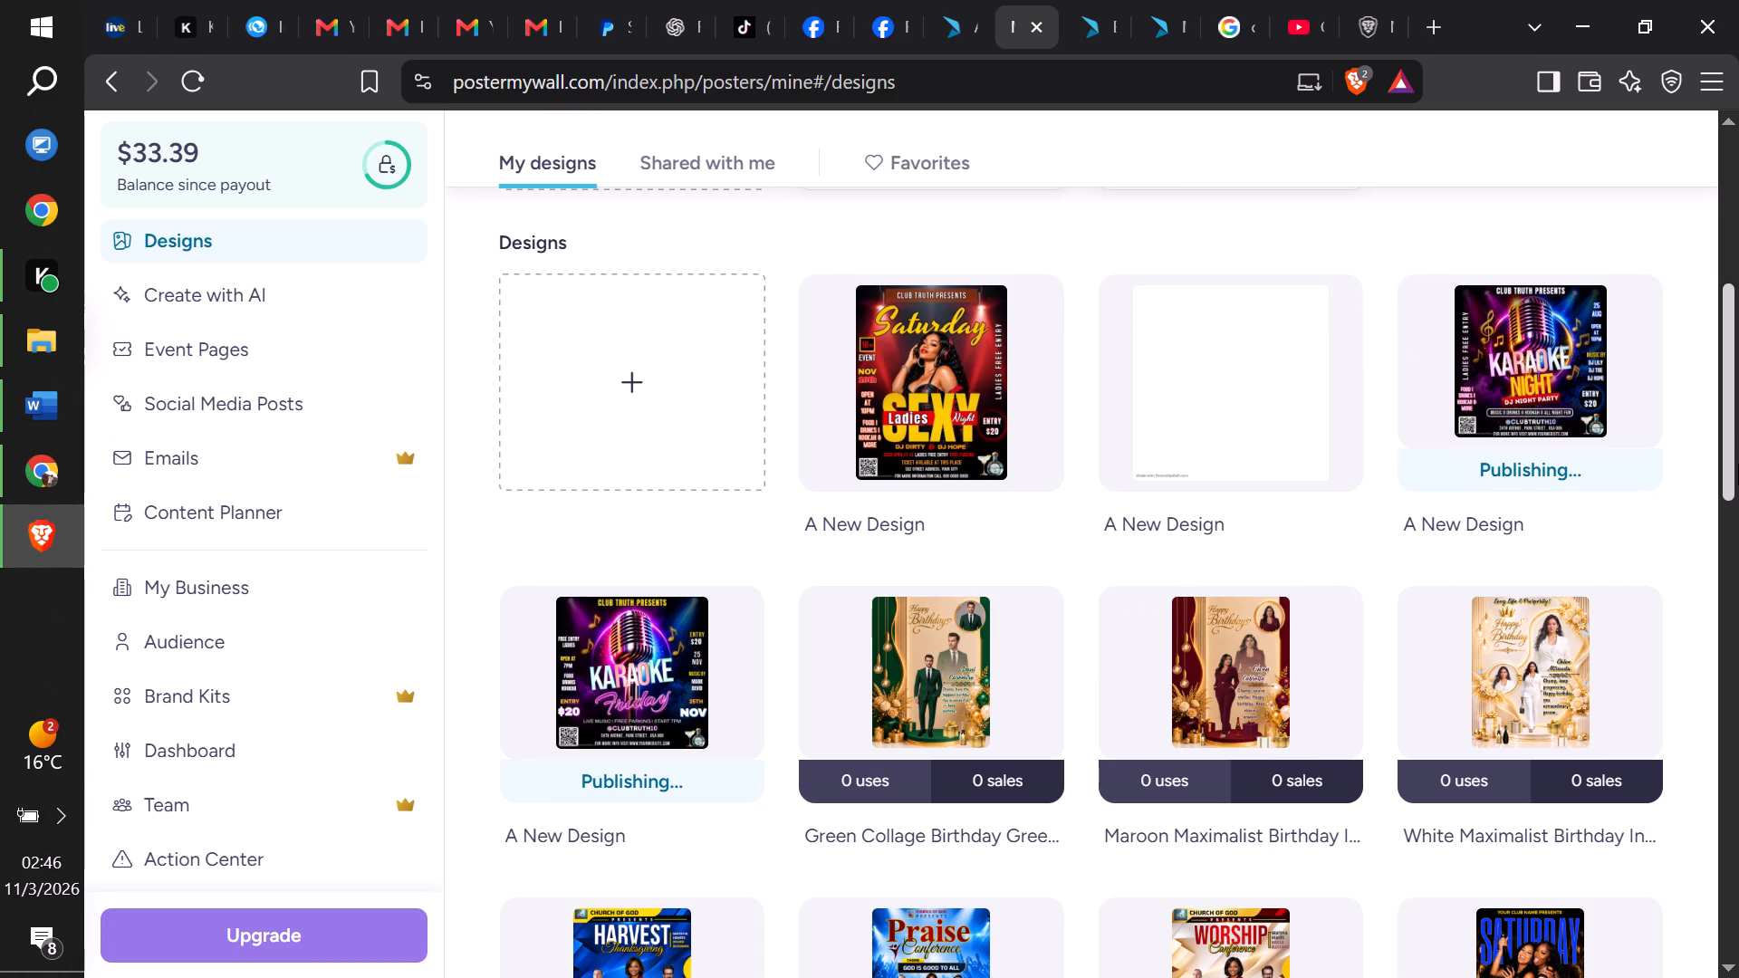
pyautogui.moveTo(1738, 464); pyautogui.dragTo(1738, 610)
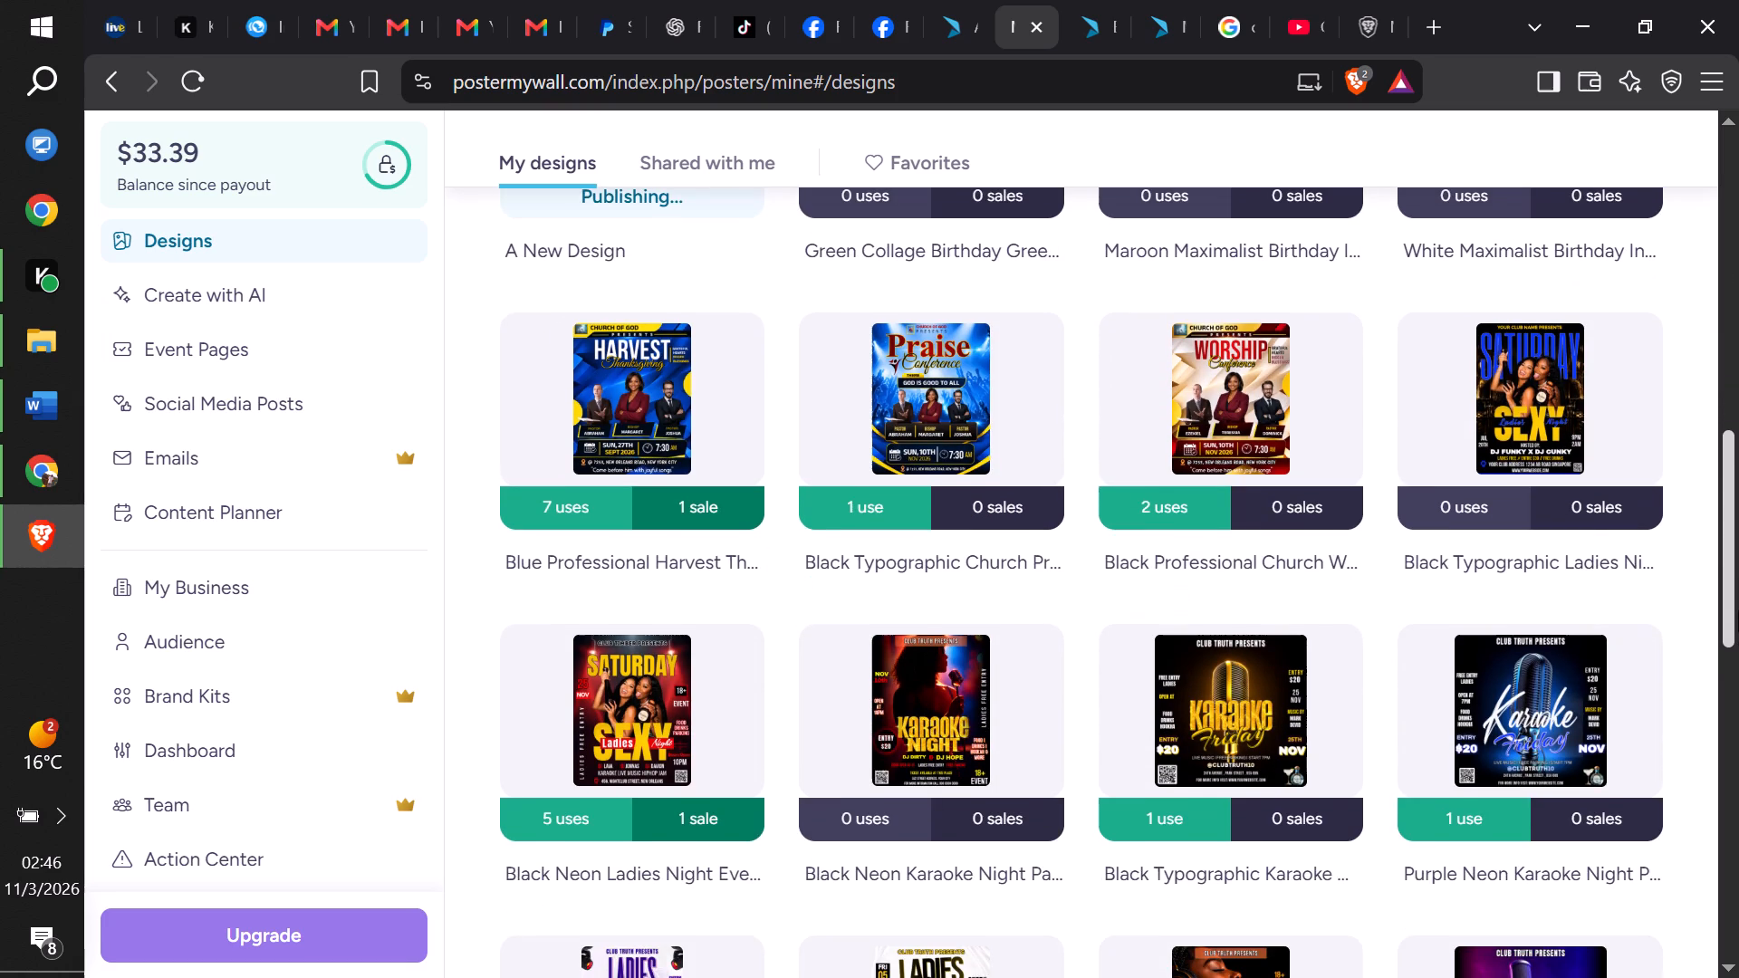
pyautogui.moveTo(1738, 610); pyautogui.dragTo(1738, 618)
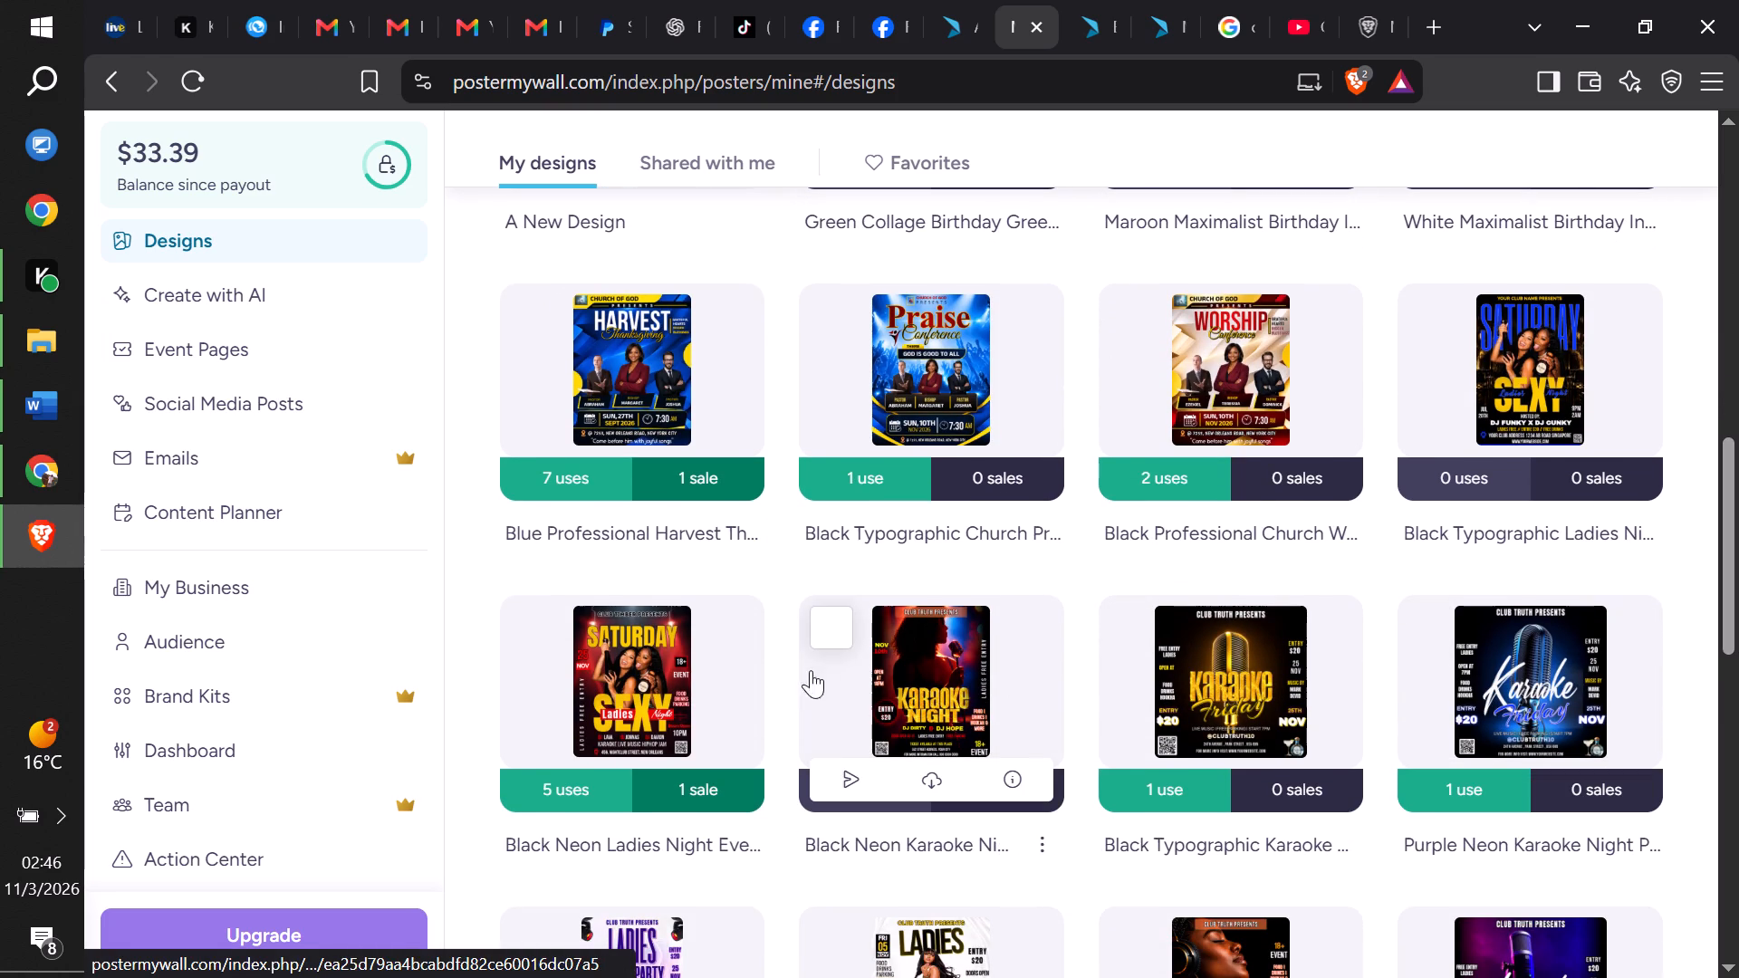
pyautogui.click(752, 674)
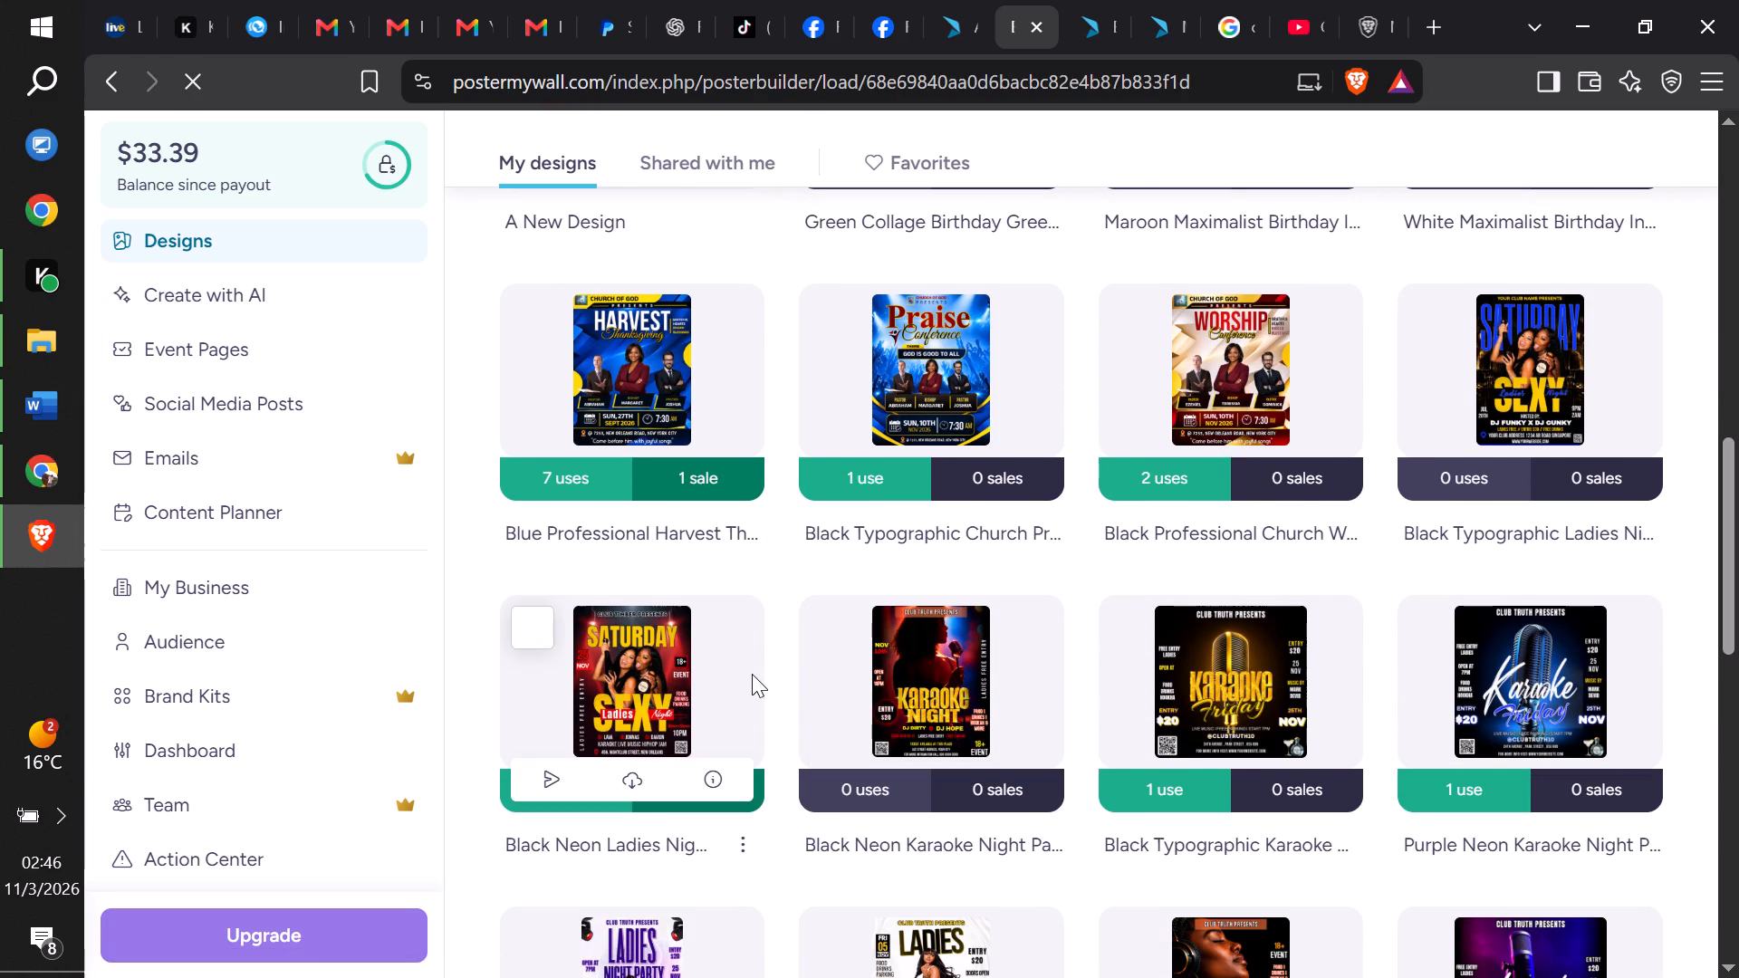
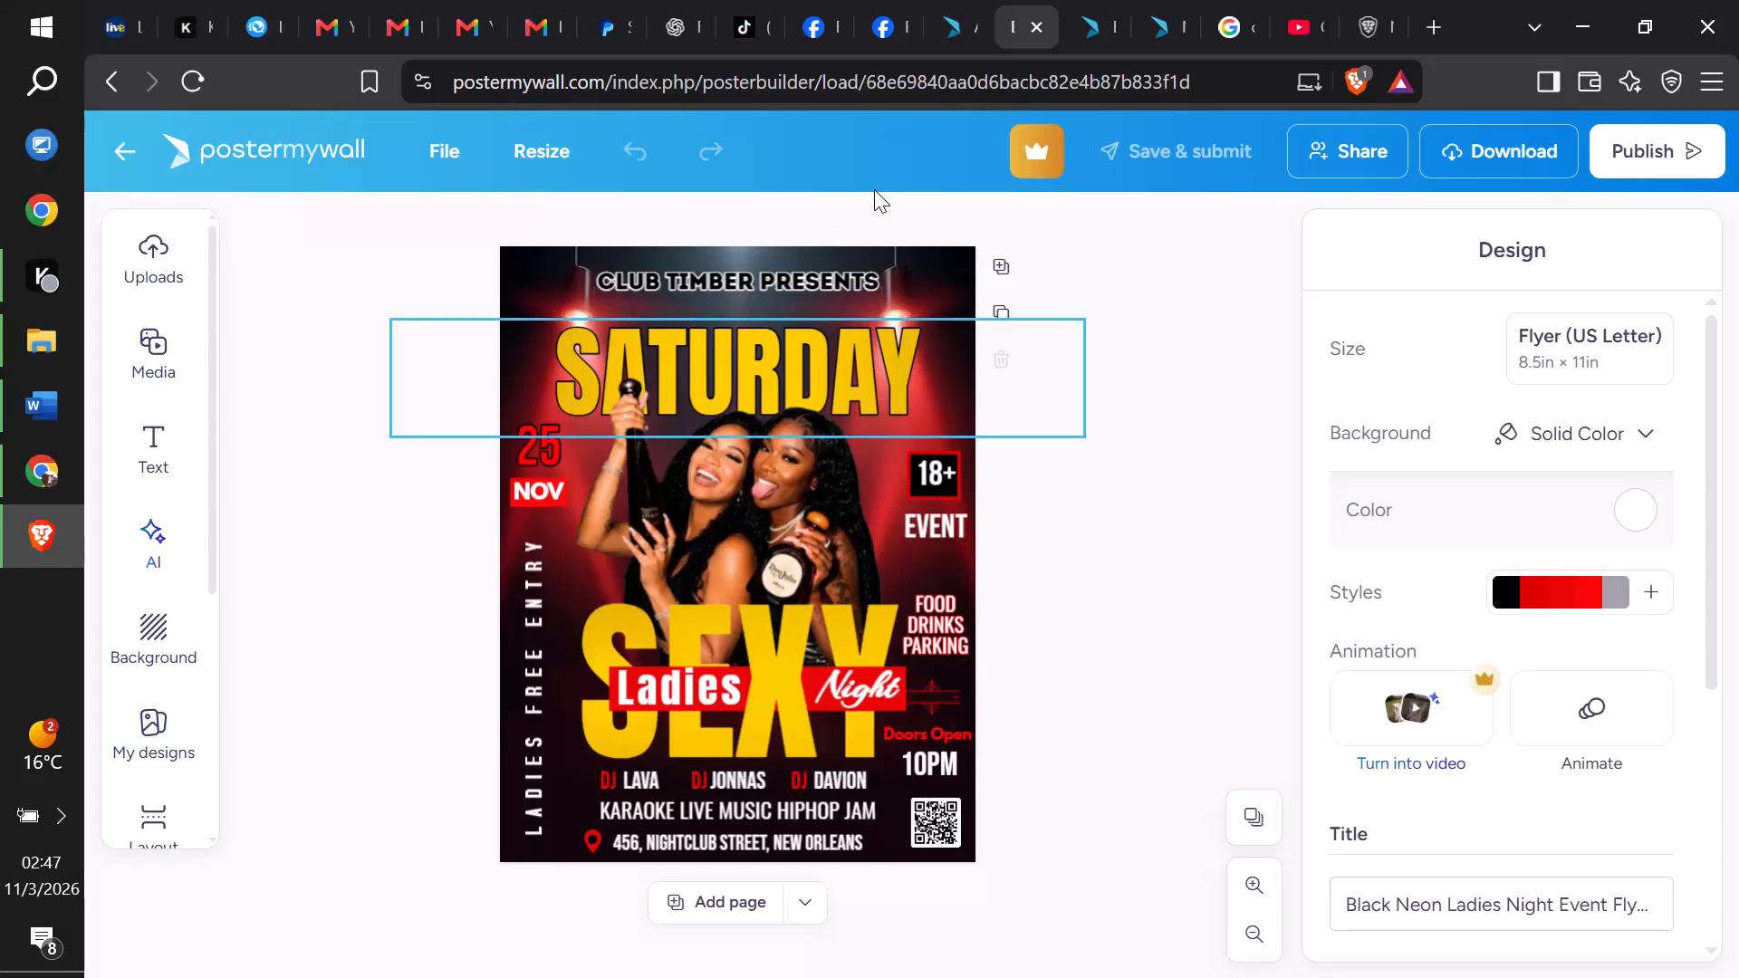
# Check the open design tabs, bring up the red "Friday Party" Black Neon Club Event Instagram post, and dismiss its save reminder.
pyautogui.click(938, 34)
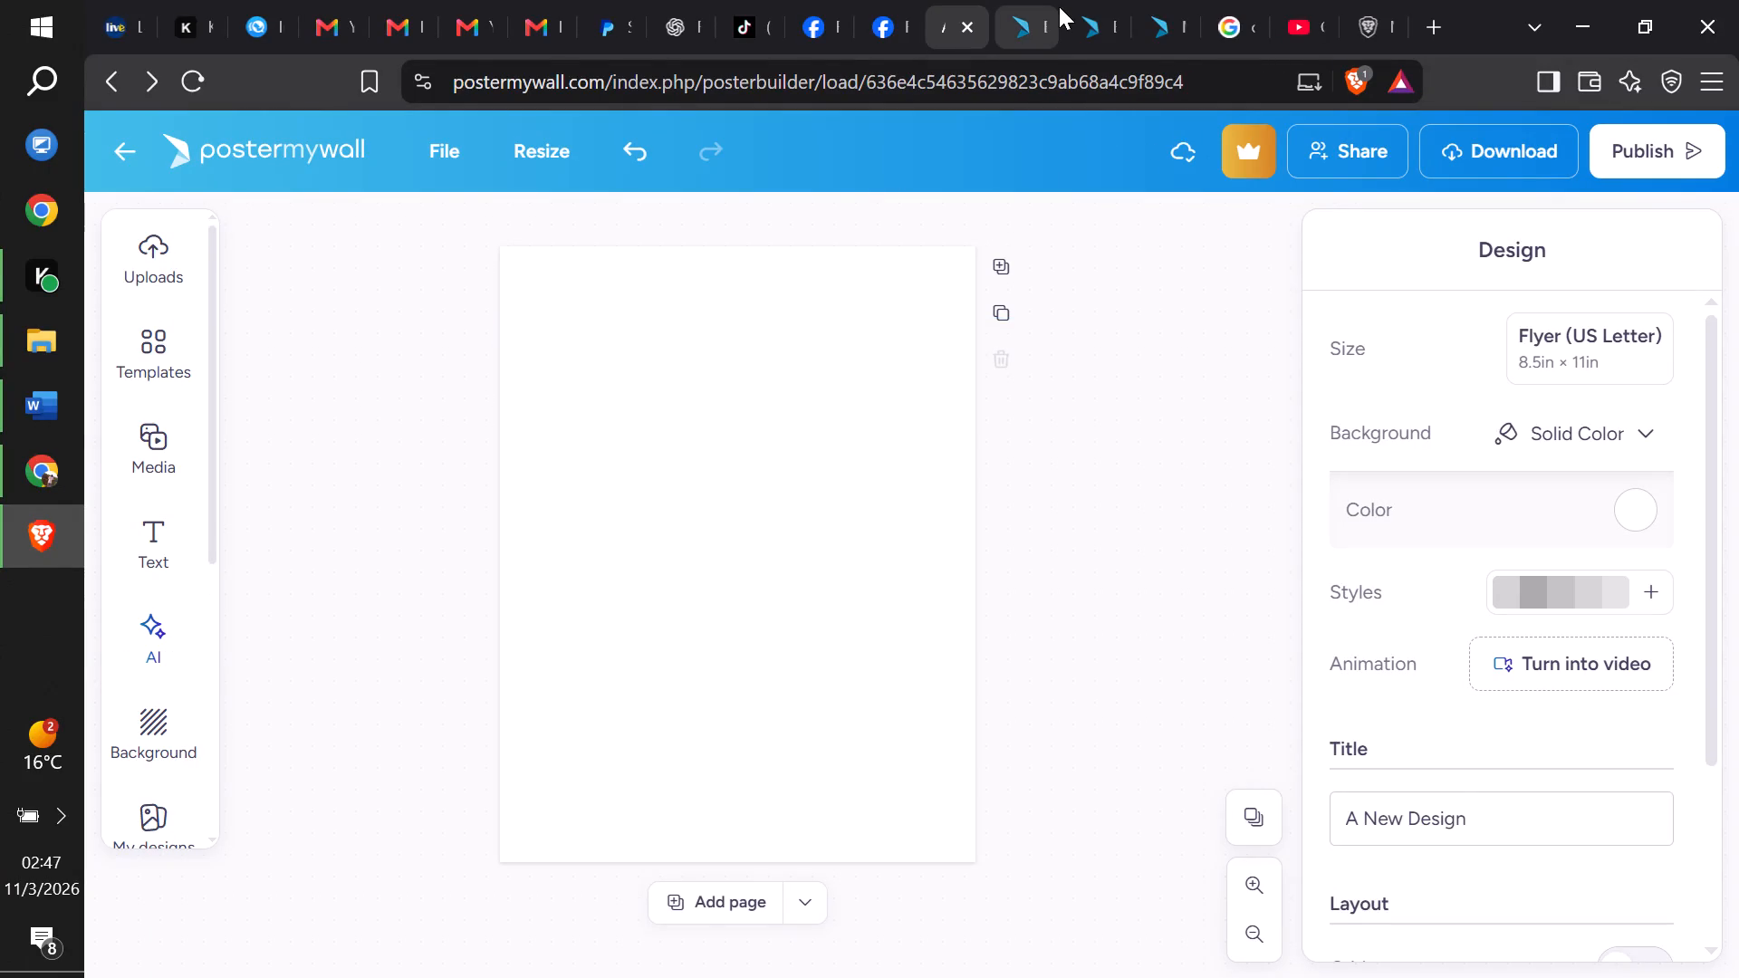
pyautogui.click(1038, 3)
pyautogui.click(1072, 0)
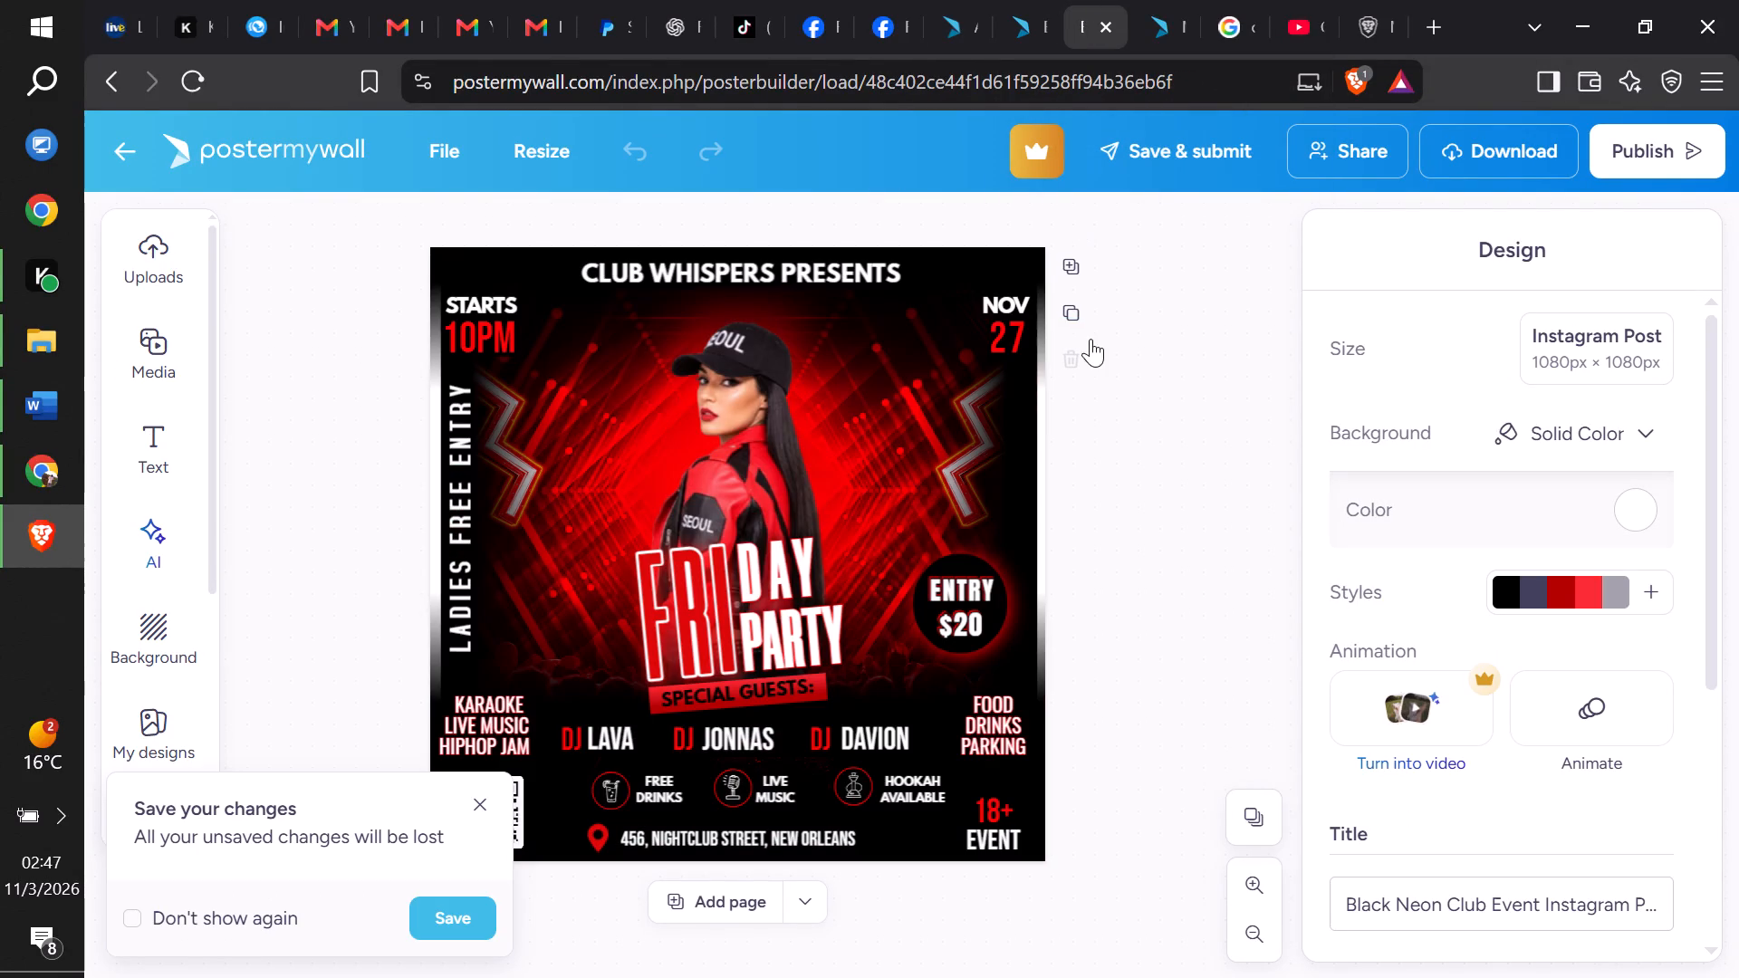
pyautogui.click(1169, 476)
pyautogui.click(483, 805)
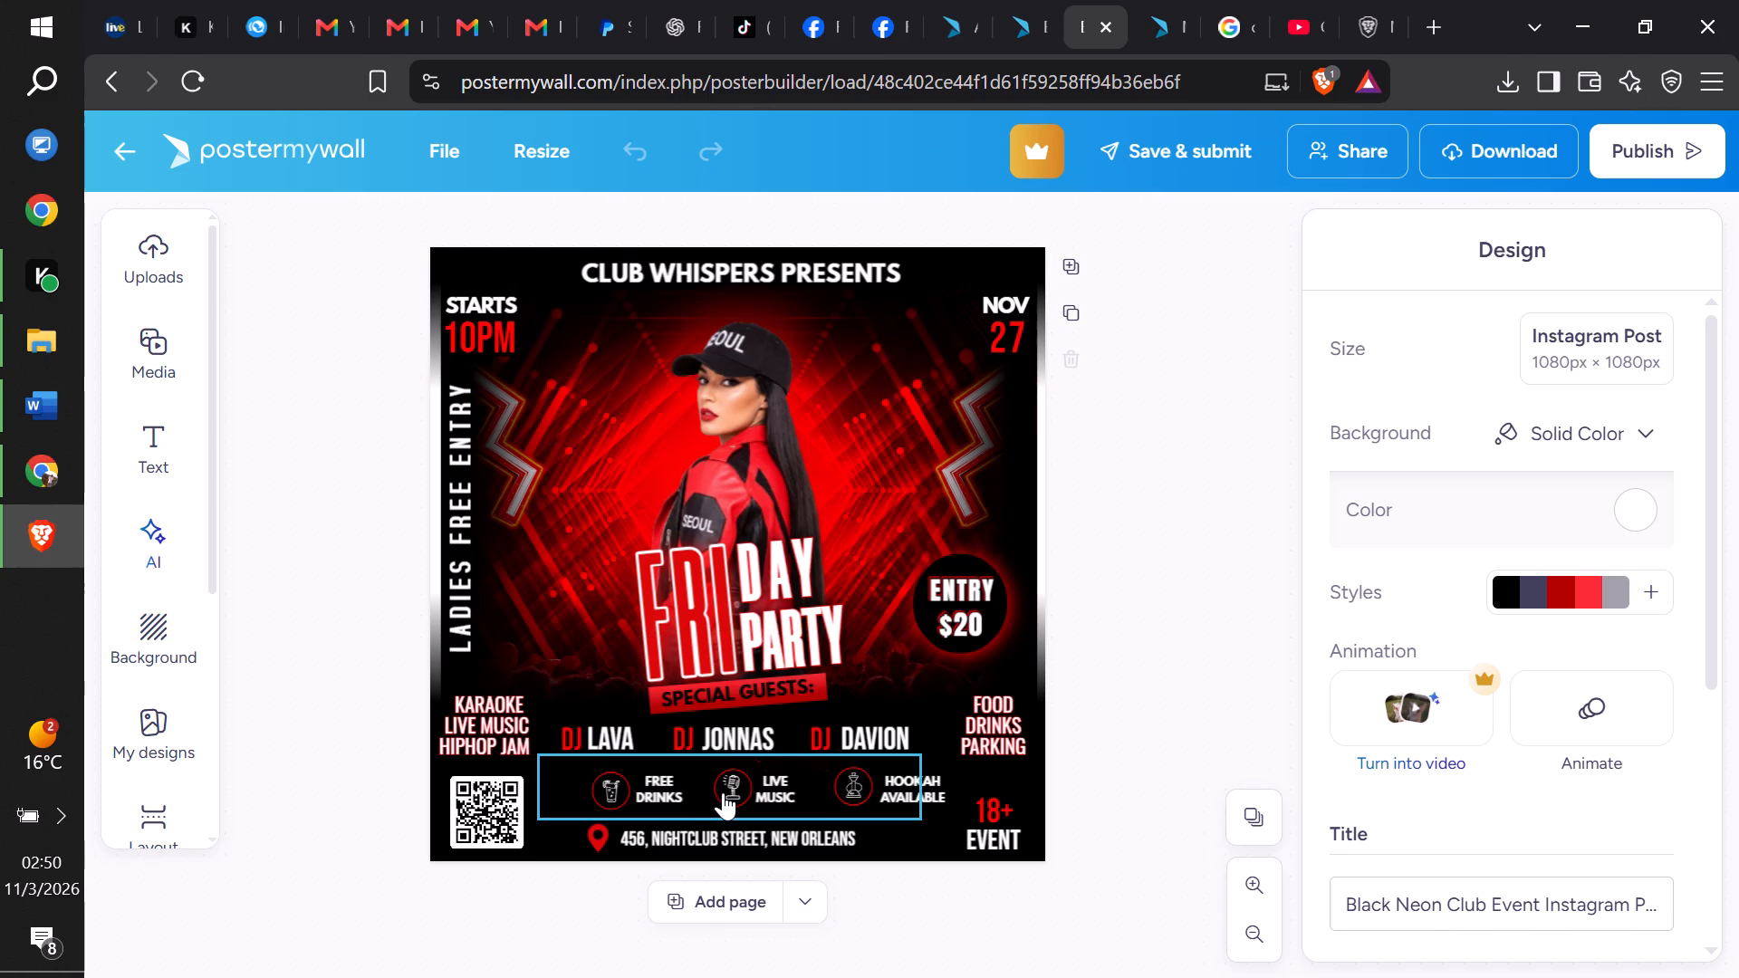
# Move the drink, microphone and hookah icon strip on the Friday Party design up over the bottom of the title, above the DJ names.
pyautogui.moveTo(723, 792); pyautogui.dragTo(730, 684)
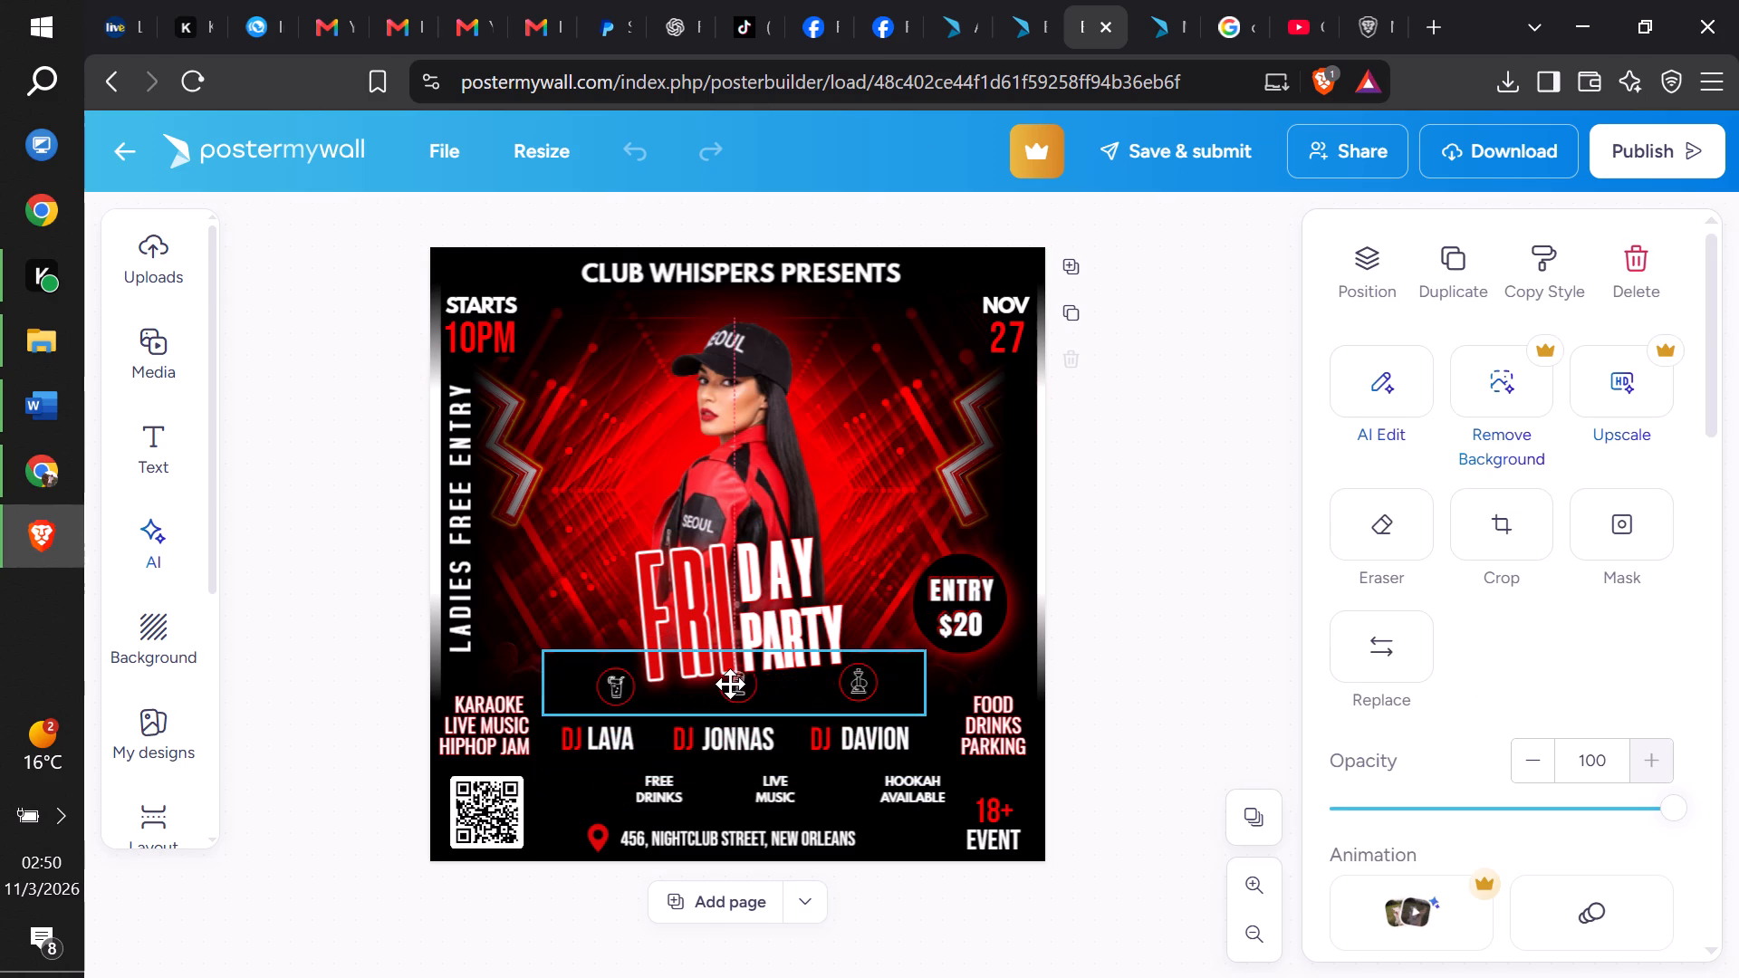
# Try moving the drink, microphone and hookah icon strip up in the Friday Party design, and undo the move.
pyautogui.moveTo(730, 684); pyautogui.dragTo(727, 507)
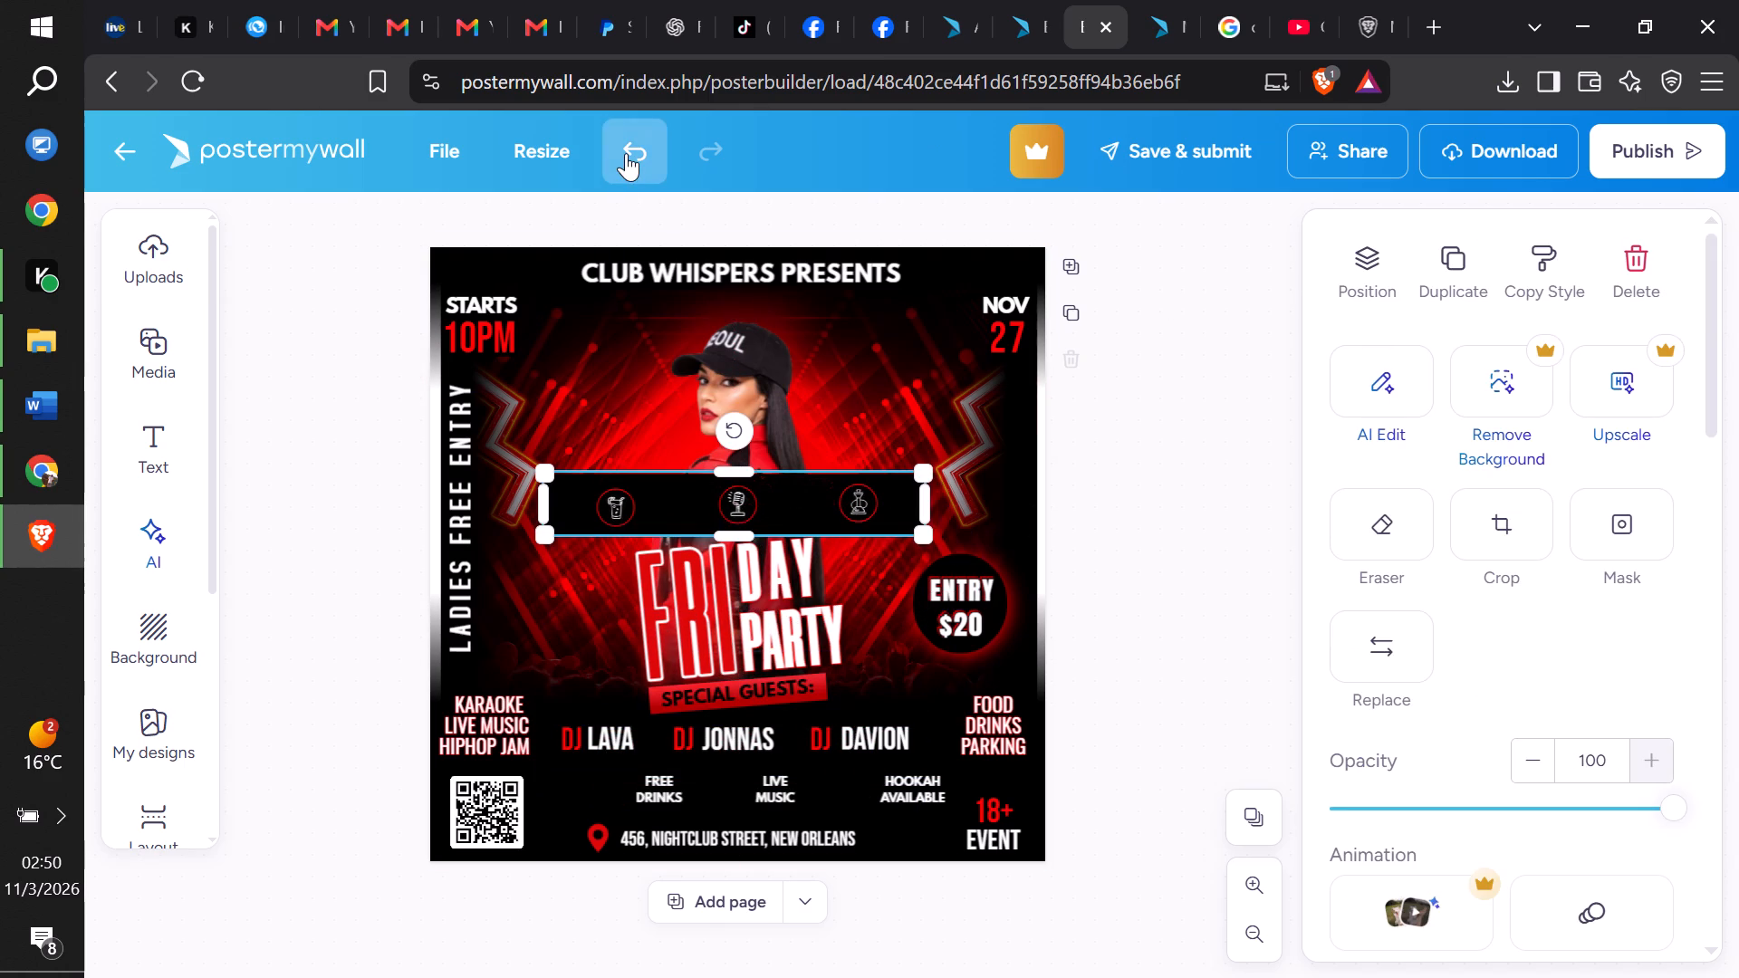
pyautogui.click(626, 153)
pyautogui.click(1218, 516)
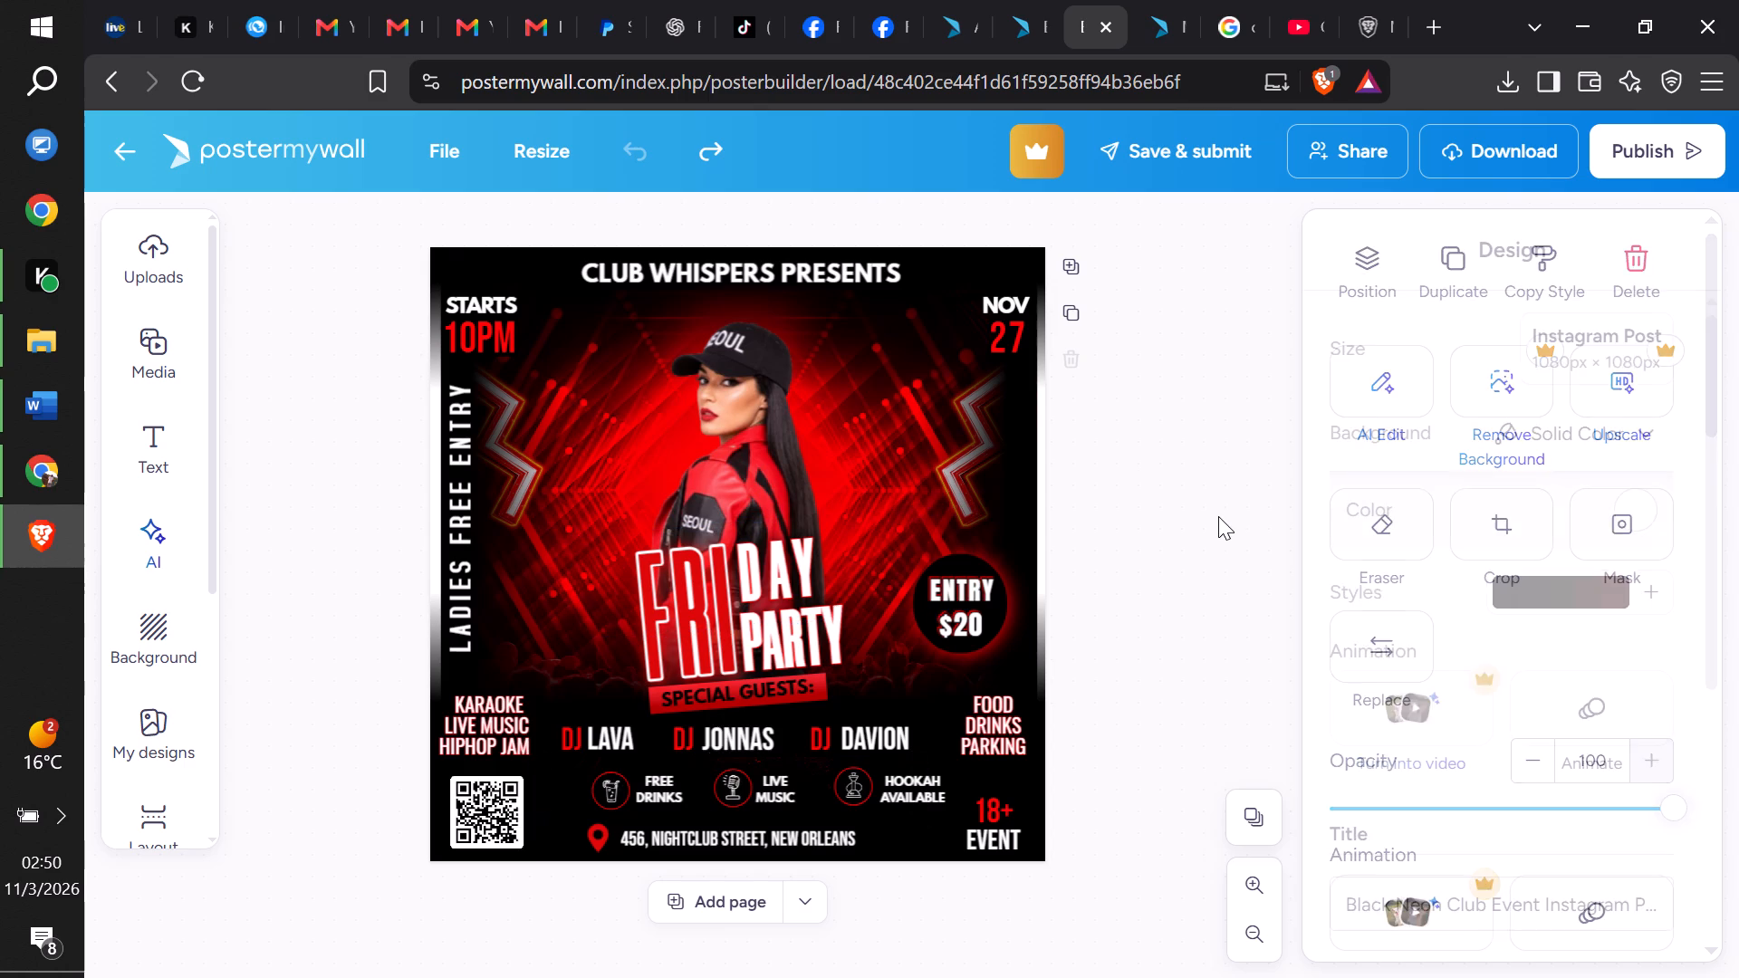
# Open the Club Truth Saturday Sexy Ladies Night design from the saved designs and review it alongside the Club Timber and Friday Party designs.
pyautogui.click(1023, 21)
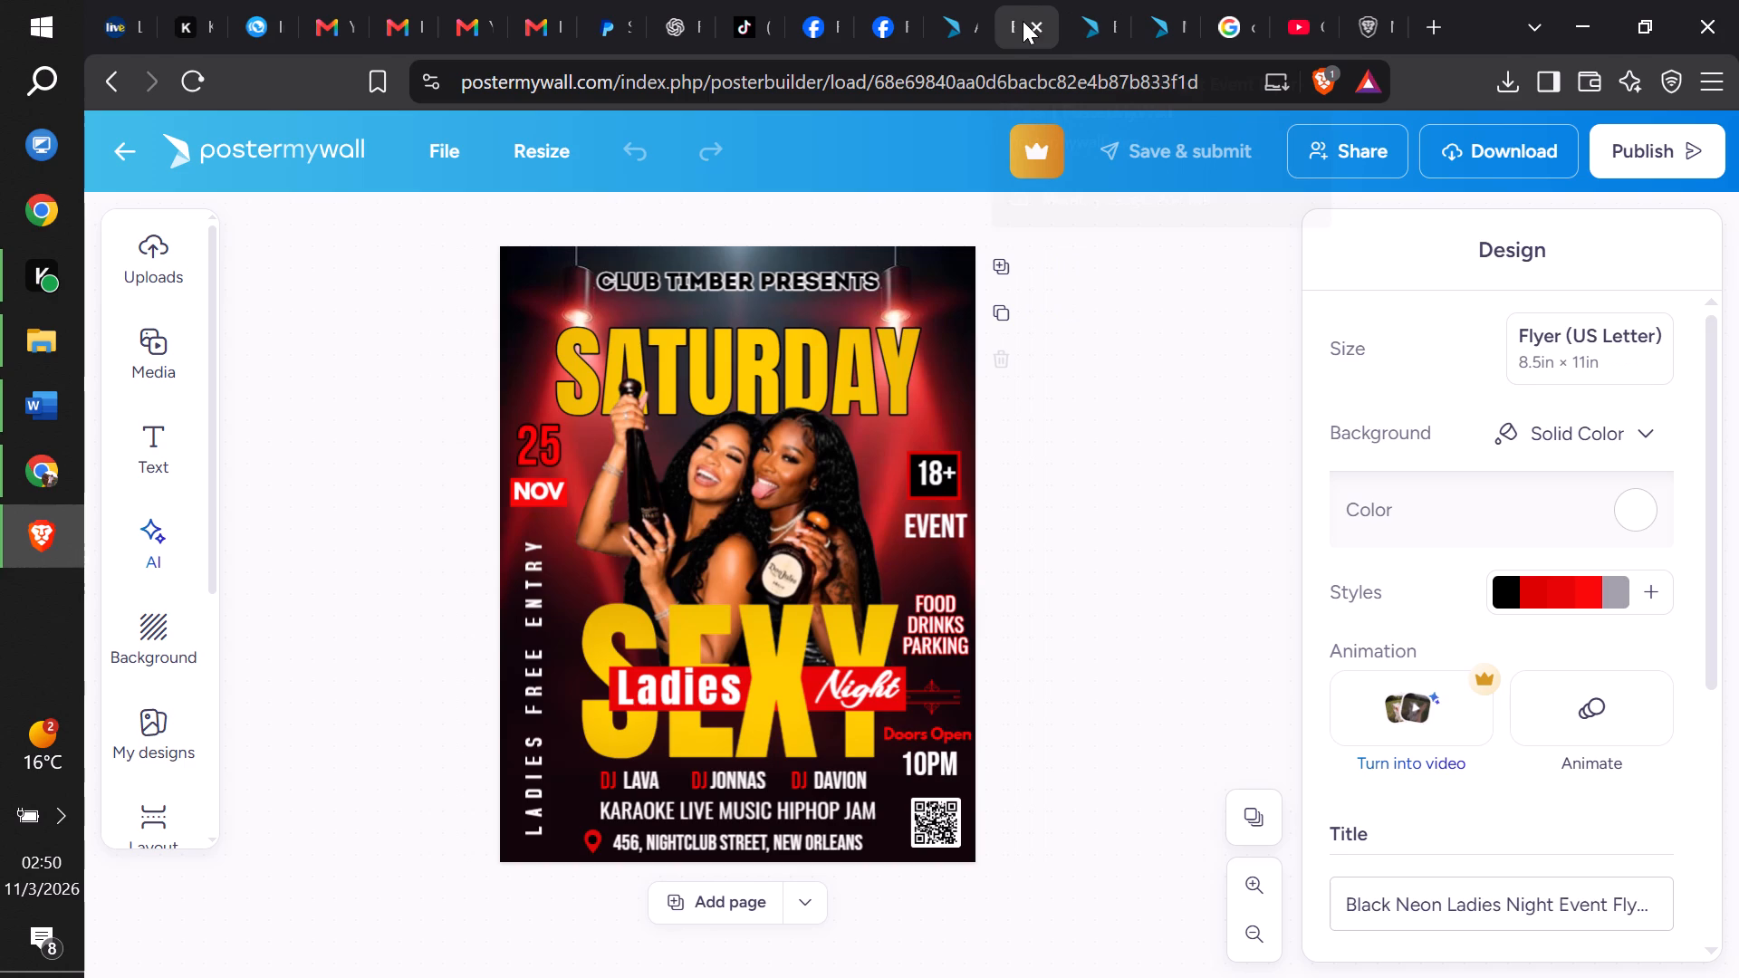
pyautogui.click(1102, 0)
pyautogui.click(1136, 0)
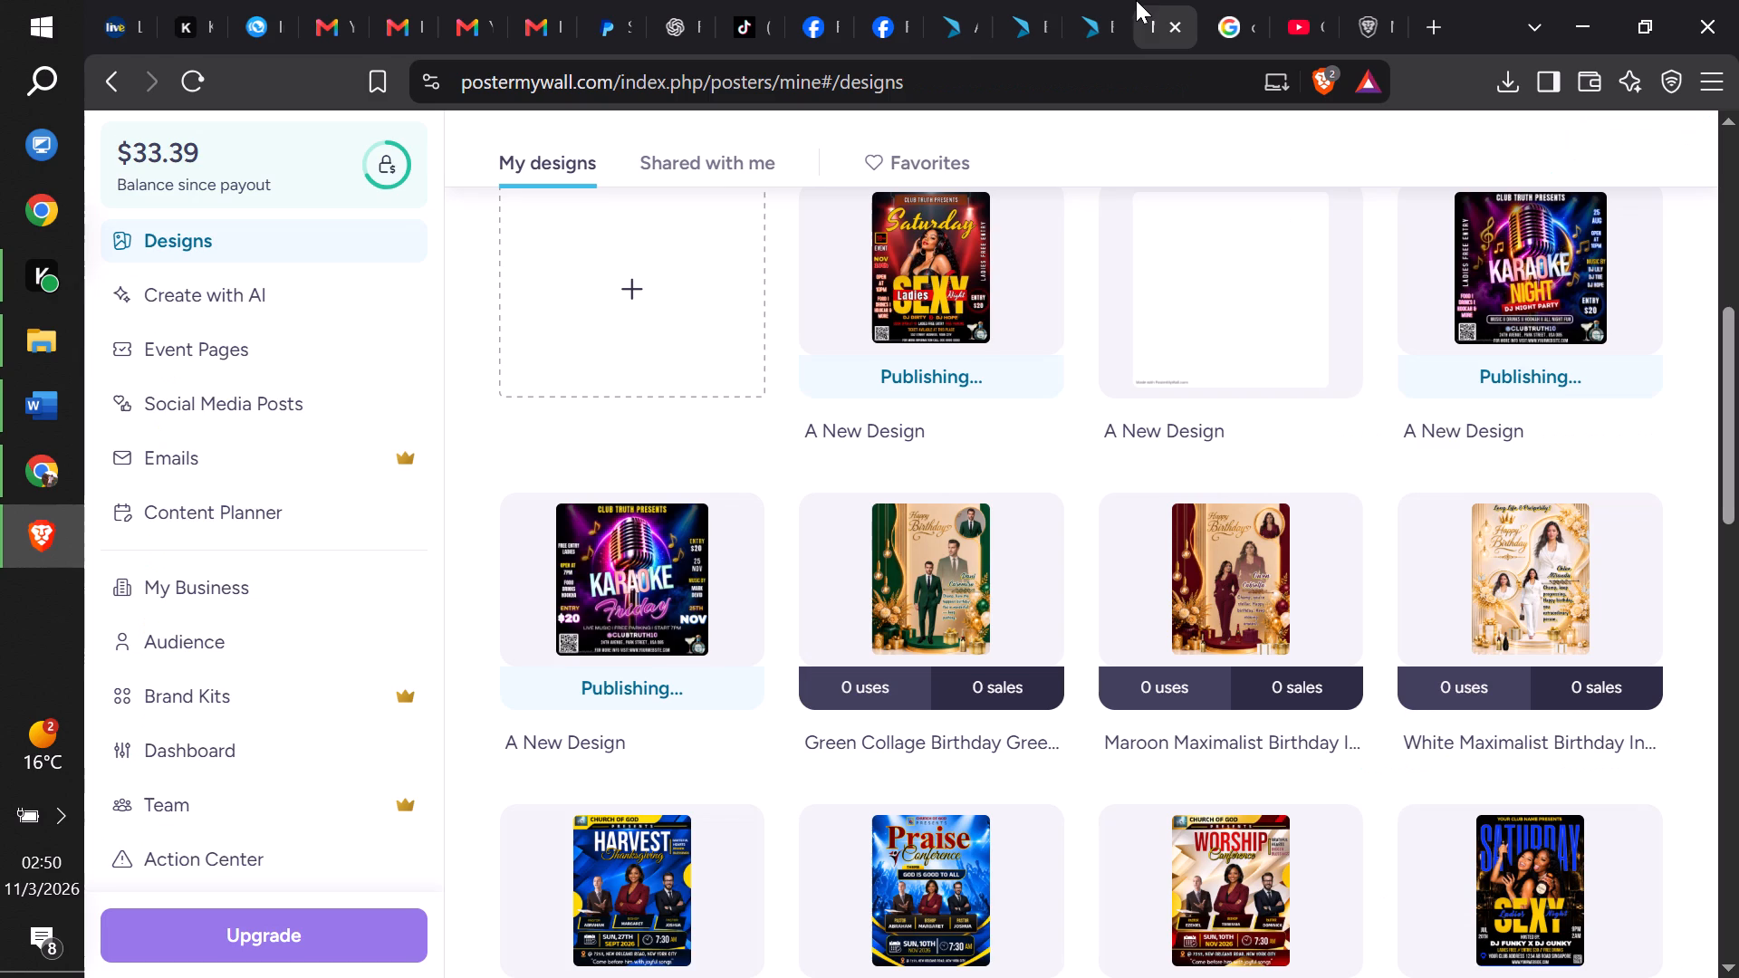
pyautogui.click(1047, 274)
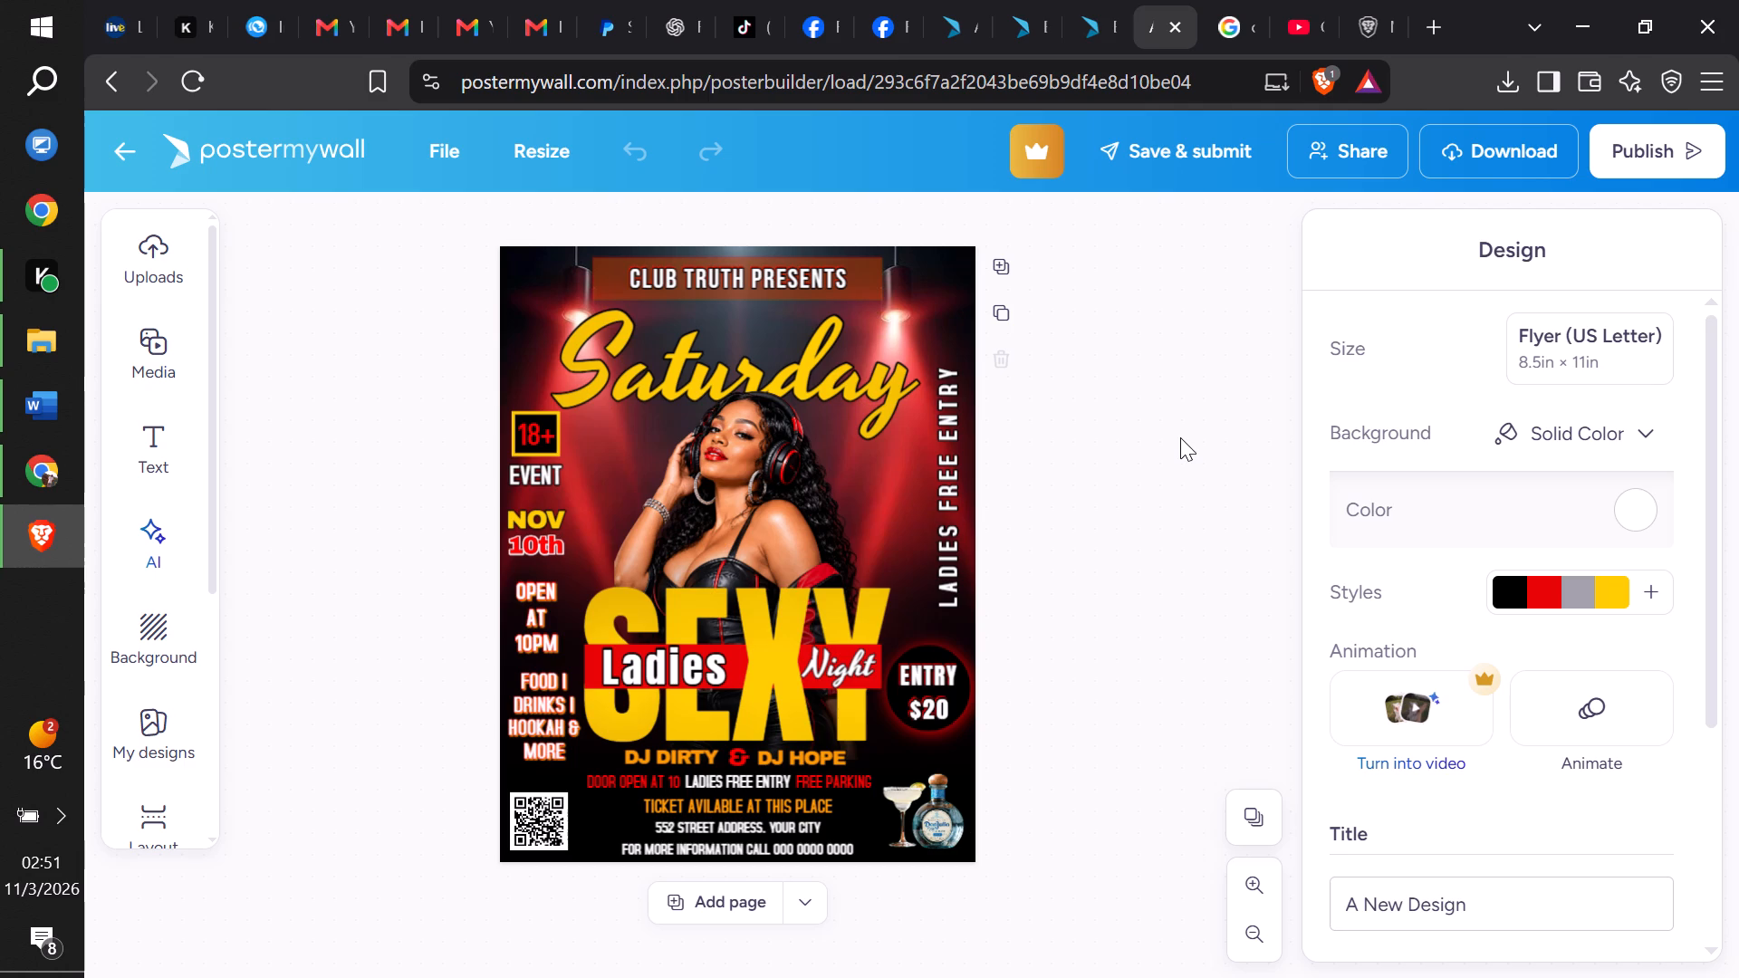
pyautogui.click(1068, 0)
pyautogui.moveTo(1087, 0); pyautogui.dragTo(1172, 0)
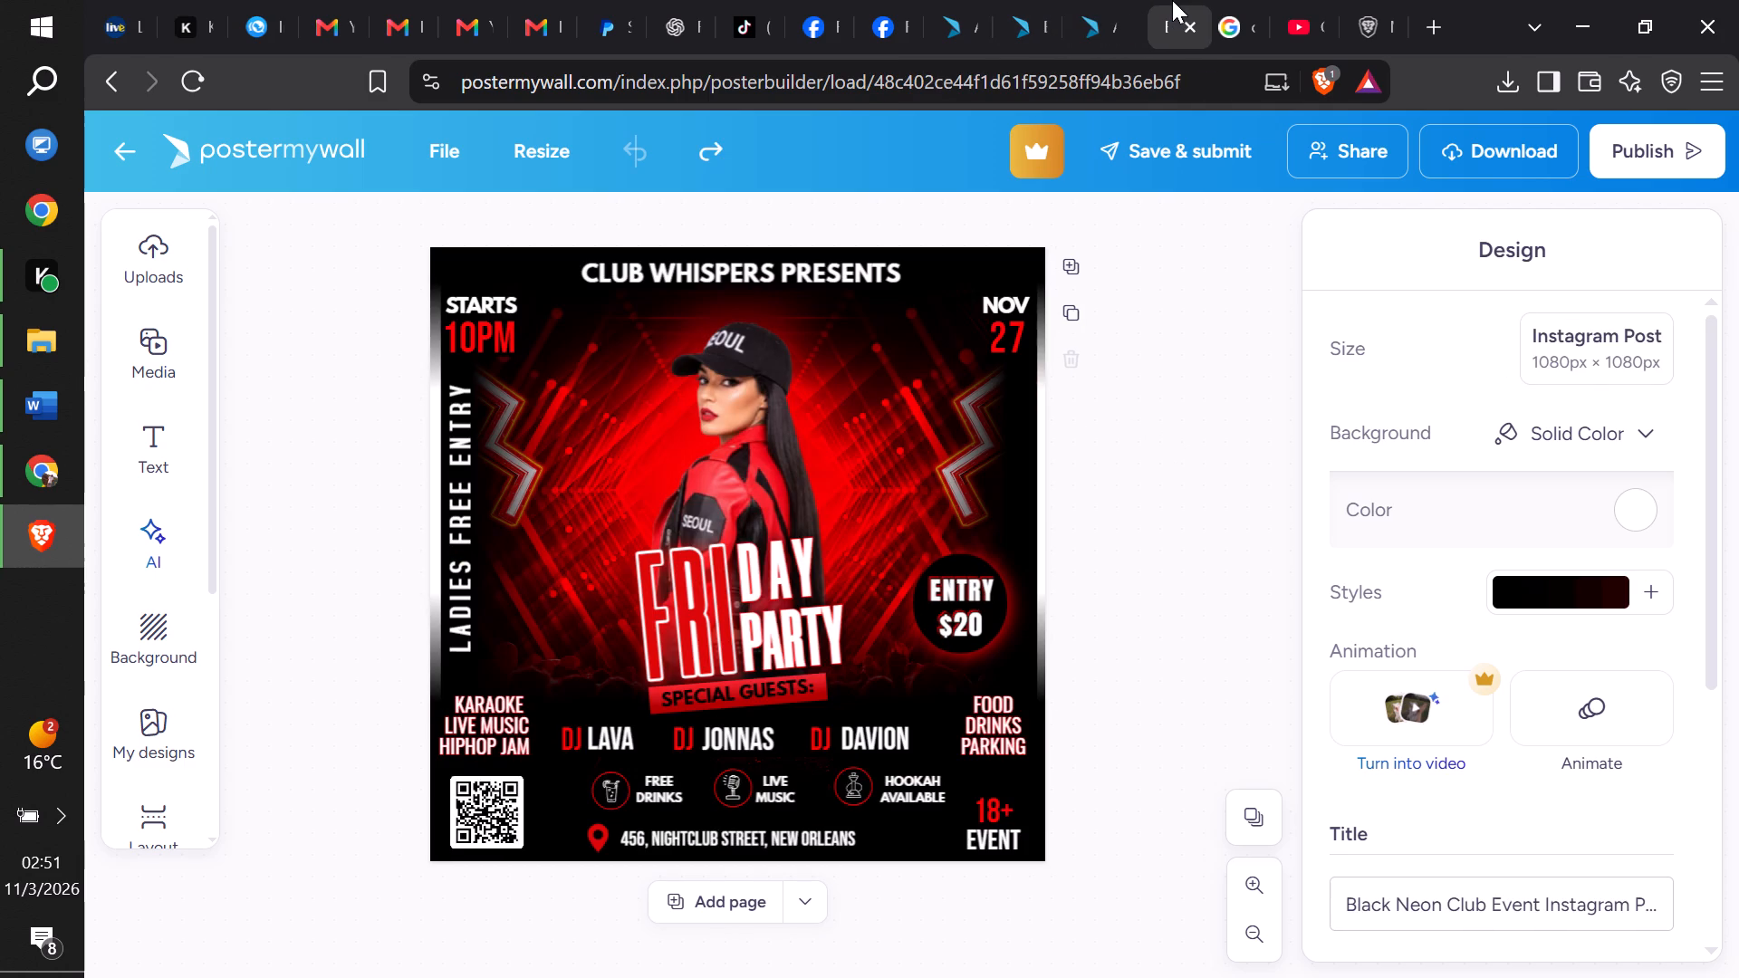
pyautogui.click(1078, 0)
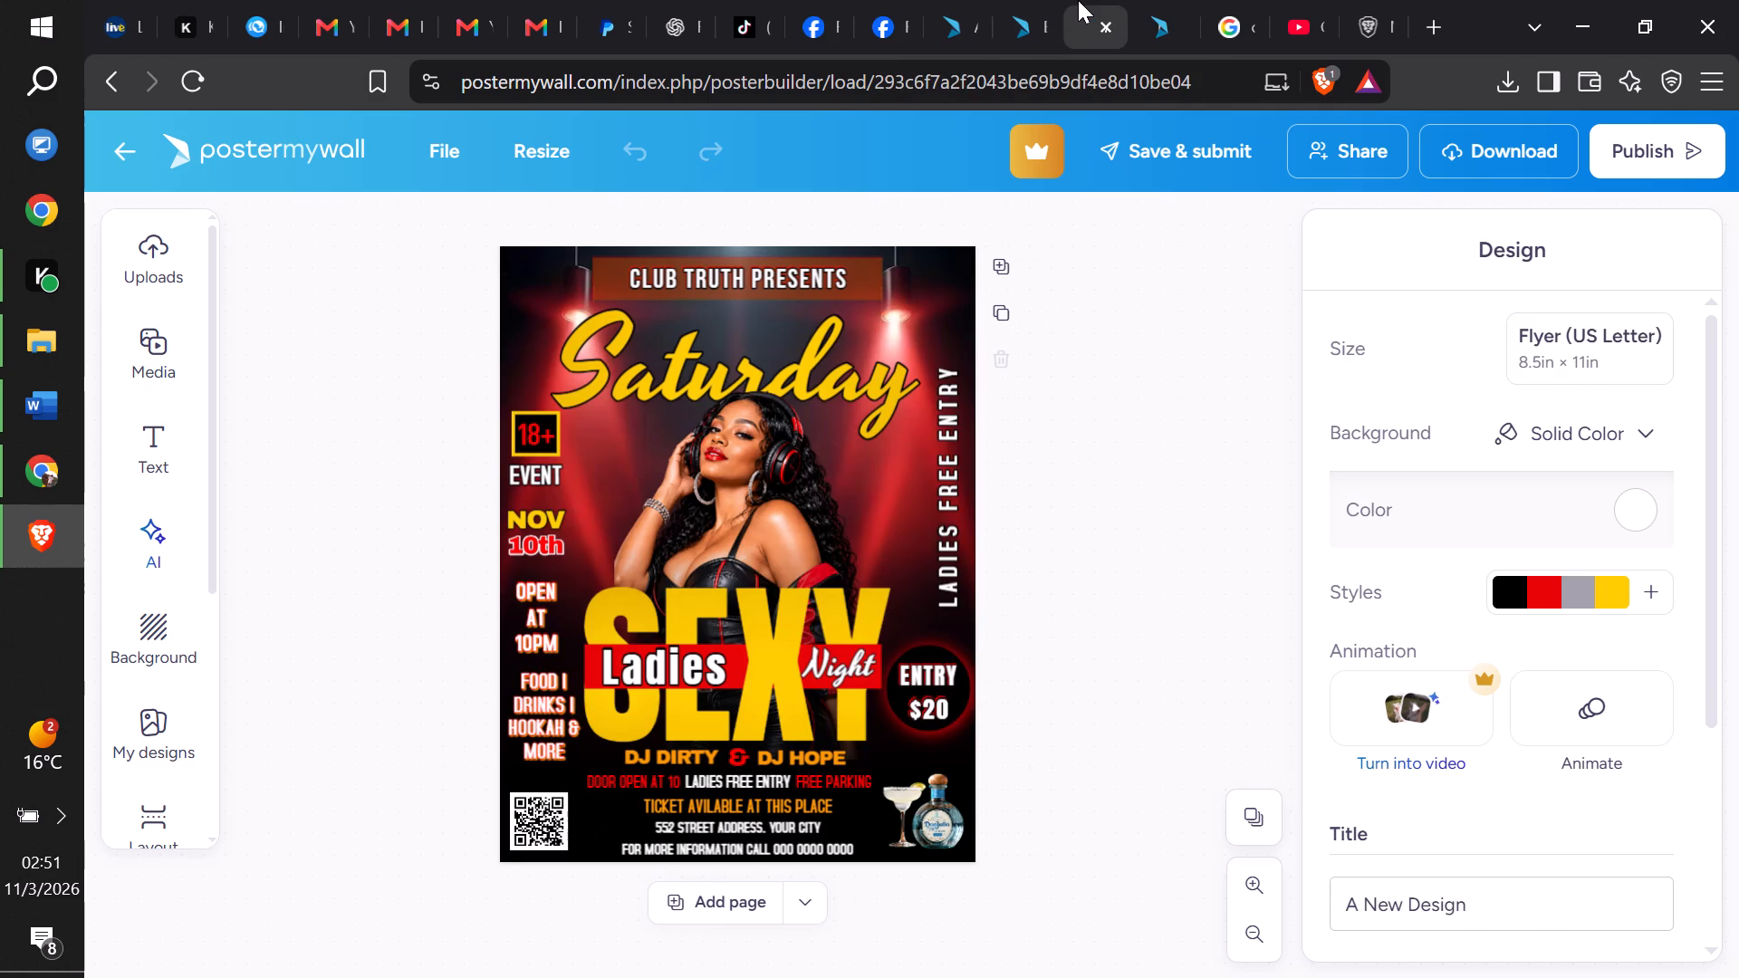
# Copy all elements of the Club Timber Saturday Sexy Ladies Night design and paste them into the red stage background flyer.
pyautogui.click(1014, 0)
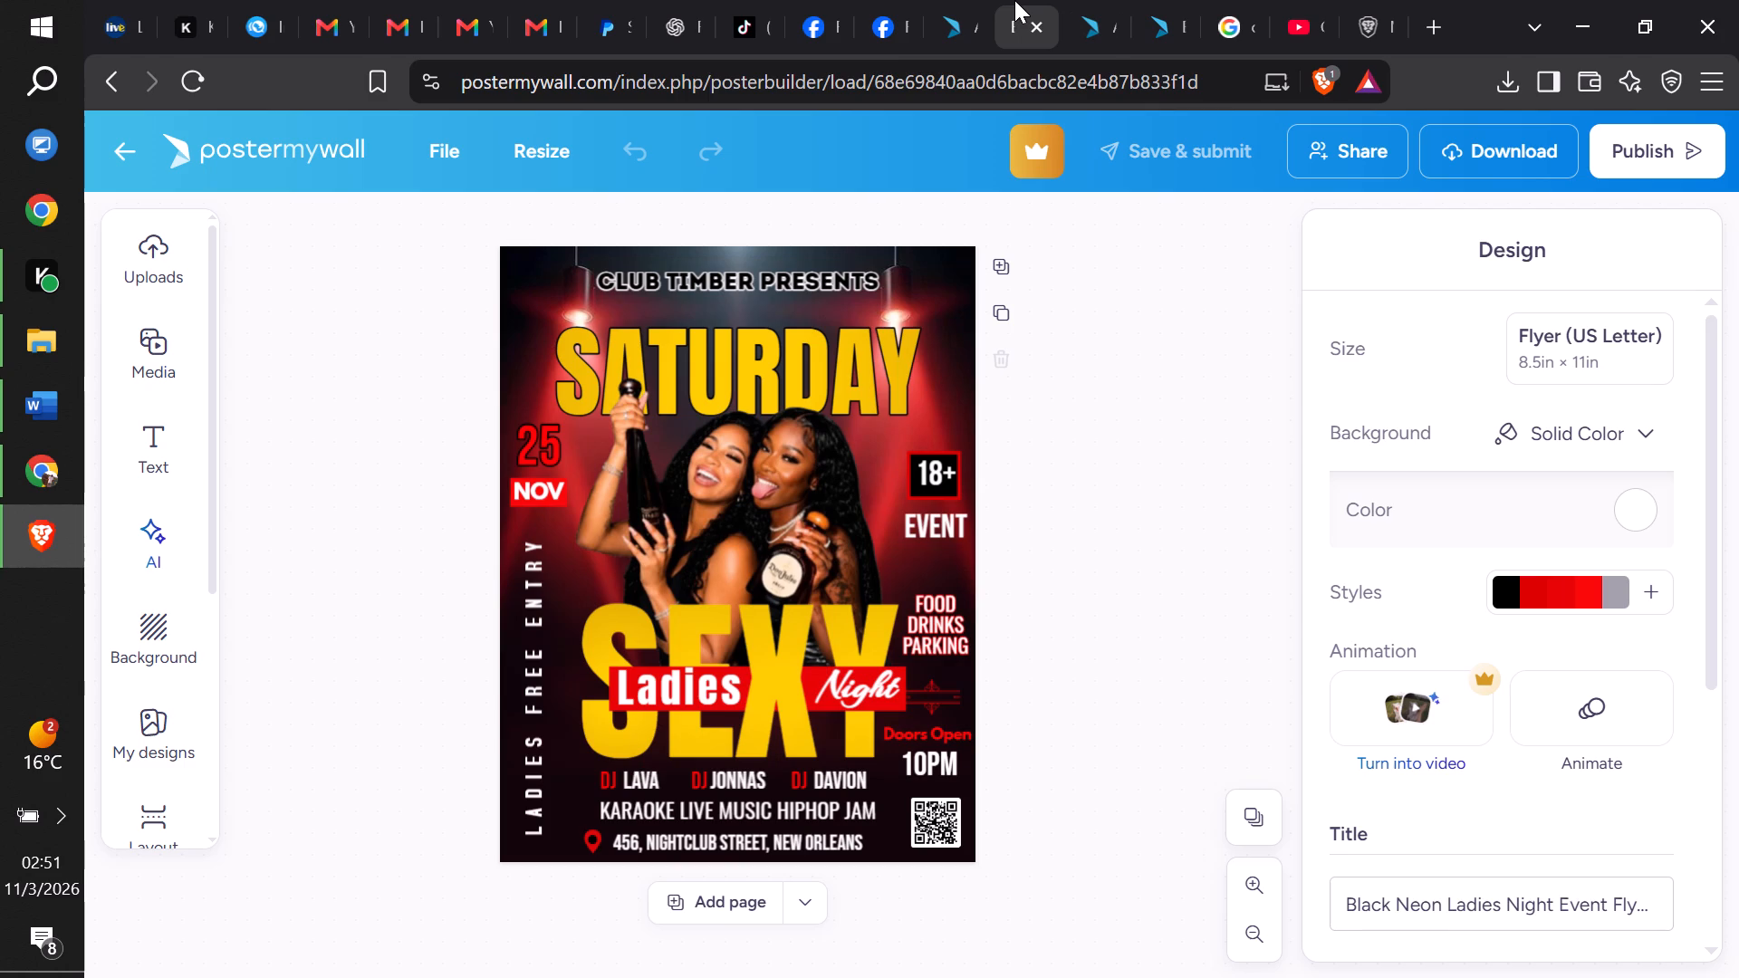
pyautogui.hotkey('ctrl', 'a')
pyautogui.hotkey('ctrl', 'c')
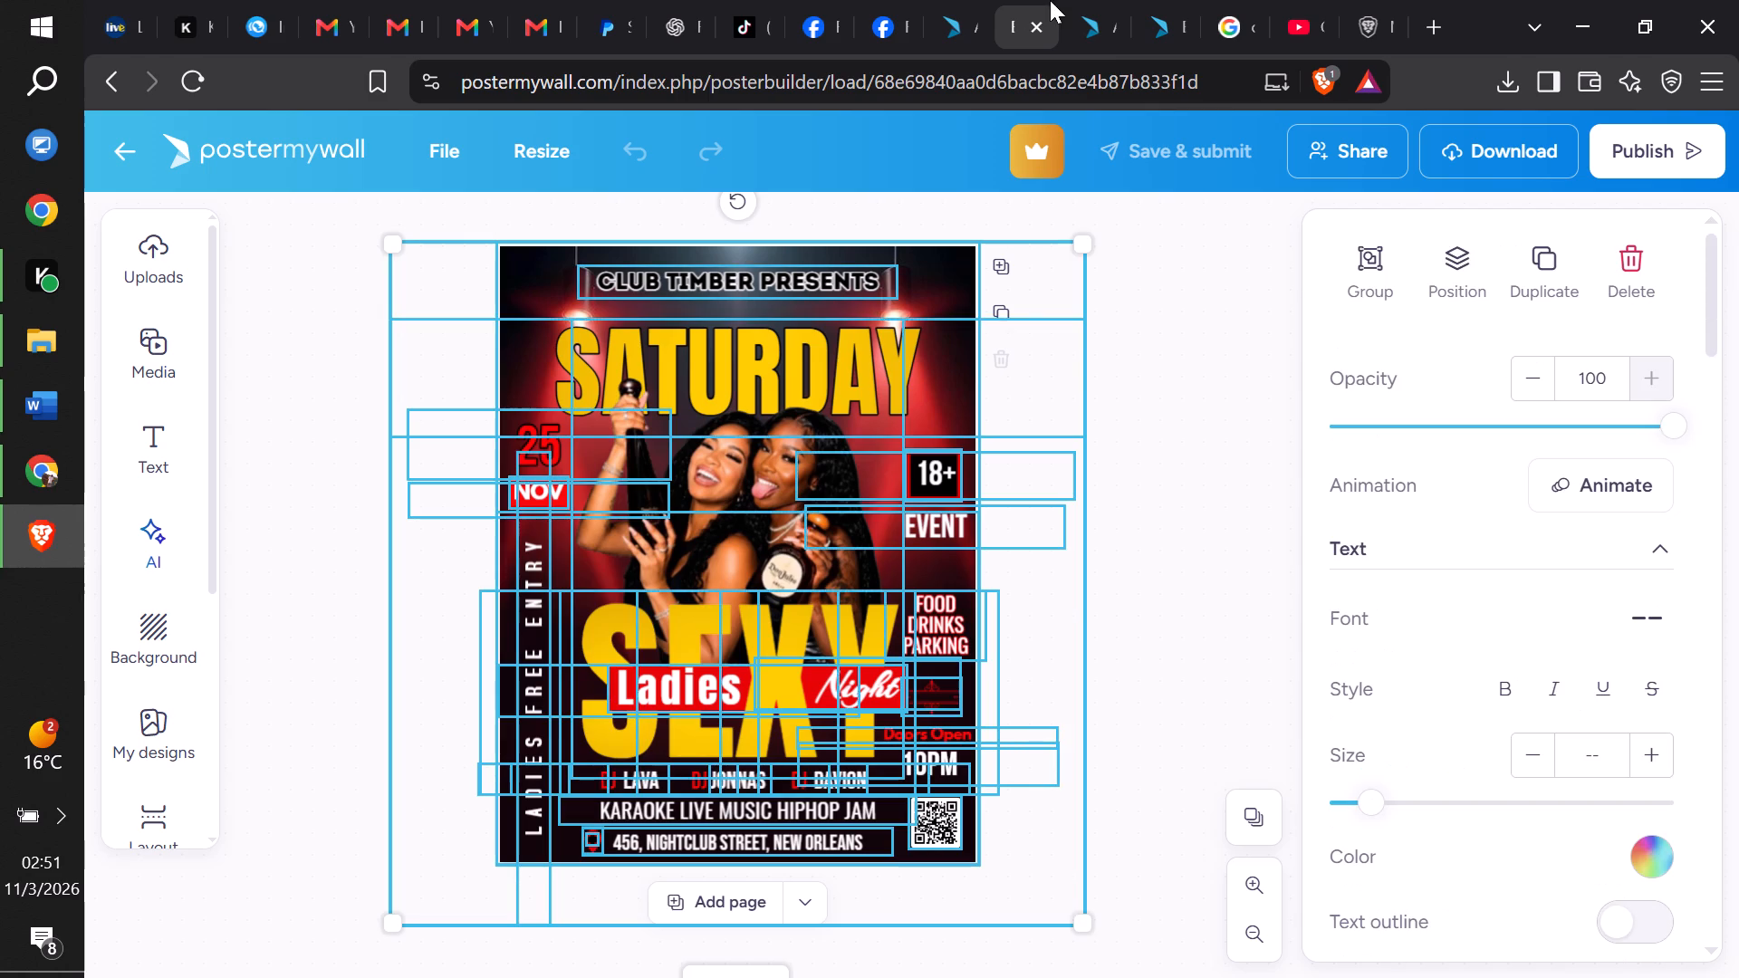
pyautogui.click(946, 0)
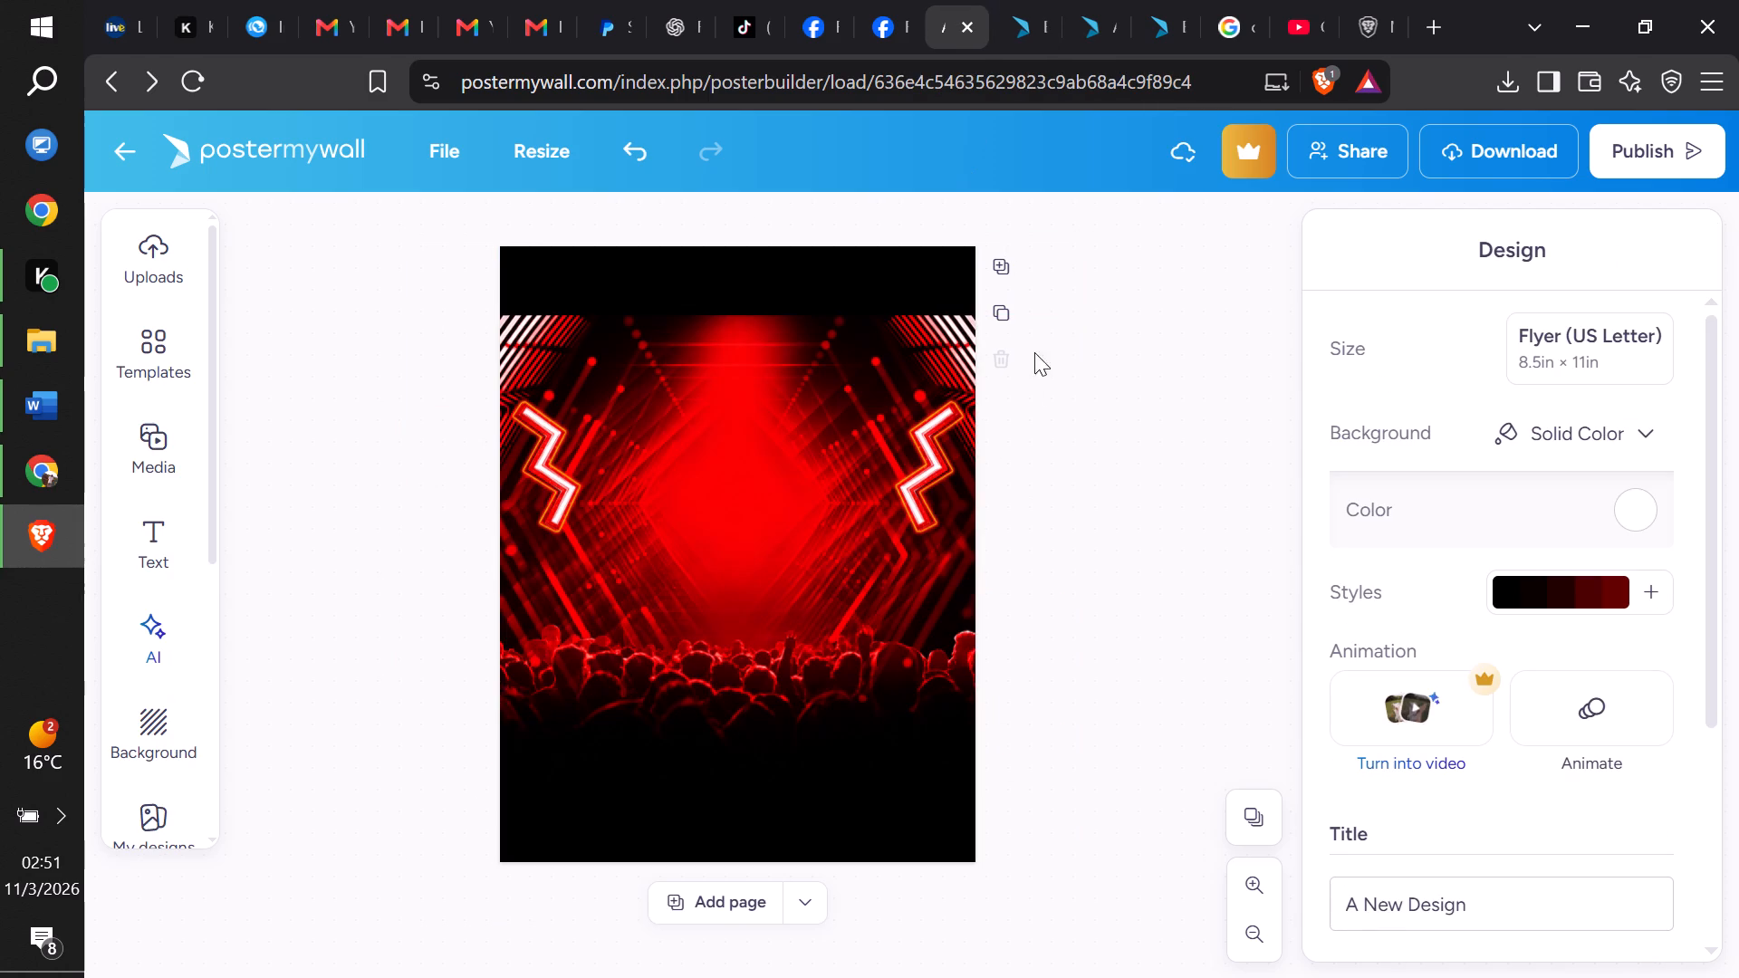
pyautogui.hotkey('ctrl', 'v')
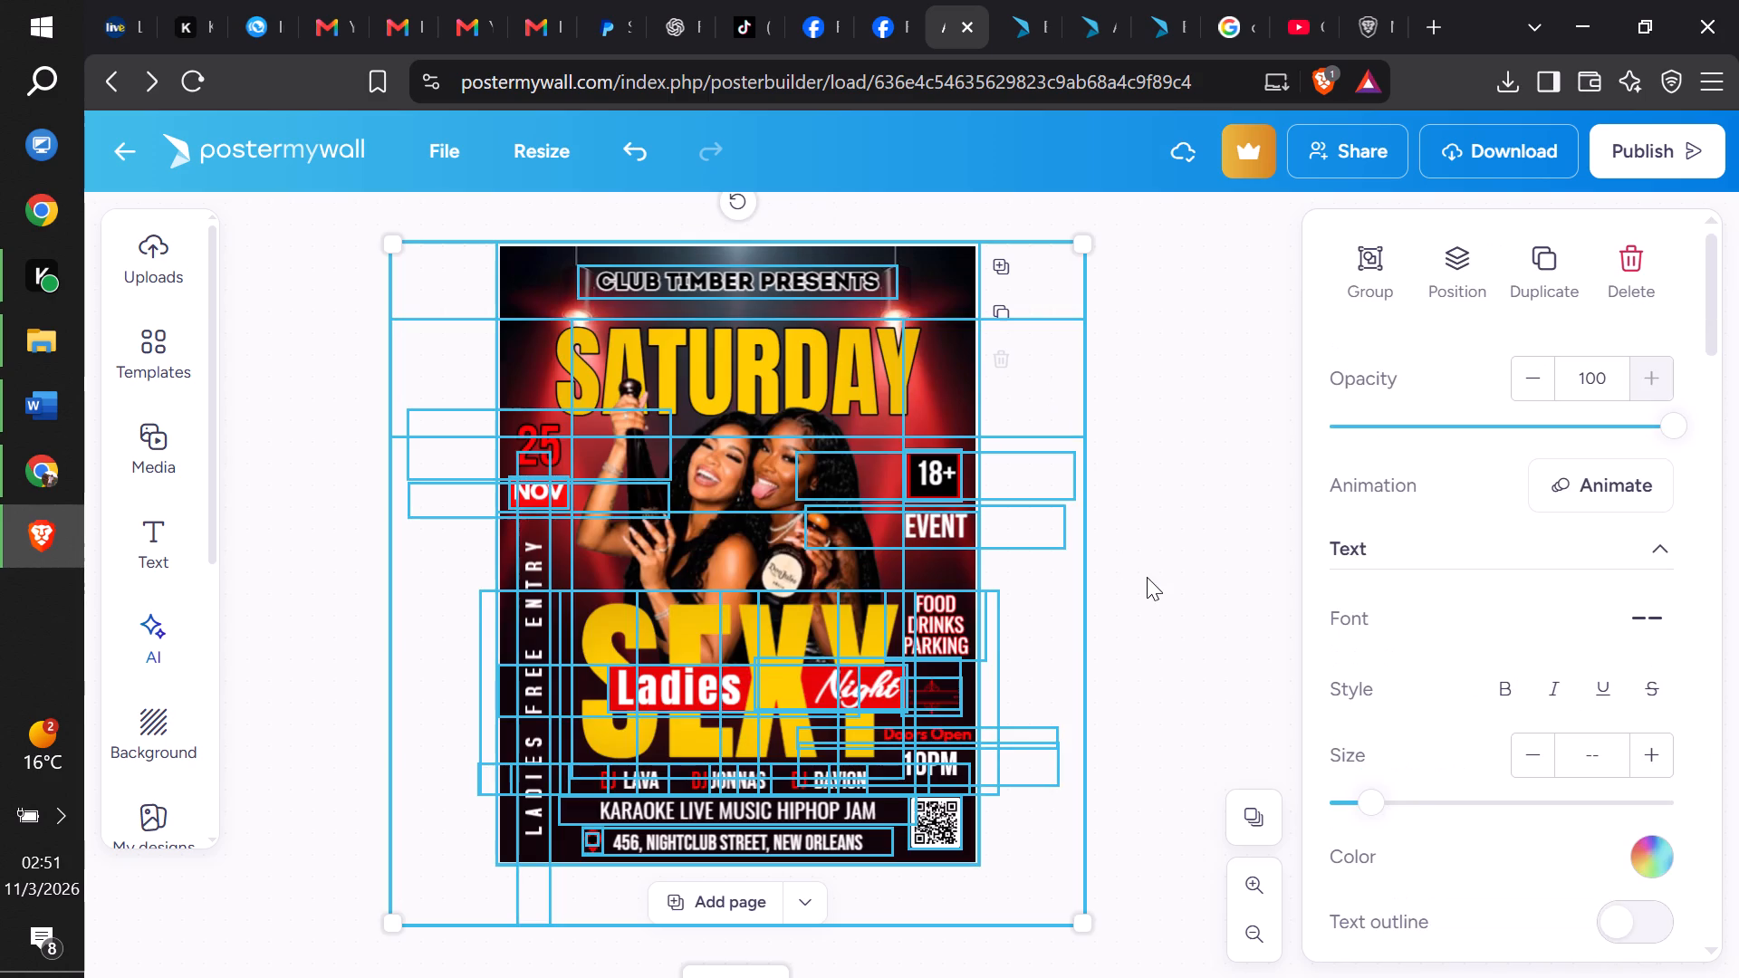
pyautogui.click(1147, 577)
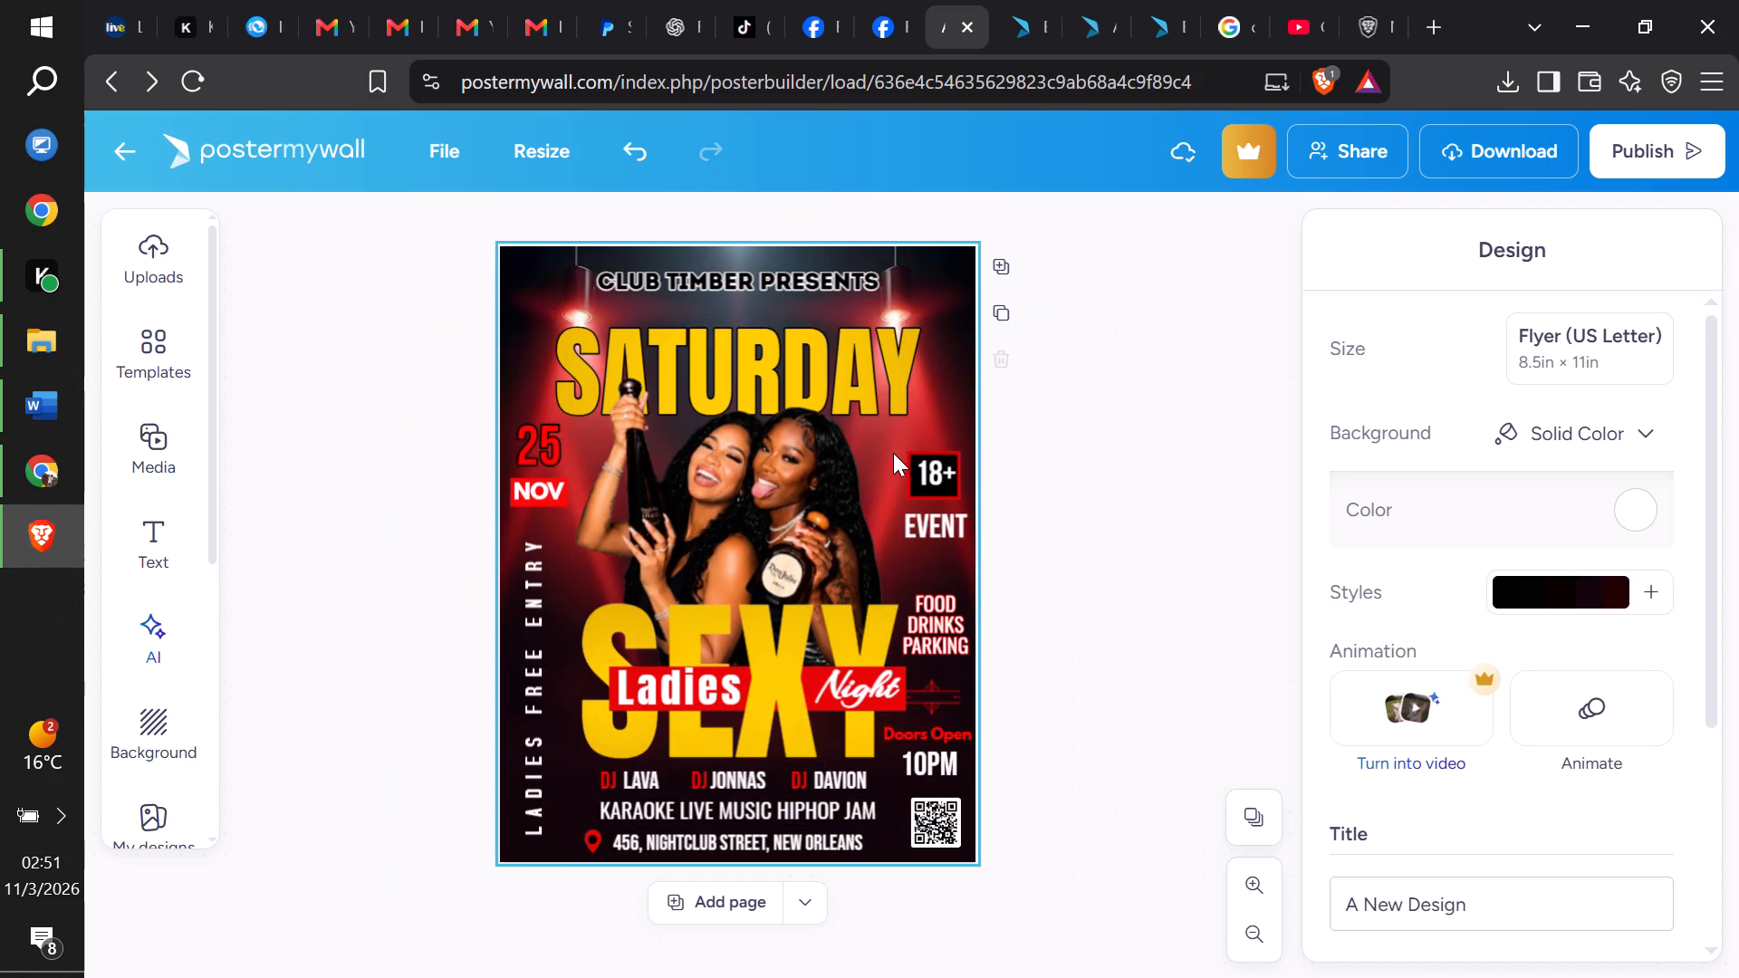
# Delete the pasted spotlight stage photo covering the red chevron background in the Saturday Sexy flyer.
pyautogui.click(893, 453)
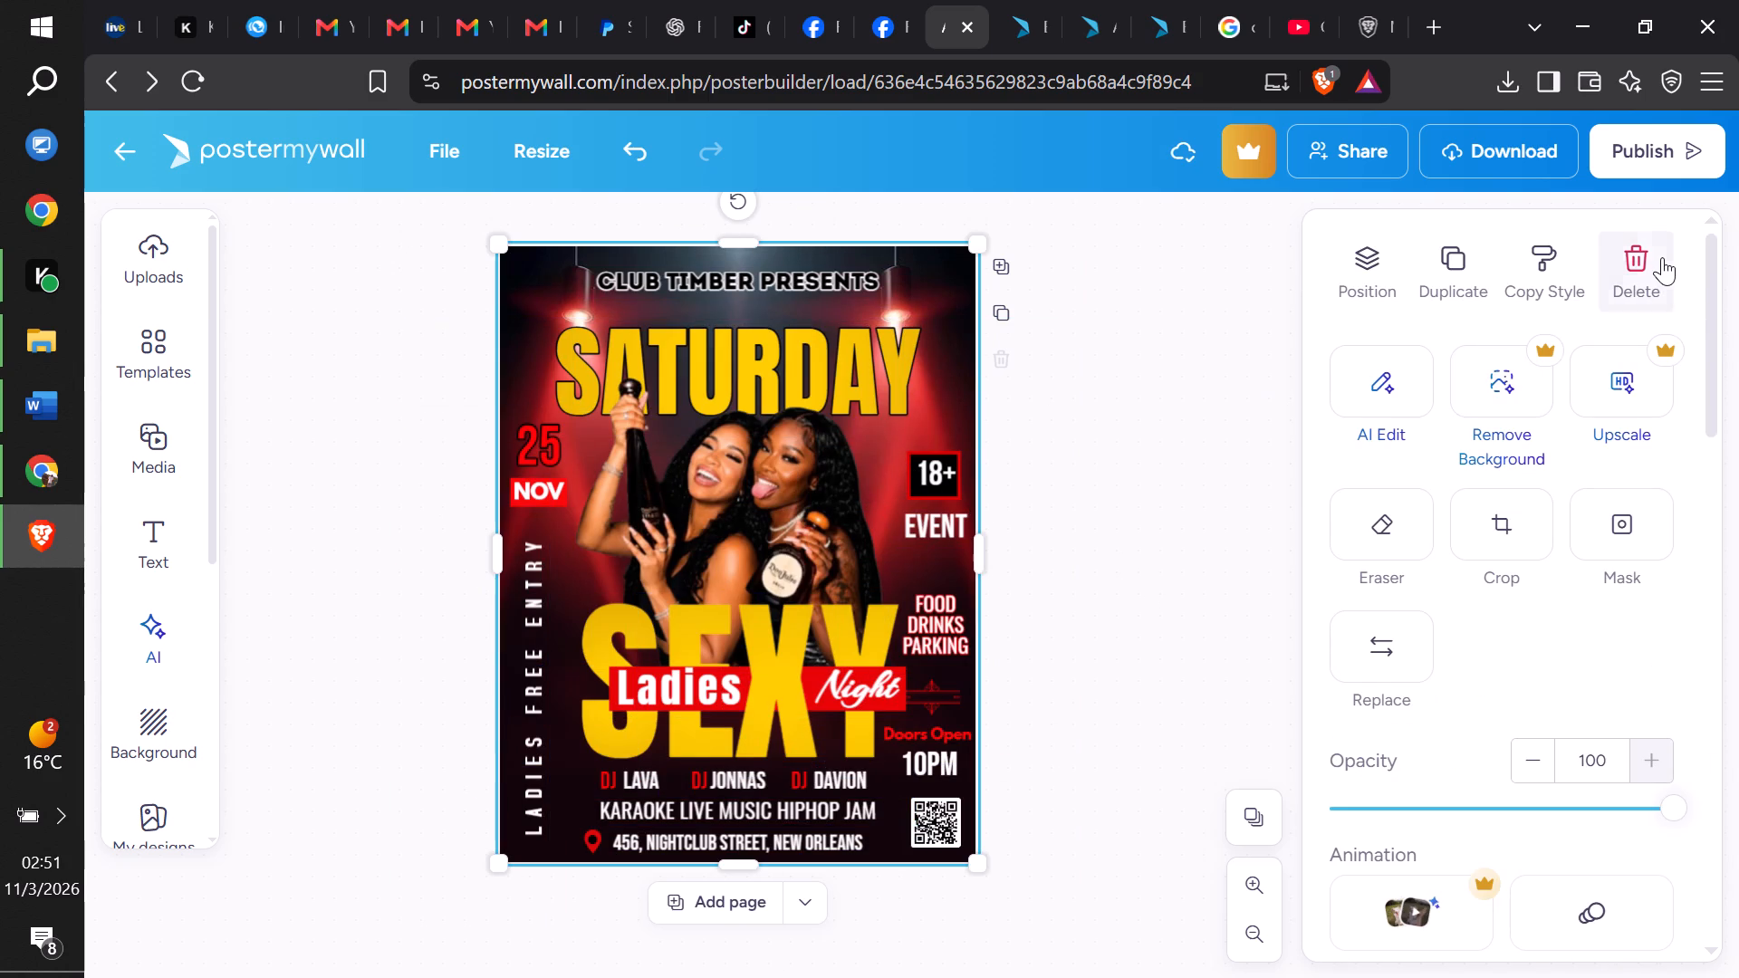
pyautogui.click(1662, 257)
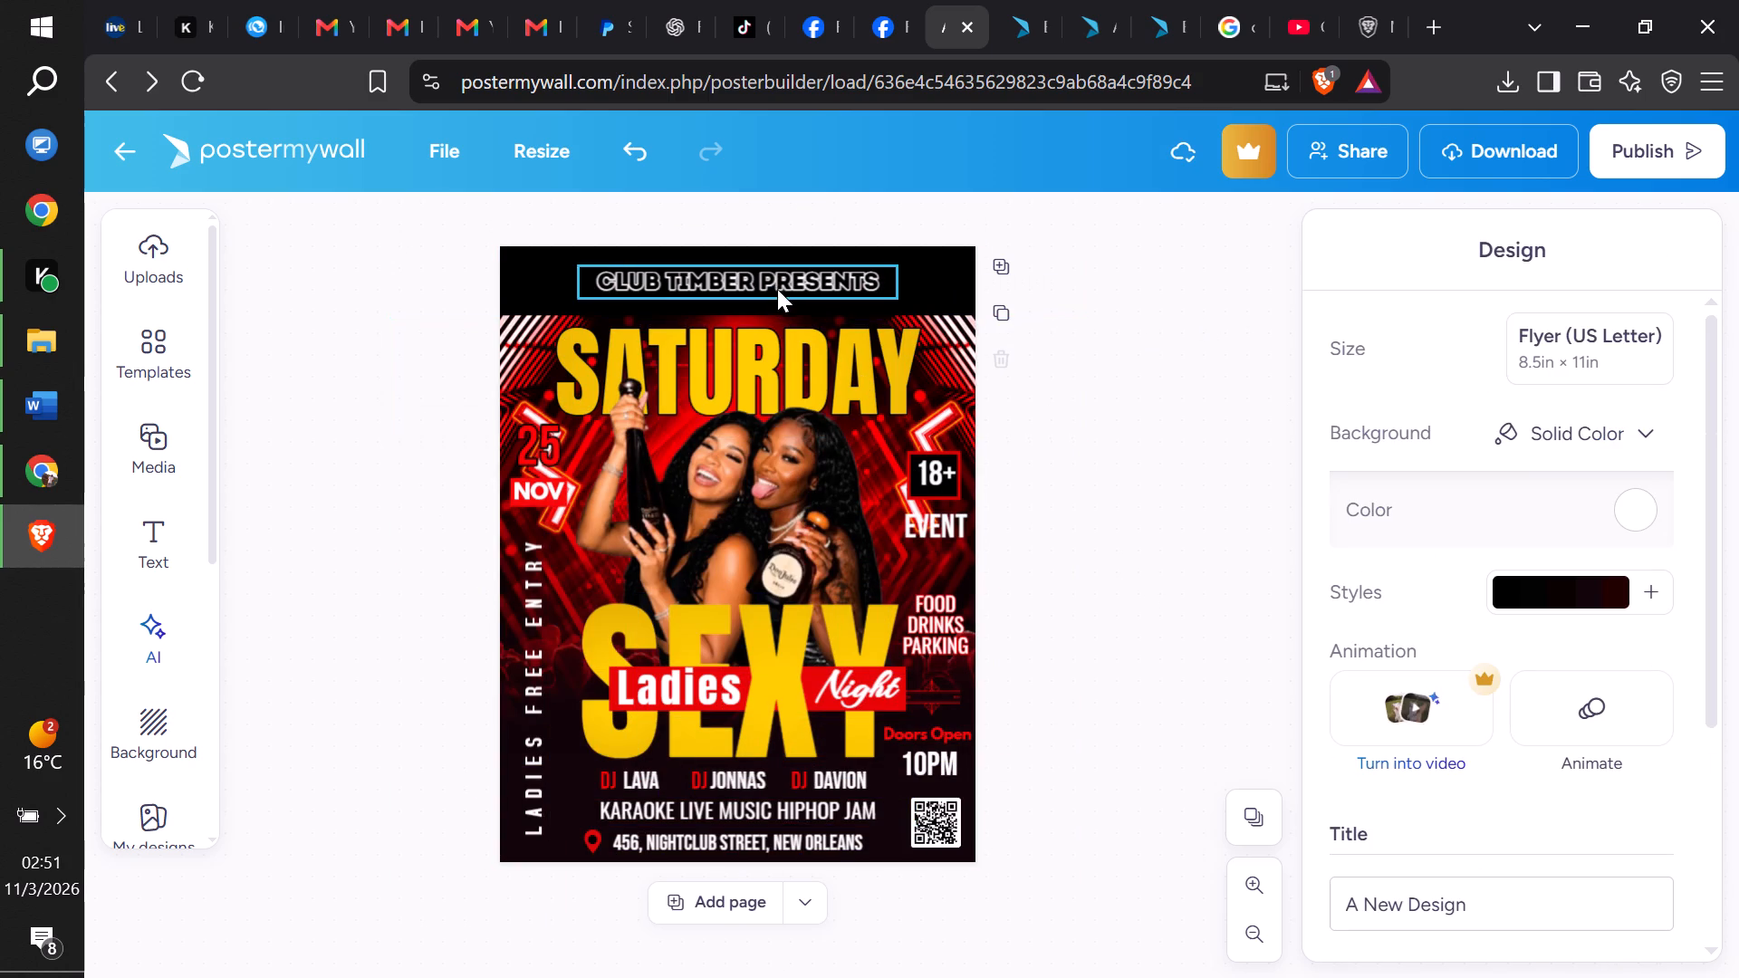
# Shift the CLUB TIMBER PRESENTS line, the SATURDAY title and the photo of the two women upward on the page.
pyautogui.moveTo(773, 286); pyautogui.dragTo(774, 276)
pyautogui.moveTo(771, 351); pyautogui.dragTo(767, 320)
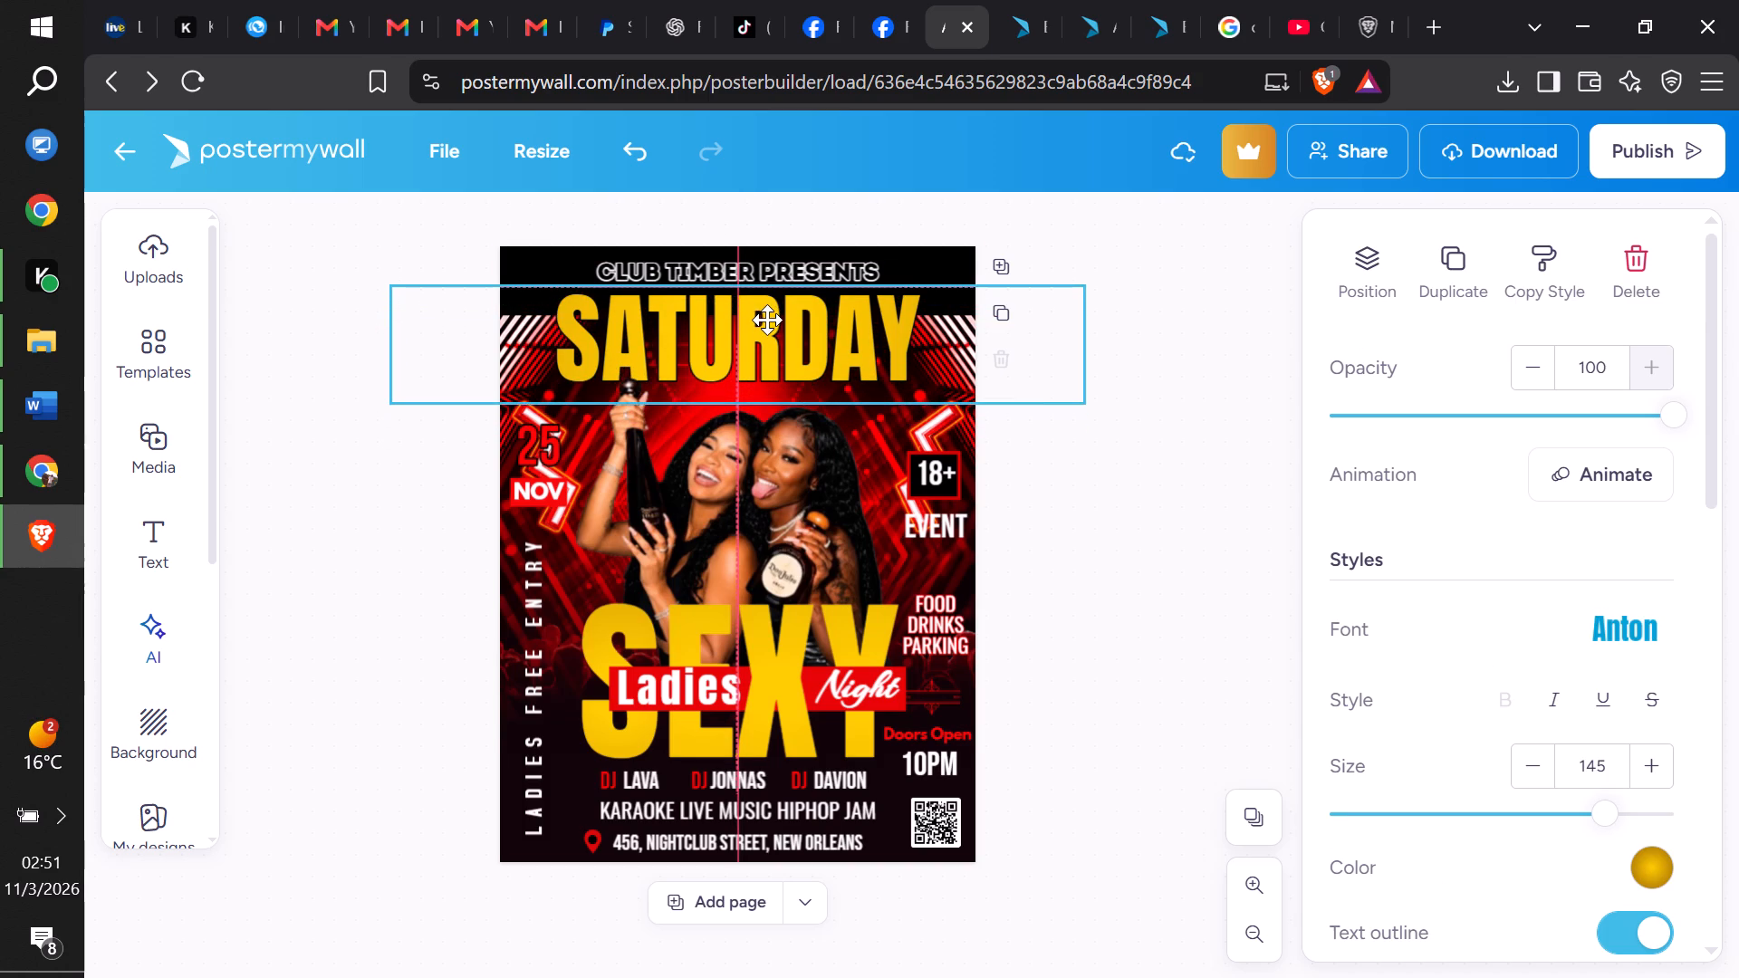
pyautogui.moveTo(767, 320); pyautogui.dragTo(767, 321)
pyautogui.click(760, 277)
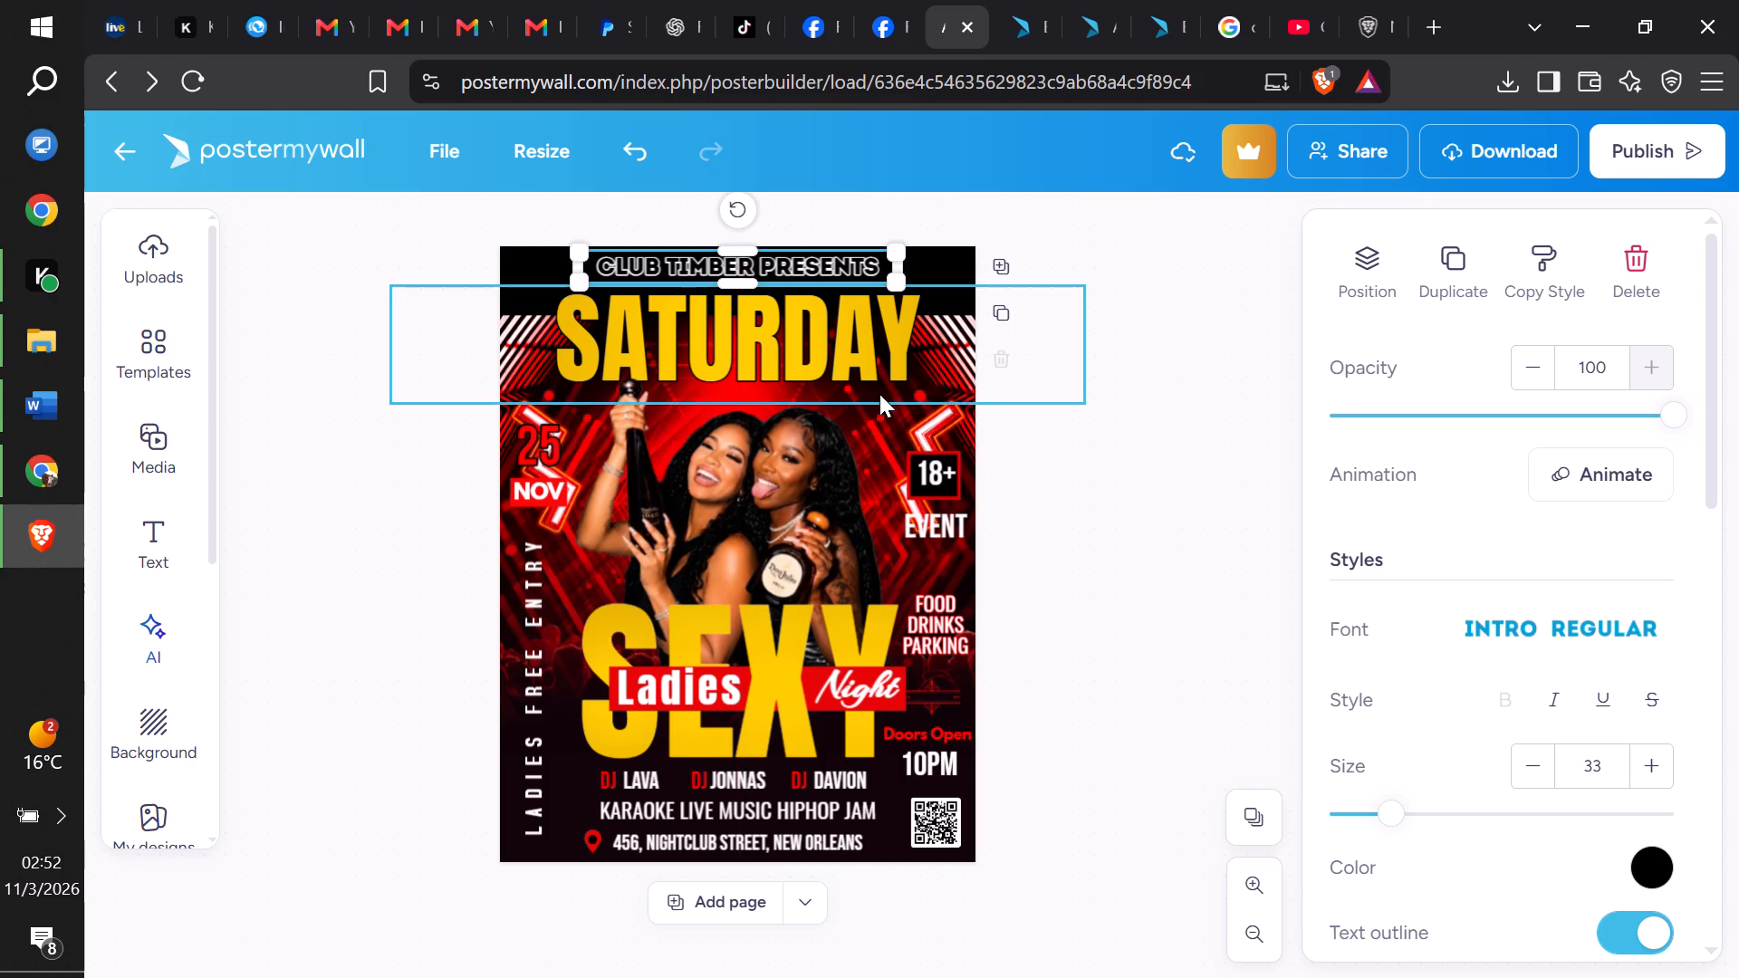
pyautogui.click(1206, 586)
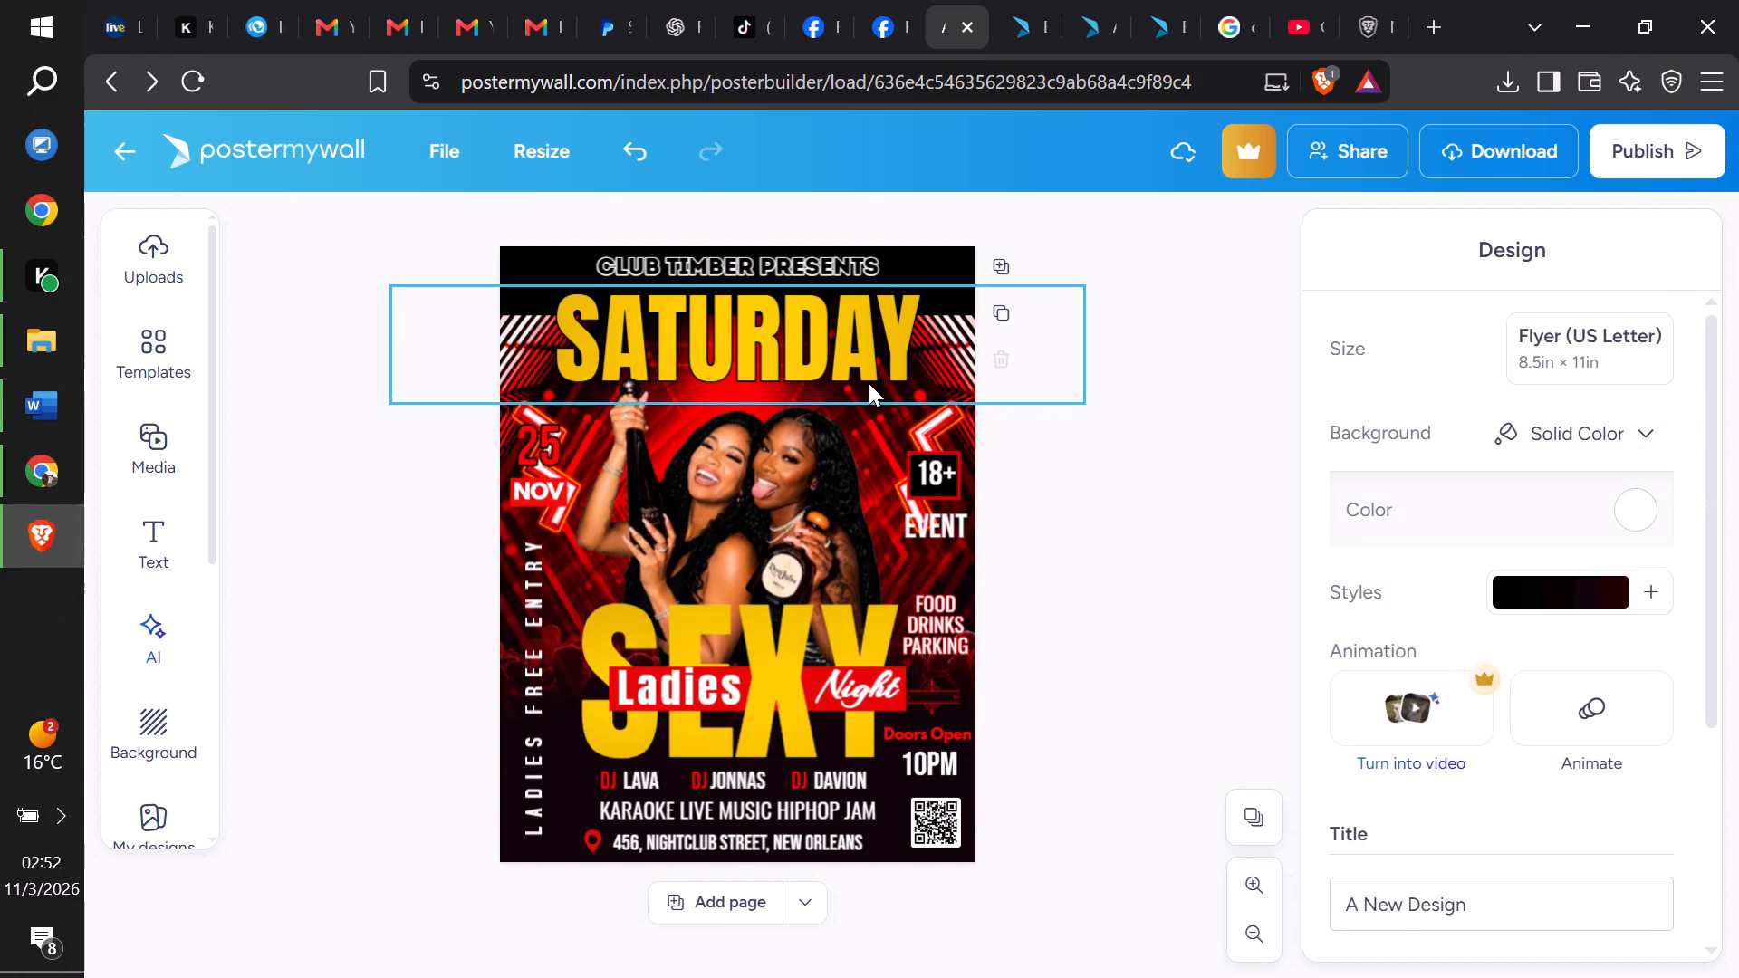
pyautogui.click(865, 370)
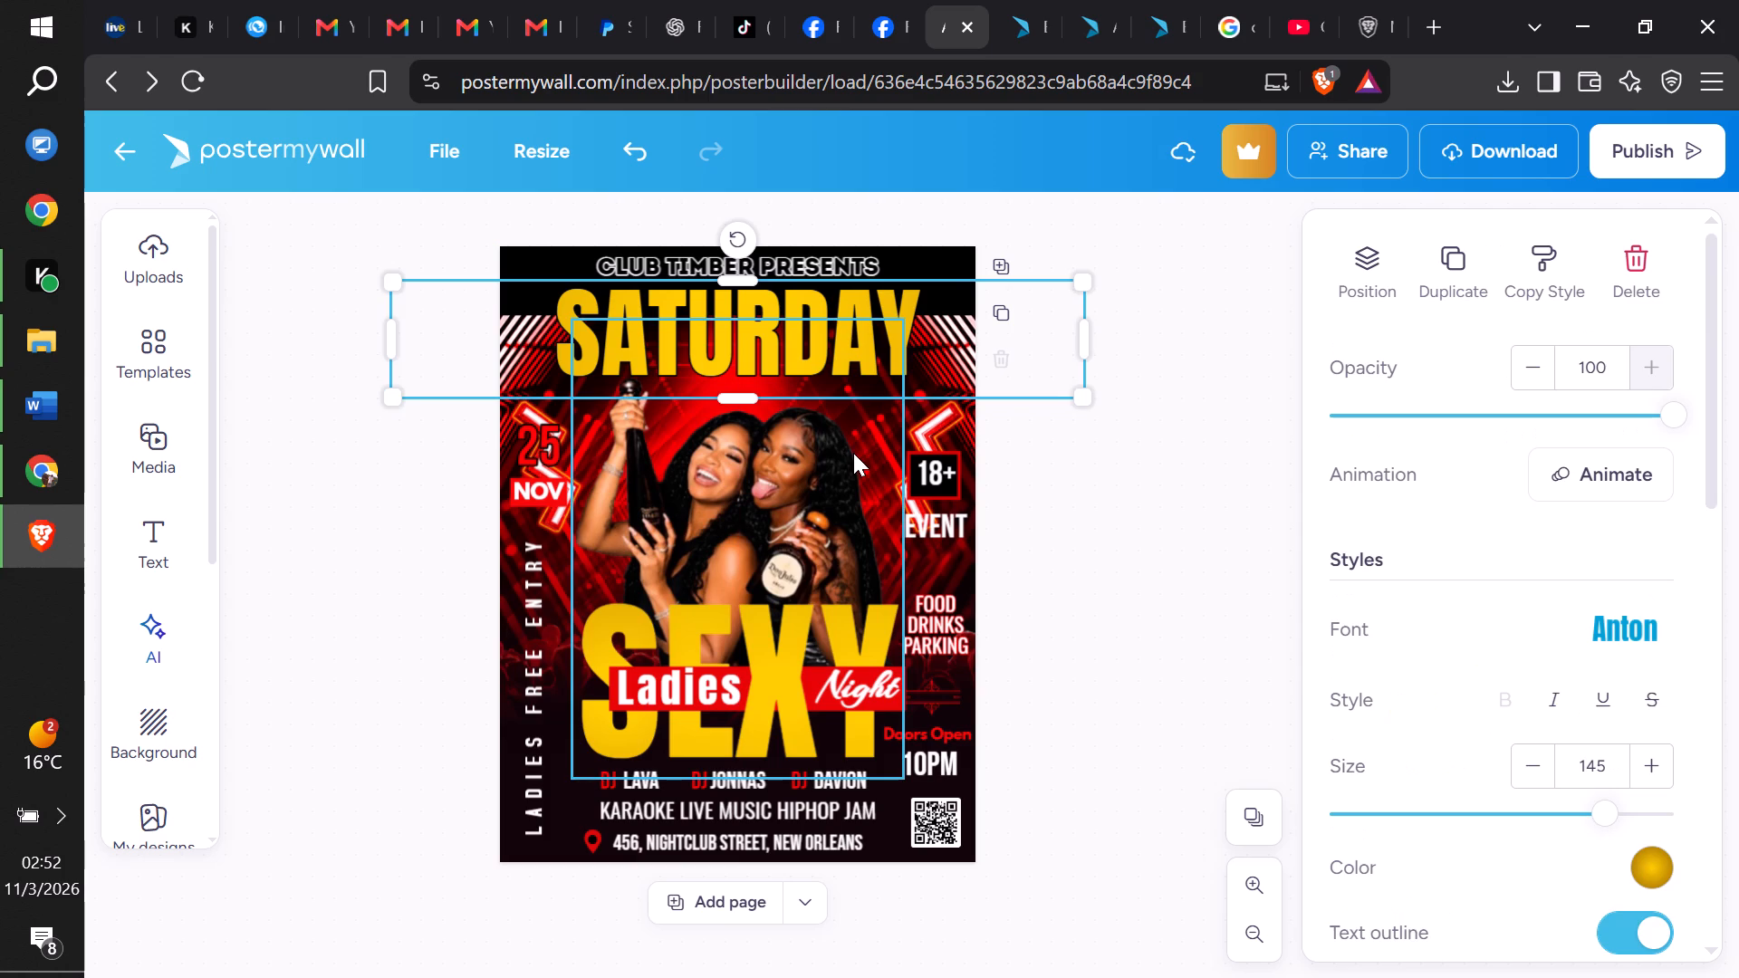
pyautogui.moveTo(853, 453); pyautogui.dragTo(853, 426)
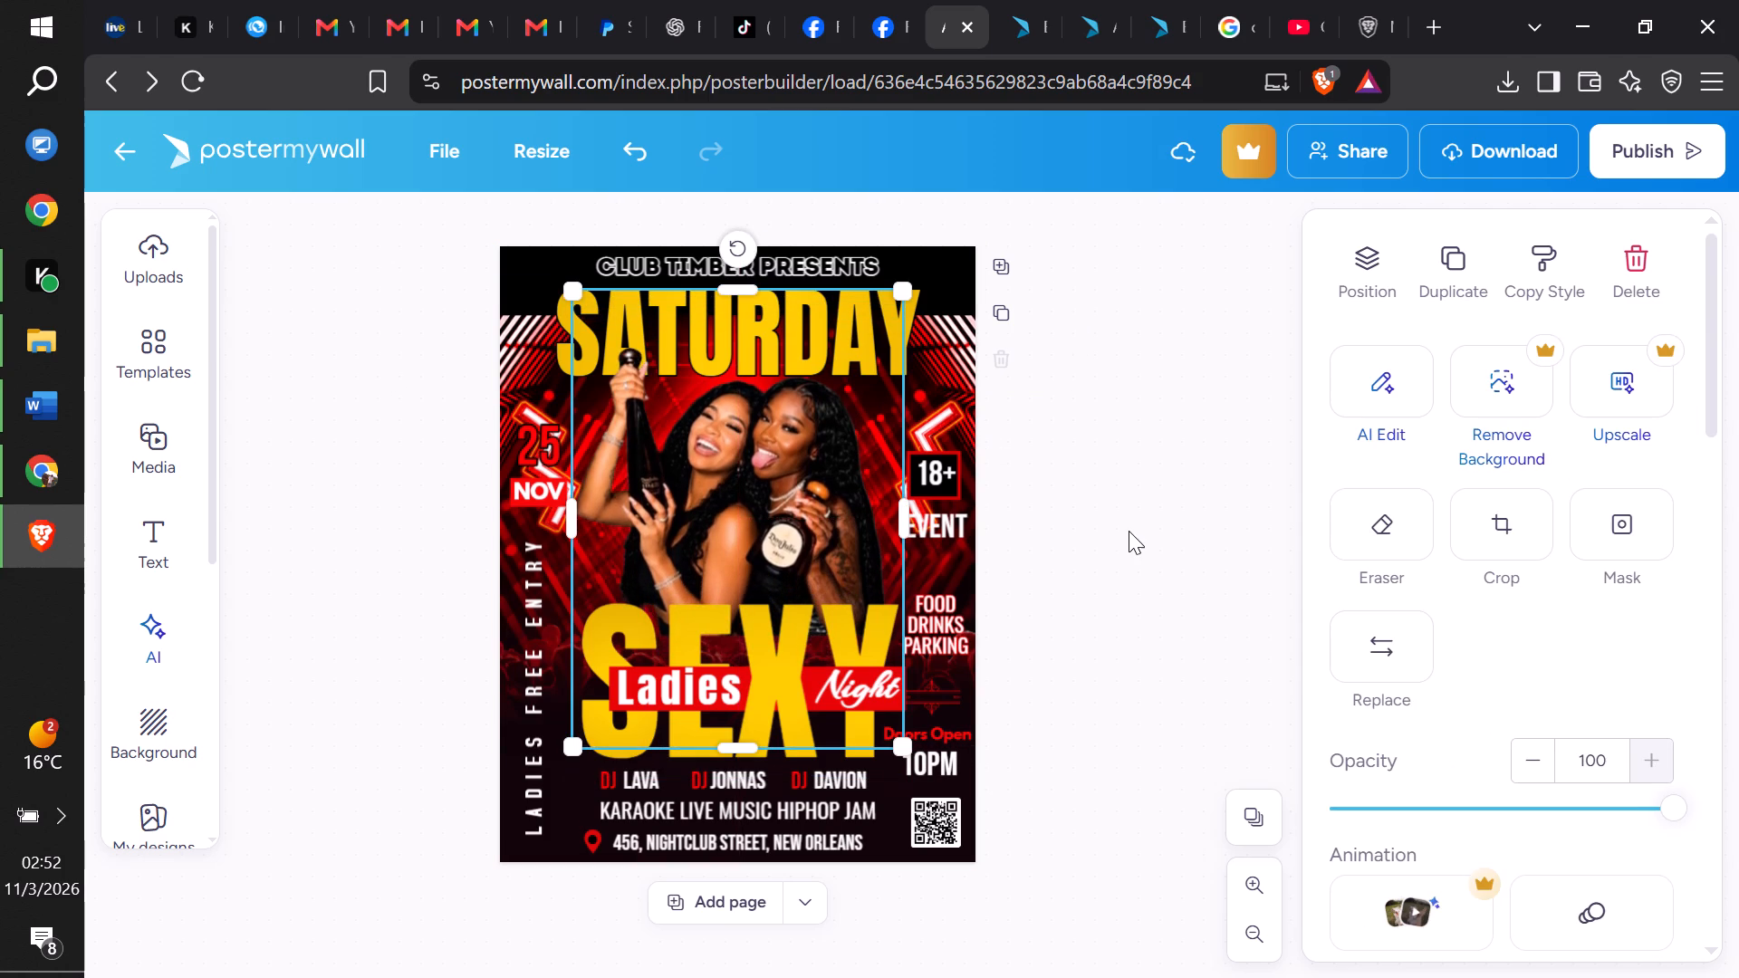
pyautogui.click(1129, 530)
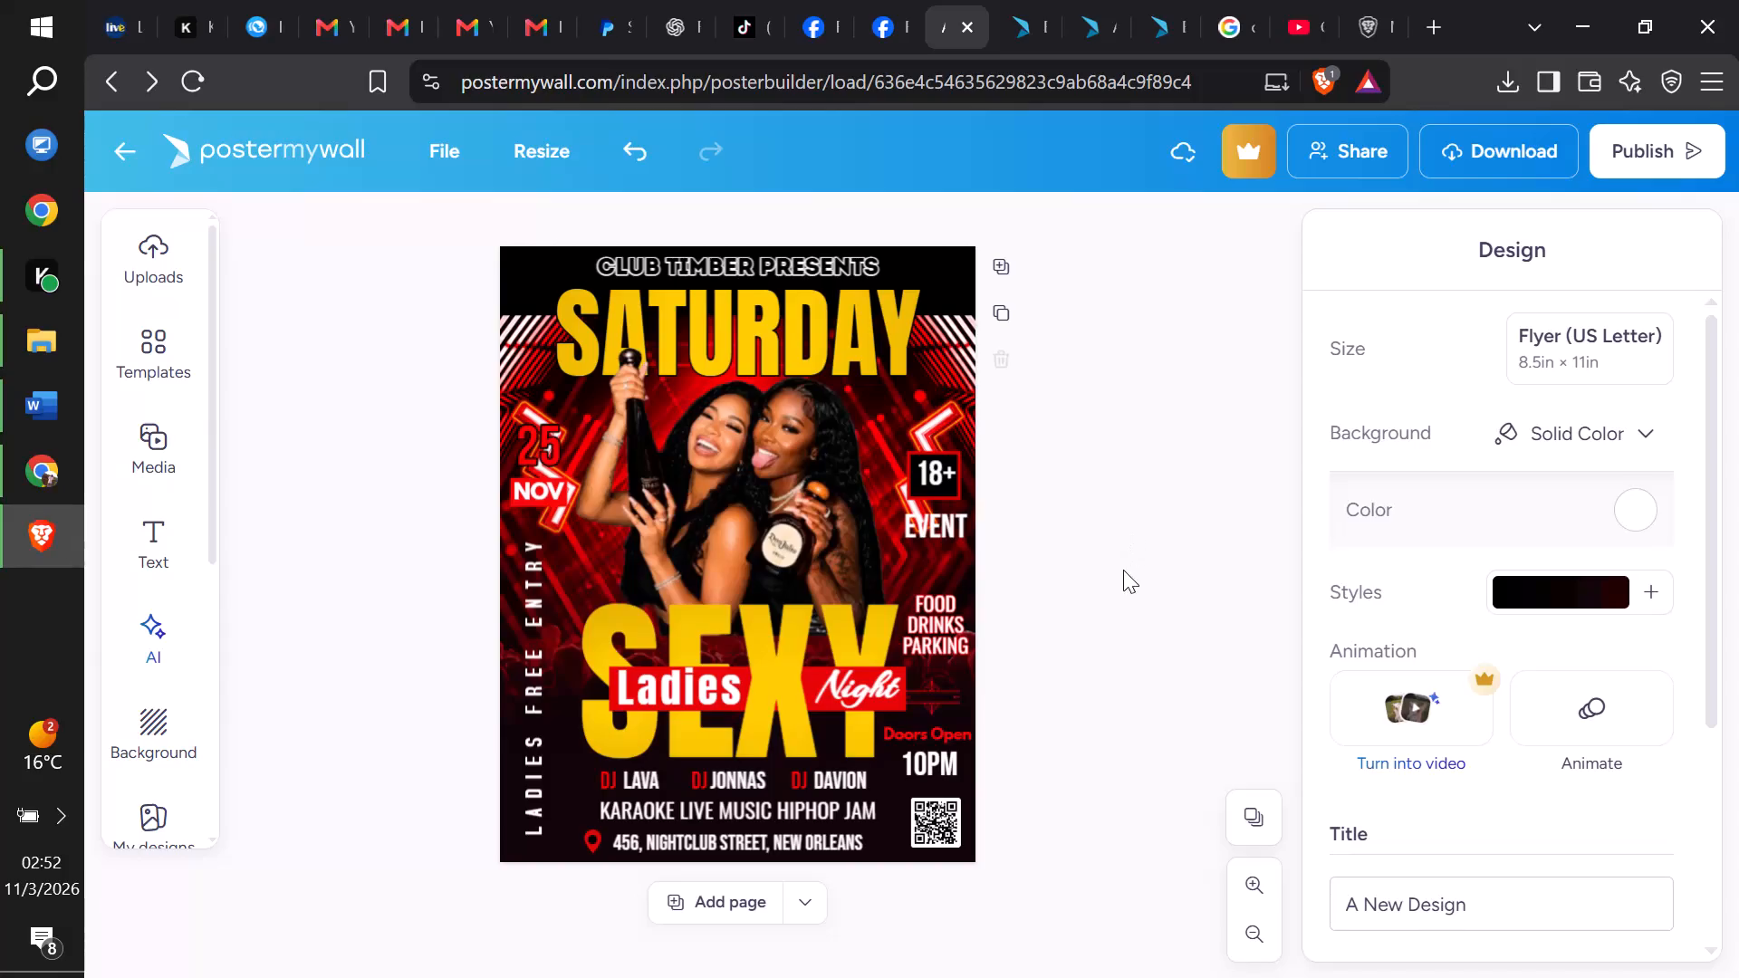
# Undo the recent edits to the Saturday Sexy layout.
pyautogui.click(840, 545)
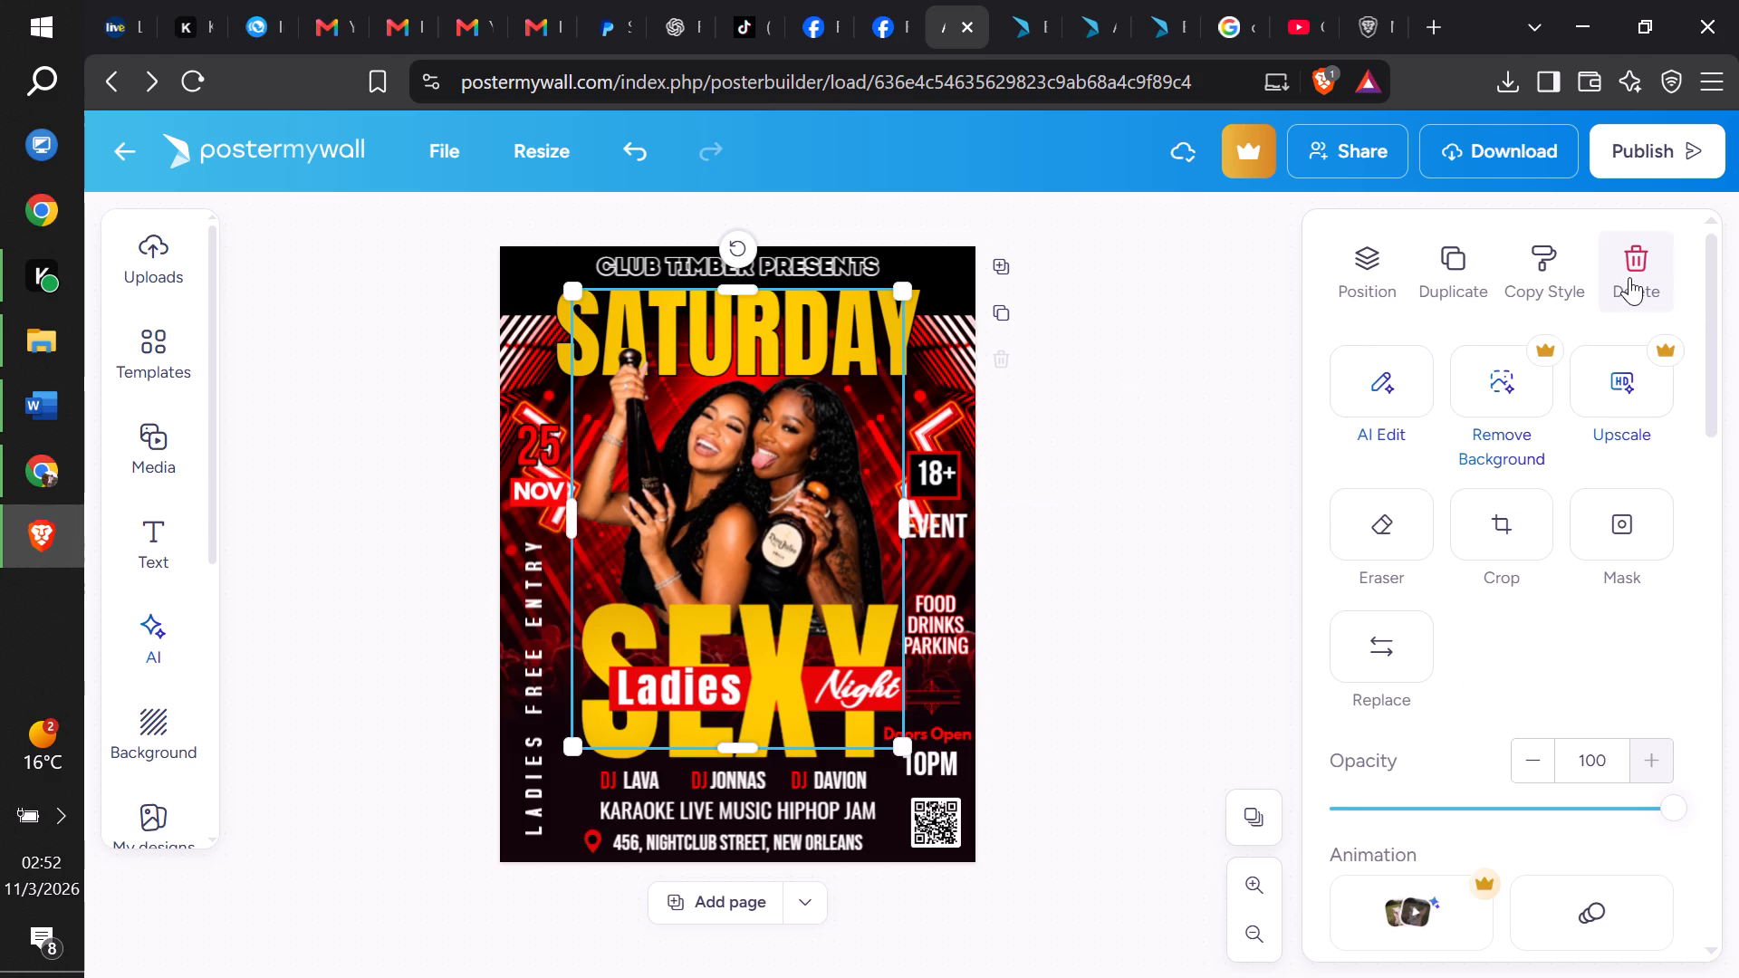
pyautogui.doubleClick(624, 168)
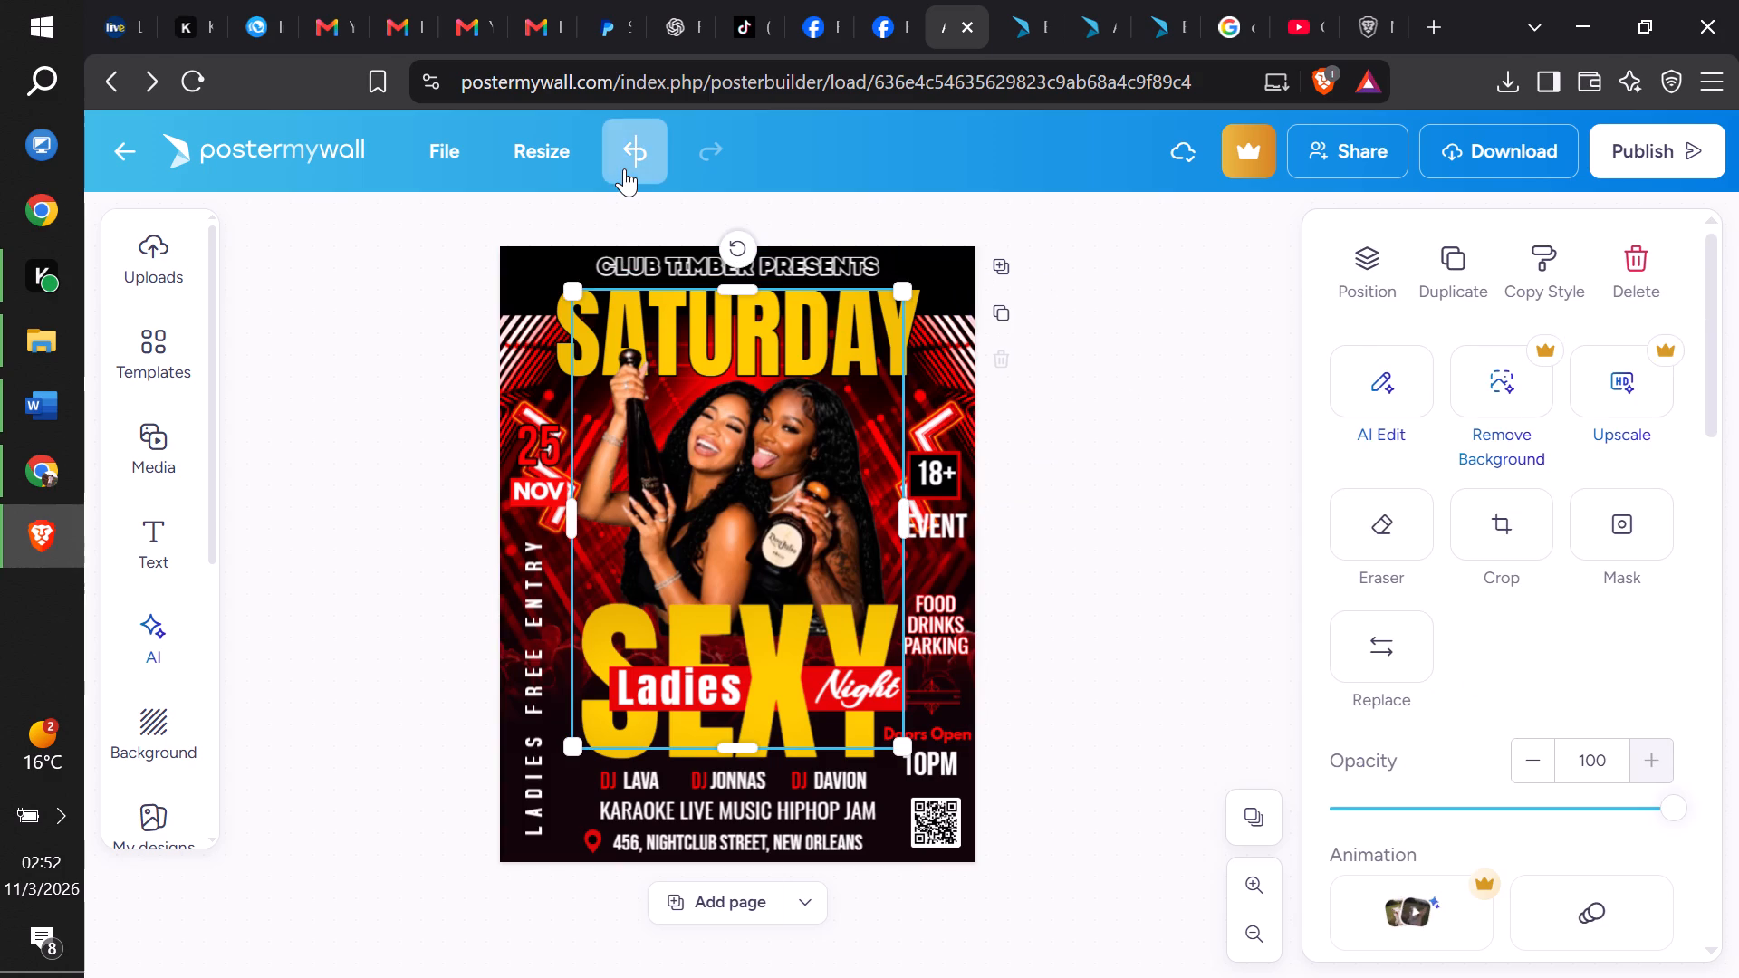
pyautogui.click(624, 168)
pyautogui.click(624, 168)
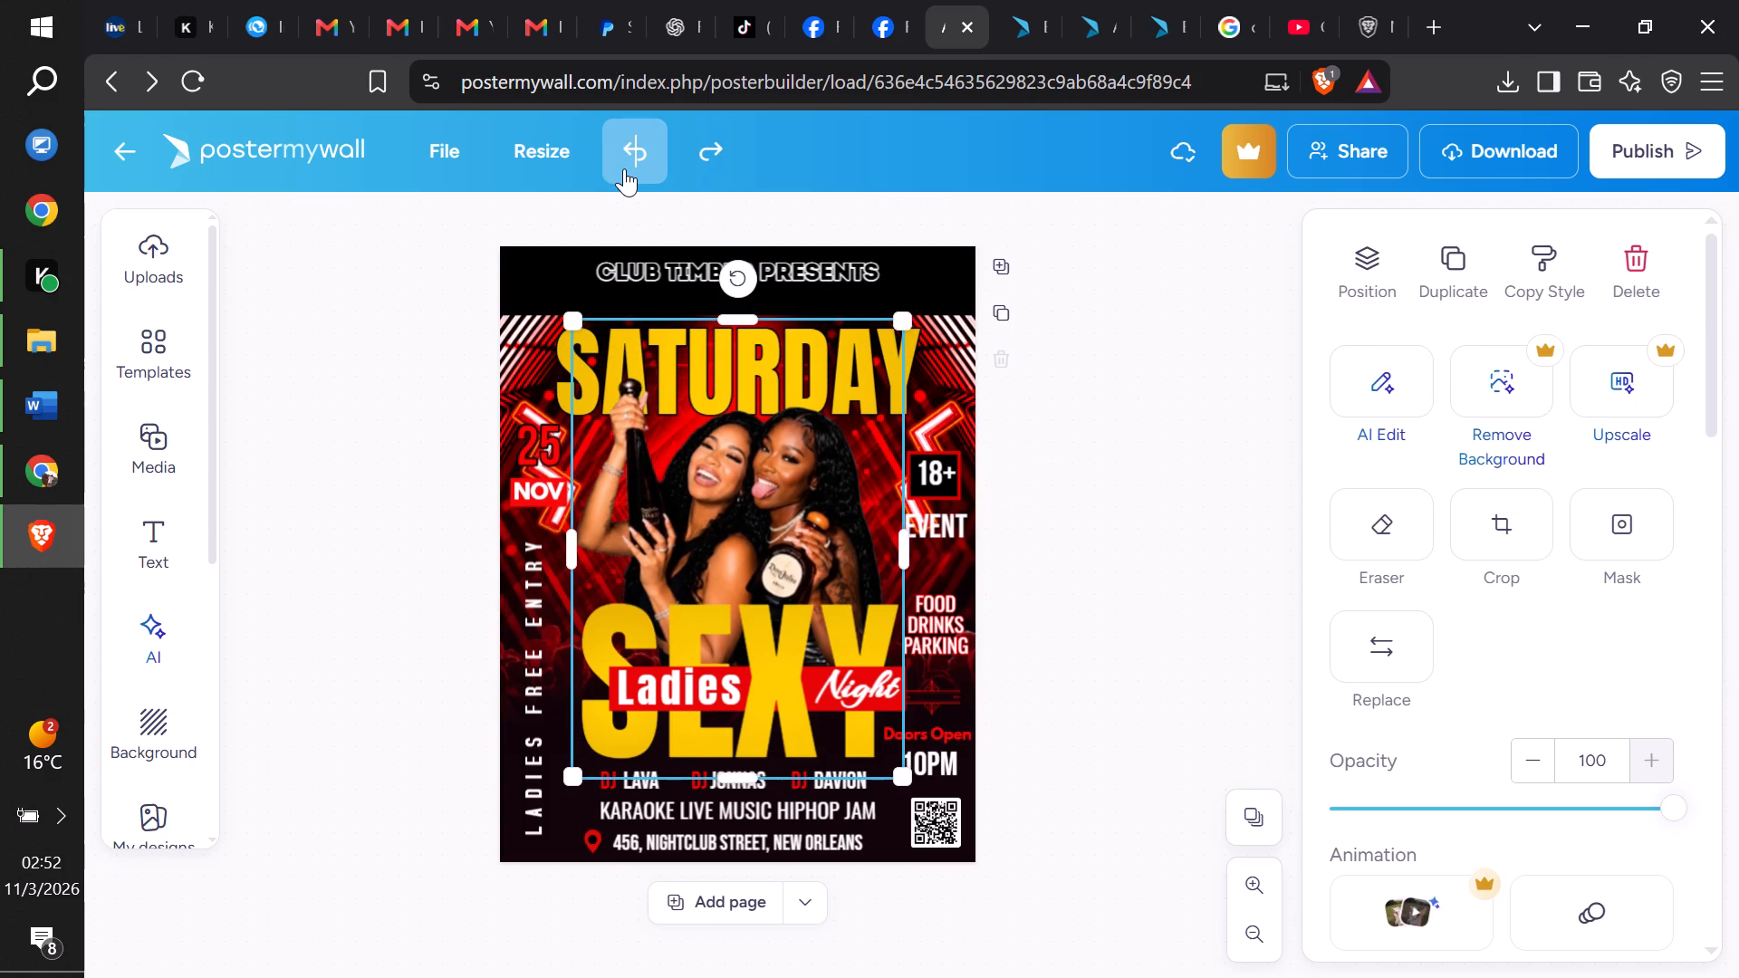
# Undo the pasted Ladies Night flyer content, leaving only the red stage background at full-page size.
pyautogui.click(624, 168)
pyautogui.click(624, 168)
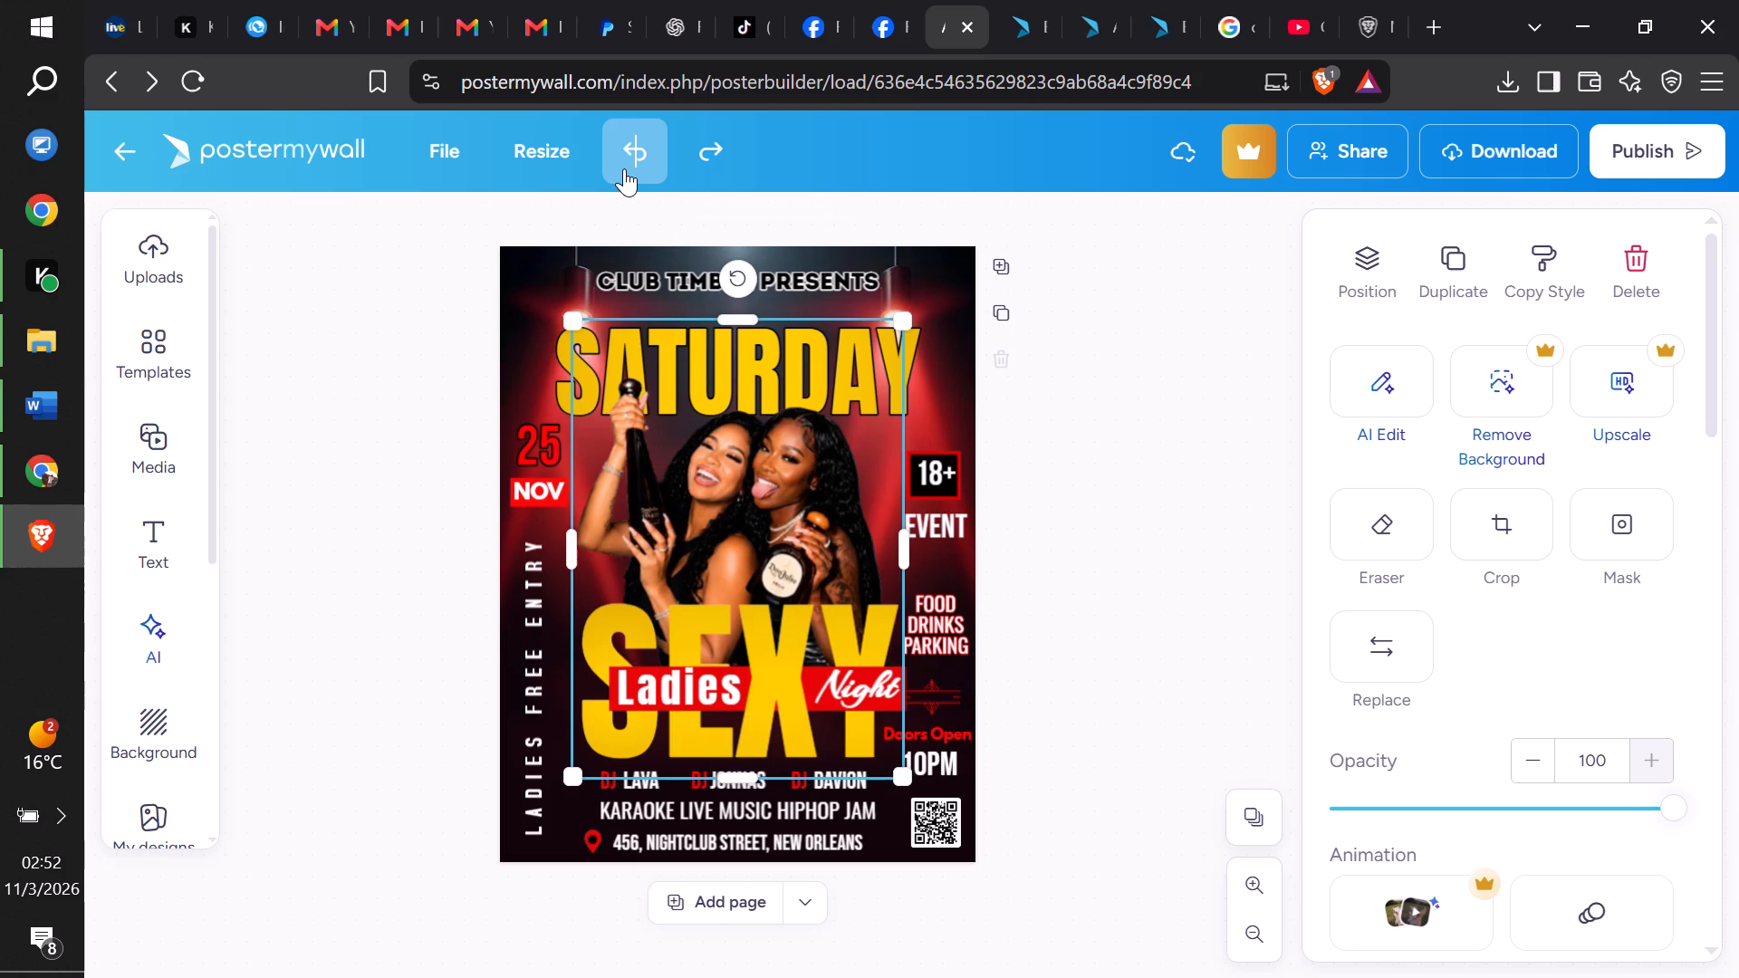
pyautogui.click(624, 168)
pyautogui.click(624, 168)
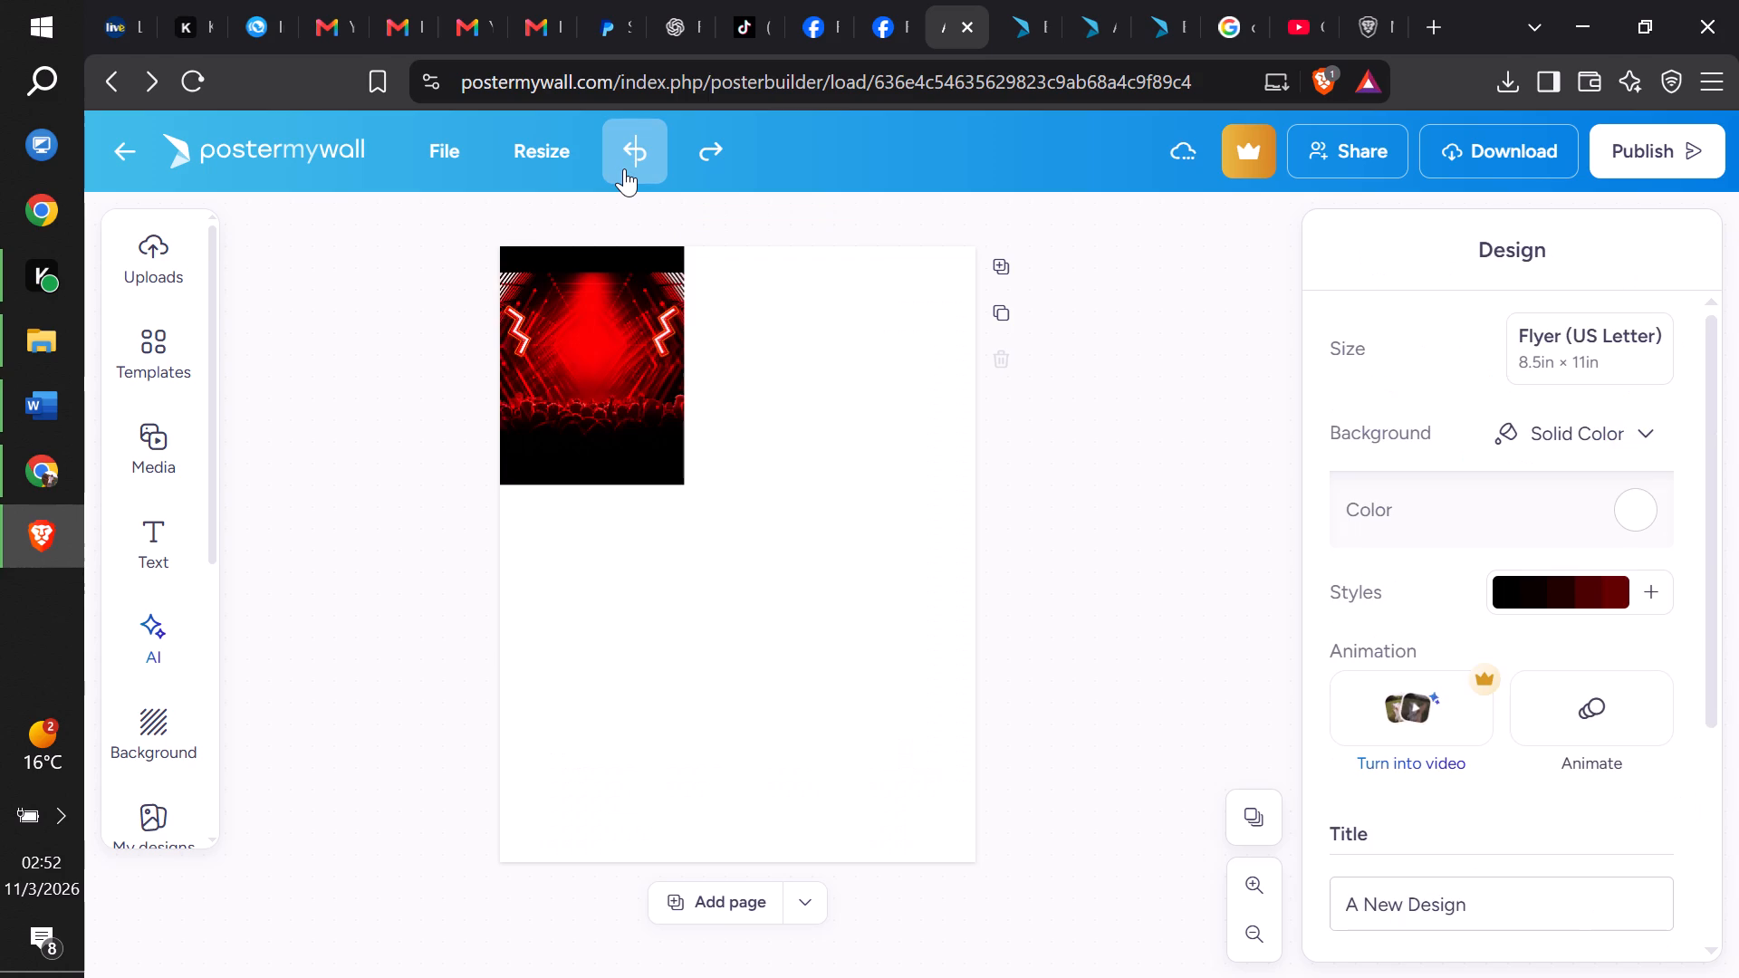
pyautogui.click(711, 126)
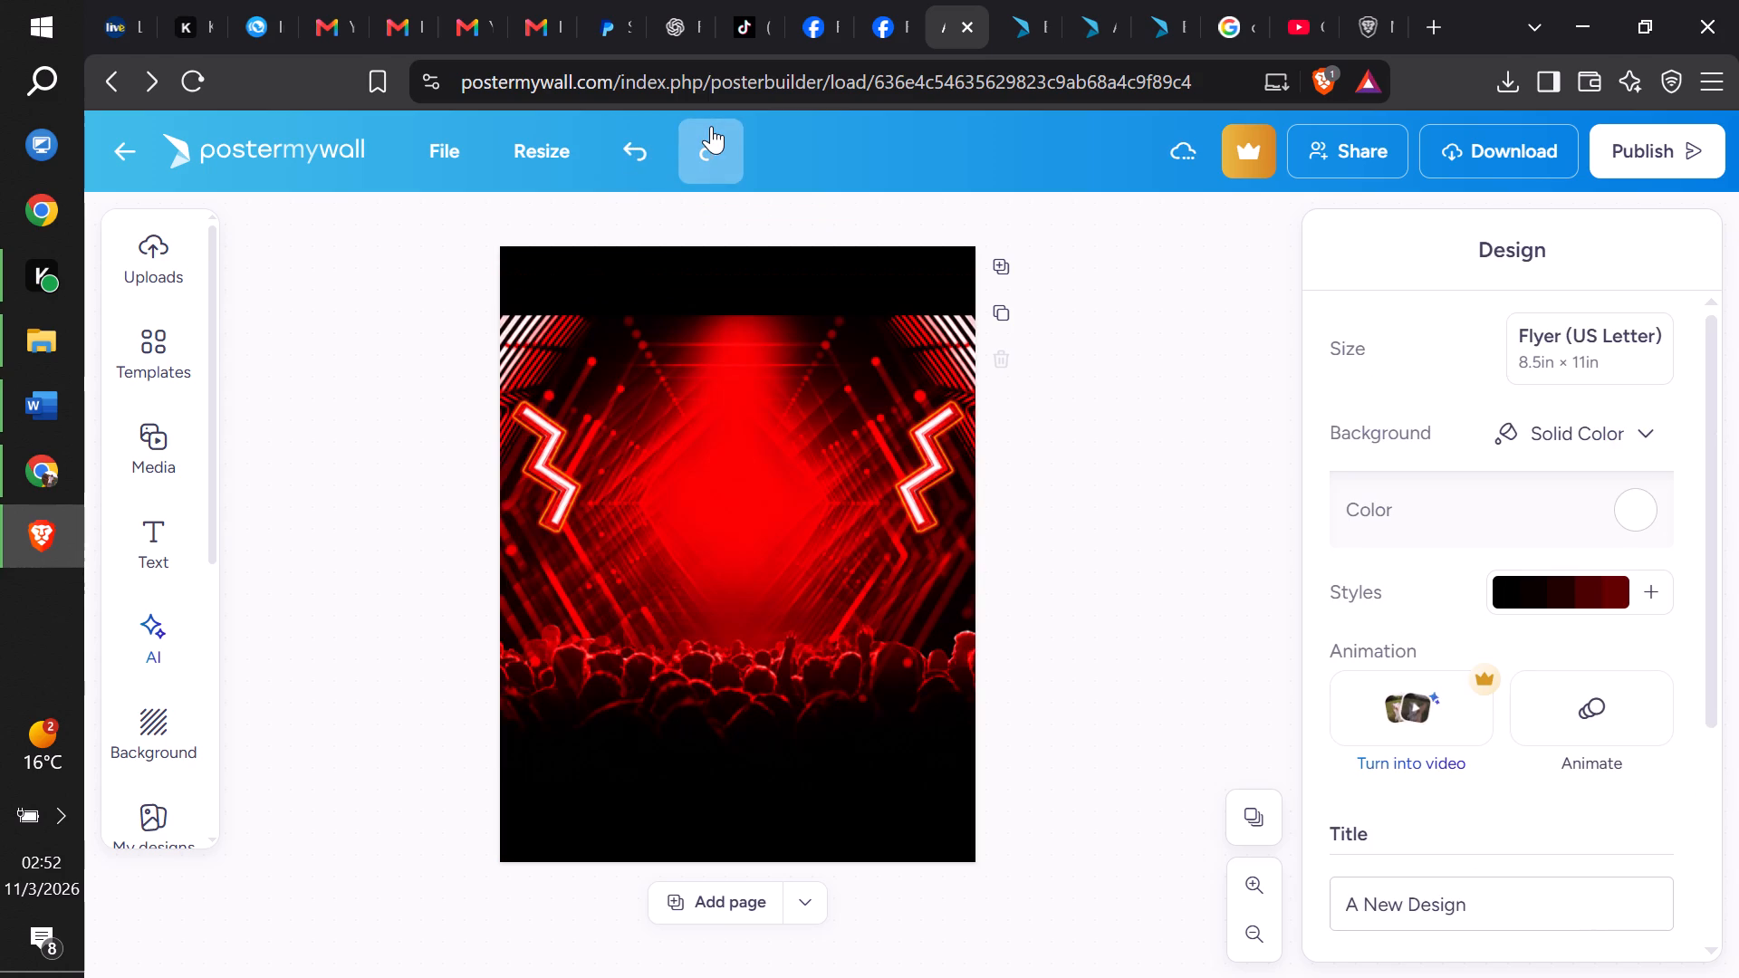
pyautogui.doubleClick(1196, 483)
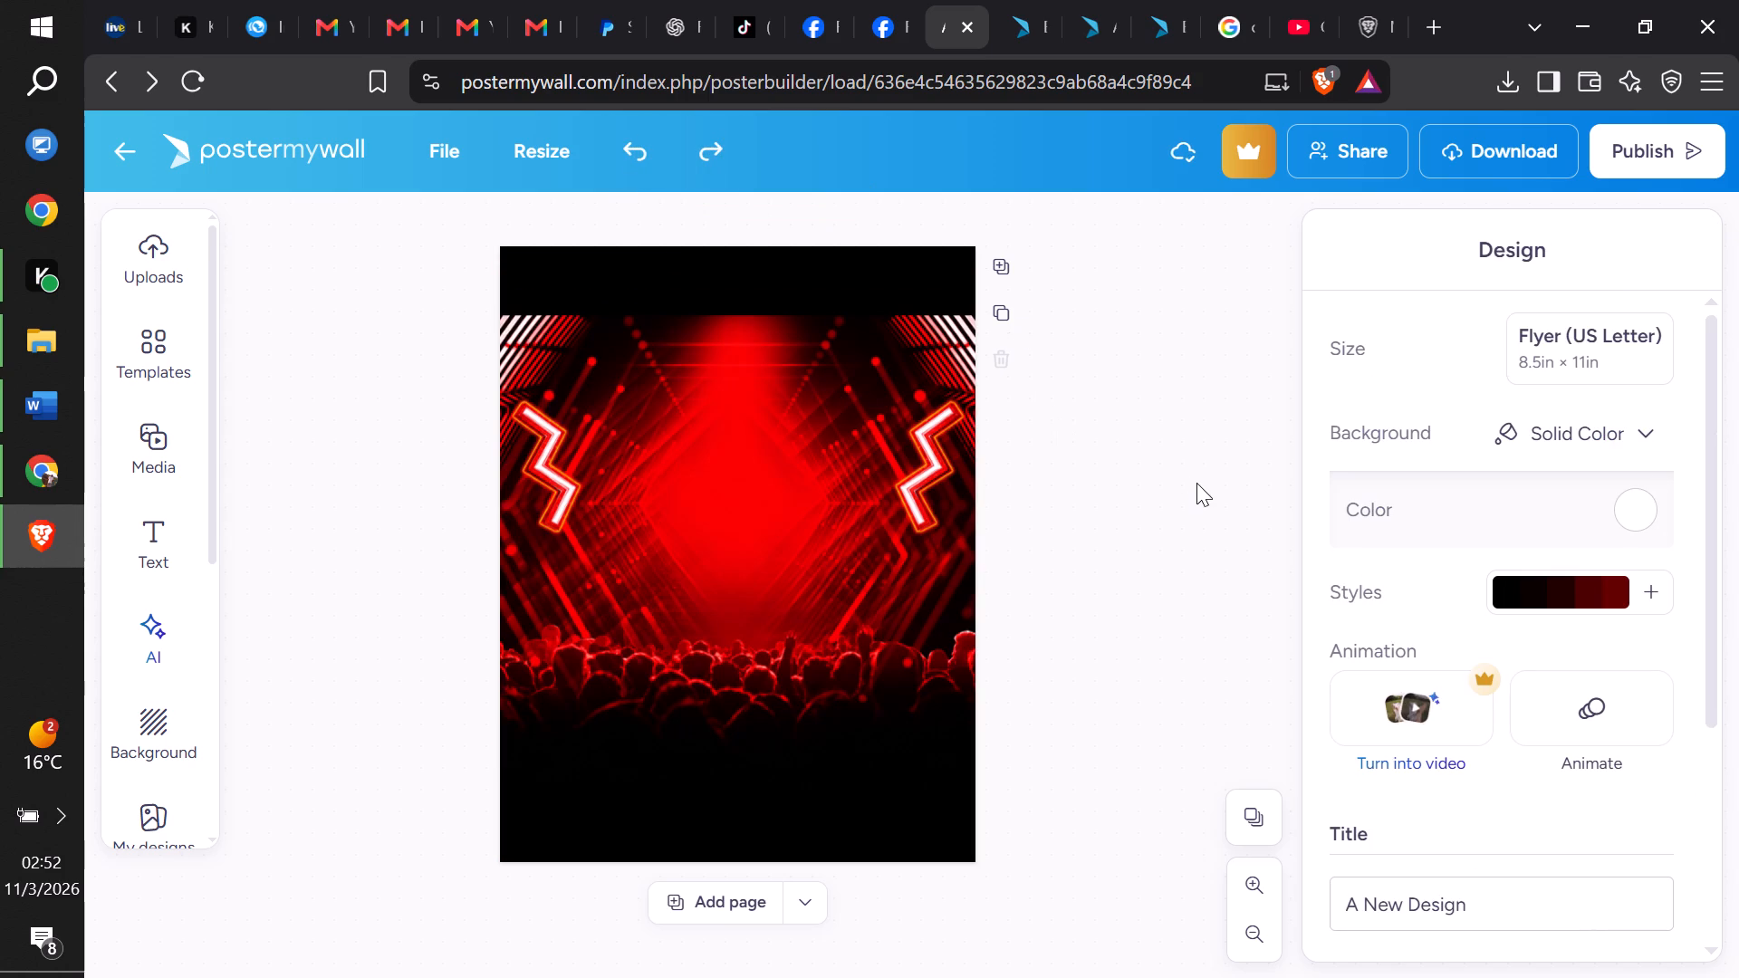
# Copy all elements of the Club Whispers Friday Party Instagram post and paste them into the US Letter flyer with the red stage background.
pyautogui.click(1152, 0)
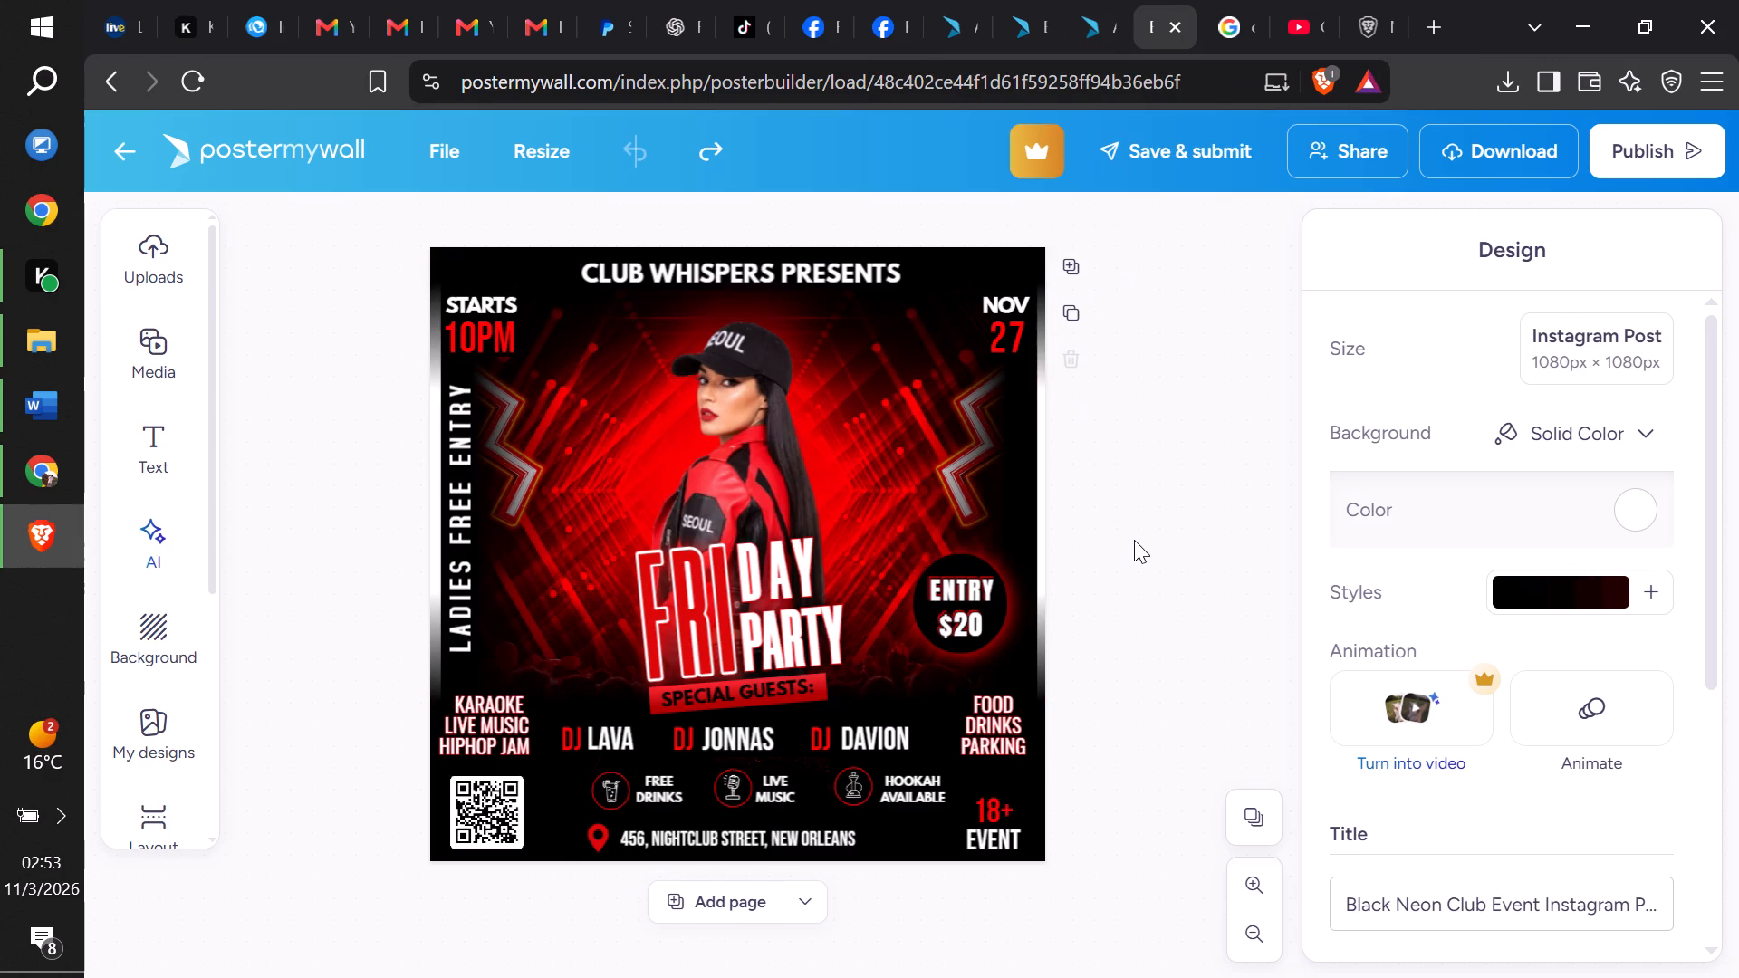
pyautogui.hotkey('ctrl', 'a')
pyautogui.hotkey('ctrl', 'c')
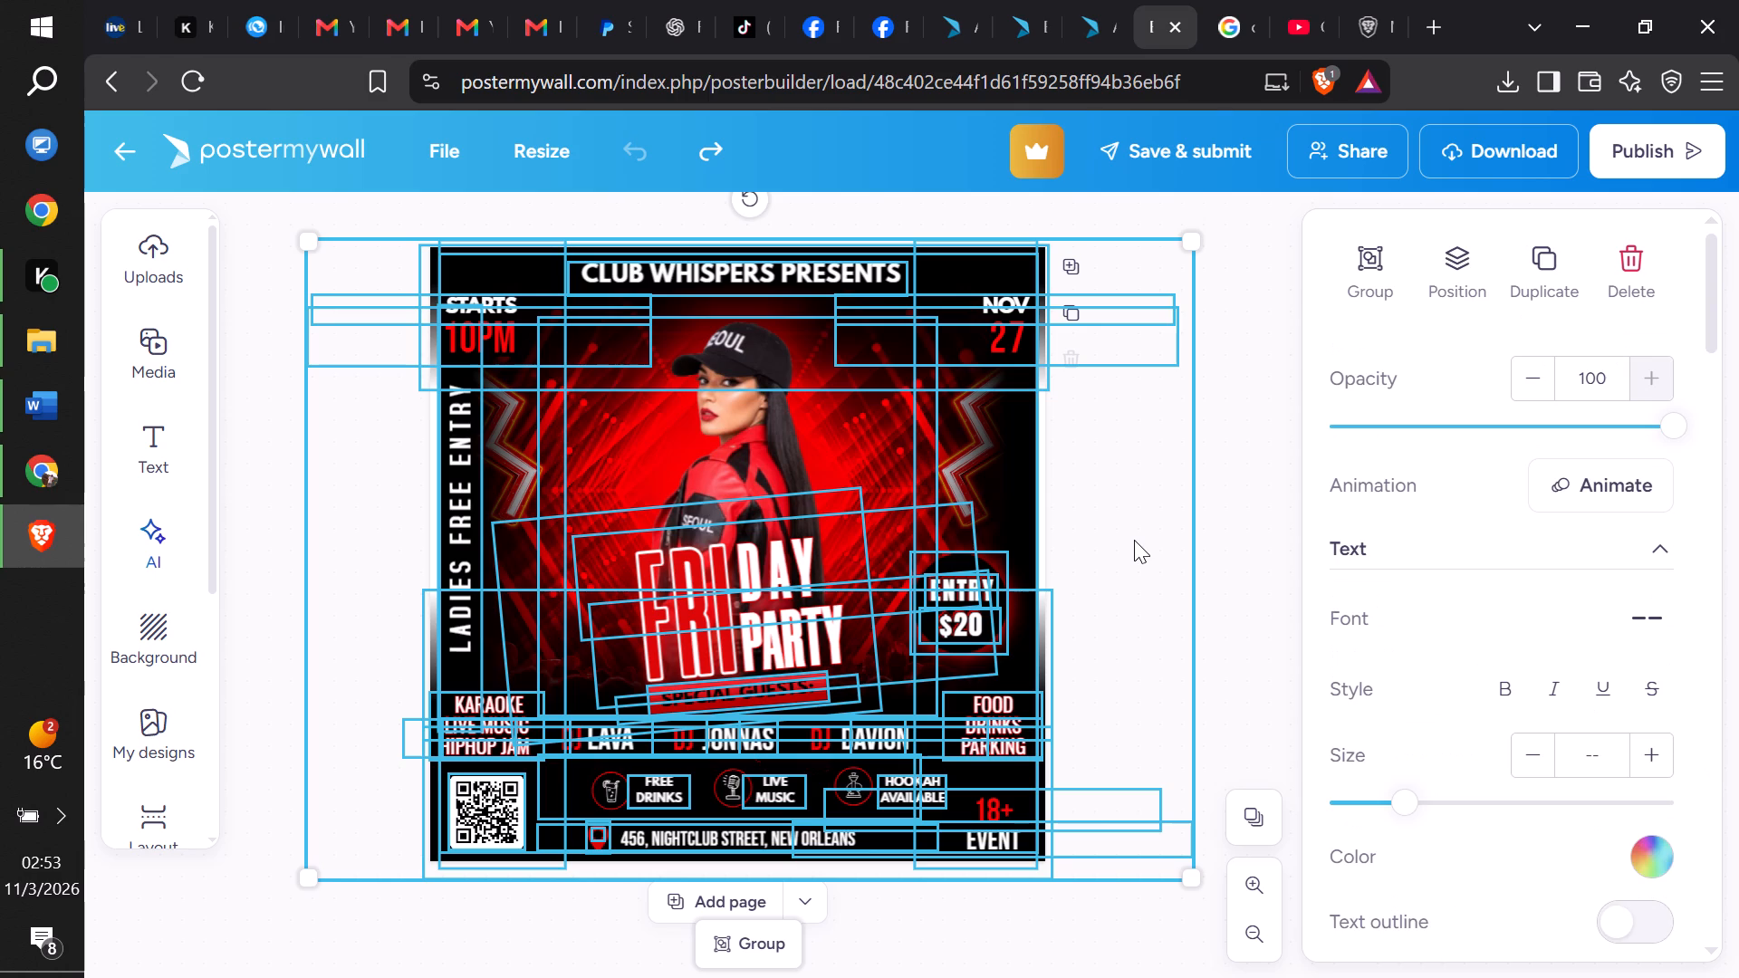
pyautogui.click(964, 0)
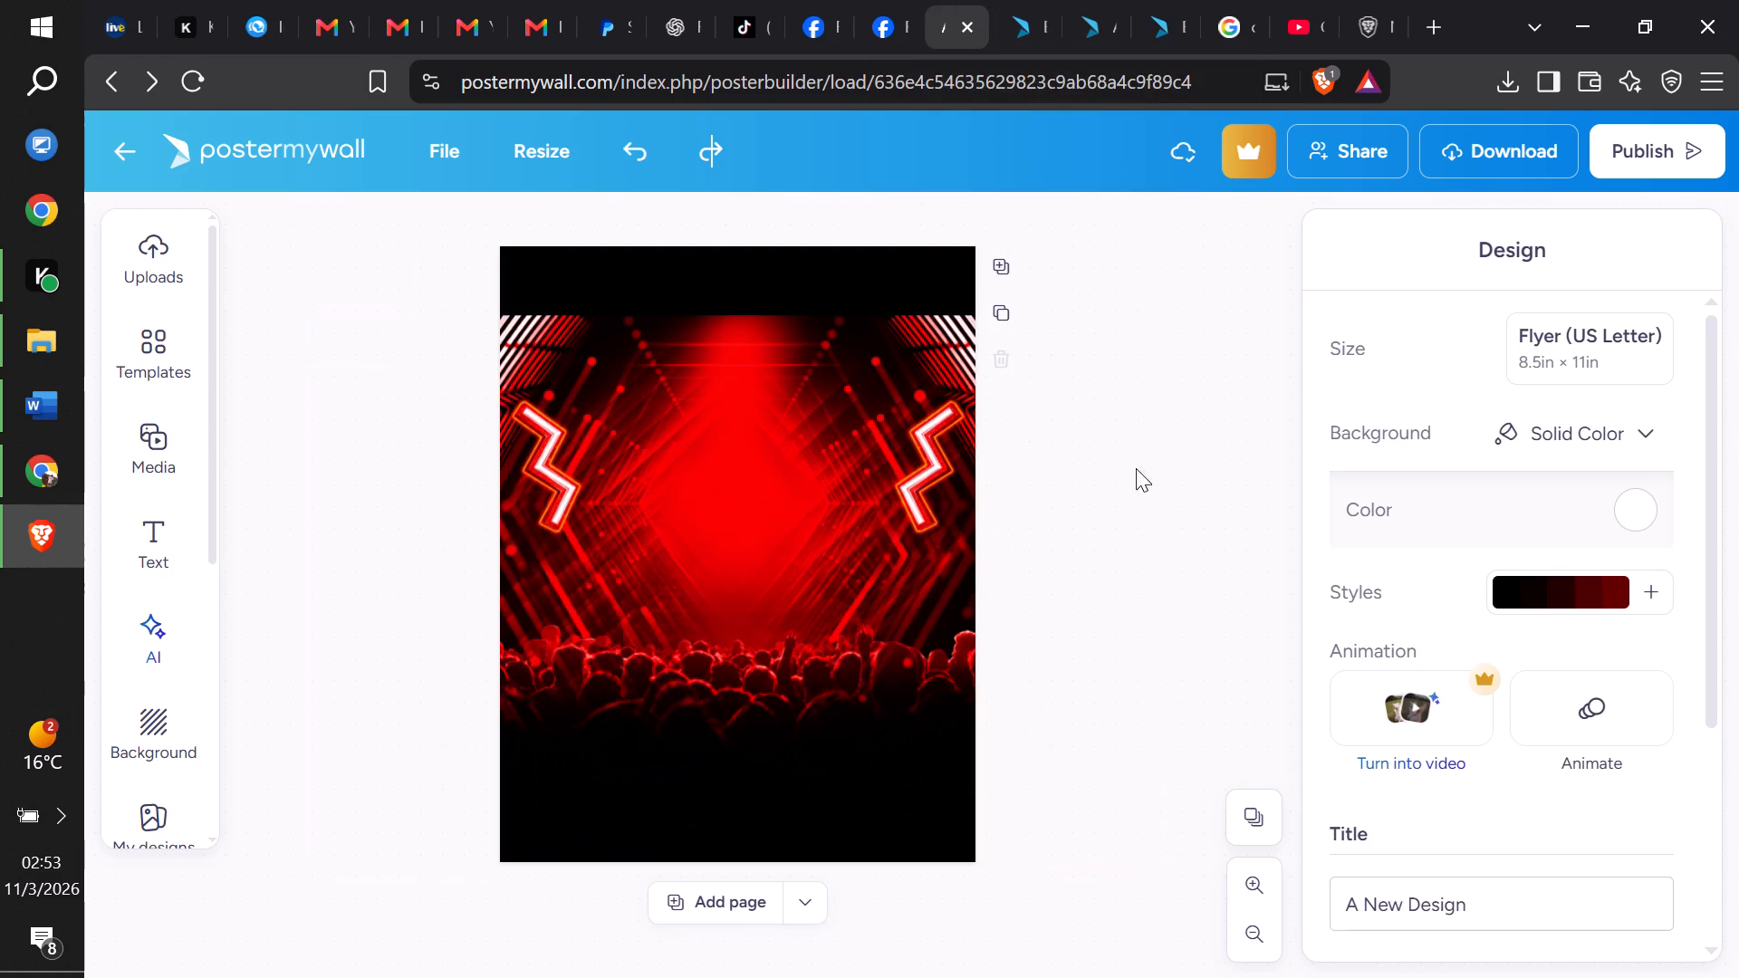
pyautogui.hotkey('ctrl', 'v')
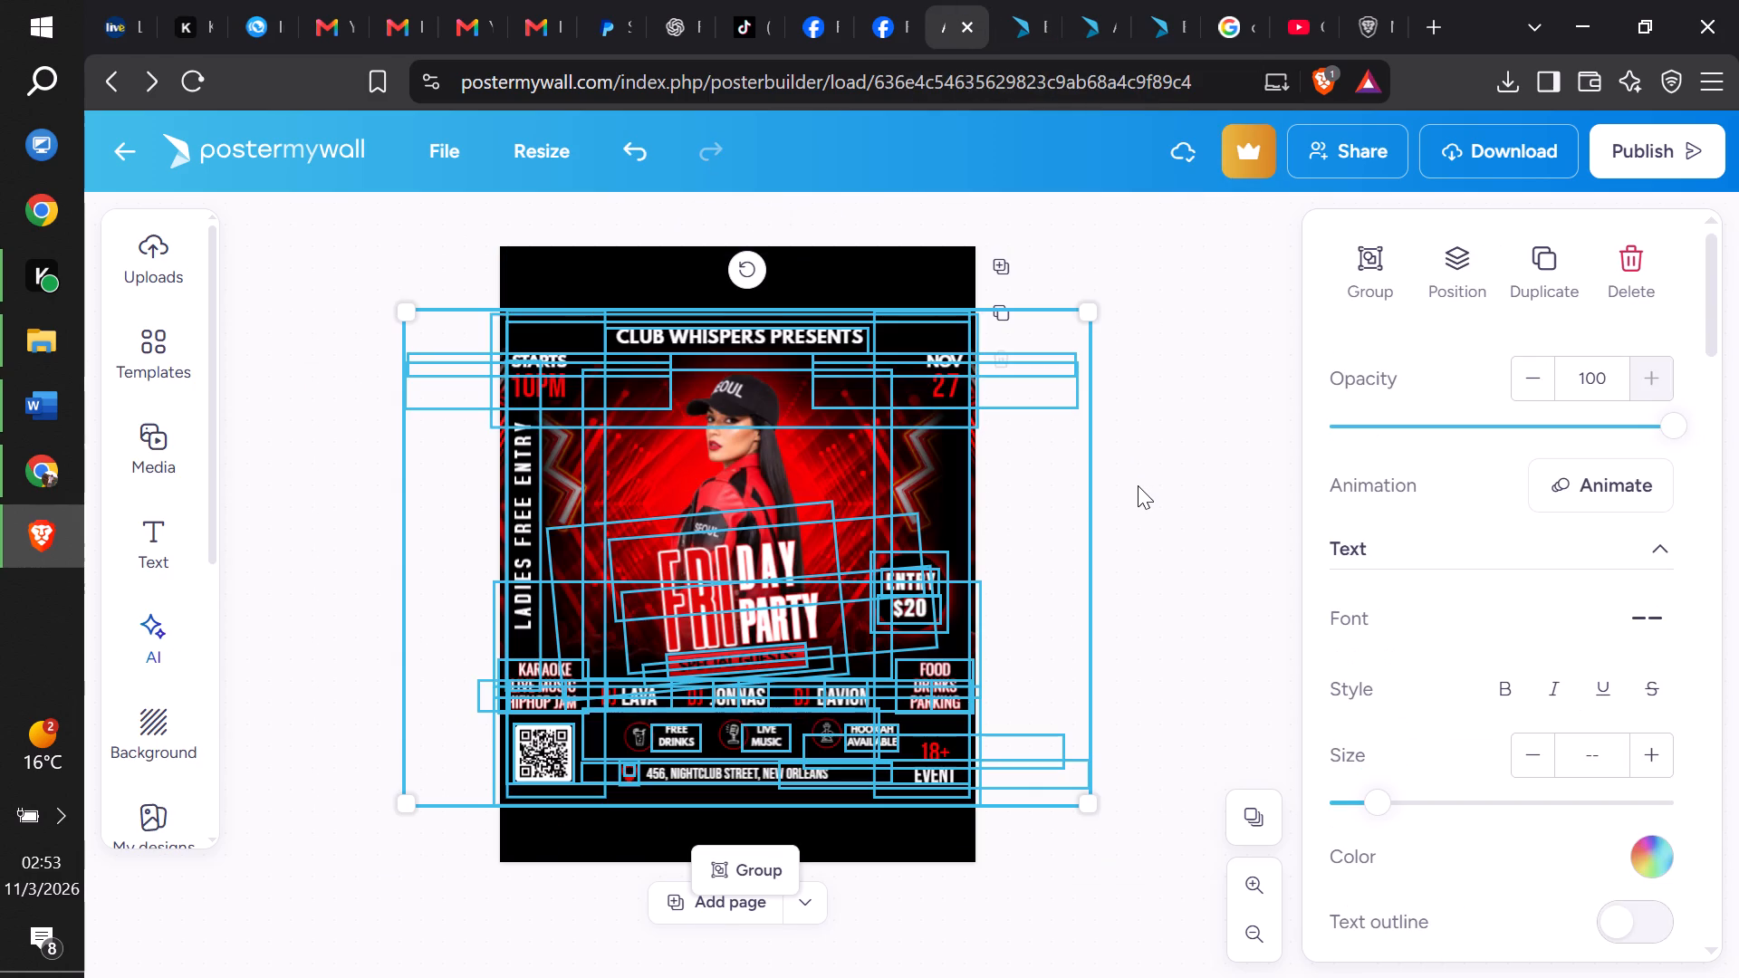
pyautogui.click(1126, 439)
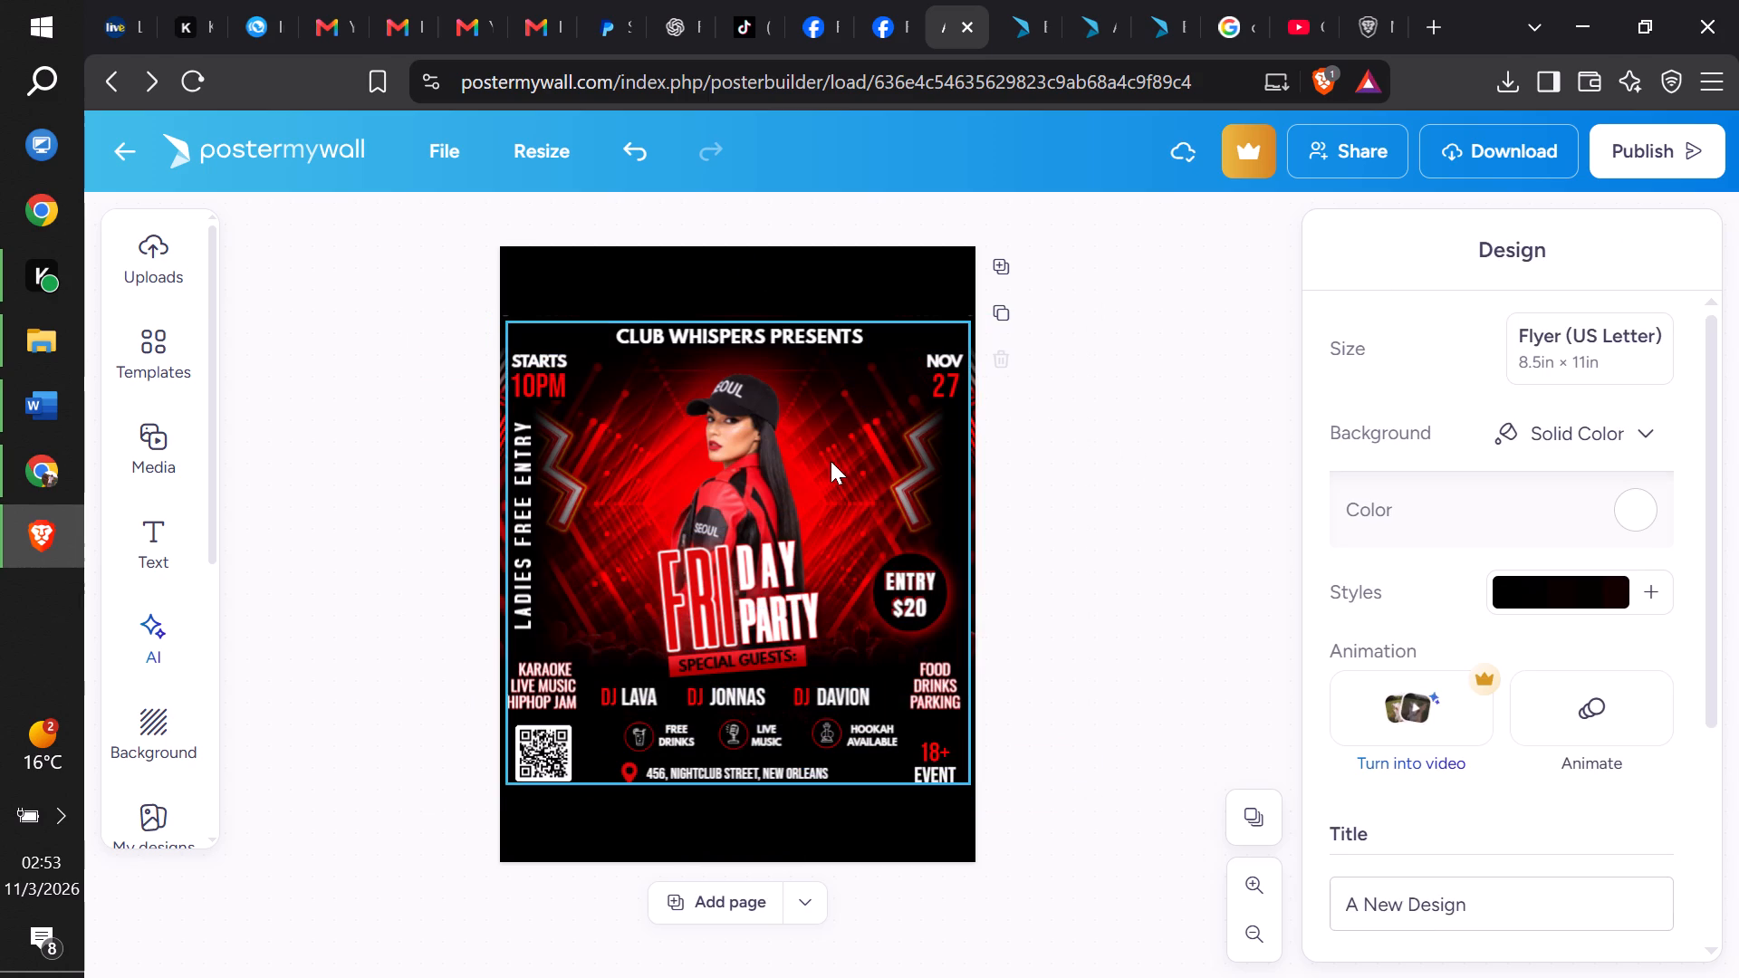
# Delete the smaller square background image that came with the Friday Party layout.
pyautogui.click(831, 461)
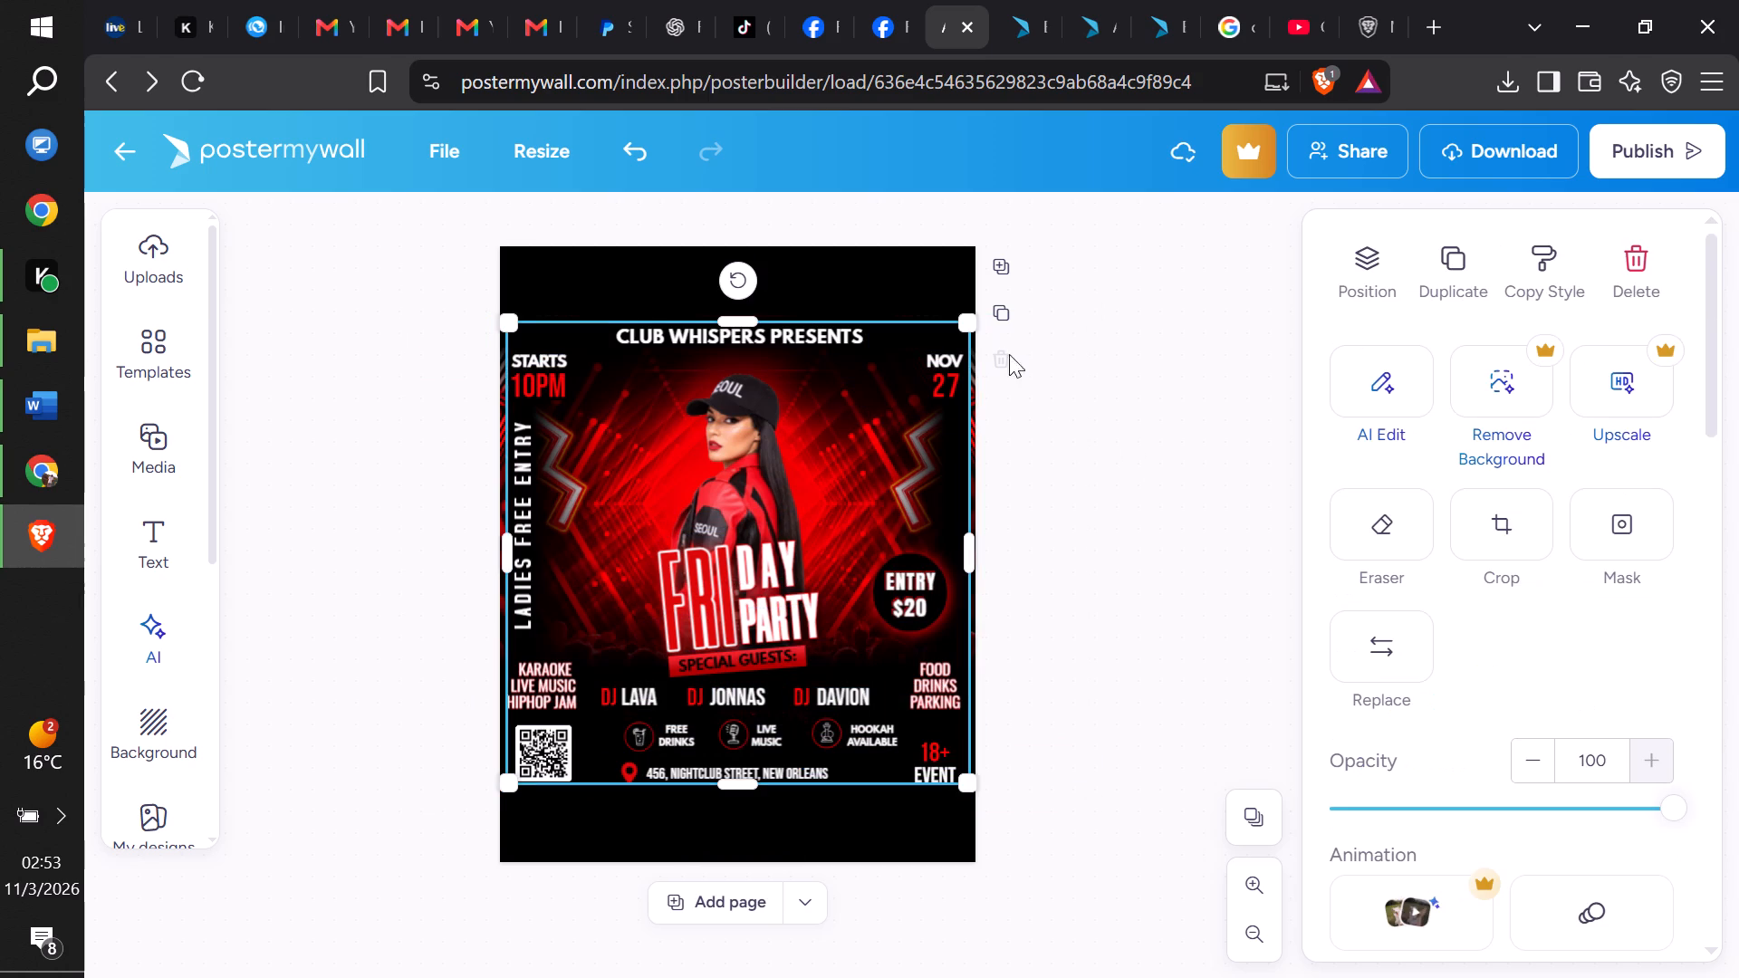
pyautogui.click(1614, 306)
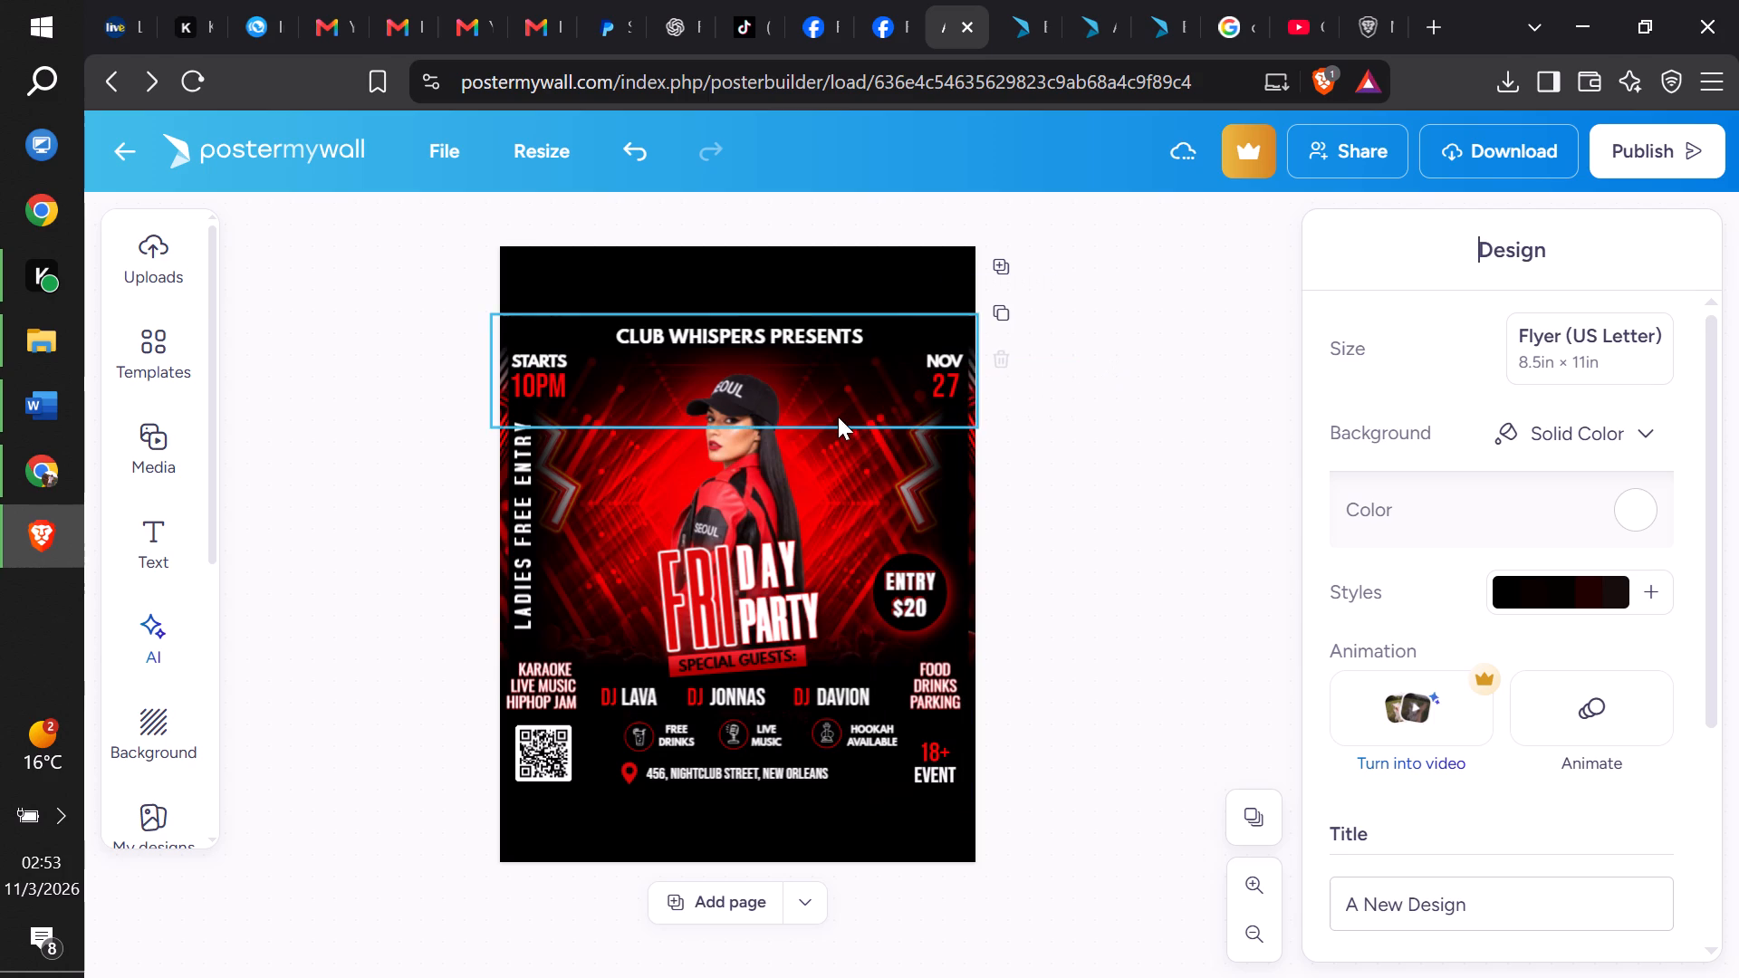
# Move the CLUB WHISPERS PRESENTS line up near the top edge of the flyer page.
pyautogui.moveTo(801, 344); pyautogui.dragTo(803, 280)
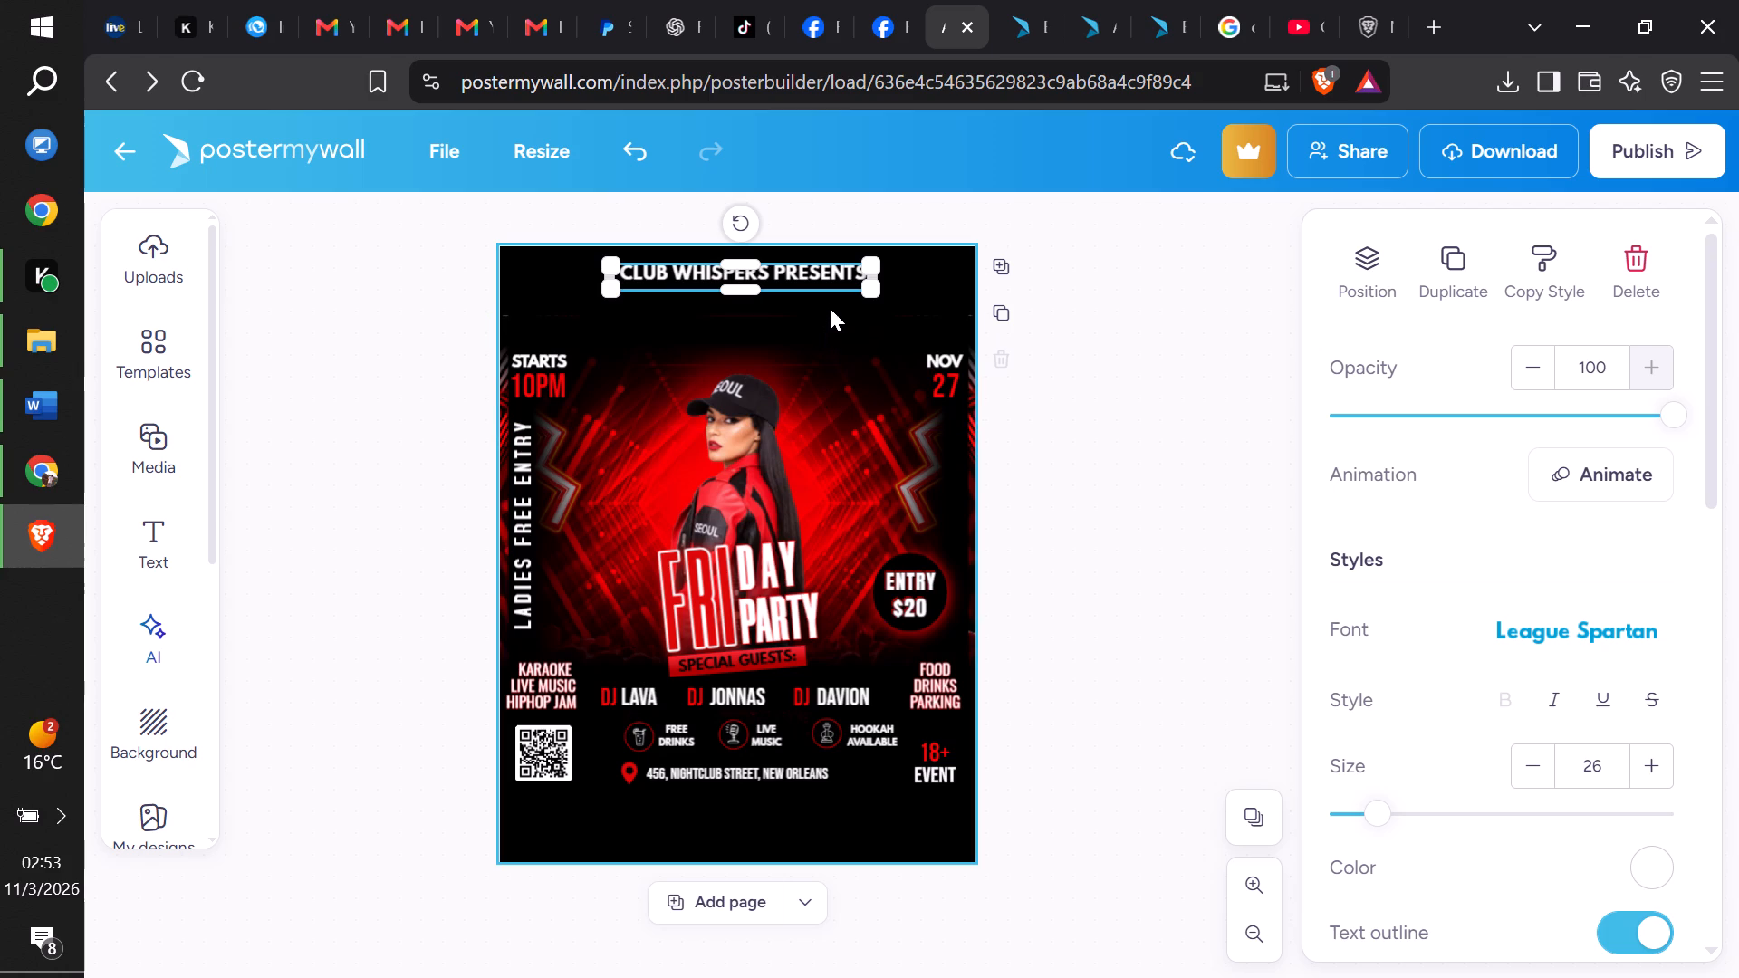
# Stretch the dark gradient strip behind LADIES FREE ENTRY to the full page height and out to the page's left edge.
pyautogui.click(546, 463)
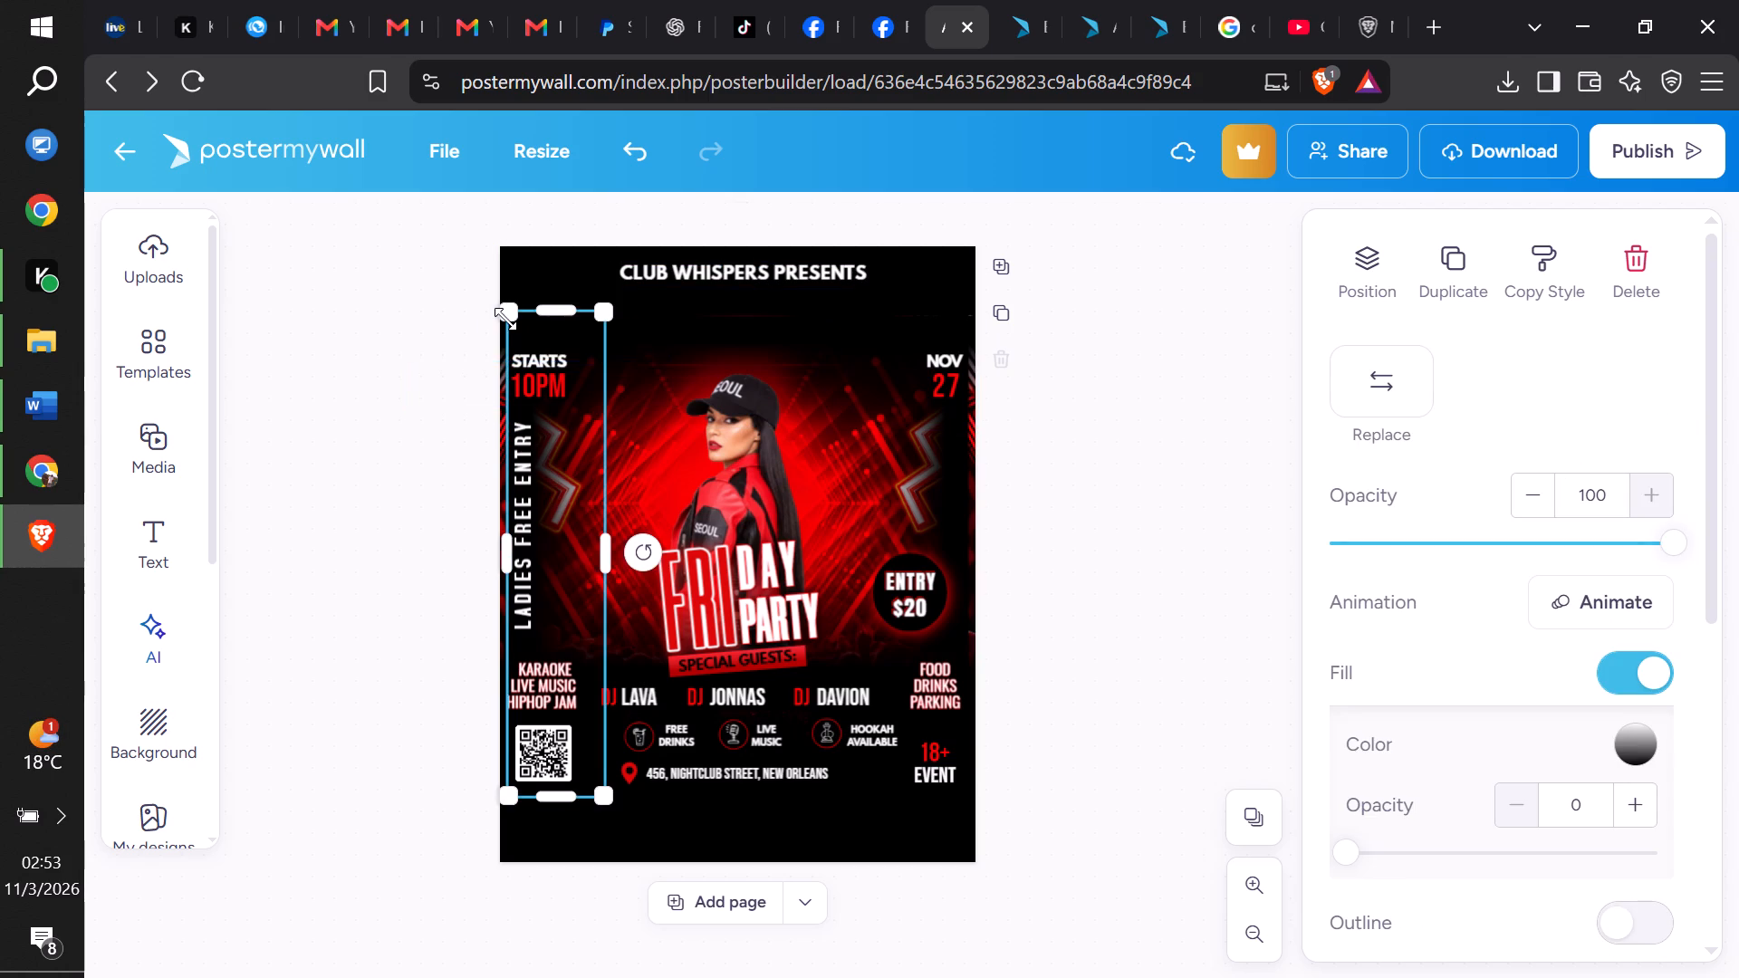
pyautogui.moveTo(505, 319); pyautogui.dragTo(501, 249)
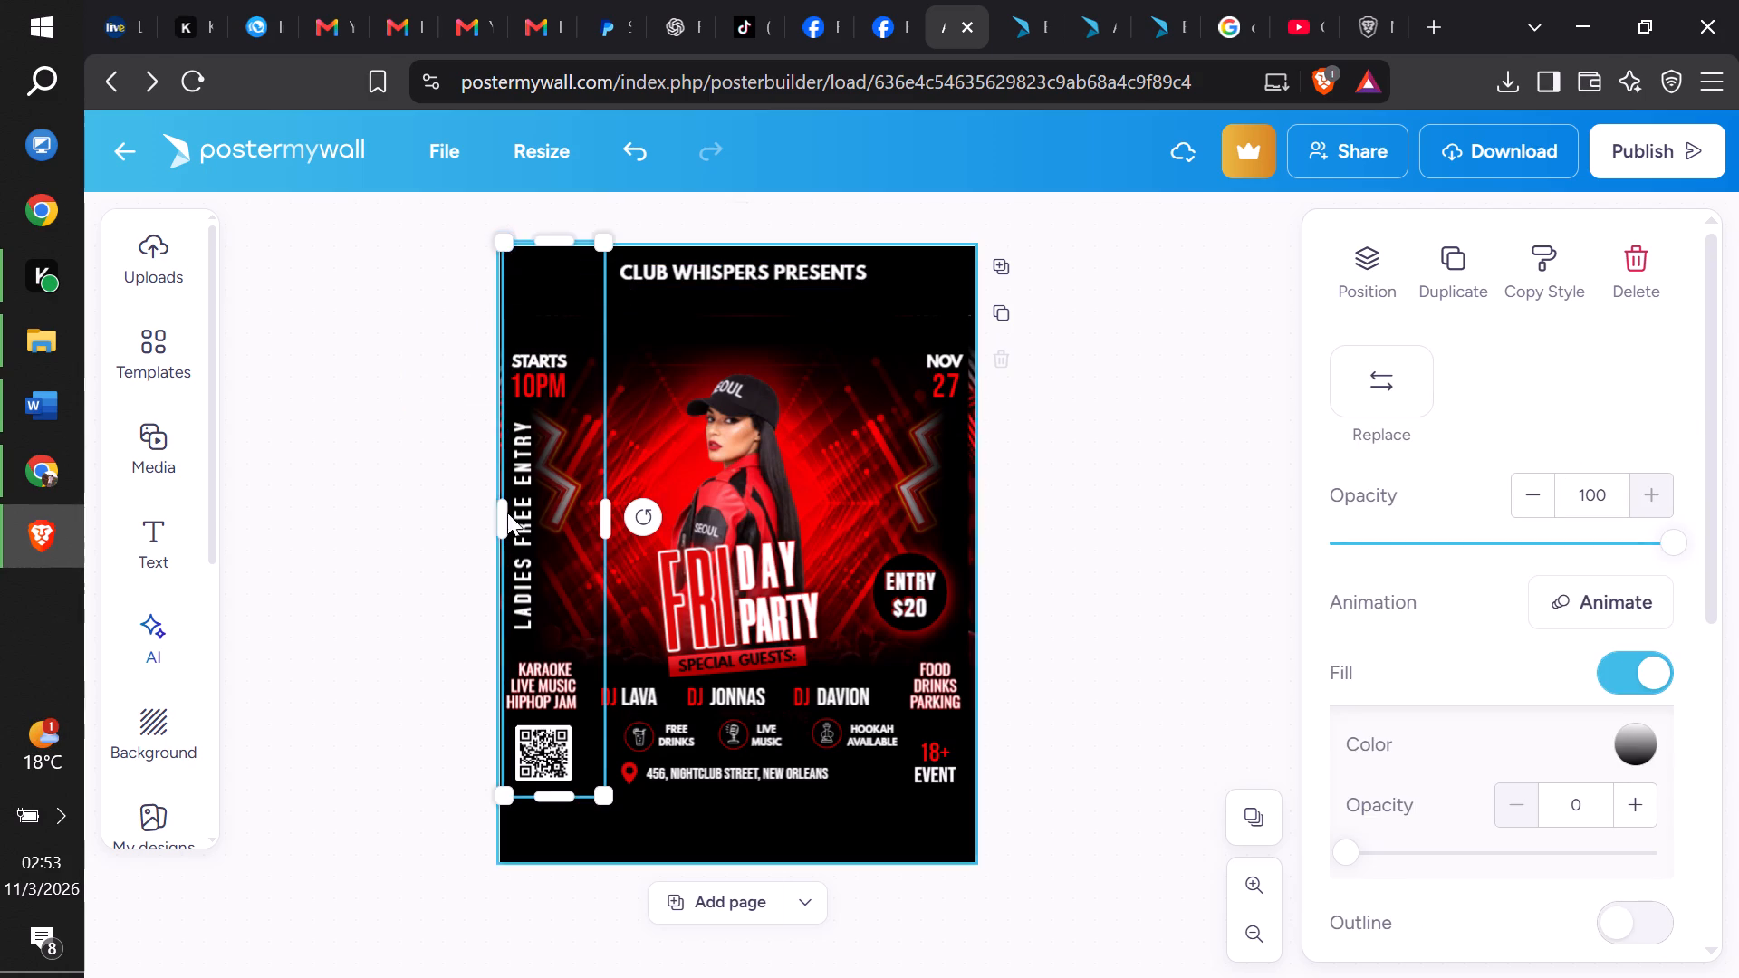
pyautogui.moveTo(552, 799); pyautogui.dragTo(552, 814)
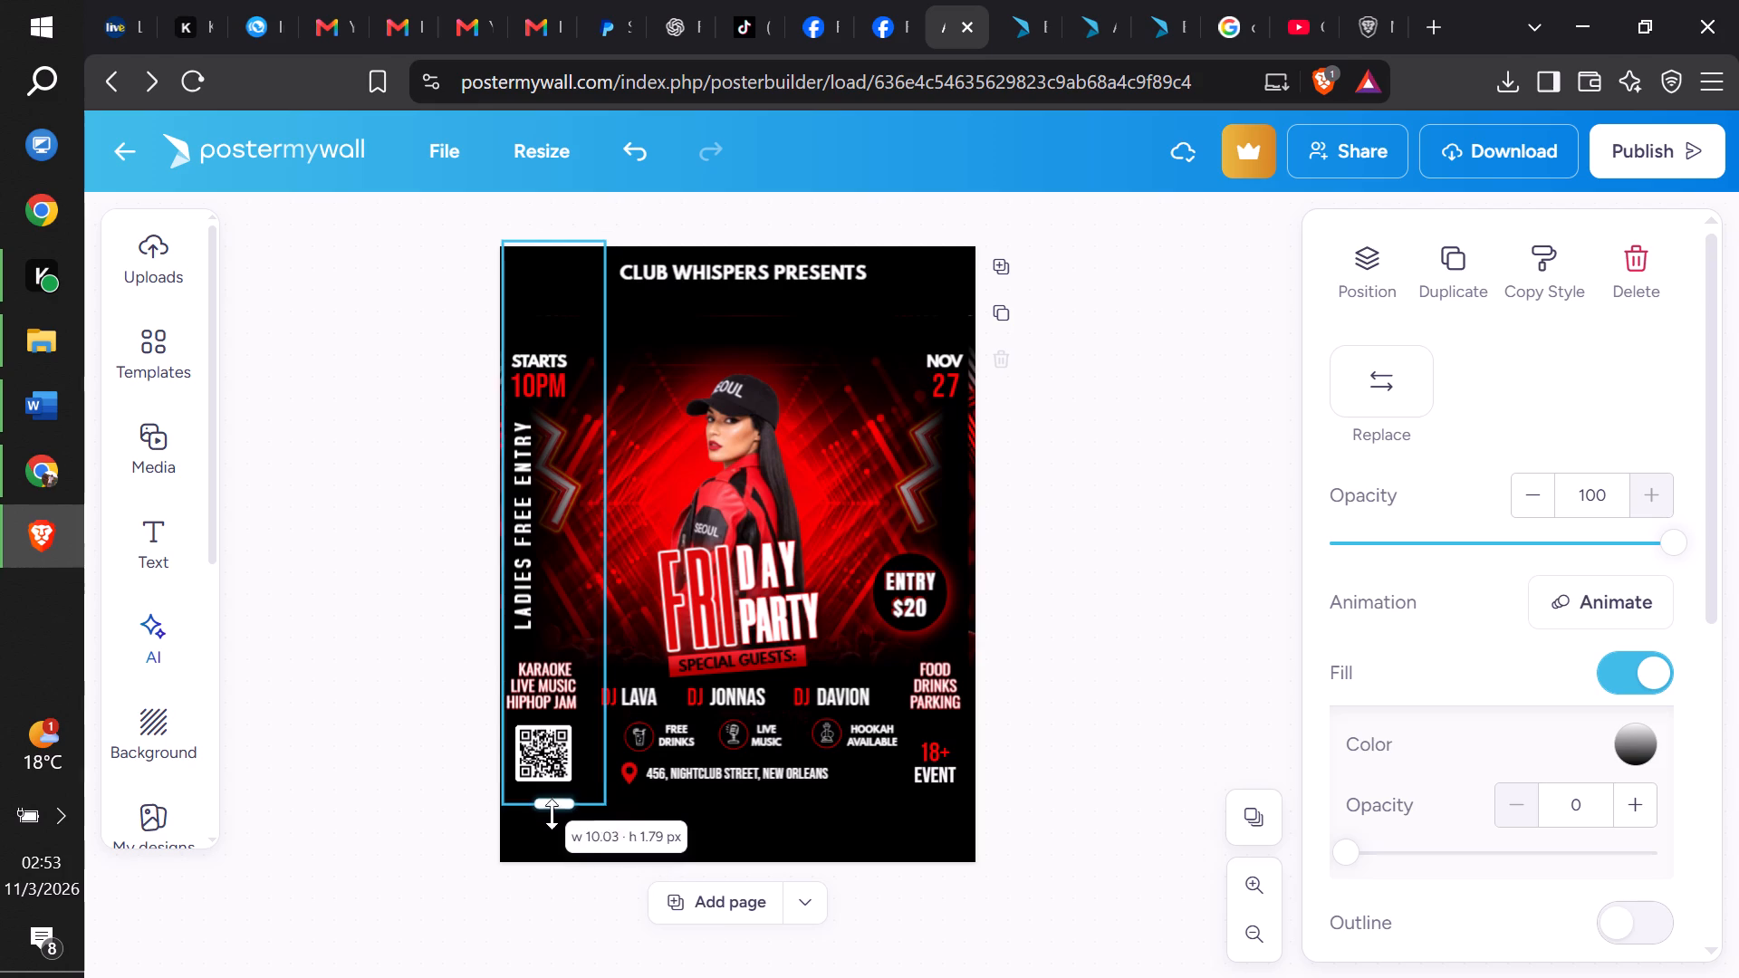
pyautogui.moveTo(552, 814); pyautogui.dragTo(540, 868)
pyautogui.click(503, 549)
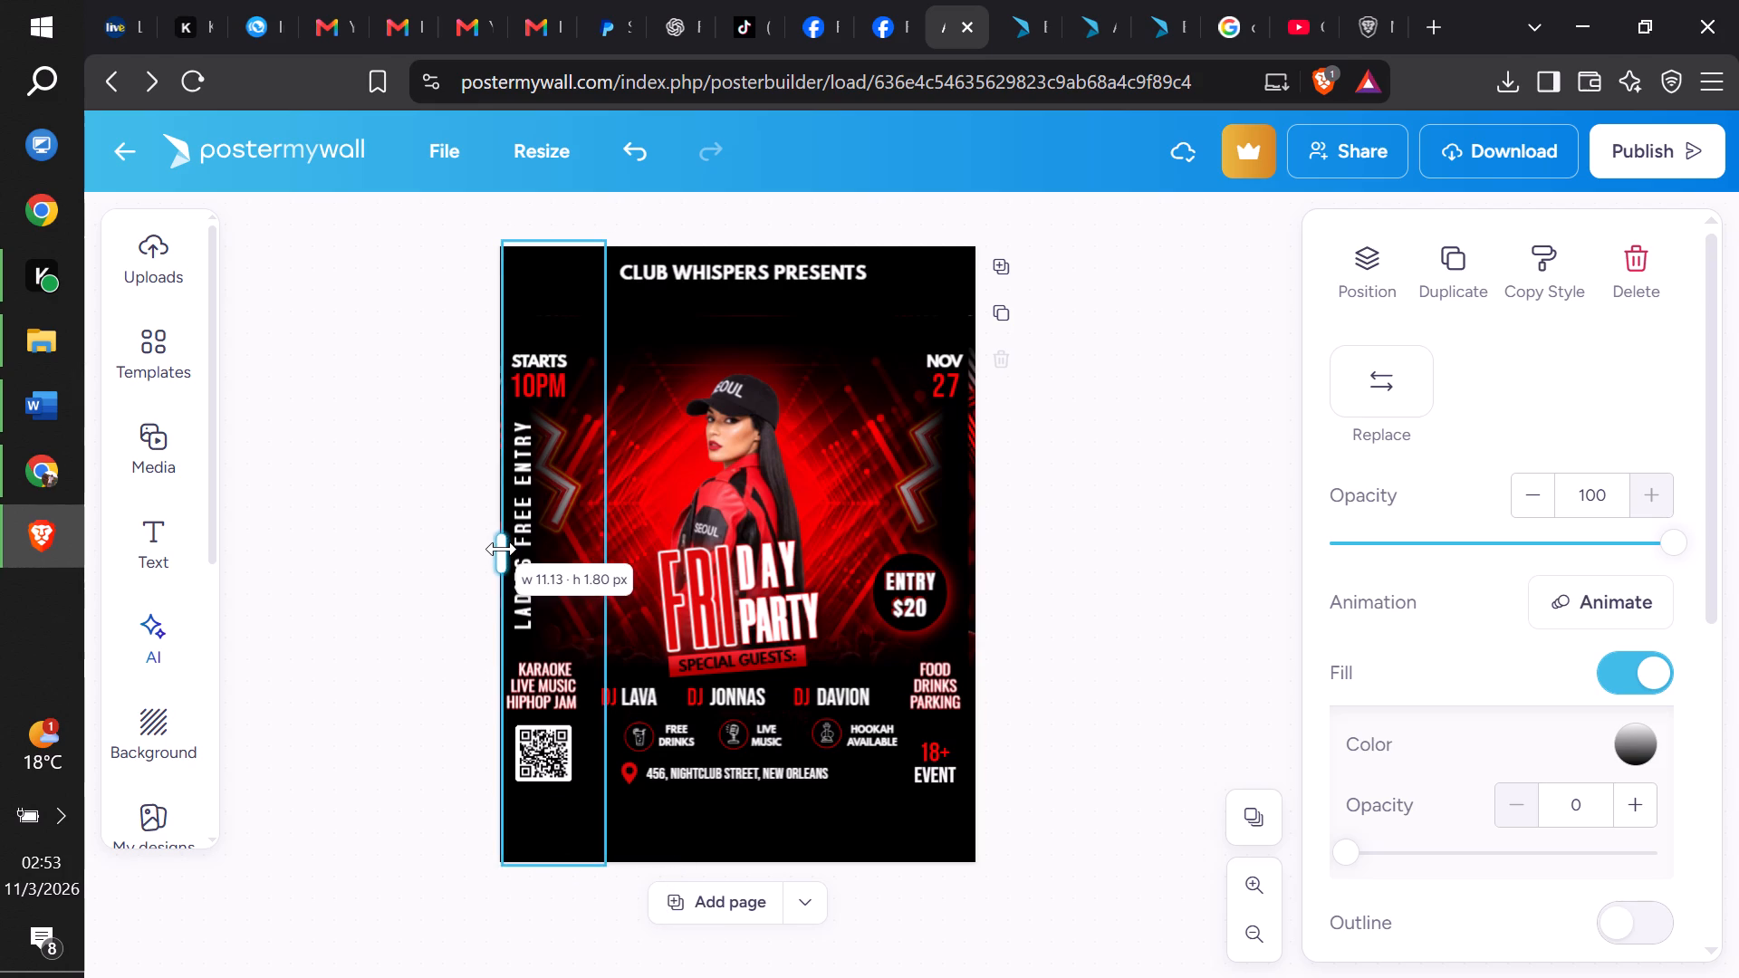
pyautogui.click(551, 310)
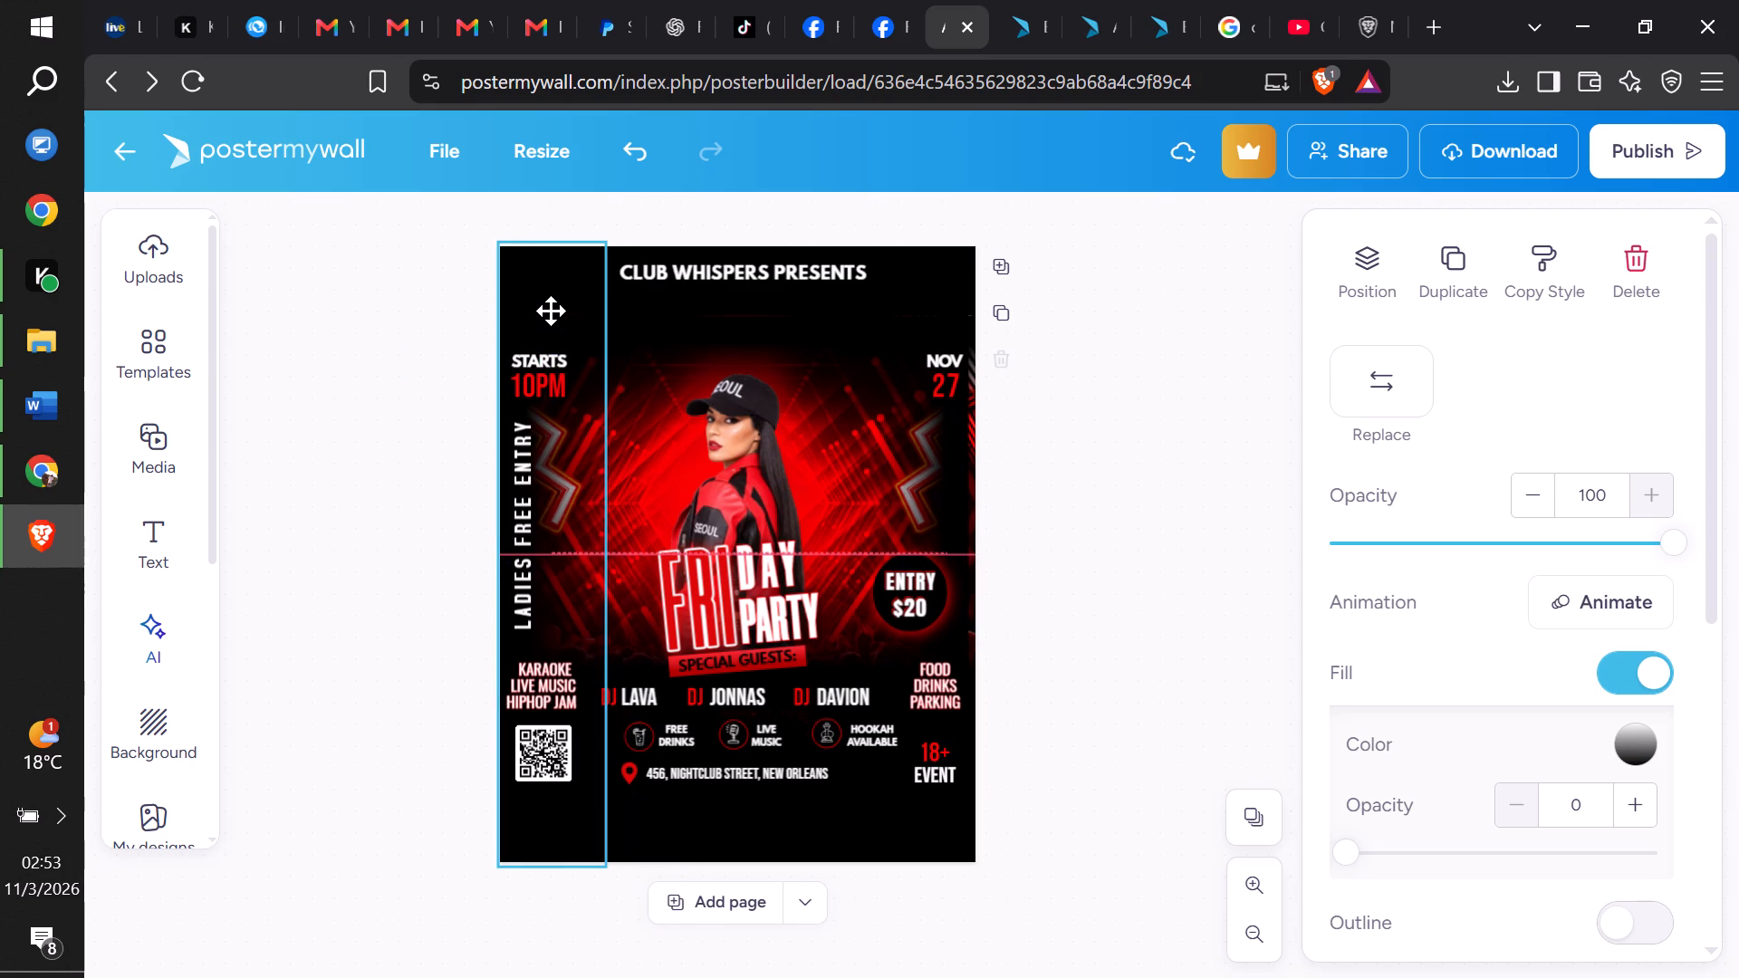
# Stretch the dark gradient strip behind the ENTRY $20 badge to the full page height and the page's right edge.
pyautogui.click(940, 485)
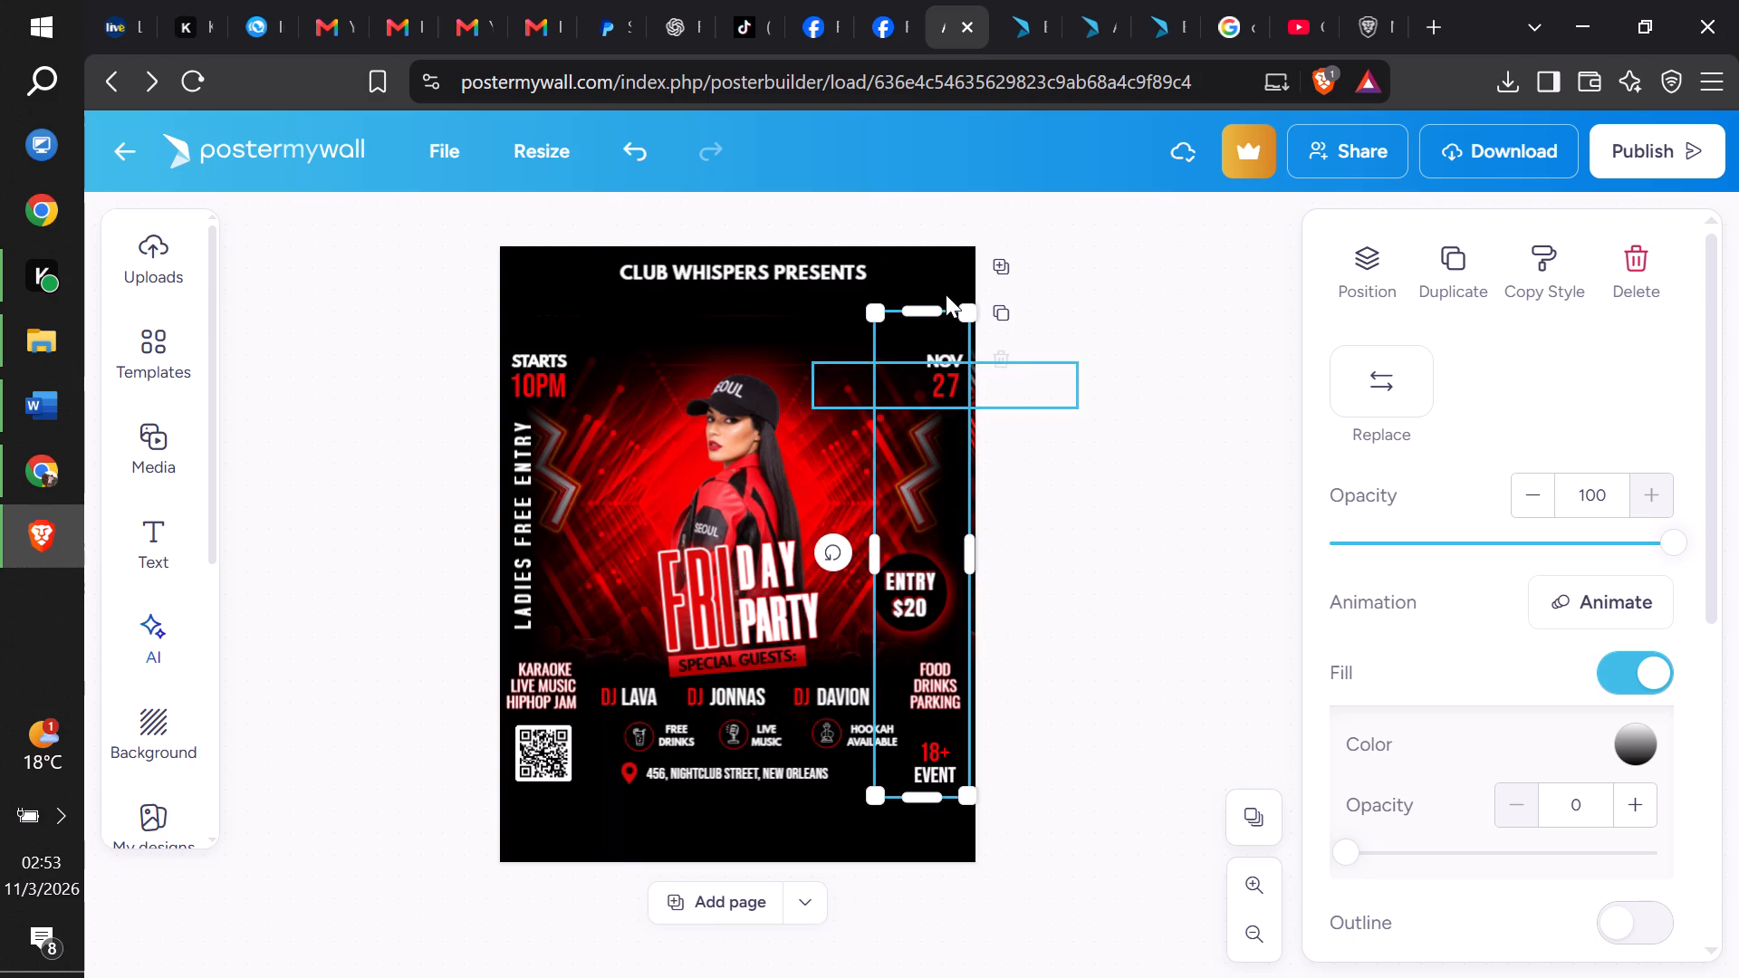
pyautogui.moveTo(917, 314); pyautogui.dragTo(919, 244)
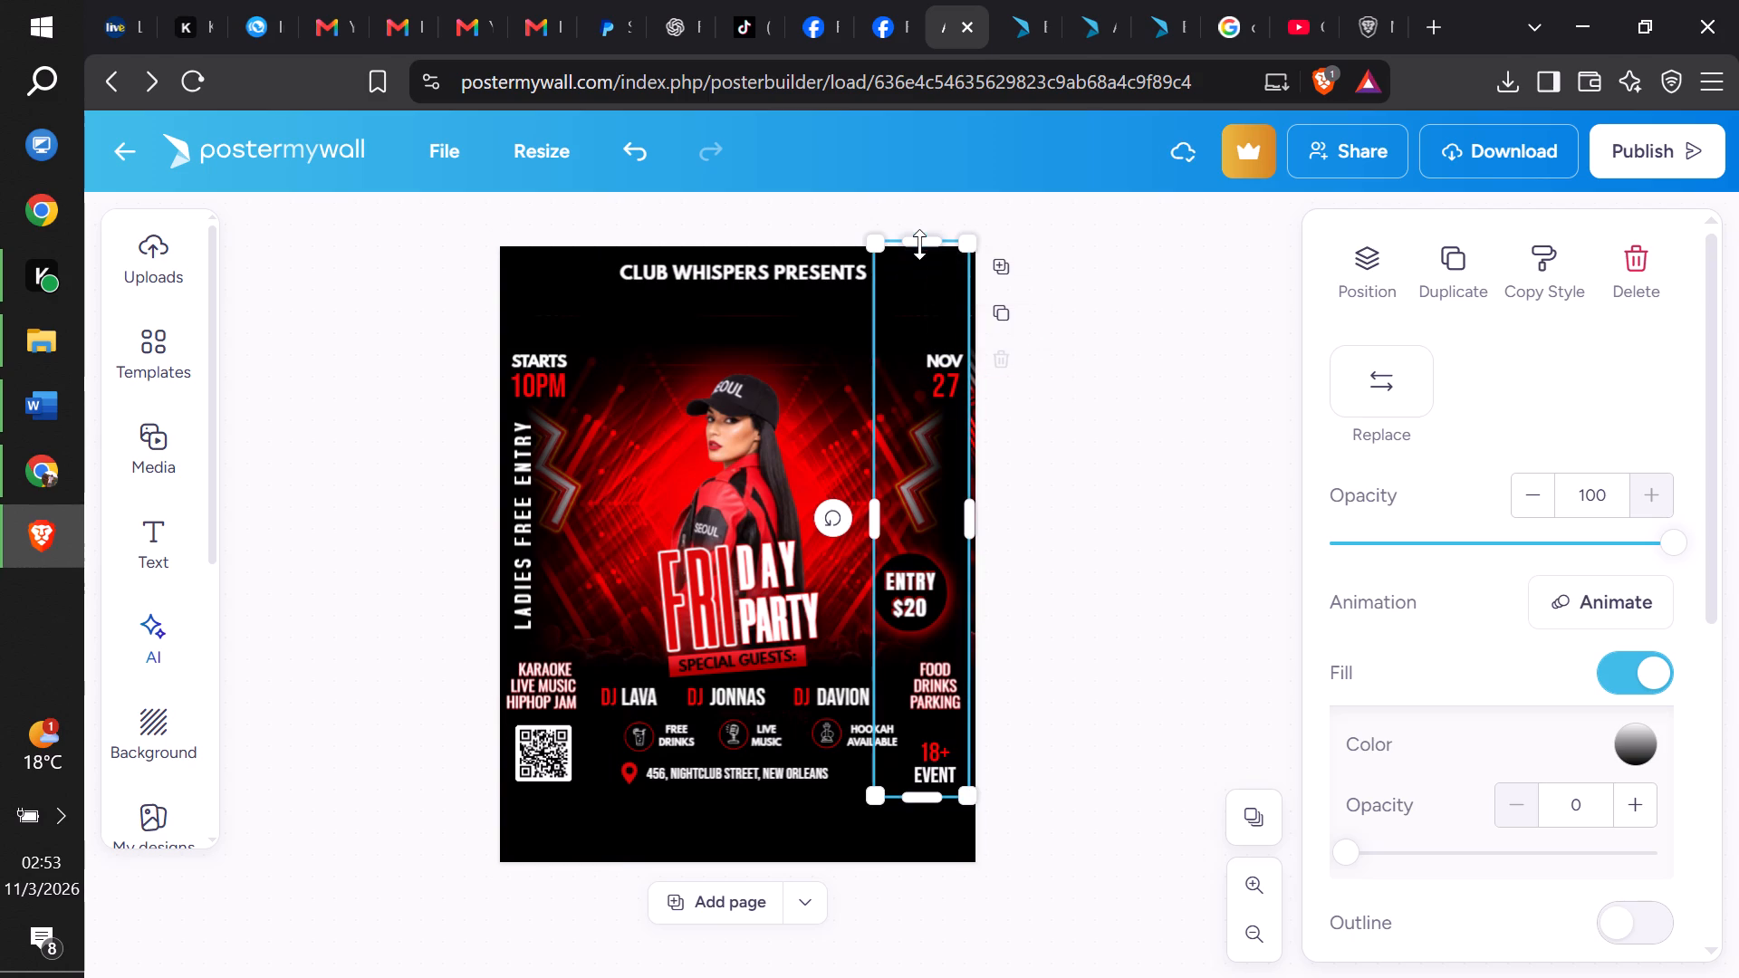
pyautogui.moveTo(919, 800); pyautogui.dragTo(924, 841)
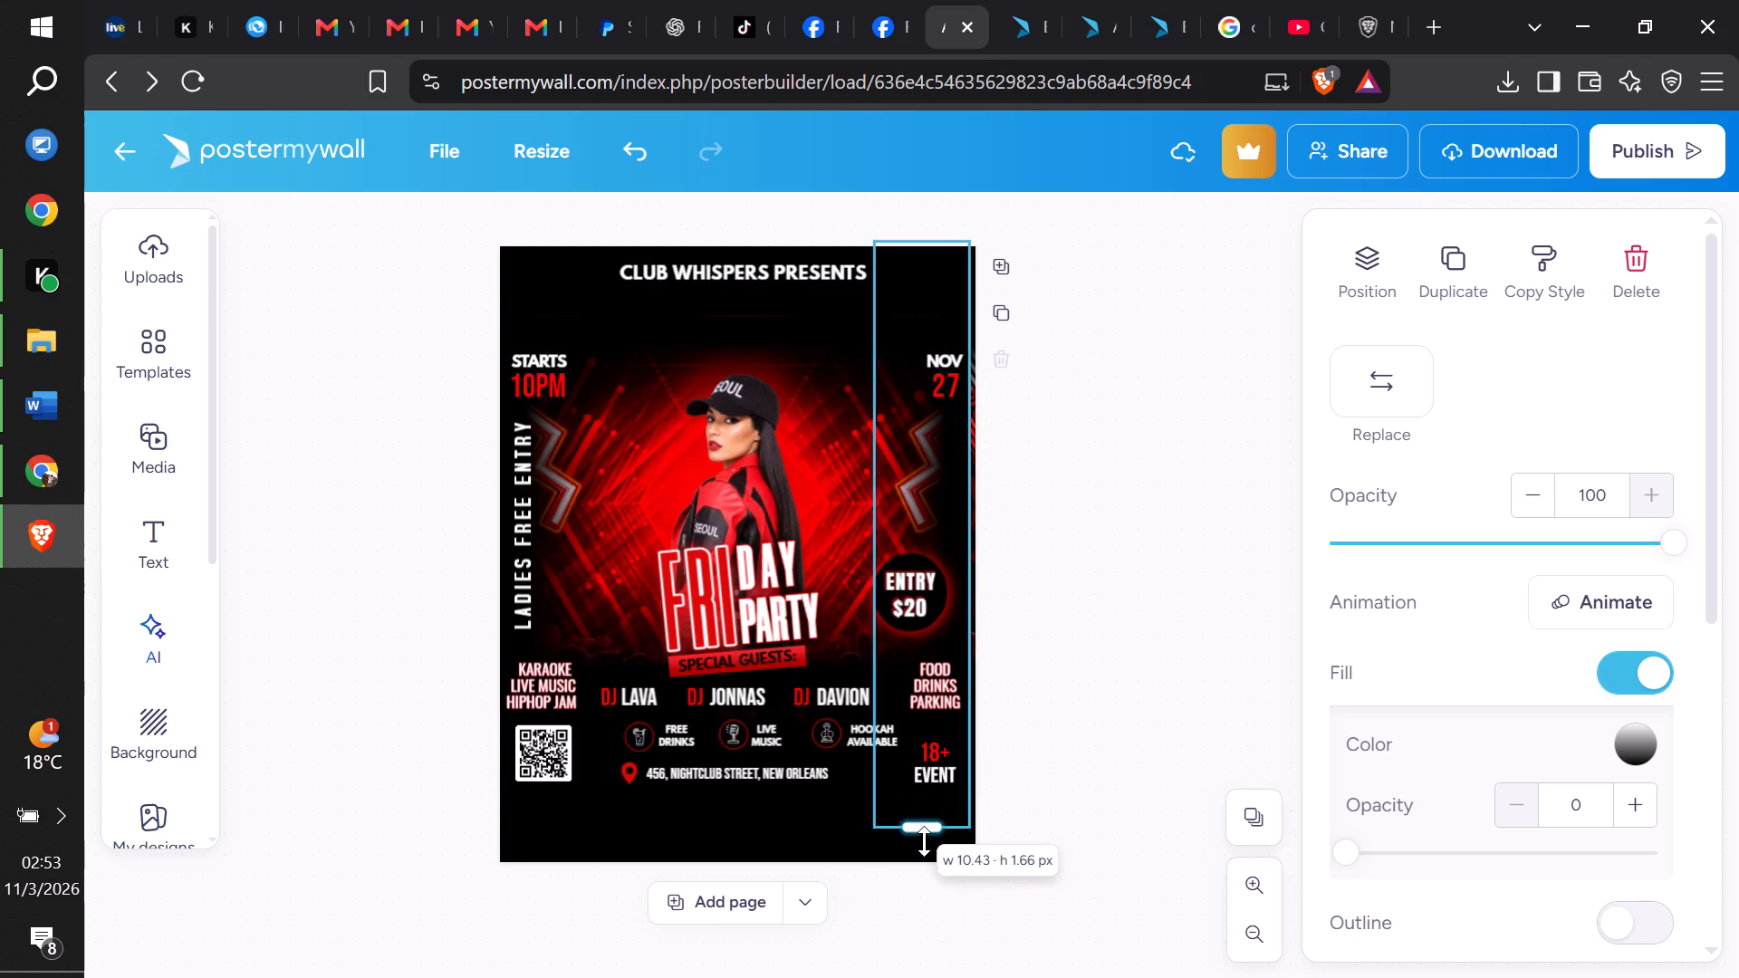
pyautogui.moveTo(924, 841); pyautogui.dragTo(926, 872)
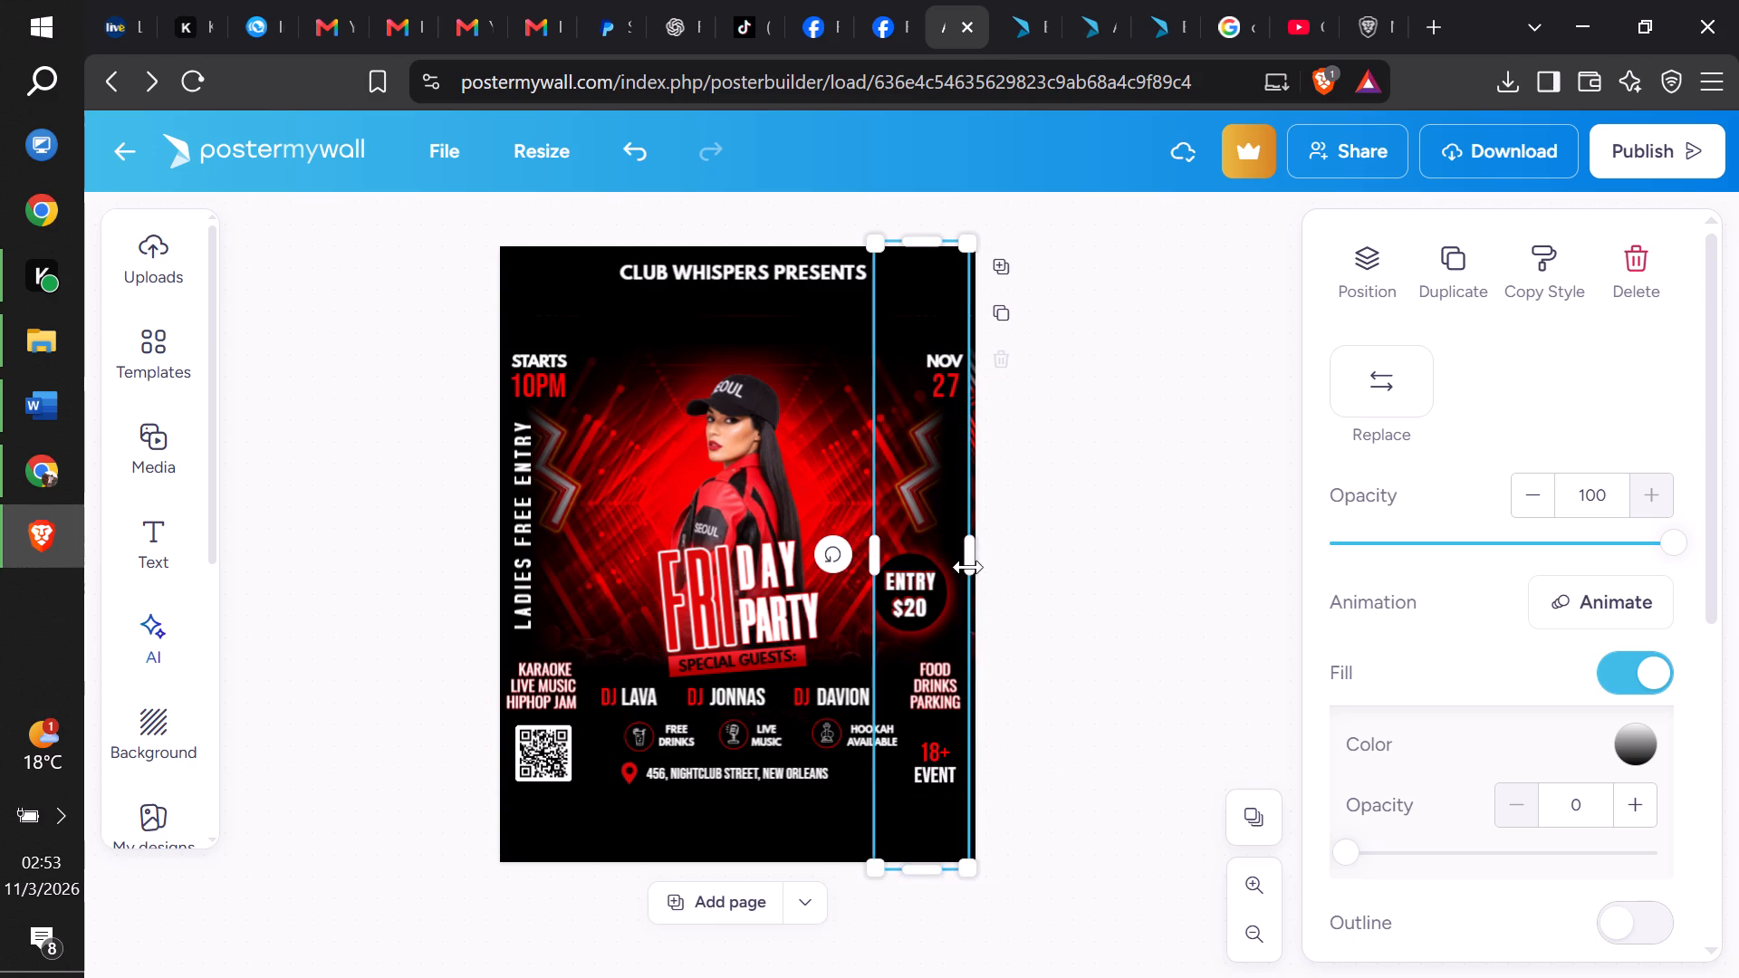
pyautogui.moveTo(970, 561); pyautogui.dragTo(979, 561)
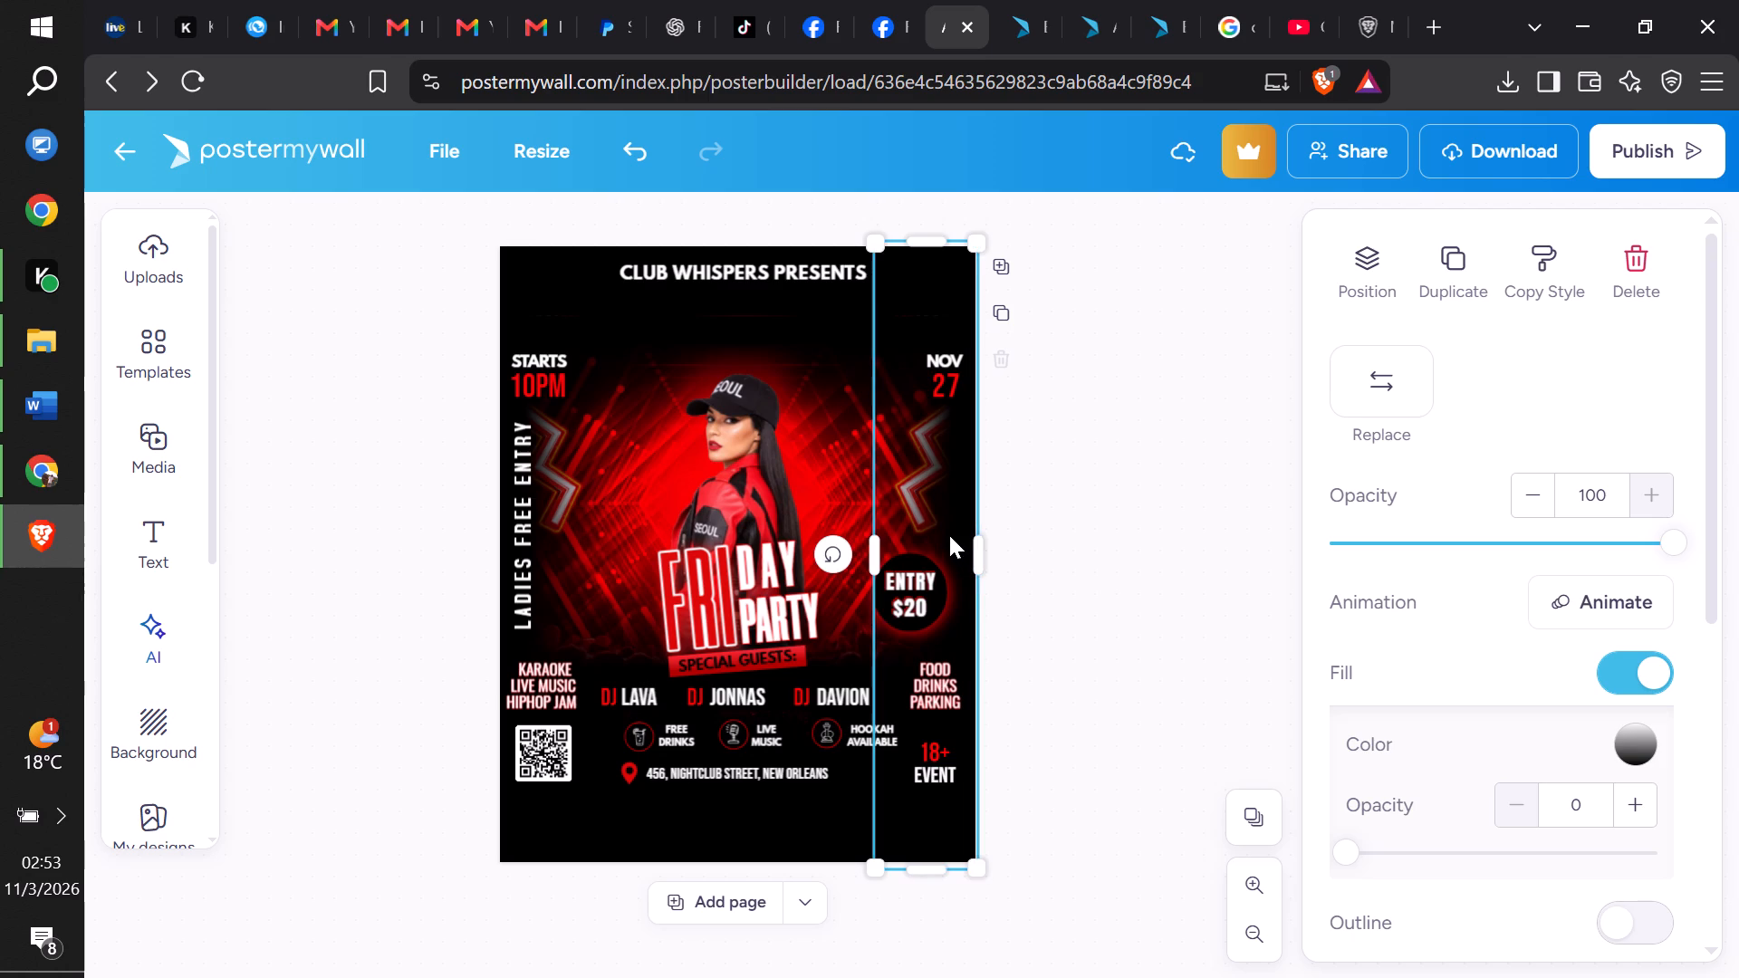
pyautogui.click(946, 520)
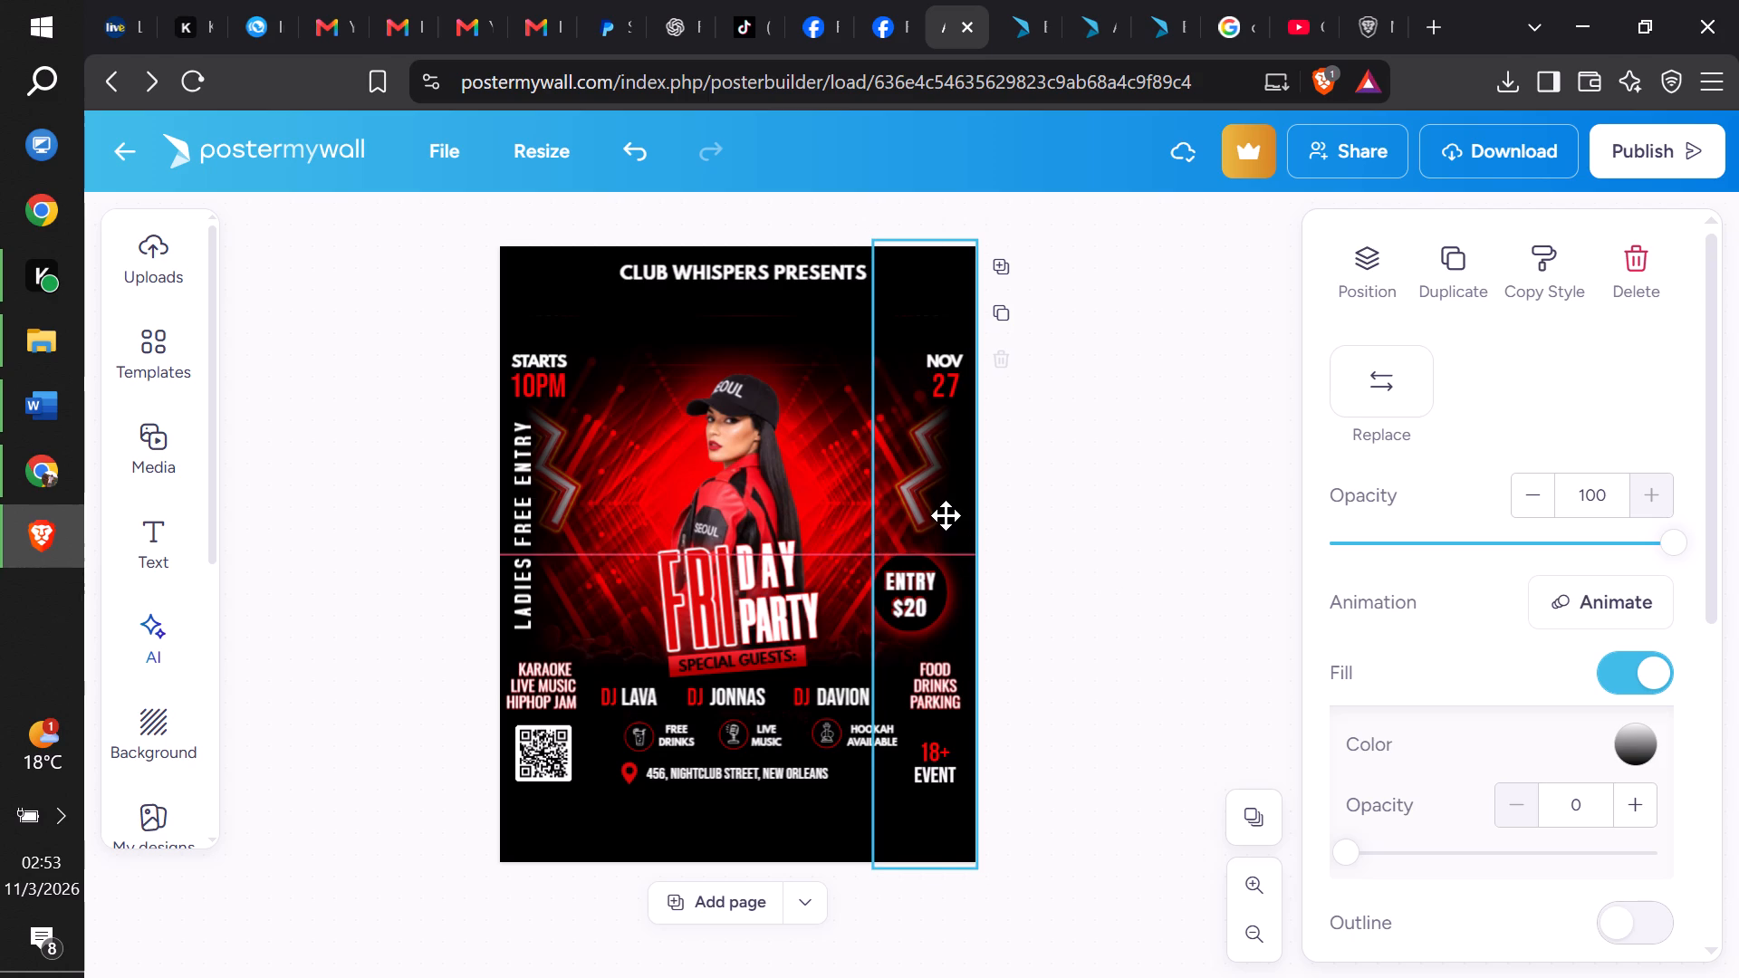
pyautogui.click(1123, 623)
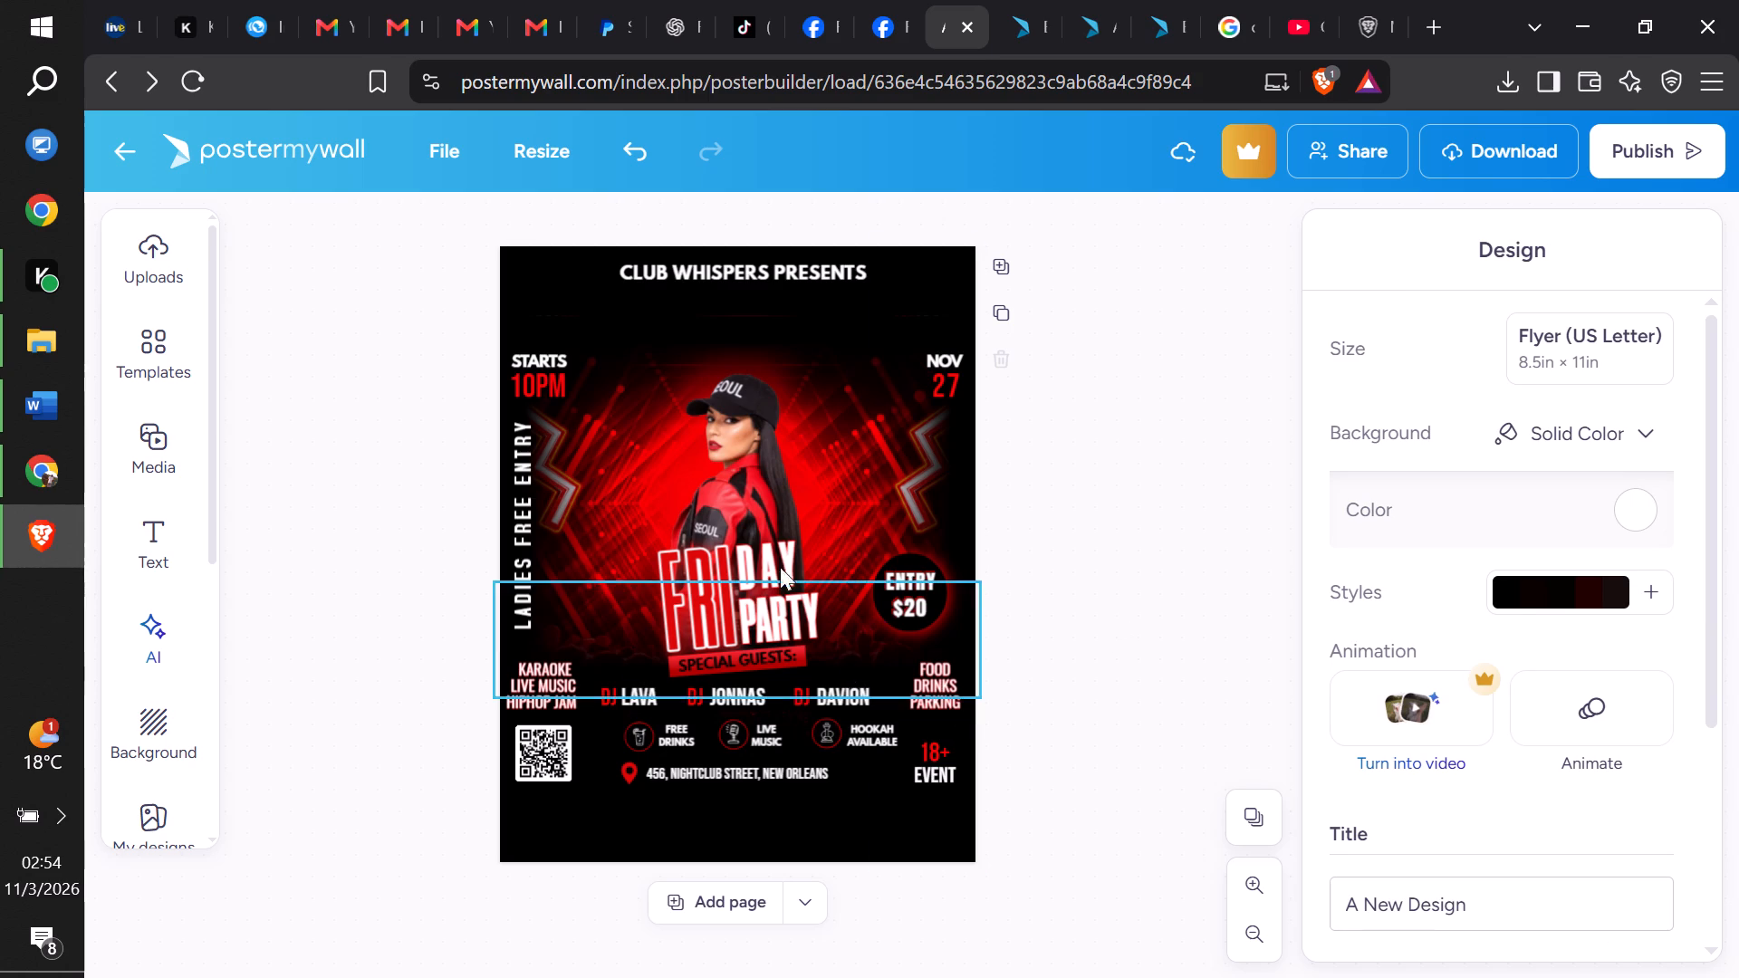
# Delete the woman's photo, the DAY, FRI and PARTY title texts, and the SPECIAL GUESTS label from the flyer's centre.
pyautogui.click(743, 504)
pyautogui.click(1657, 292)
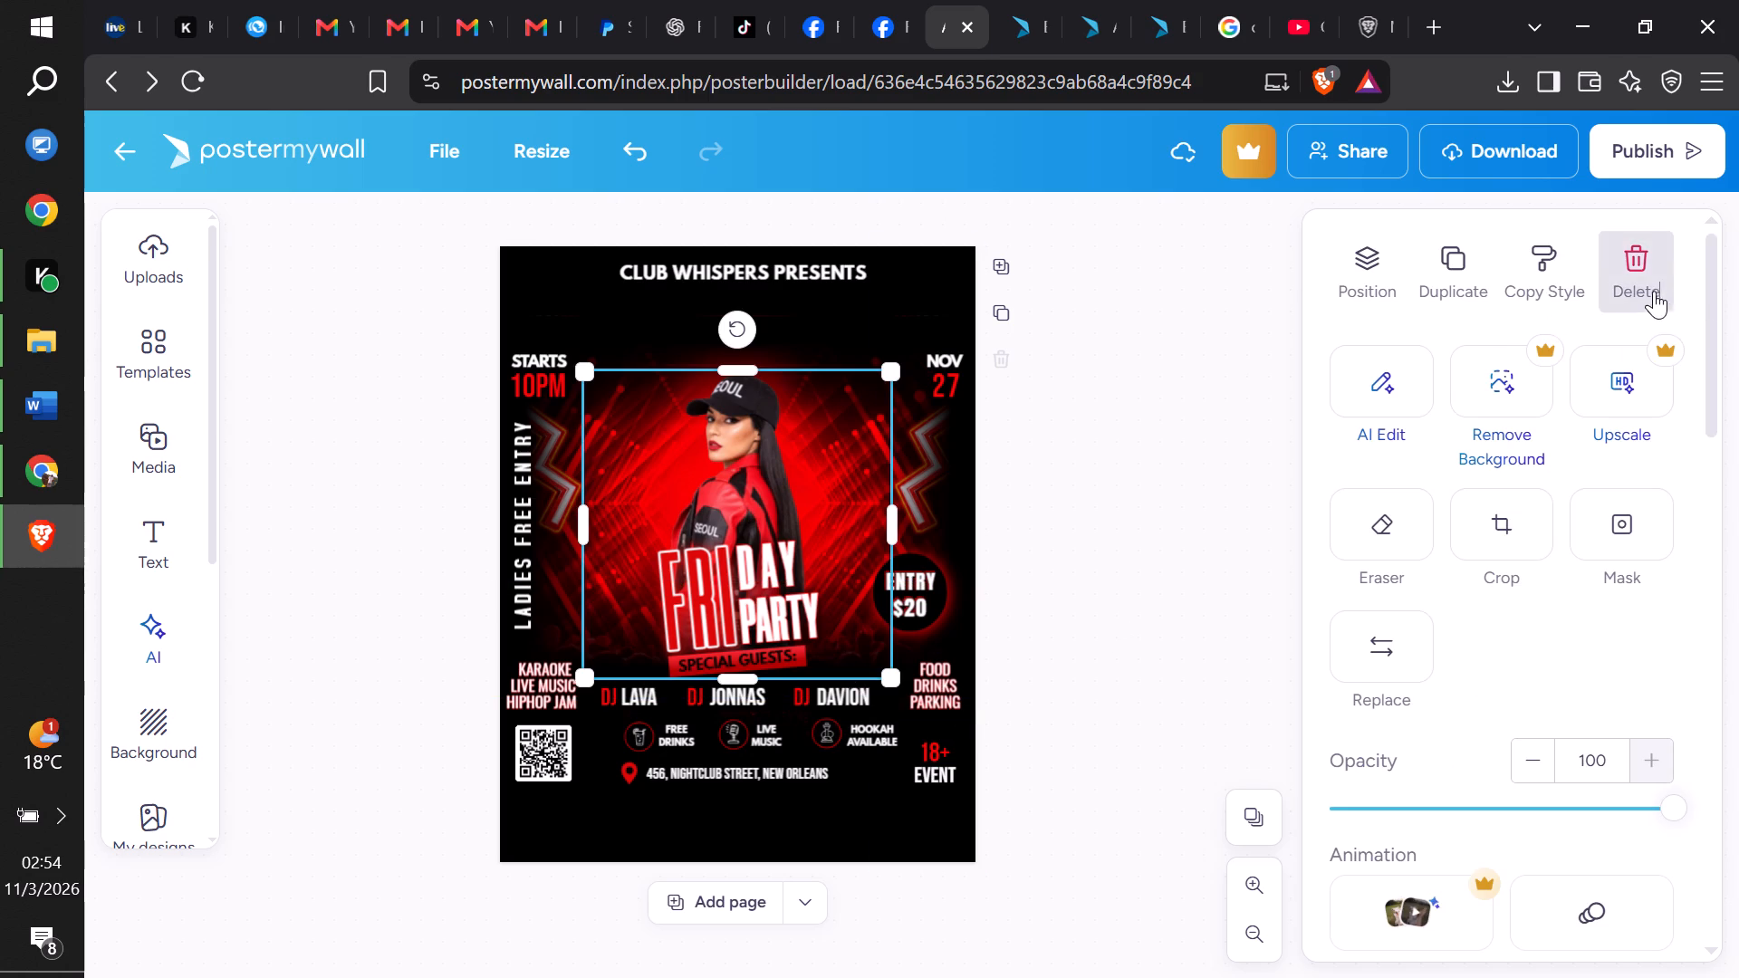
pyautogui.click(734, 561)
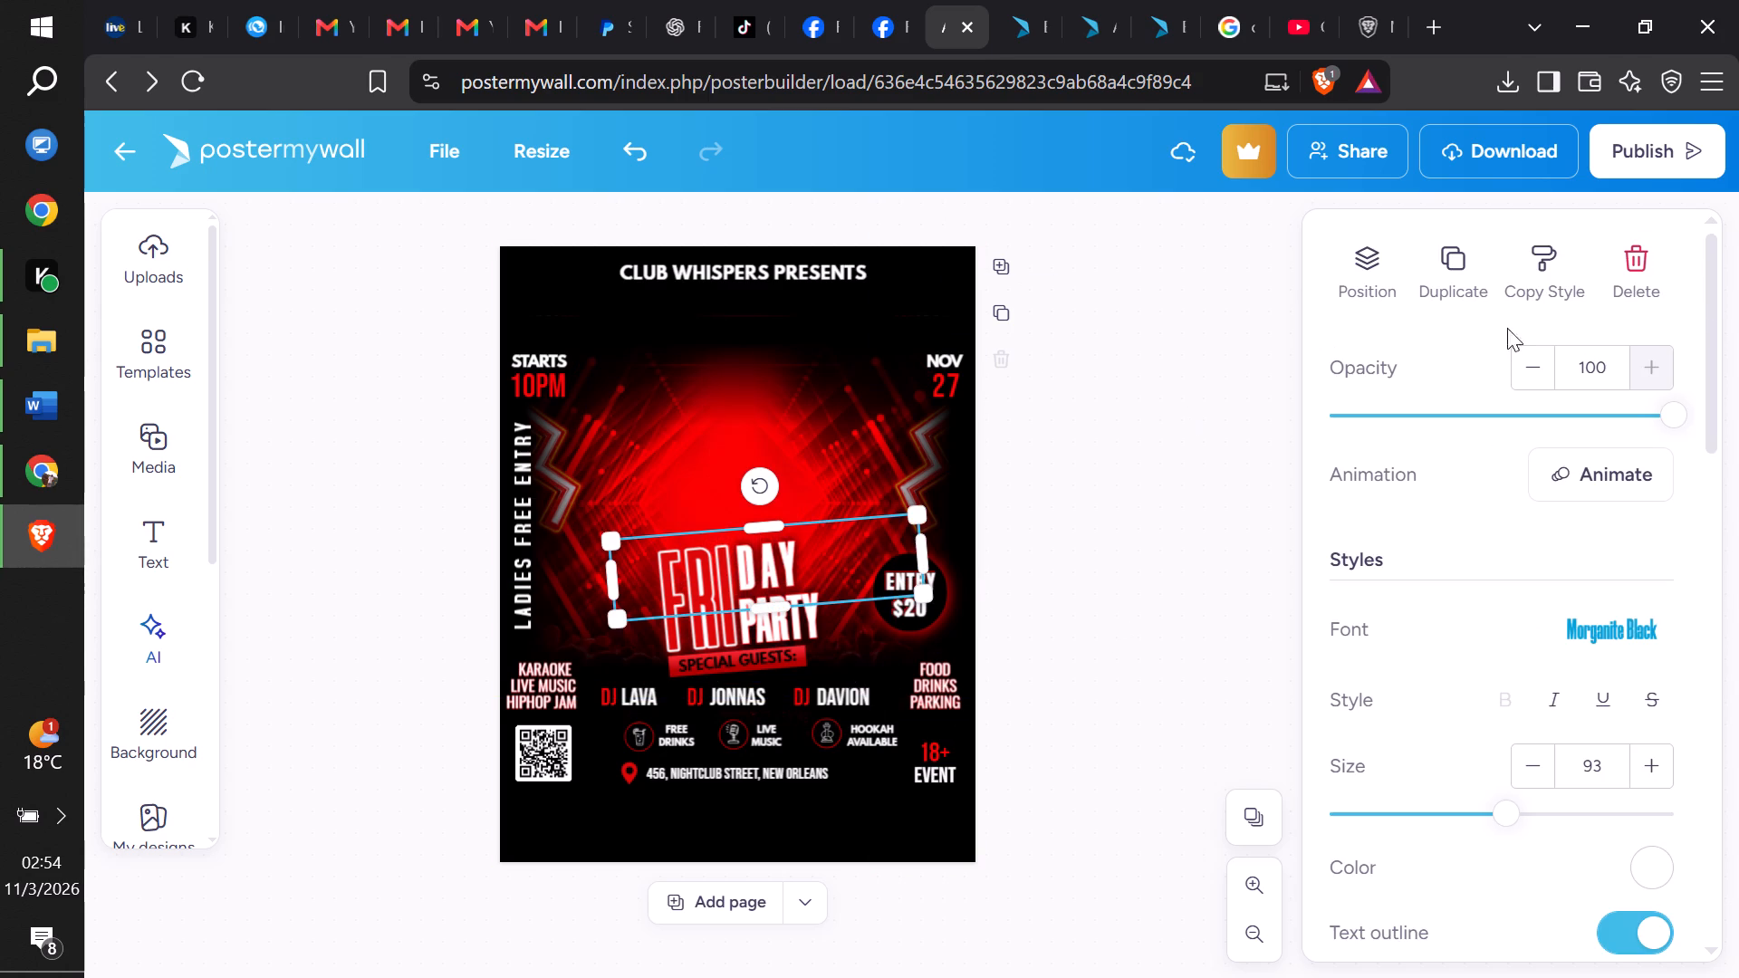
pyautogui.click(1644, 268)
pyautogui.click(706, 589)
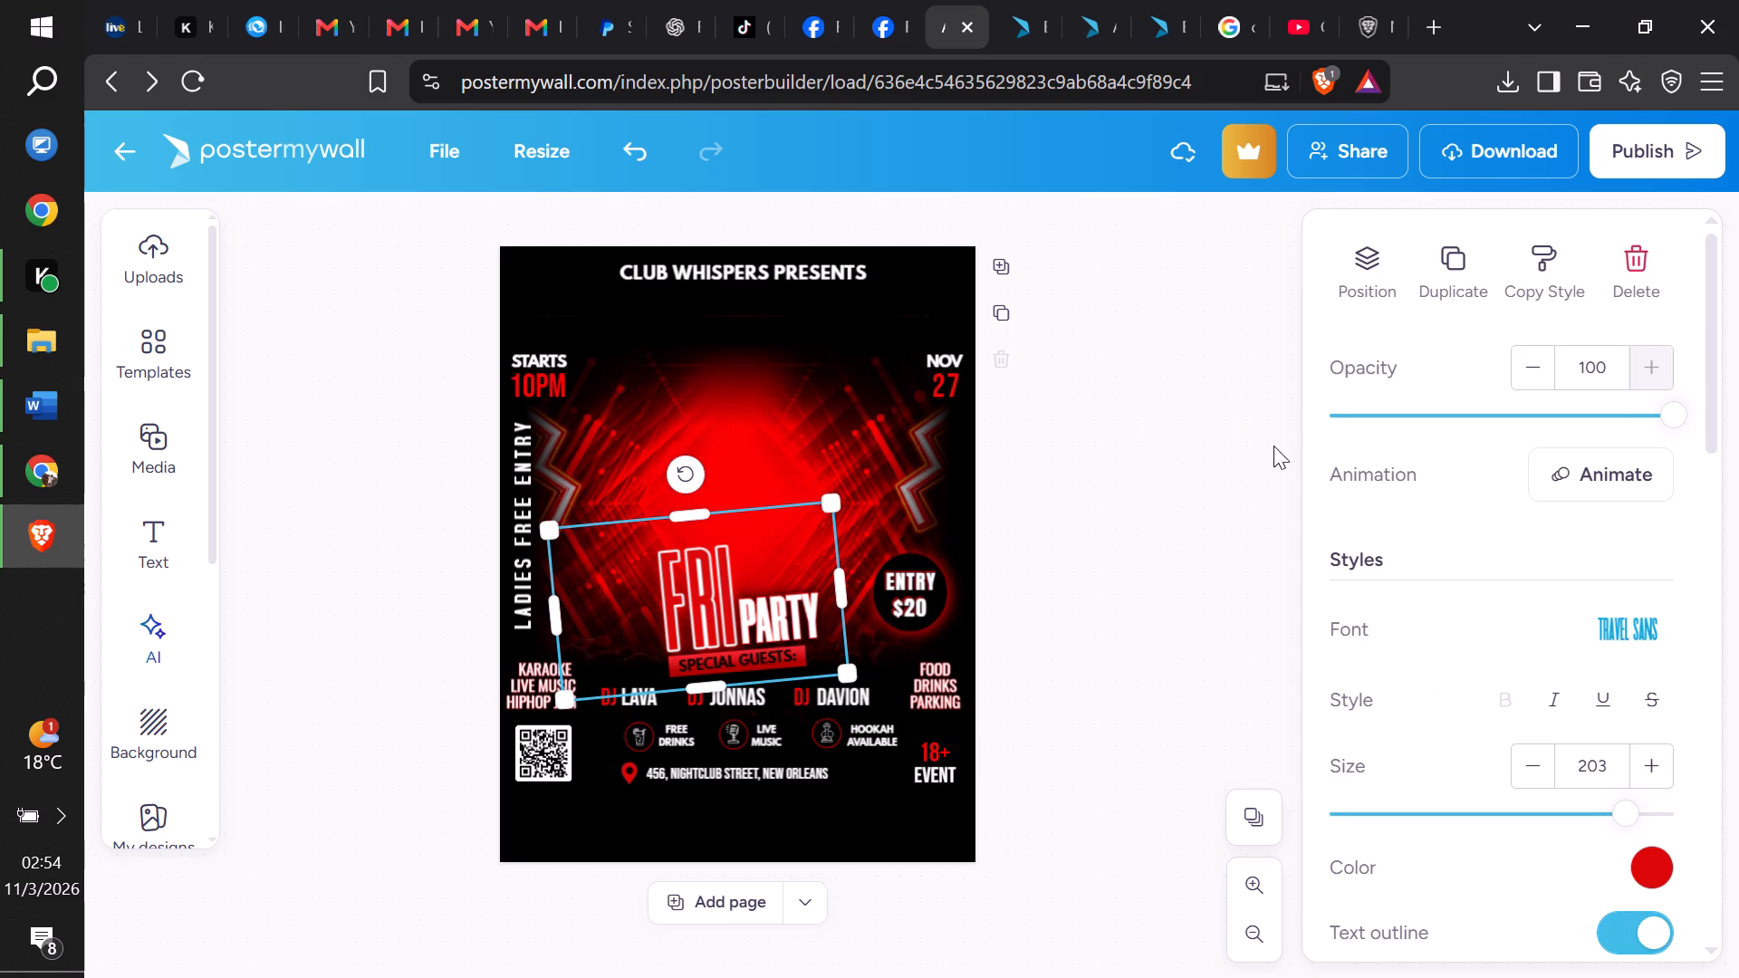
pyautogui.click(1636, 261)
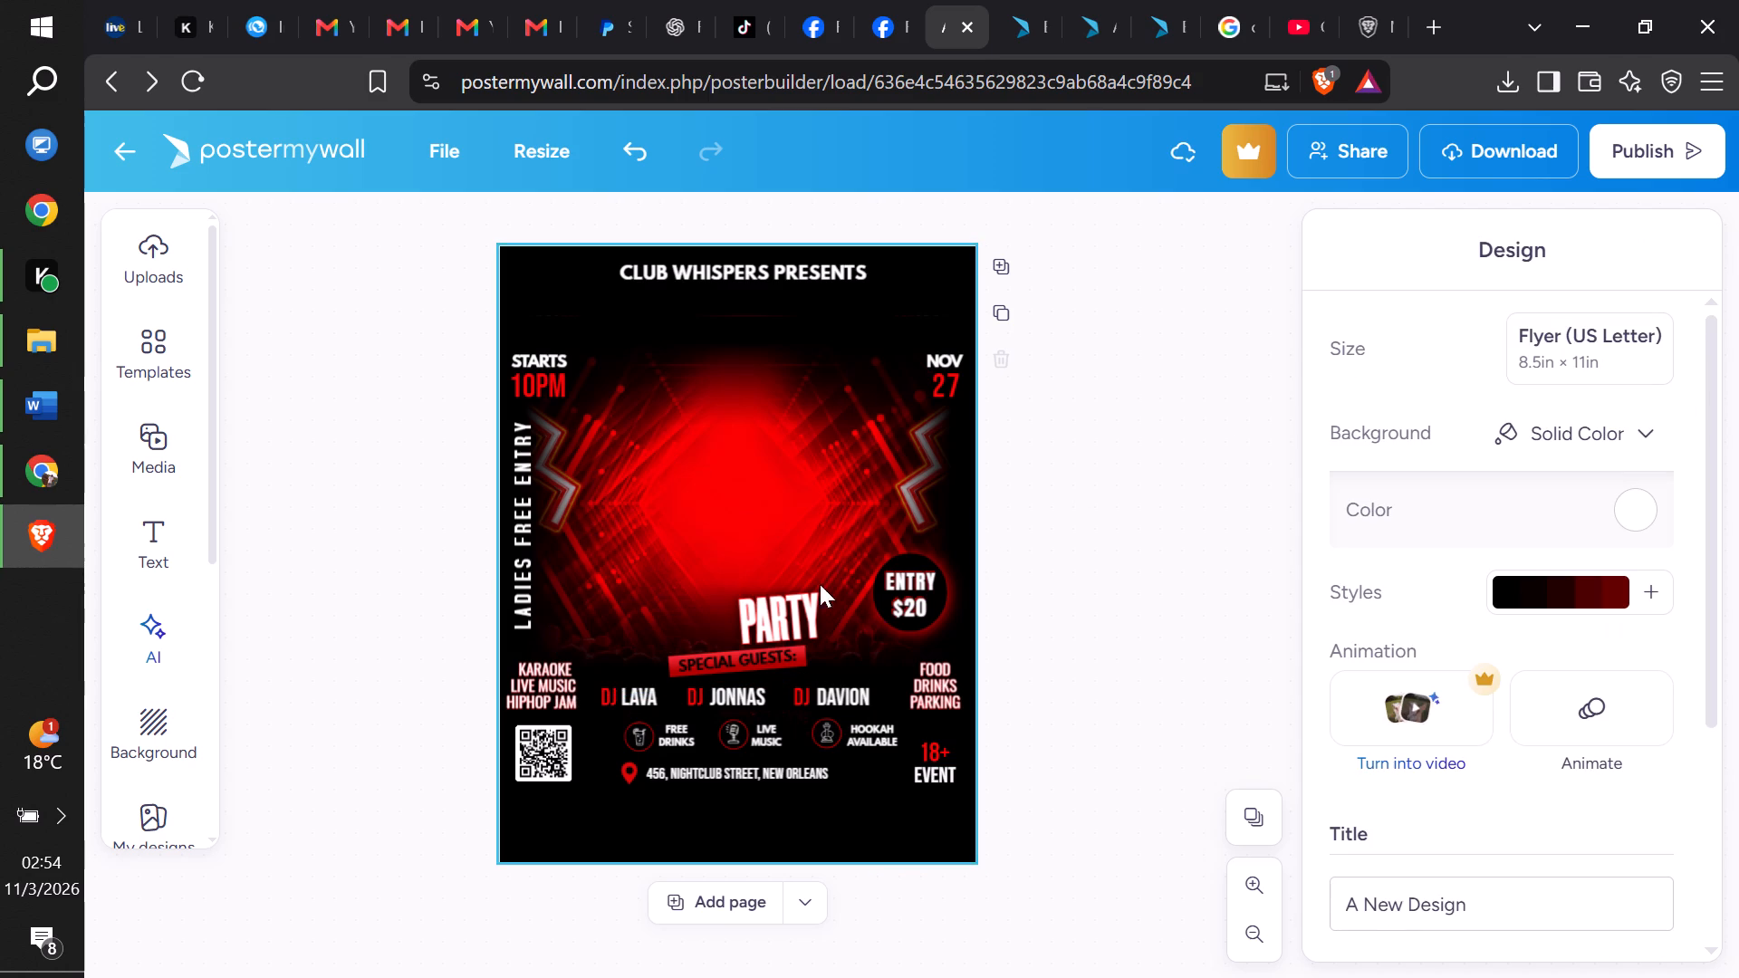
pyautogui.click(806, 593)
pyautogui.click(1662, 278)
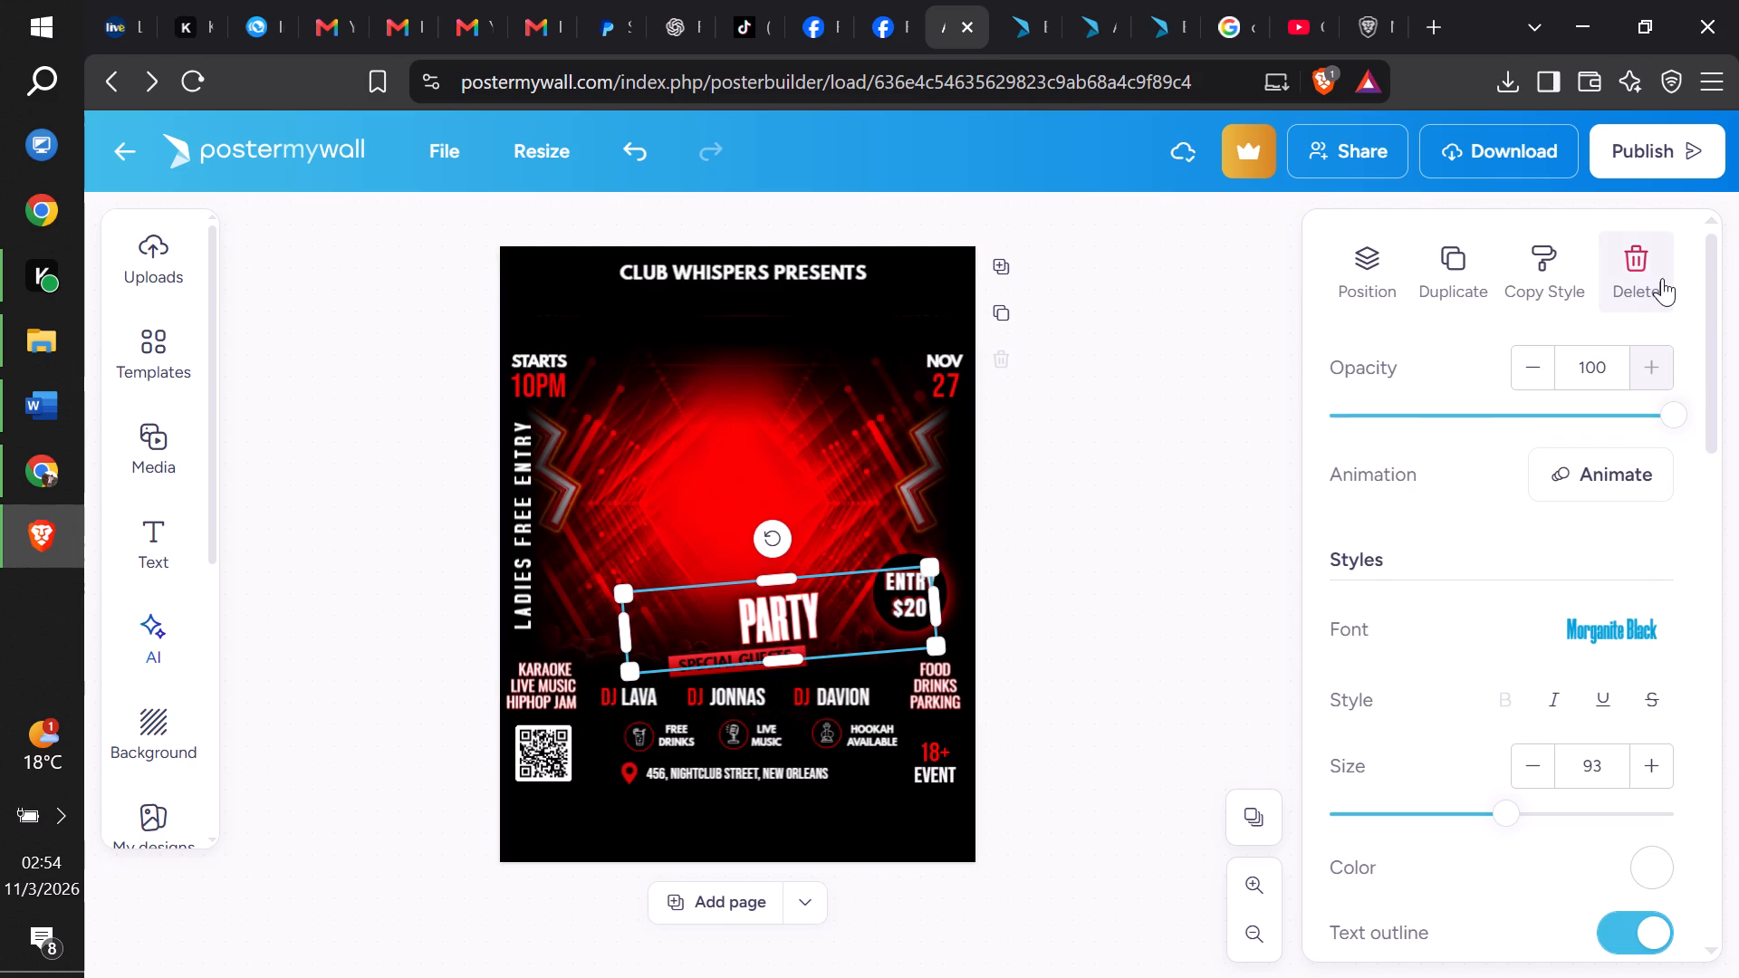
pyautogui.click(765, 650)
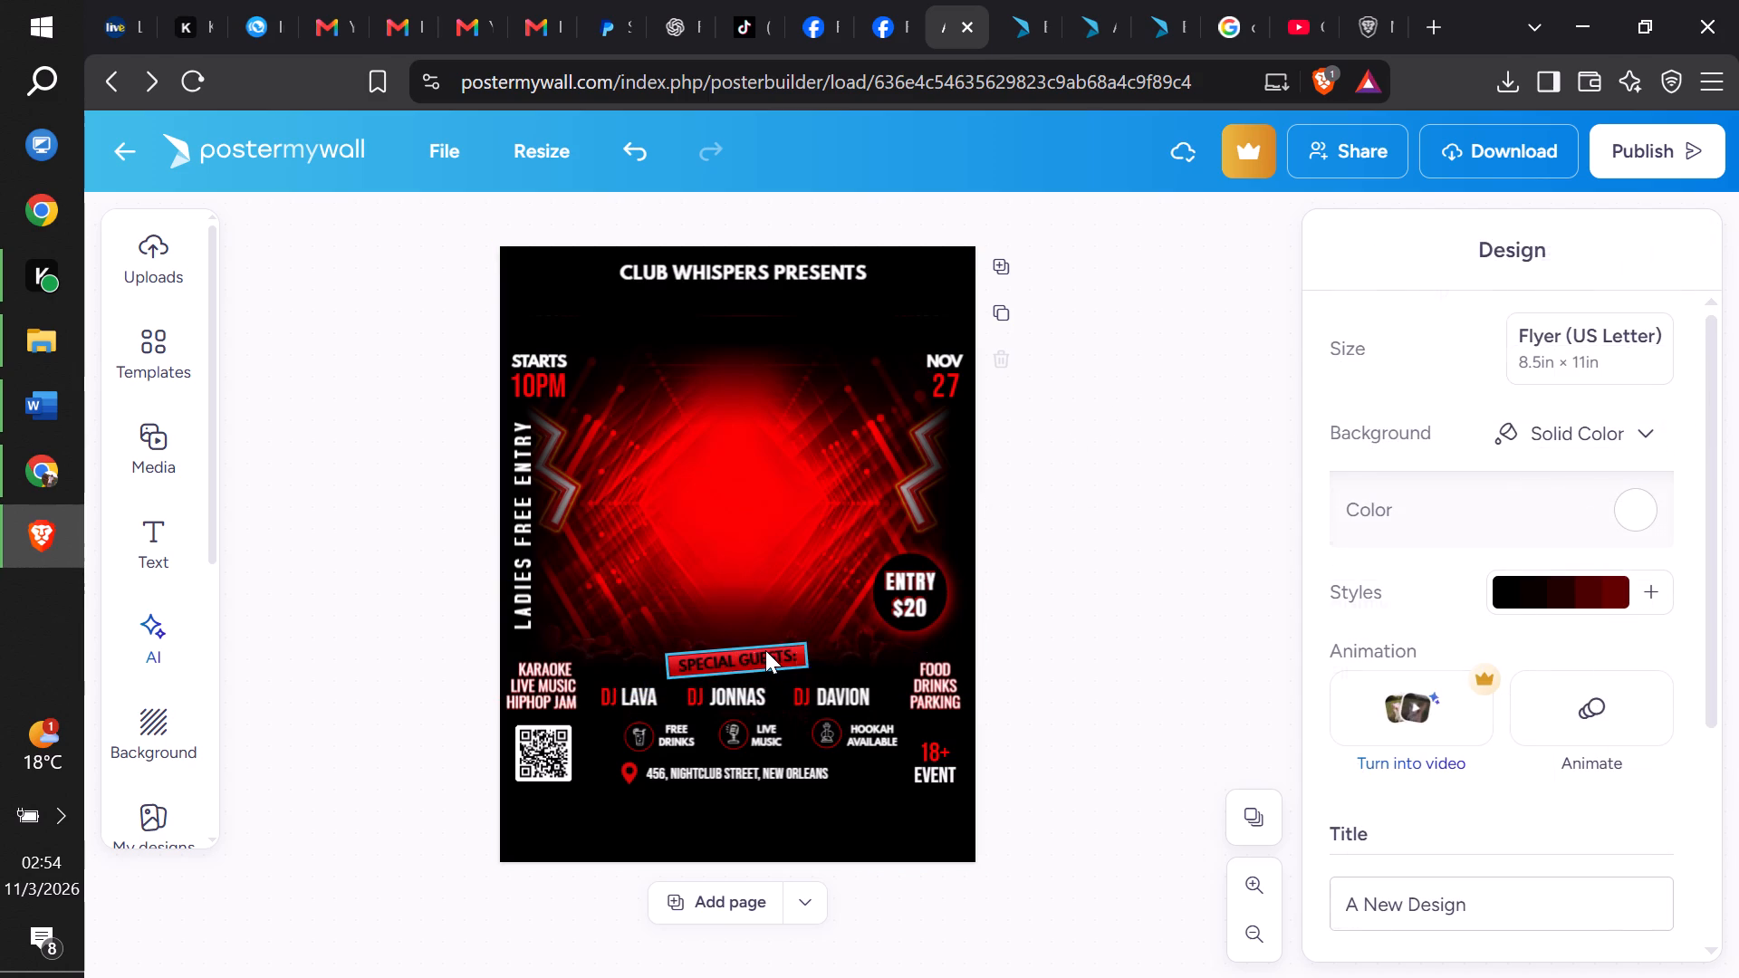
pyautogui.click(1643, 266)
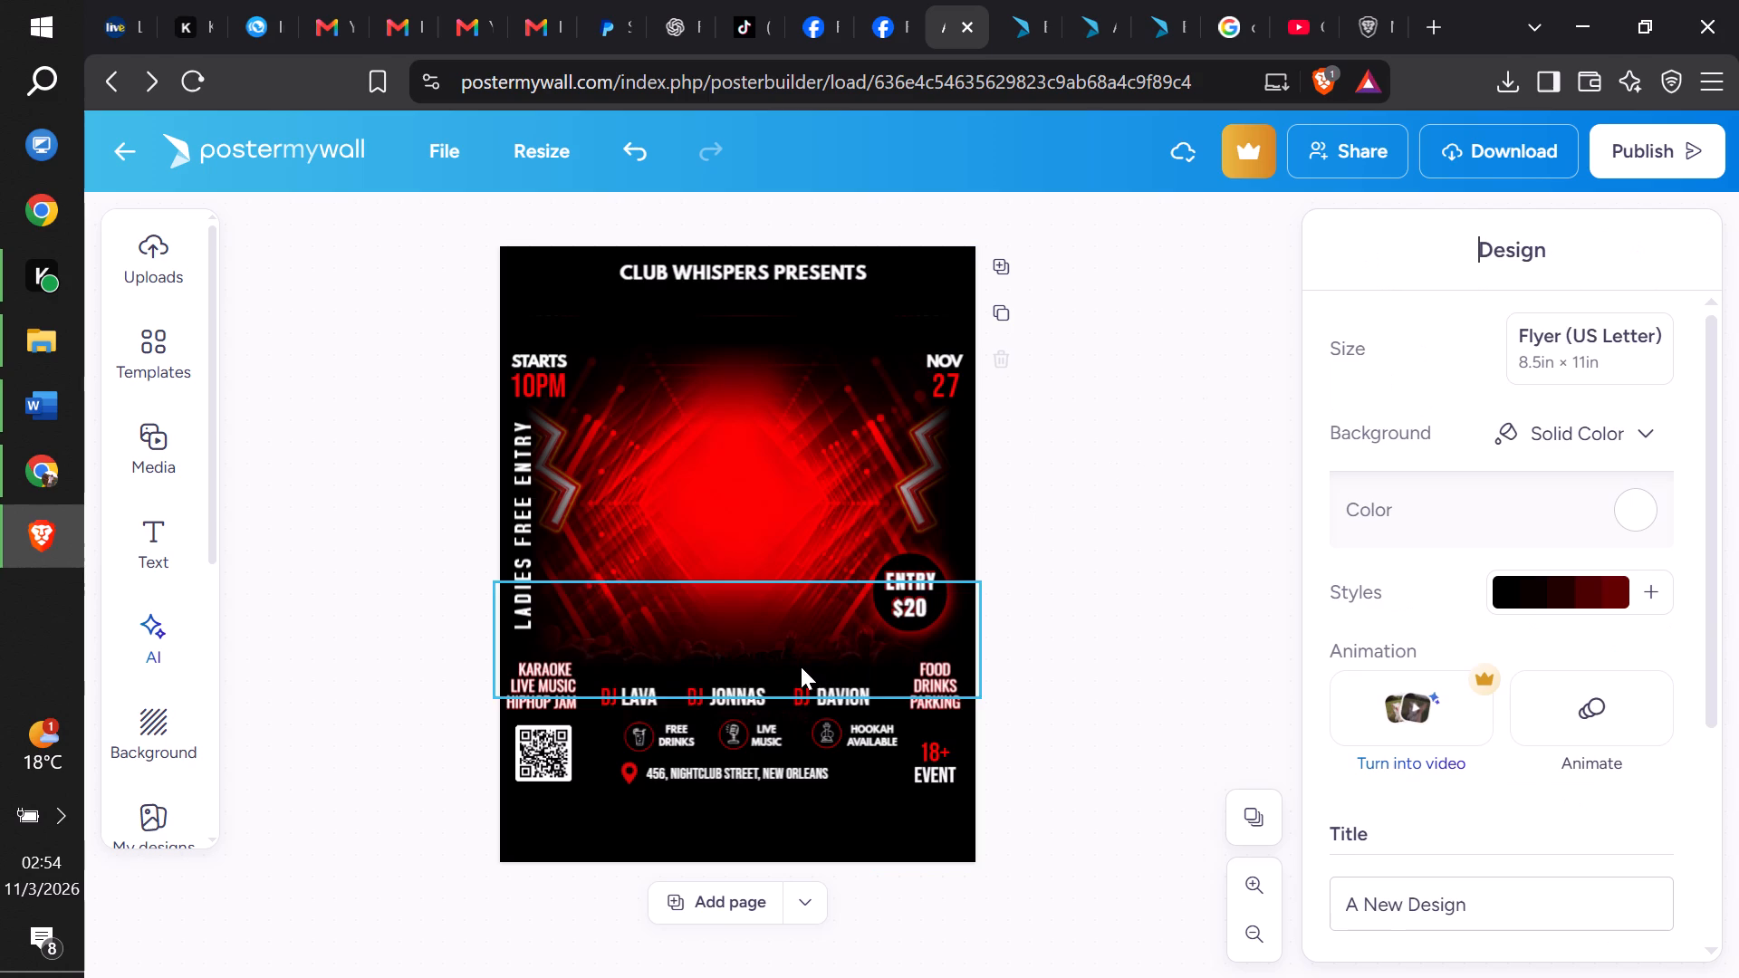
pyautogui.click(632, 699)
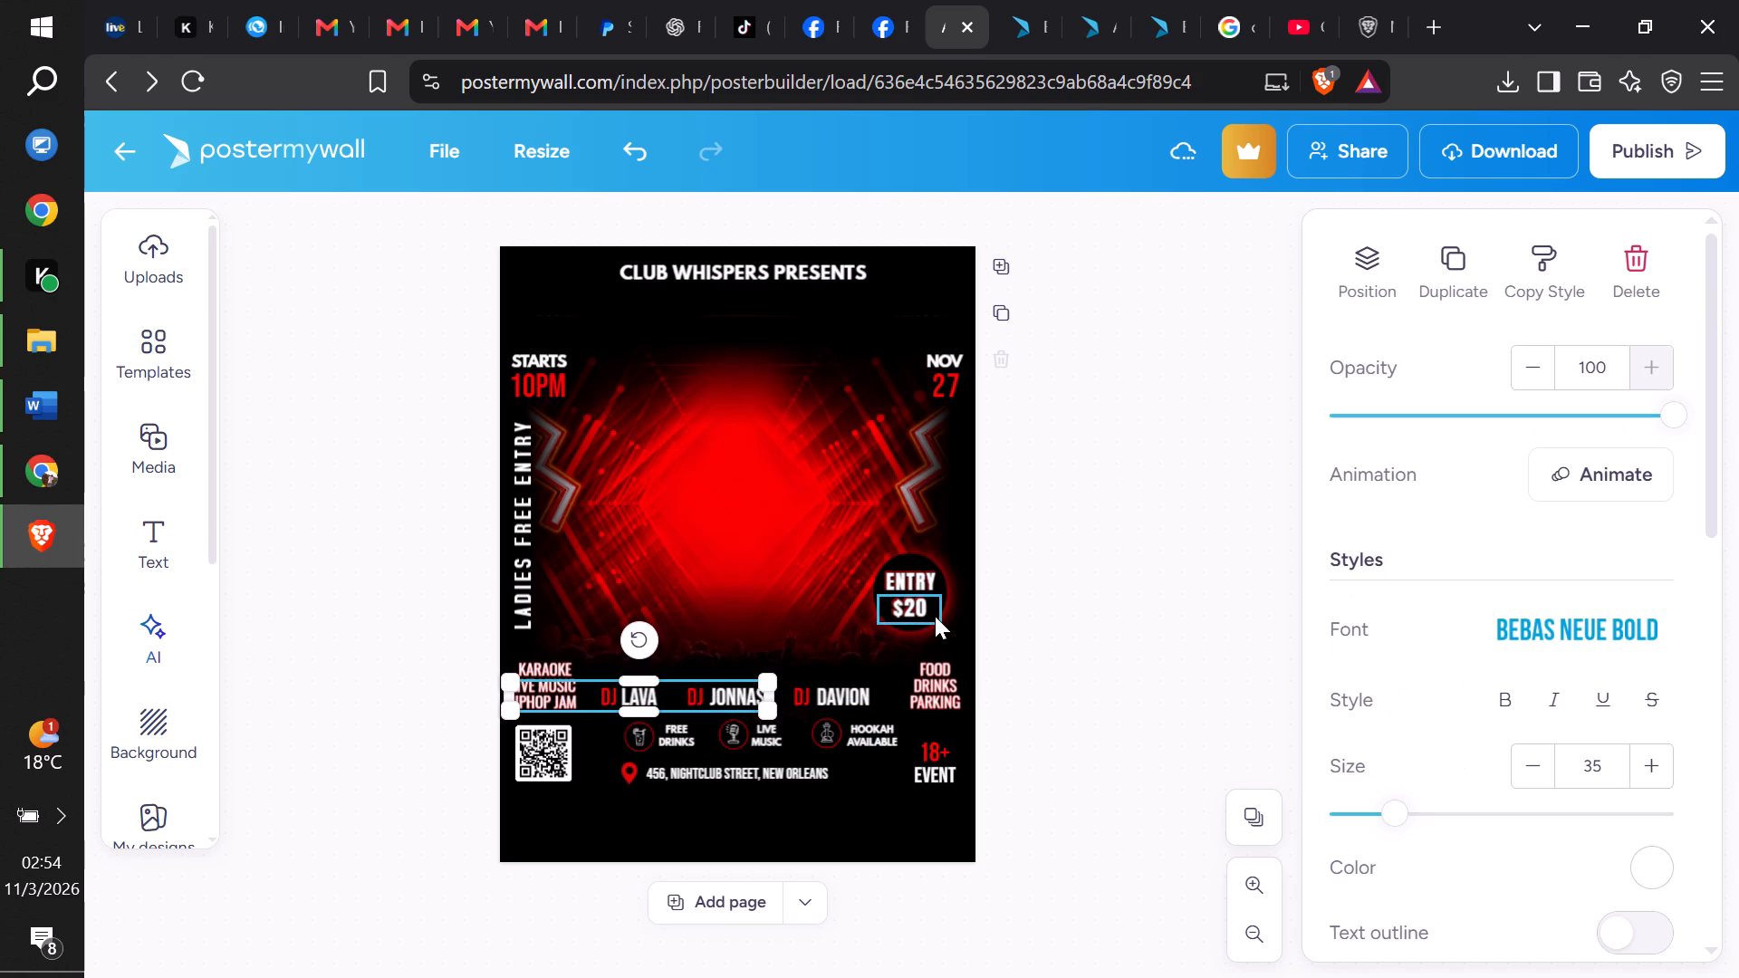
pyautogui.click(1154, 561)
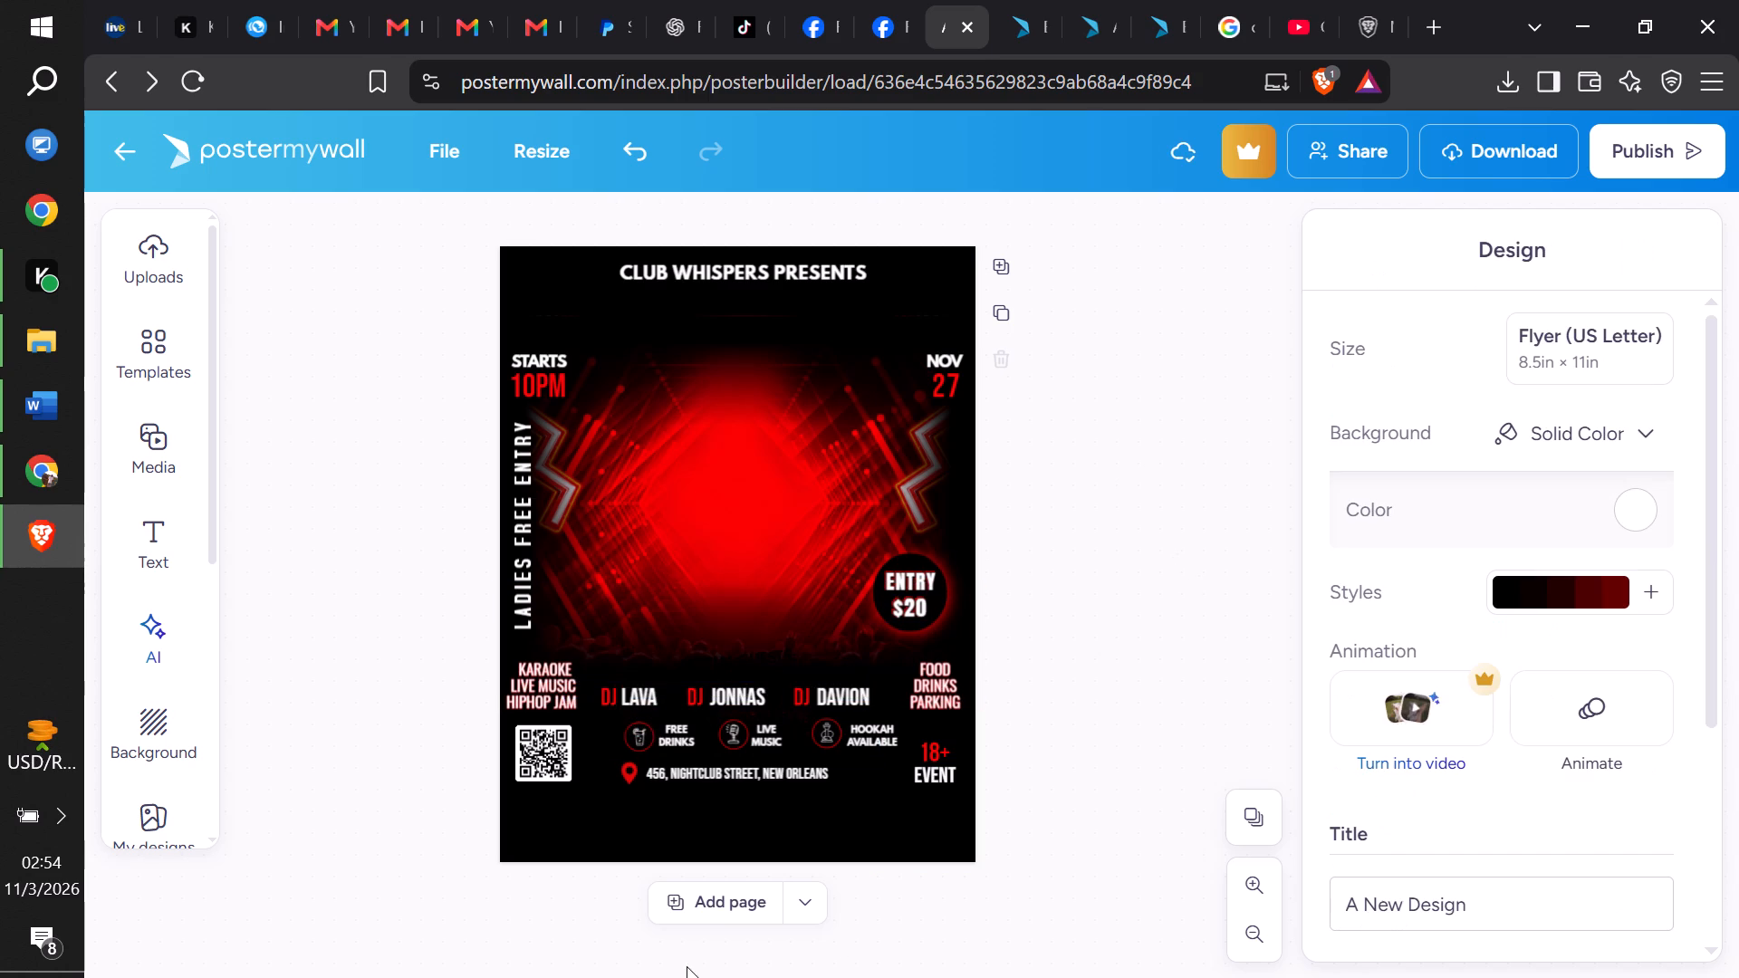
# Stretch the dark gradient strip over the flyer's lower part down to the page bottom, making it about 6.34 high.
pyautogui.click(738, 641)
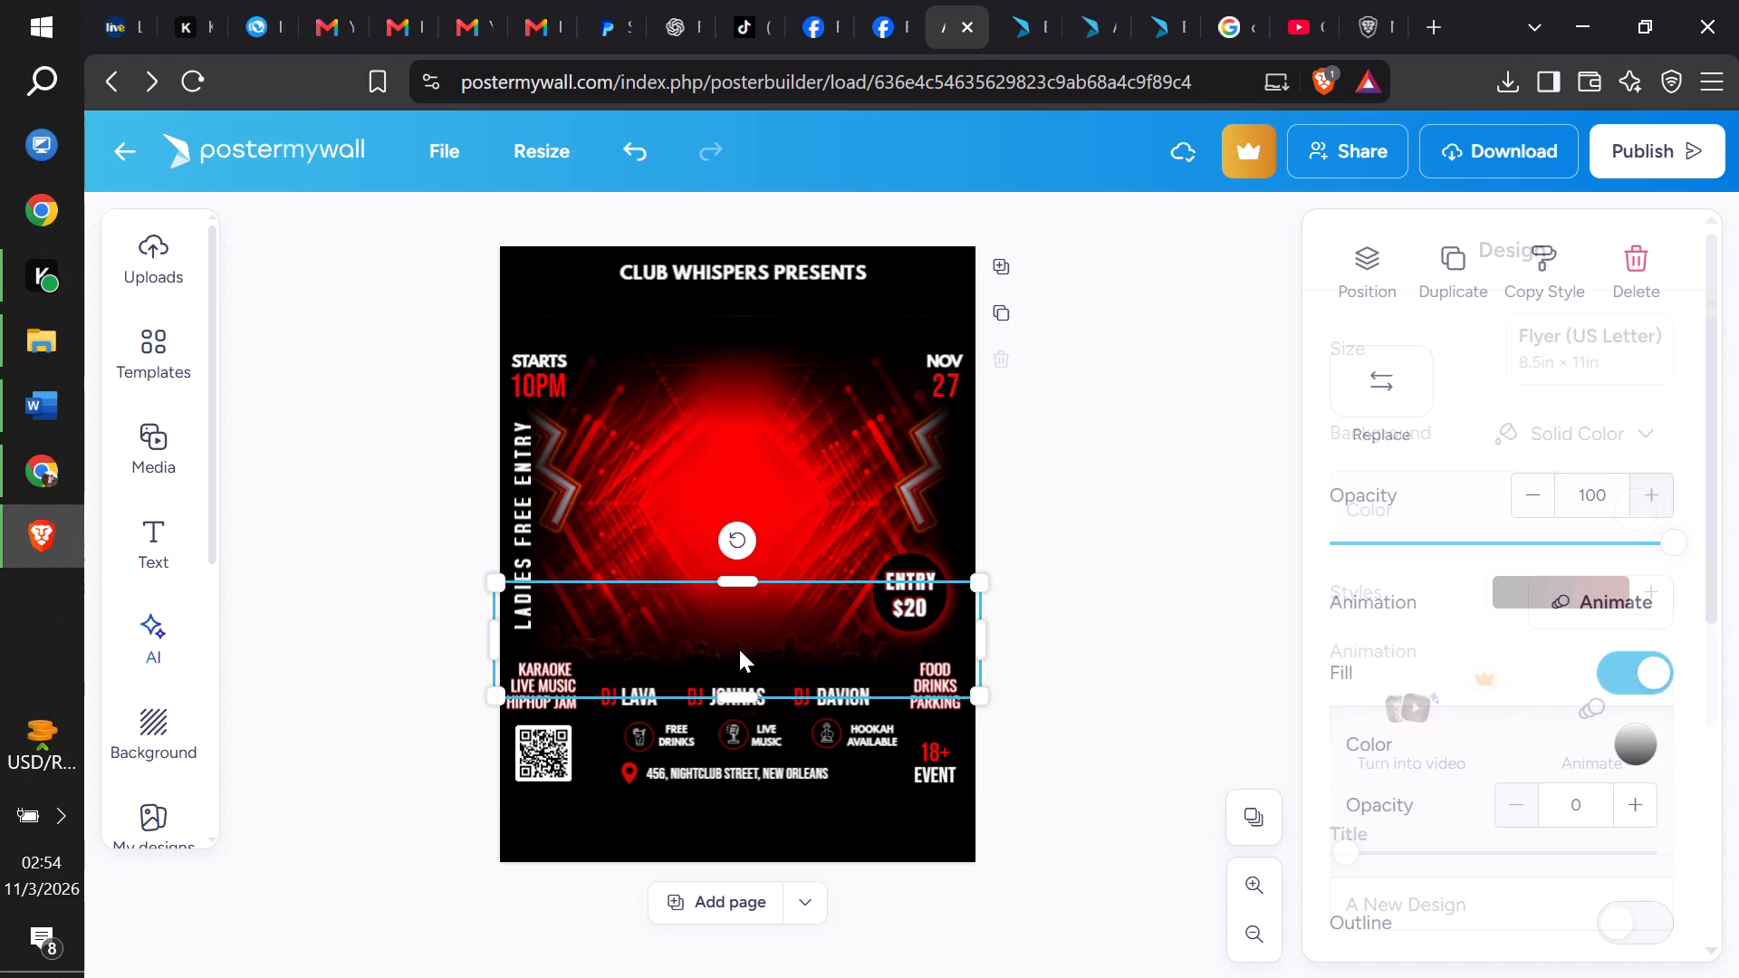
pyautogui.moveTo(745, 702); pyautogui.dragTo(758, 802)
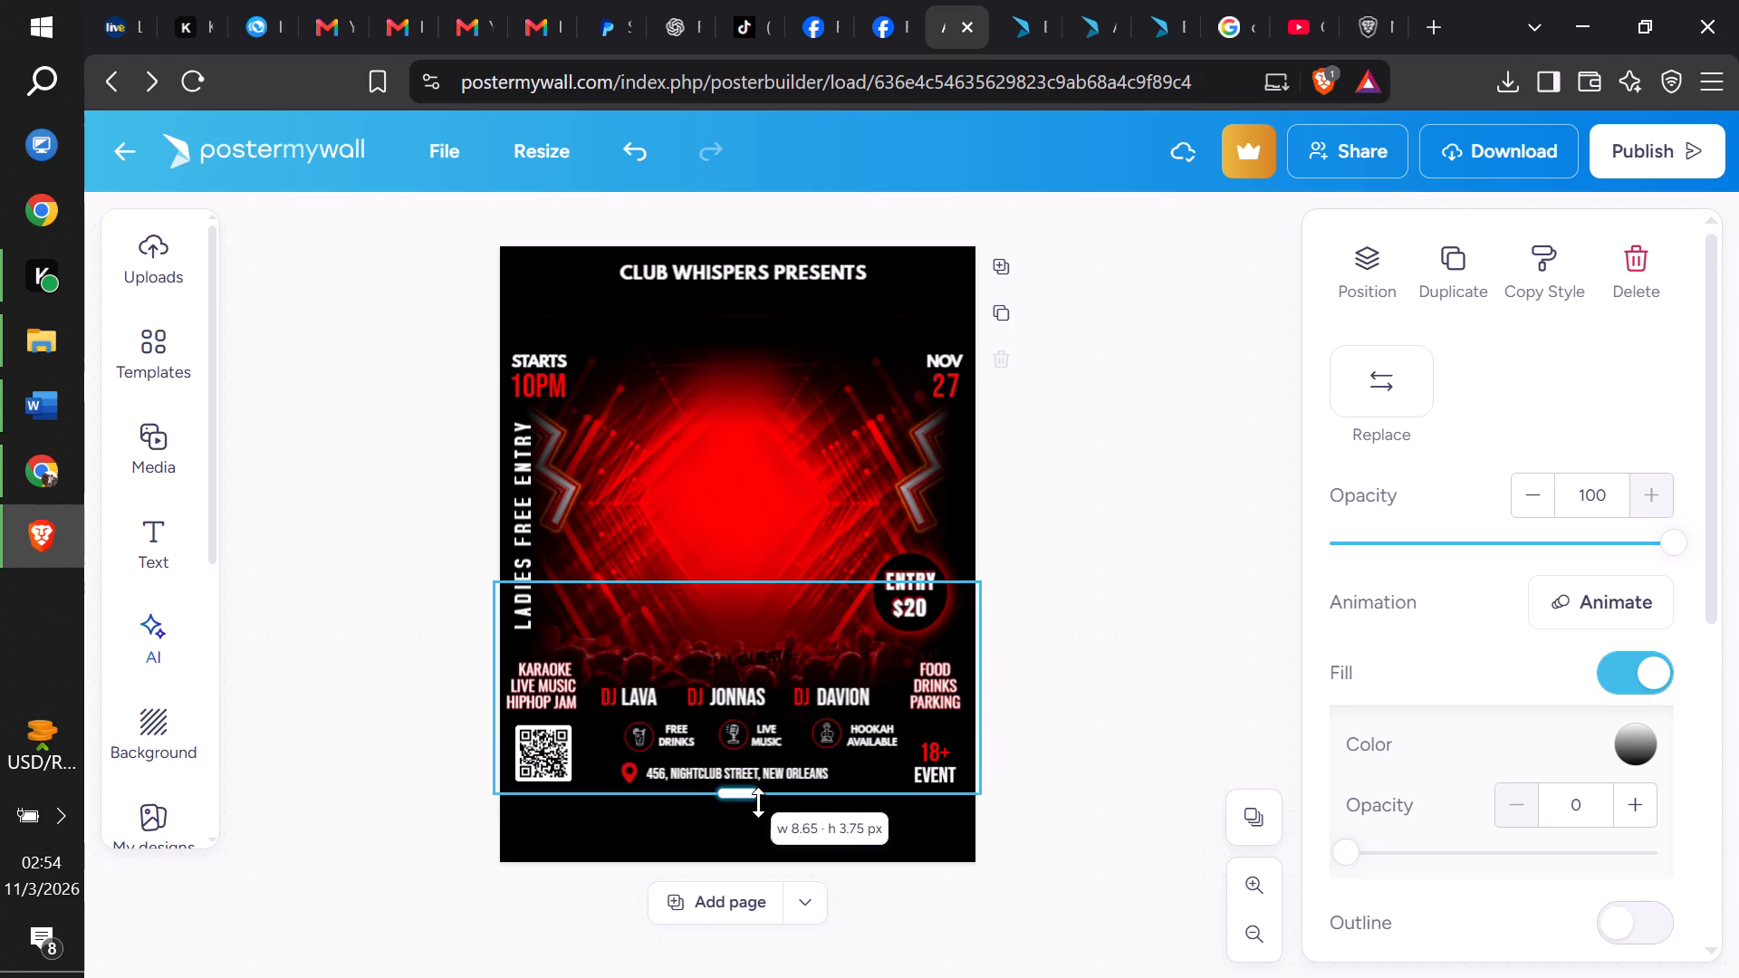
pyautogui.moveTo(758, 802); pyautogui.dragTo(750, 862)
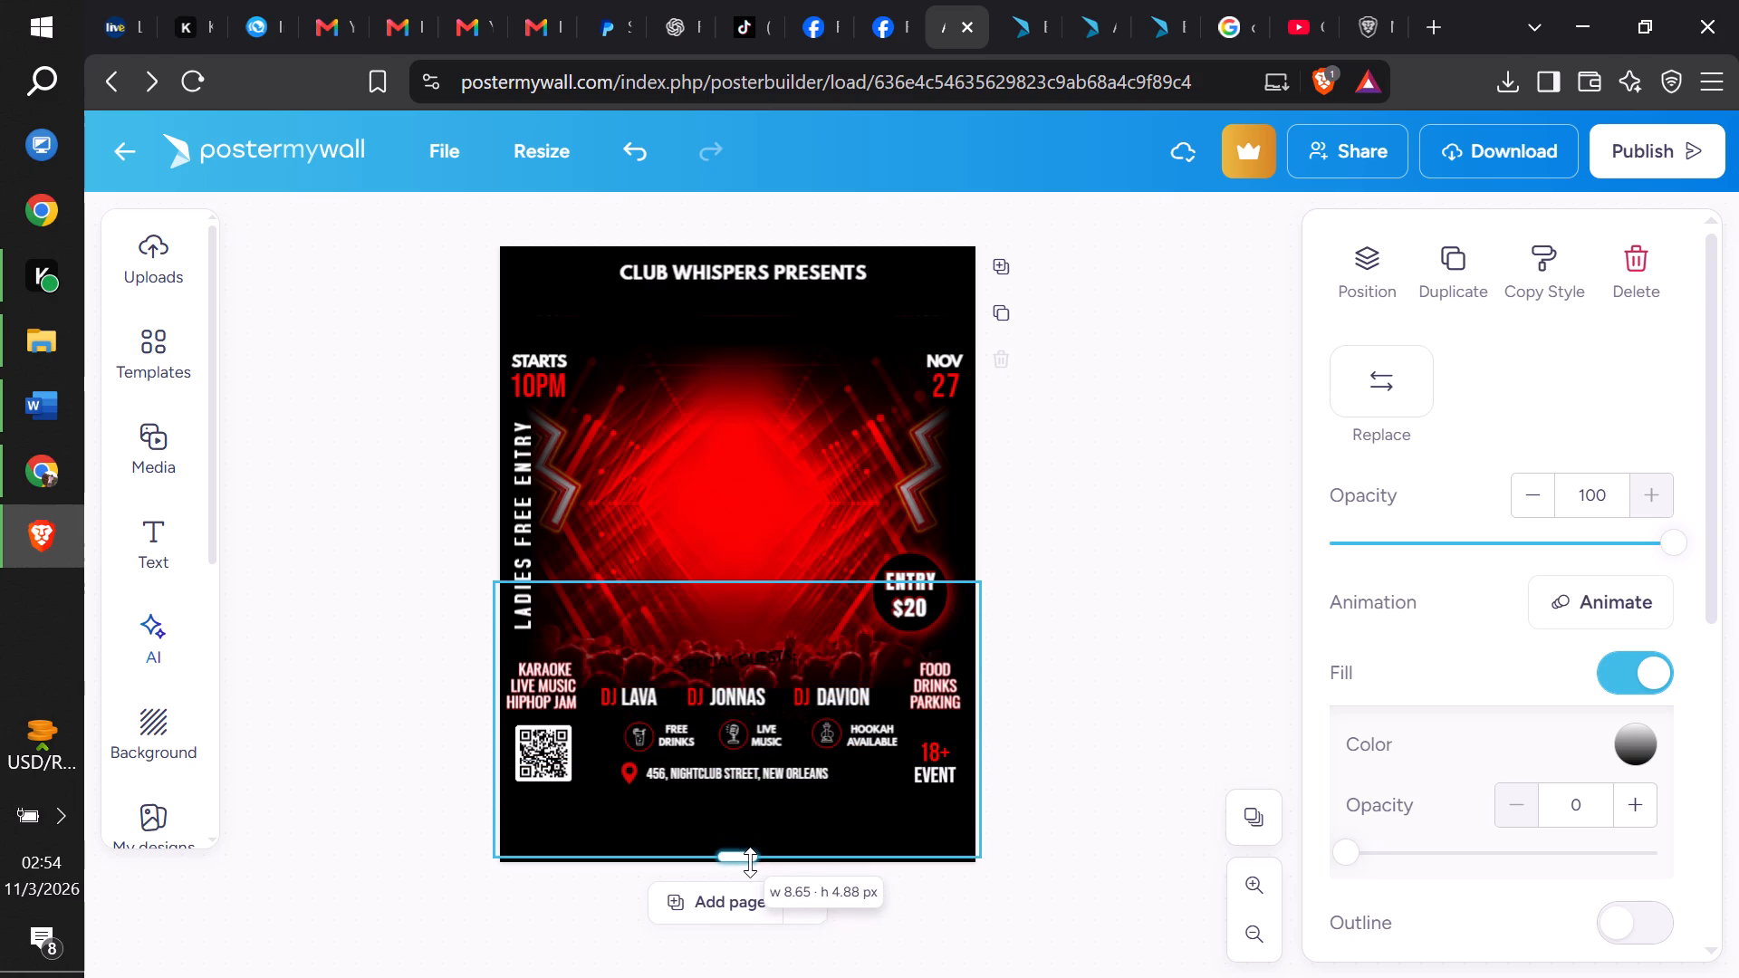
pyautogui.moveTo(750, 862); pyautogui.dragTo(751, 870)
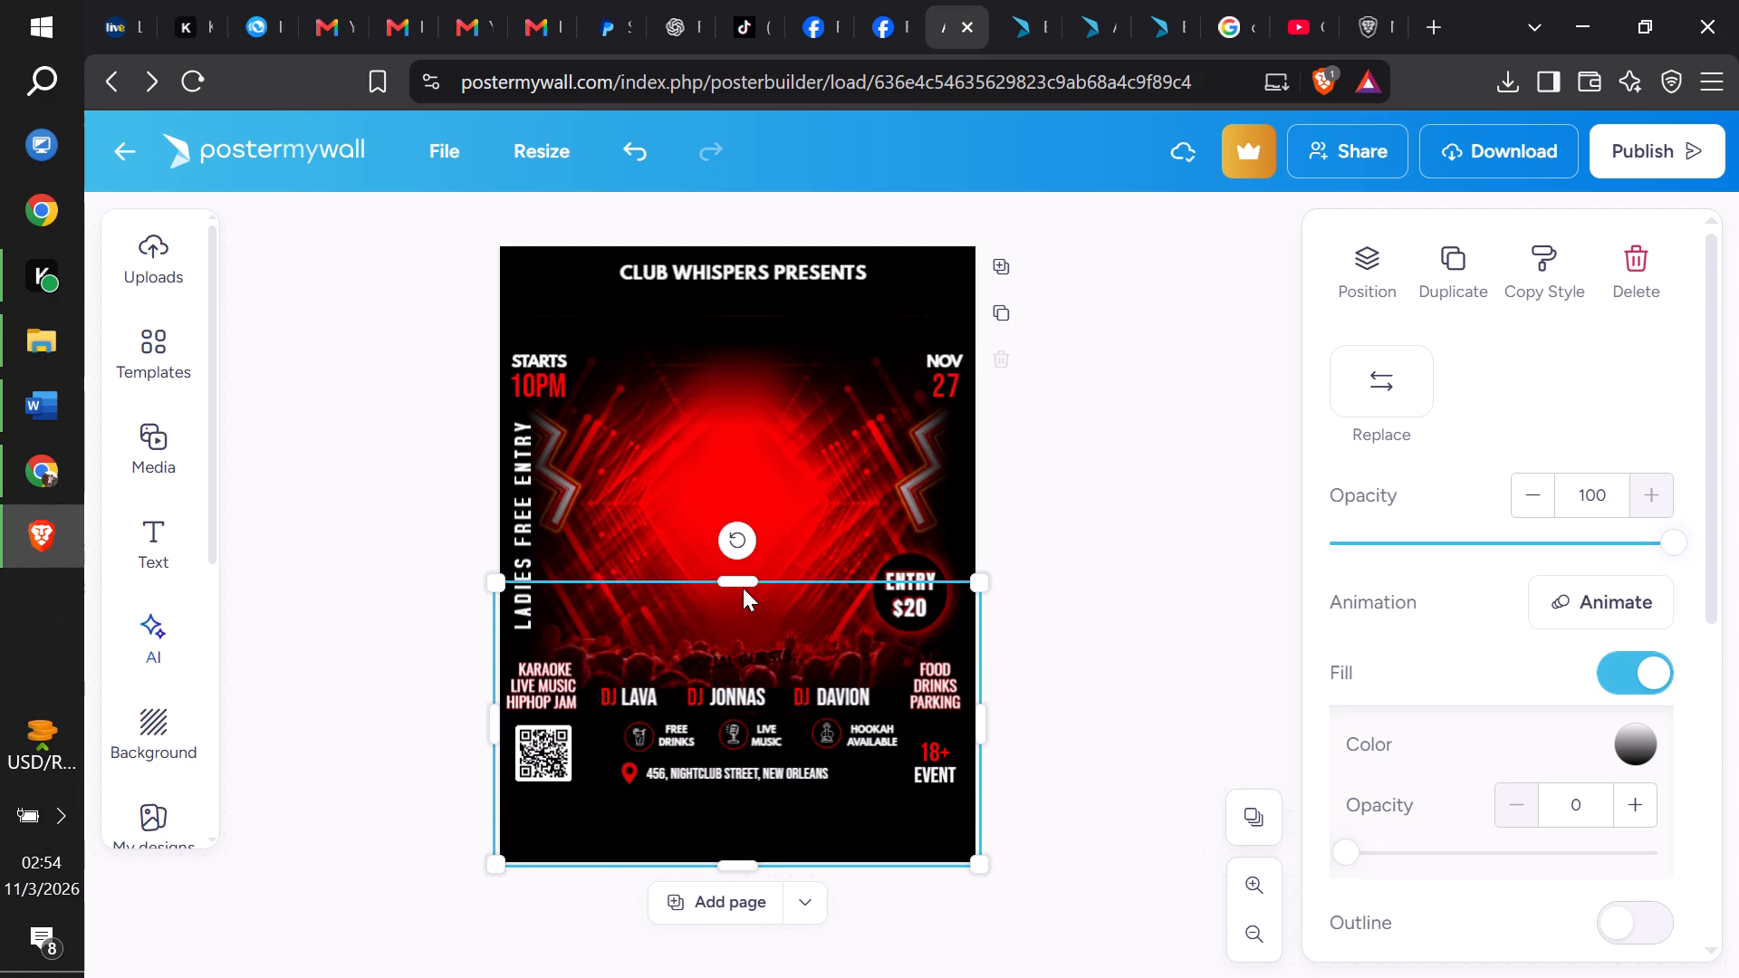
pyautogui.moveTo(741, 581); pyautogui.dragTo(726, 431)
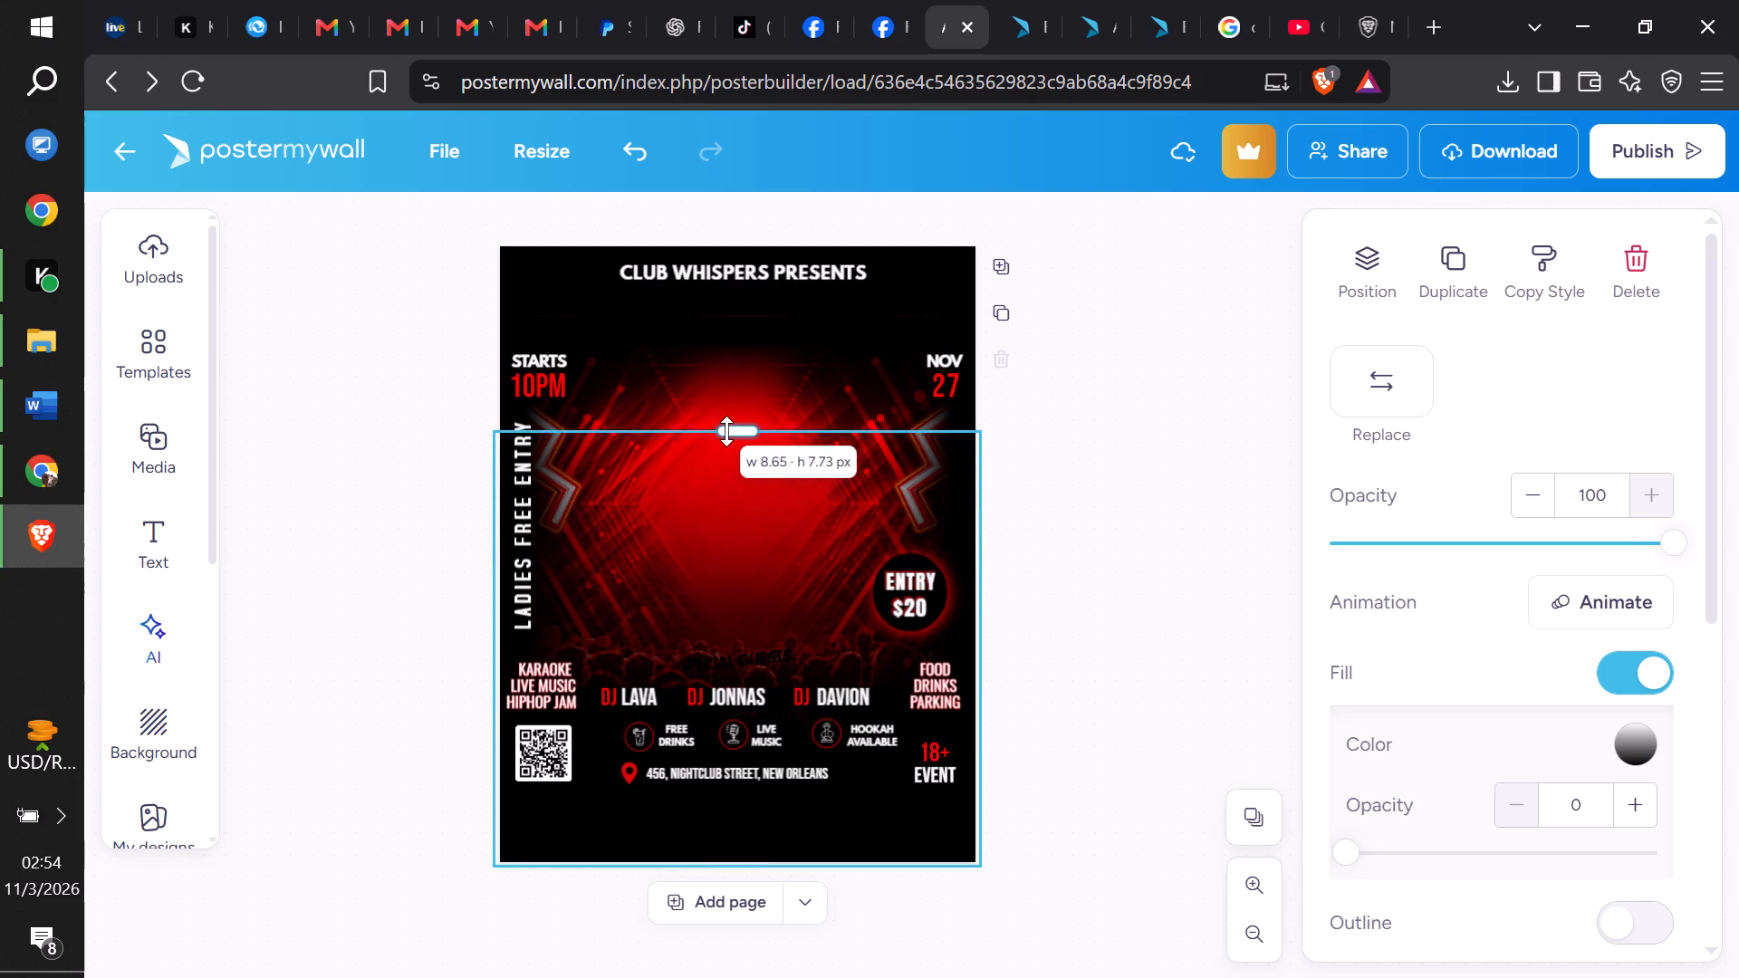
pyautogui.moveTo(726, 431); pyautogui.dragTo(739, 452)
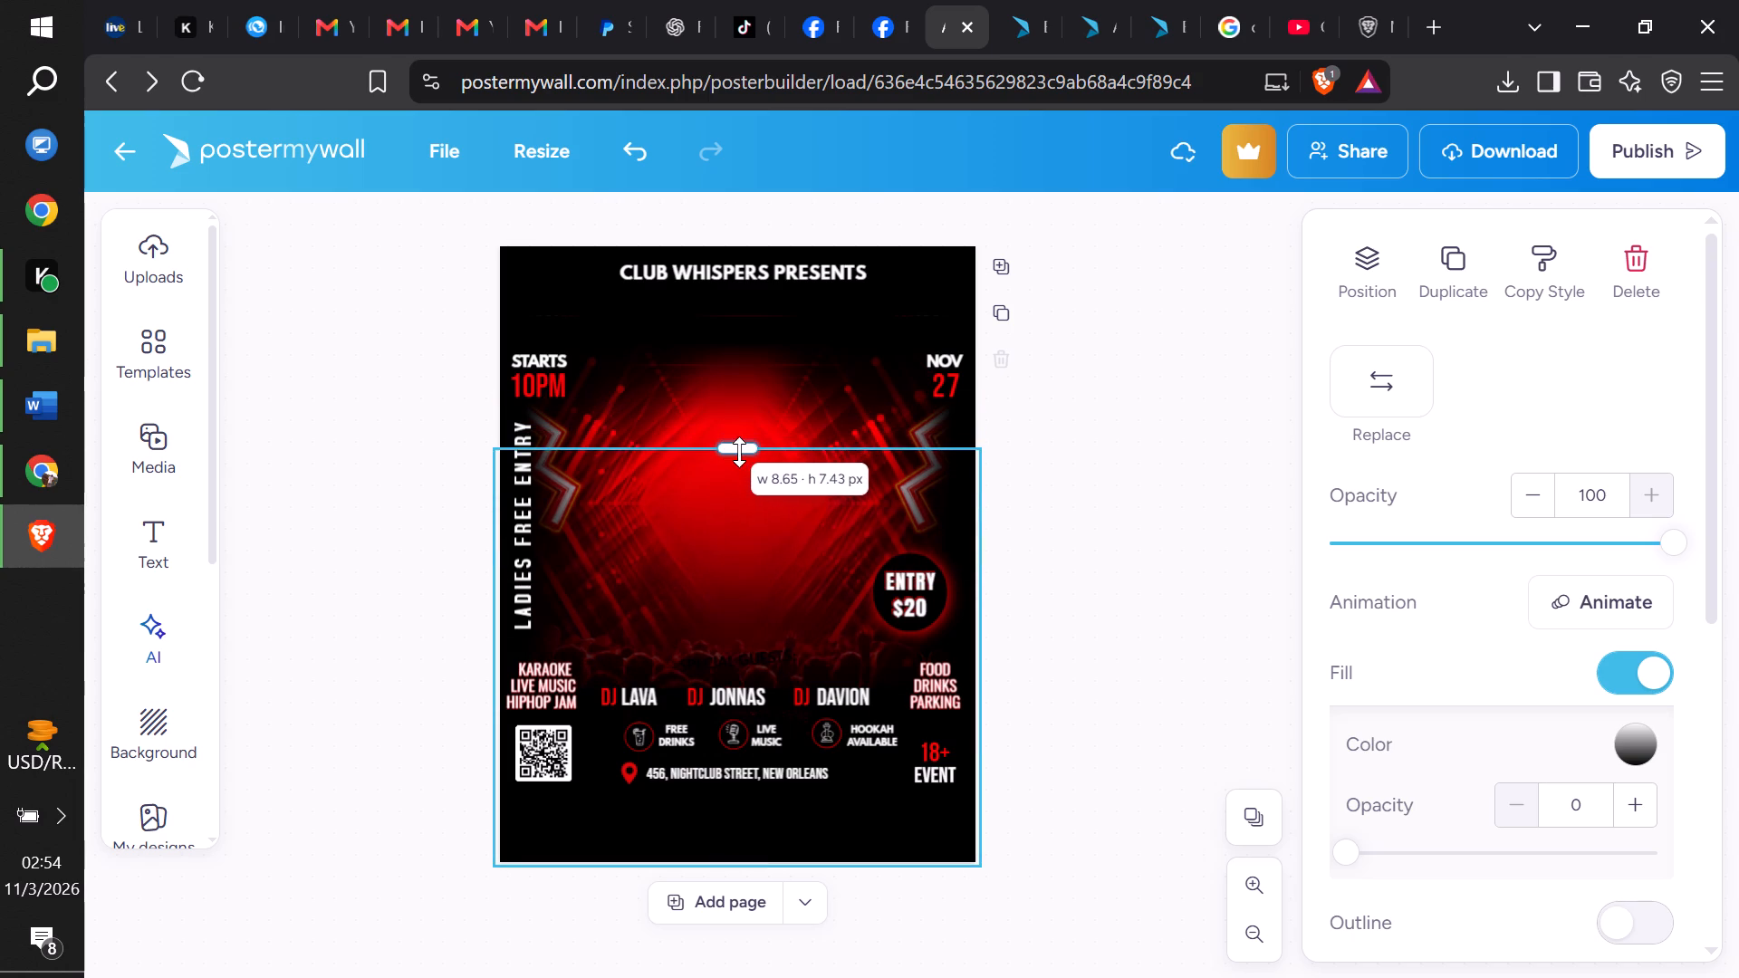
pyautogui.moveTo(739, 452); pyautogui.dragTo(745, 511)
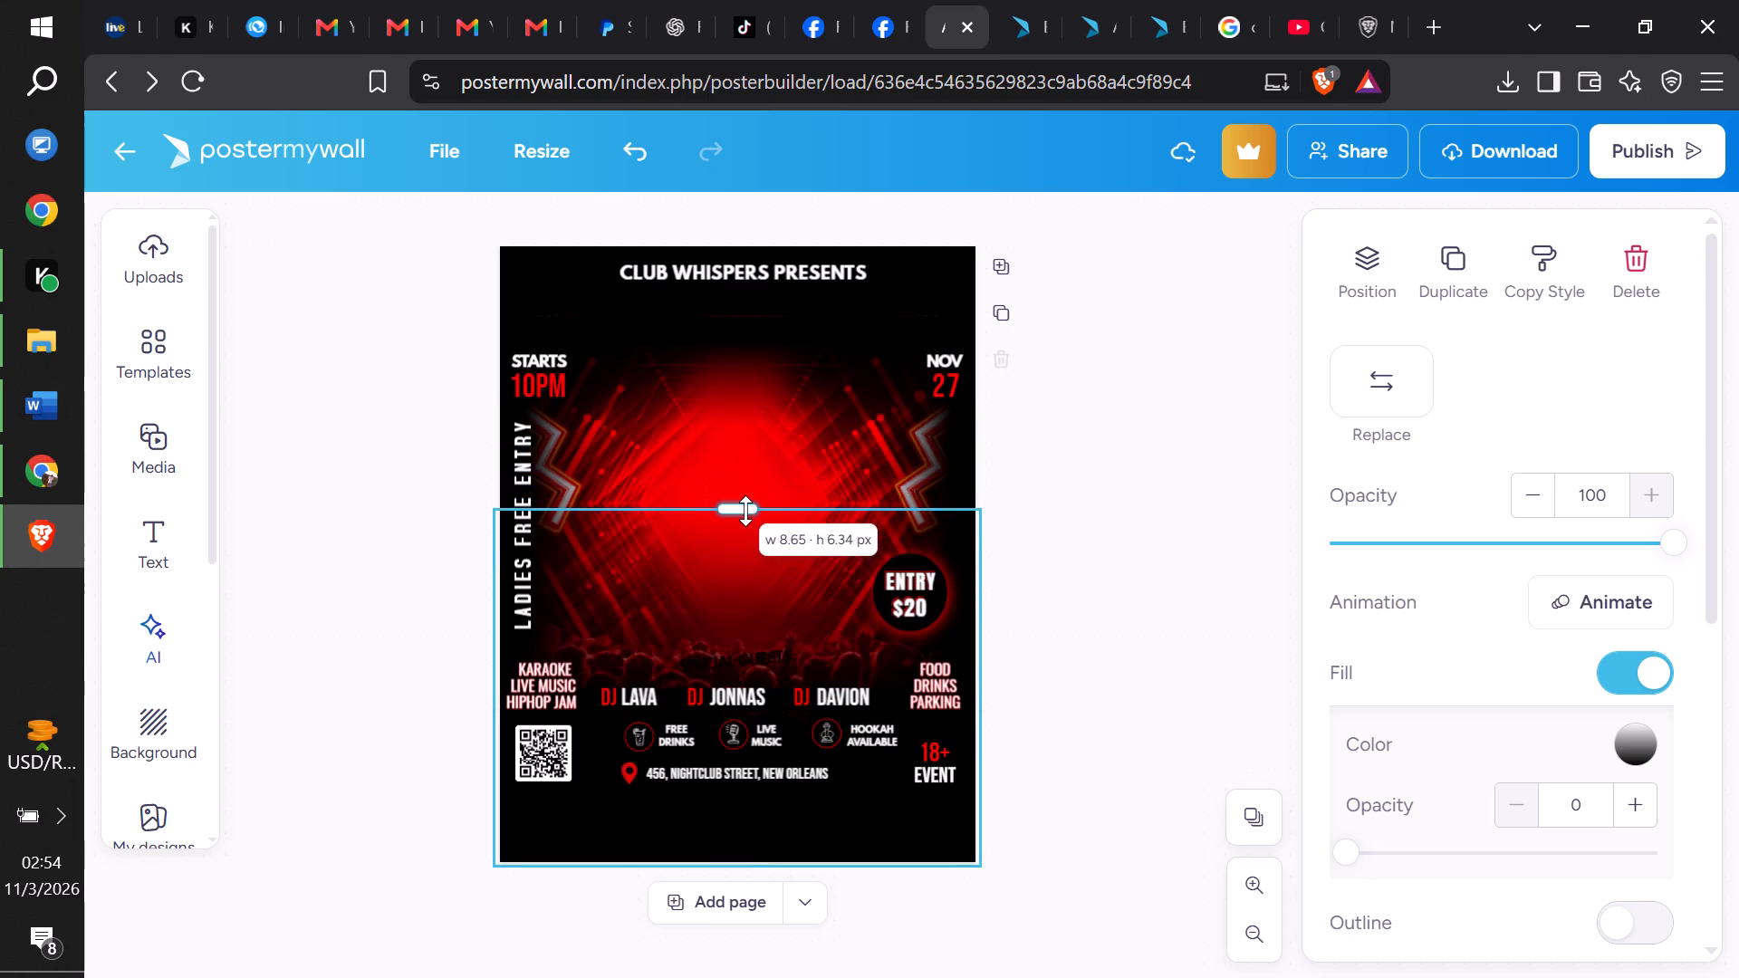
pyautogui.click(1097, 569)
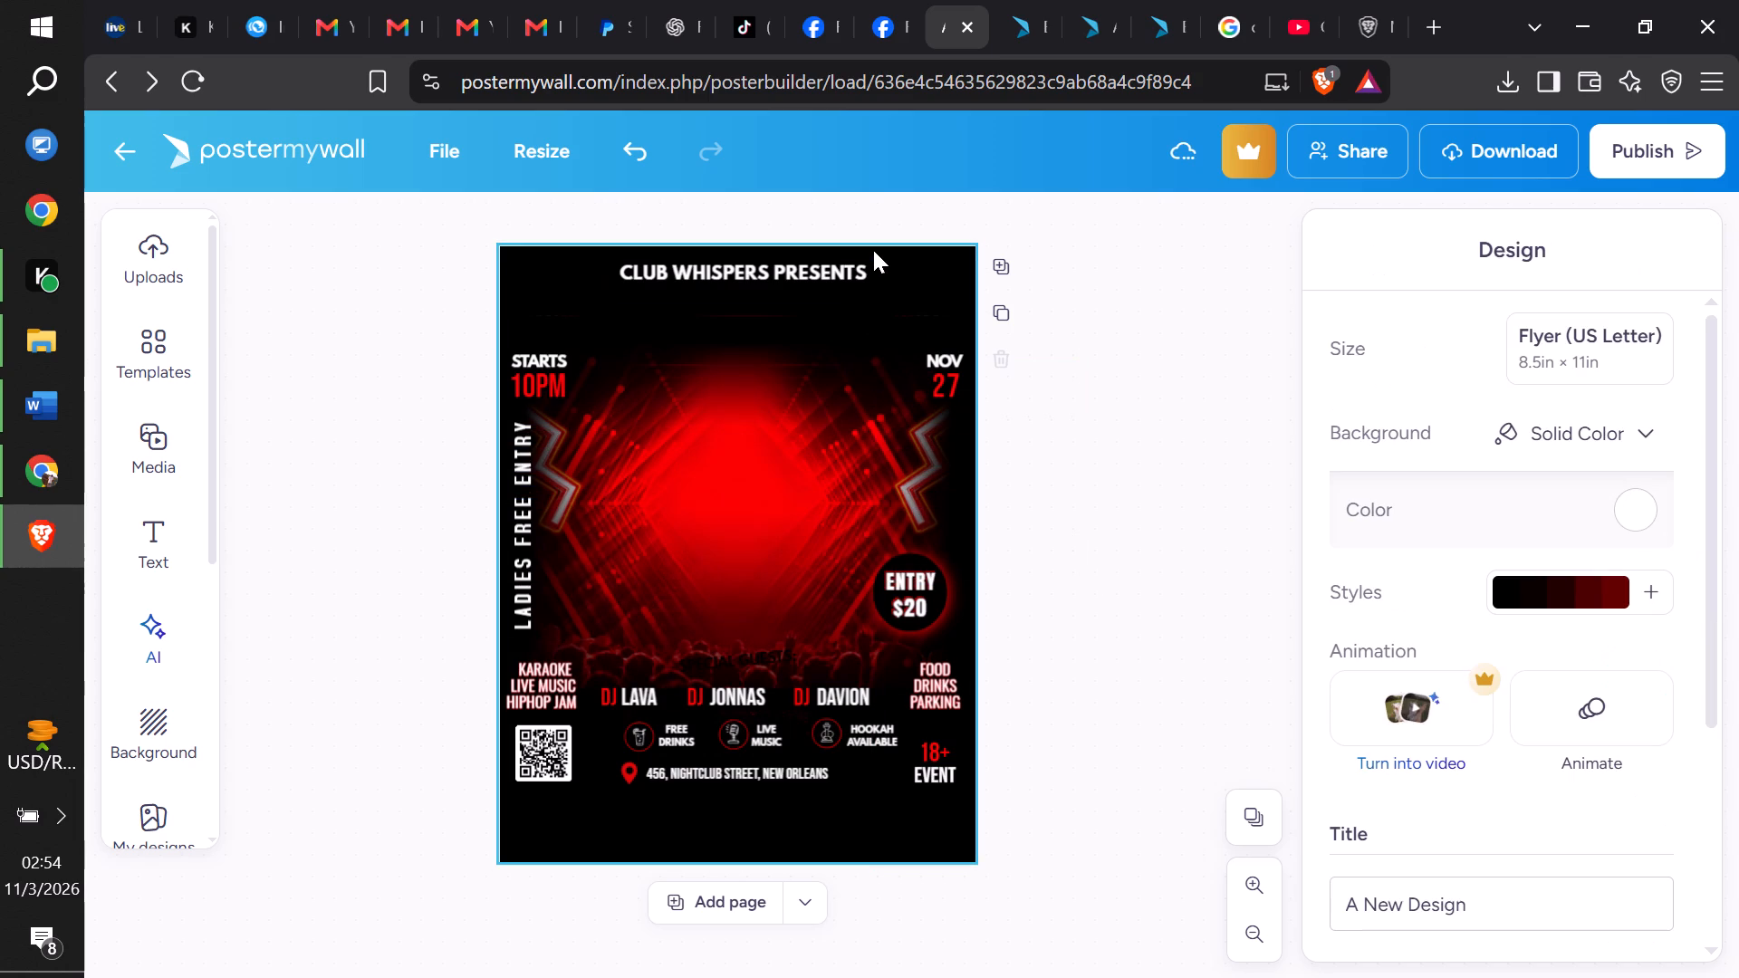
# Move the dark gradient strip across the flyer's top upward until it overlaps the CLUB WHISPERS PRESENTS line.
pyautogui.click(767, 346)
pyautogui.moveTo(767, 346); pyautogui.dragTo(760, 317)
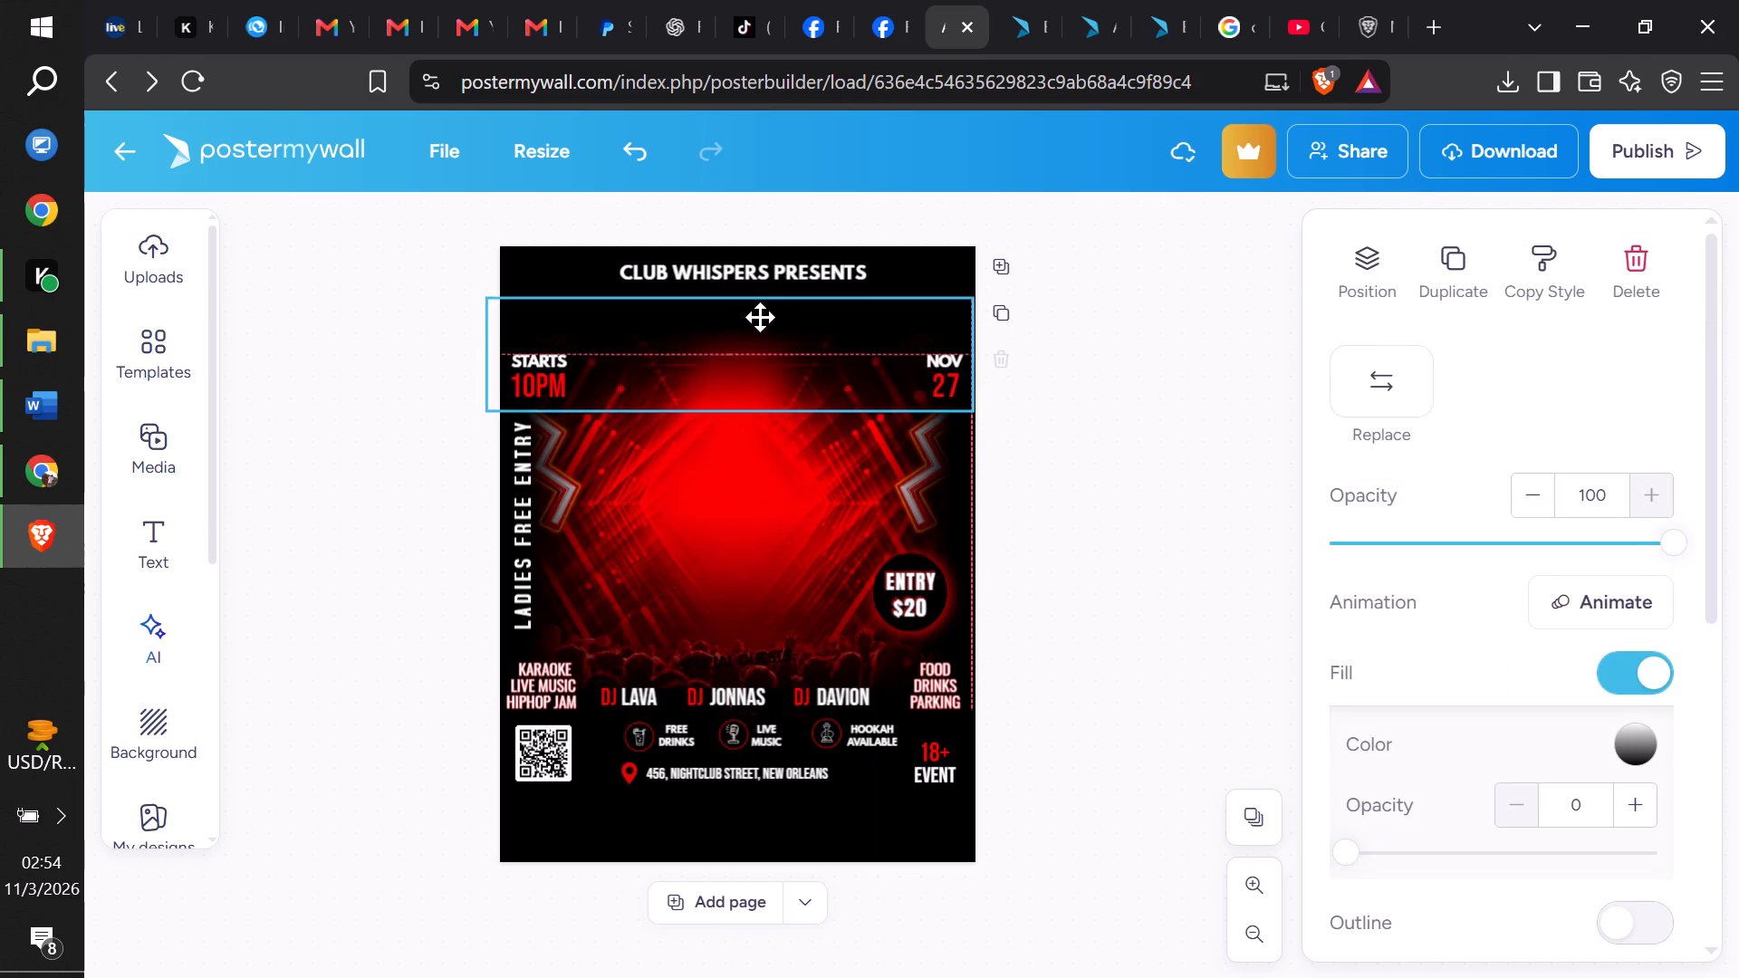
pyautogui.moveTo(760, 317); pyautogui.dragTo(755, 296)
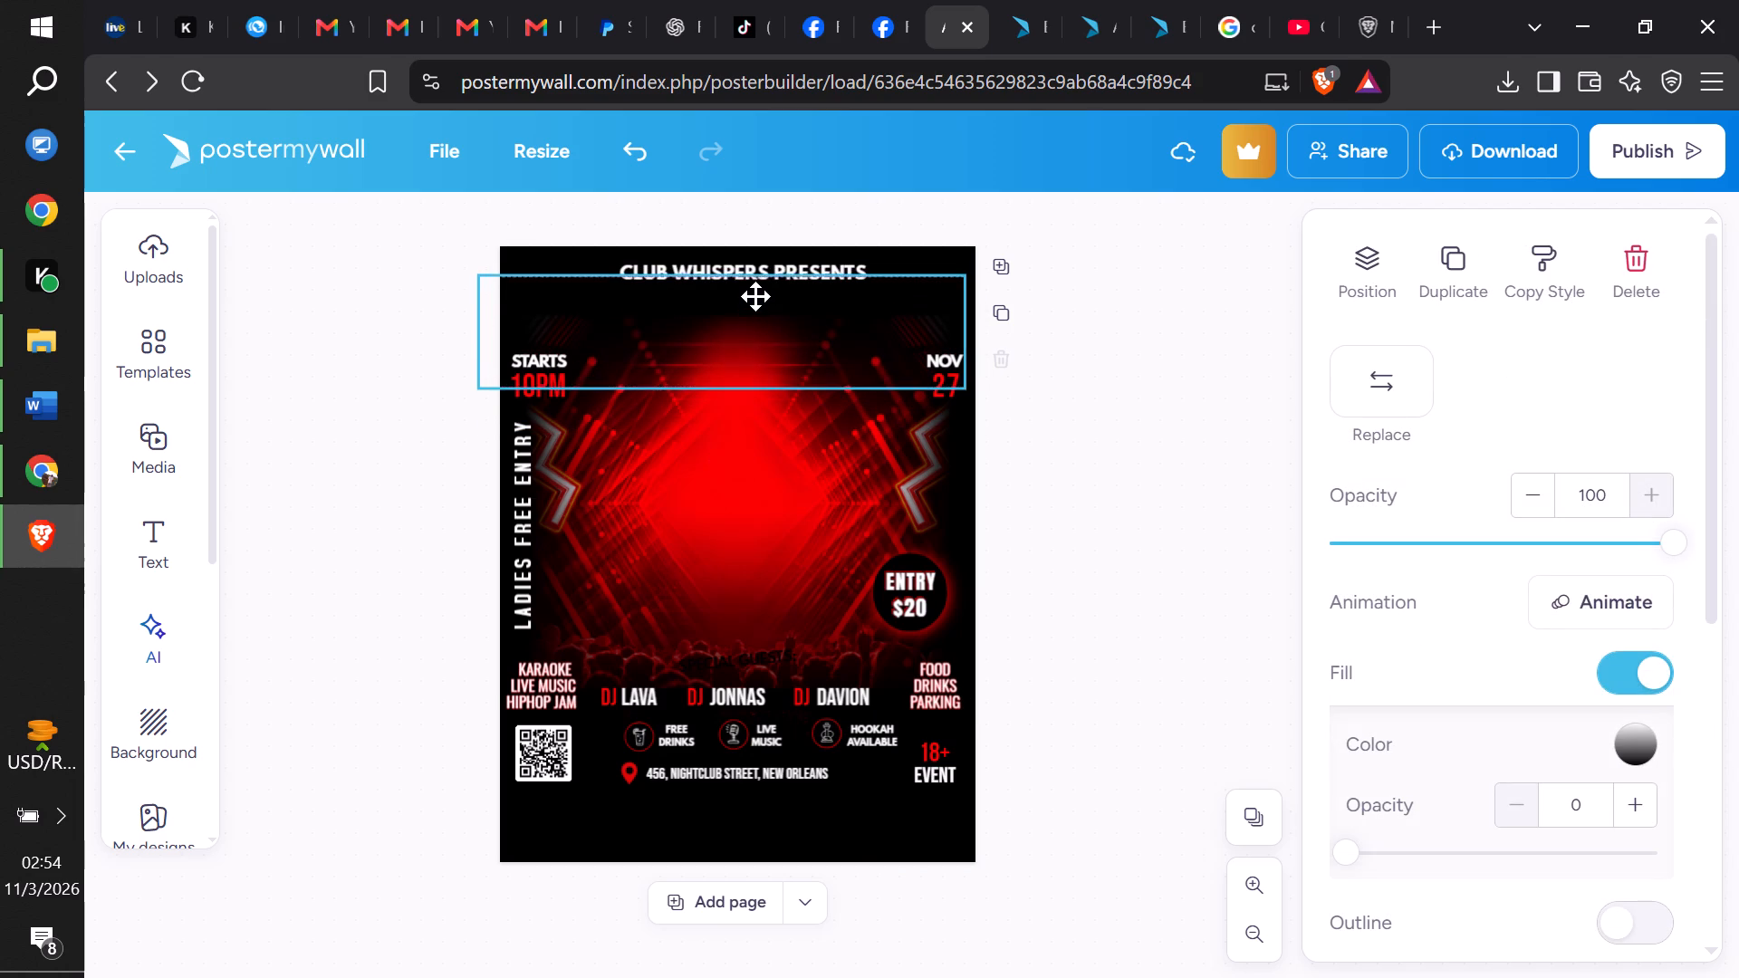
pyautogui.moveTo(755, 296); pyautogui.dragTo(754, 306)
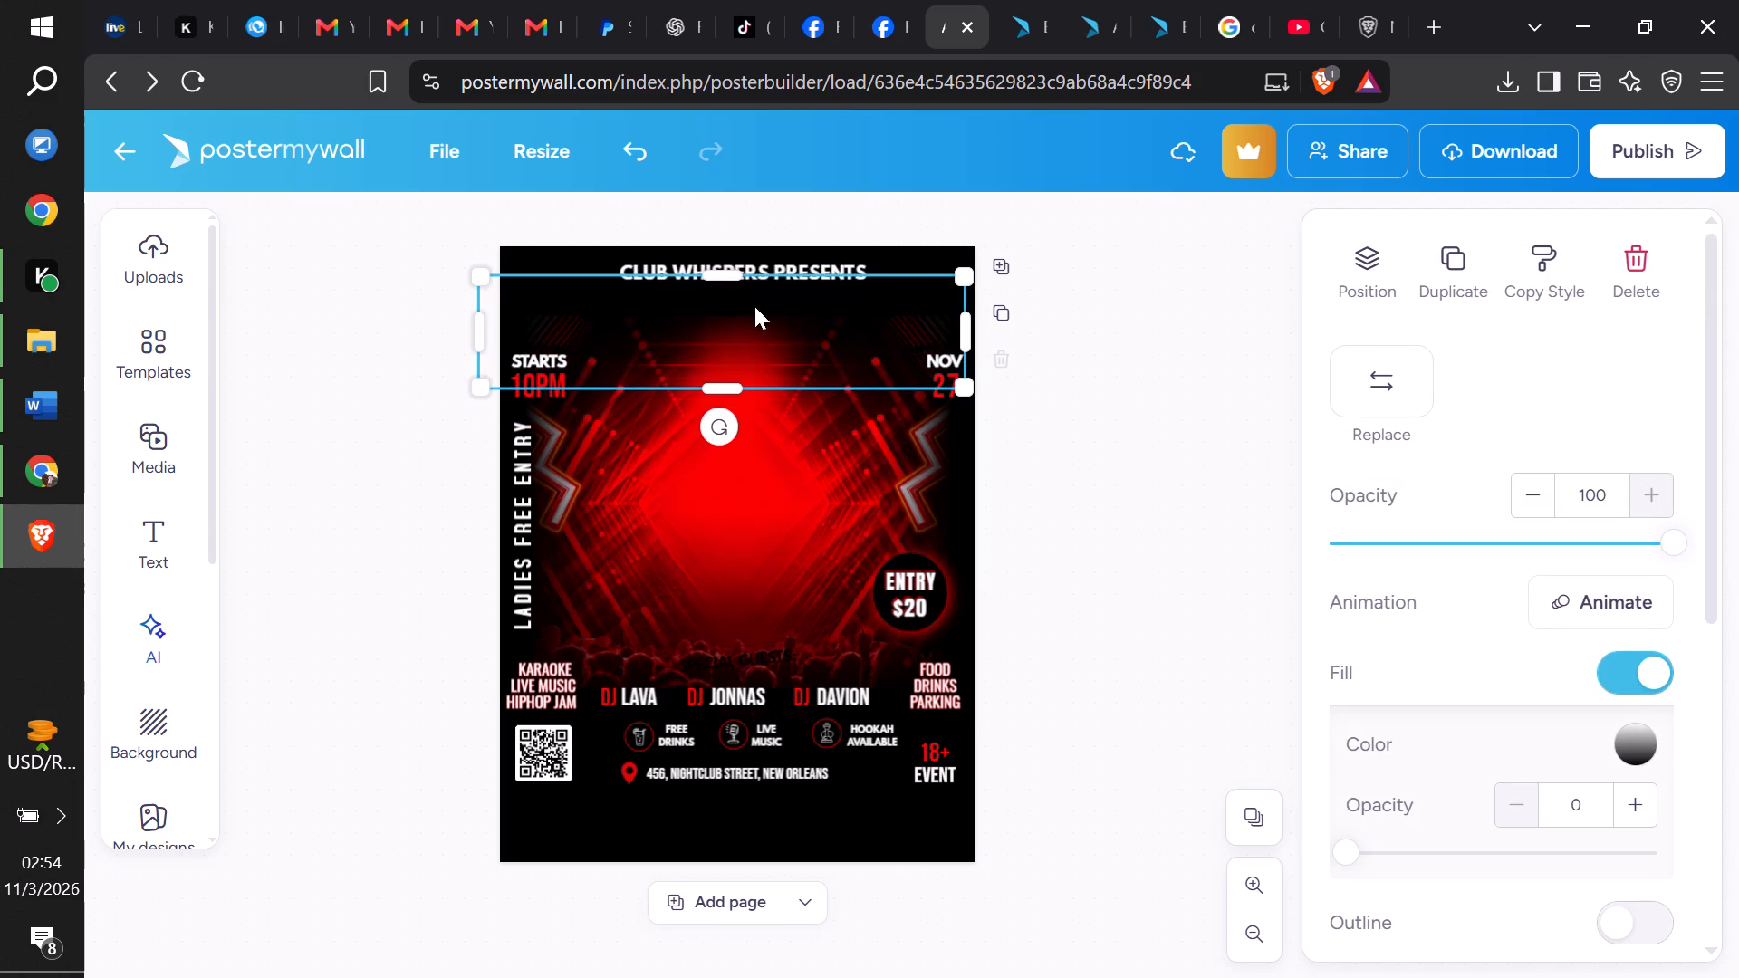
pyautogui.click(1106, 499)
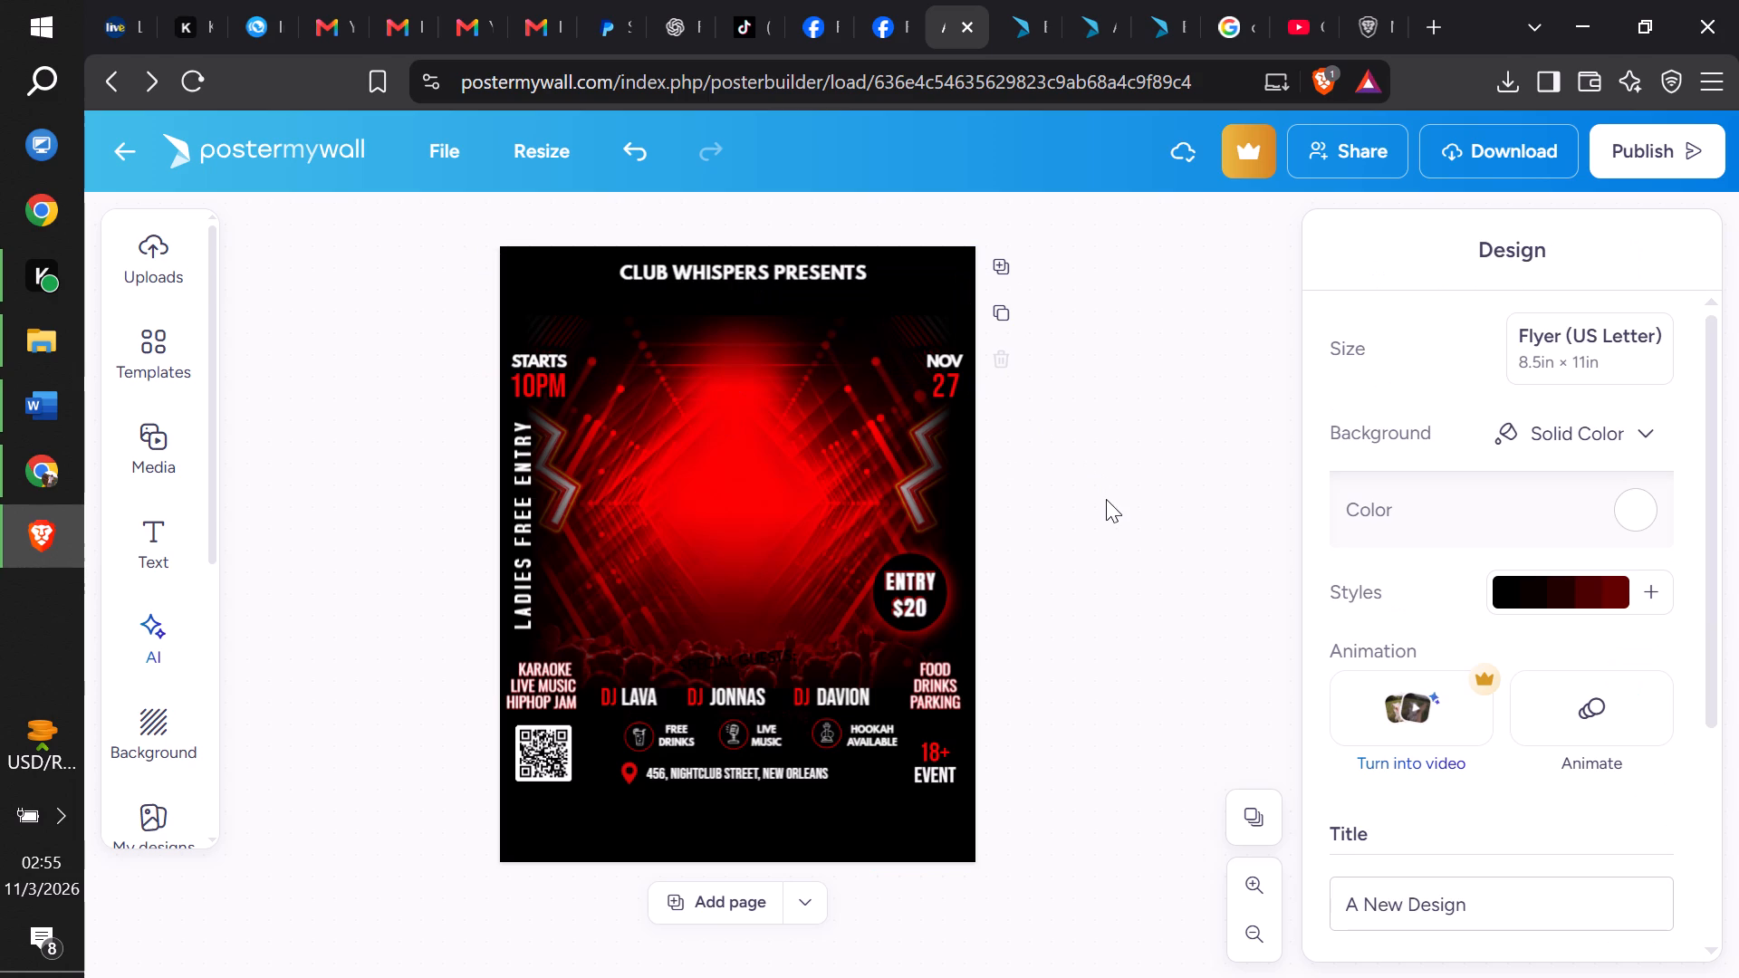
# Move the CLUB WHISPERS PRESENTS line up against the flyer page's top edge.
pyautogui.moveTo(821, 273); pyautogui.dragTo(820, 272)
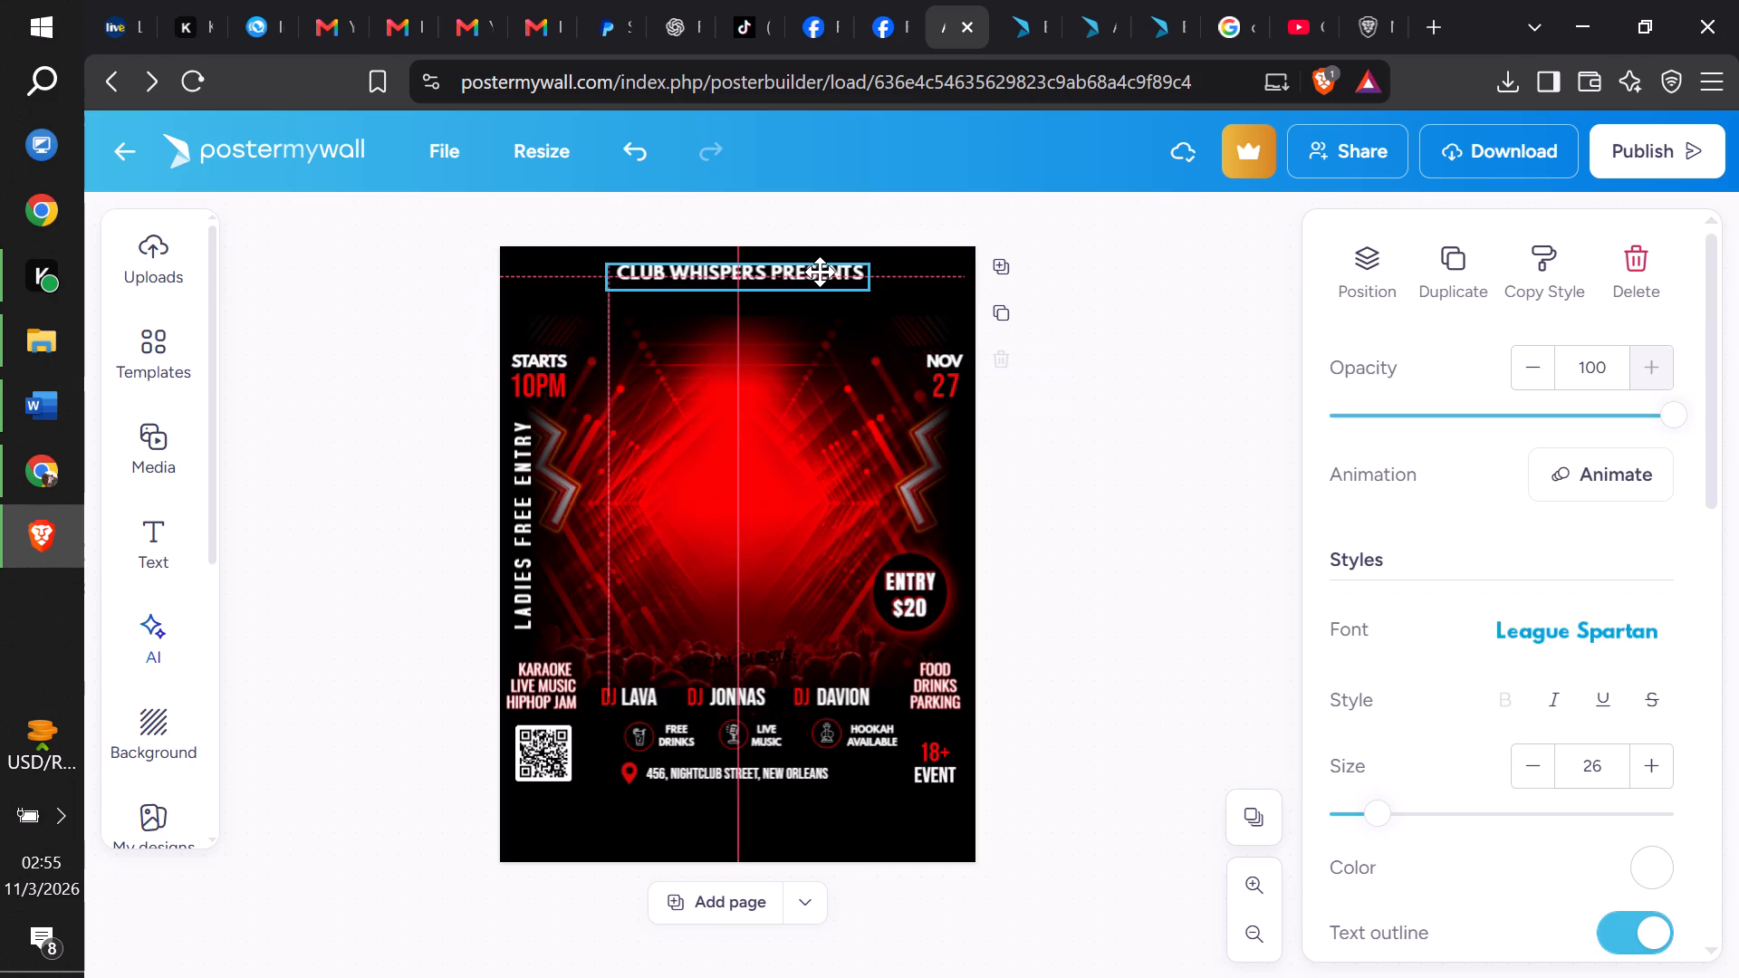
pyautogui.moveTo(820, 272); pyautogui.dragTo(820, 266)
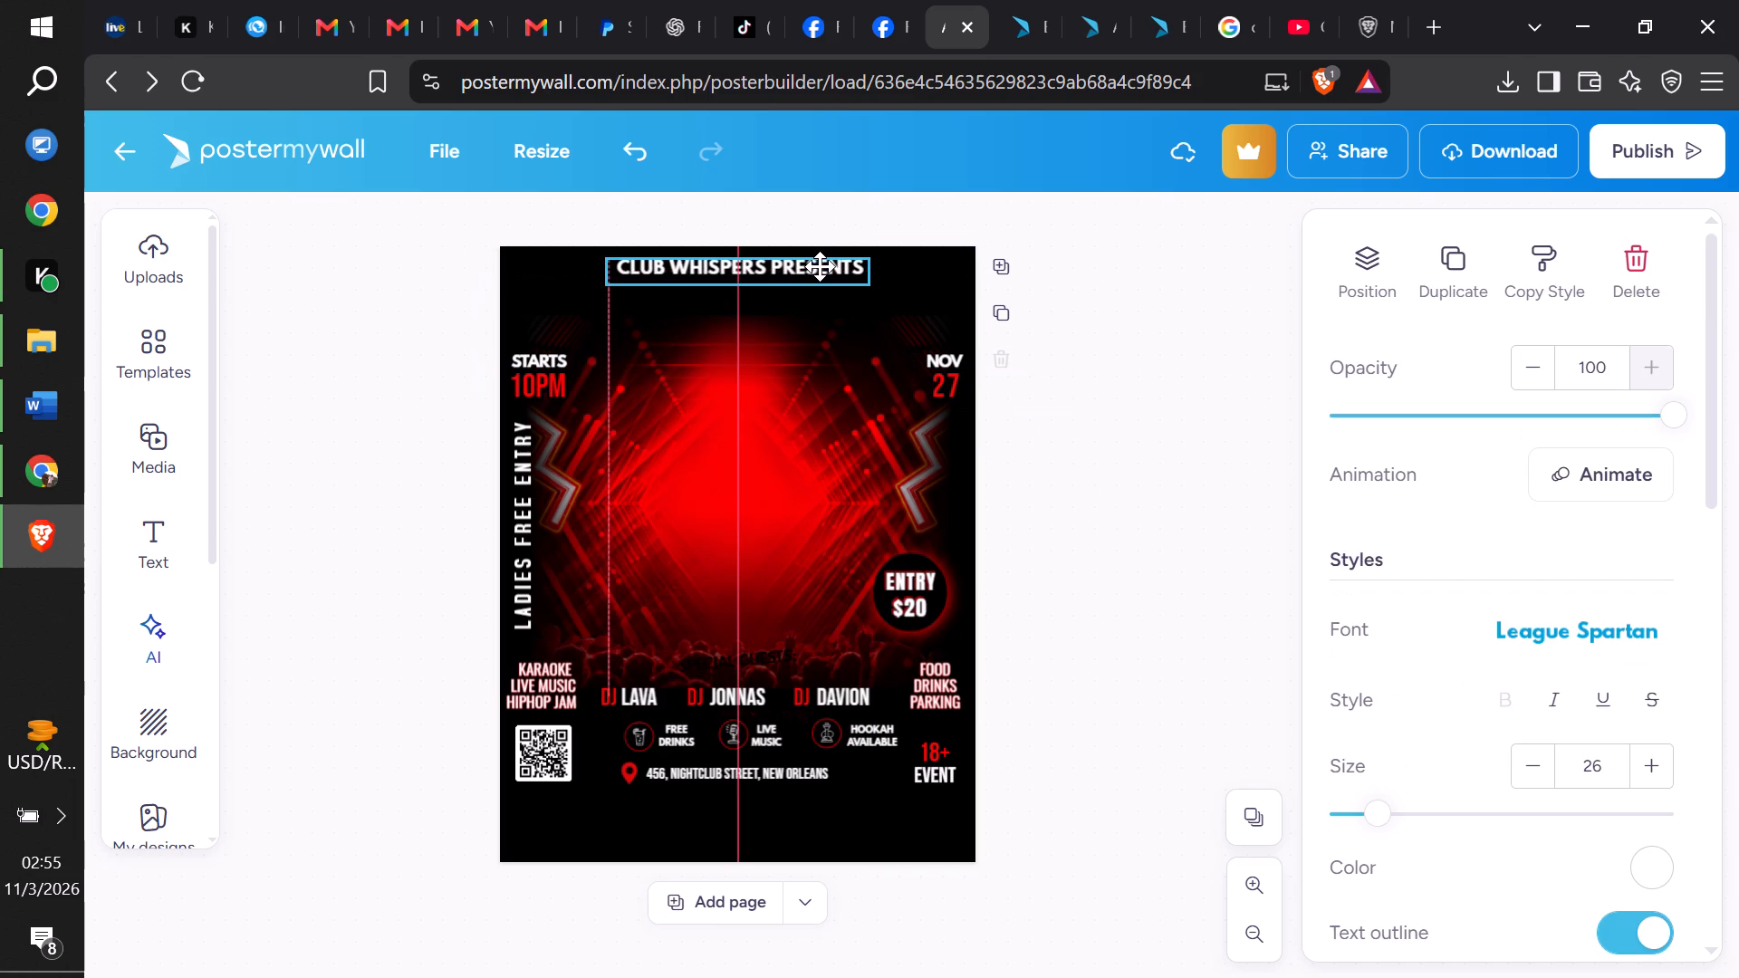
pyautogui.moveTo(820, 266); pyautogui.dragTo(820, 264)
pyautogui.click(1244, 465)
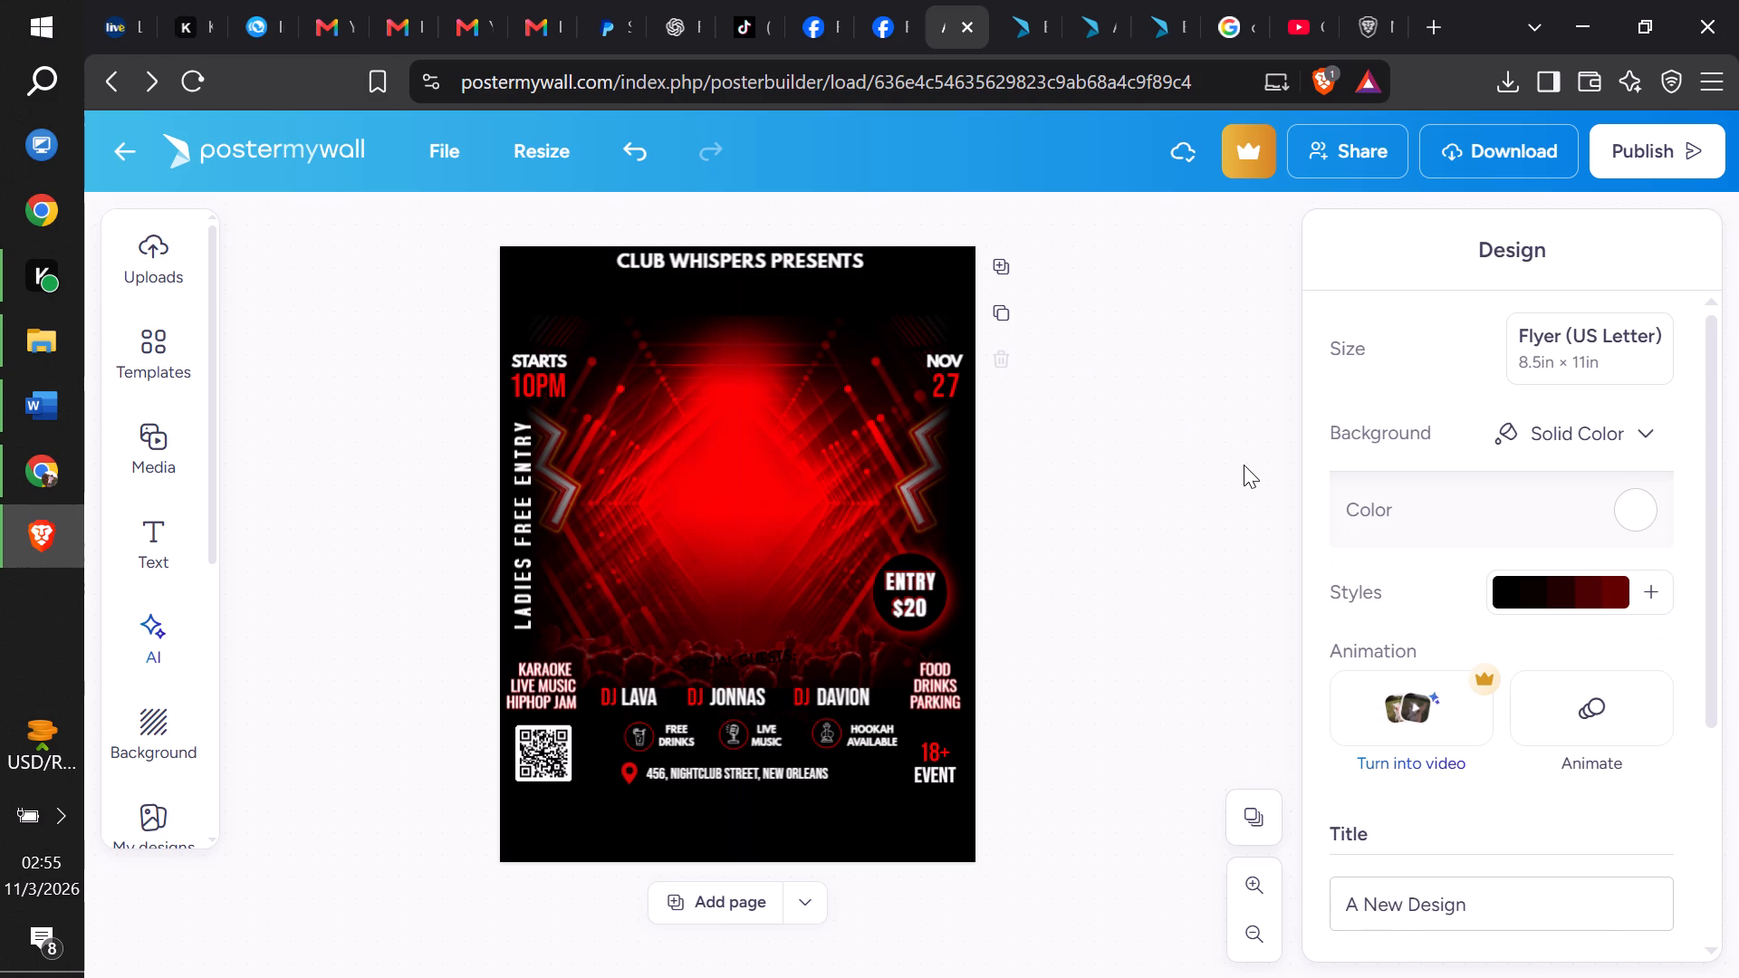
# Copy the yellow SATURDAY title from the Club Timber flyer into the new flyer, placing it just below CLUB WHISPERS PRESENTS.
pyautogui.click(1041, 0)
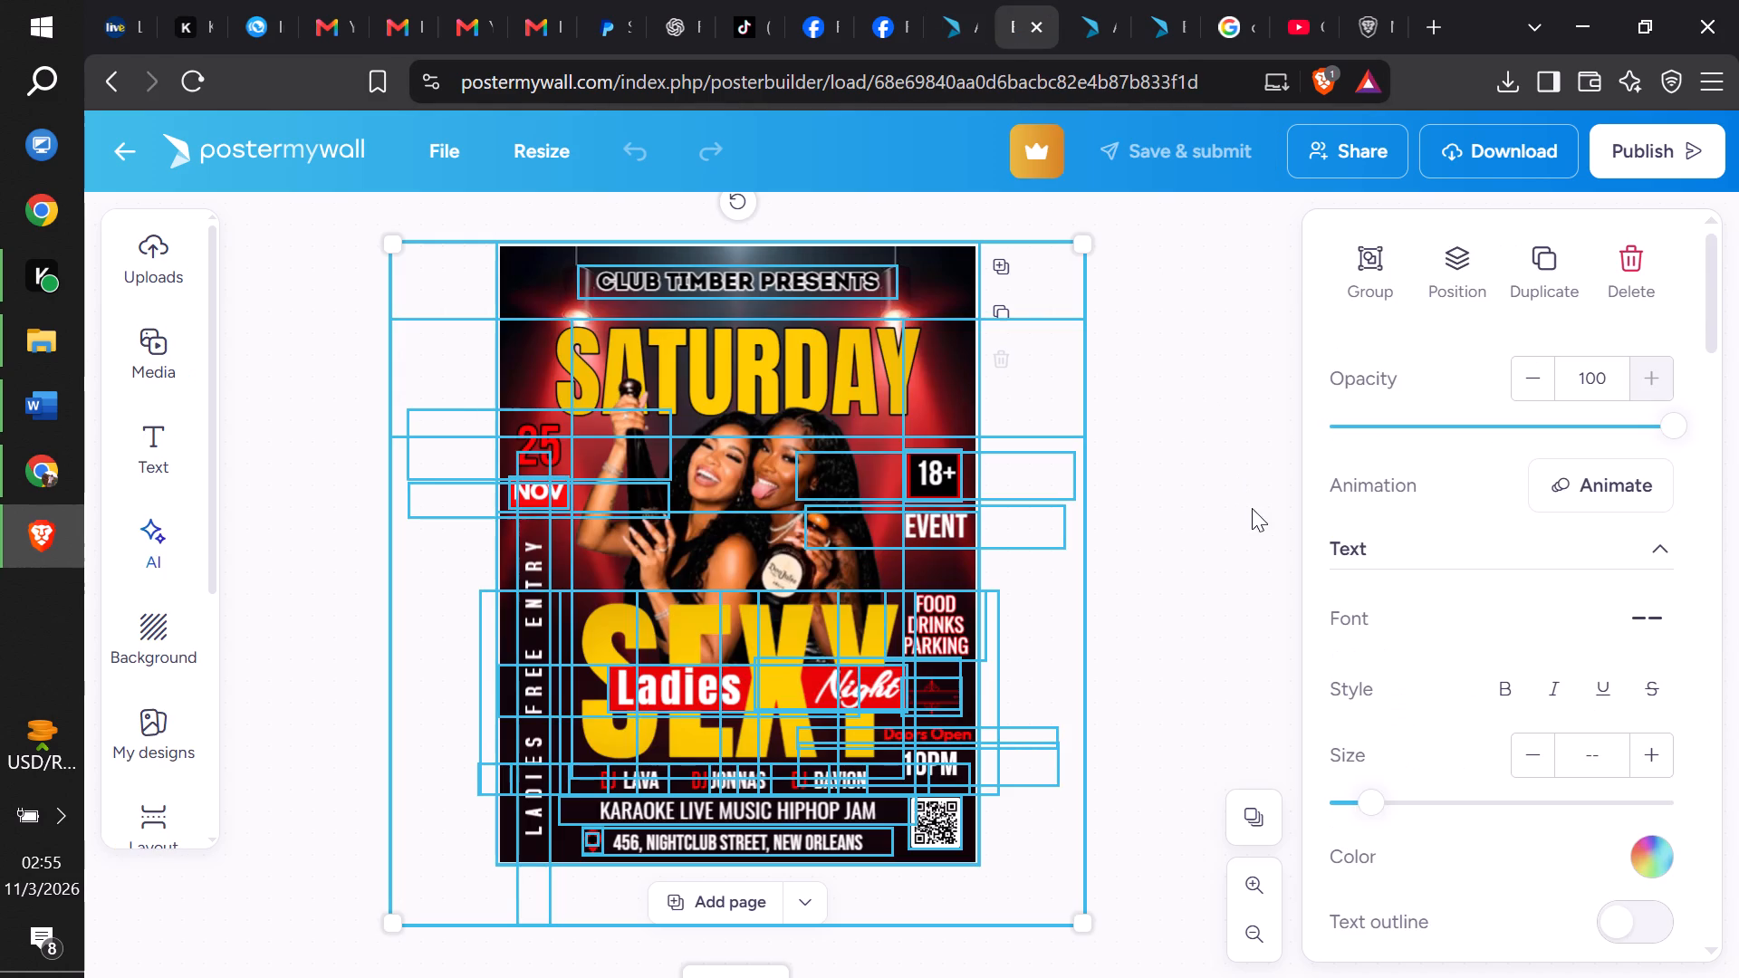
pyautogui.click(1226, 494)
pyautogui.rightClick(838, 378)
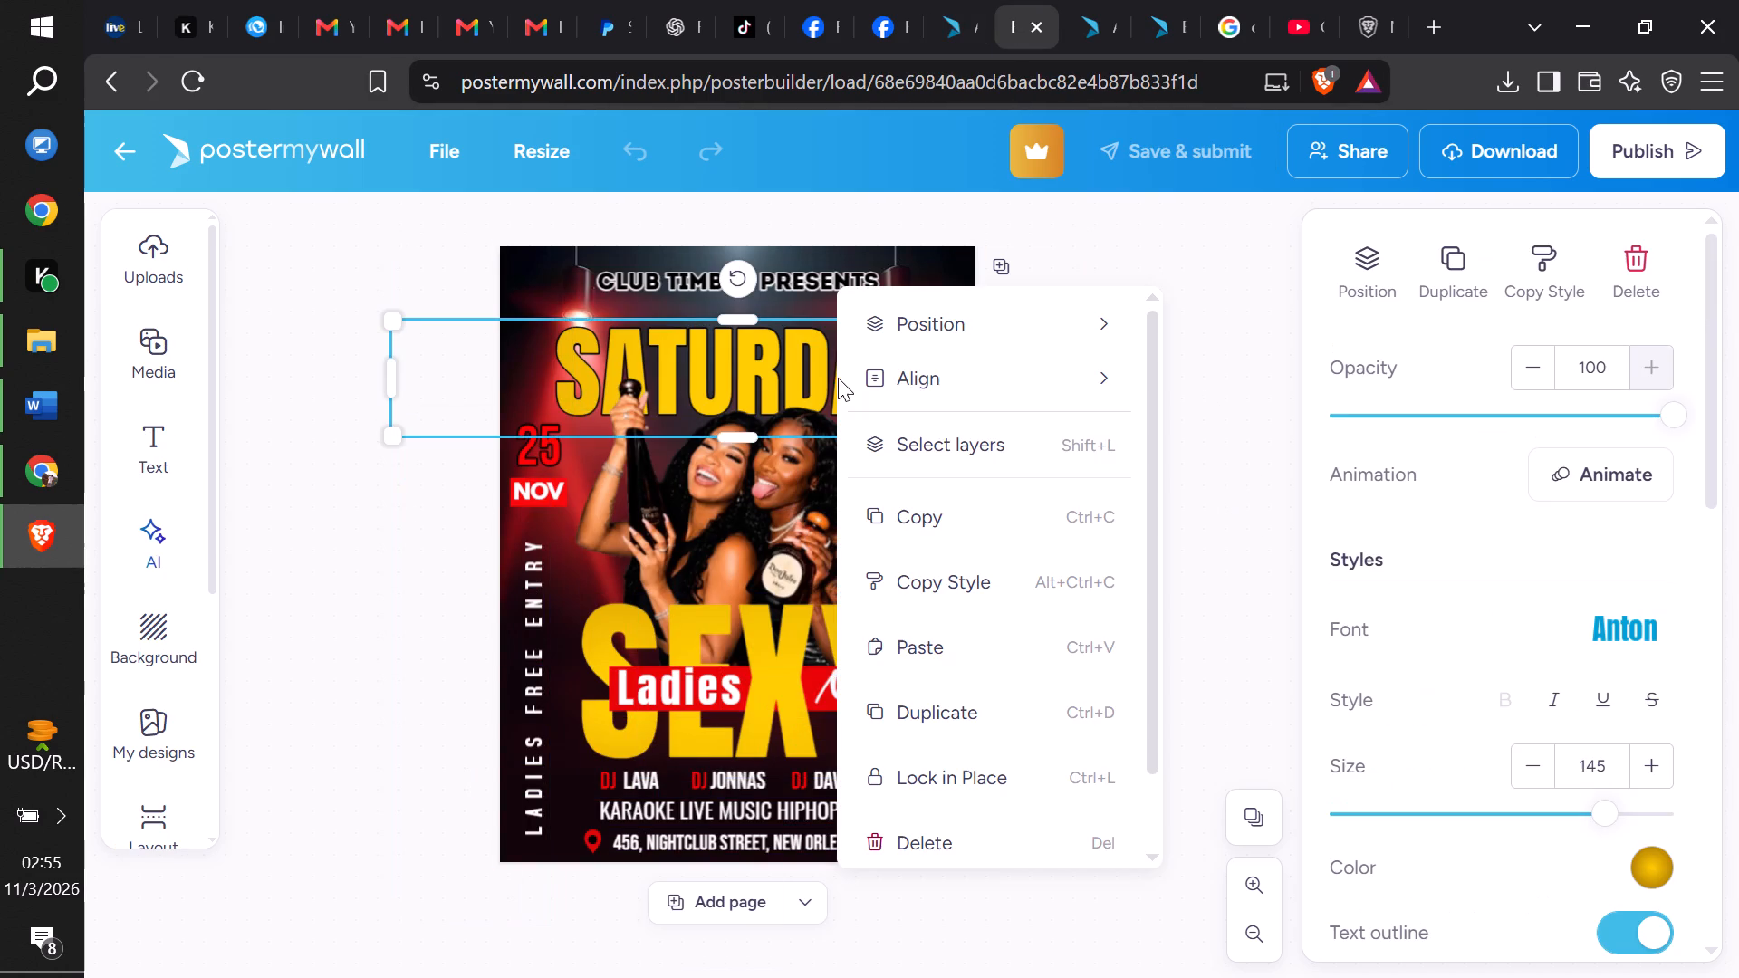
pyautogui.click(910, 533)
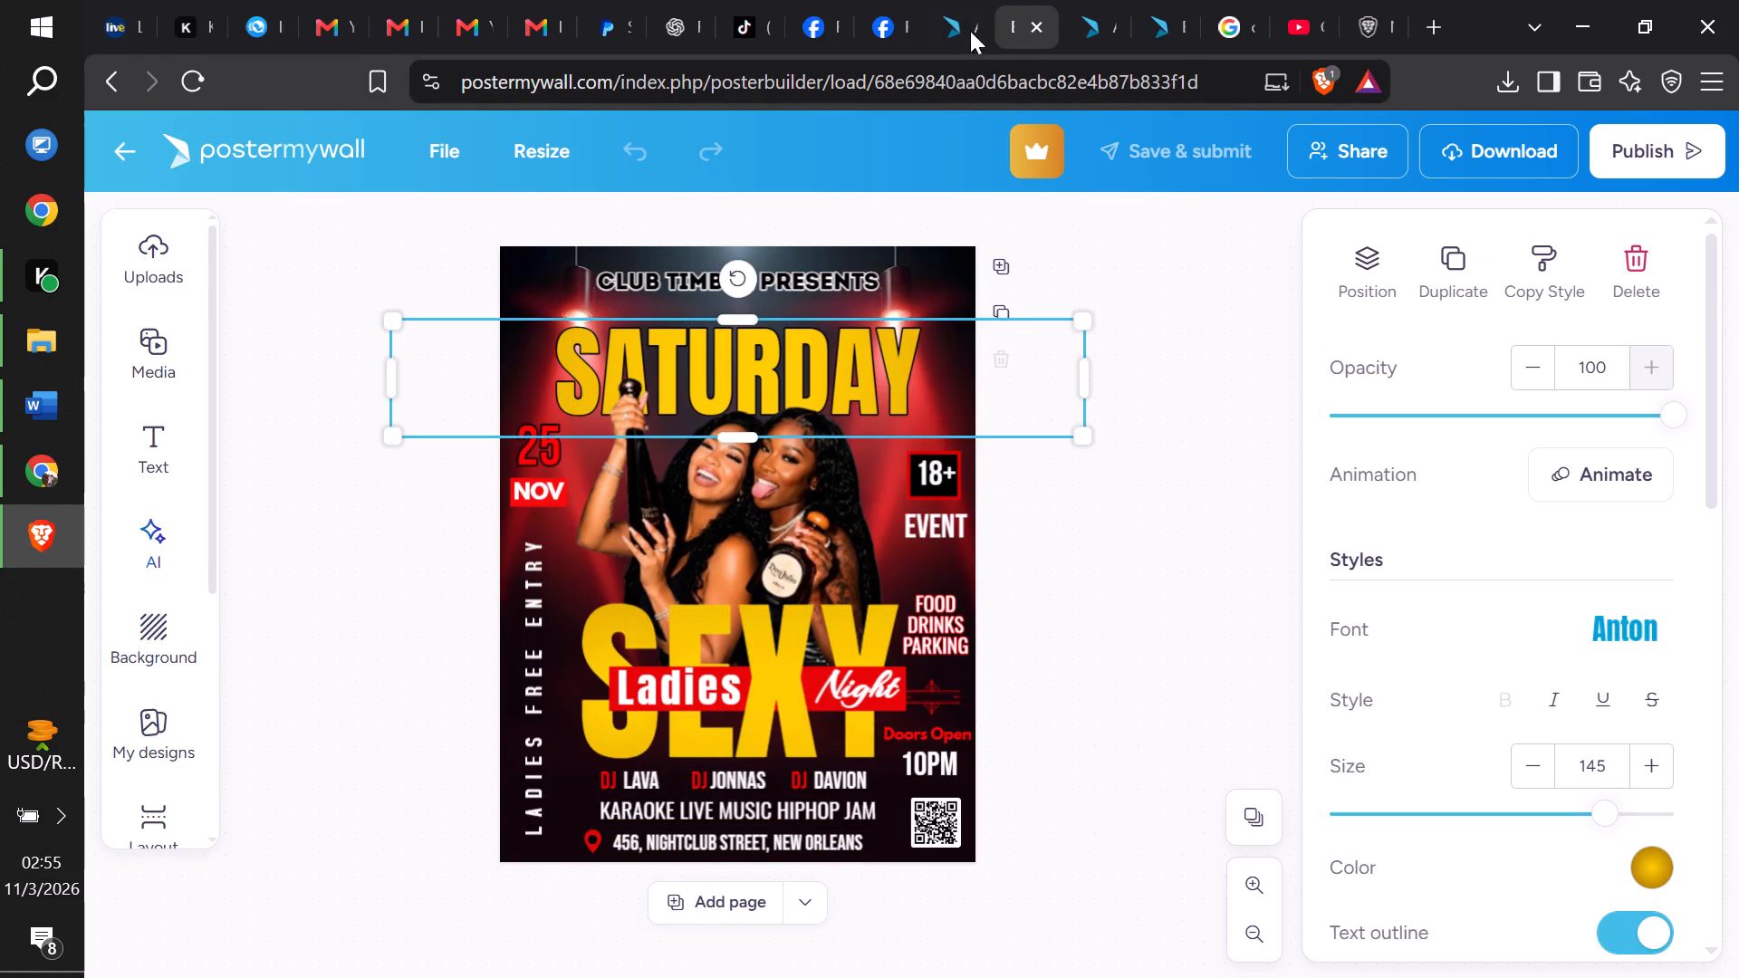
pyautogui.click(967, 0)
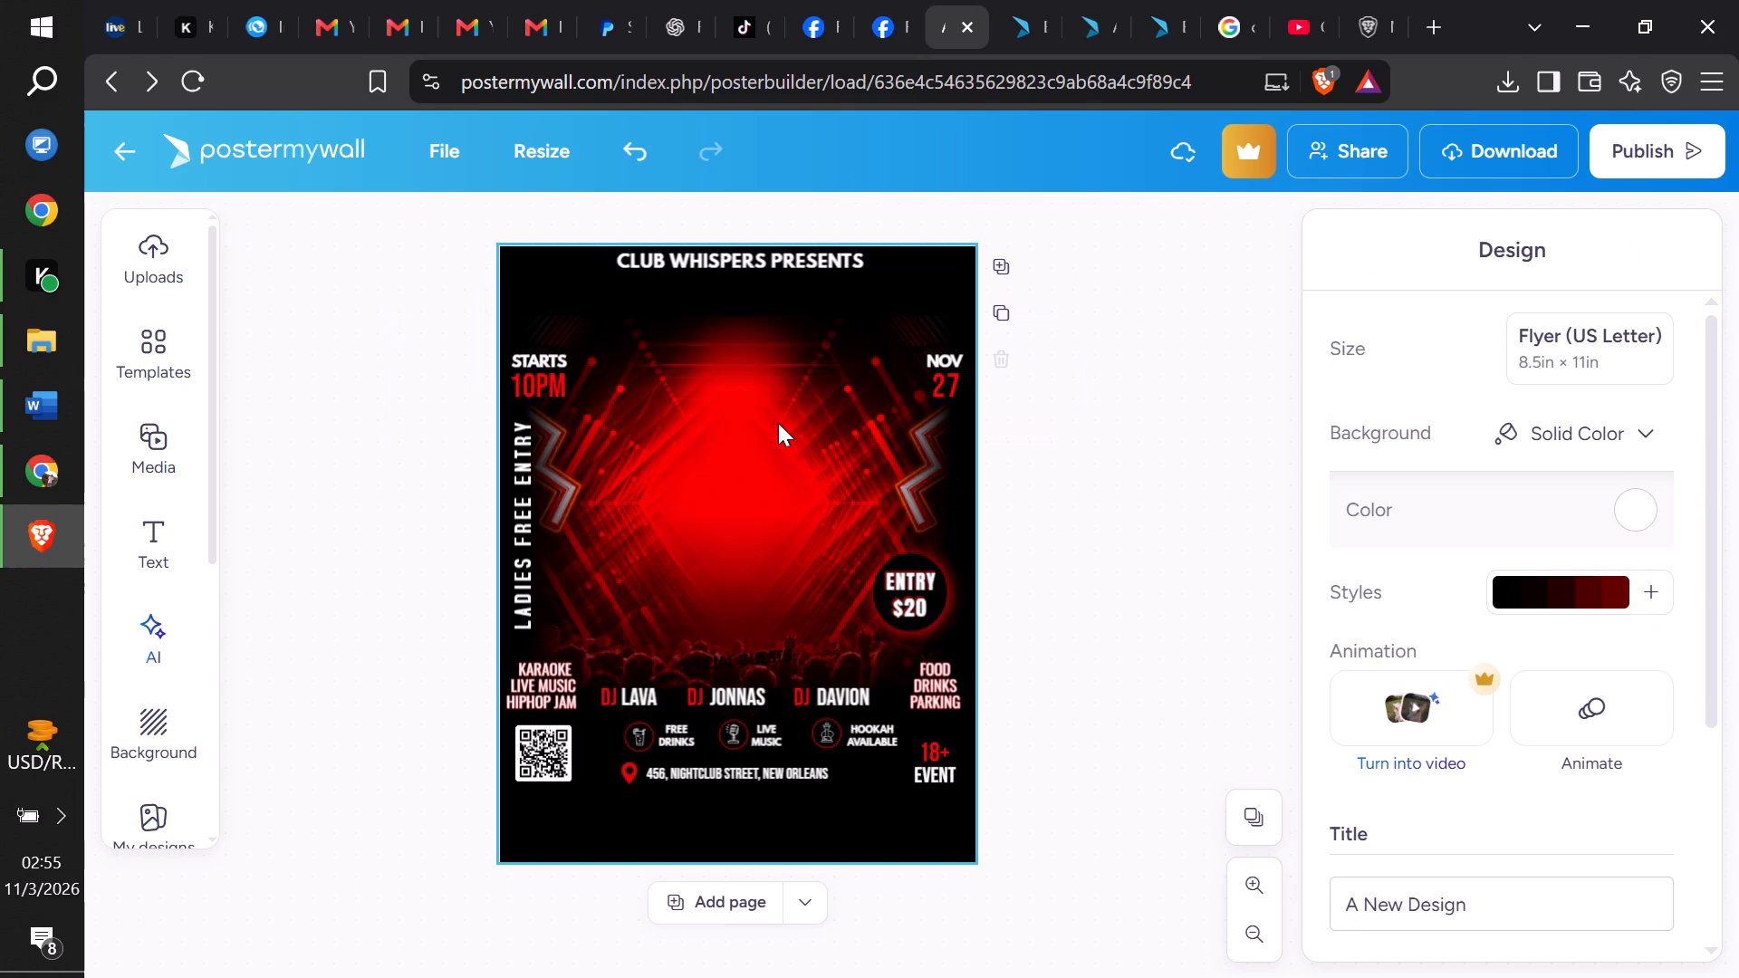
pyautogui.hotkey('ctrl', 'v')
pyautogui.moveTo(739, 366); pyautogui.dragTo(747, 365)
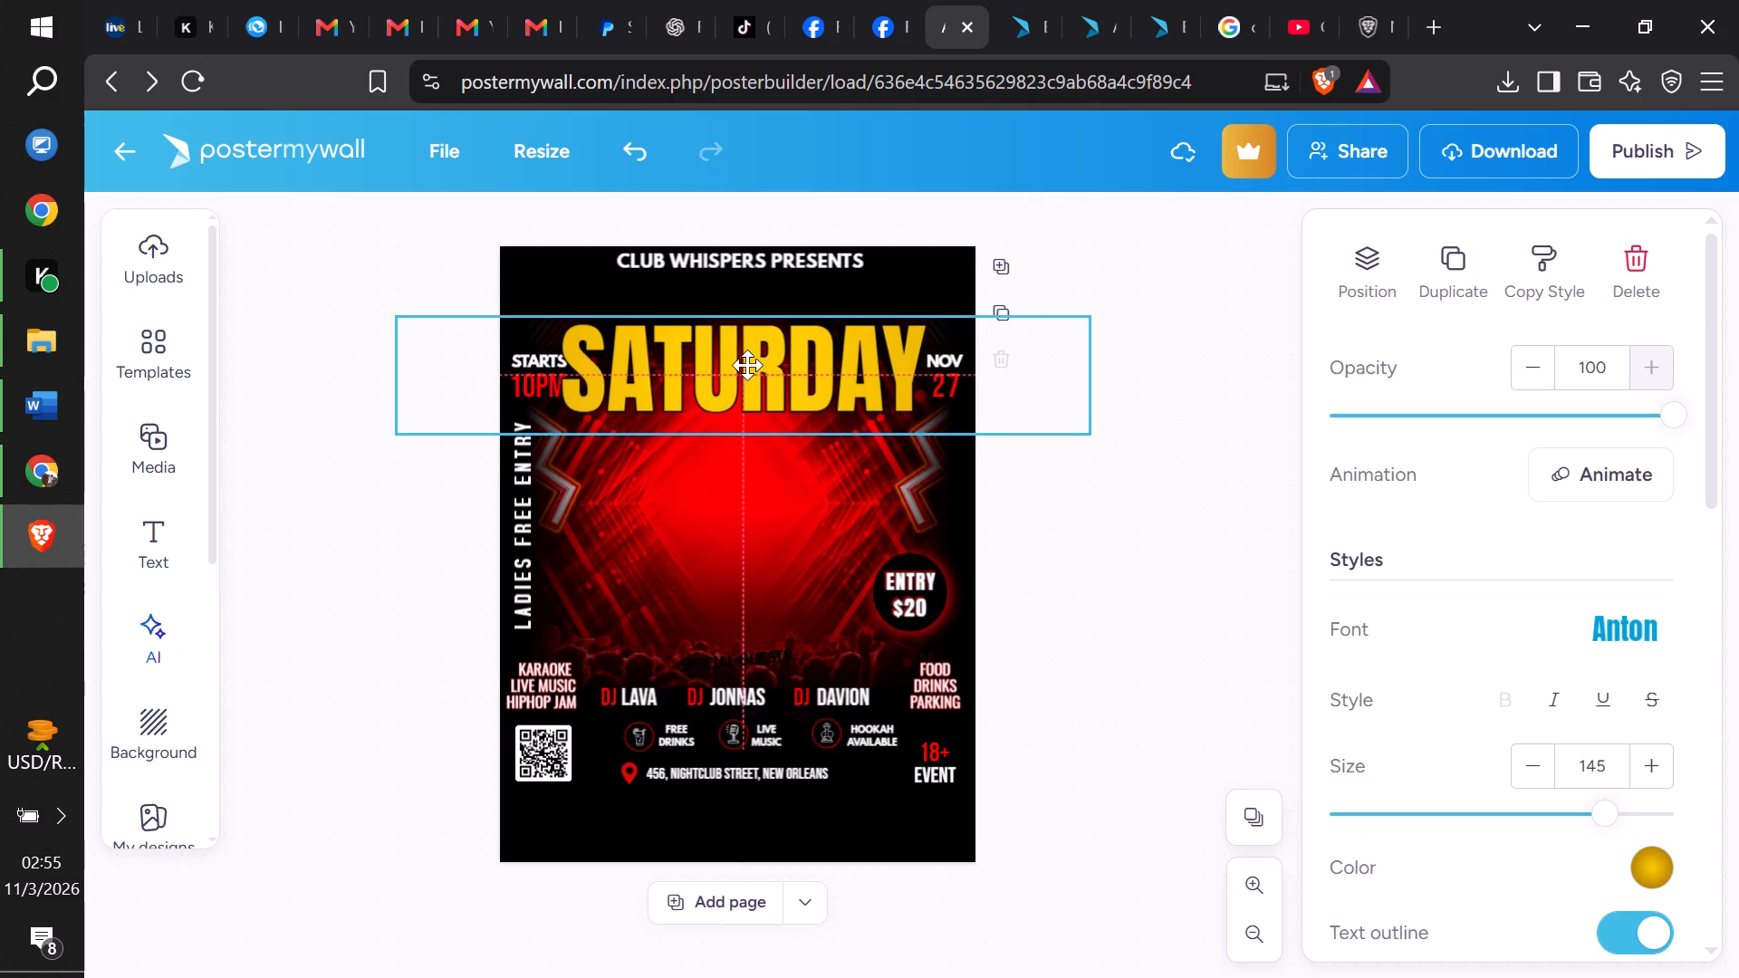
pyautogui.moveTo(747, 365); pyautogui.dragTo(748, 321)
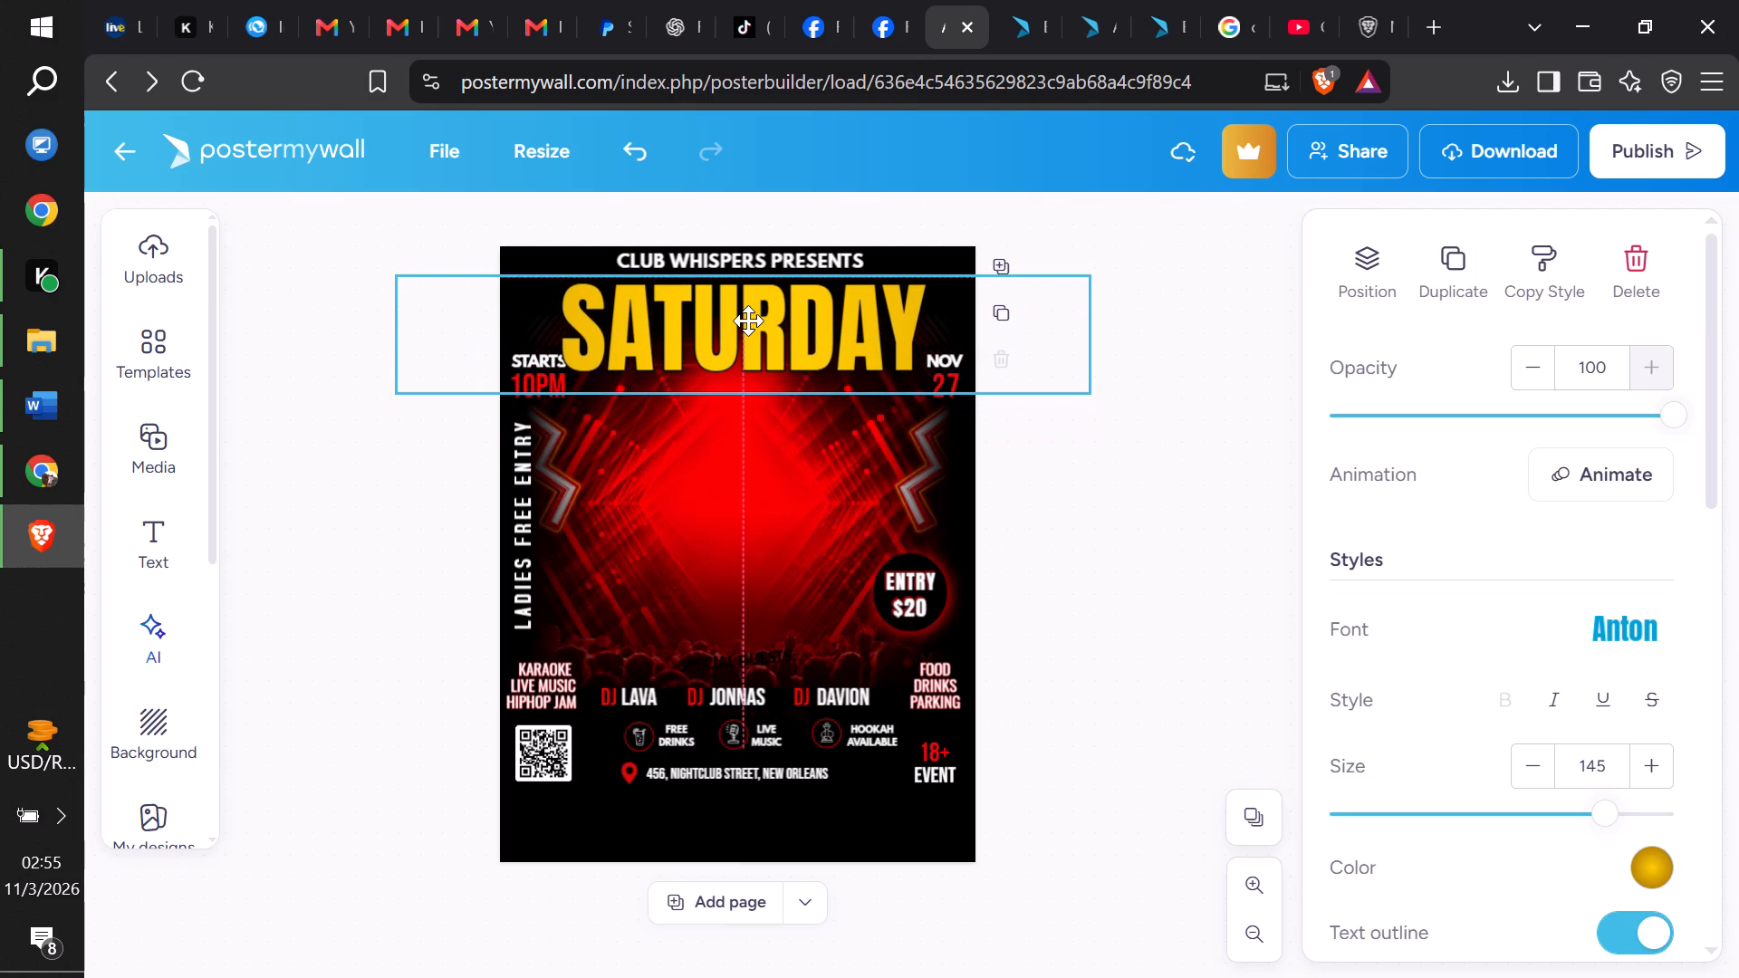
pyautogui.moveTo(748, 321); pyautogui.dragTo(748, 317)
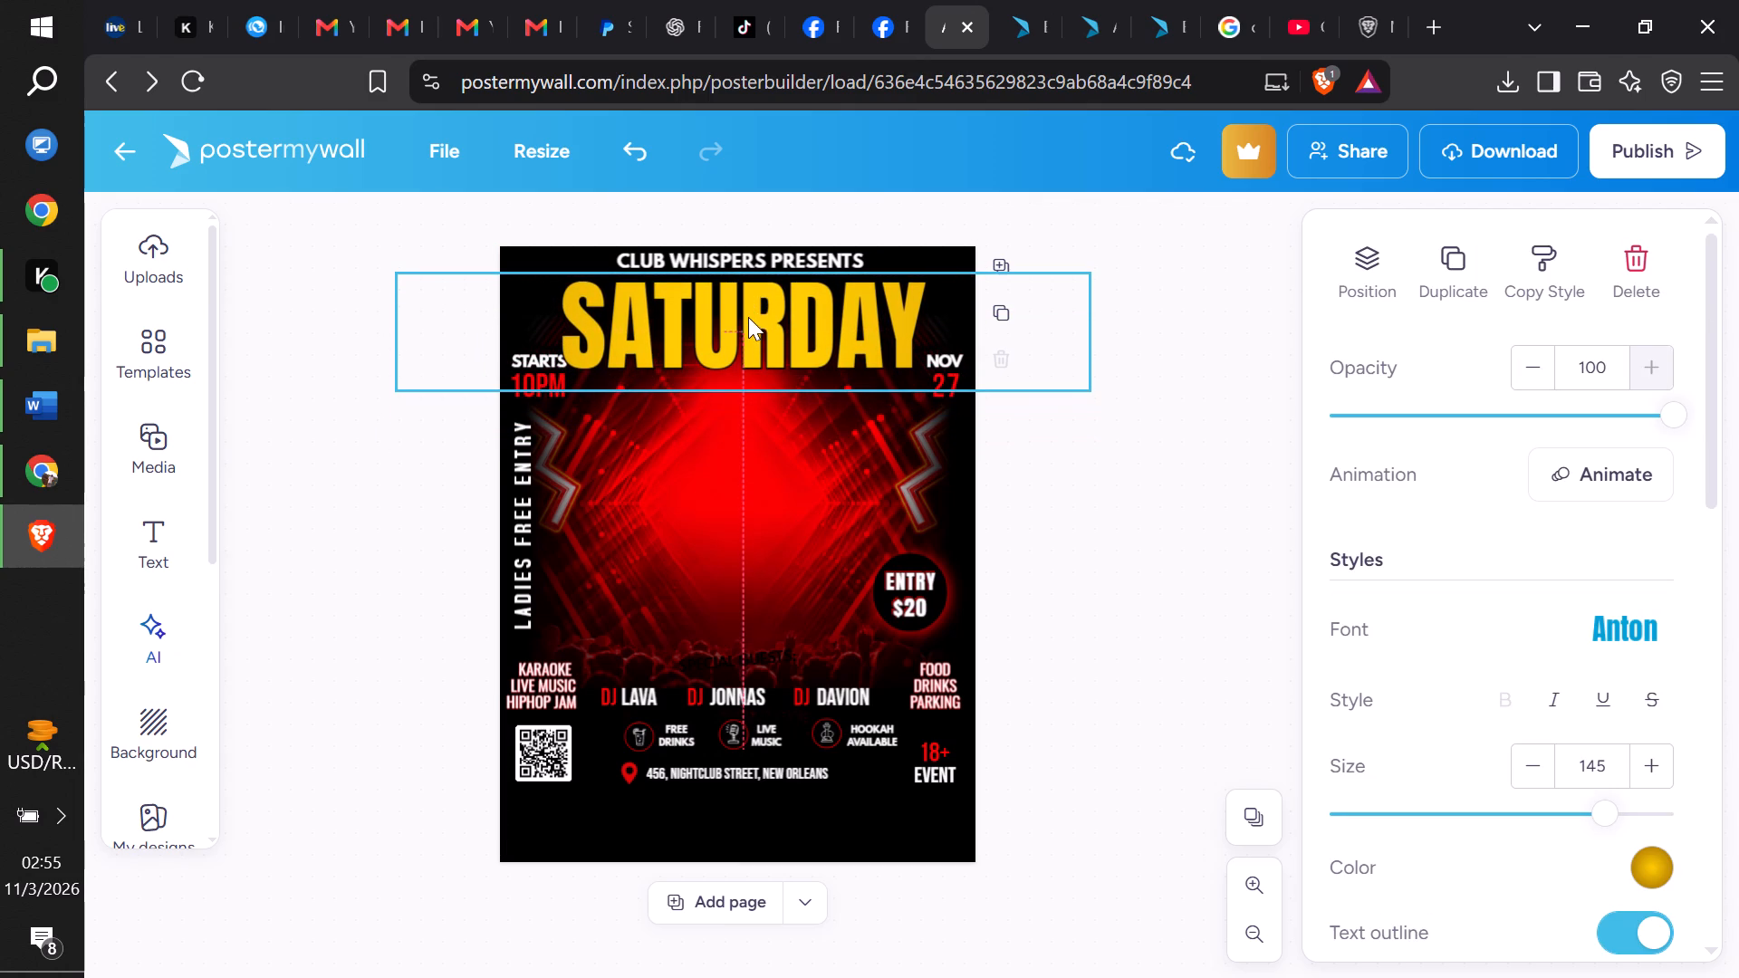
pyautogui.click(1083, 551)
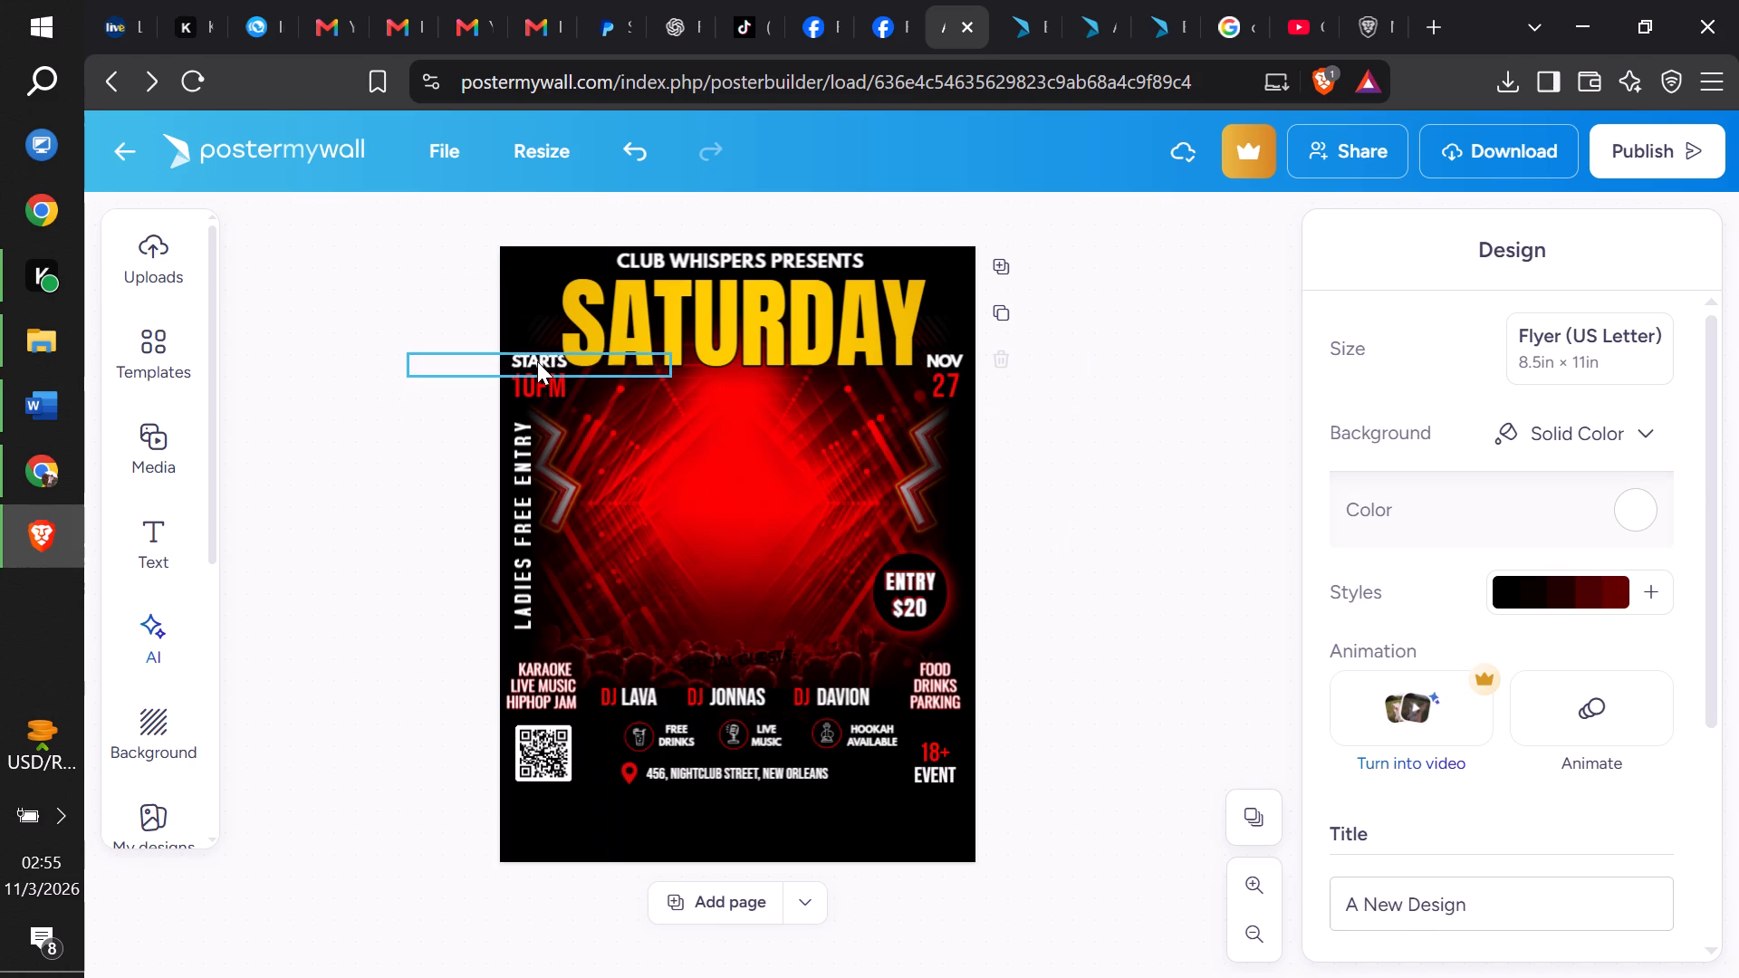
# Move the STARTS label slightly higher above 10PM, beside the SATURDAY title.
pyautogui.moveTo(537, 361); pyautogui.dragTo(532, 304)
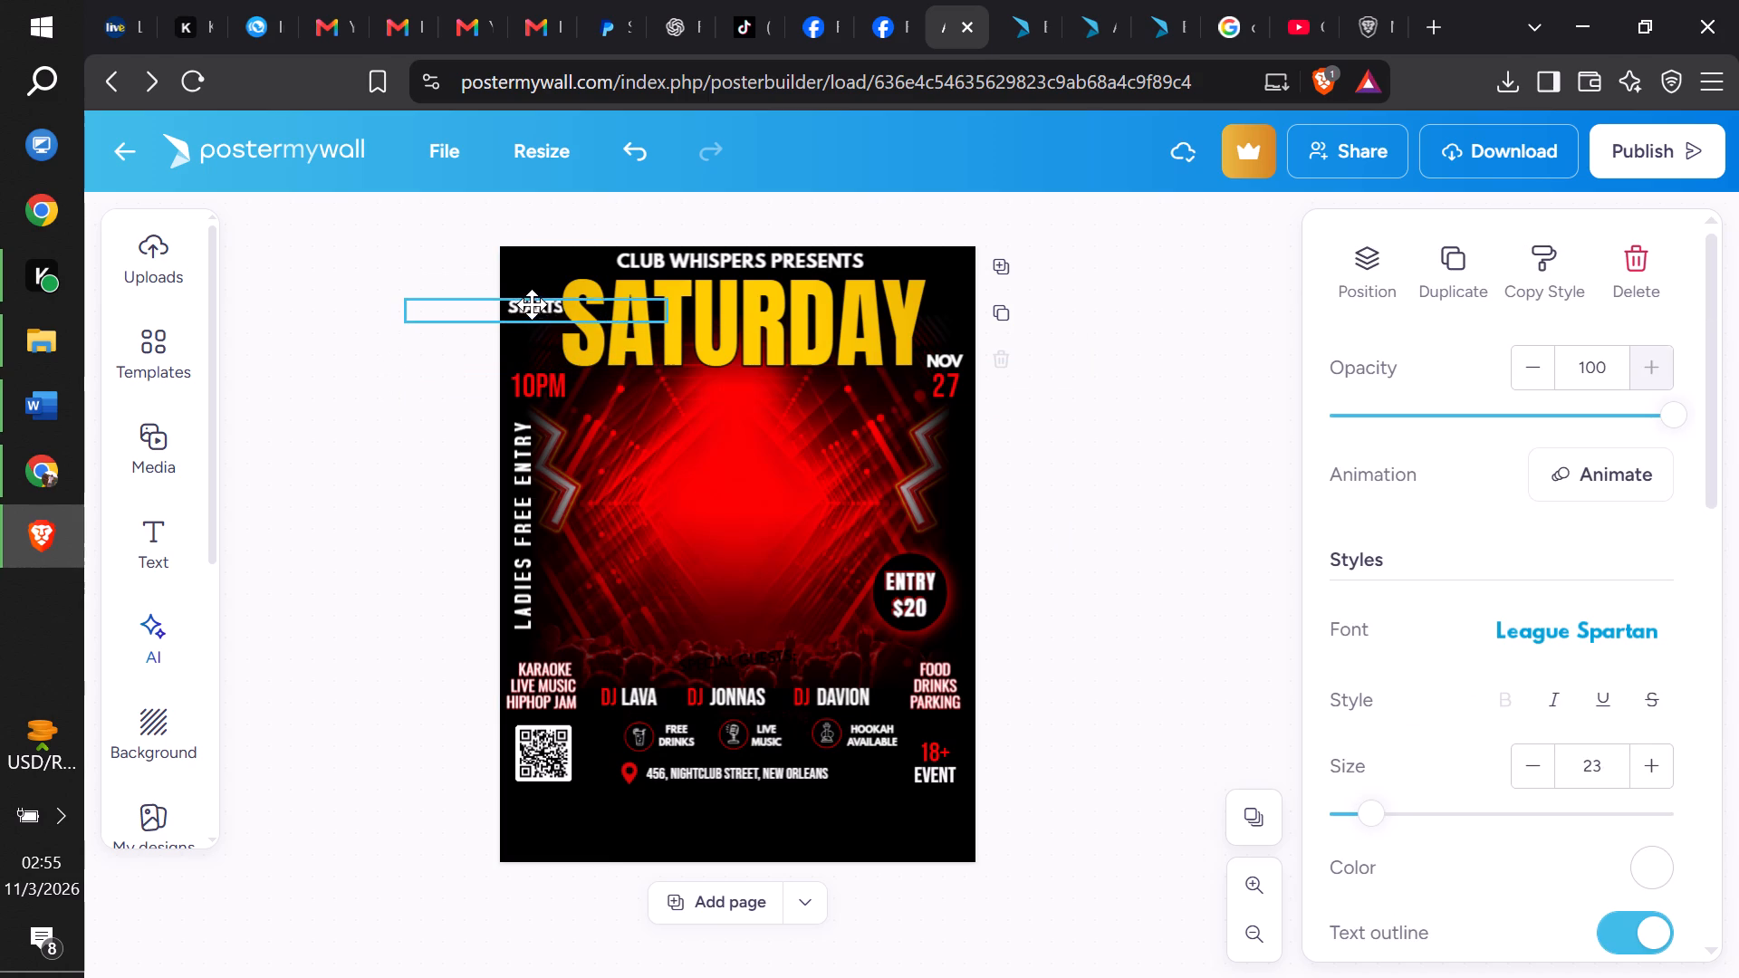
pyautogui.moveTo(532, 304); pyautogui.dragTo(532, 313)
pyautogui.moveTo(532, 313); pyautogui.dragTo(532, 350)
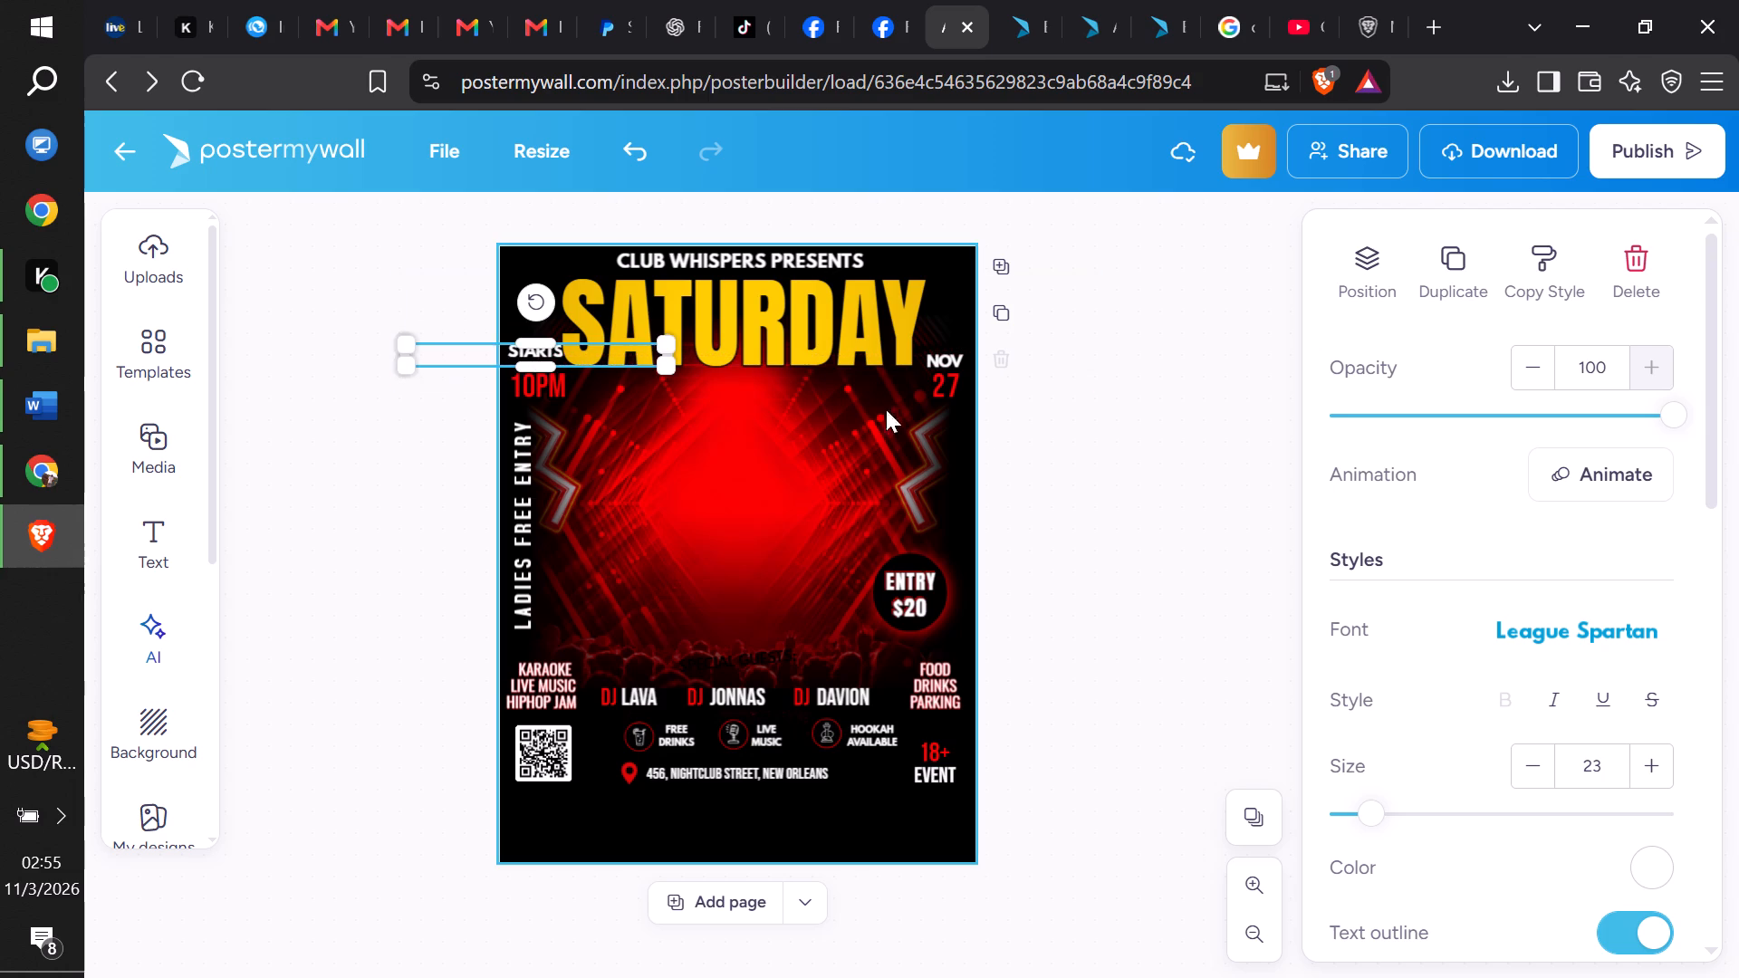
pyautogui.click(1161, 524)
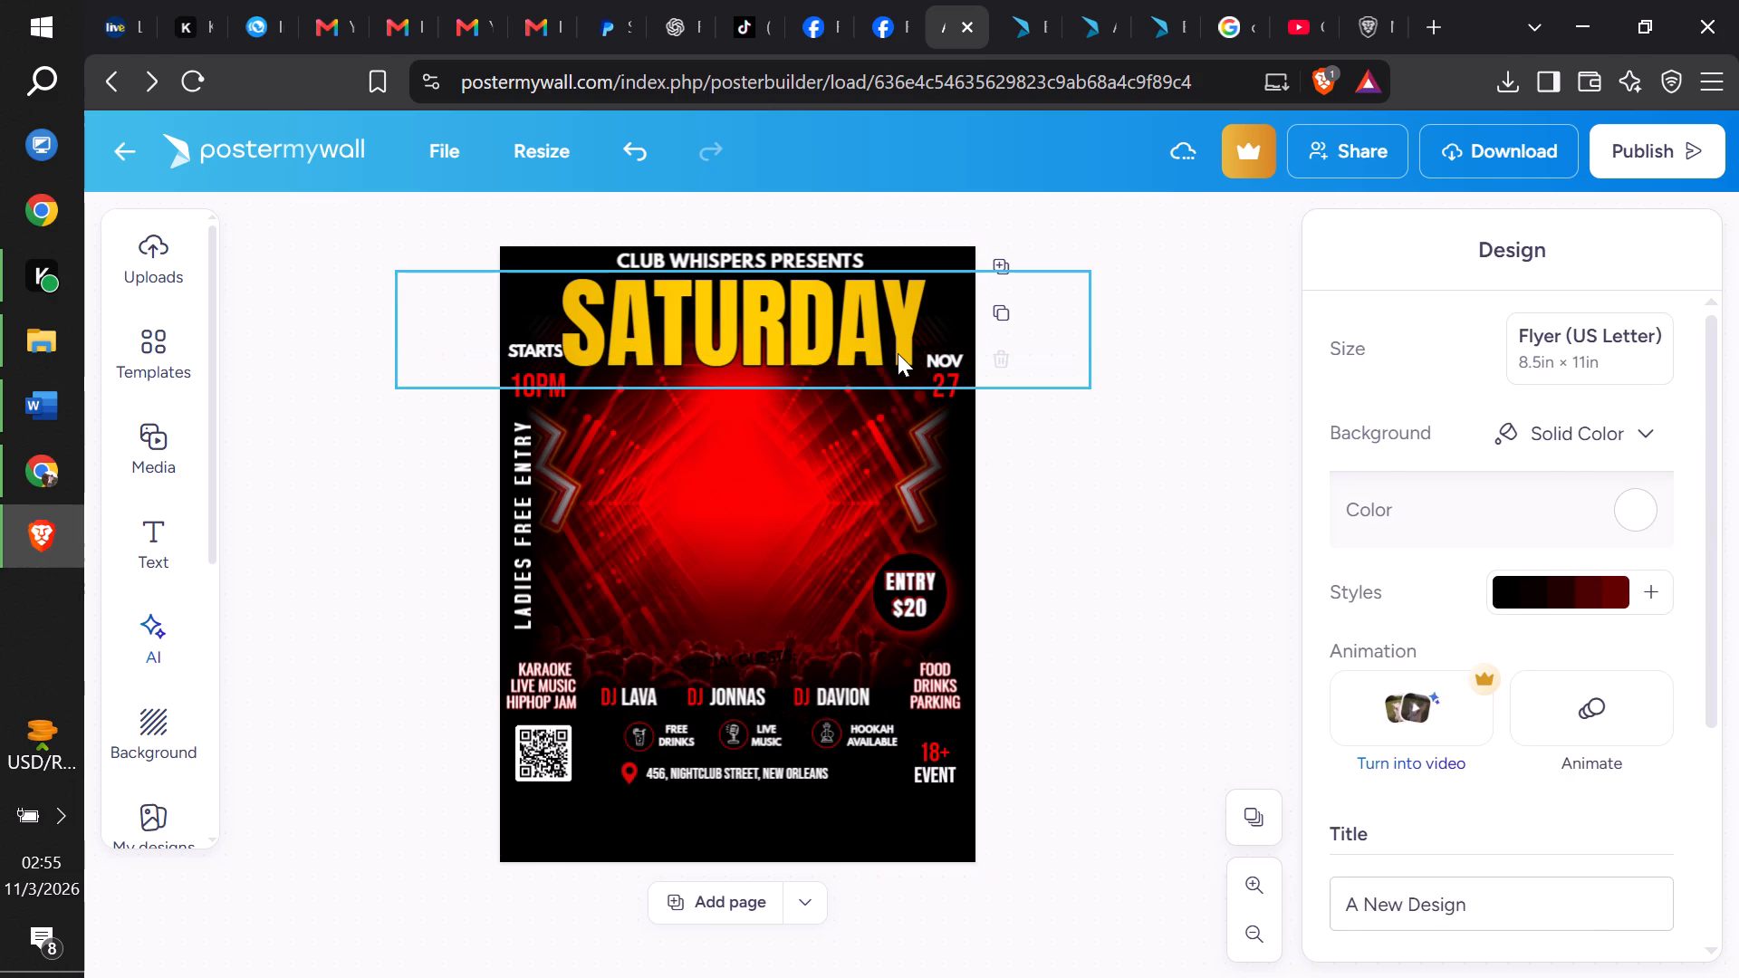
# Centre the SATURDAY title horizontally on the page and lower it slightly.
pyautogui.click(898, 353)
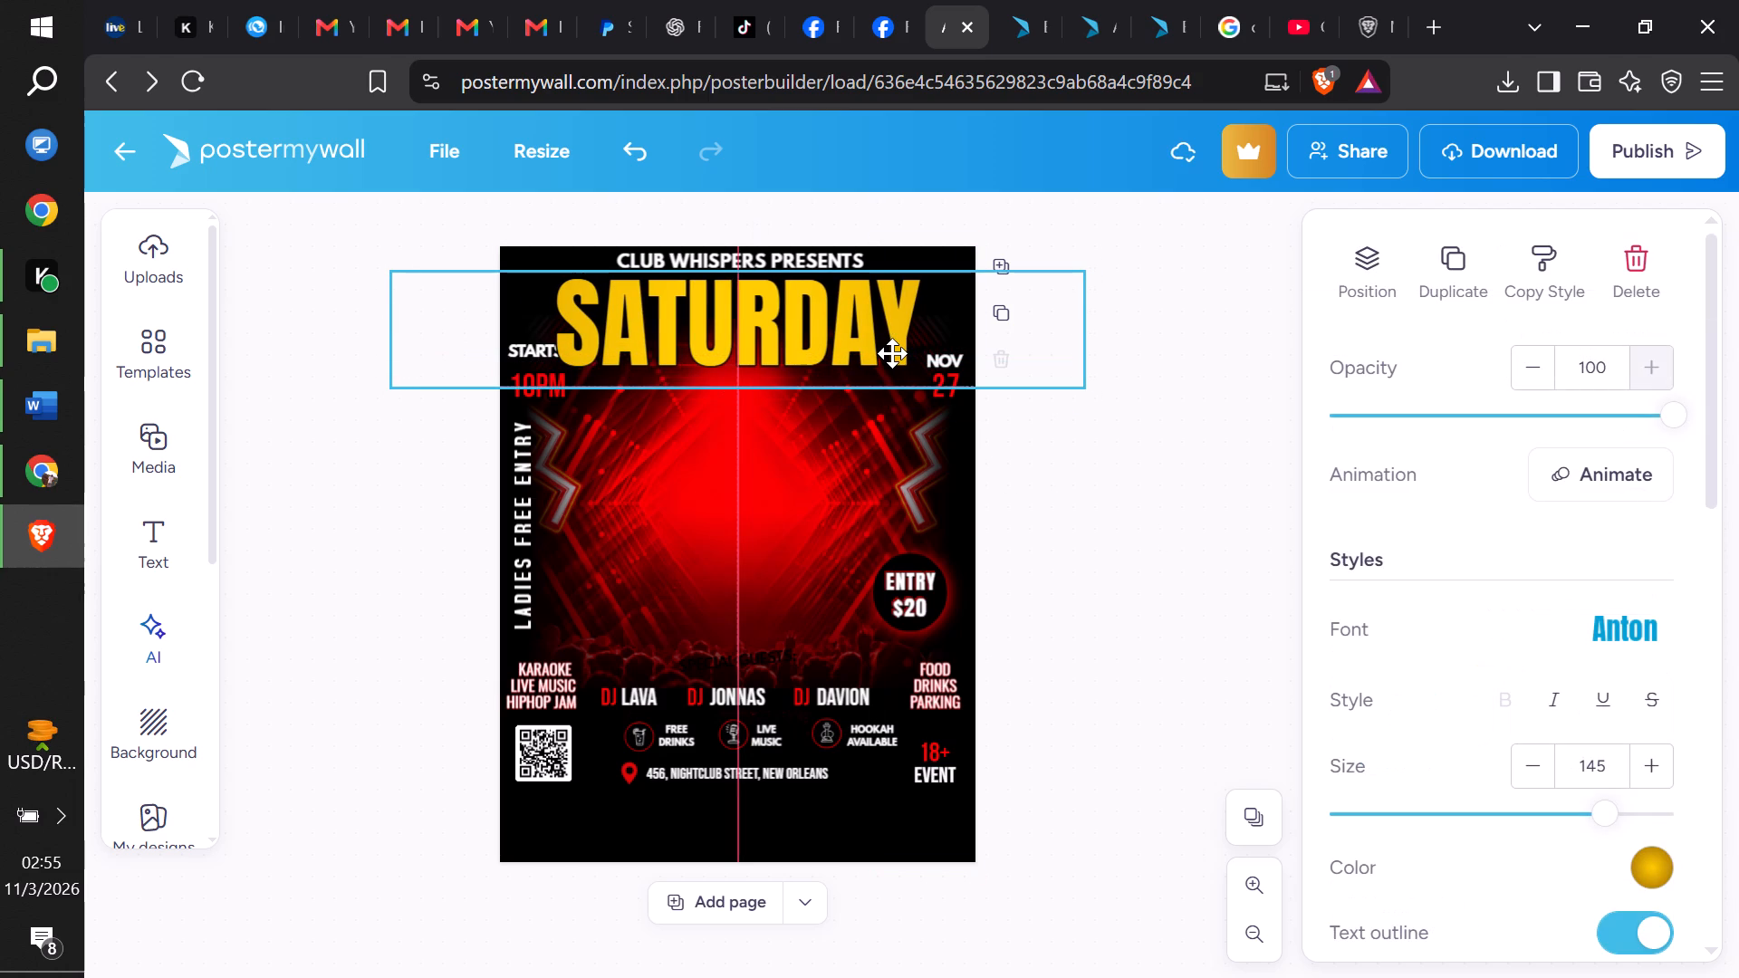
pyautogui.click(1128, 554)
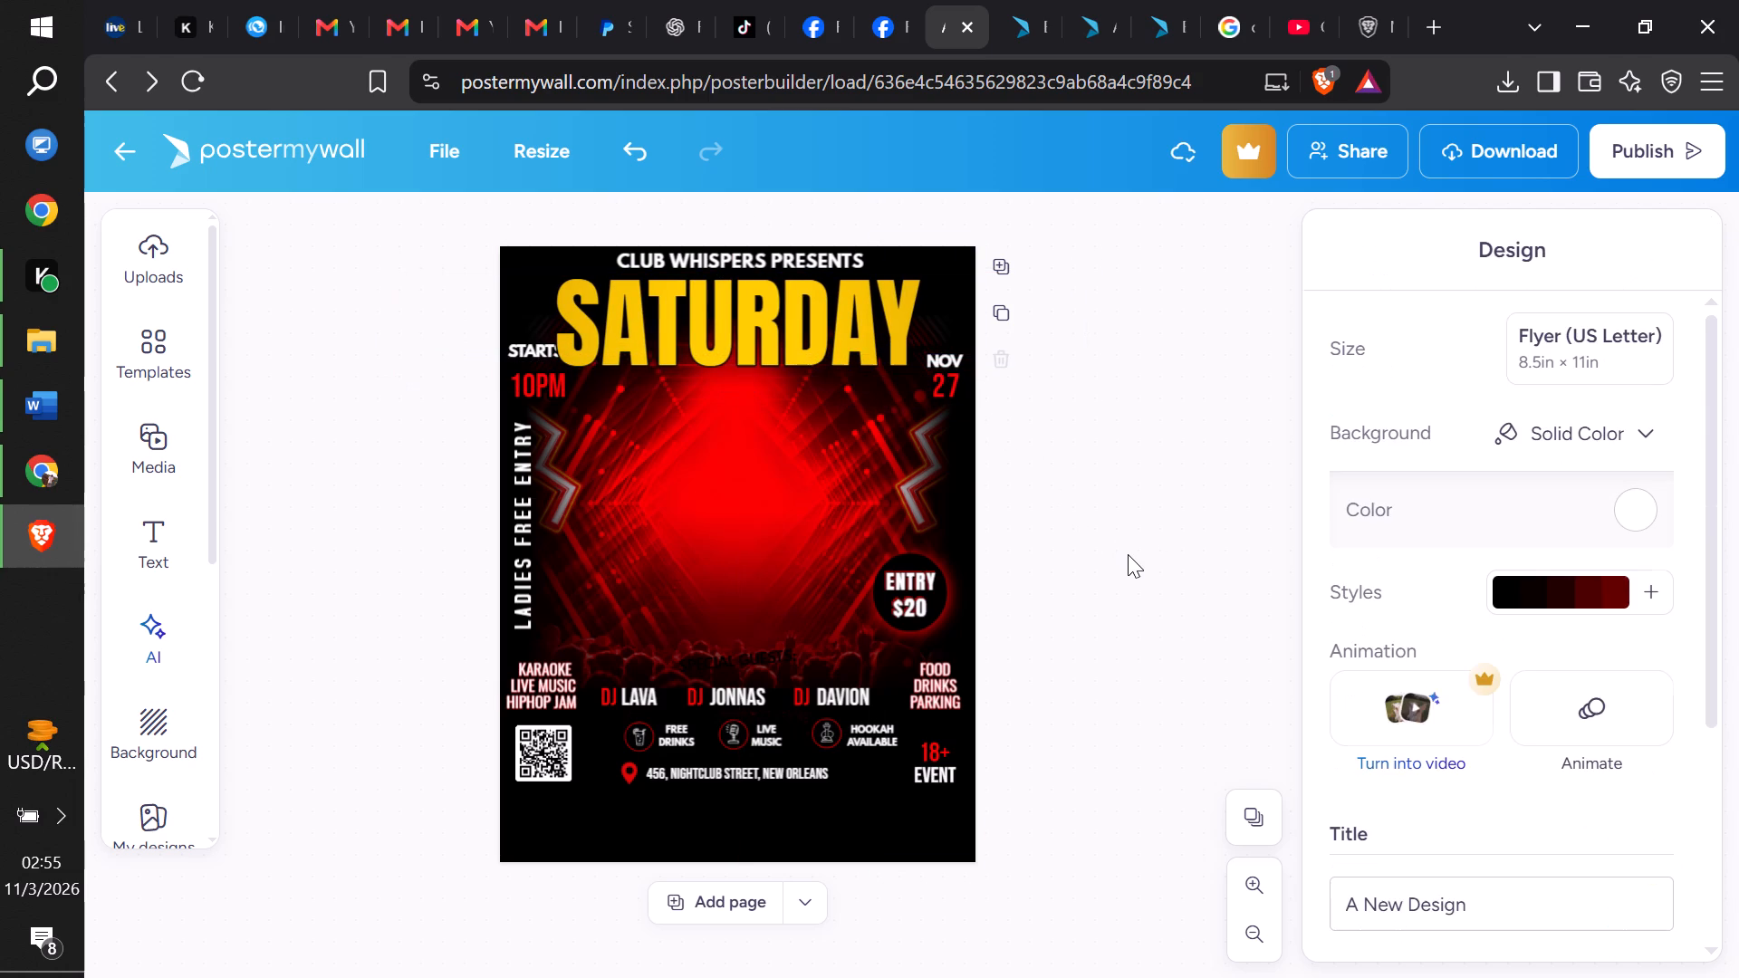
pyautogui.moveTo(814, 312); pyautogui.dragTo(815, 322)
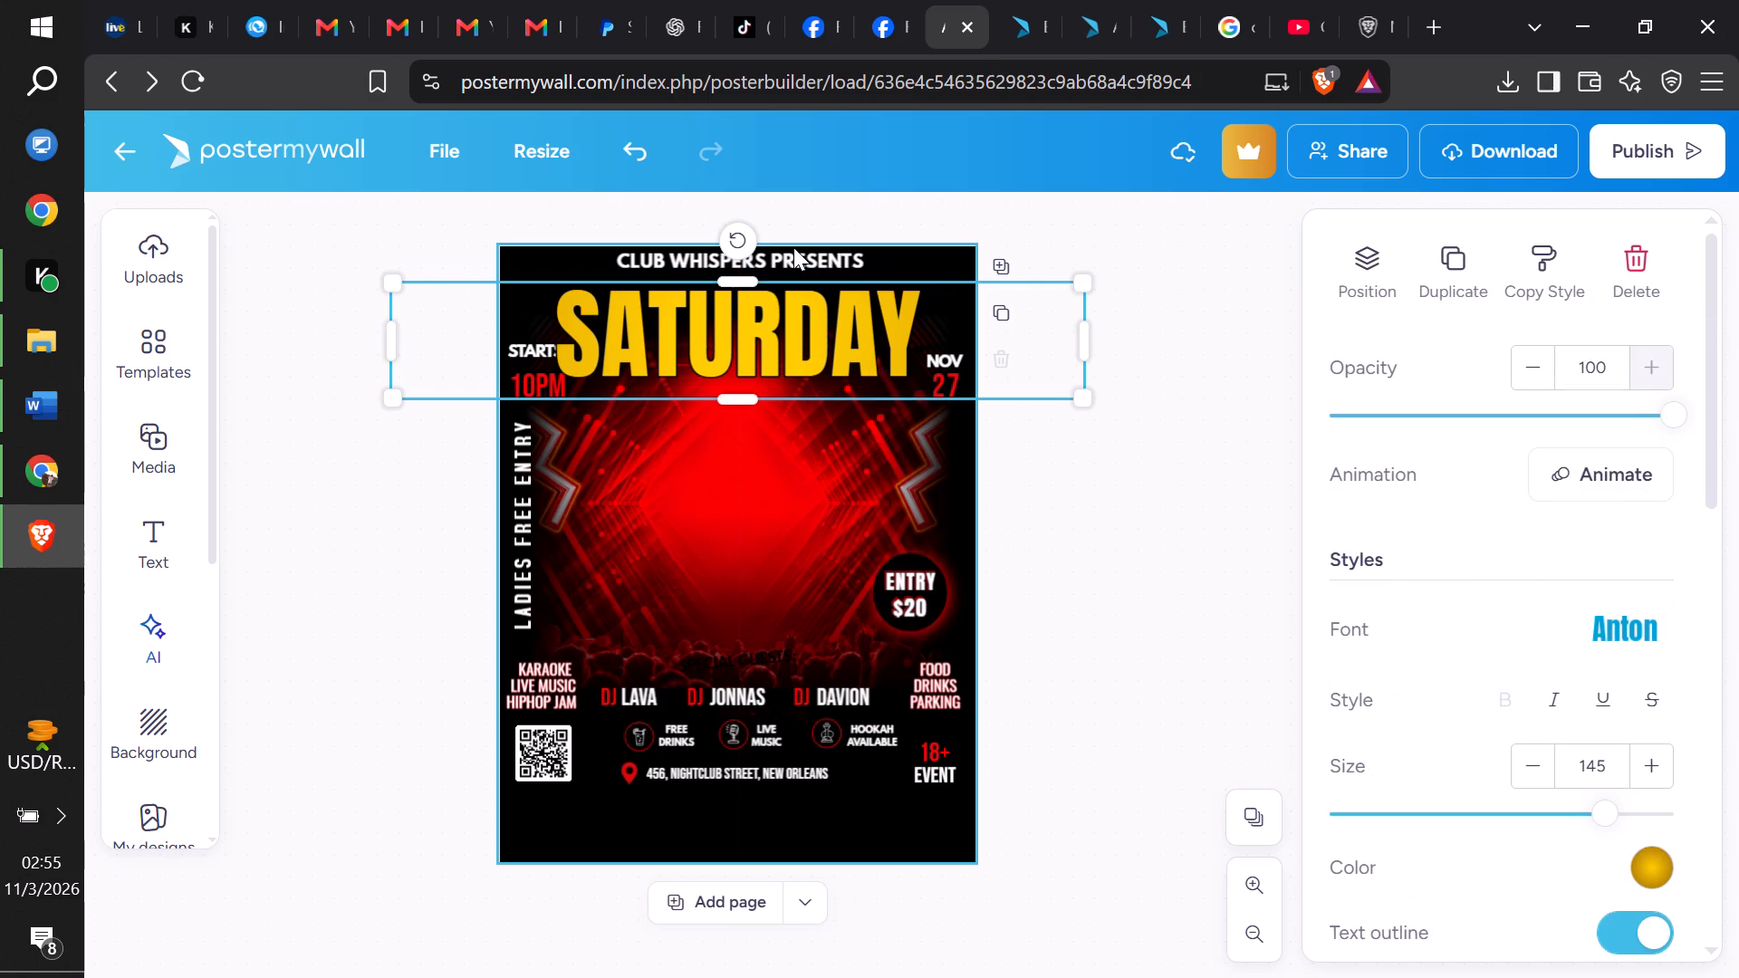
# Nudge the CLUB WHISPERS PRESENTS line slightly down, closer to the SATURDAY title.
pyautogui.click(793, 256)
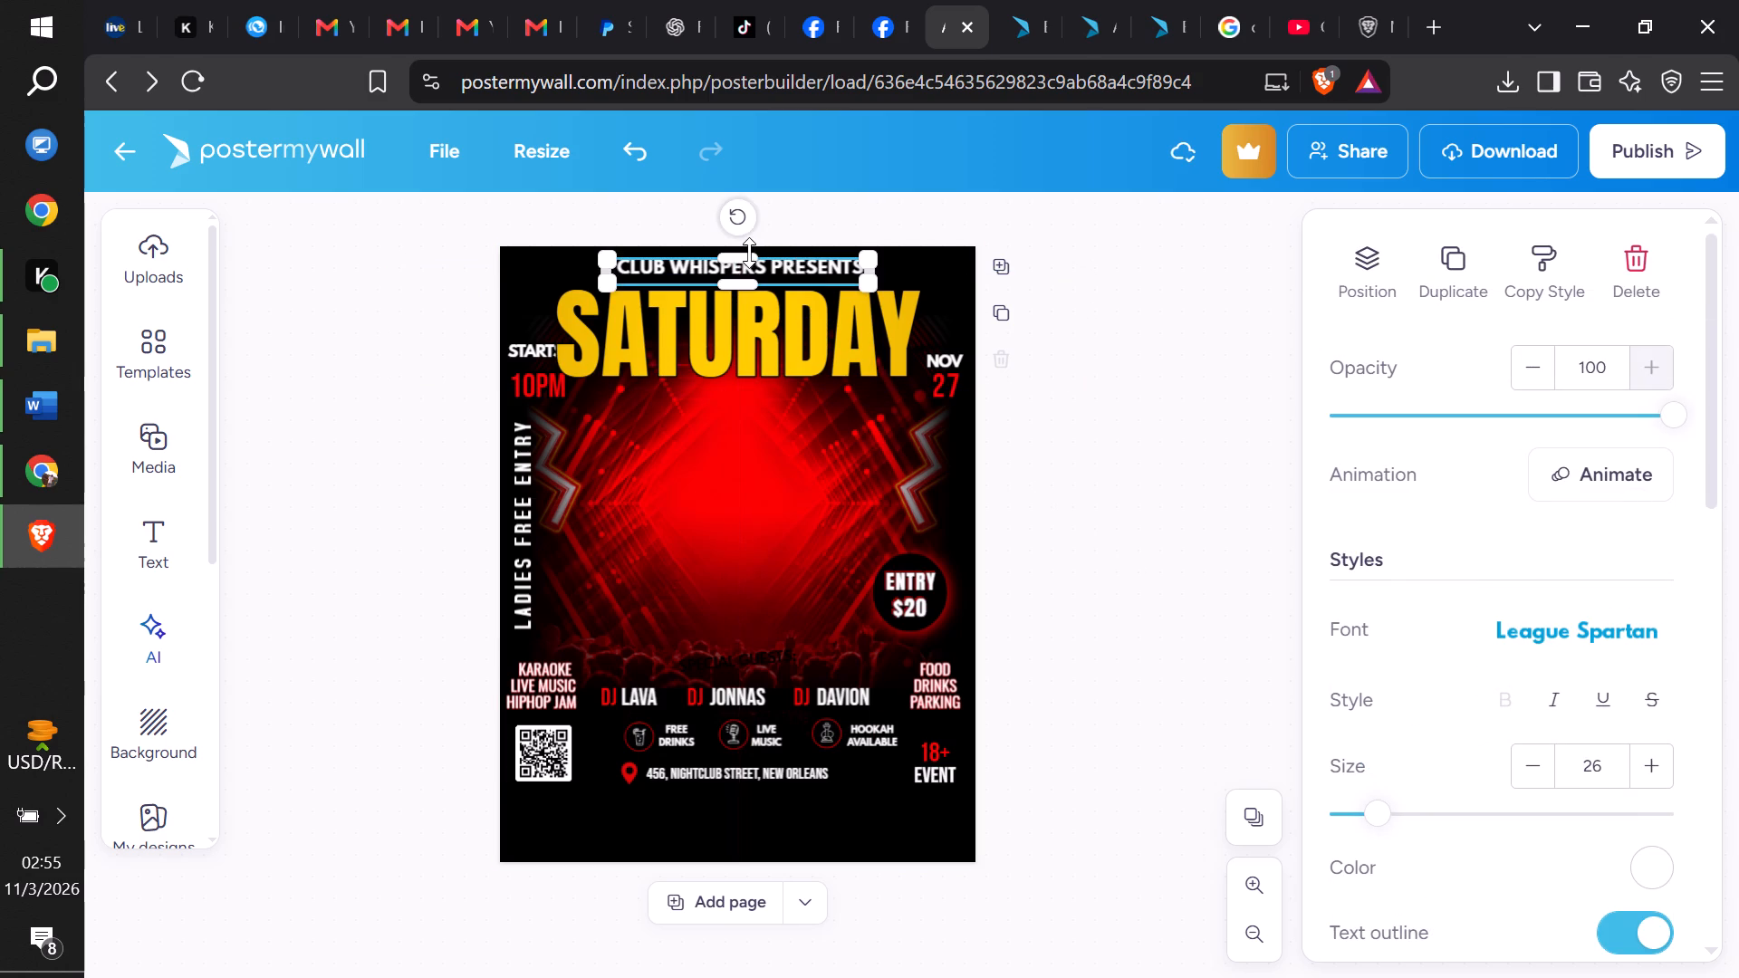
pyautogui.click(745, 253)
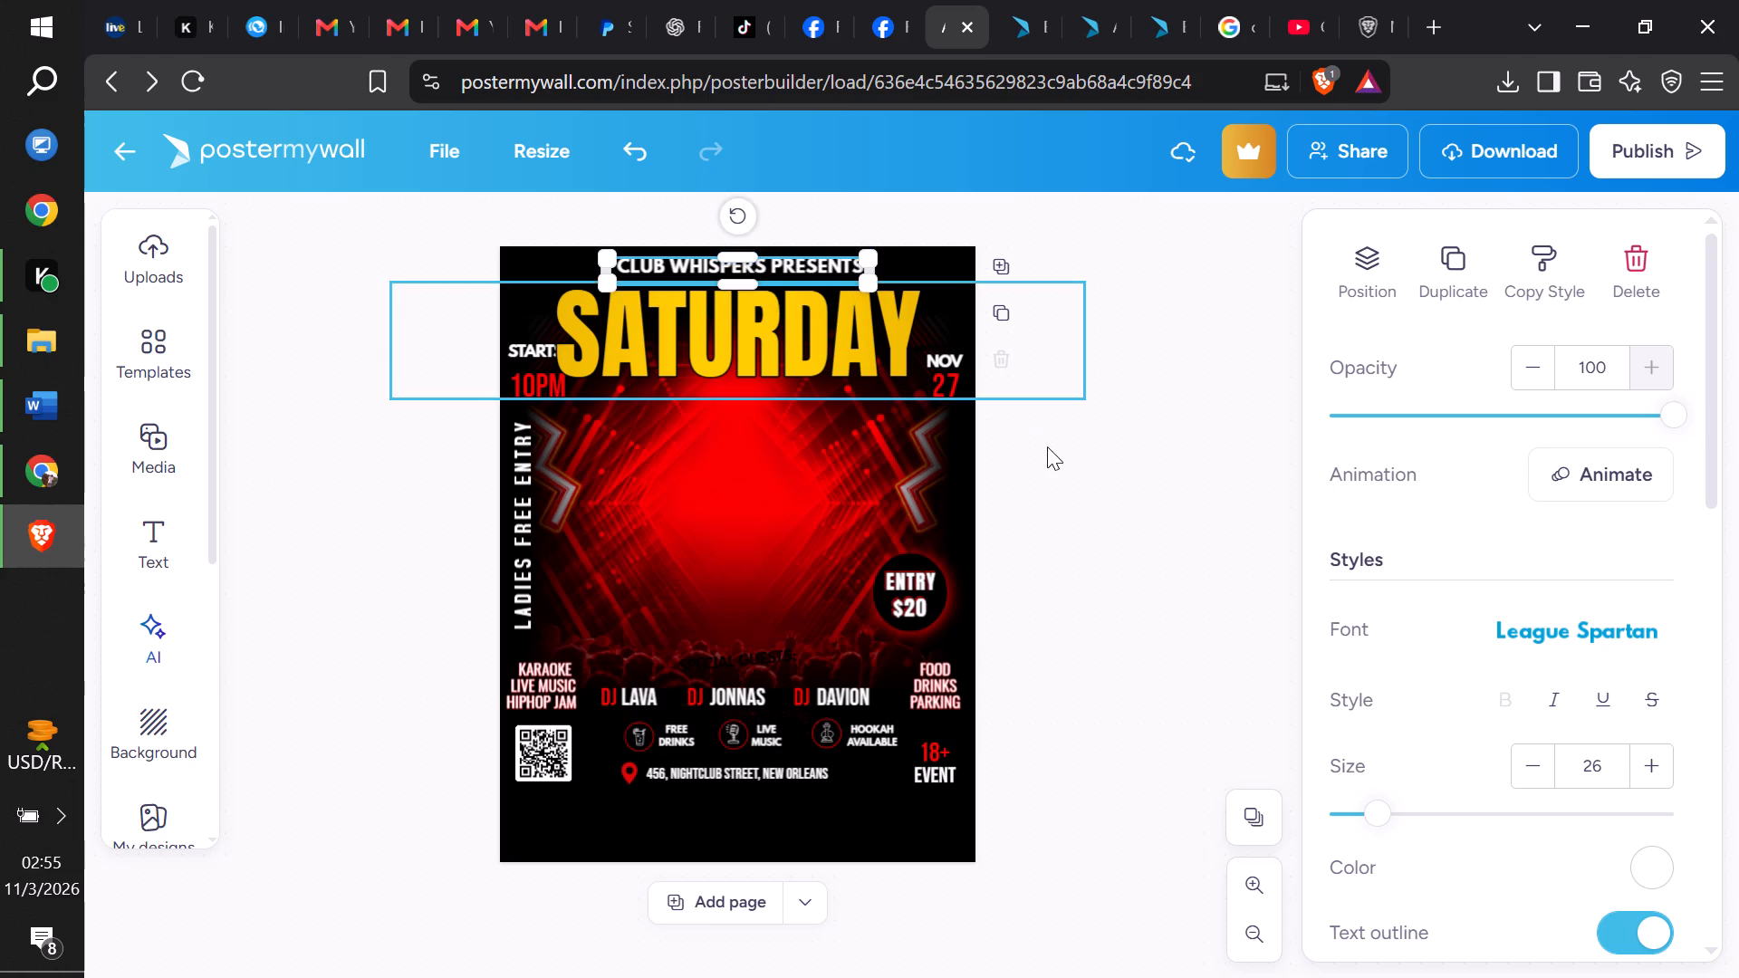
pyautogui.click(1143, 531)
# Copy the cut-out photo of the woman with headphones from the Club Truth flyer into the new Club Whispers flyer.
pyautogui.click(1056, 0)
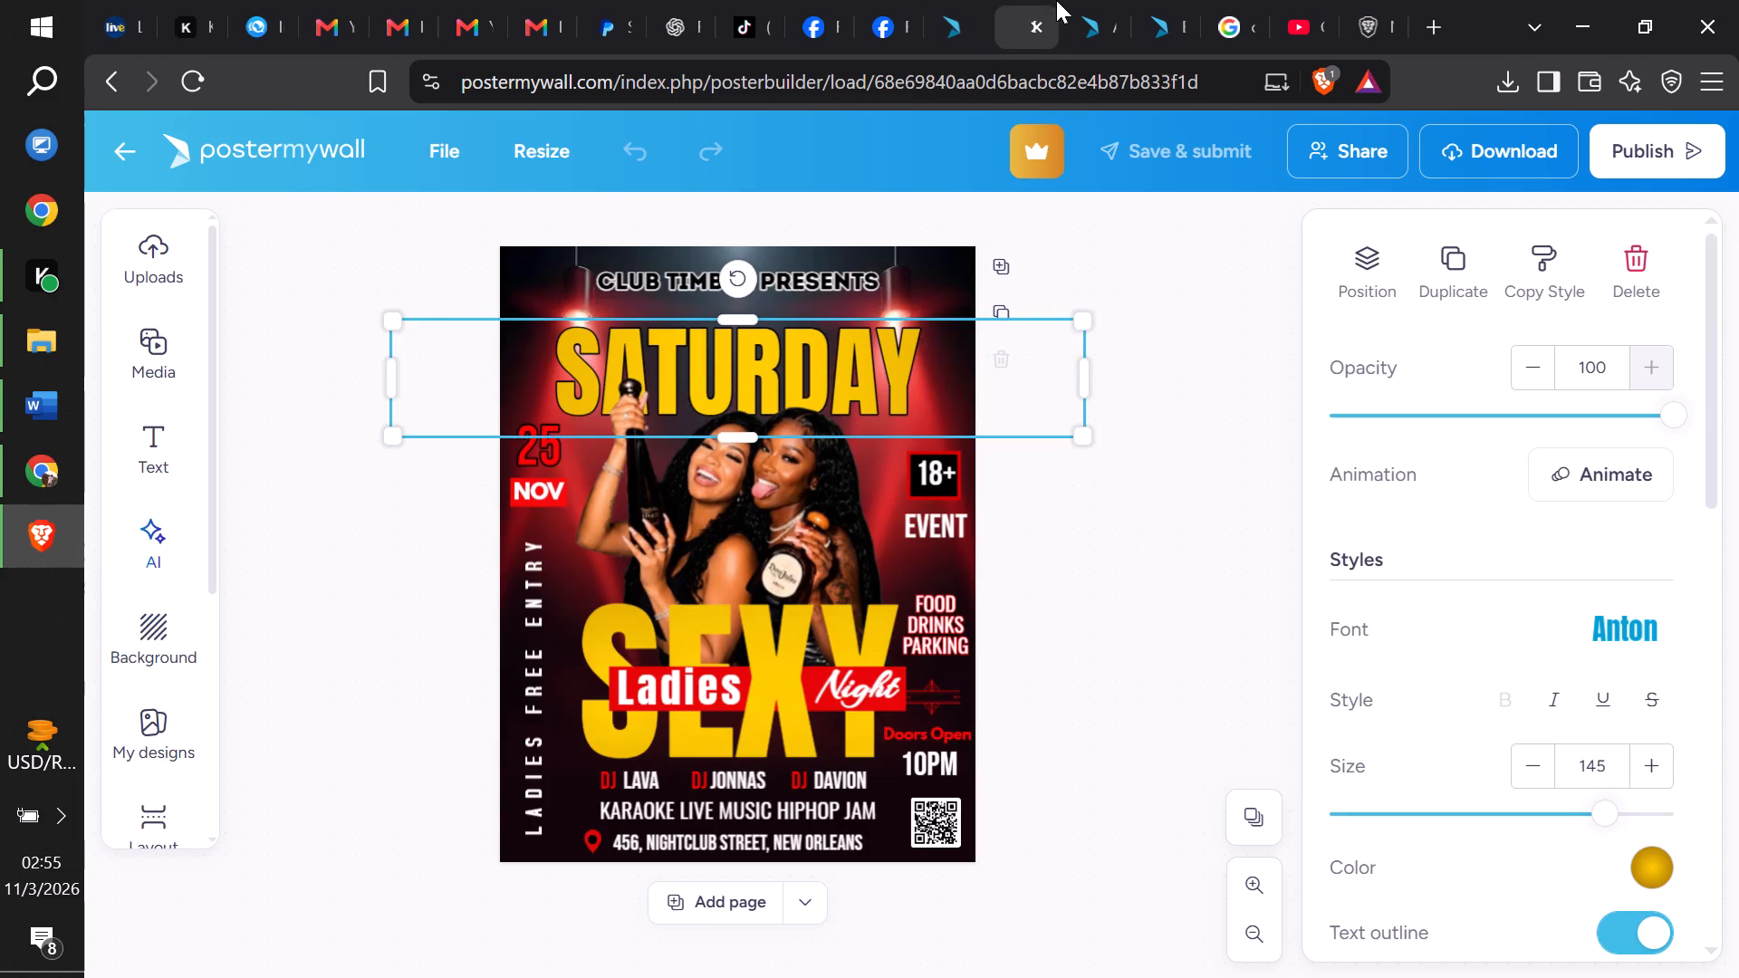
pyautogui.click(1205, 344)
pyautogui.click(1081, 24)
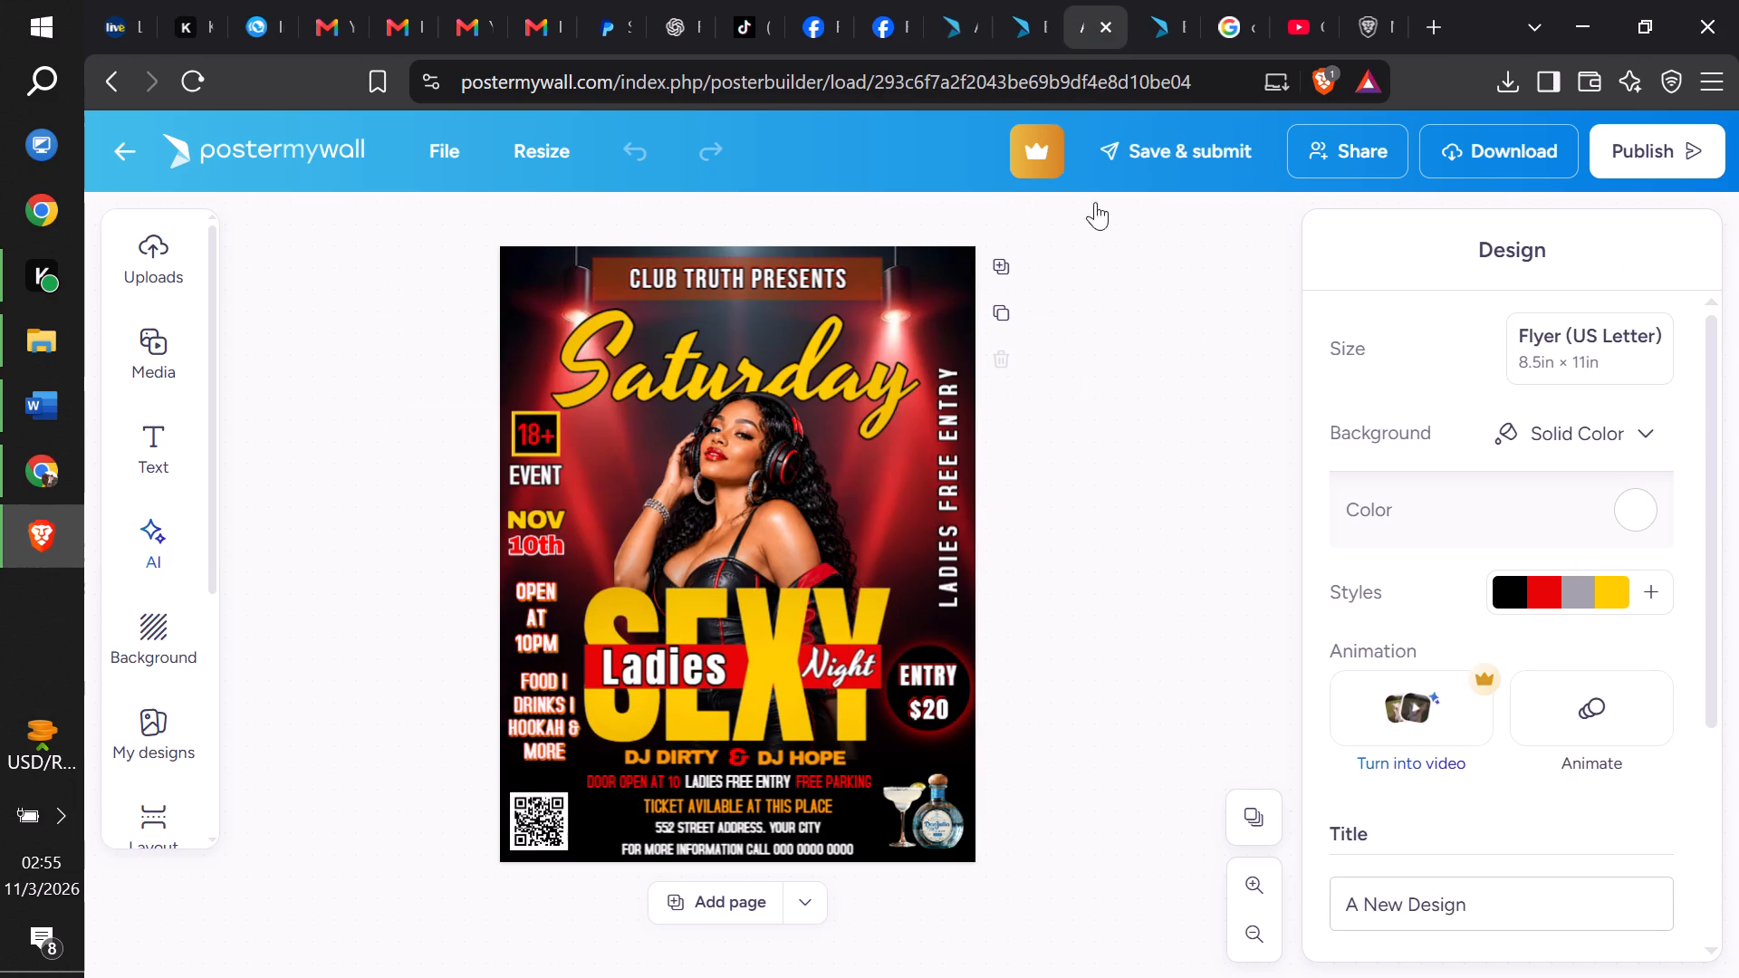
pyautogui.rightClick(746, 498)
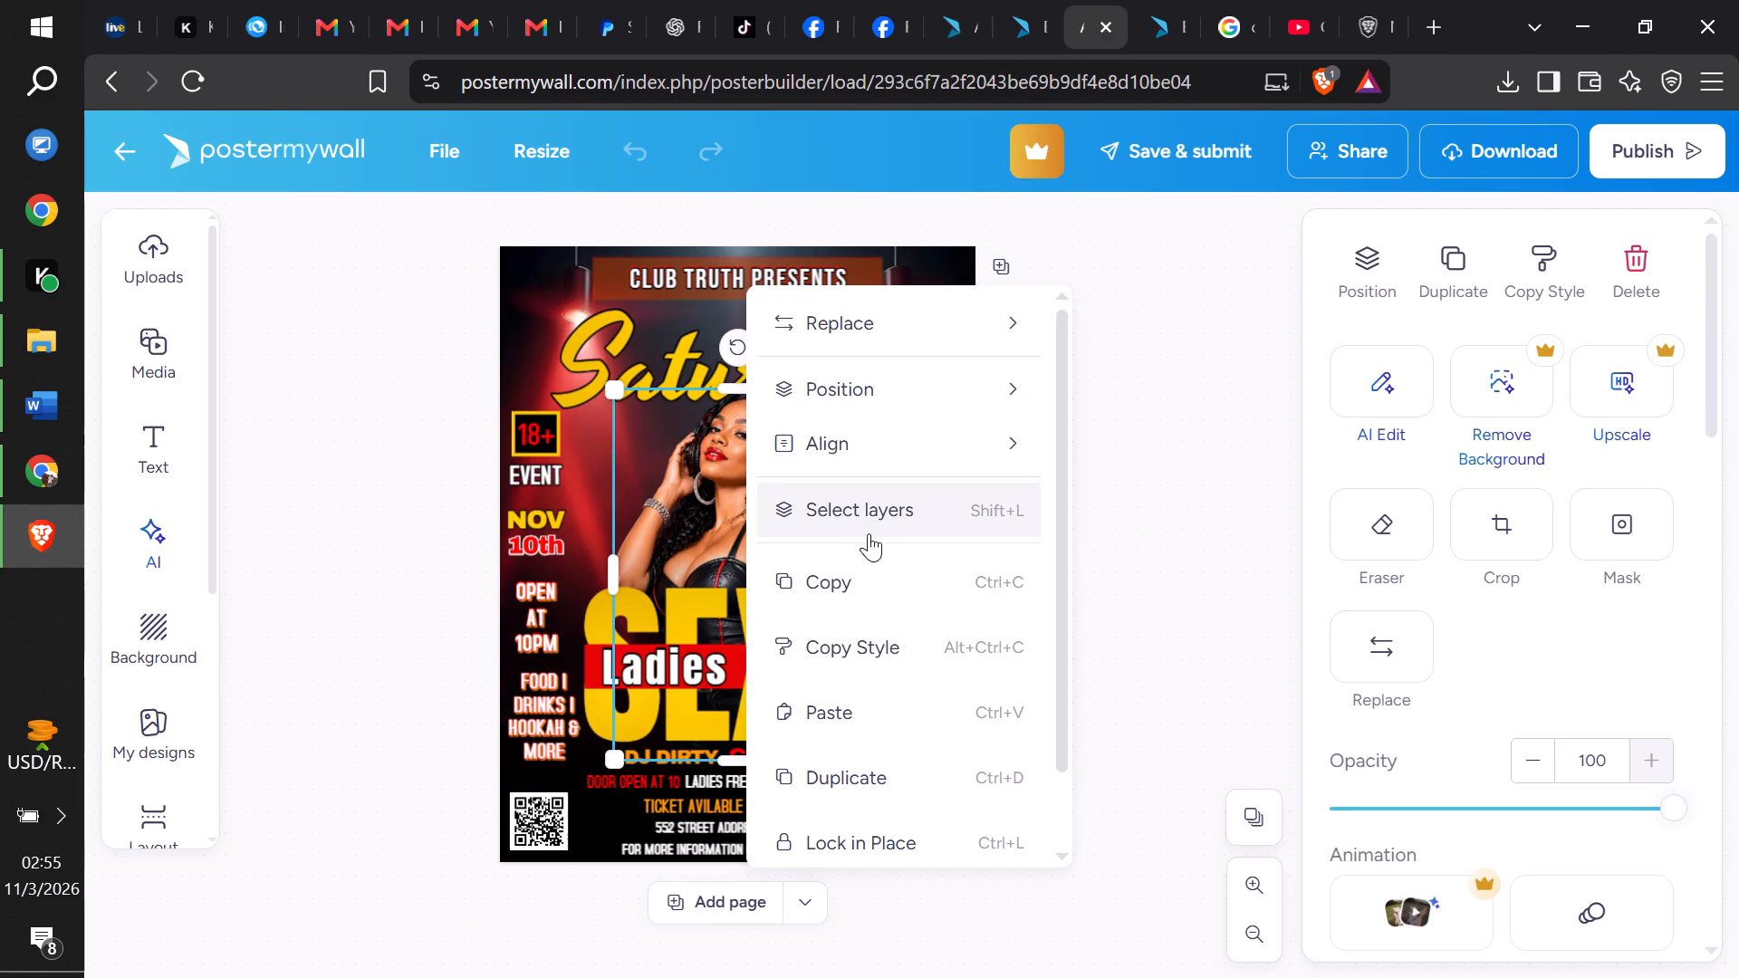
pyautogui.click(855, 596)
pyautogui.click(938, 0)
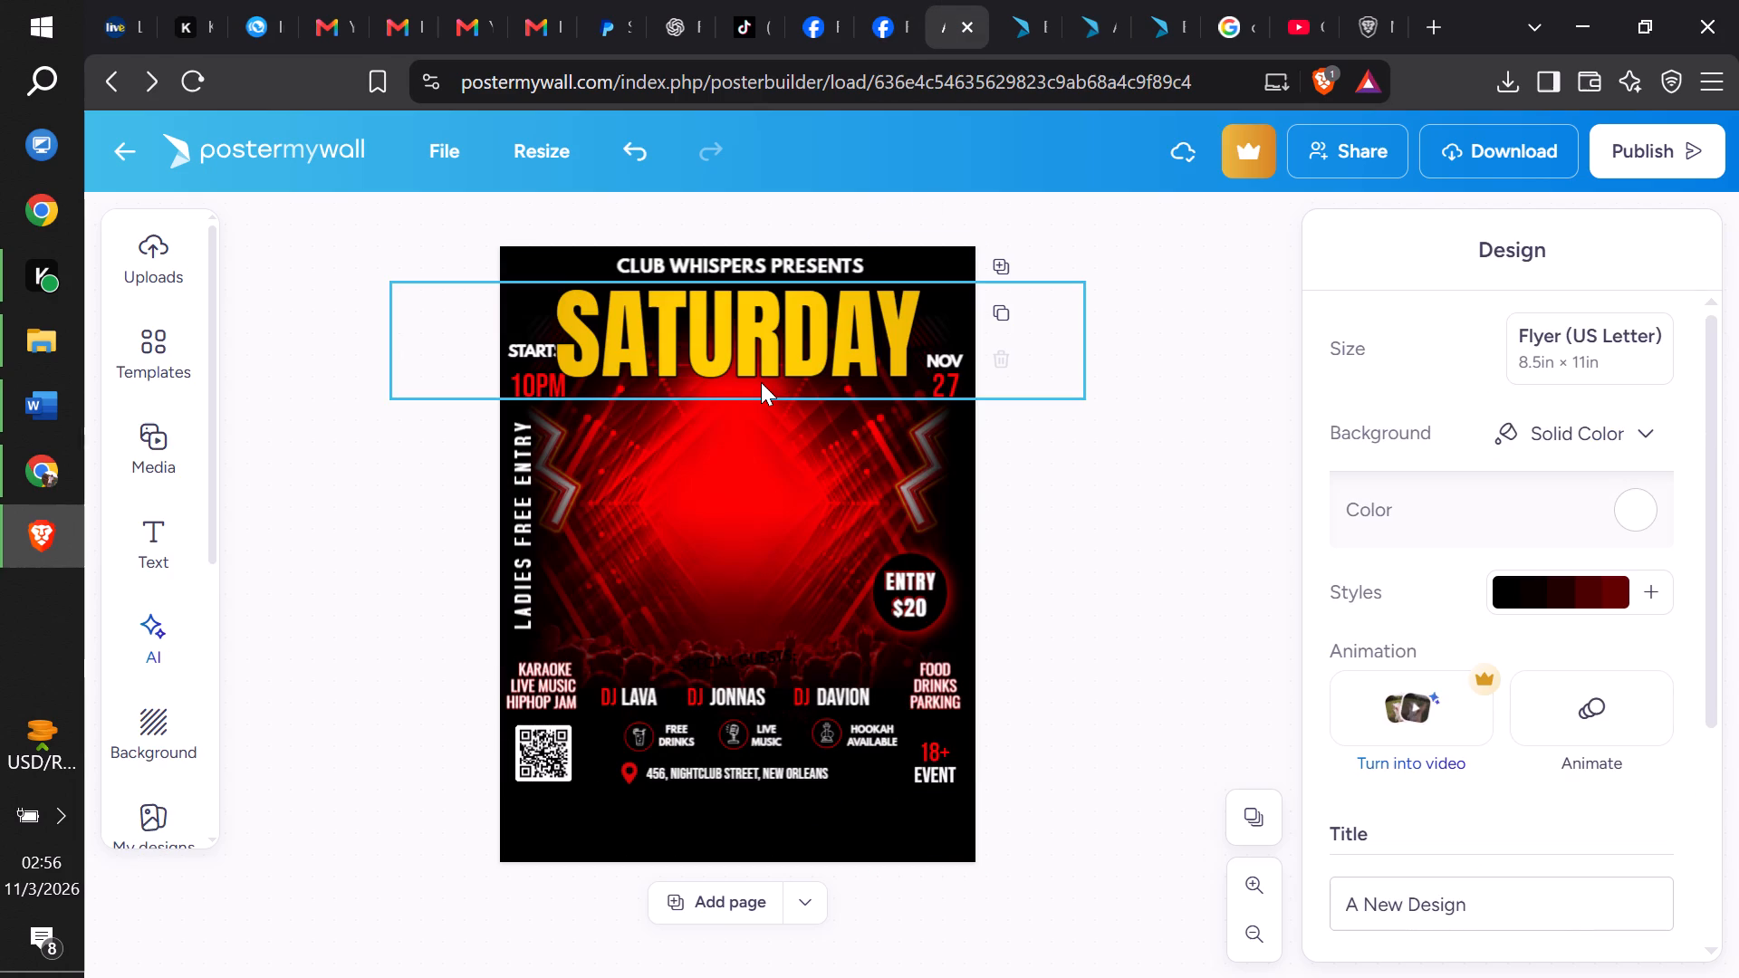
pyautogui.hotkey('ctrl', 'v')
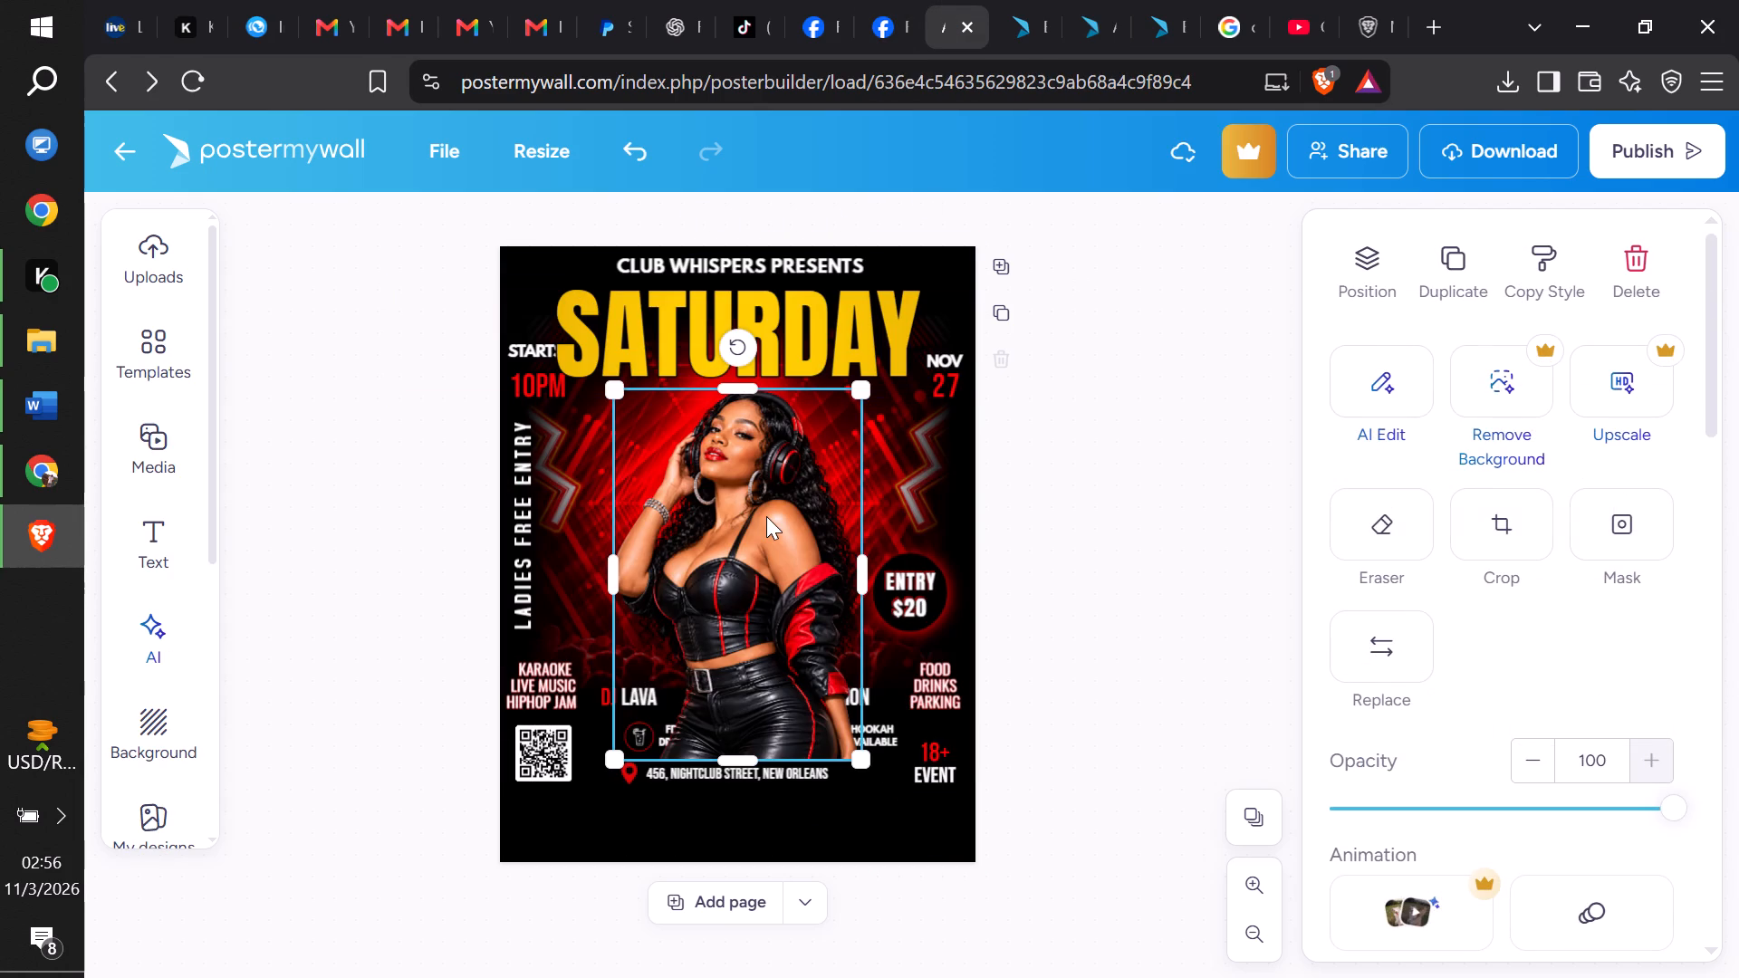
# Move the woman's photo up the page so her head overlaps the SATURDAY title and the CLUB WHISPERS PRESENTS line.
pyautogui.moveTo(766, 516); pyautogui.dragTo(758, 509)
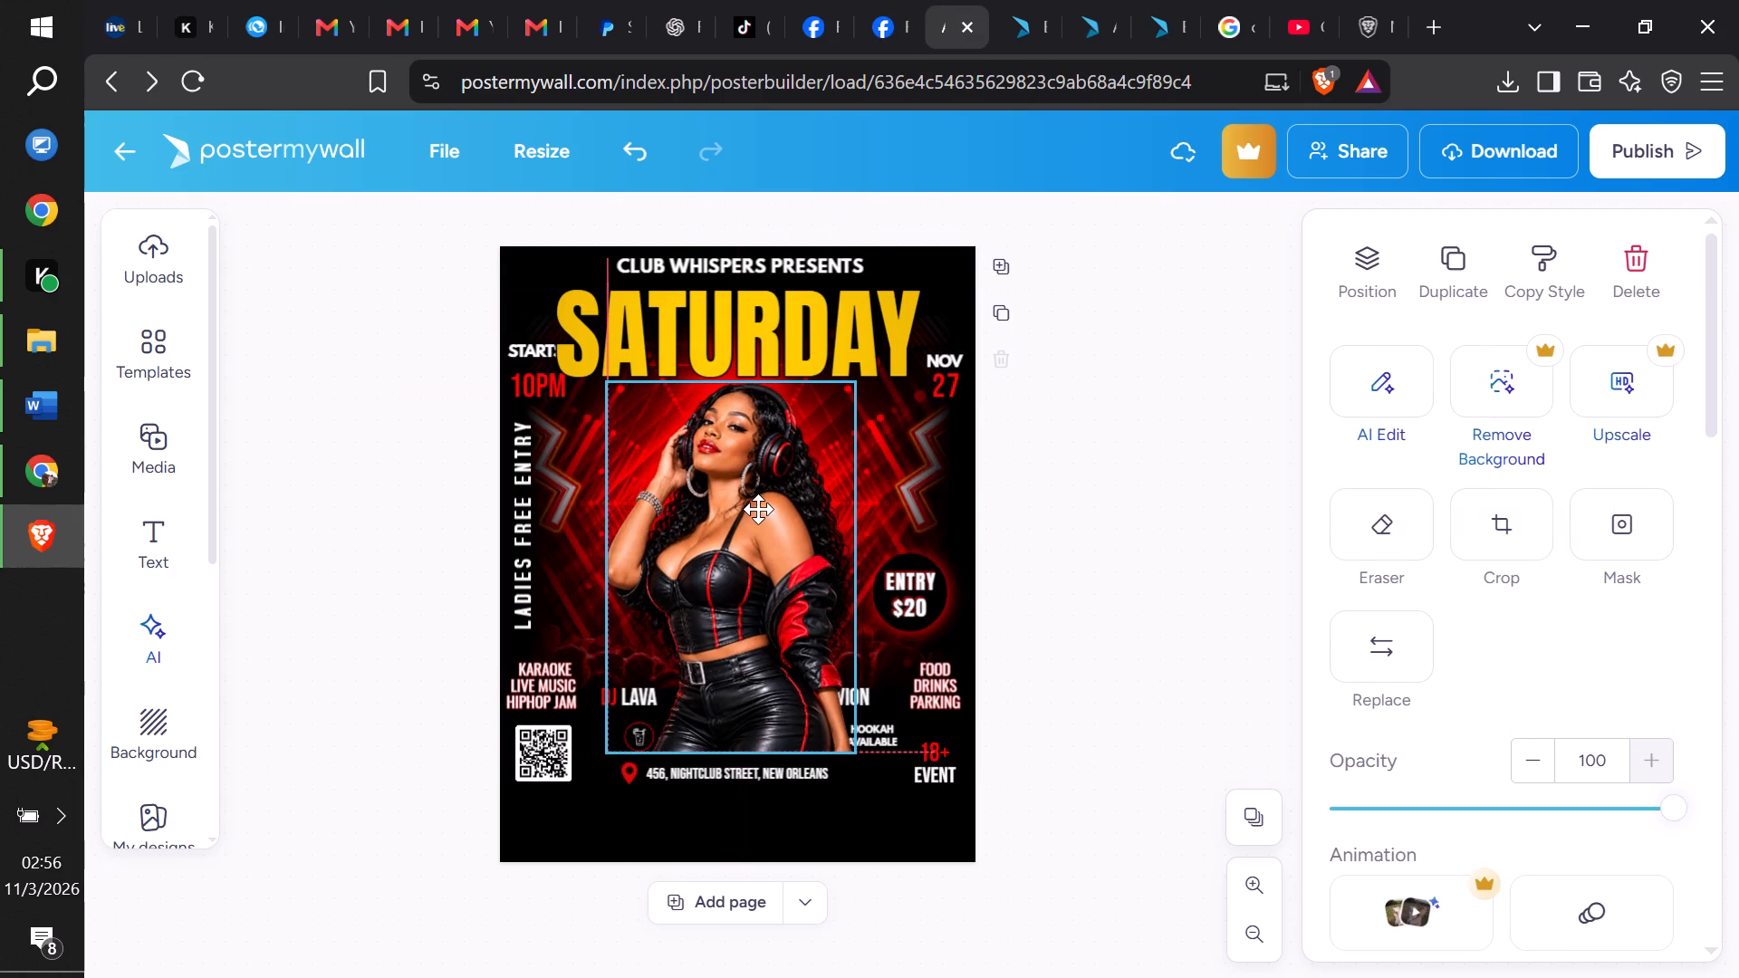
pyautogui.moveTo(758, 509); pyautogui.dragTo(758, 510)
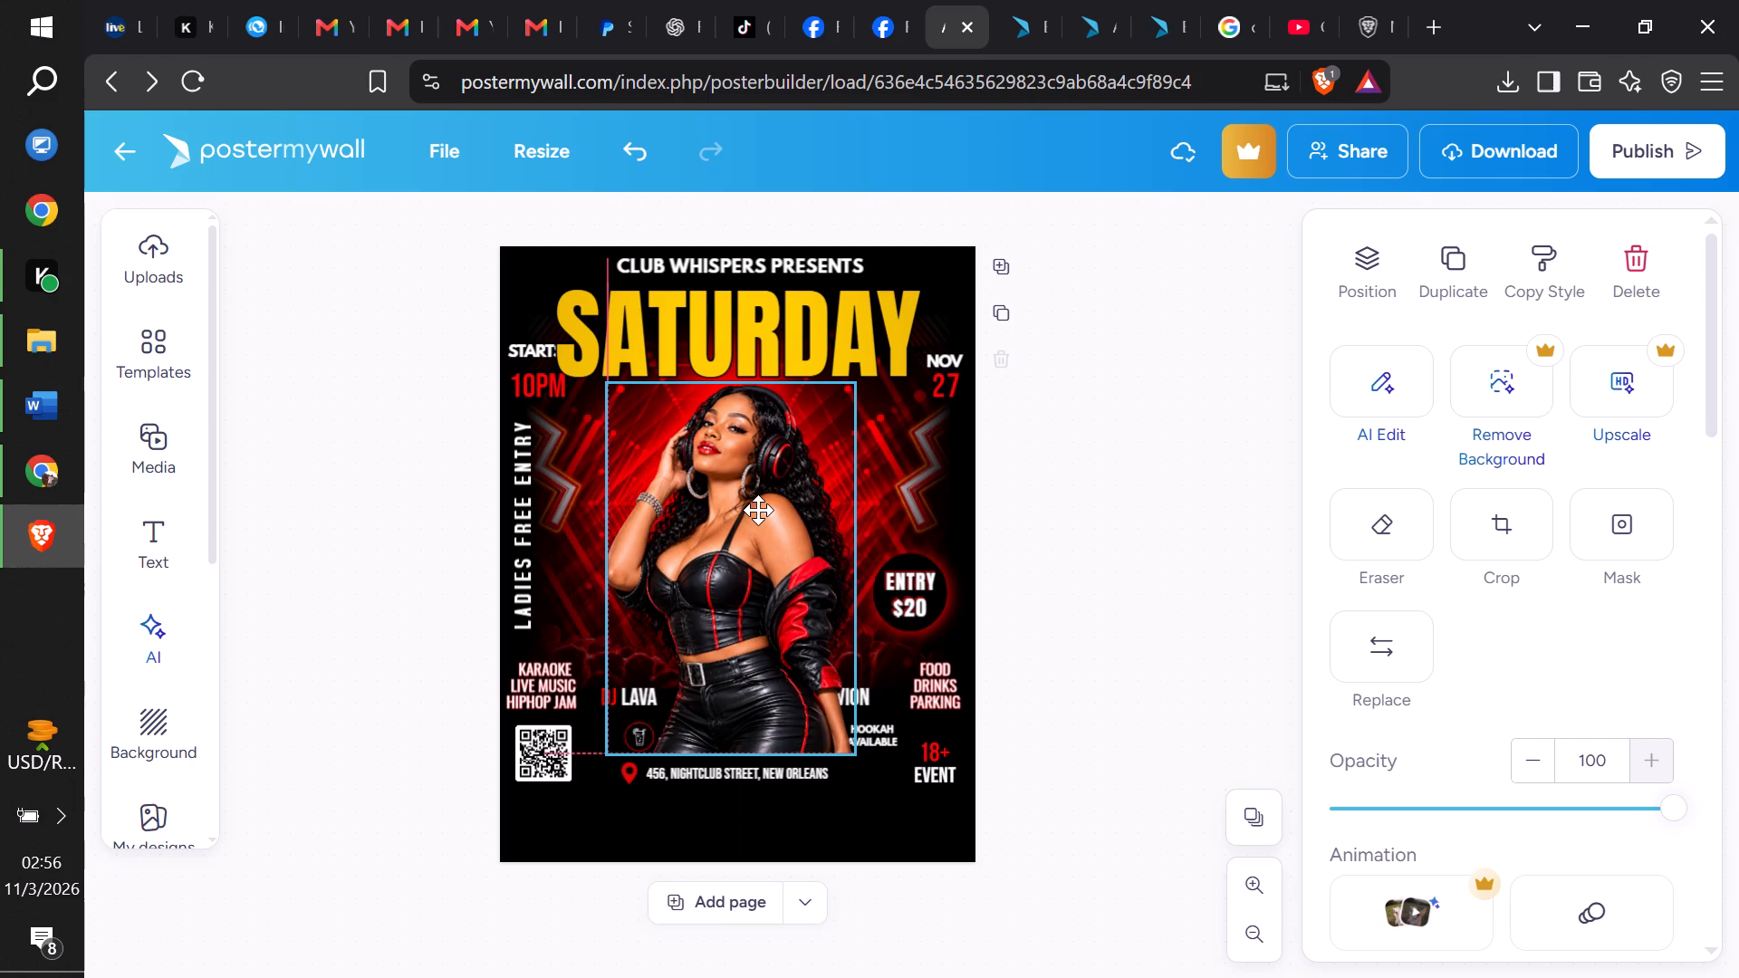
pyautogui.moveTo(758, 510); pyautogui.dragTo(755, 501)
pyautogui.moveTo(755, 501); pyautogui.dragTo(754, 482)
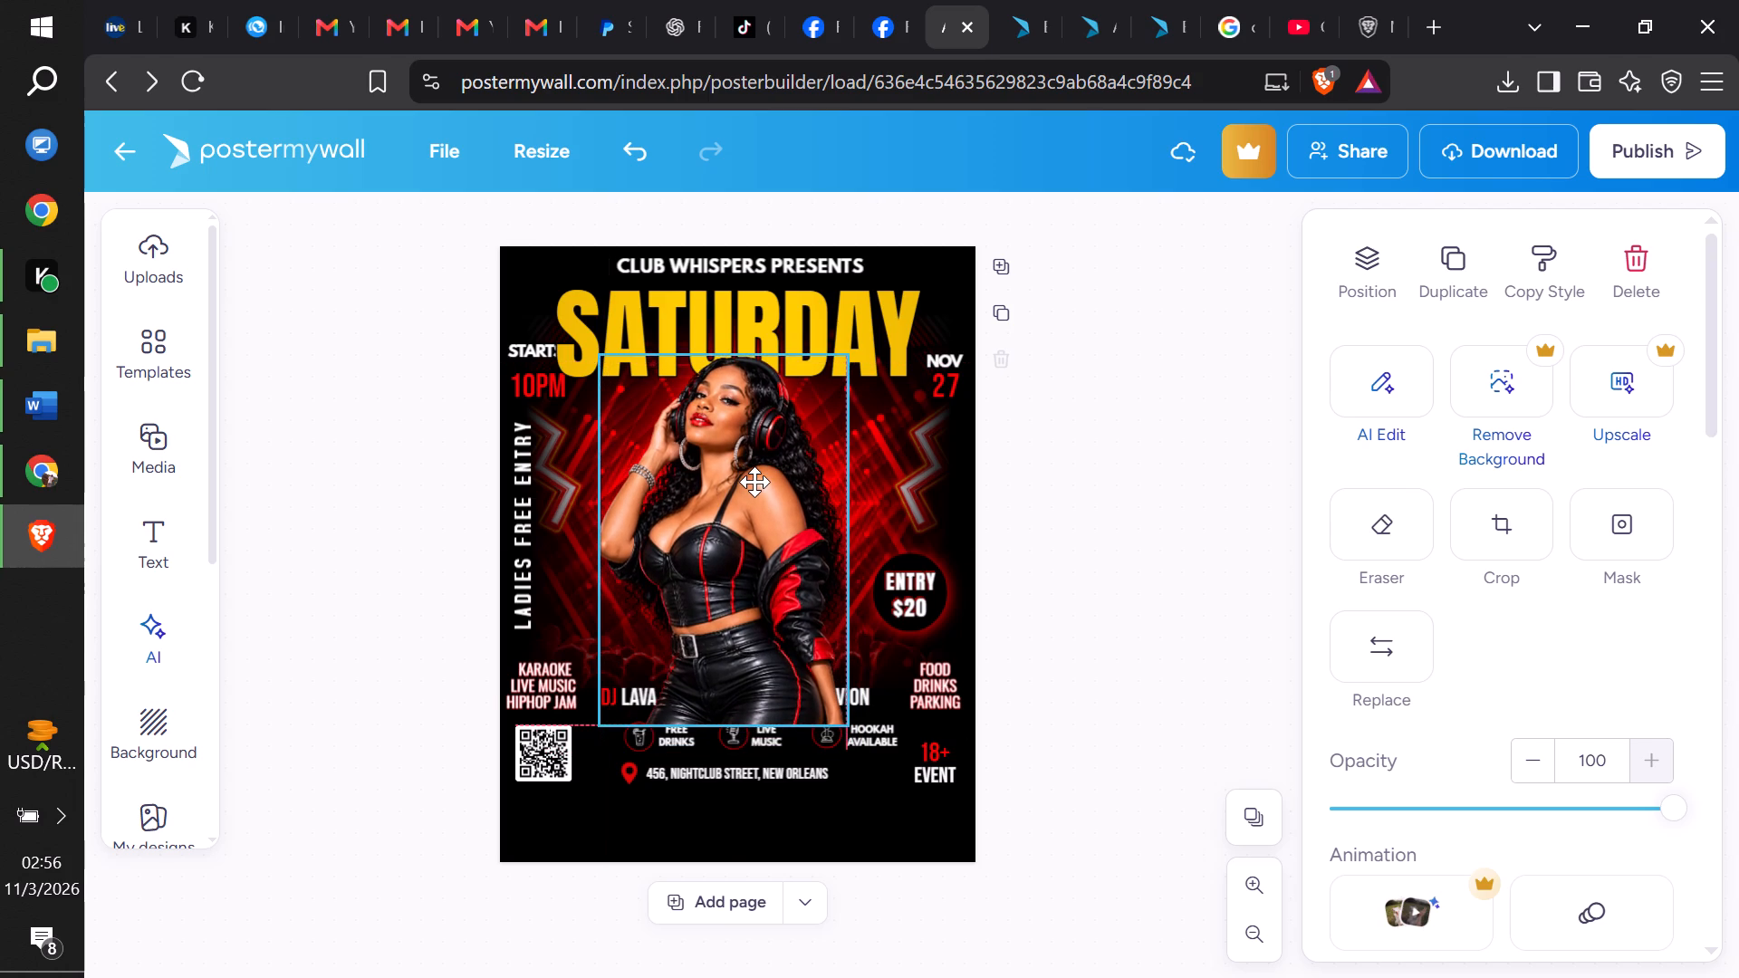
pyautogui.moveTo(754, 482); pyautogui.dragTo(761, 477)
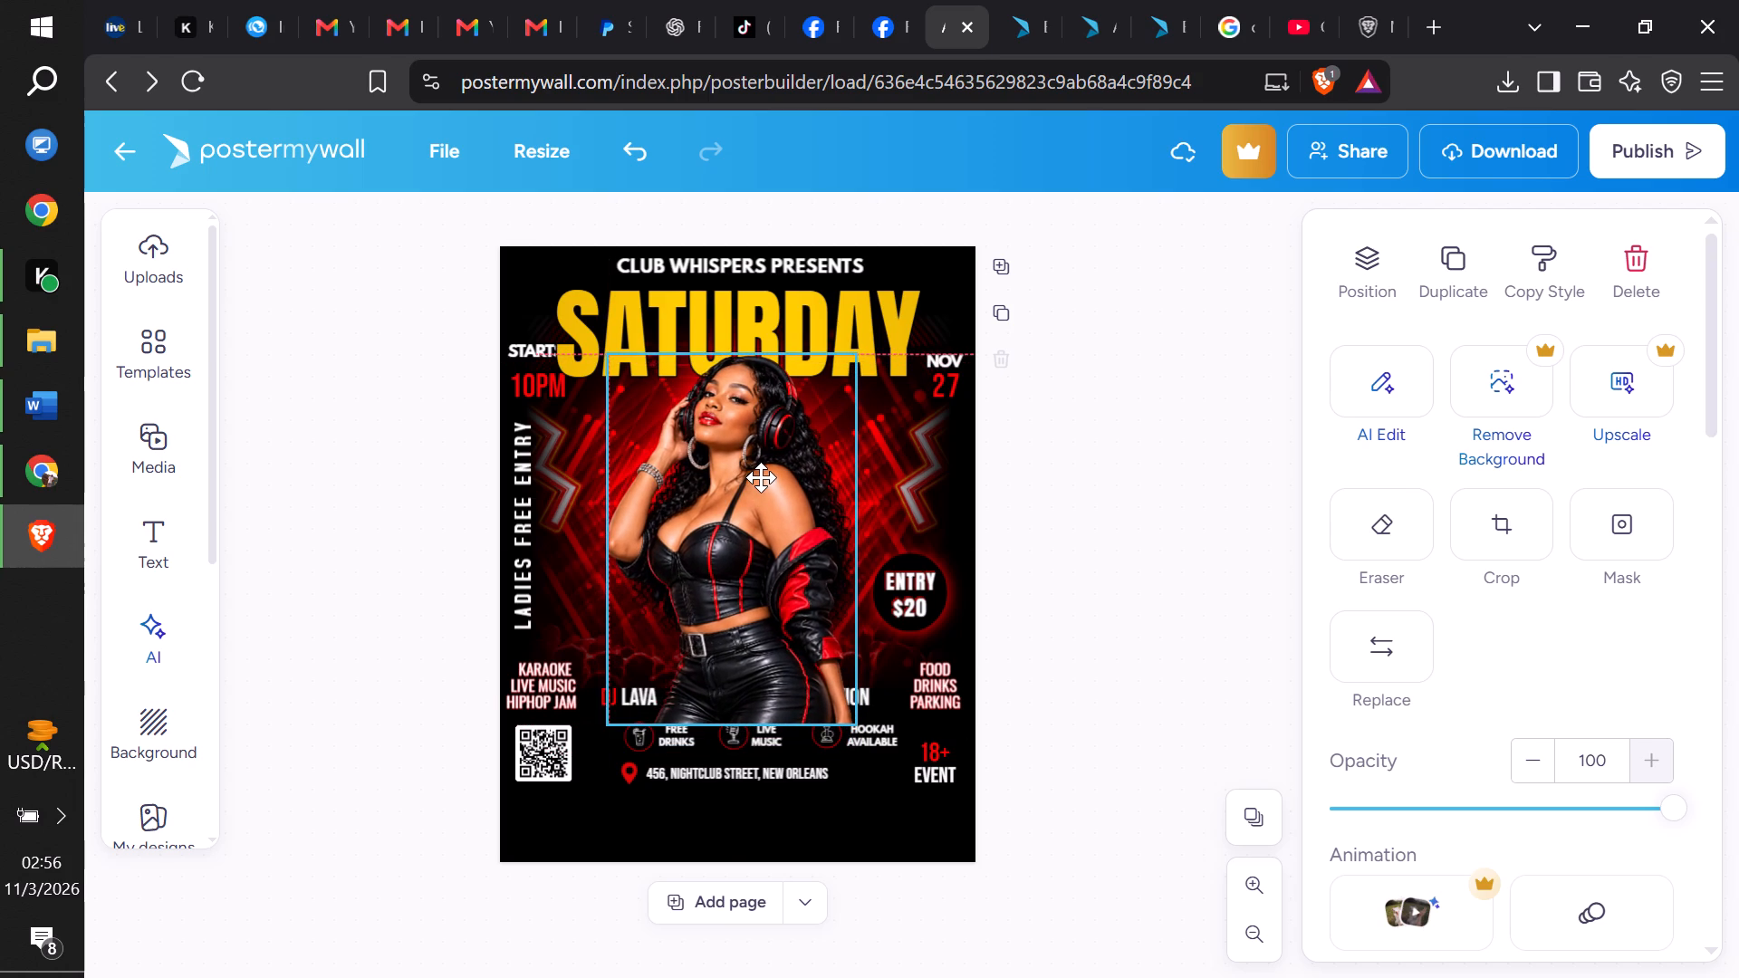
pyautogui.moveTo(761, 477); pyautogui.dragTo(757, 476)
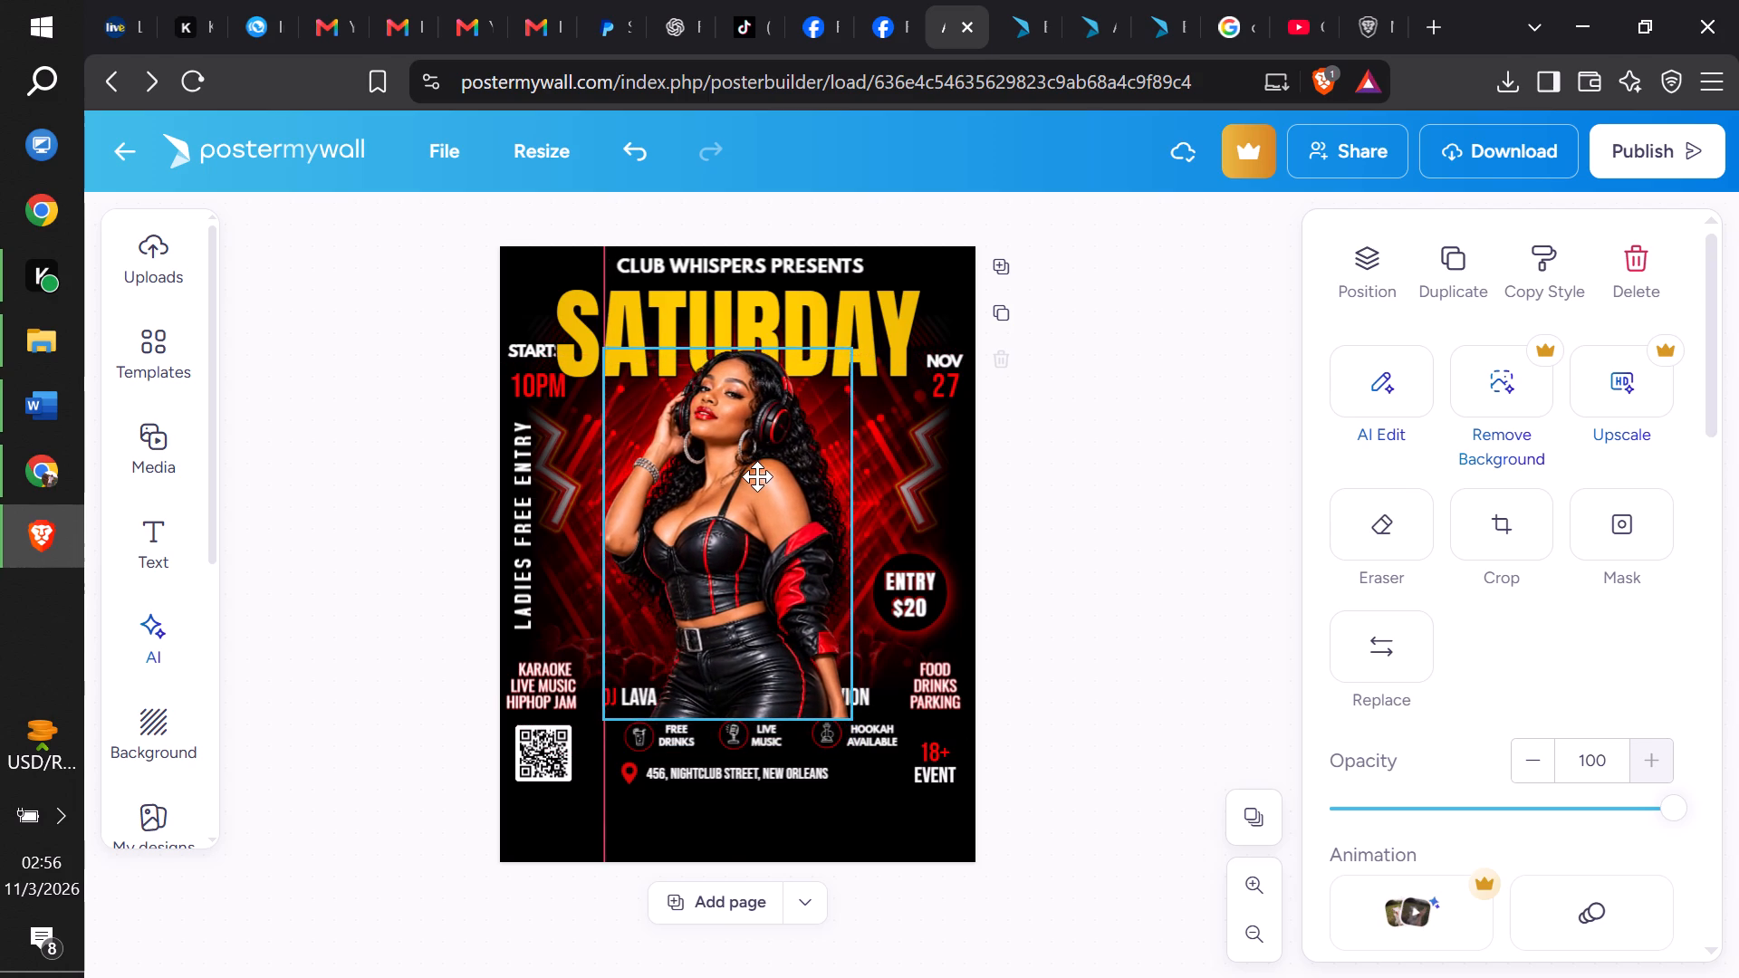
pyautogui.moveTo(757, 476); pyautogui.dragTo(765, 476)
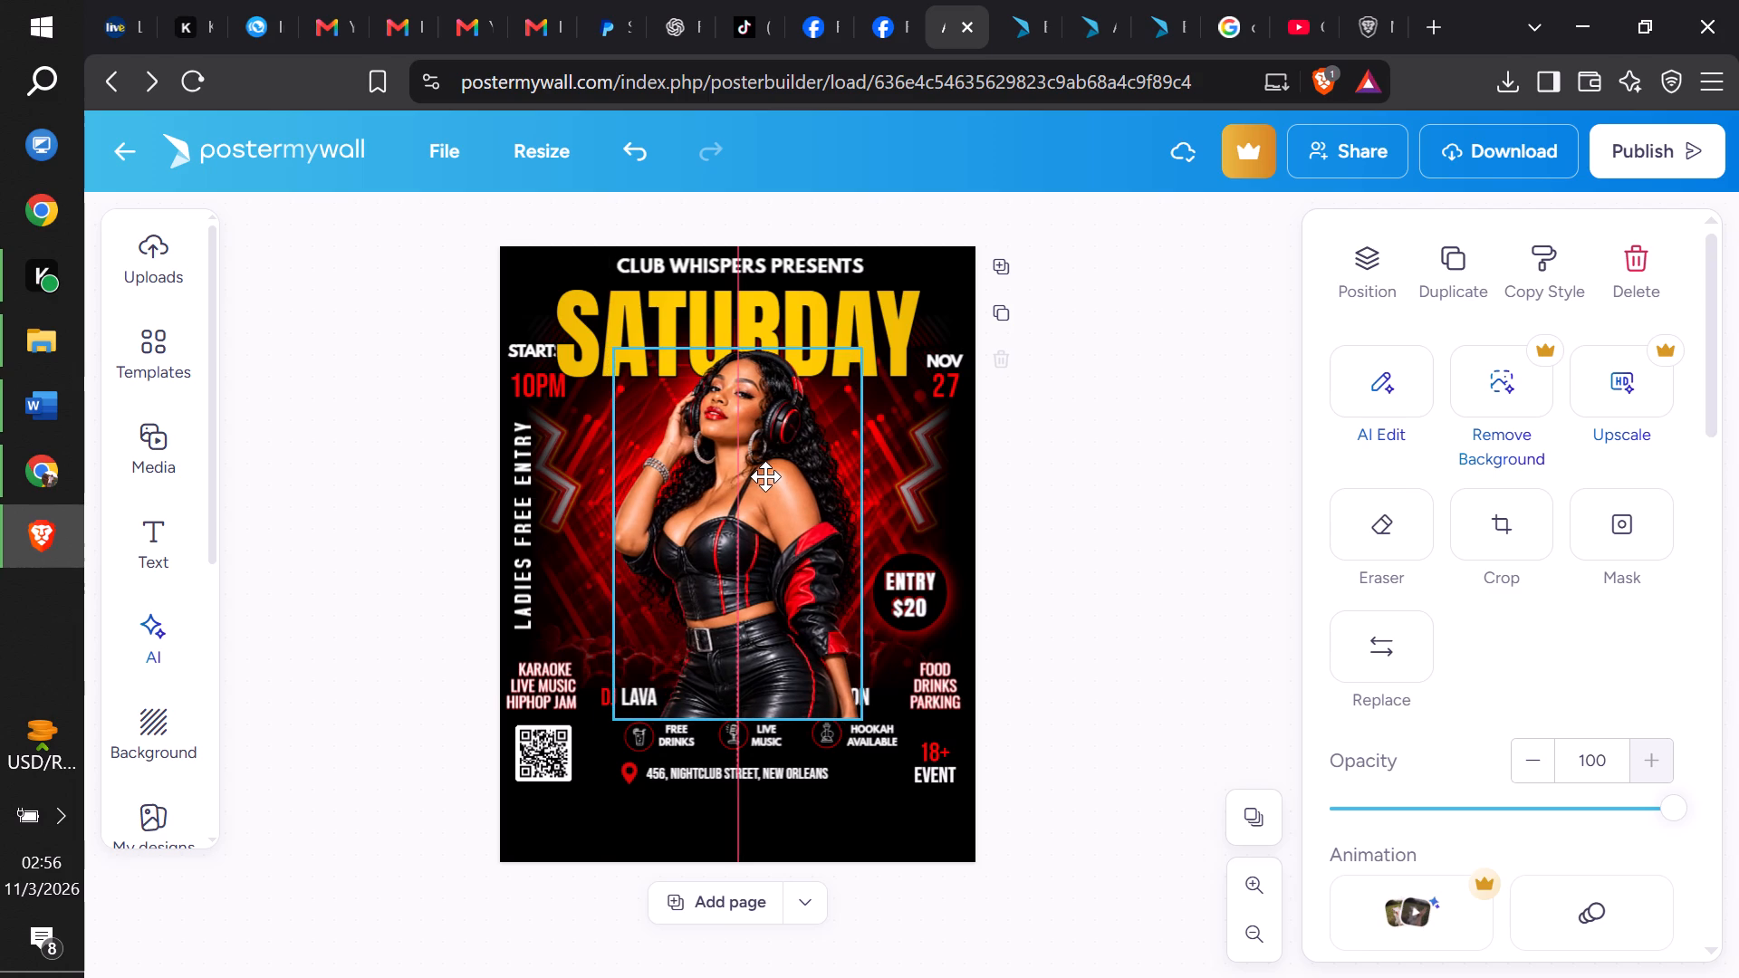
pyautogui.moveTo(765, 476); pyautogui.dragTo(765, 481)
pyautogui.click(1072, 628)
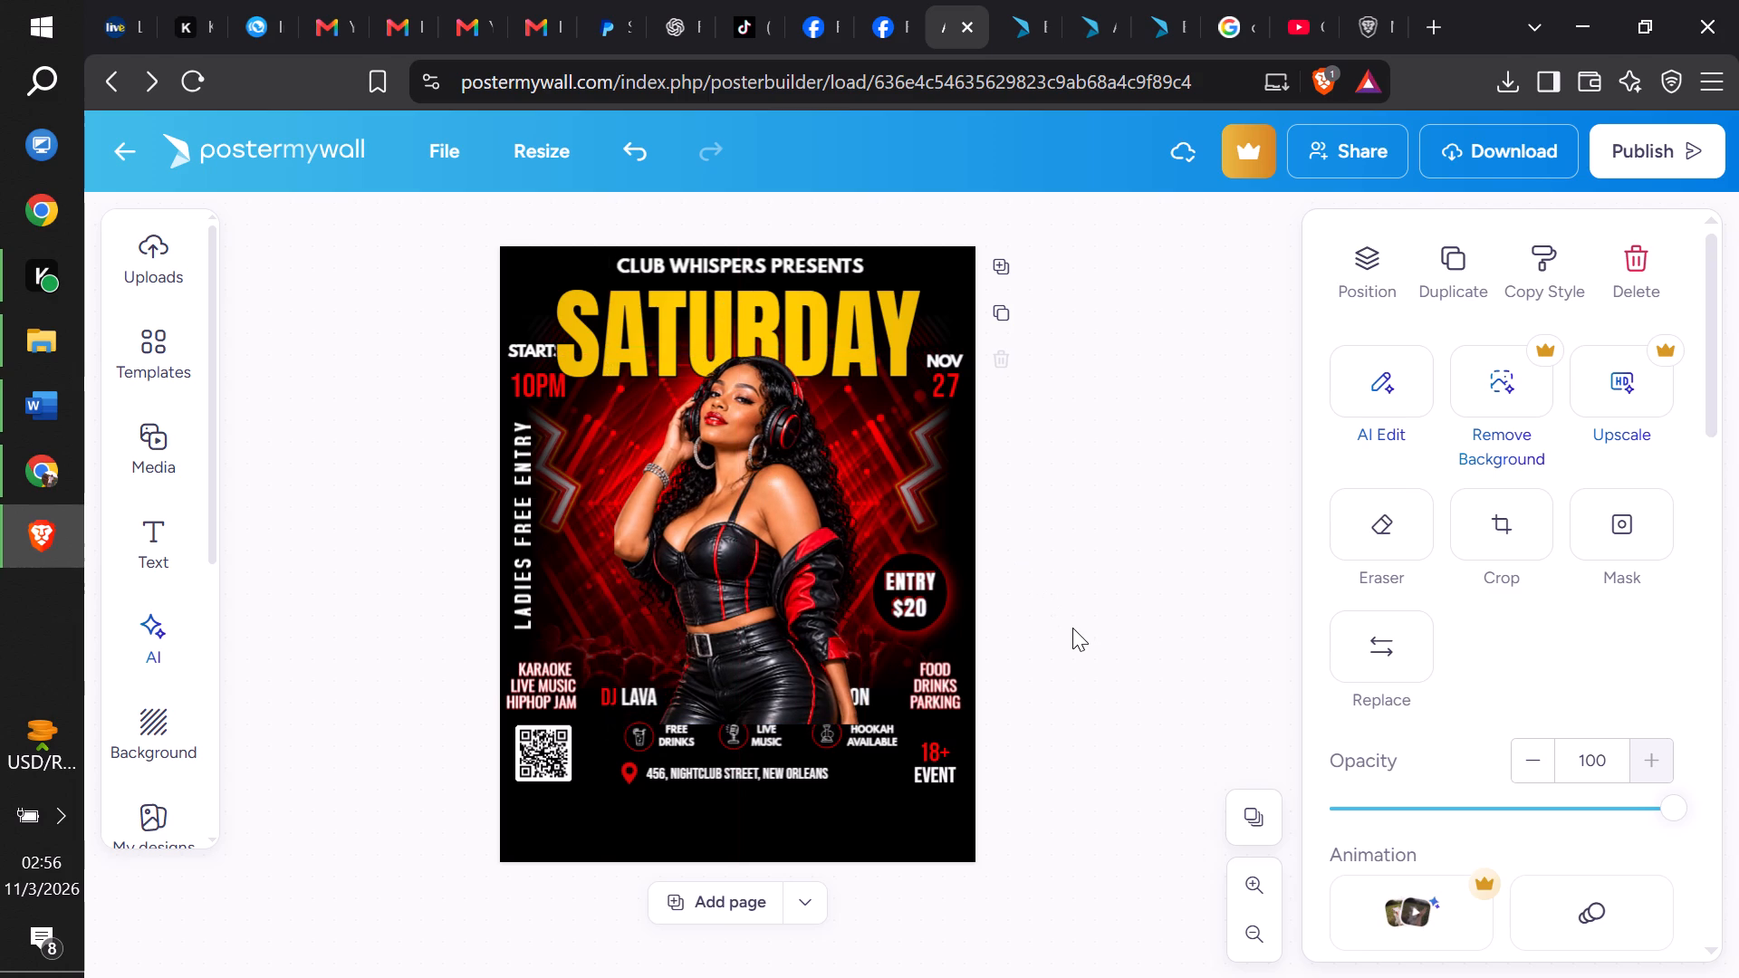
pyautogui.moveTo(782, 539); pyautogui.dragTo(760, 423)
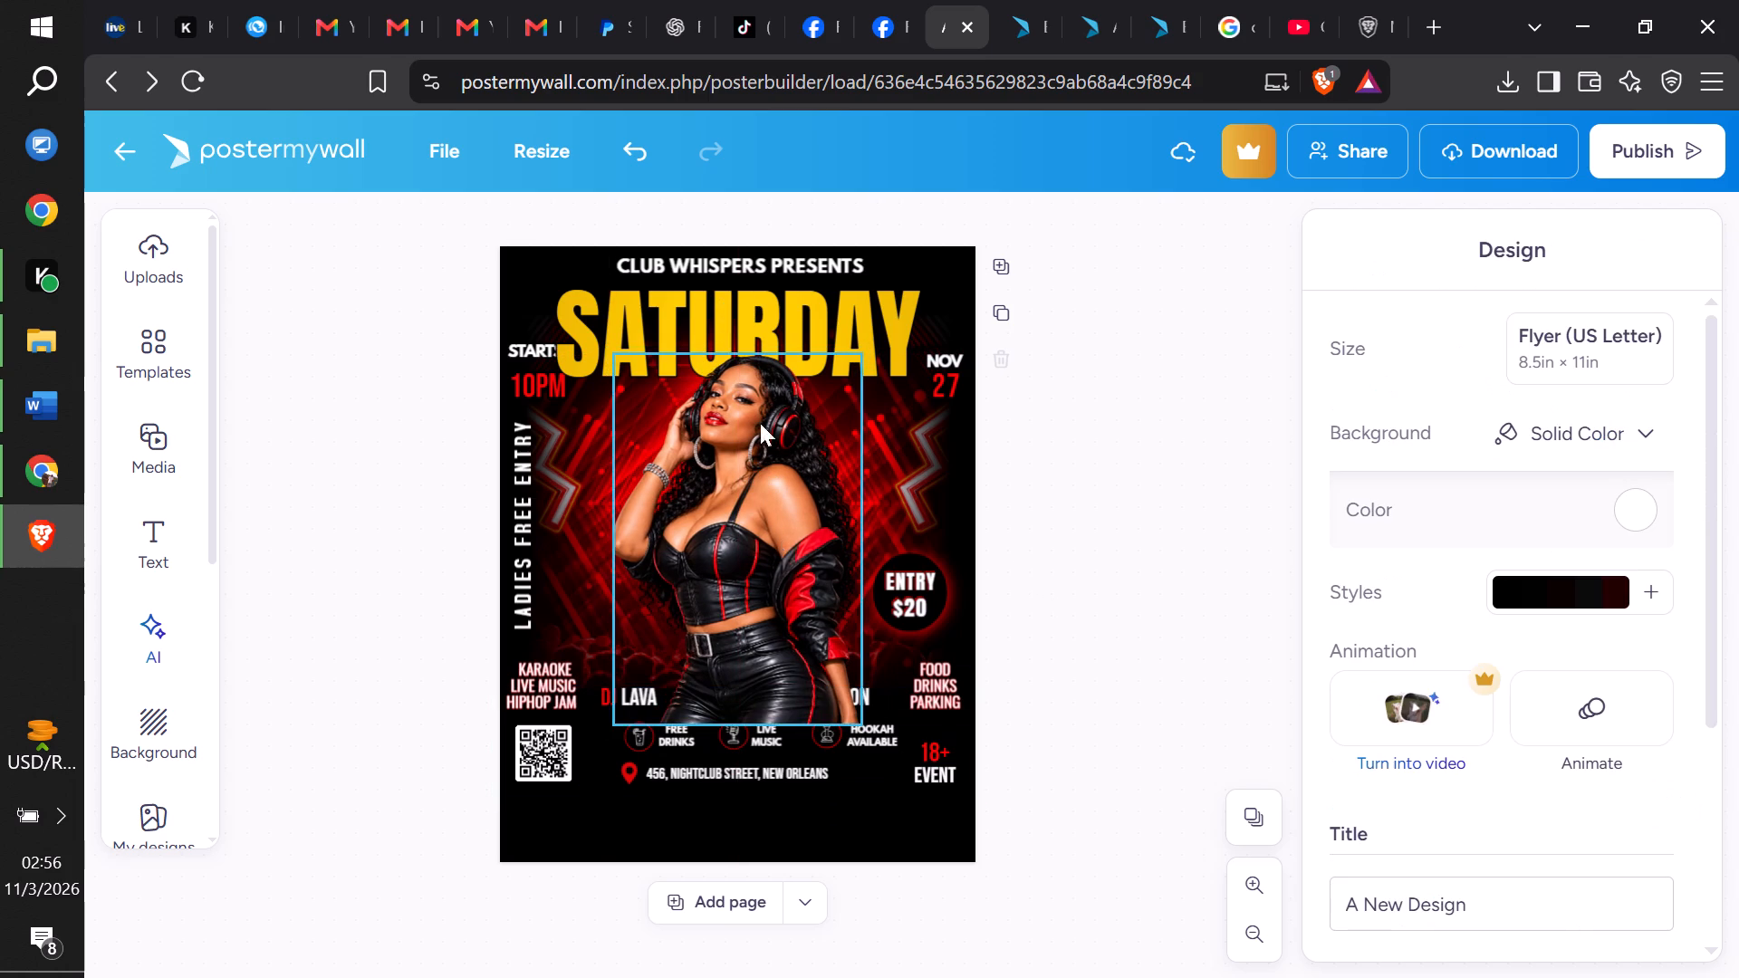
pyautogui.moveTo(760, 423); pyautogui.dragTo(759, 413)
# Delete the whole DJ line-up row: the red DJ labels and the names LAVA, JONNAS and DAVION.
pyautogui.click(611, 693)
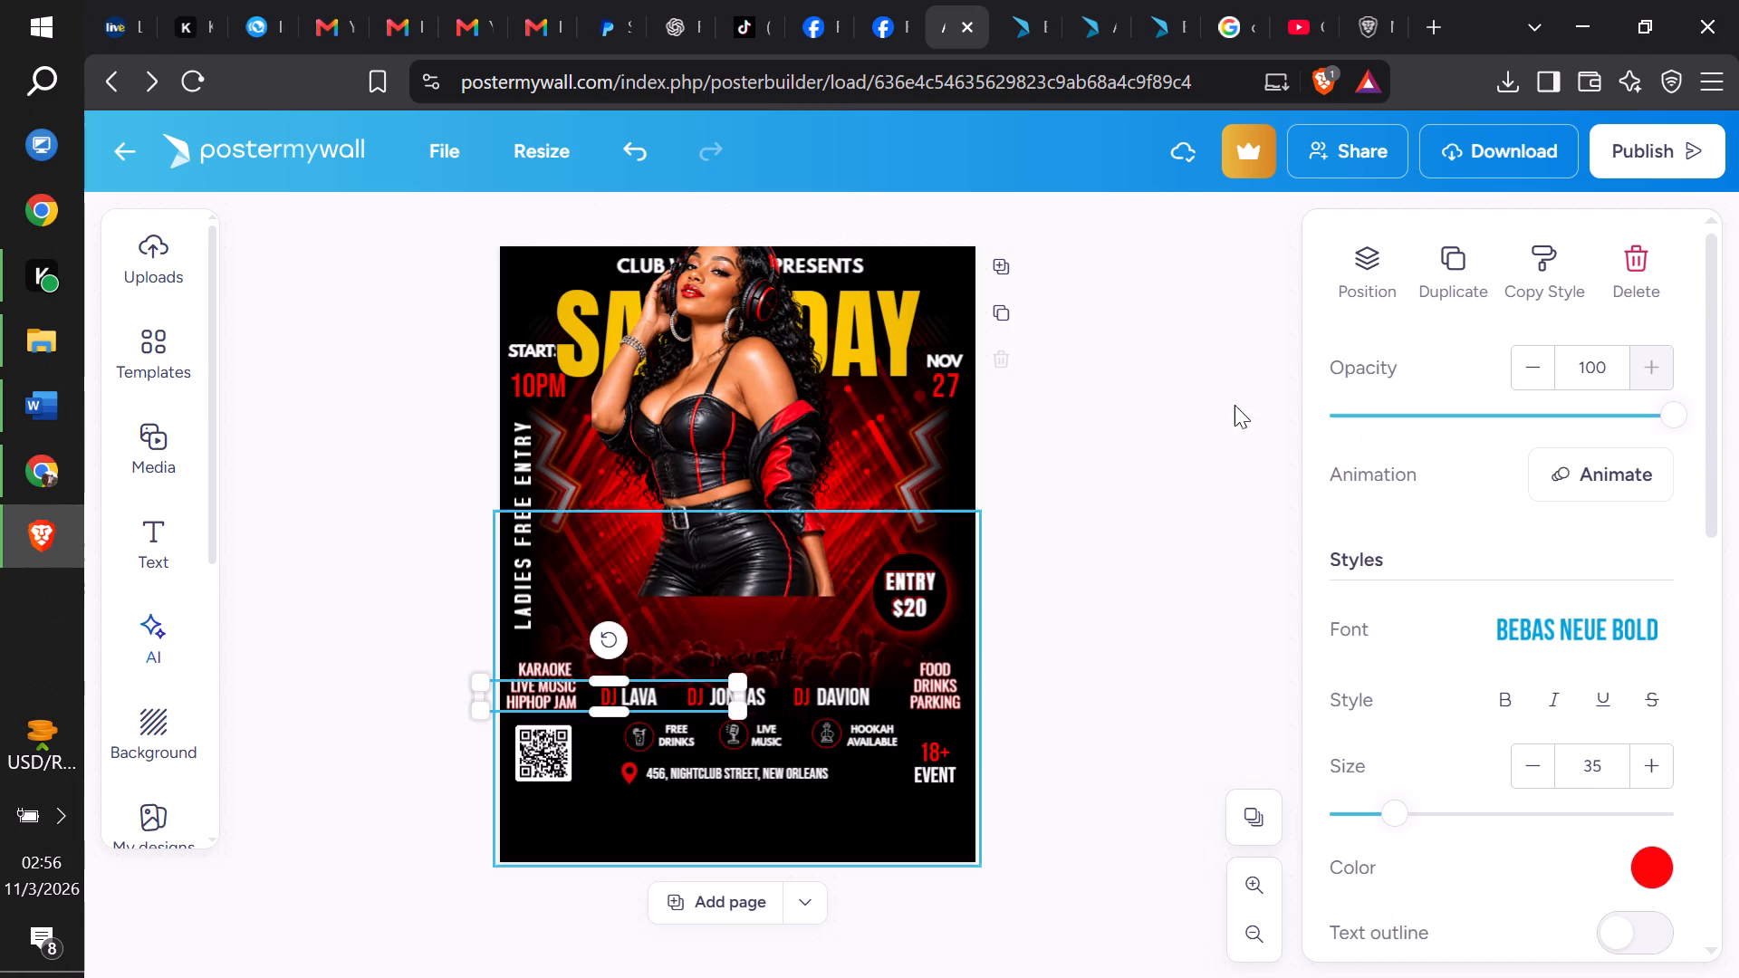
pyautogui.click(1627, 281)
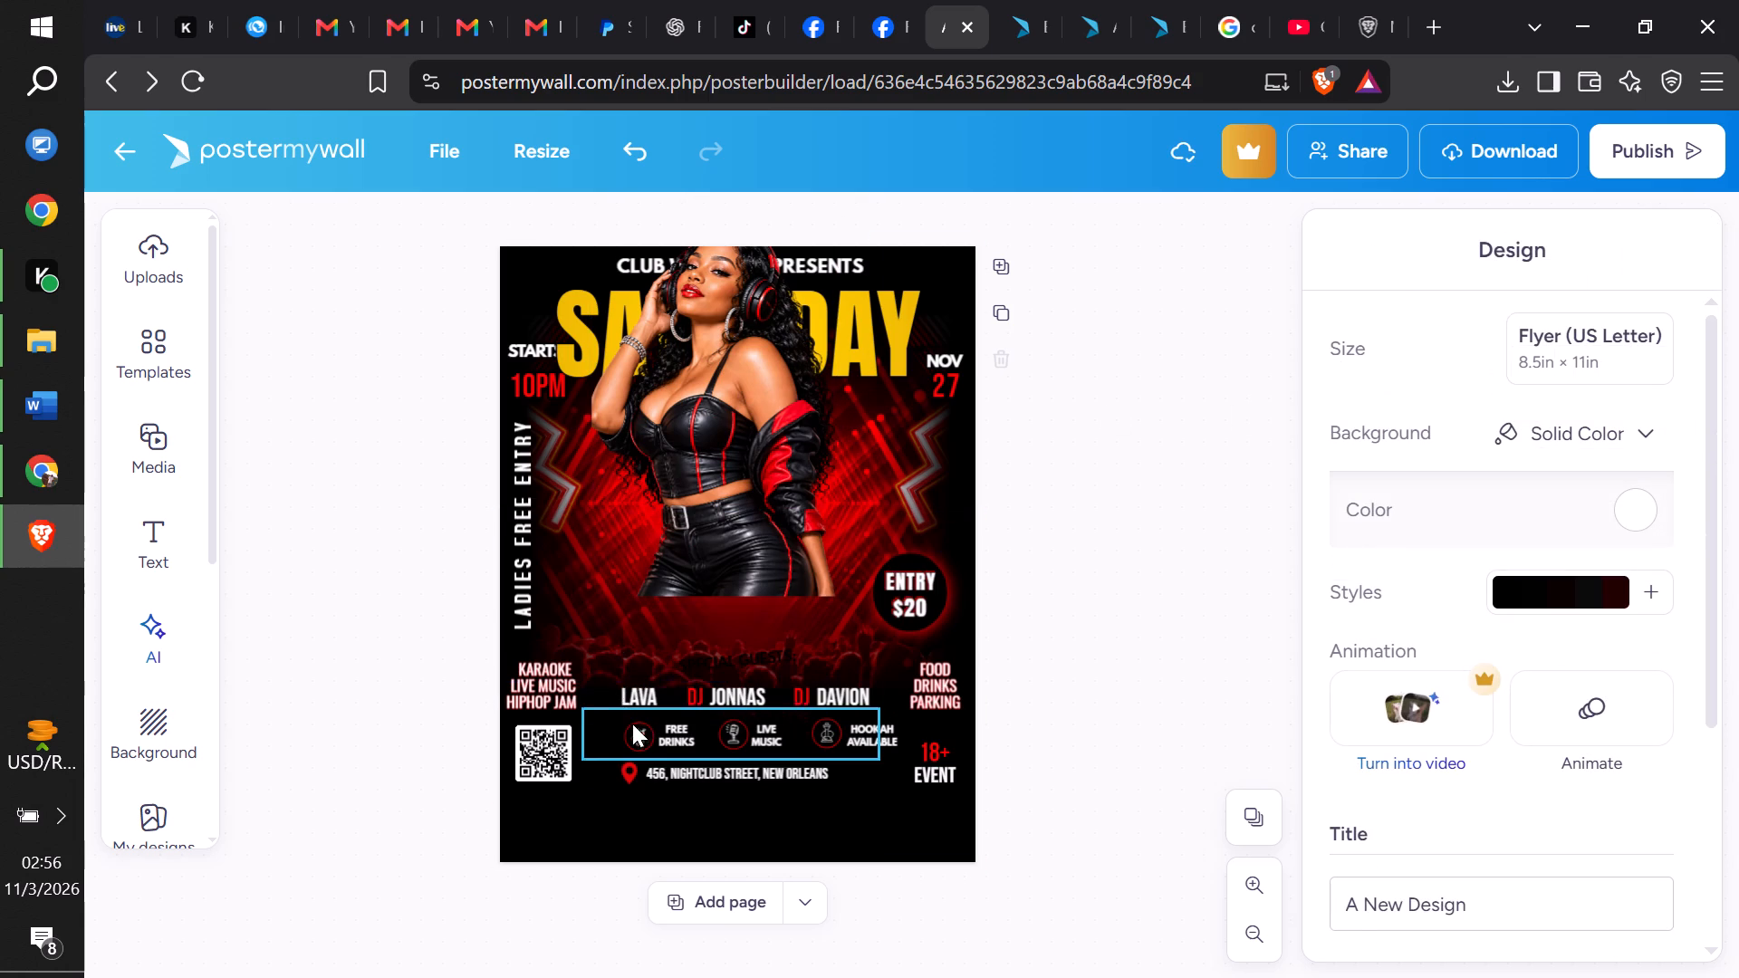
pyautogui.click(632, 697)
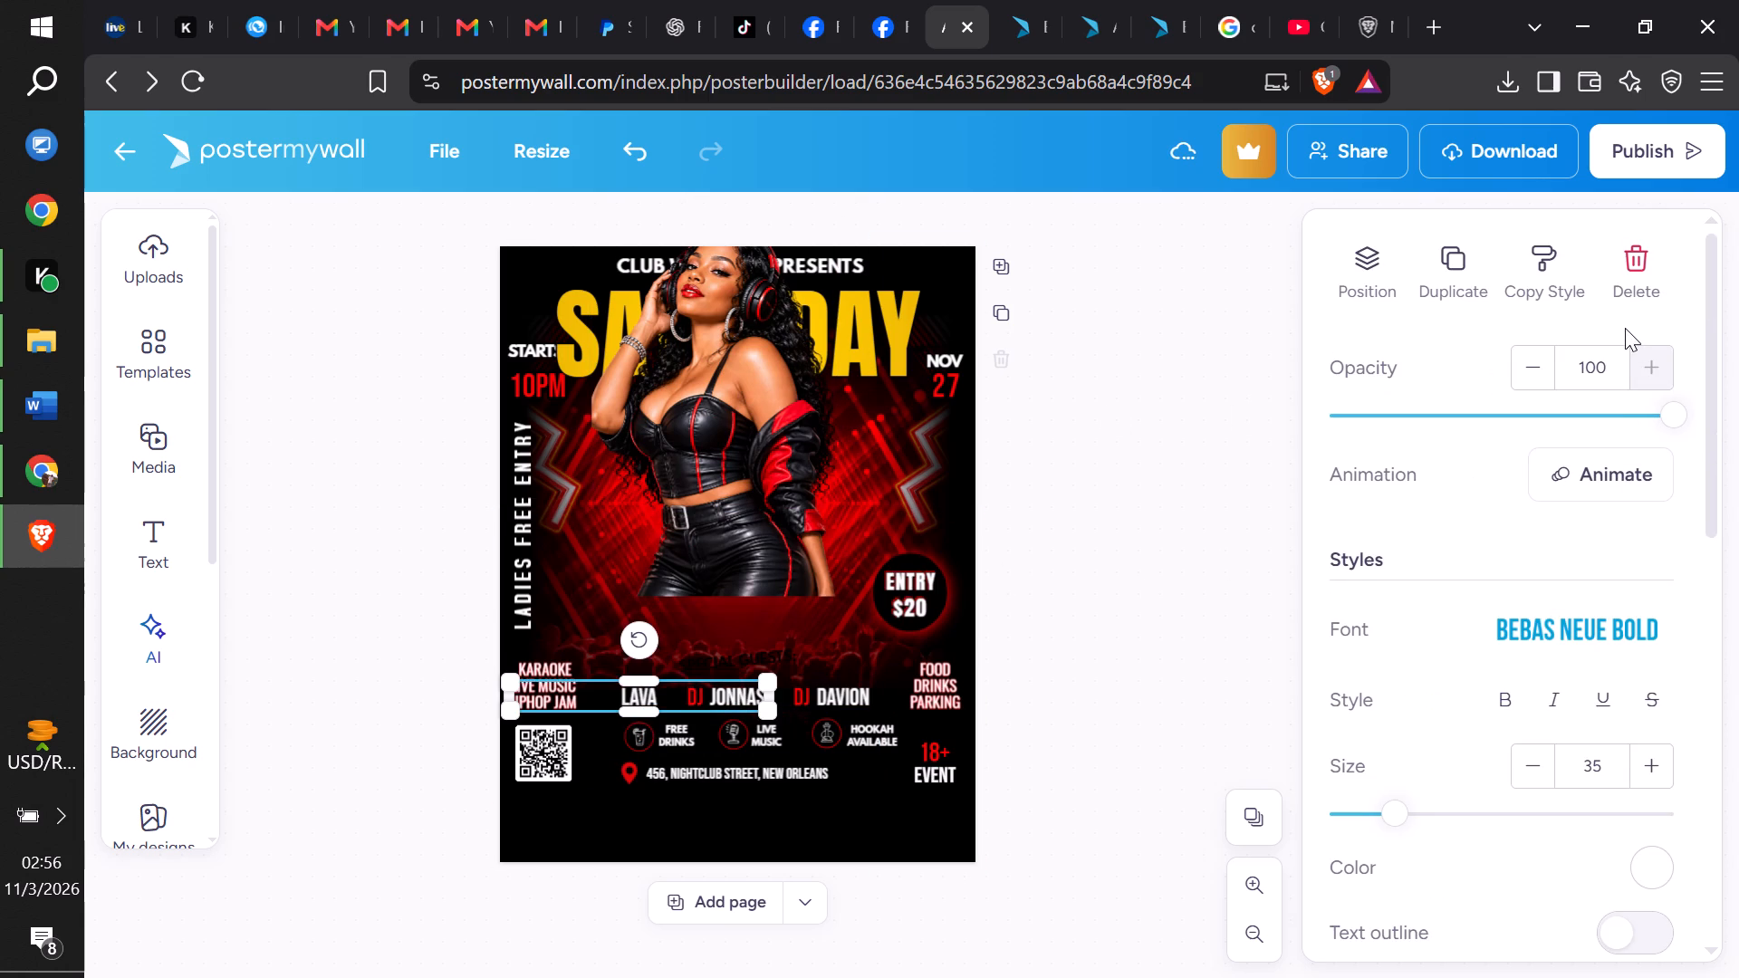
pyautogui.click(1631, 274)
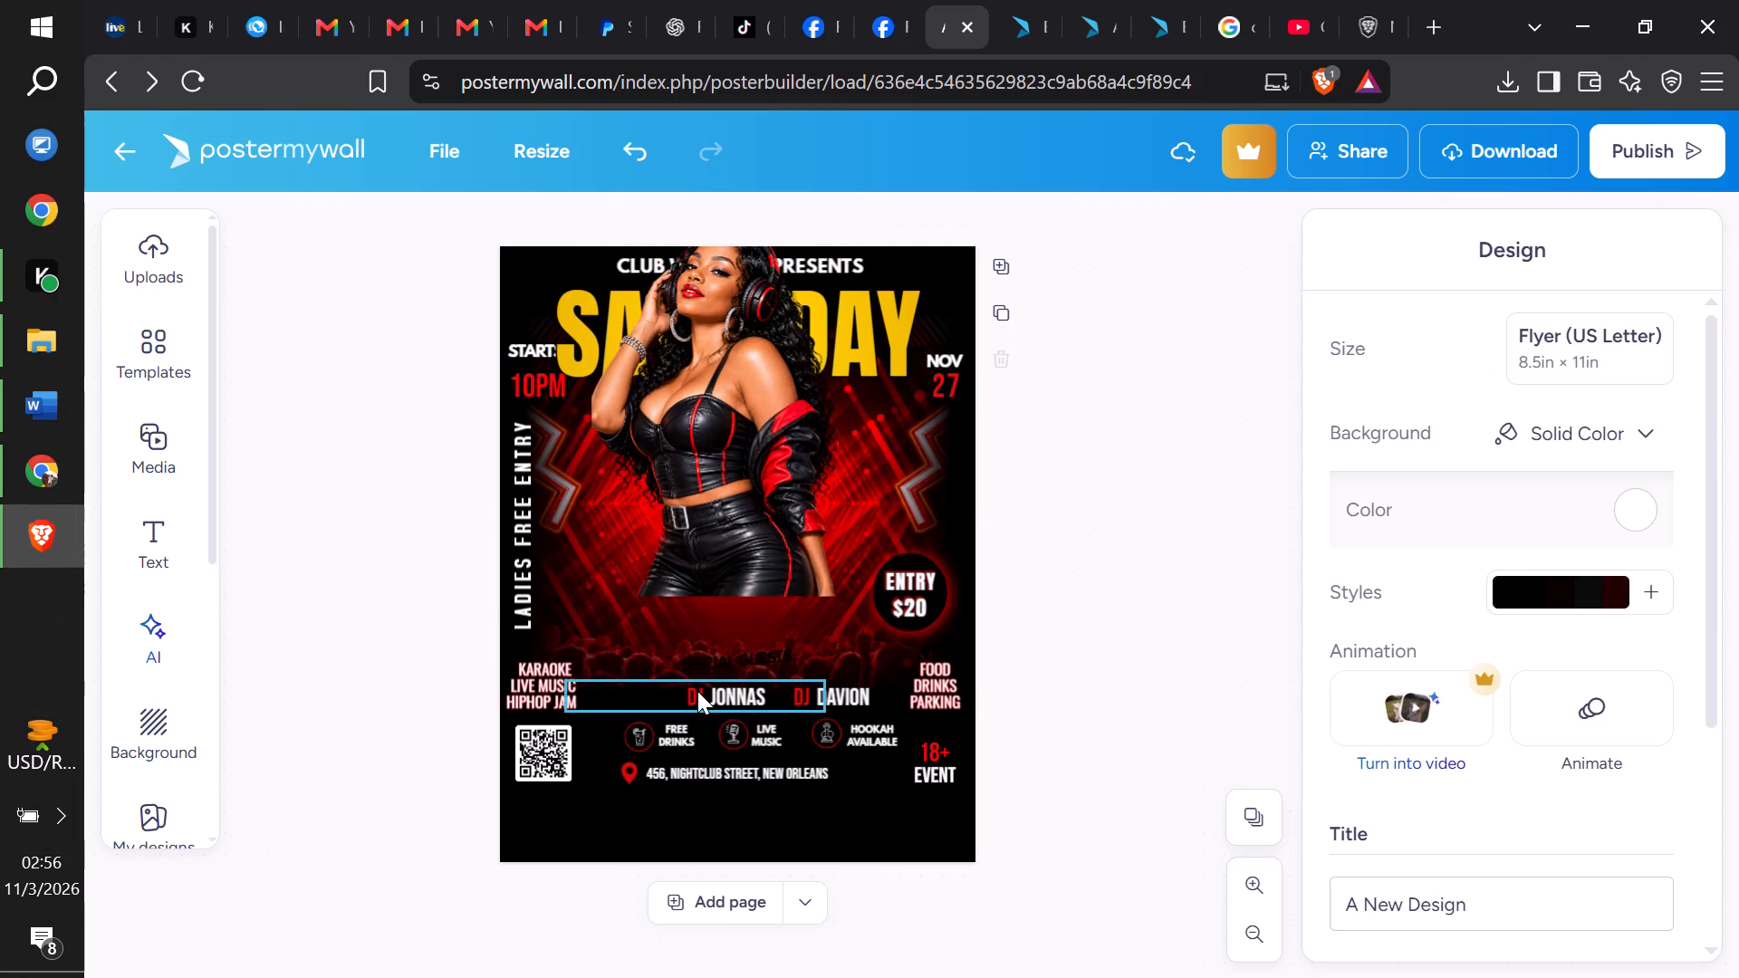
pyautogui.doubleClick(688, 694)
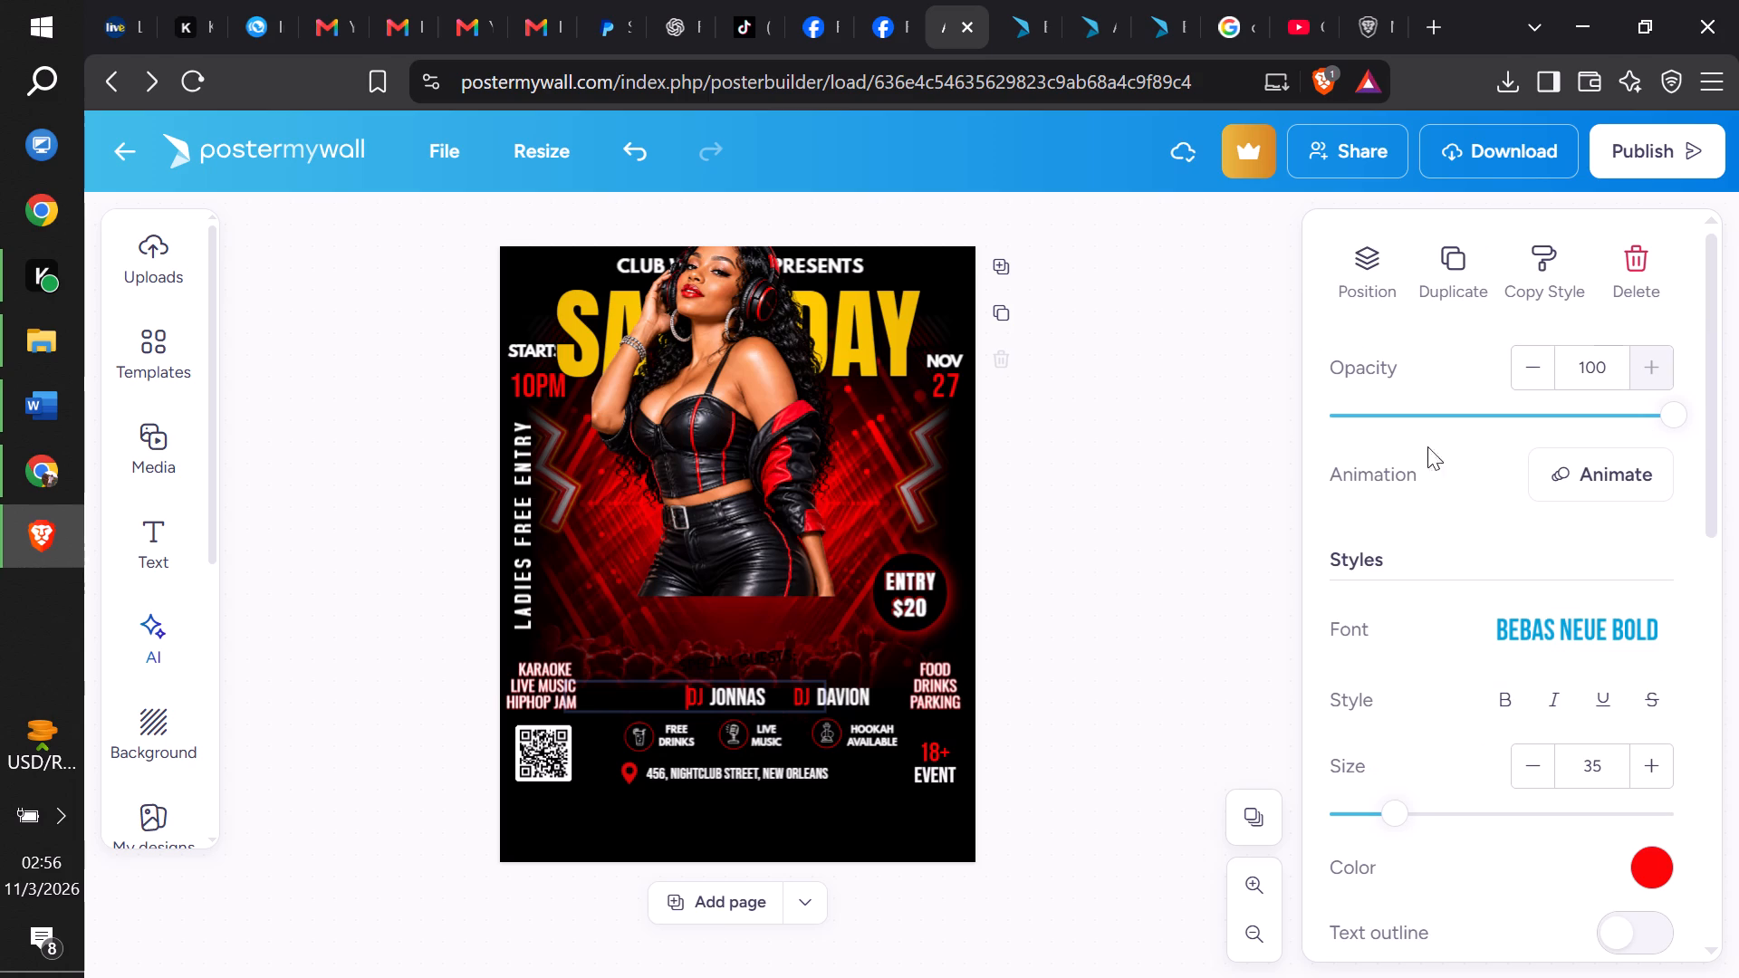
pyautogui.click(1654, 264)
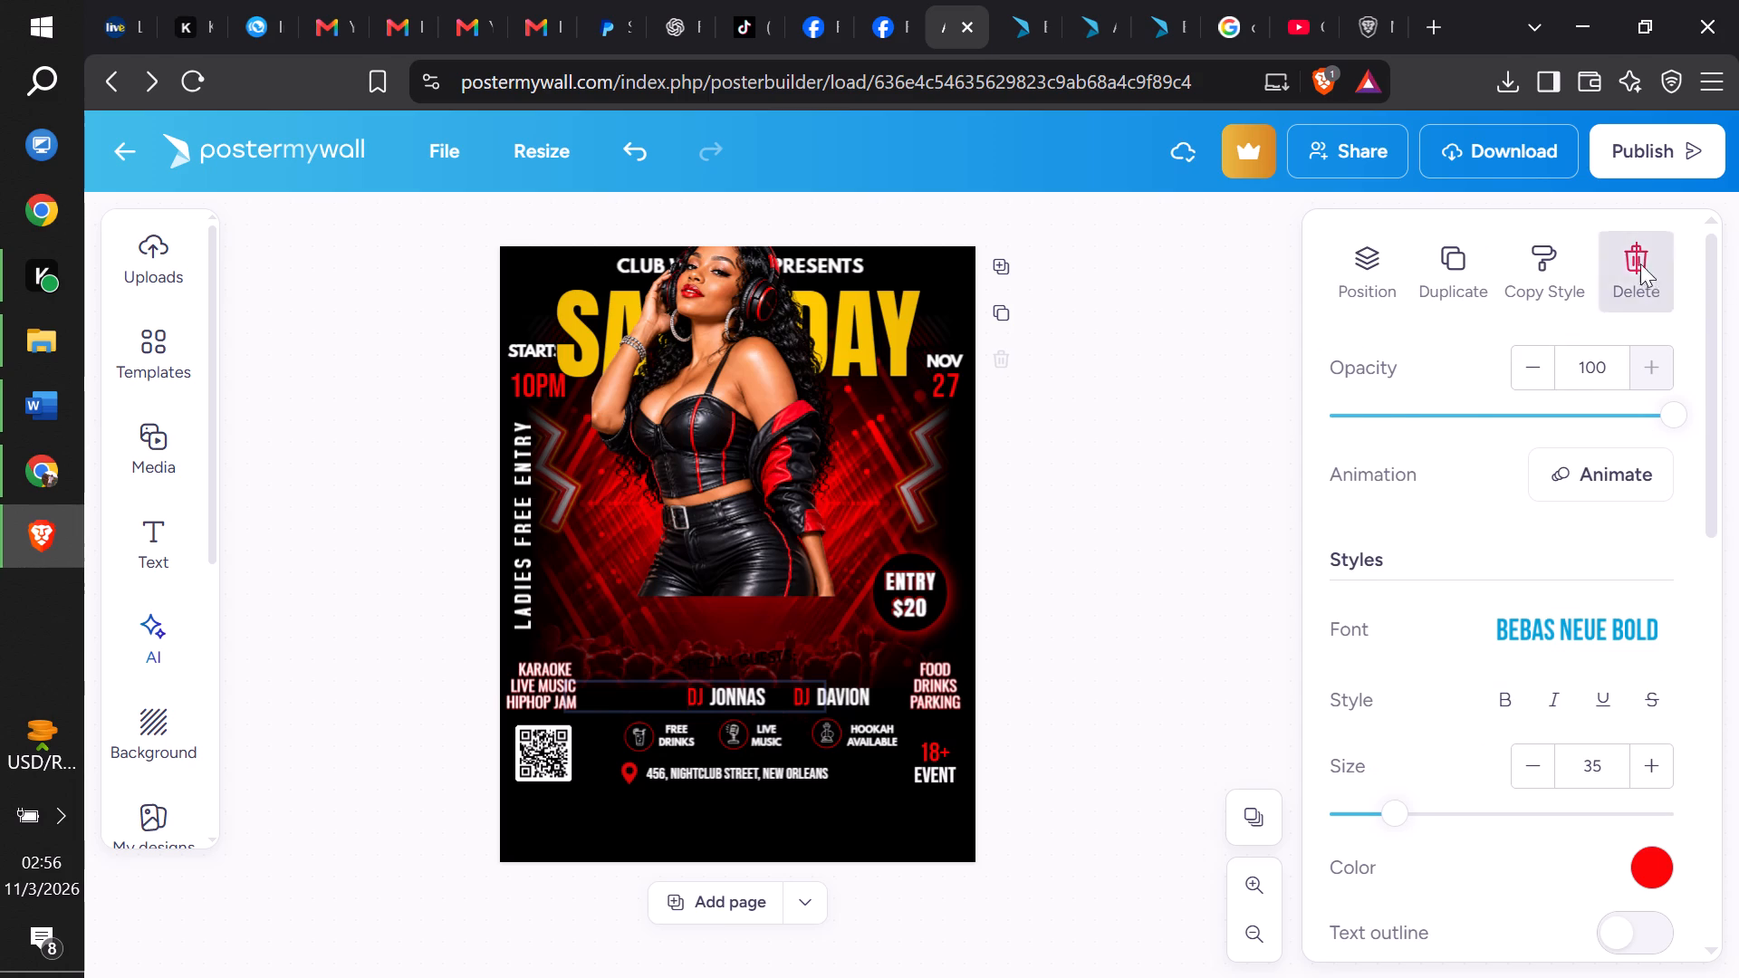
pyautogui.click(763, 706)
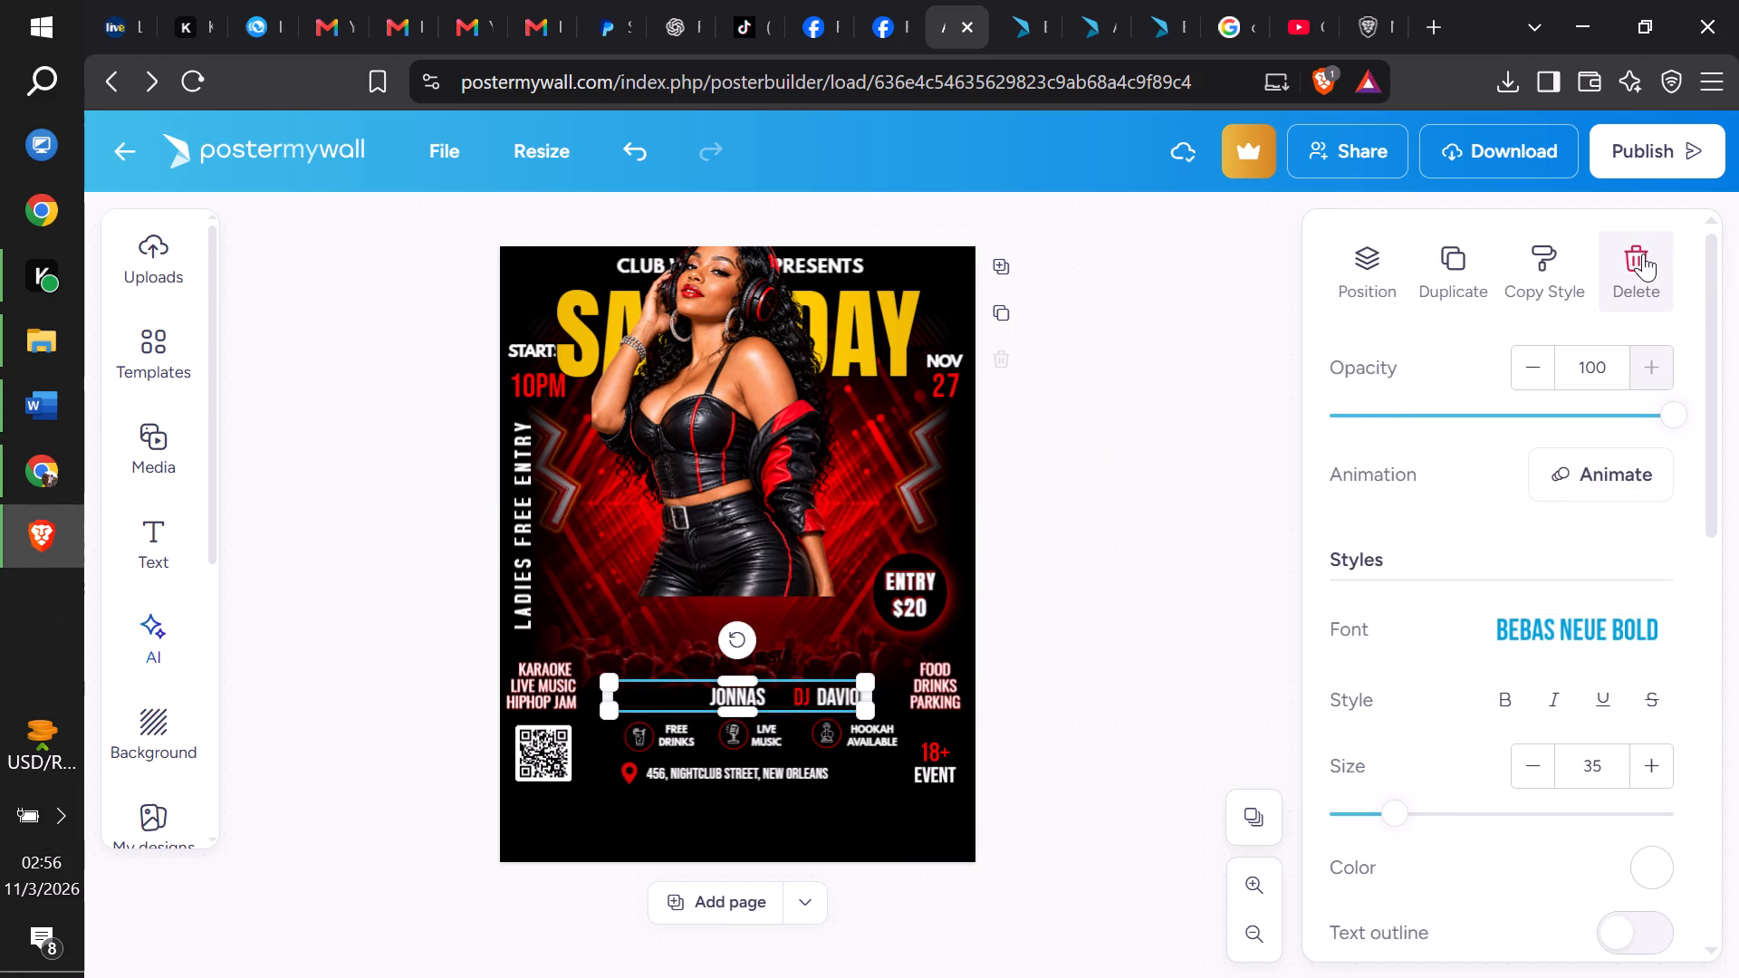
pyautogui.click(1643, 254)
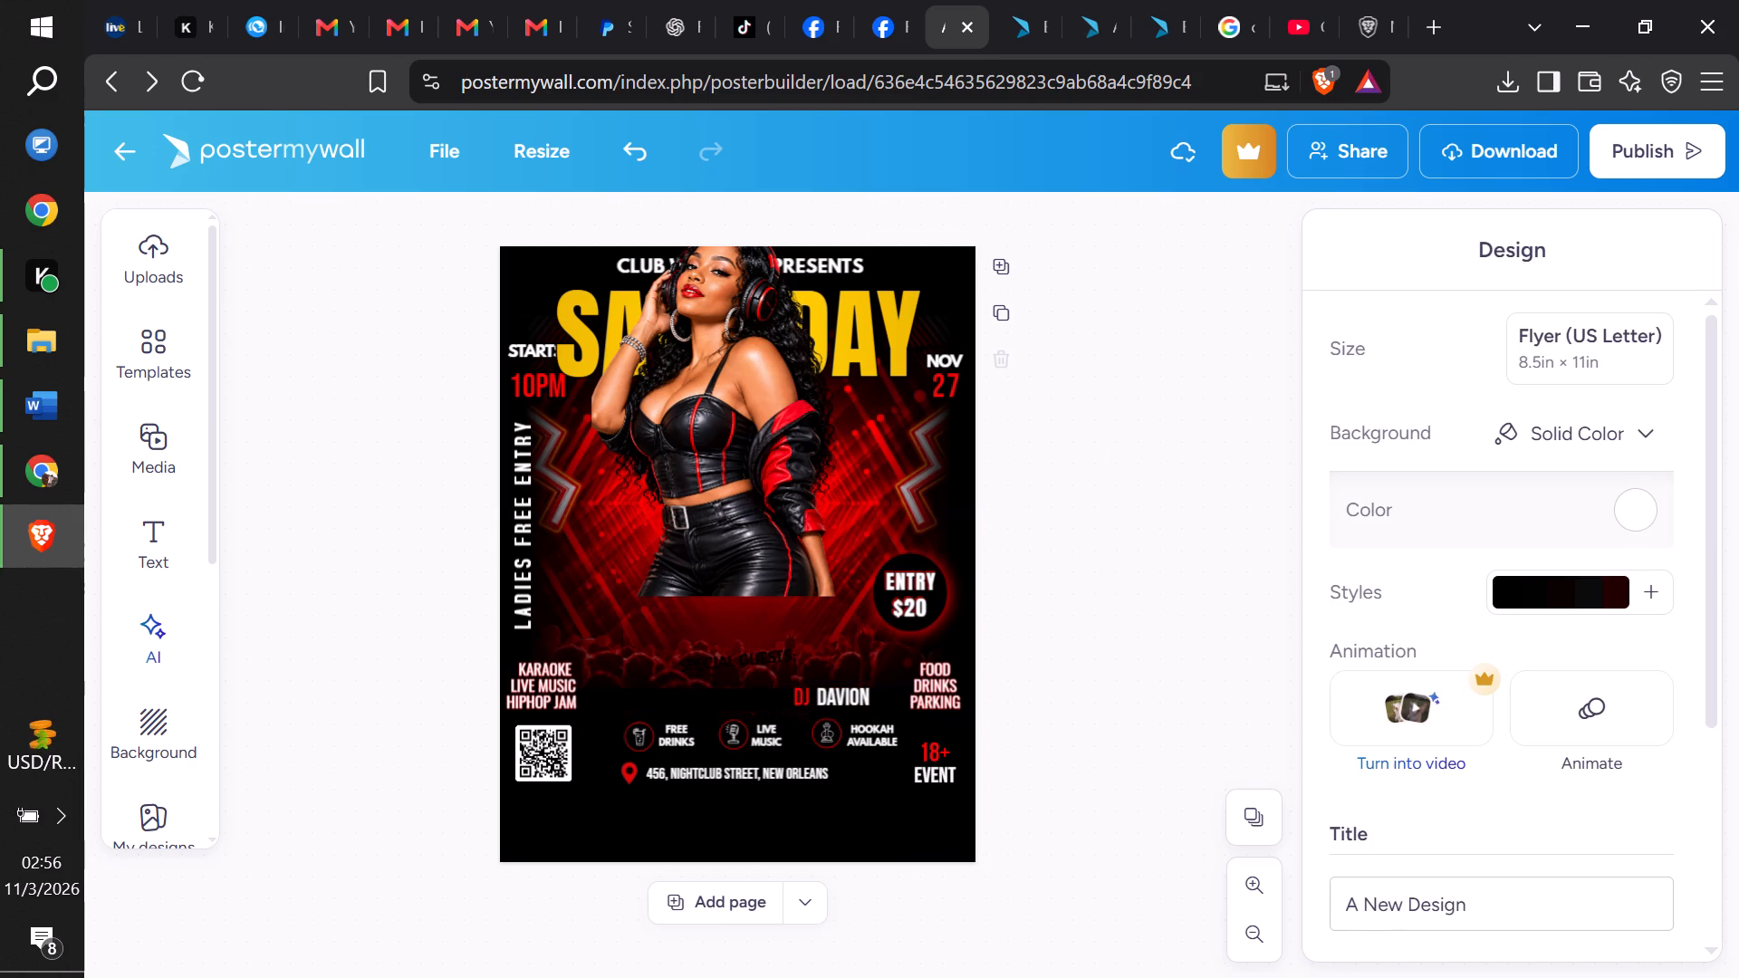
pyautogui.click(799, 696)
pyautogui.click(1623, 268)
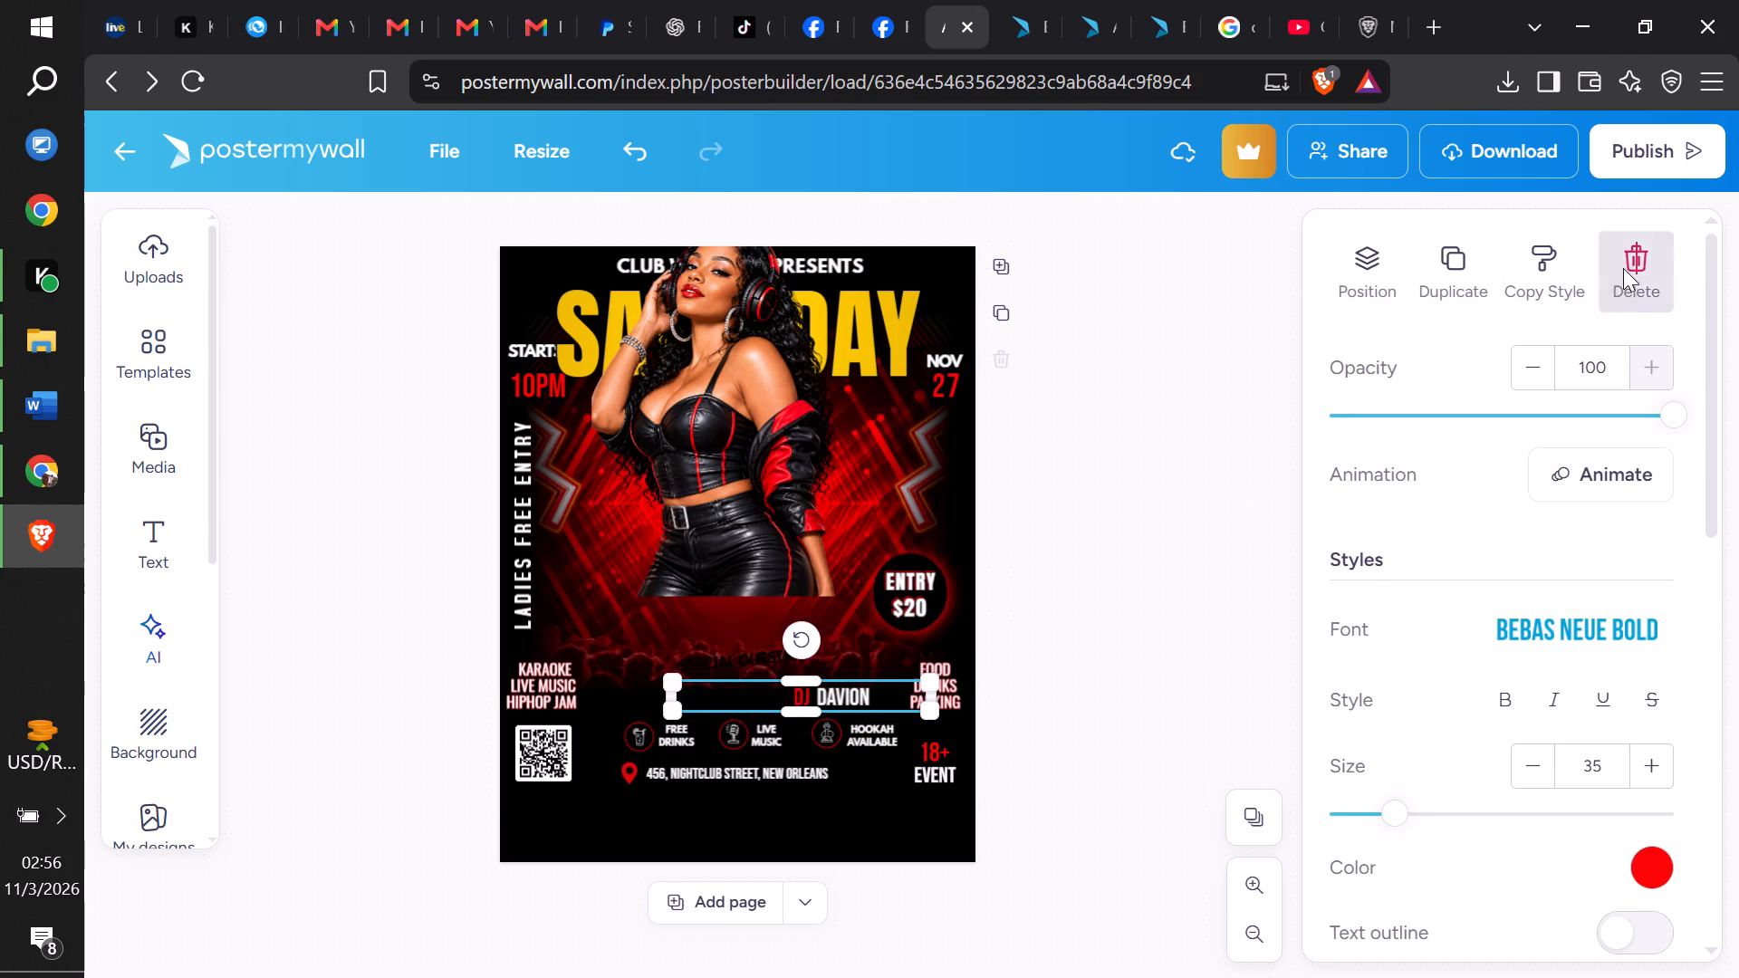
pyautogui.click(851, 696)
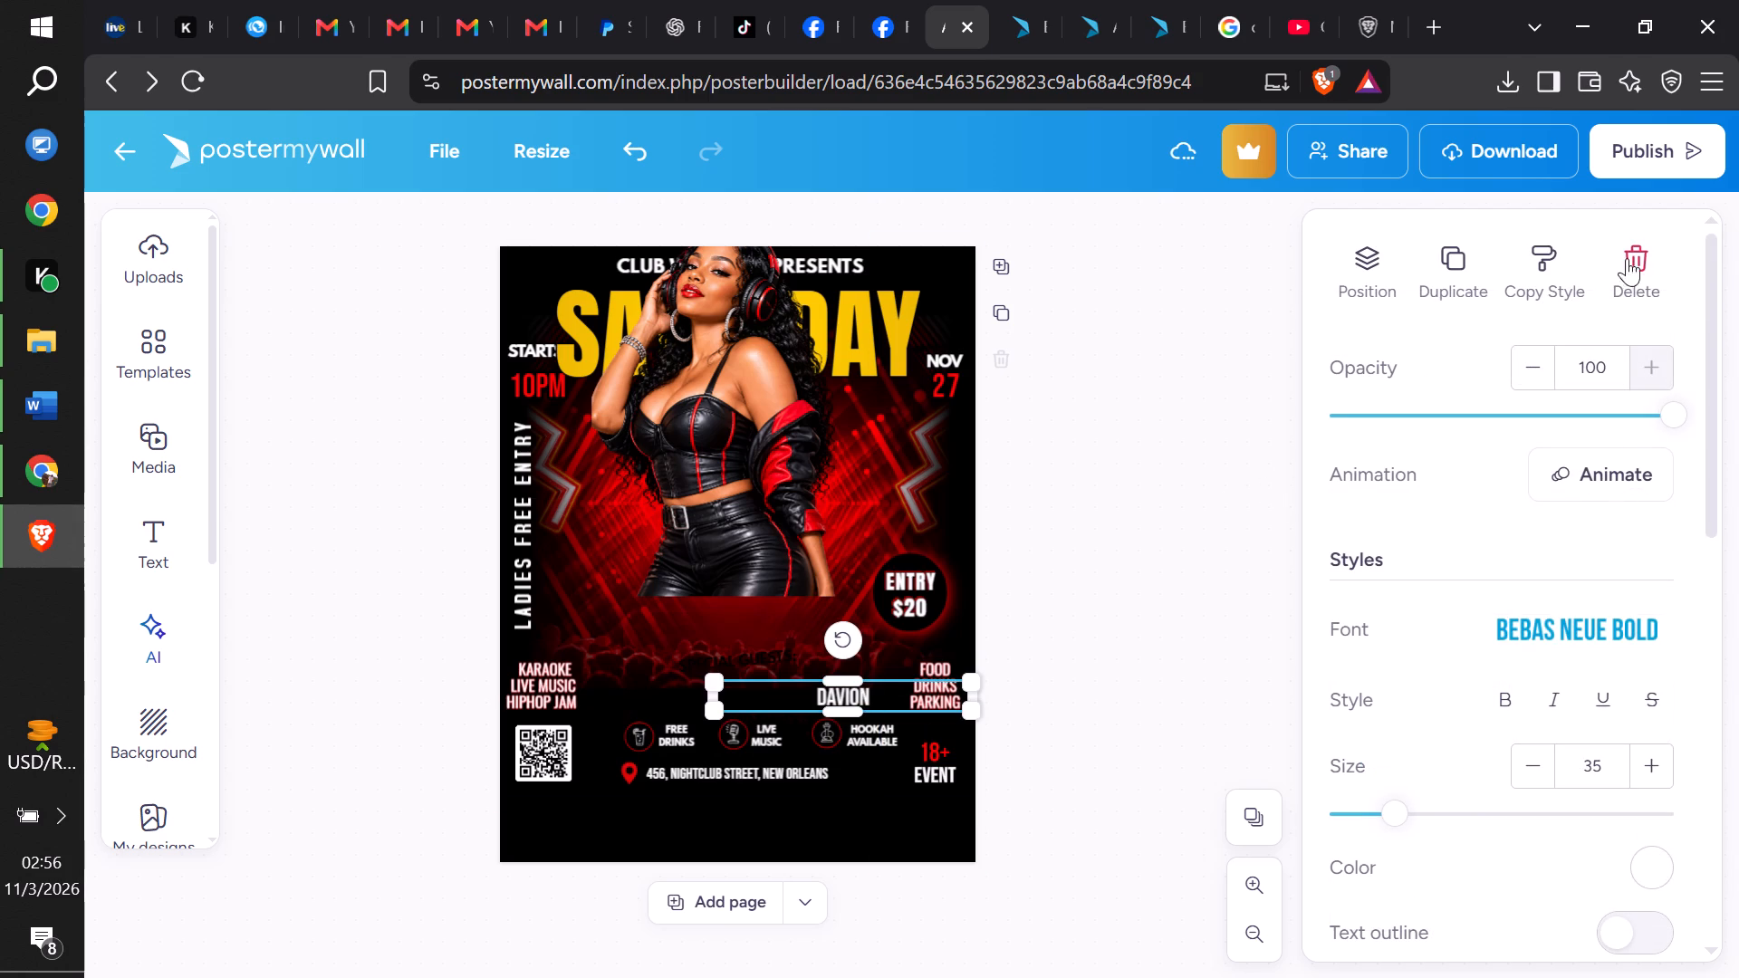
pyautogui.click(1637, 252)
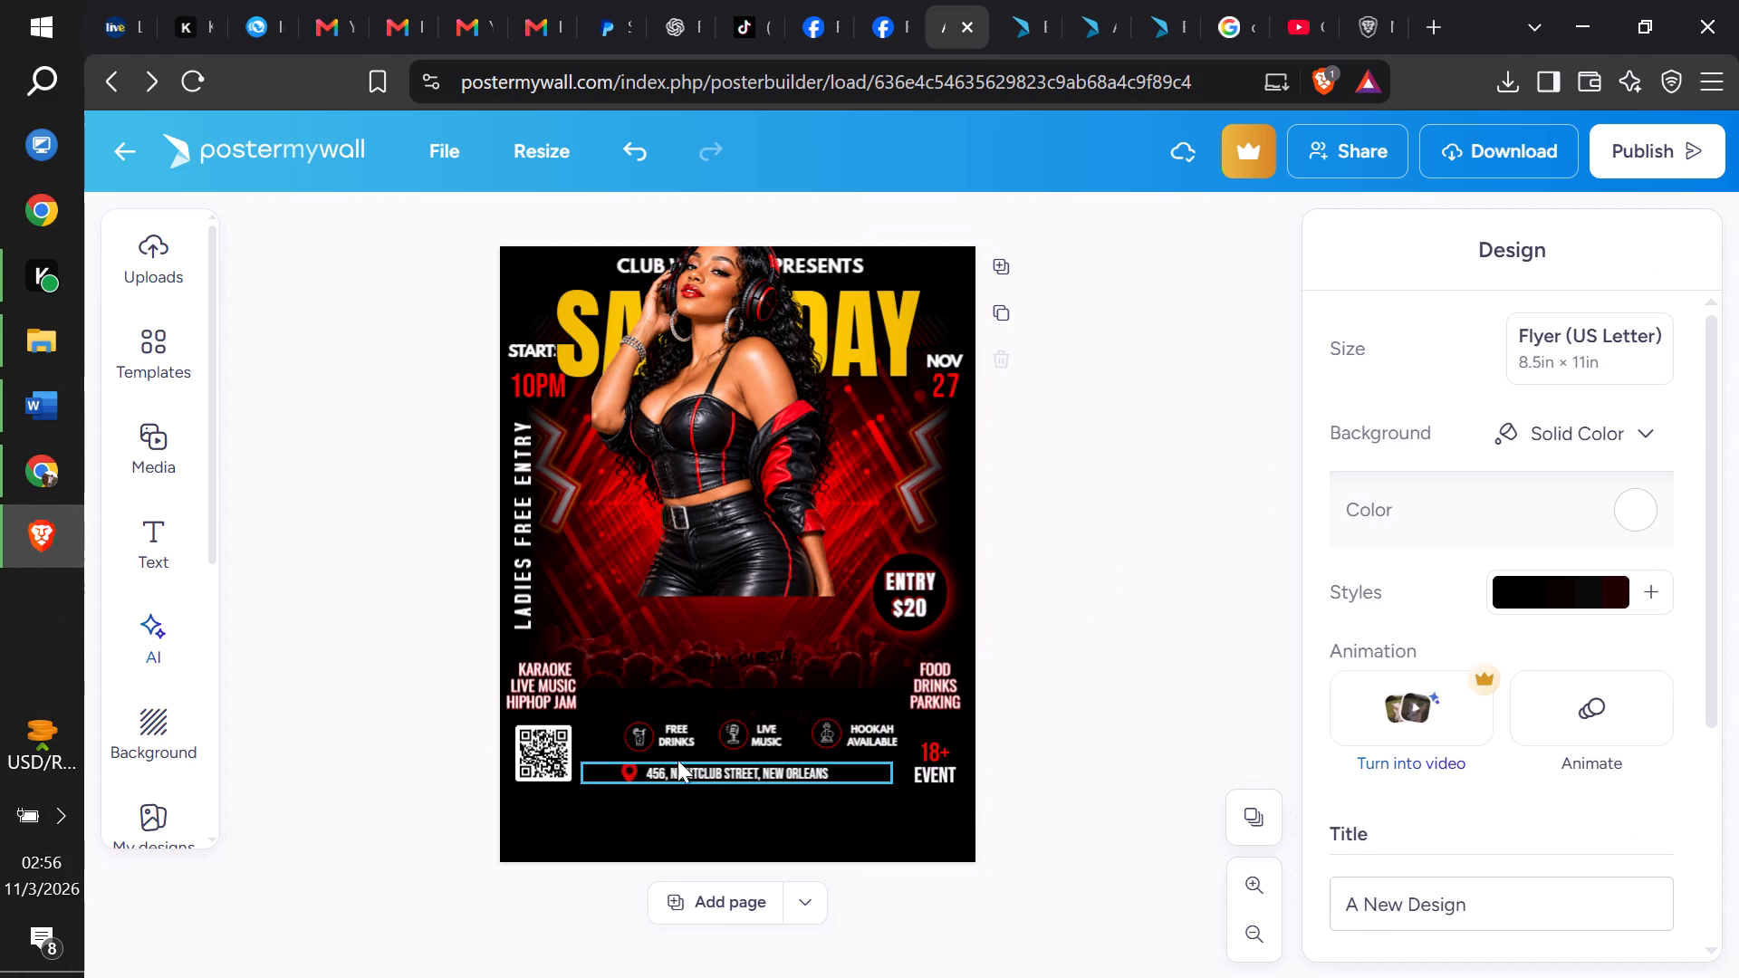
# Delete the amenities icon strip and its FREE DRINKS, LIVE MUSIC and HOOKAH AVAILABLE captions above the address line.
pyautogui.click(644, 733)
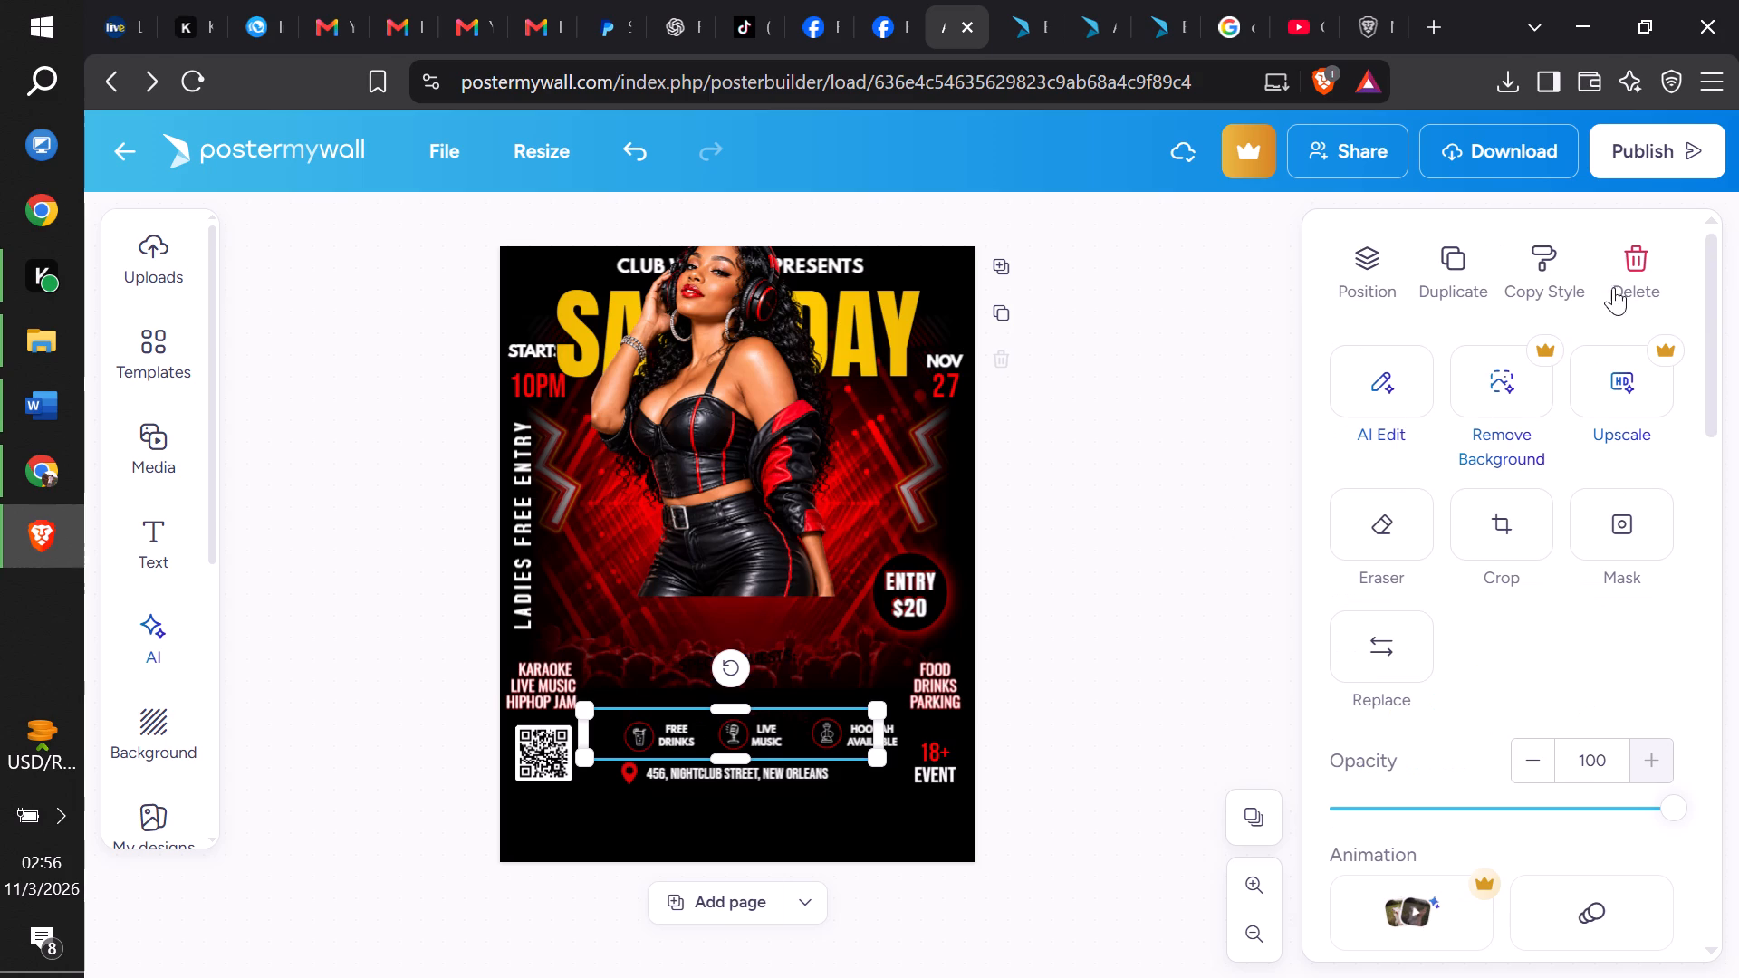
pyautogui.click(1615, 287)
pyautogui.click(663, 748)
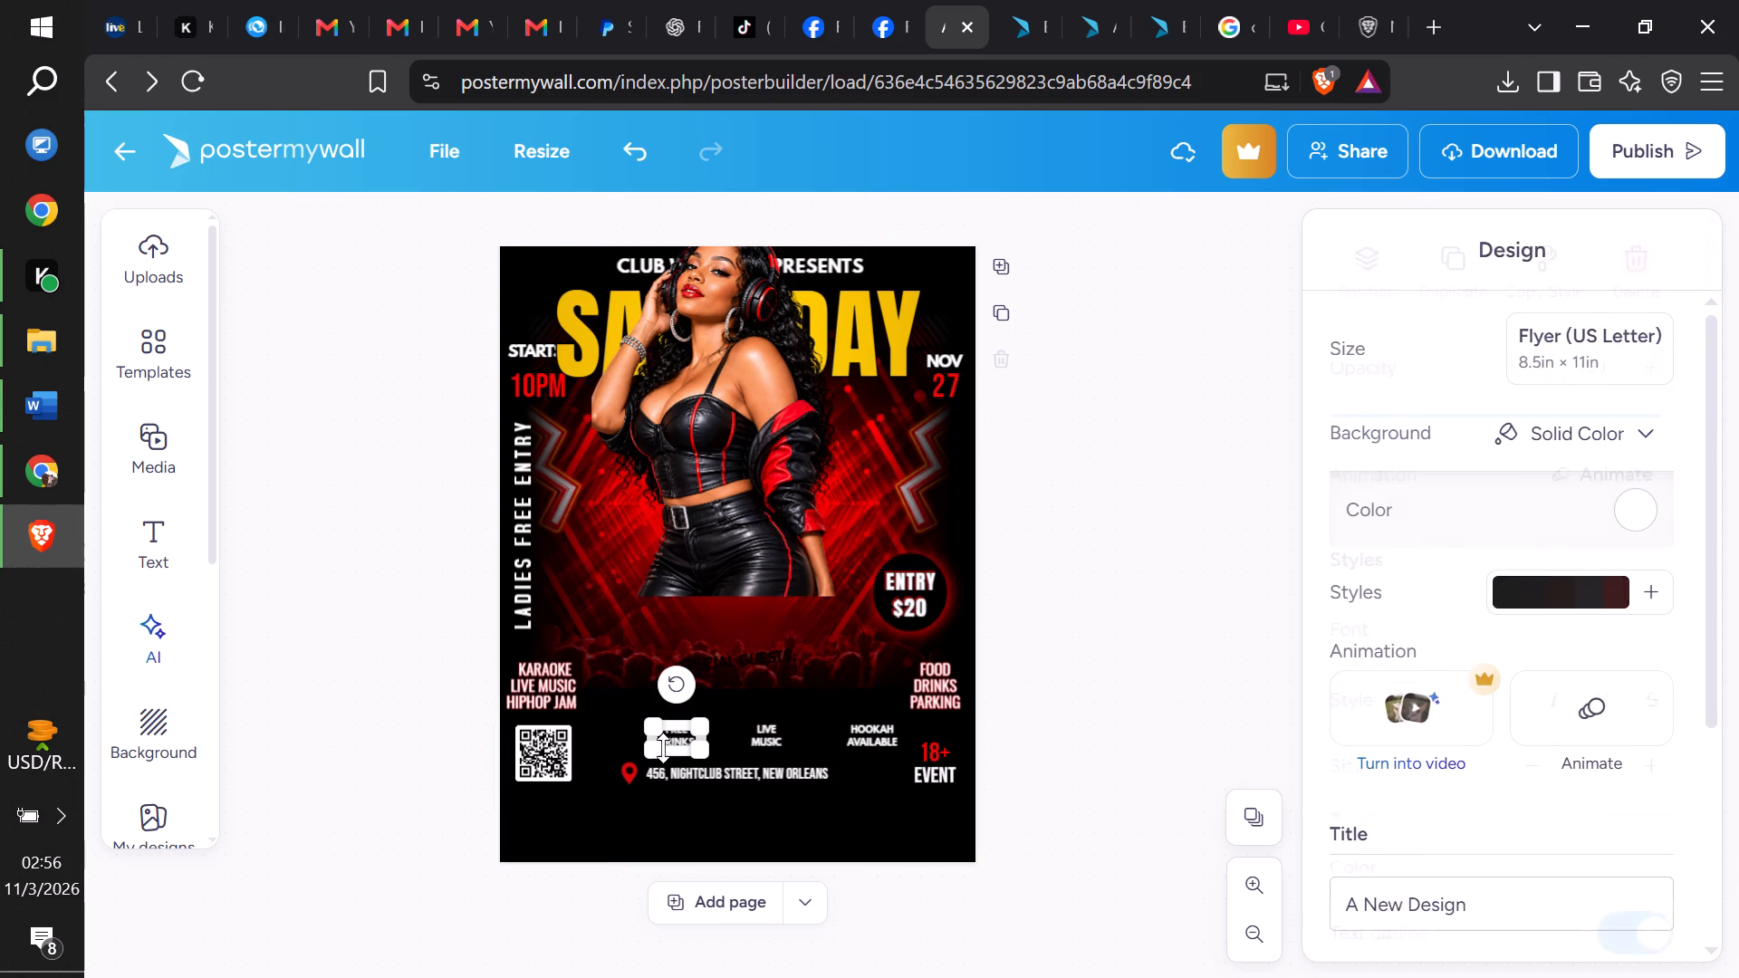
pyautogui.click(1636, 257)
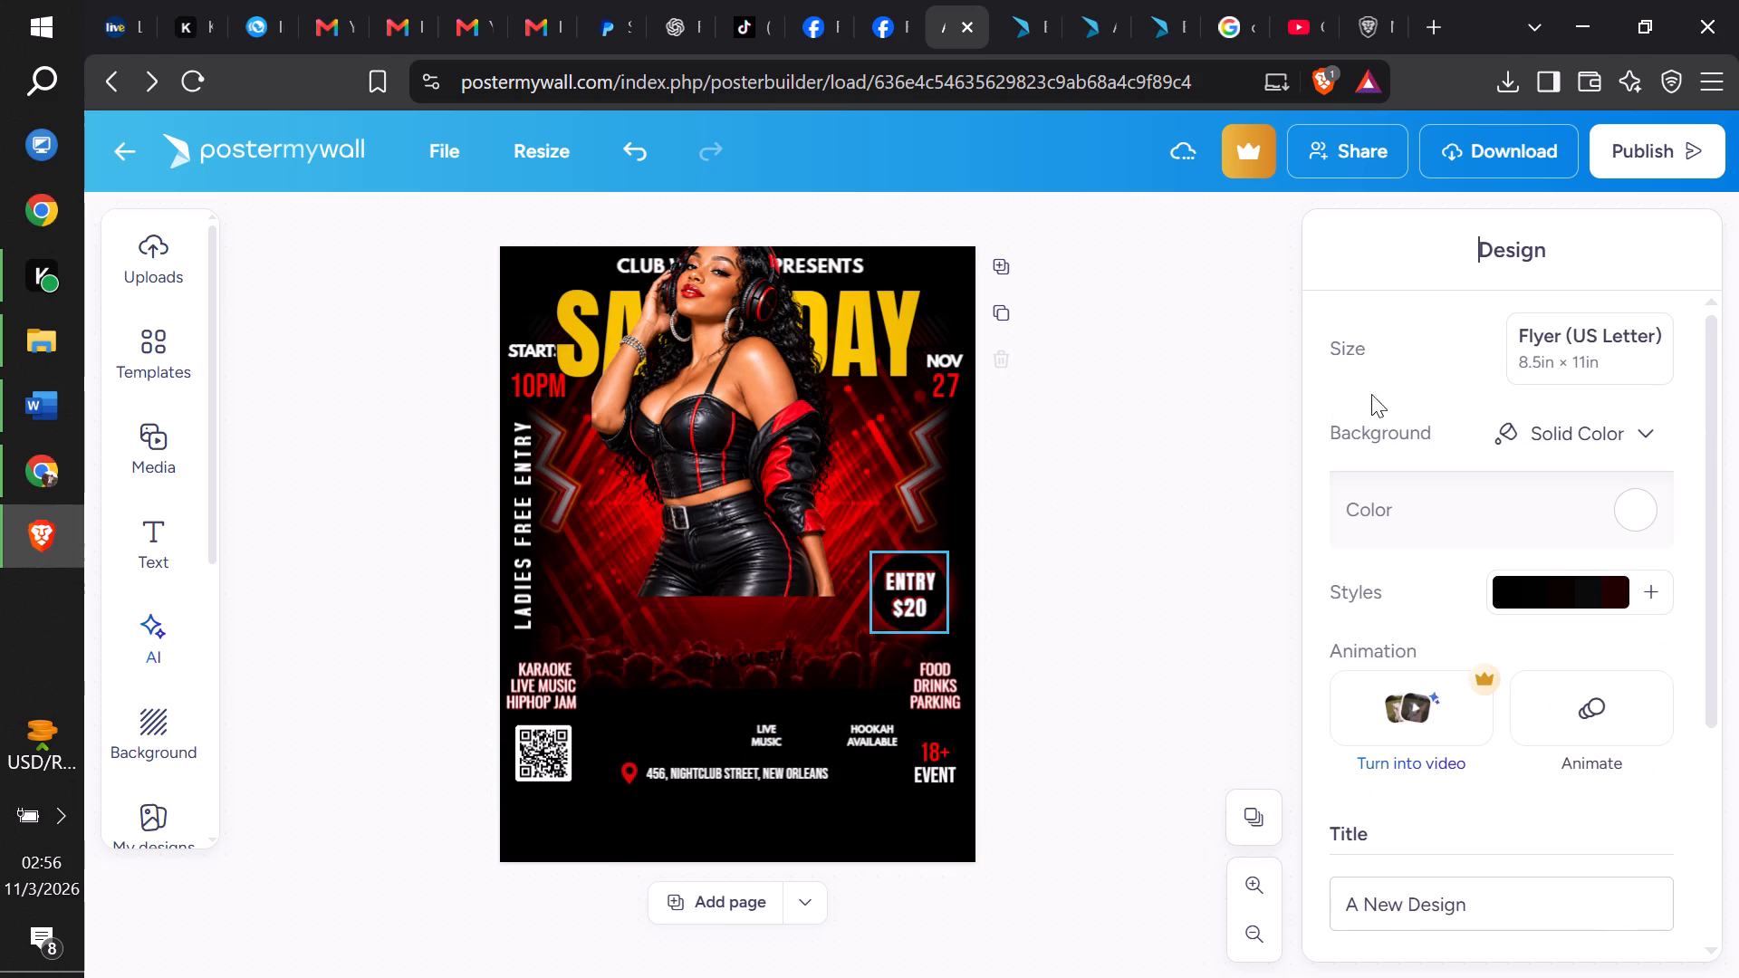
pyautogui.click(759, 733)
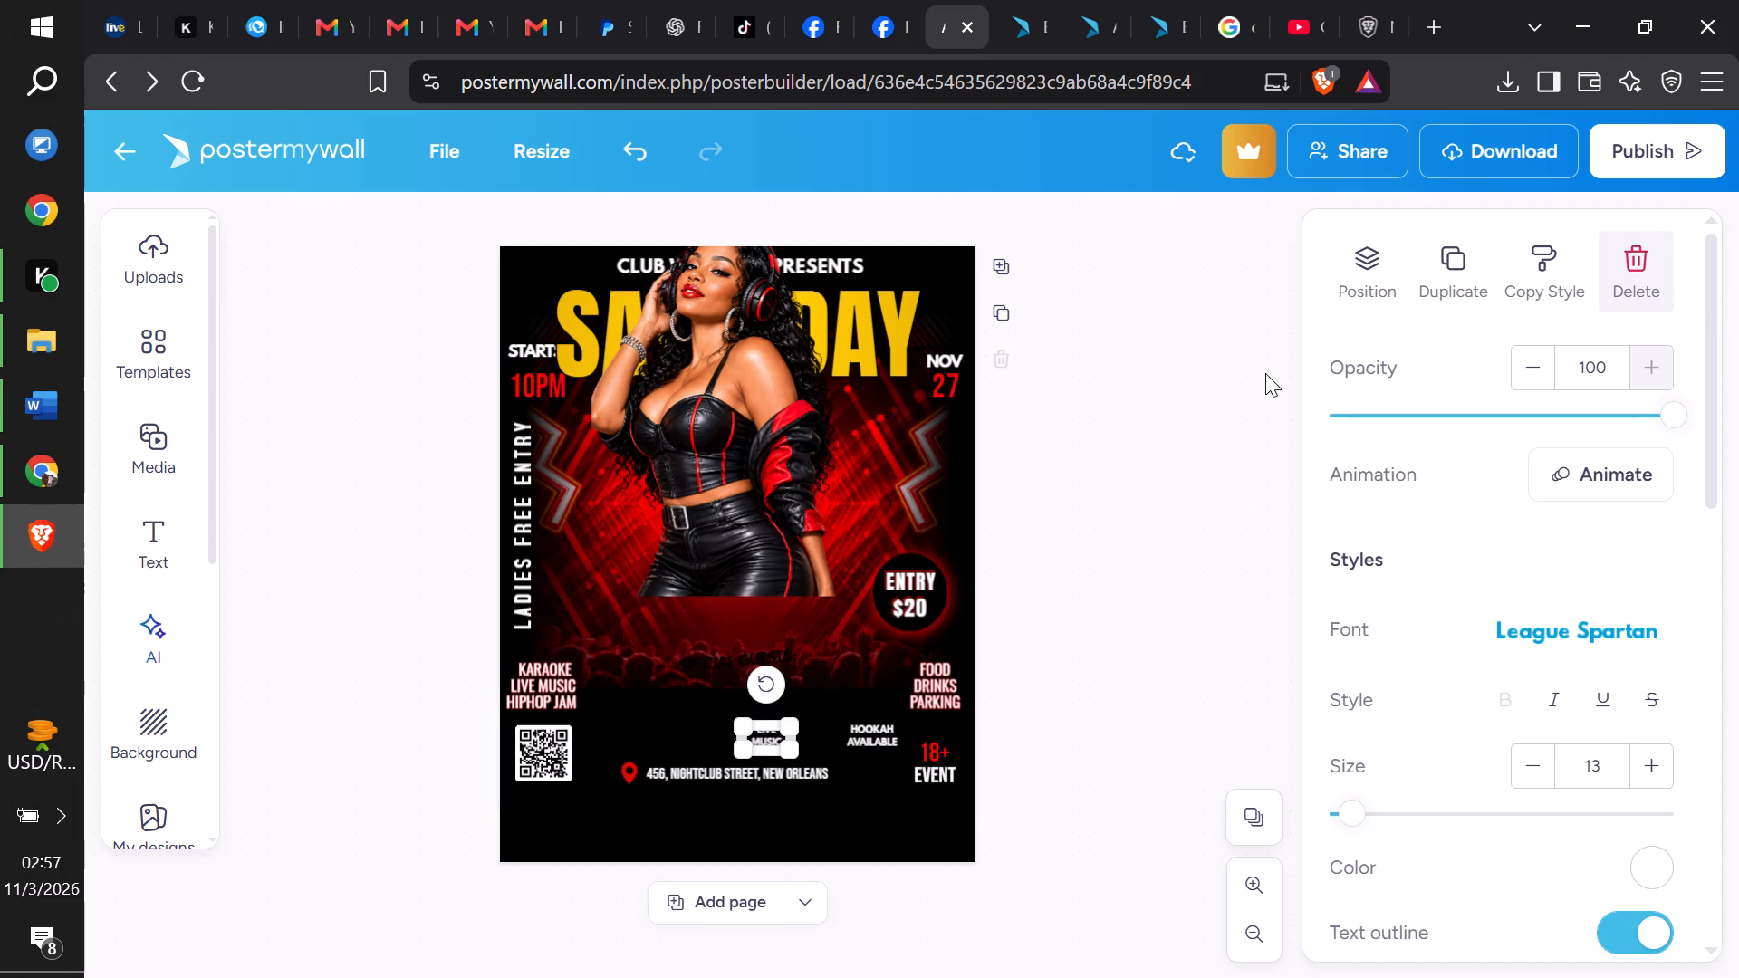
pyautogui.click(1611, 297)
pyautogui.click(880, 739)
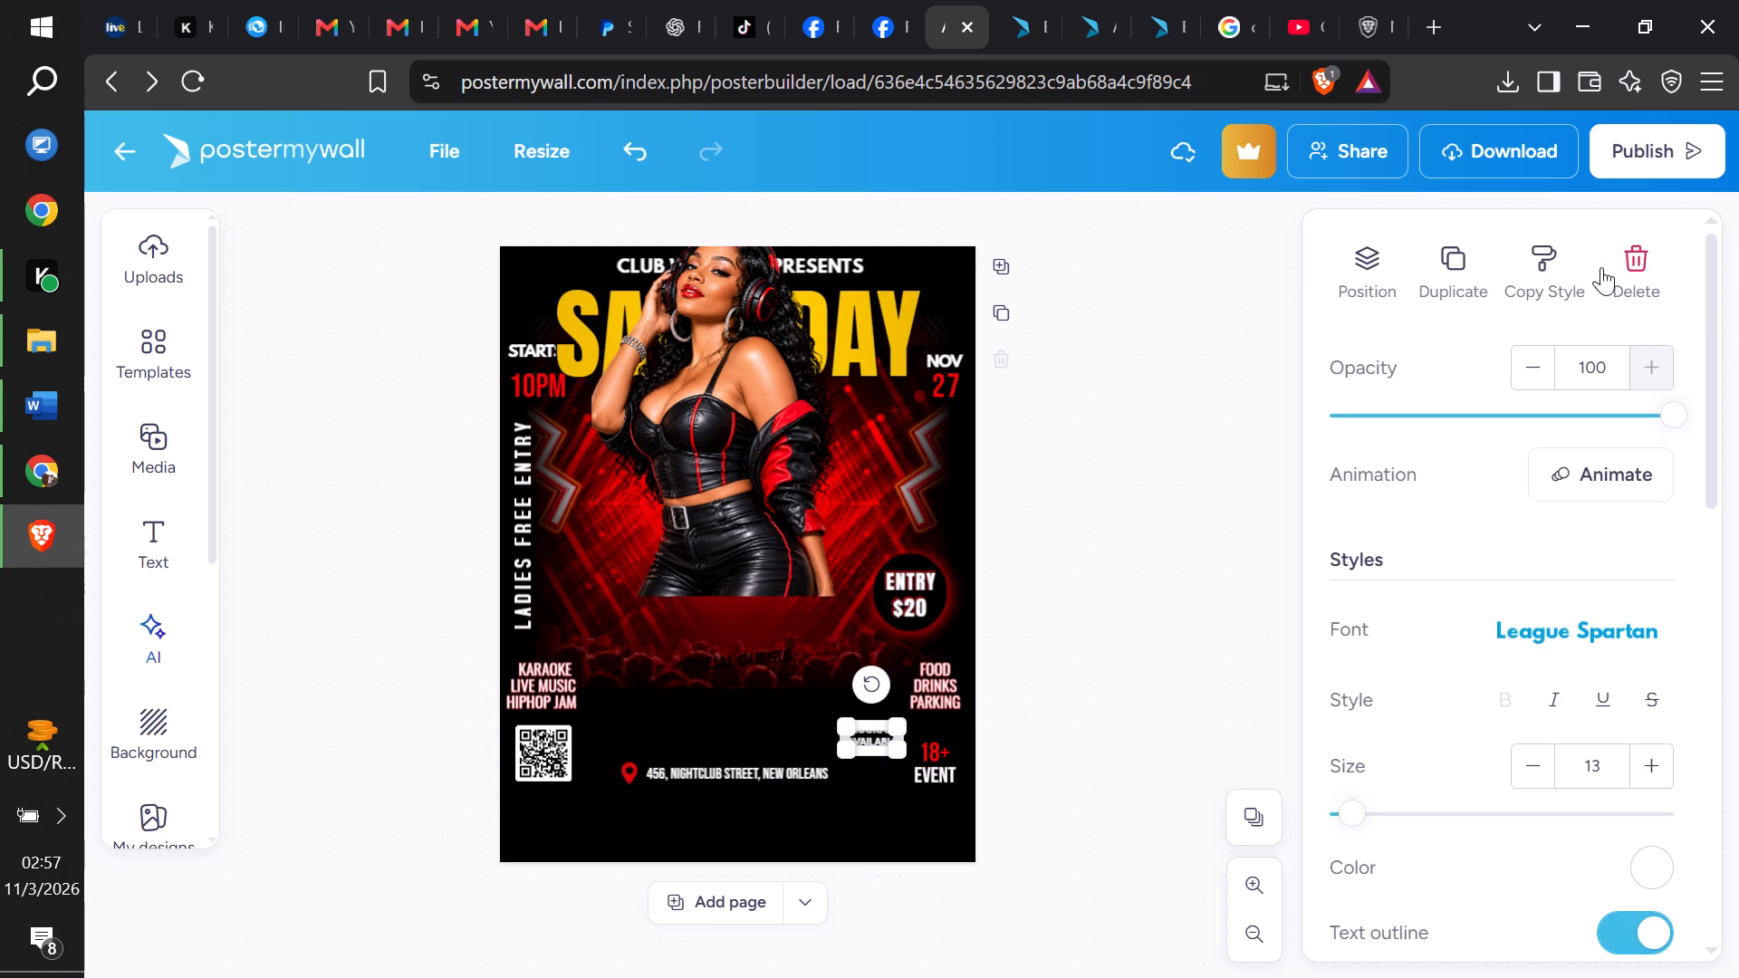
pyautogui.click(1611, 265)
# Delete the red 18+ text and the white EVENT text below FOOD DRINKS PARKING.
pyautogui.click(932, 751)
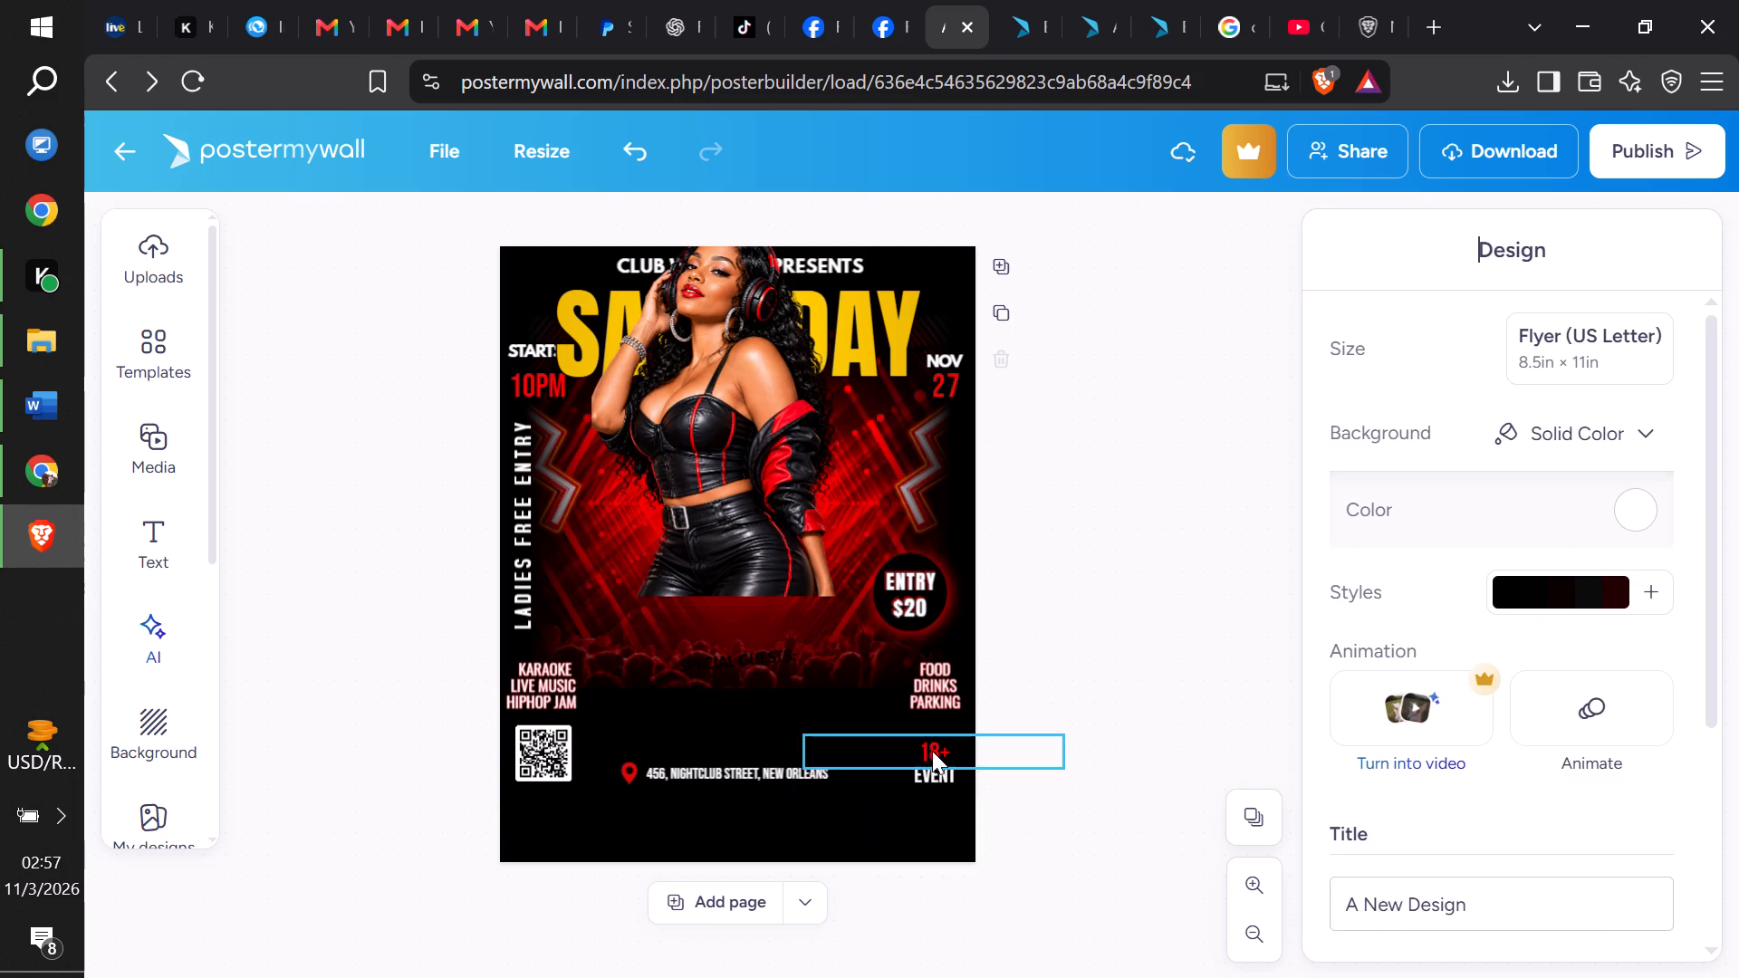
pyautogui.click(1616, 283)
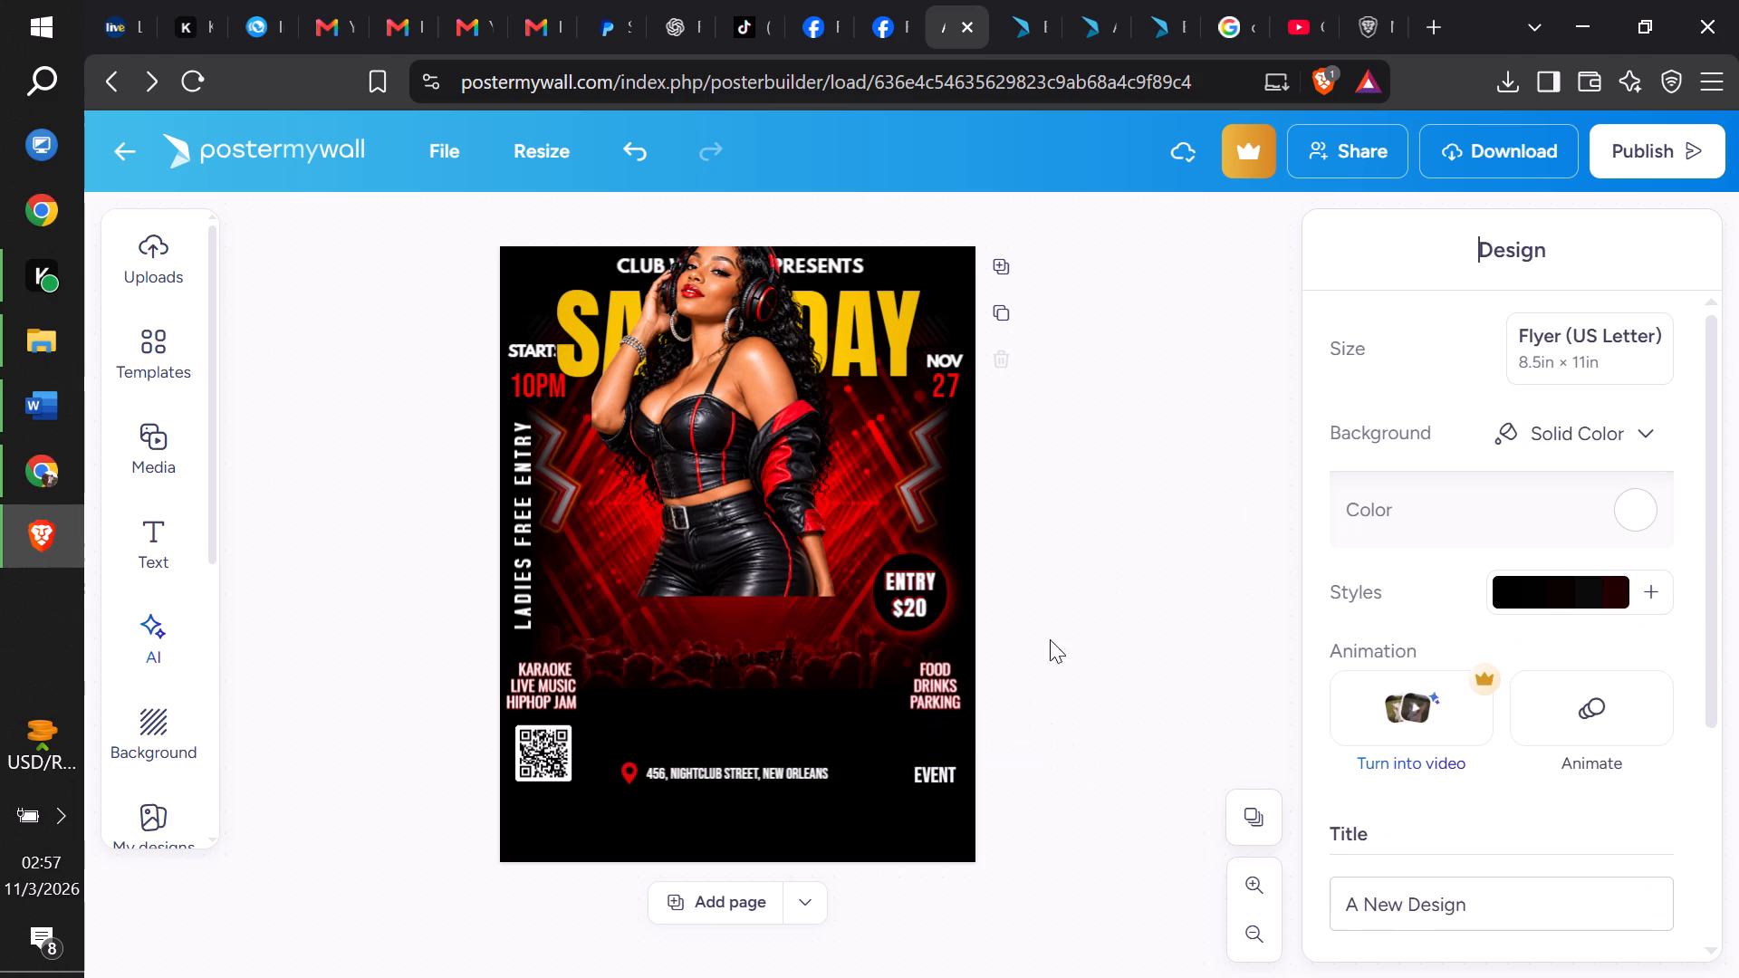
pyautogui.click(915, 767)
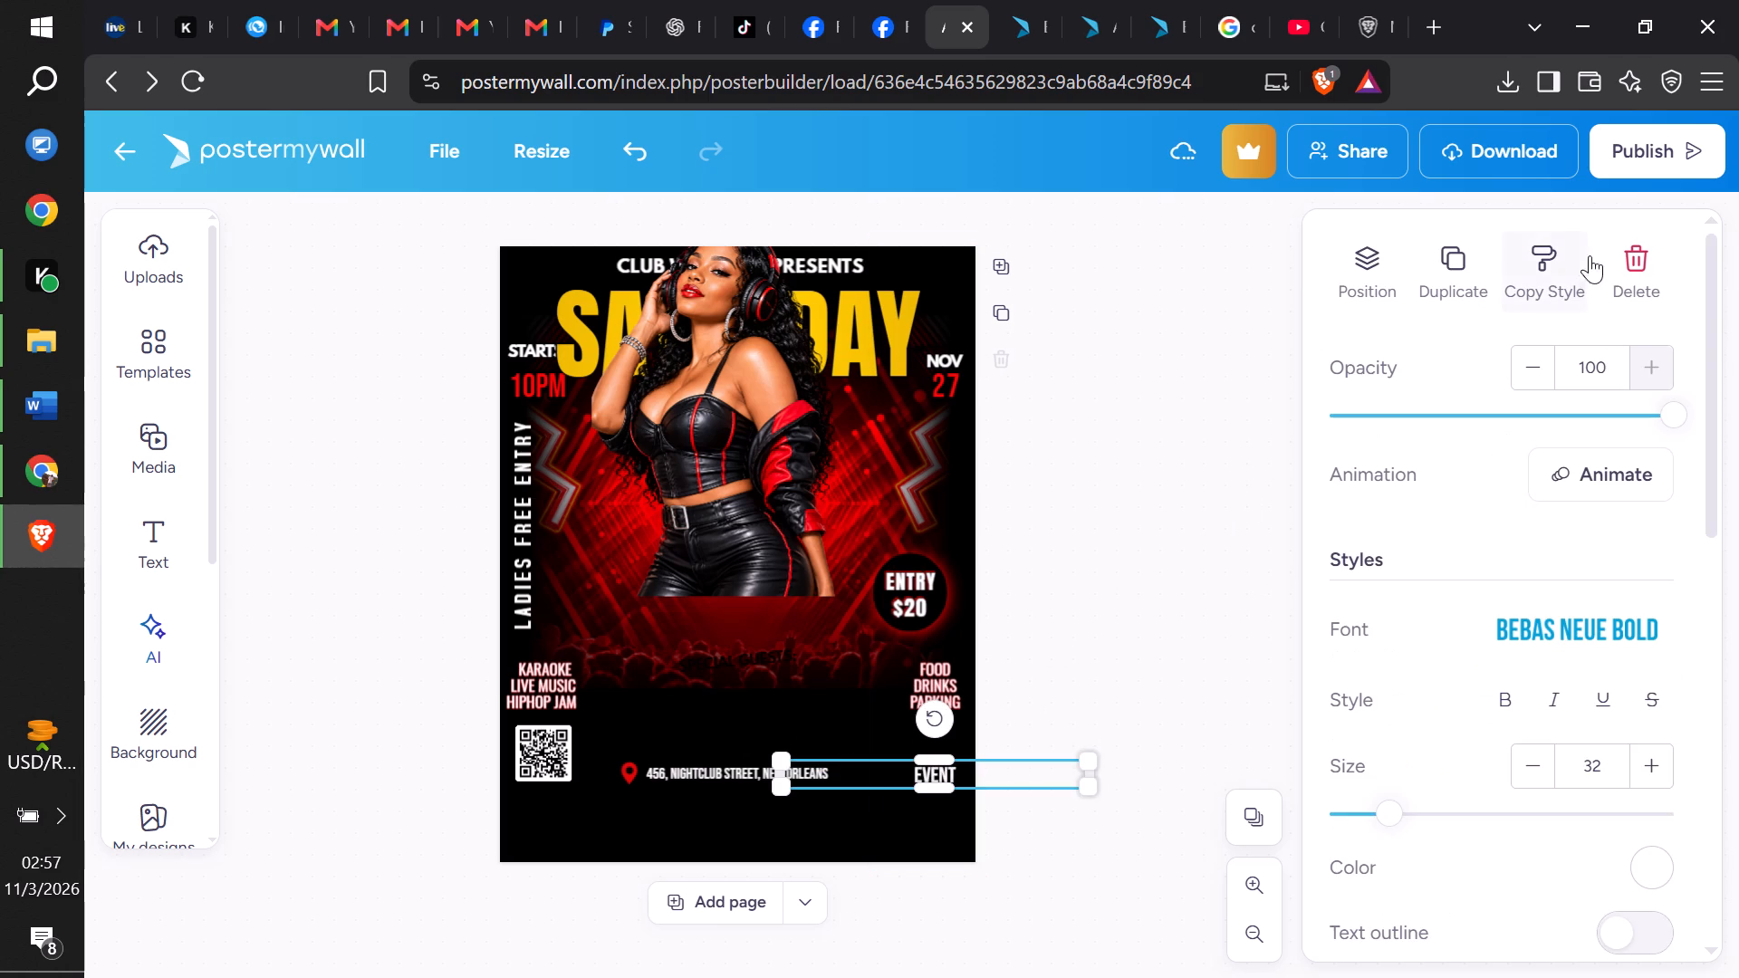
pyautogui.click(1608, 255)
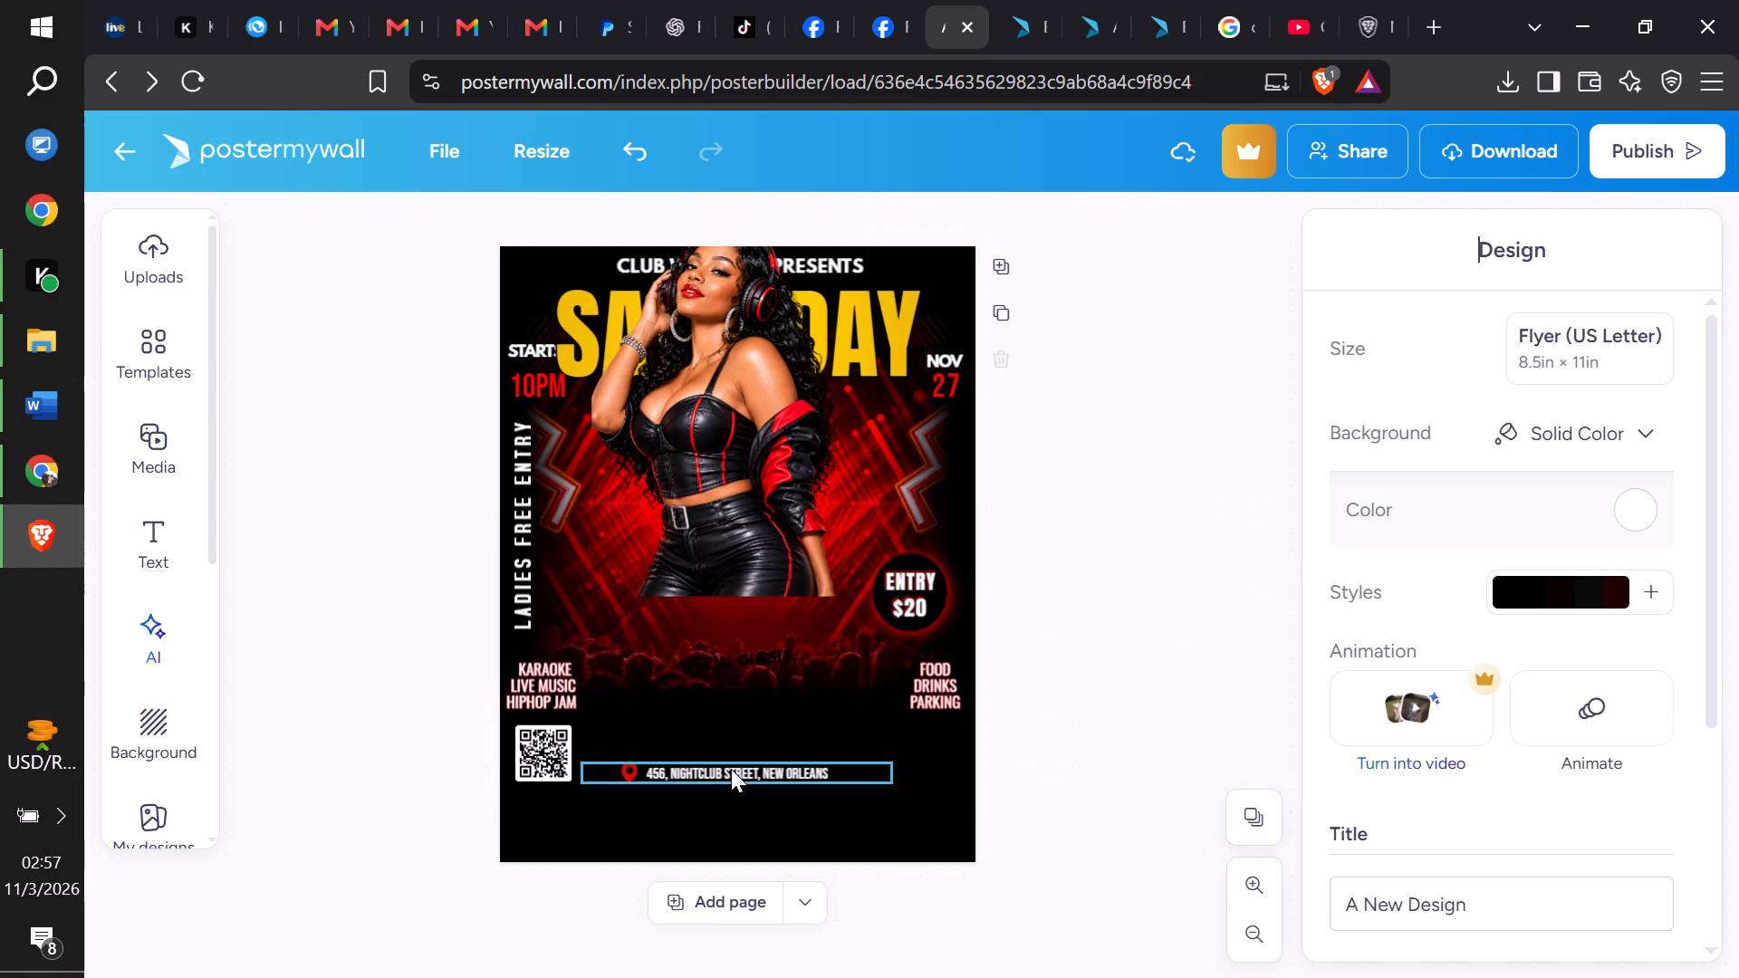
# Delete the 456, NIGHTCLUB STREET, NEW ORLEANS address line, its red location pin and the QR code.
pyautogui.click(731, 769)
pyautogui.click(1638, 291)
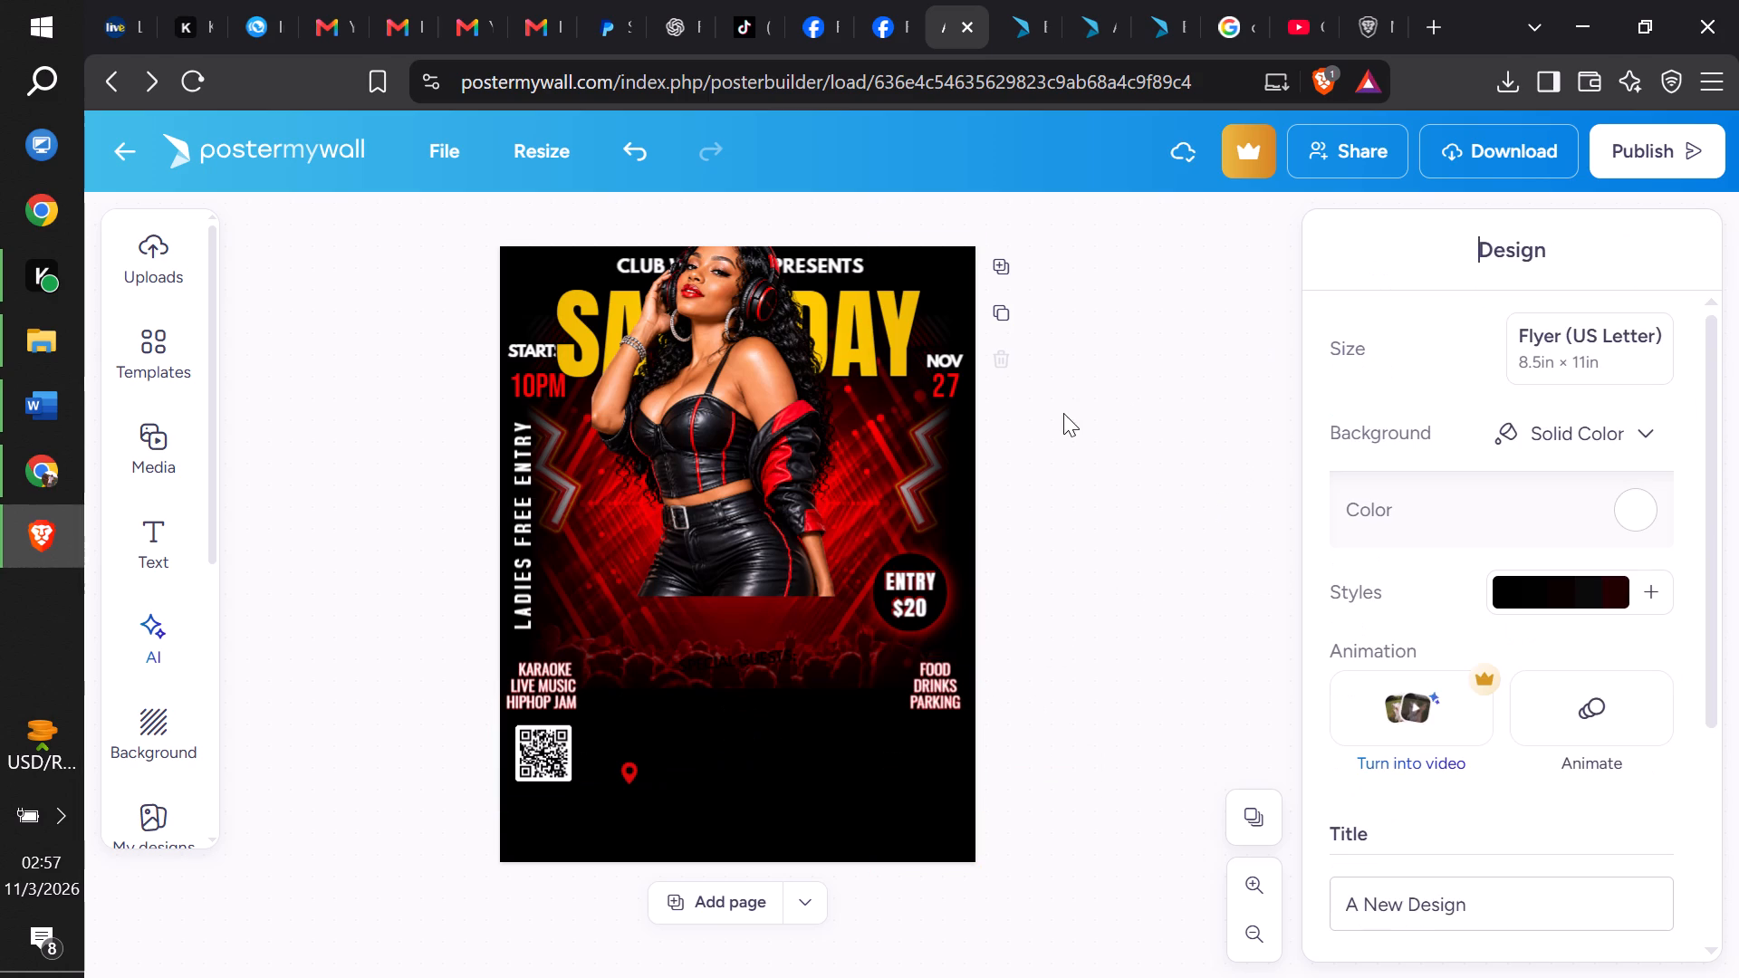
pyautogui.click(631, 770)
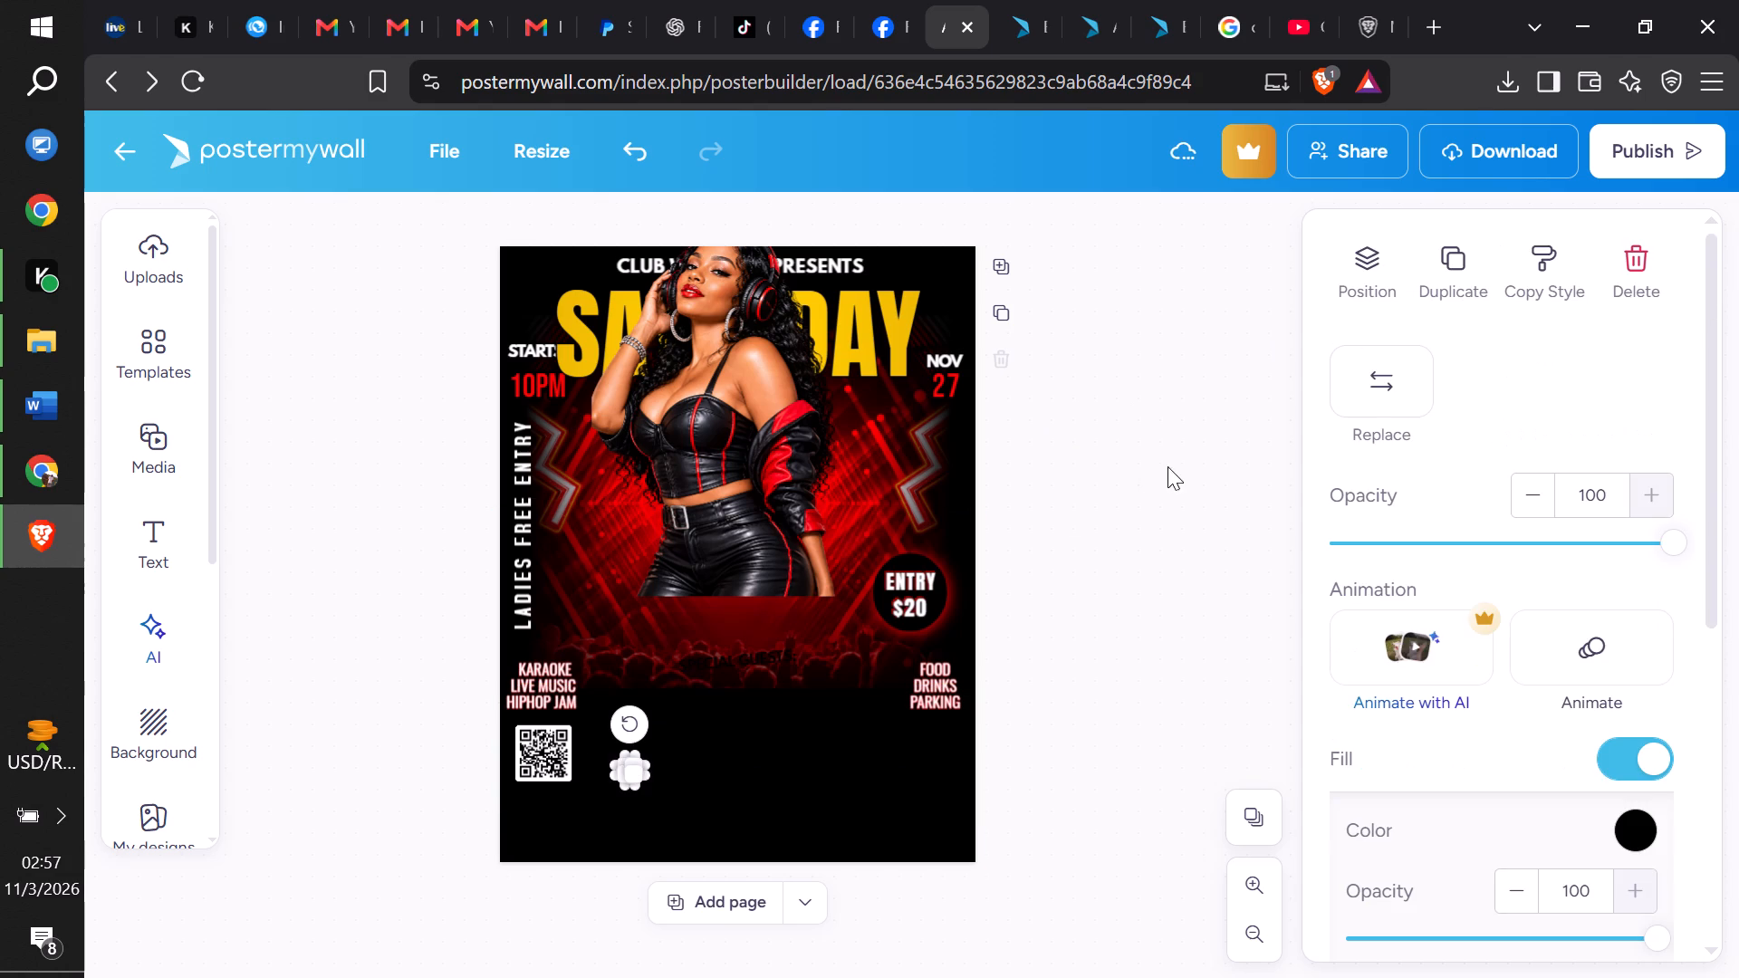
pyautogui.click(1631, 269)
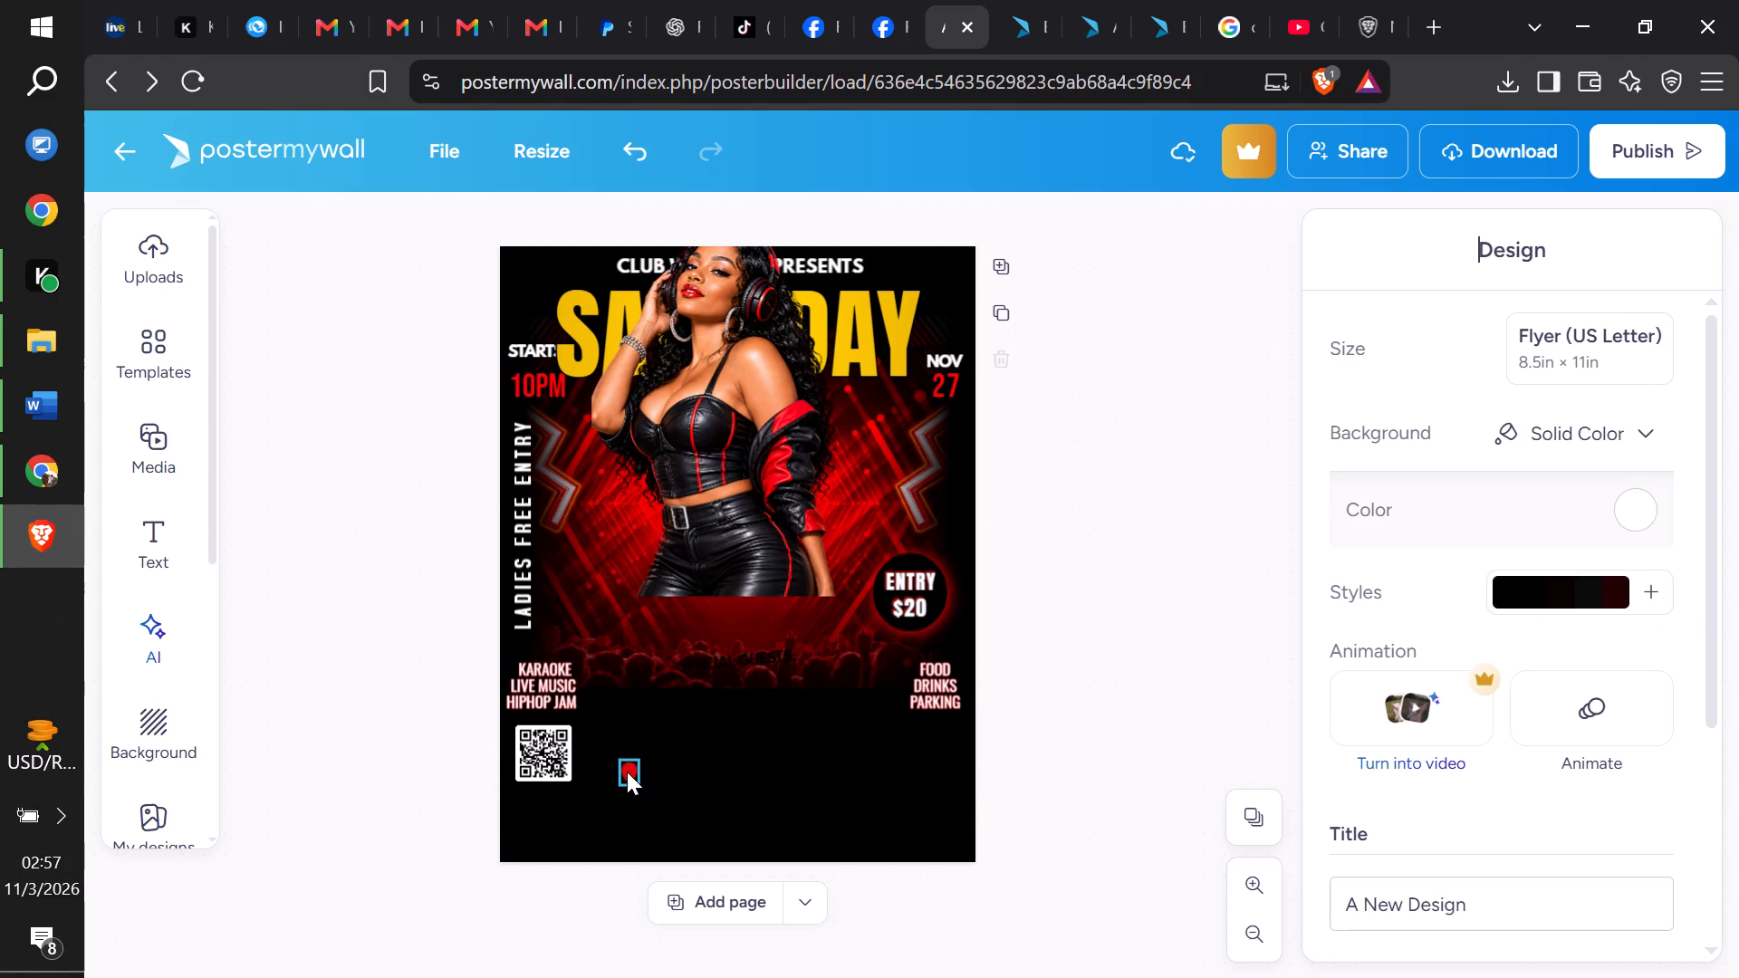
pyautogui.click(627, 772)
pyautogui.click(1649, 283)
pyautogui.click(526, 766)
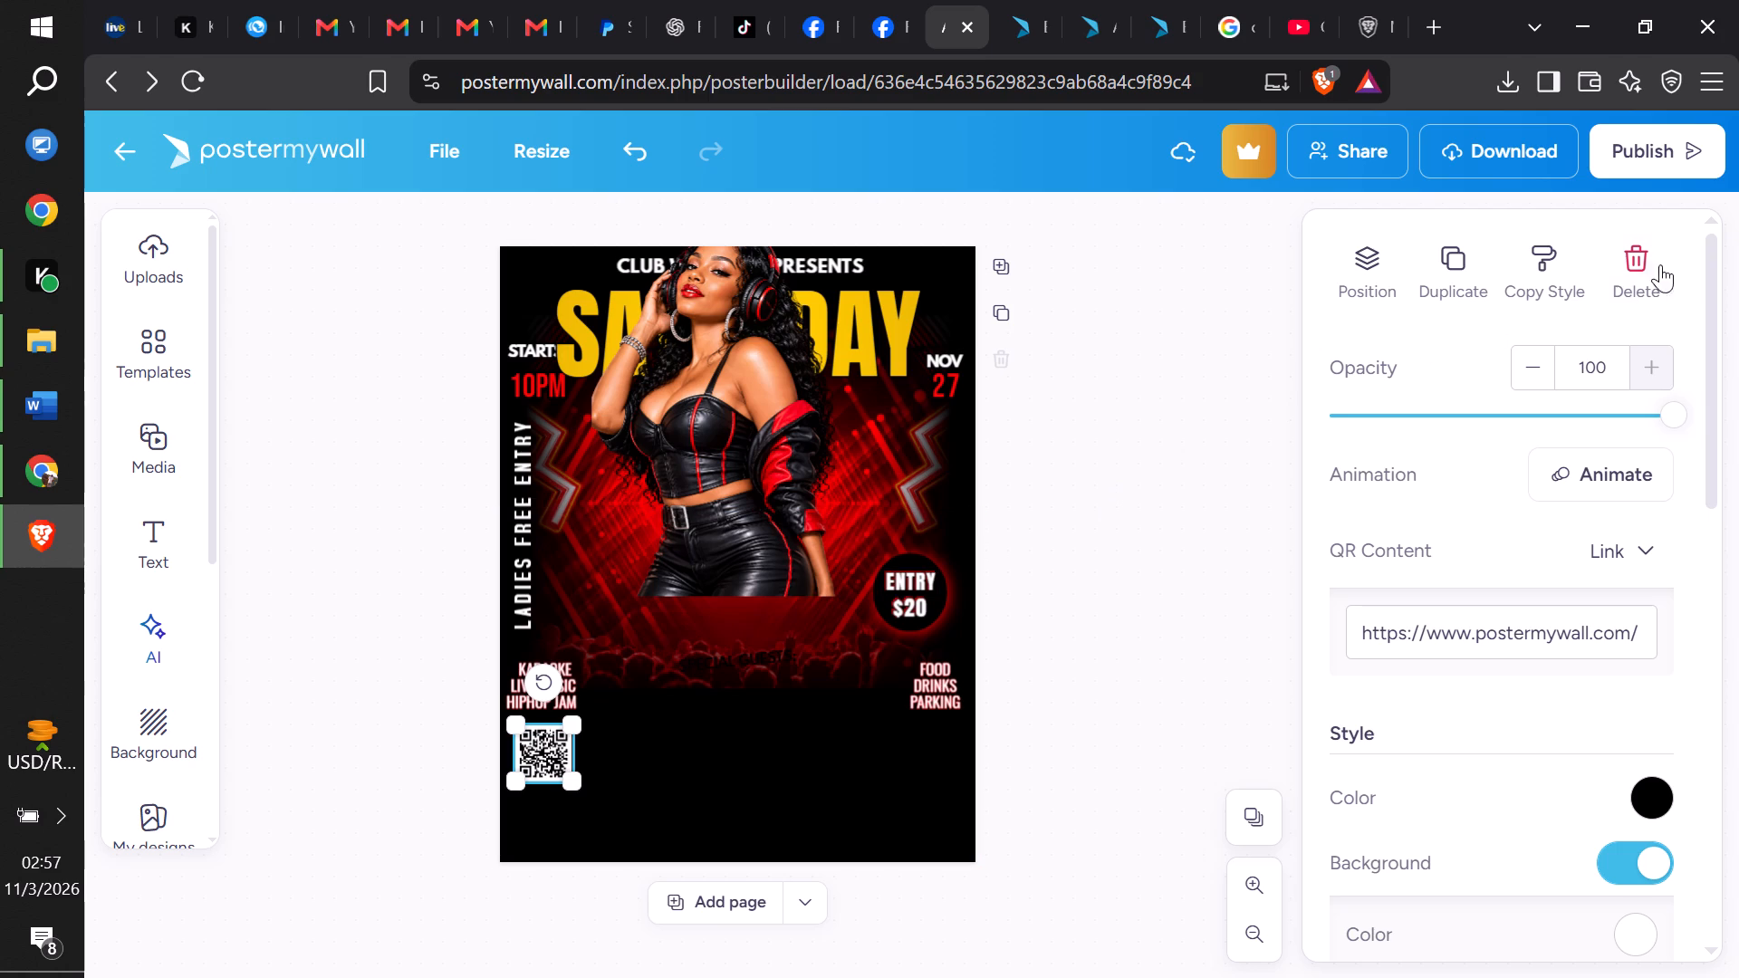
pyautogui.click(1648, 264)
# Delete the KARAOKE LIVE MUSIC HIPHOP JAM, FOOD DRINKS PARKING and vertical LADIES FREE ENTRY texts from the flyer's sides.
pyautogui.click(535, 704)
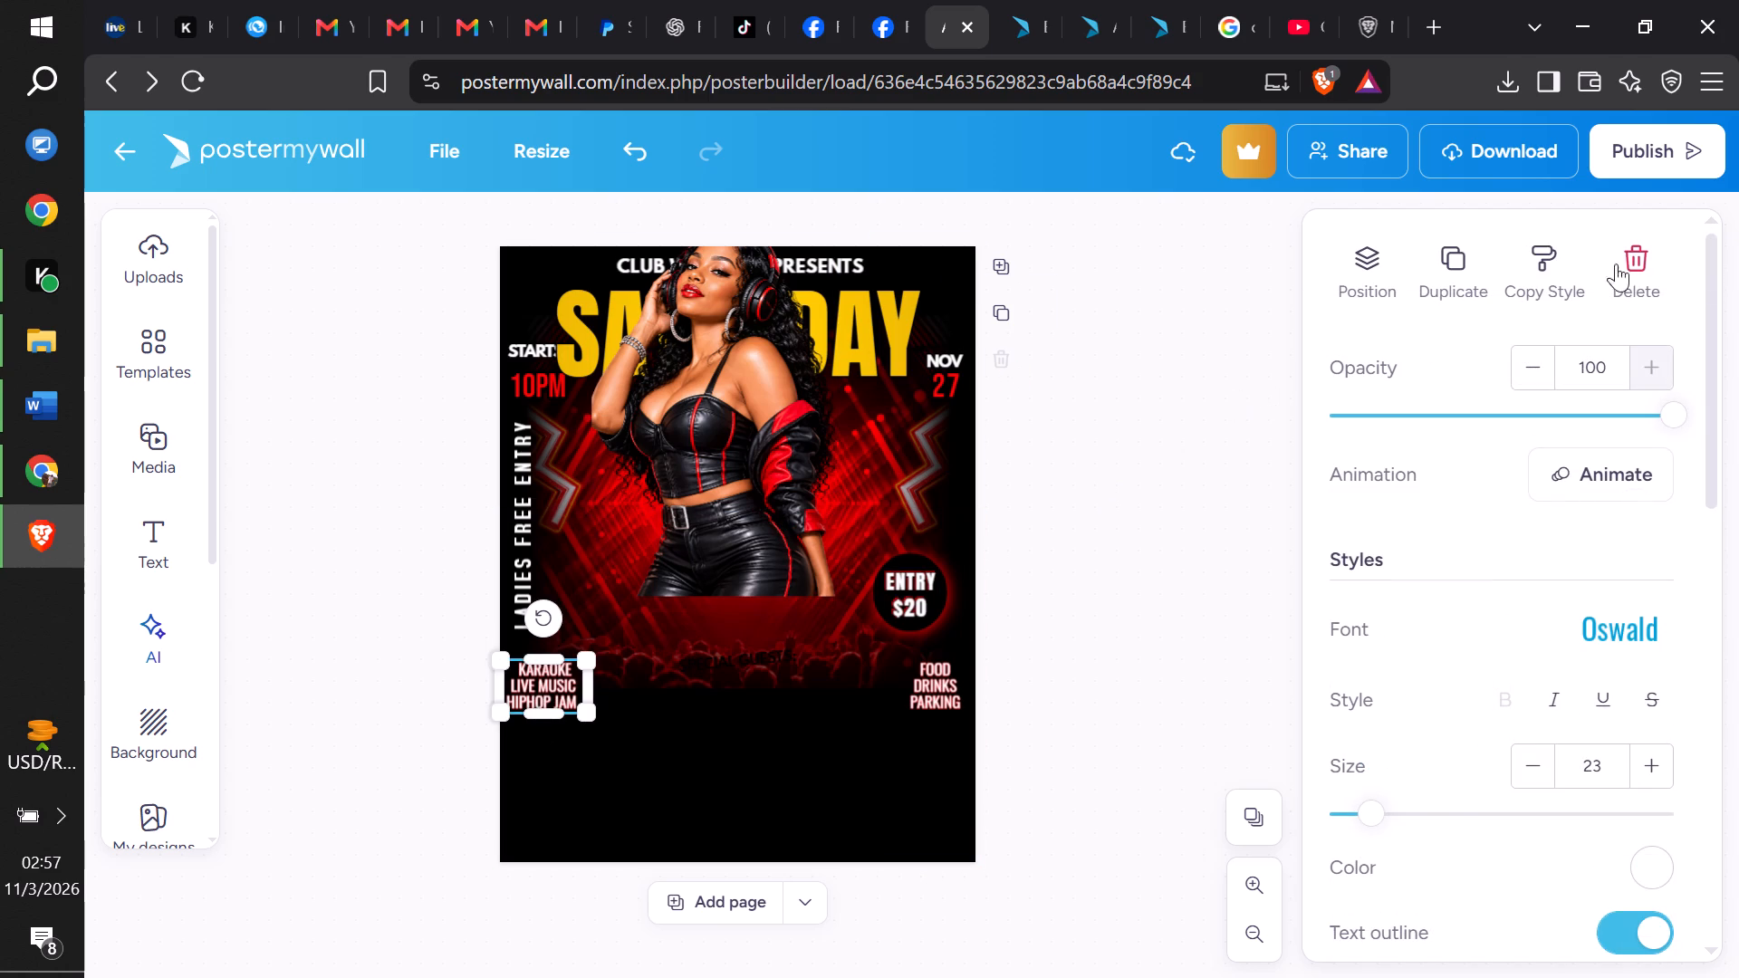
pyautogui.click(1648, 256)
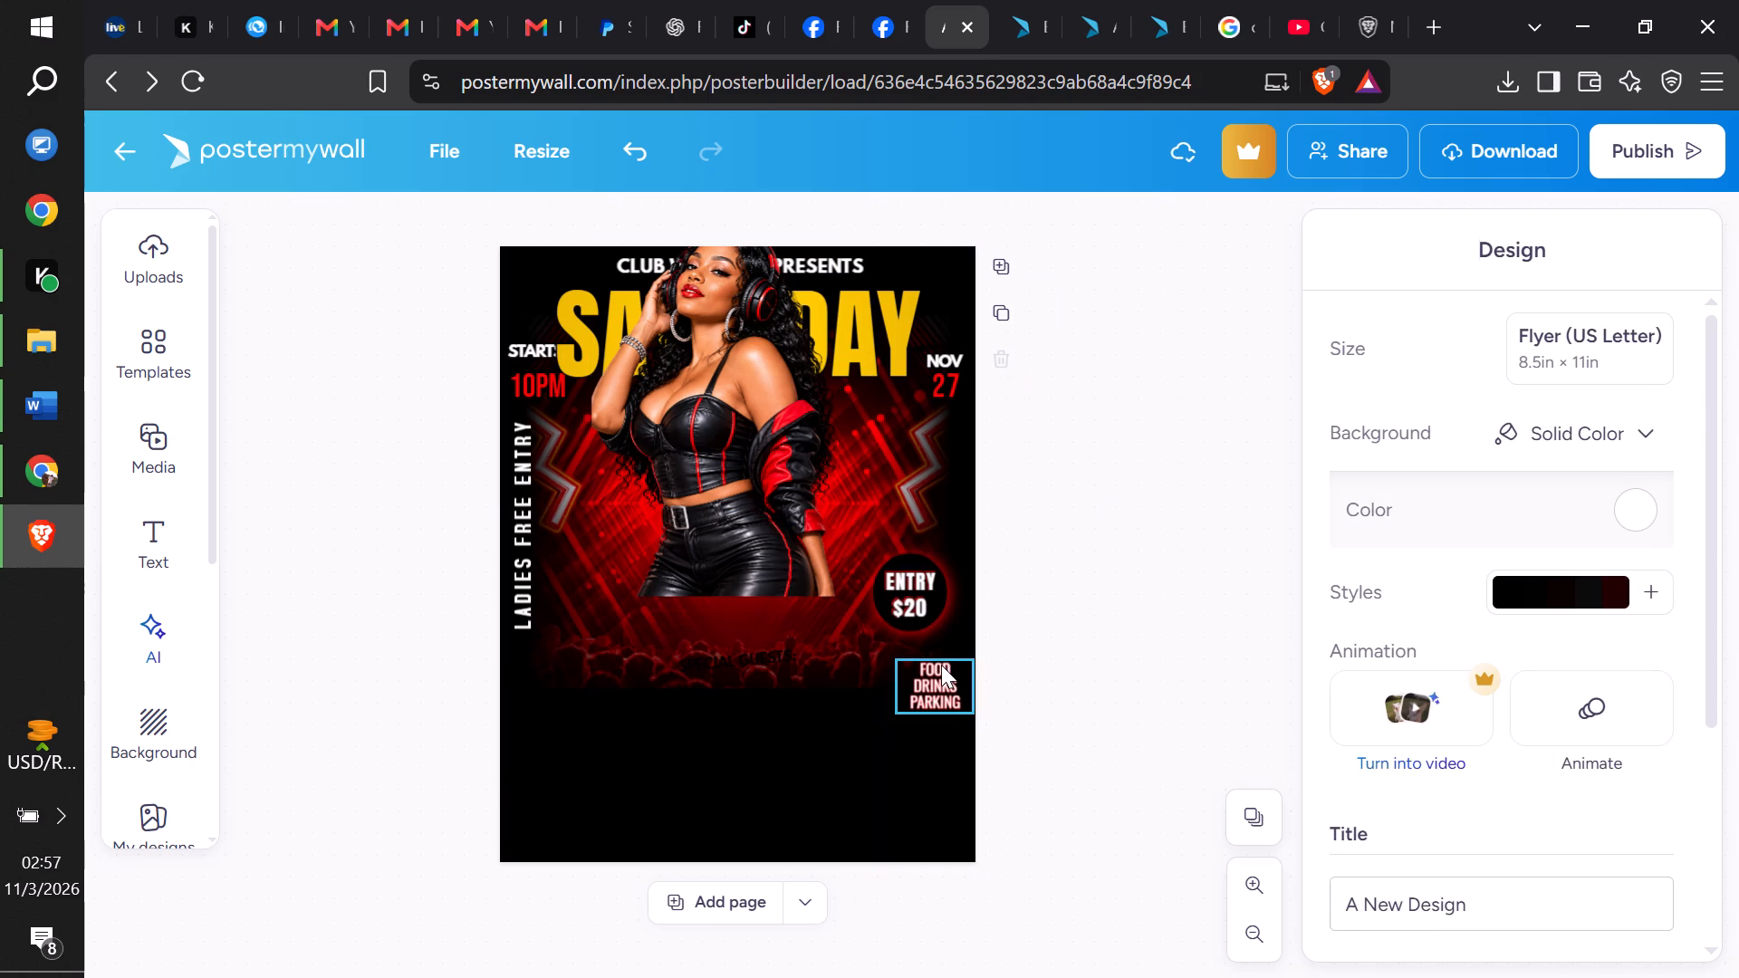
pyautogui.click(941, 665)
pyautogui.click(1621, 275)
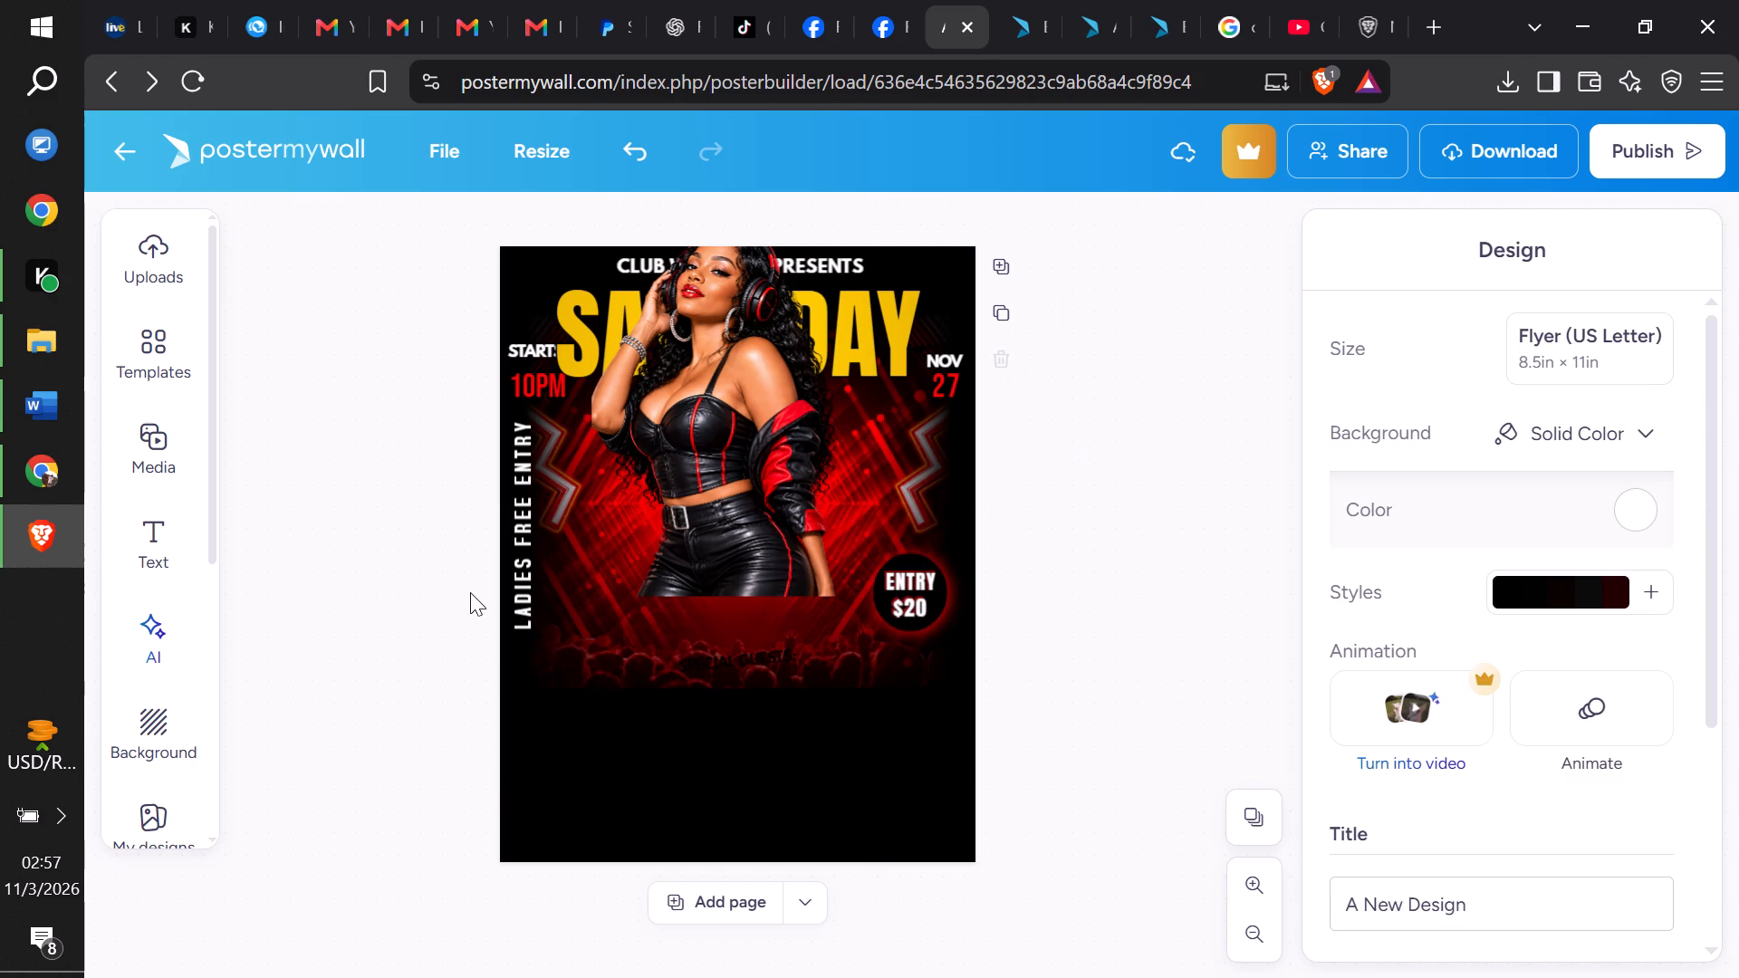
pyautogui.click(527, 546)
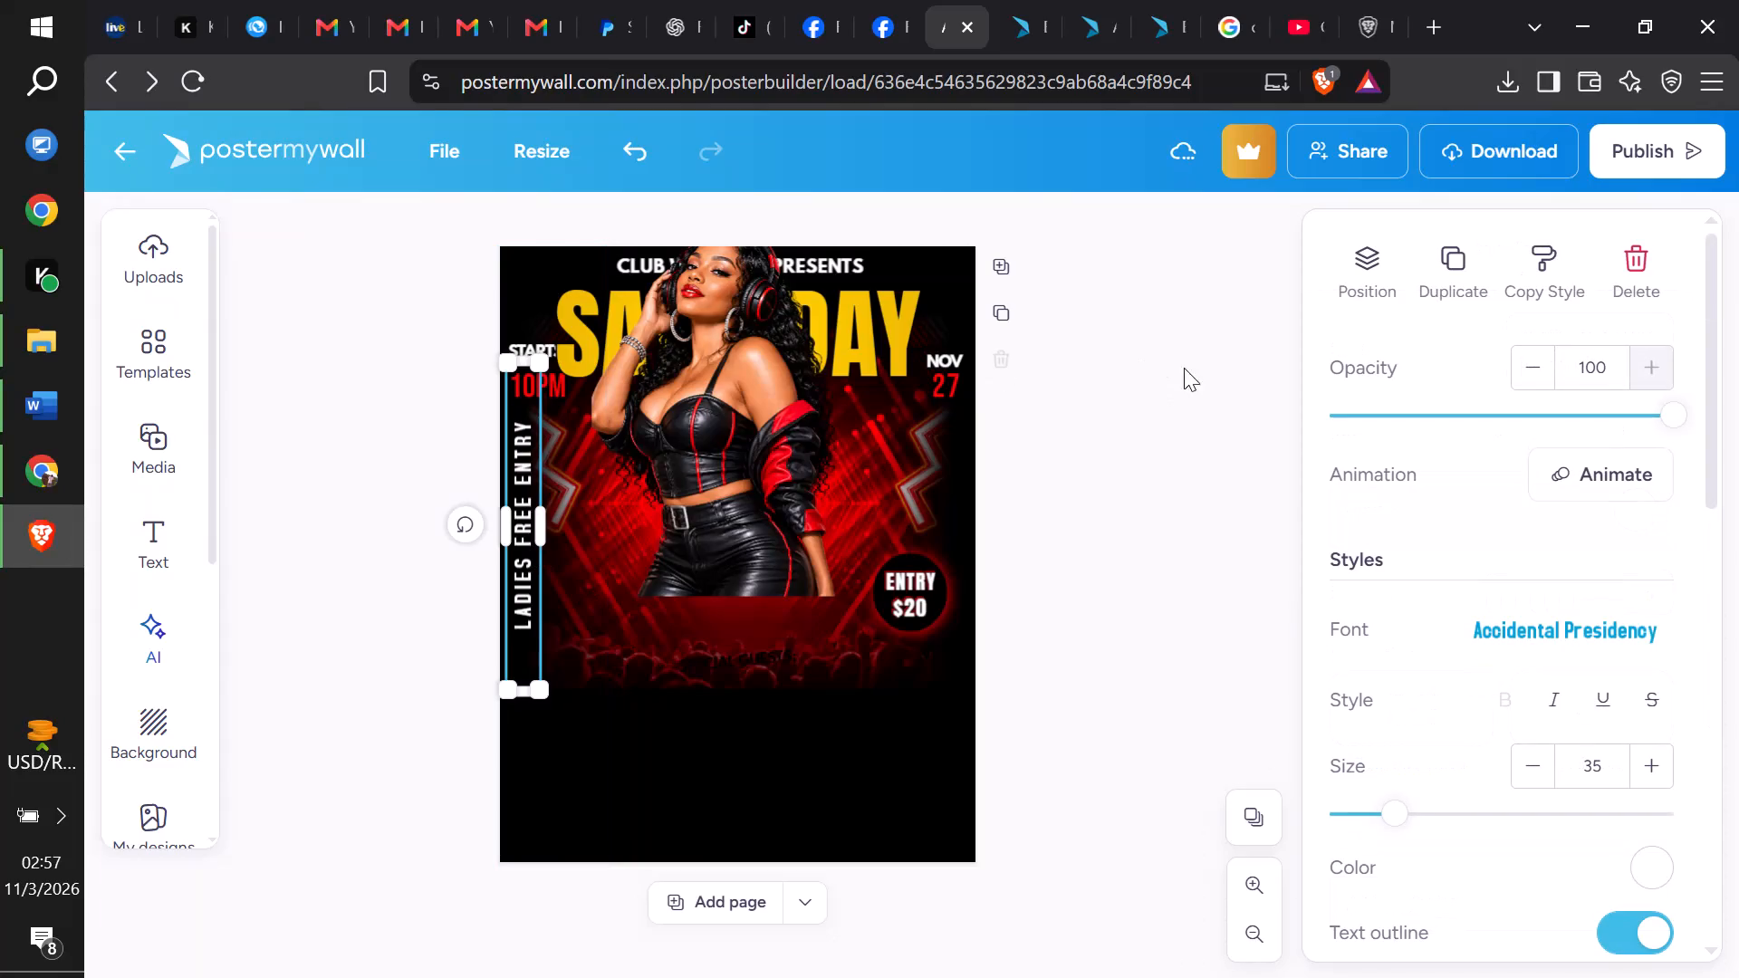
pyautogui.click(1659, 264)
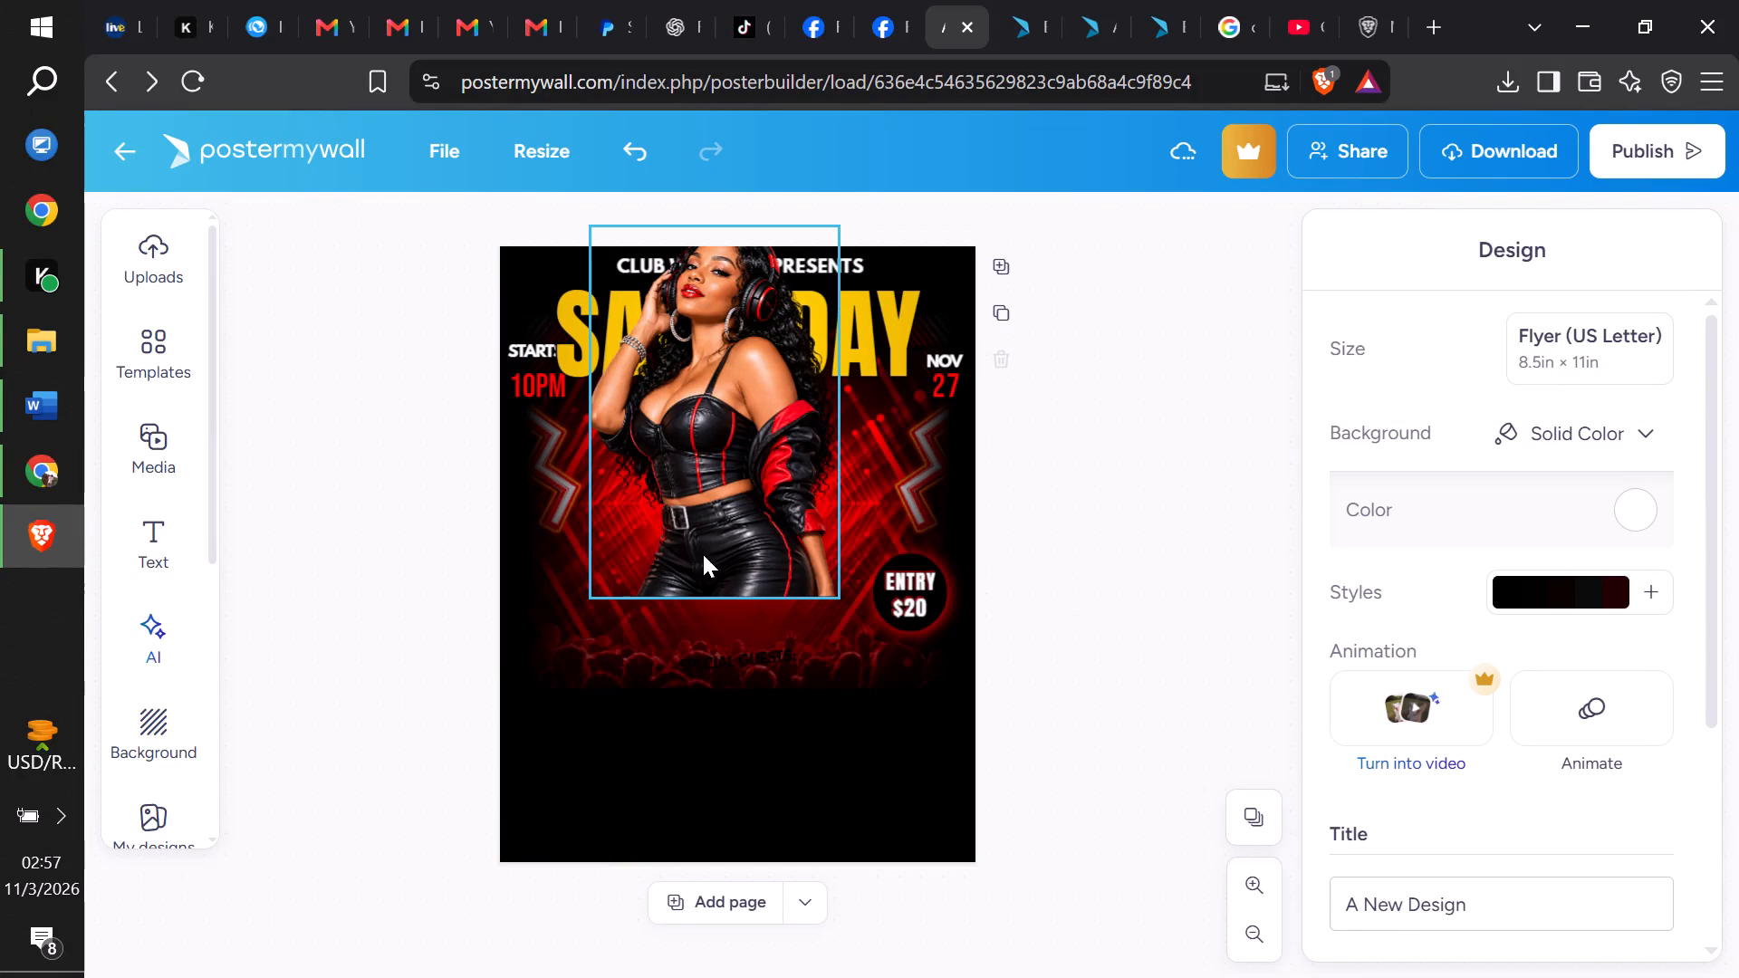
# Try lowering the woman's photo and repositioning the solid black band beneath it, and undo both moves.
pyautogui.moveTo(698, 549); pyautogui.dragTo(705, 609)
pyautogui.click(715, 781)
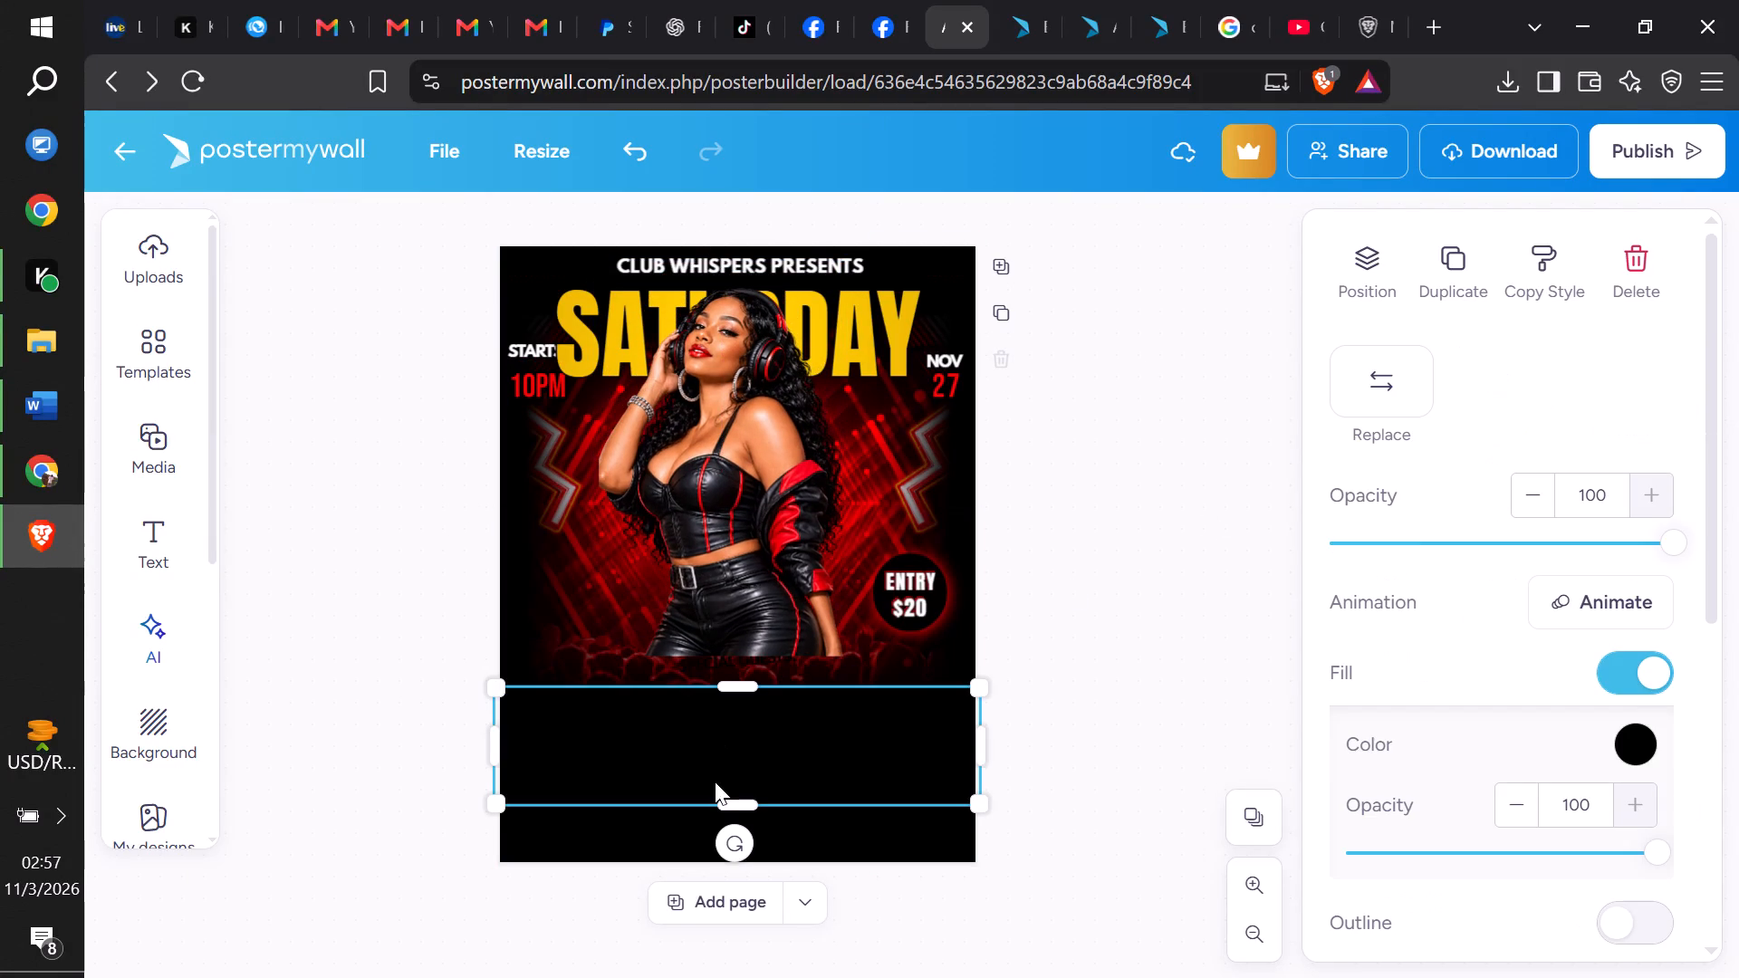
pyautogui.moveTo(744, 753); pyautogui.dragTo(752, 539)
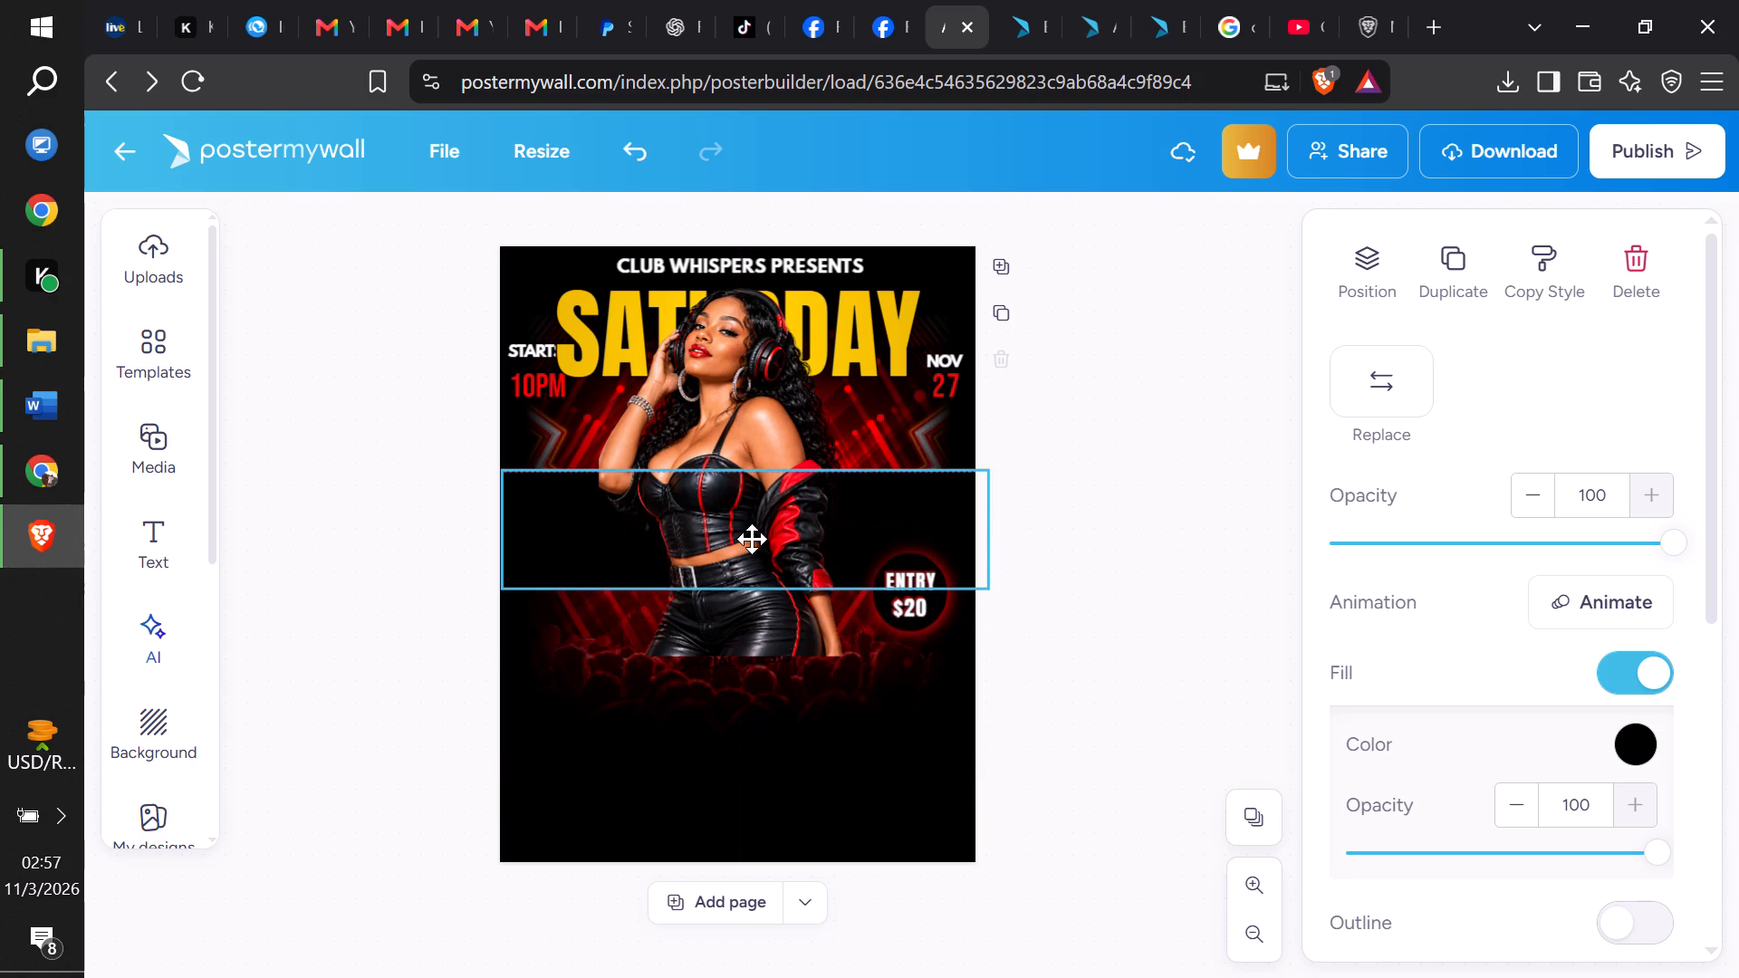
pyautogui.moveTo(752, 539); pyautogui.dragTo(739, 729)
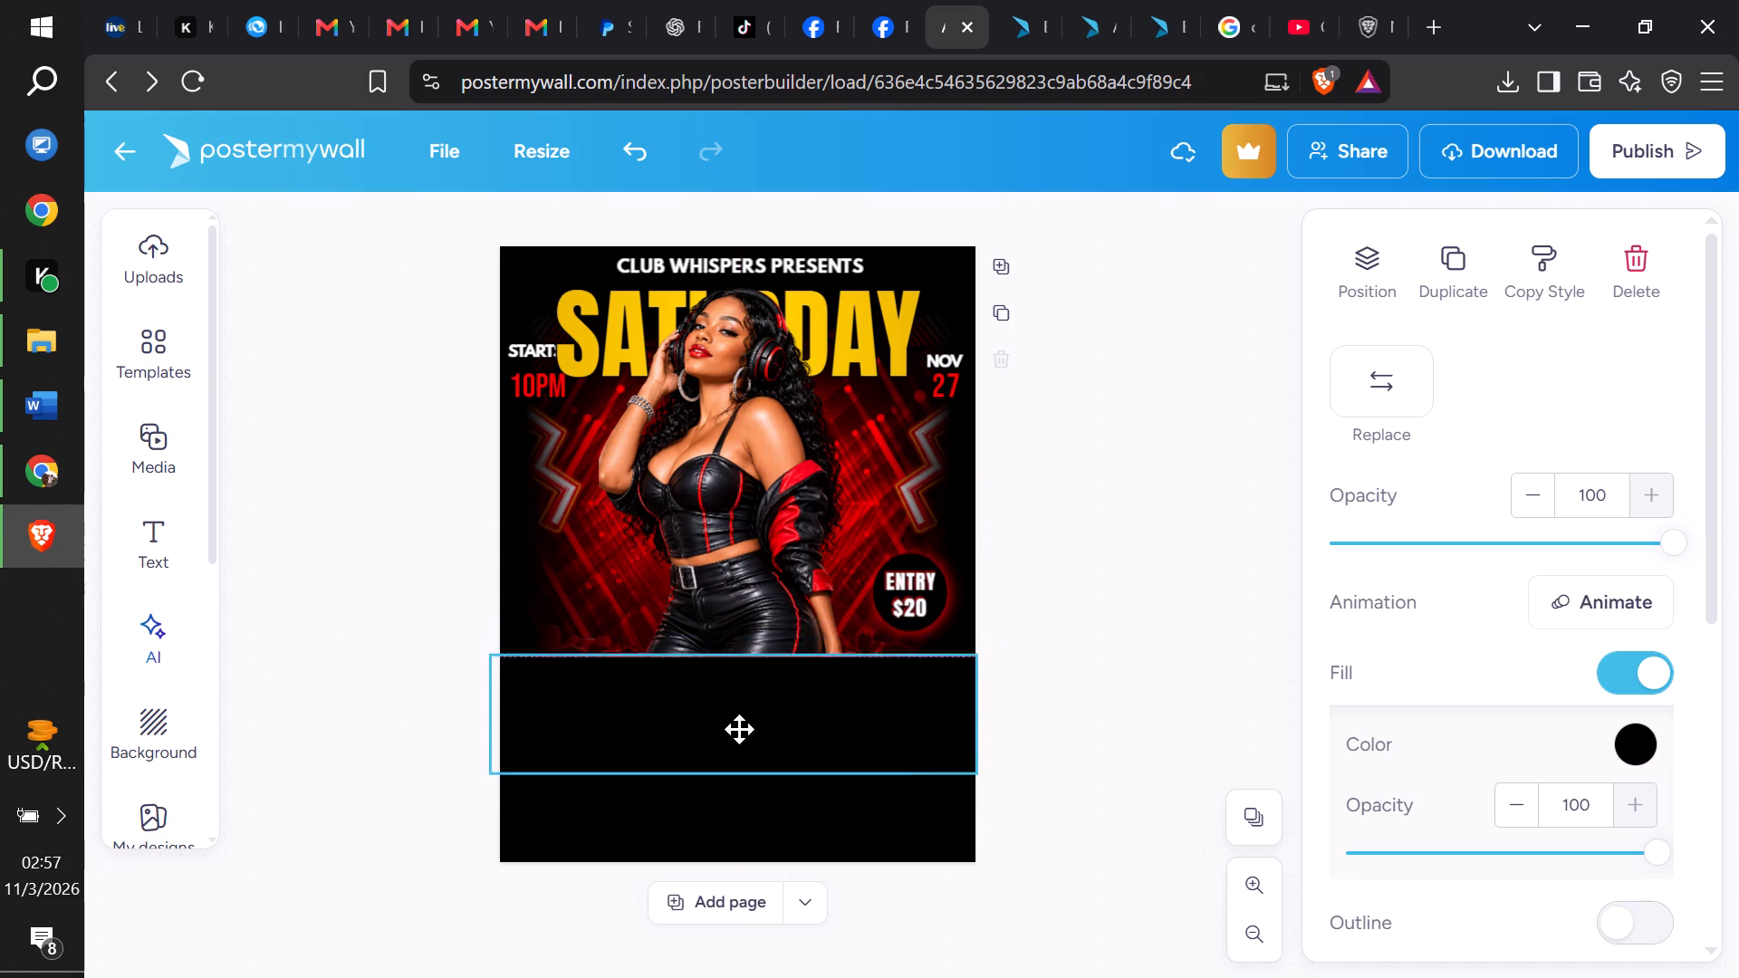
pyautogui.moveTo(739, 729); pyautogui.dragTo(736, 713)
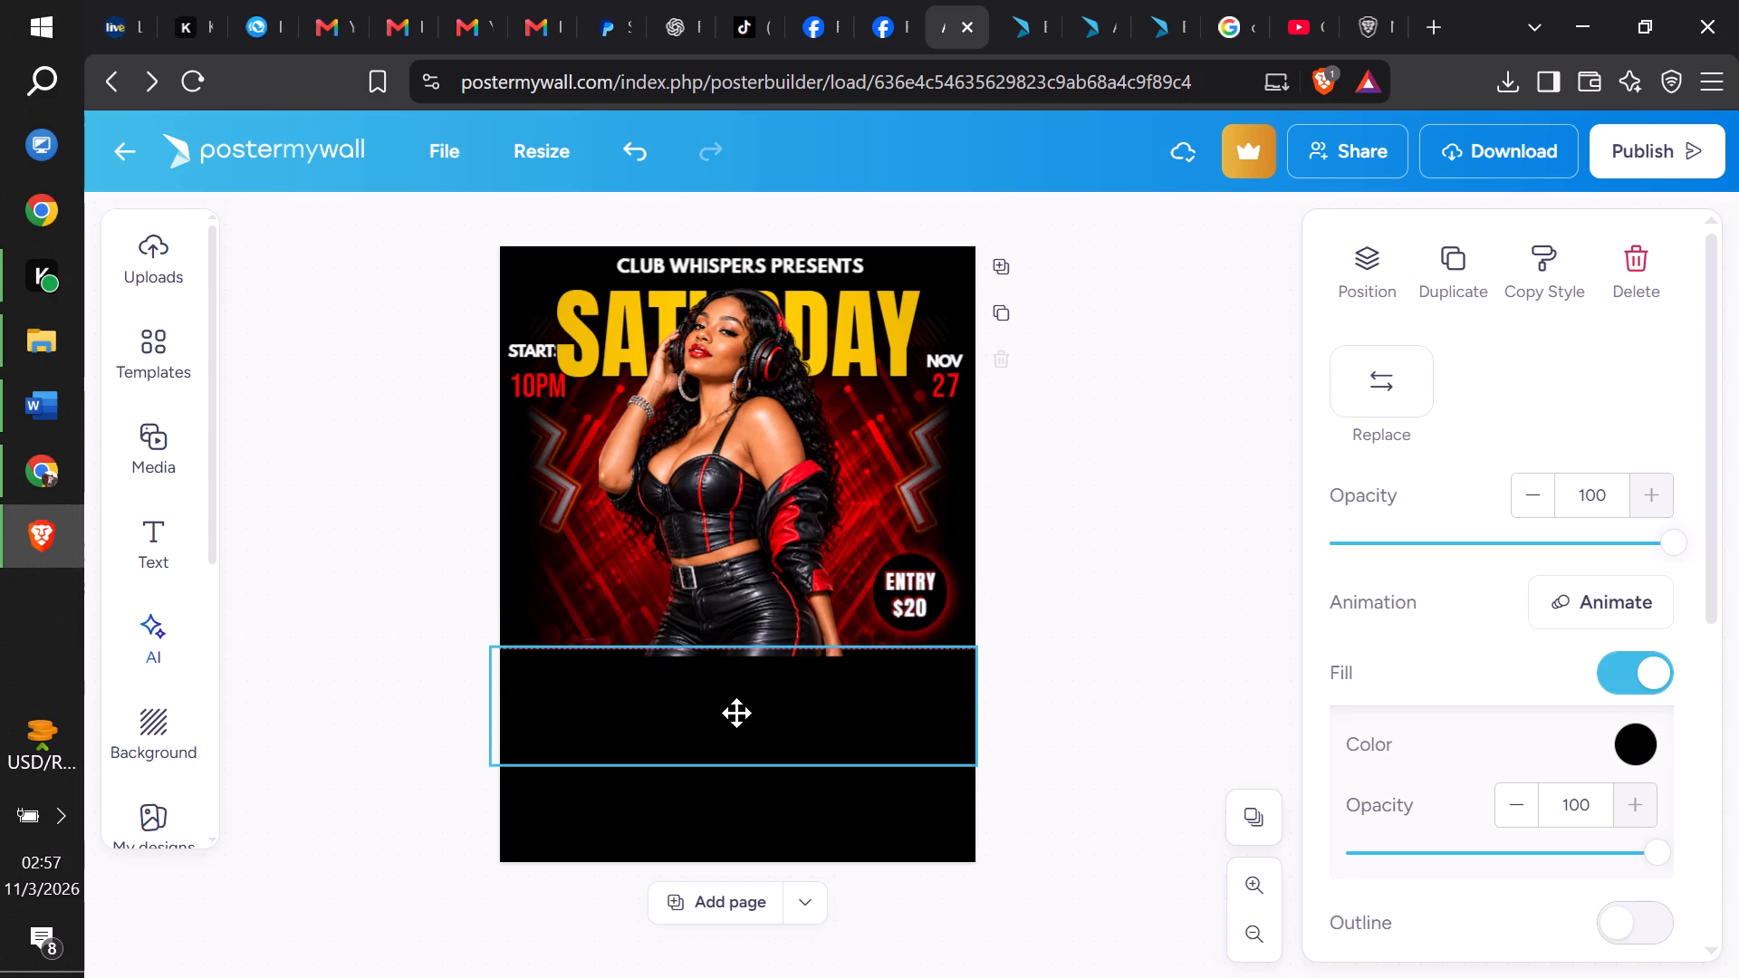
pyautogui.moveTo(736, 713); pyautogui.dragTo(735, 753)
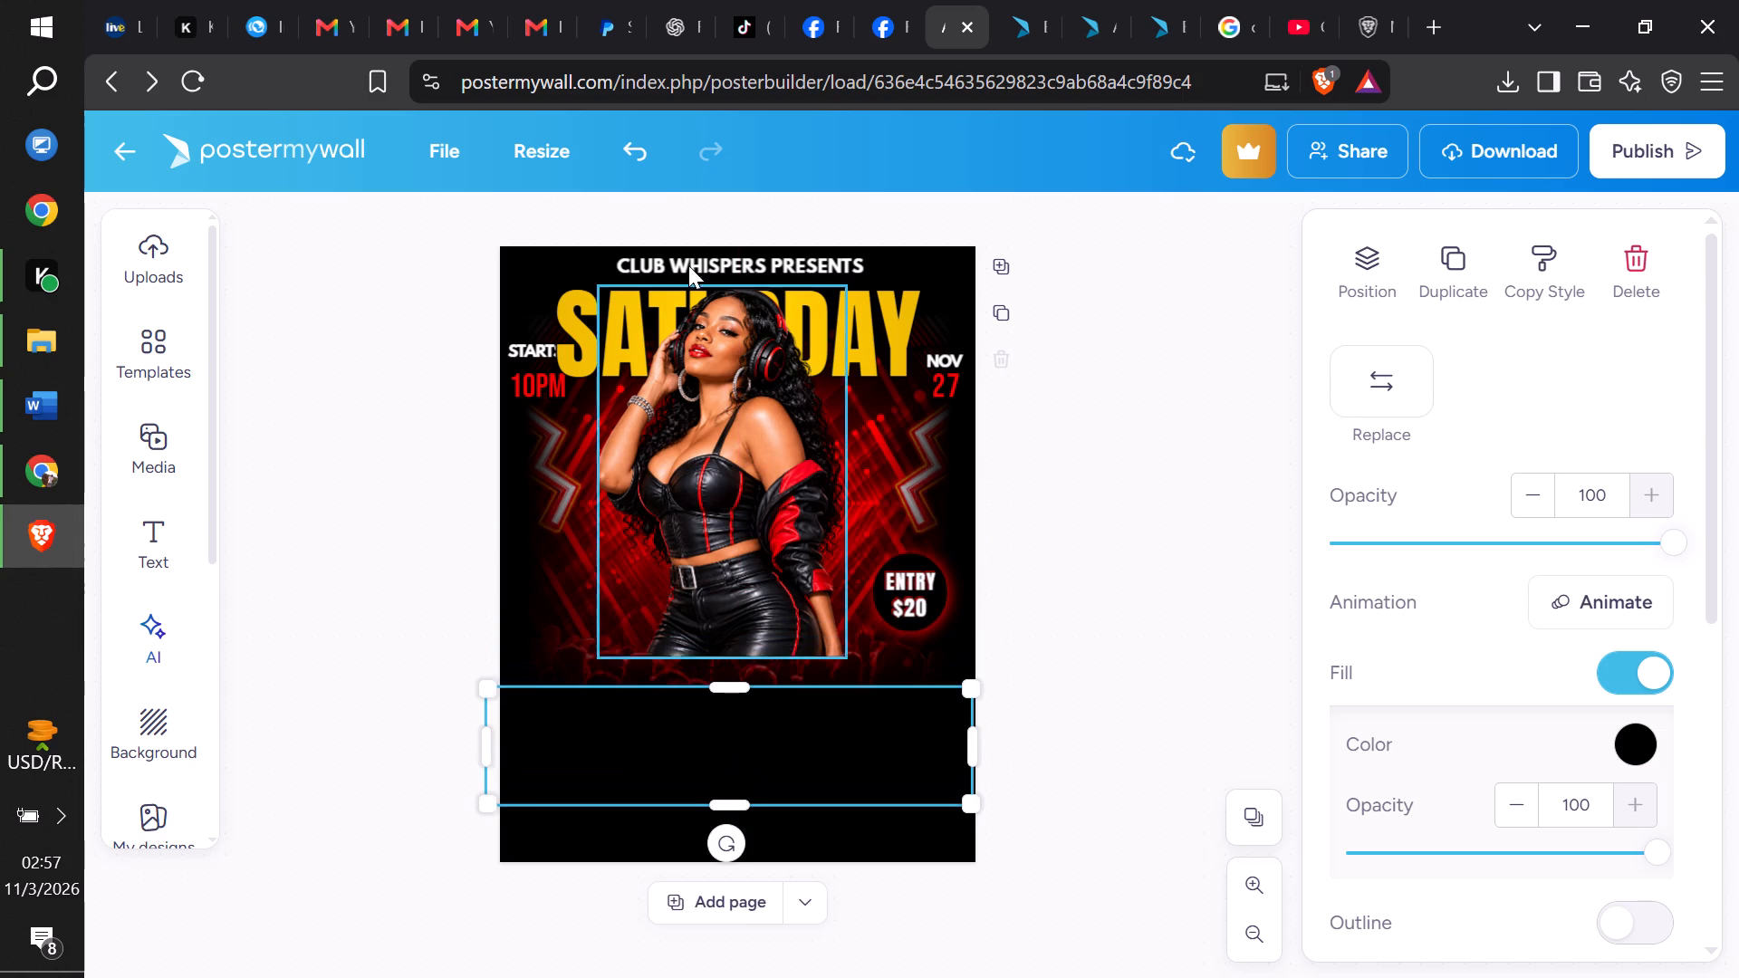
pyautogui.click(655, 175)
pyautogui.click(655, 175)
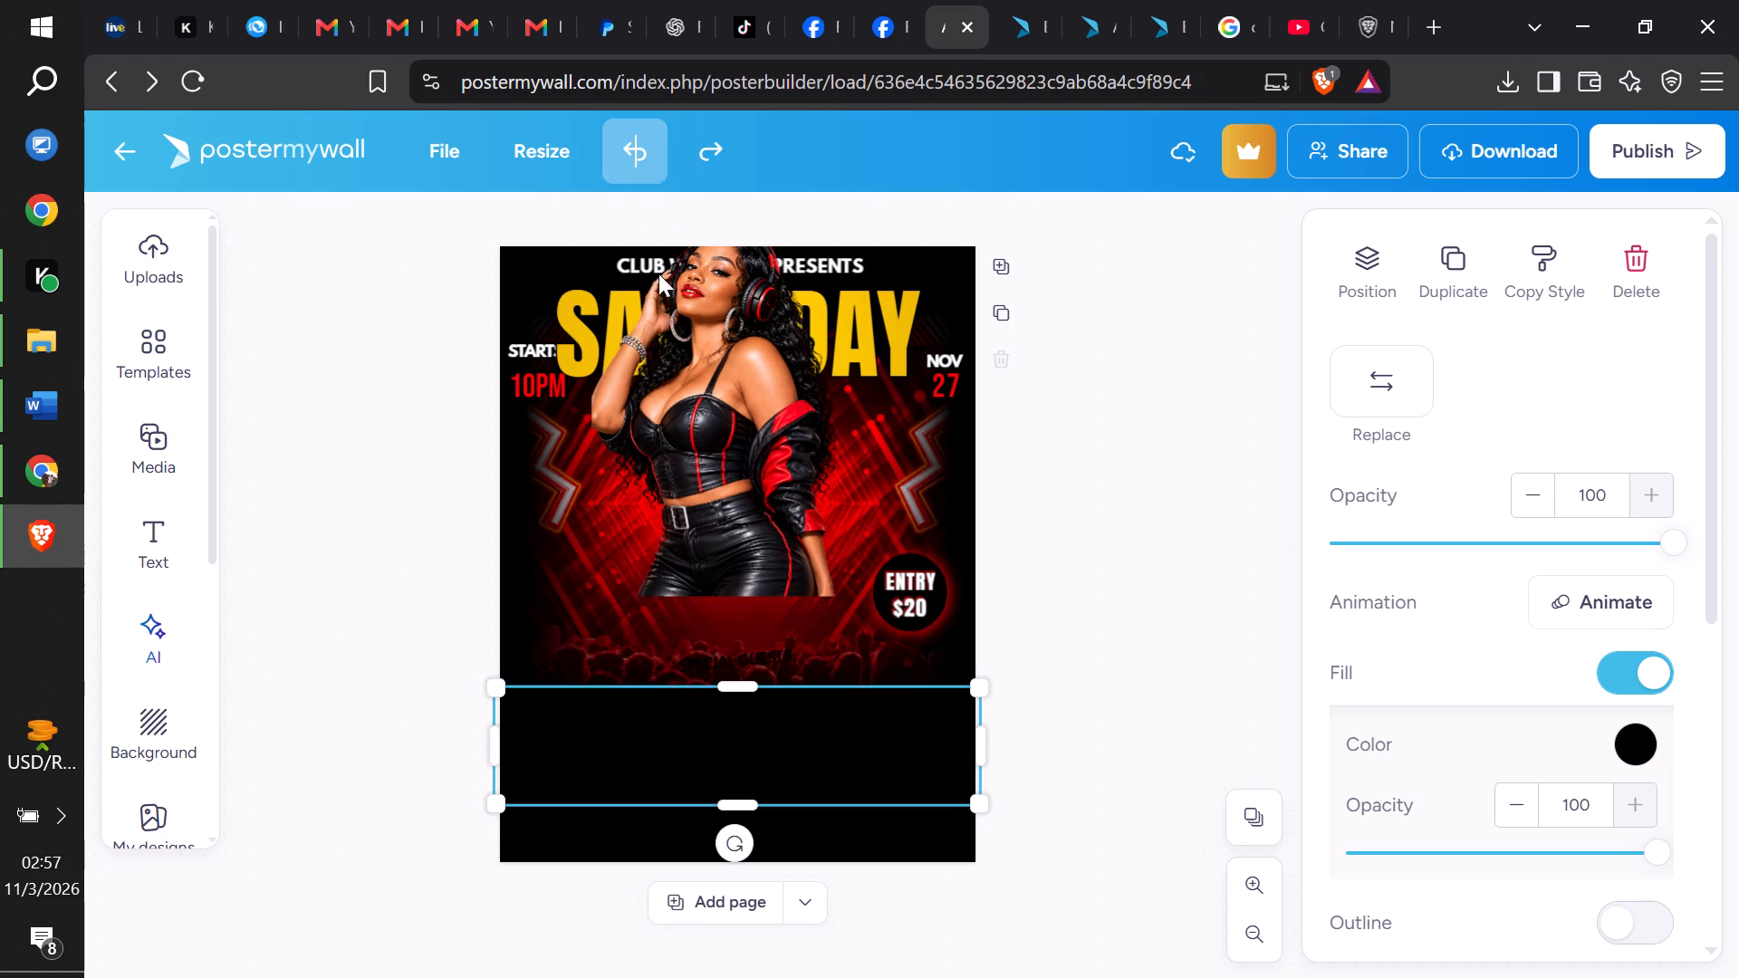
# Move the woman's photo down the page so her head sits just below the SATURDAY title.
pyautogui.moveTo(734, 445); pyautogui.dragTo(739, 599)
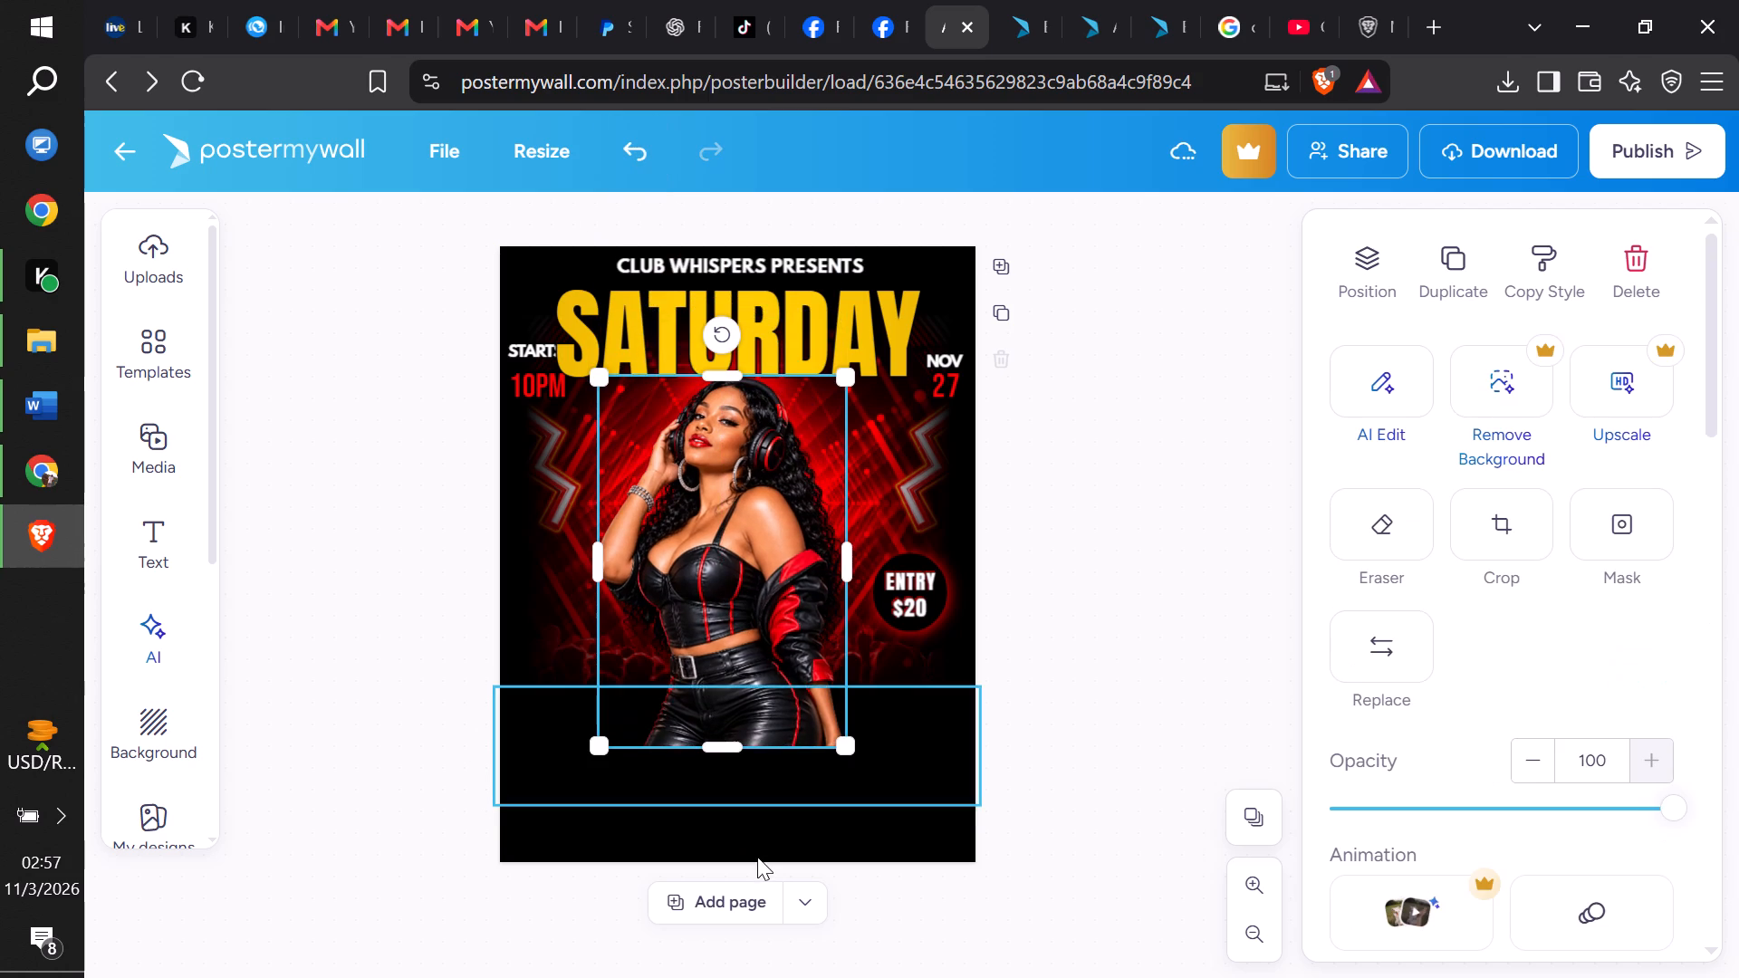
# Bring the black gradient overlay on the lower part of the flyer to the top layer, in front of the woman's photo.
pyautogui.click(758, 852)
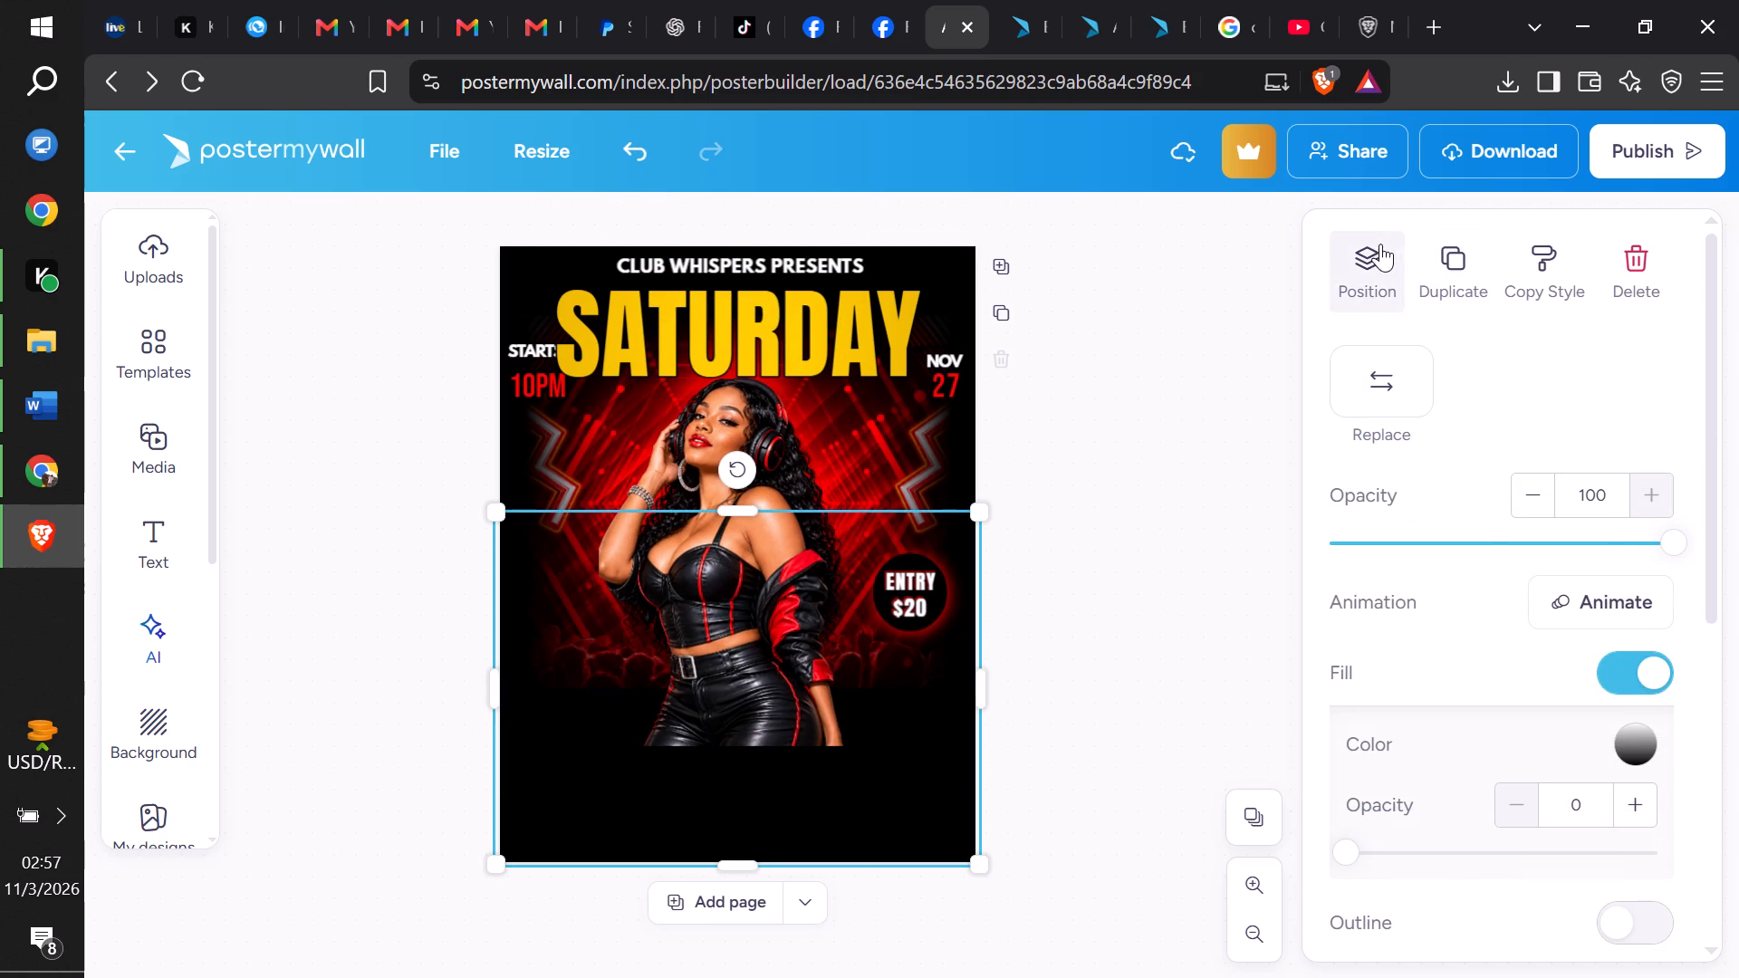
pyautogui.click(1380, 244)
pyautogui.click(1661, 324)
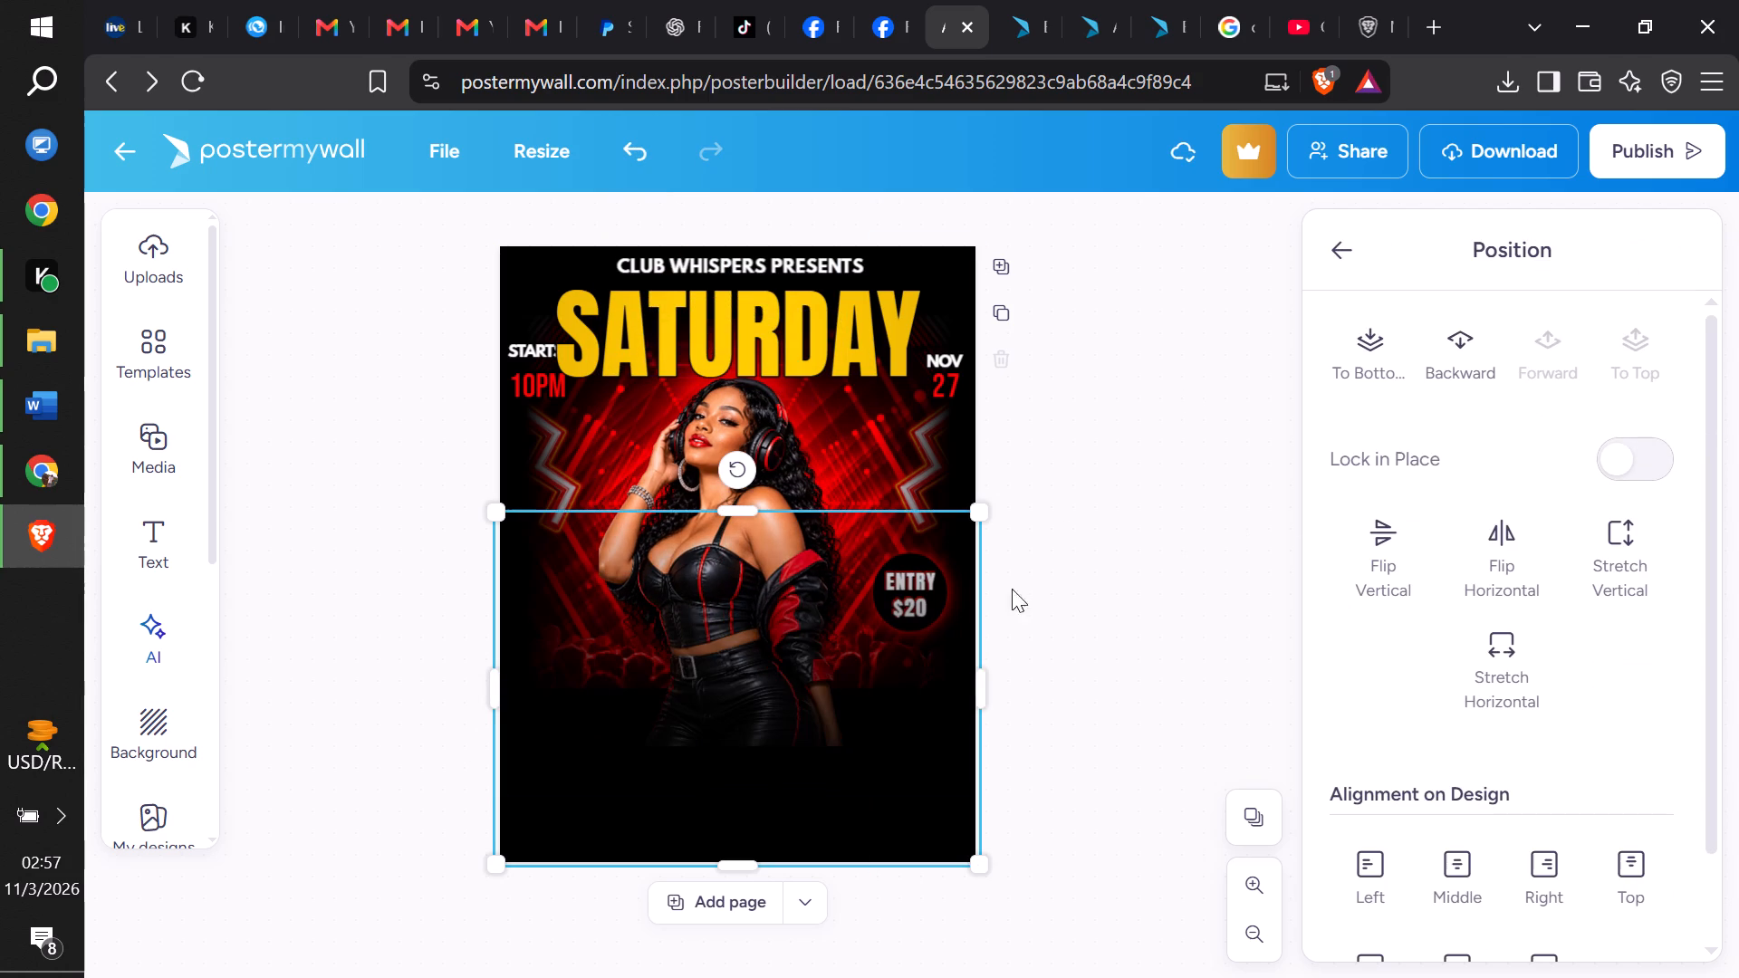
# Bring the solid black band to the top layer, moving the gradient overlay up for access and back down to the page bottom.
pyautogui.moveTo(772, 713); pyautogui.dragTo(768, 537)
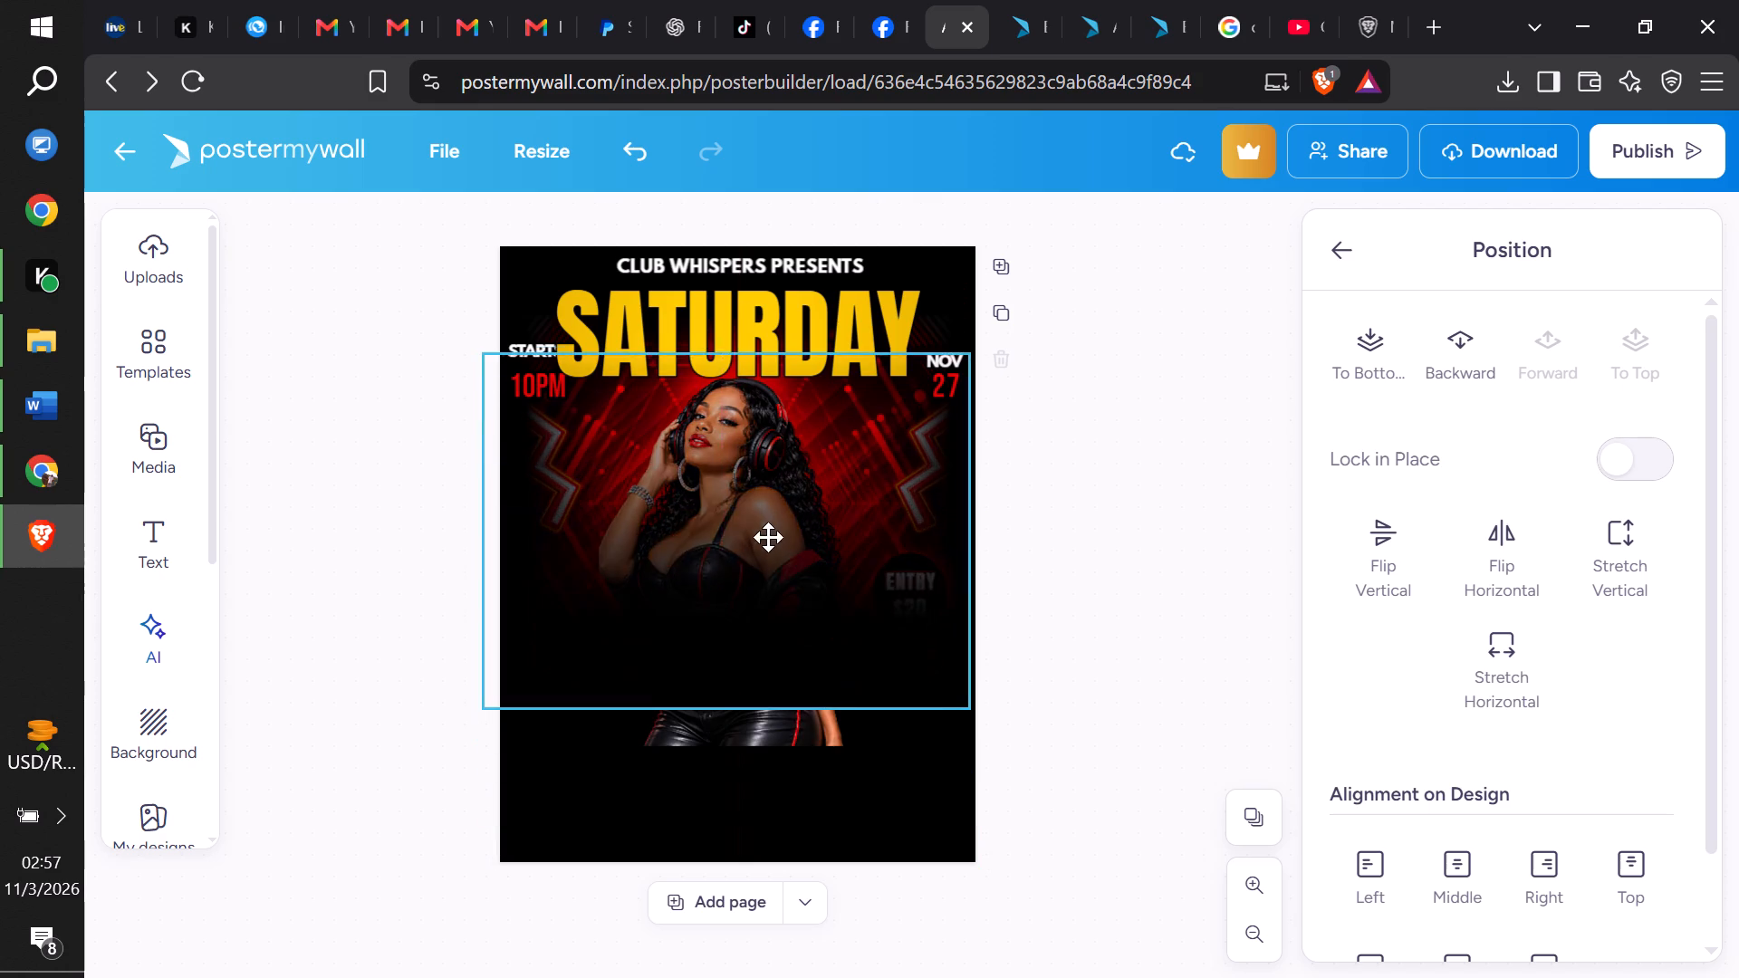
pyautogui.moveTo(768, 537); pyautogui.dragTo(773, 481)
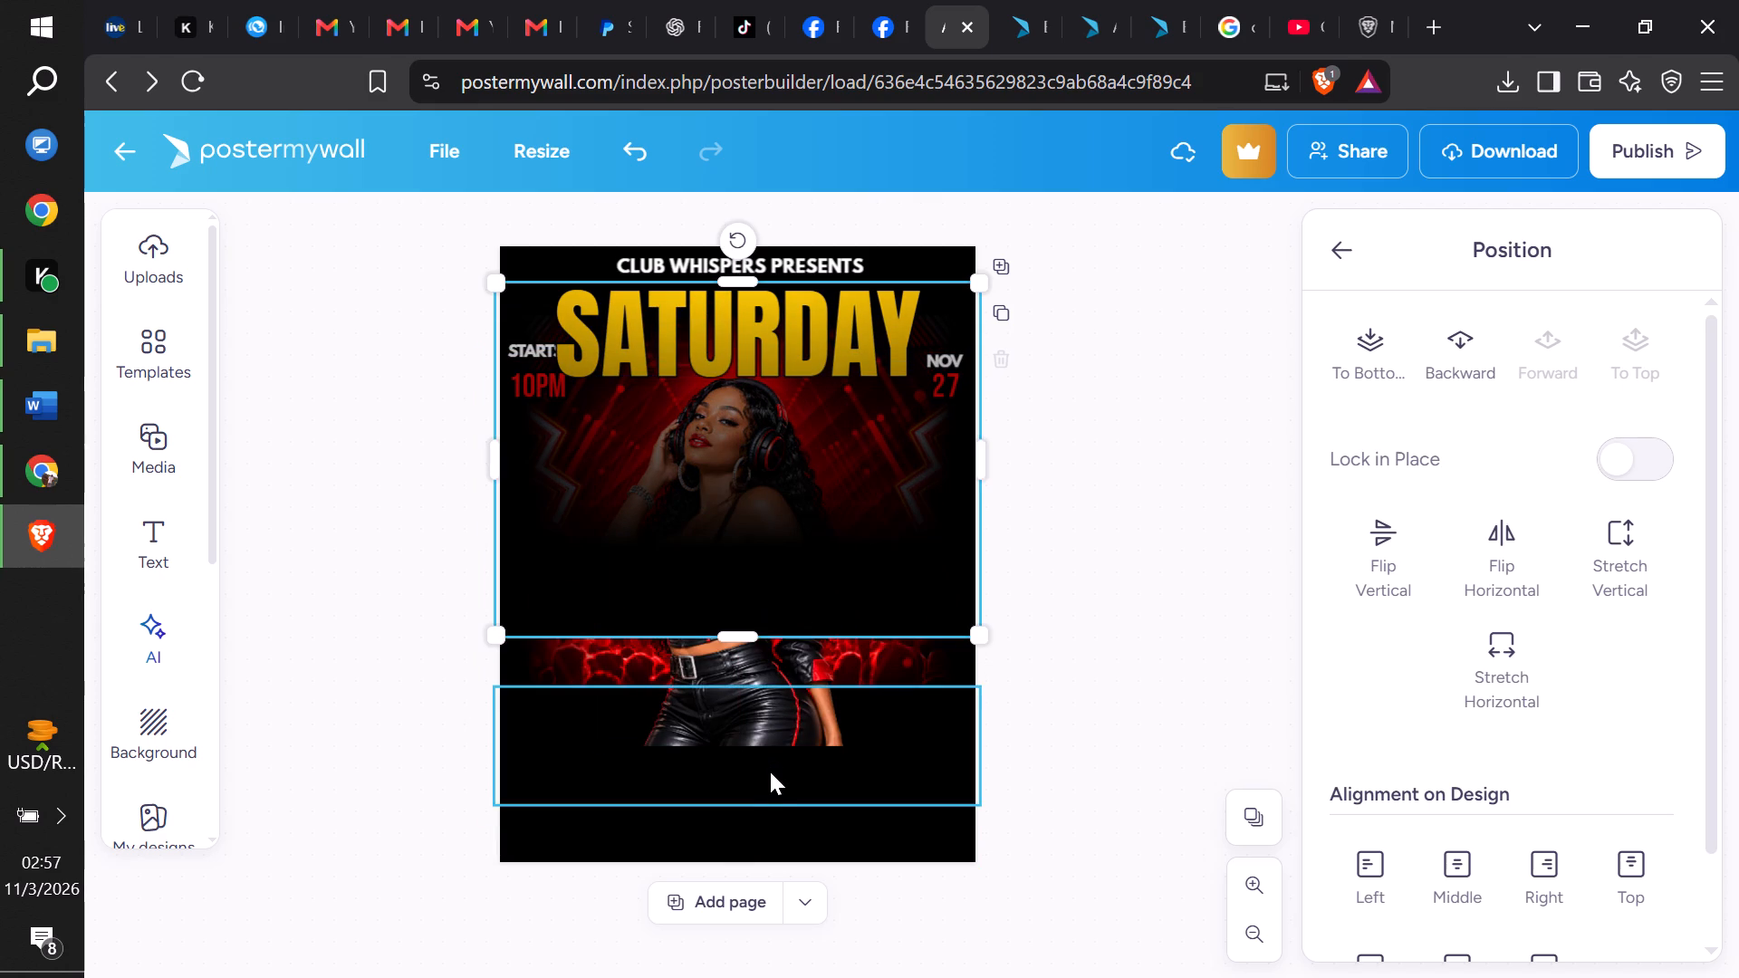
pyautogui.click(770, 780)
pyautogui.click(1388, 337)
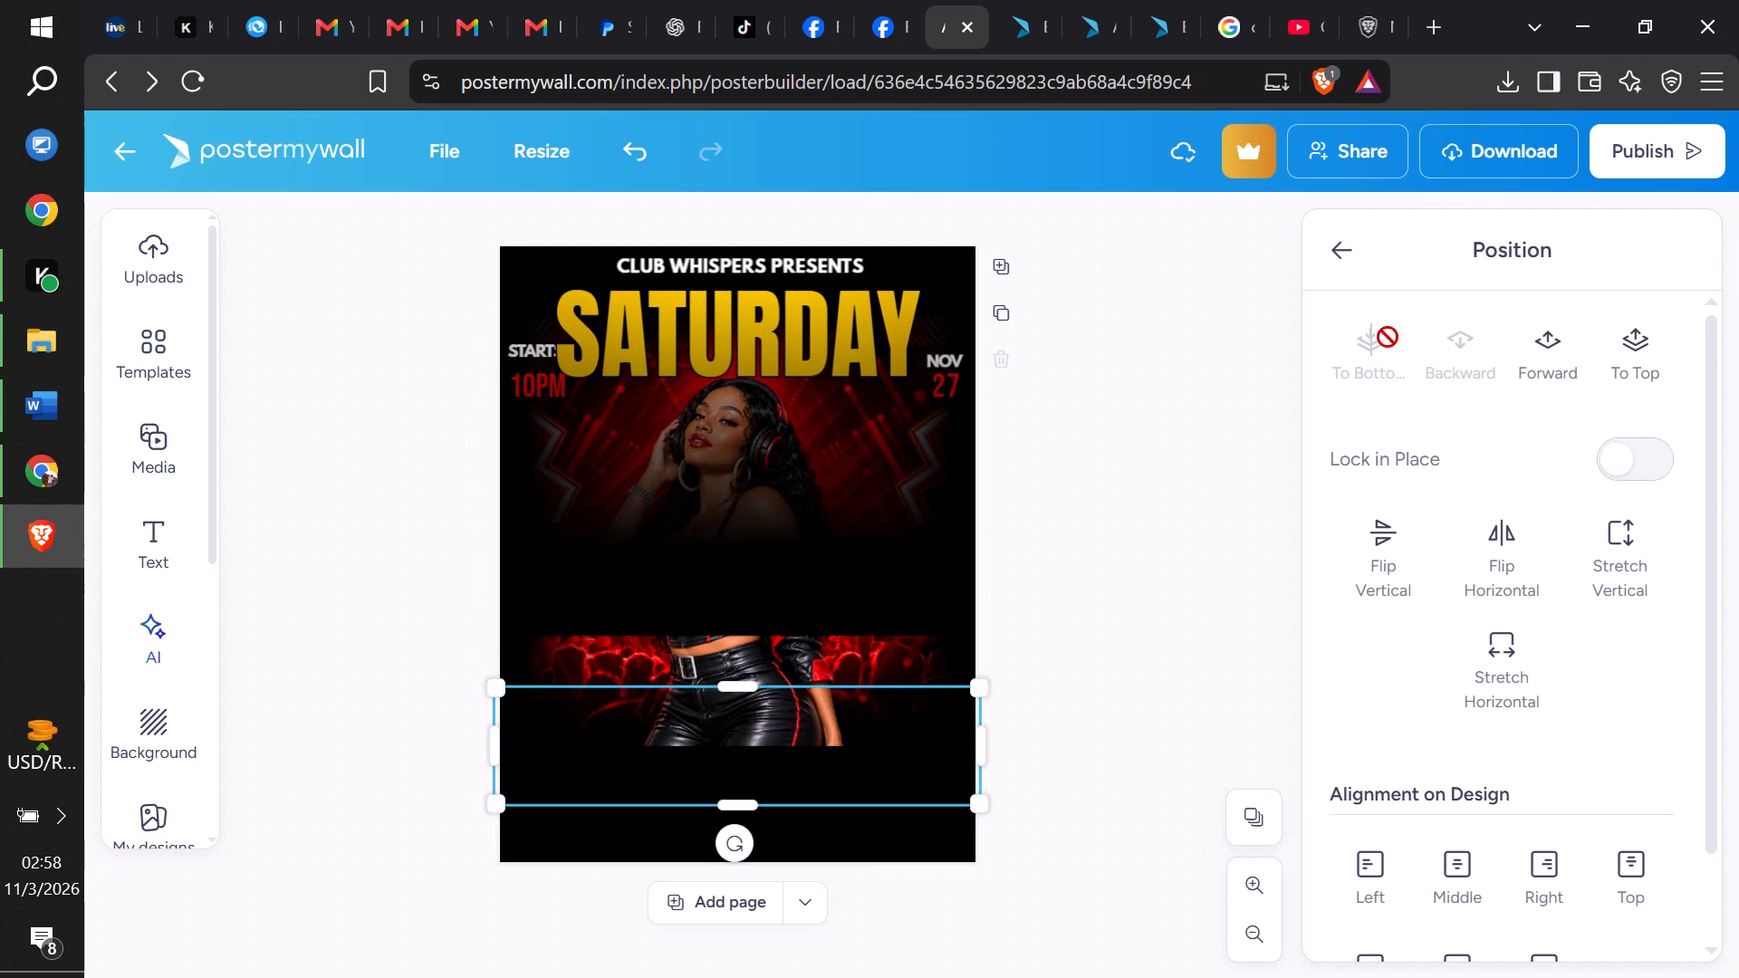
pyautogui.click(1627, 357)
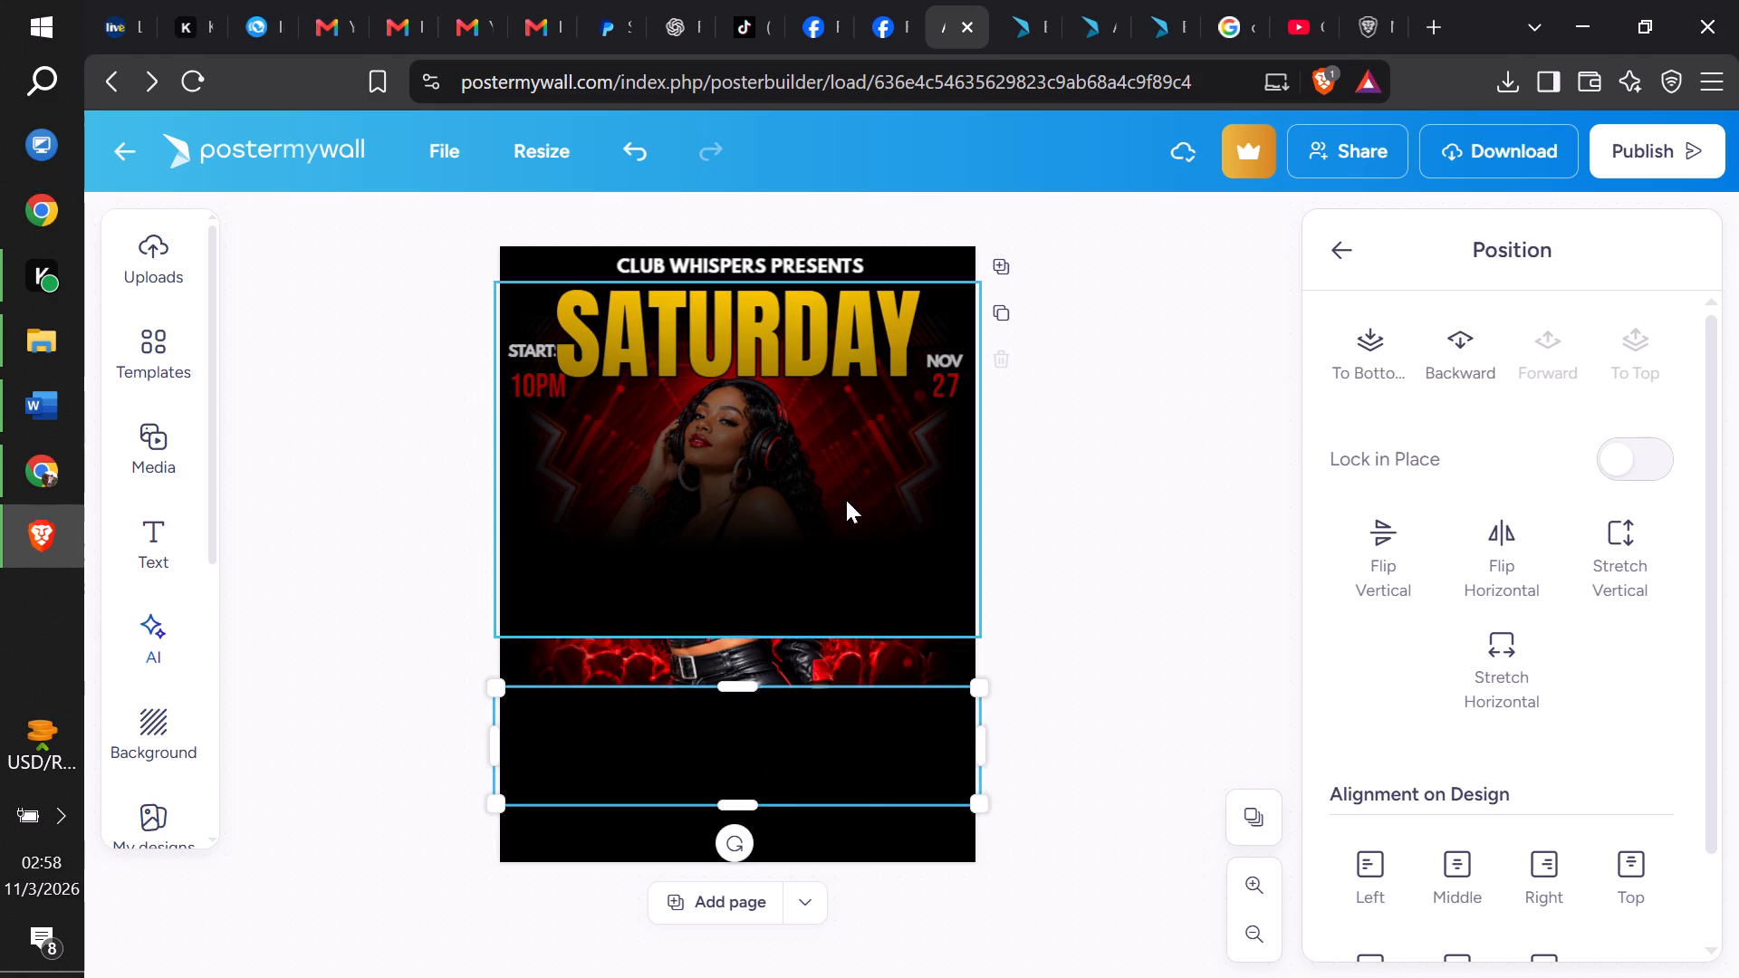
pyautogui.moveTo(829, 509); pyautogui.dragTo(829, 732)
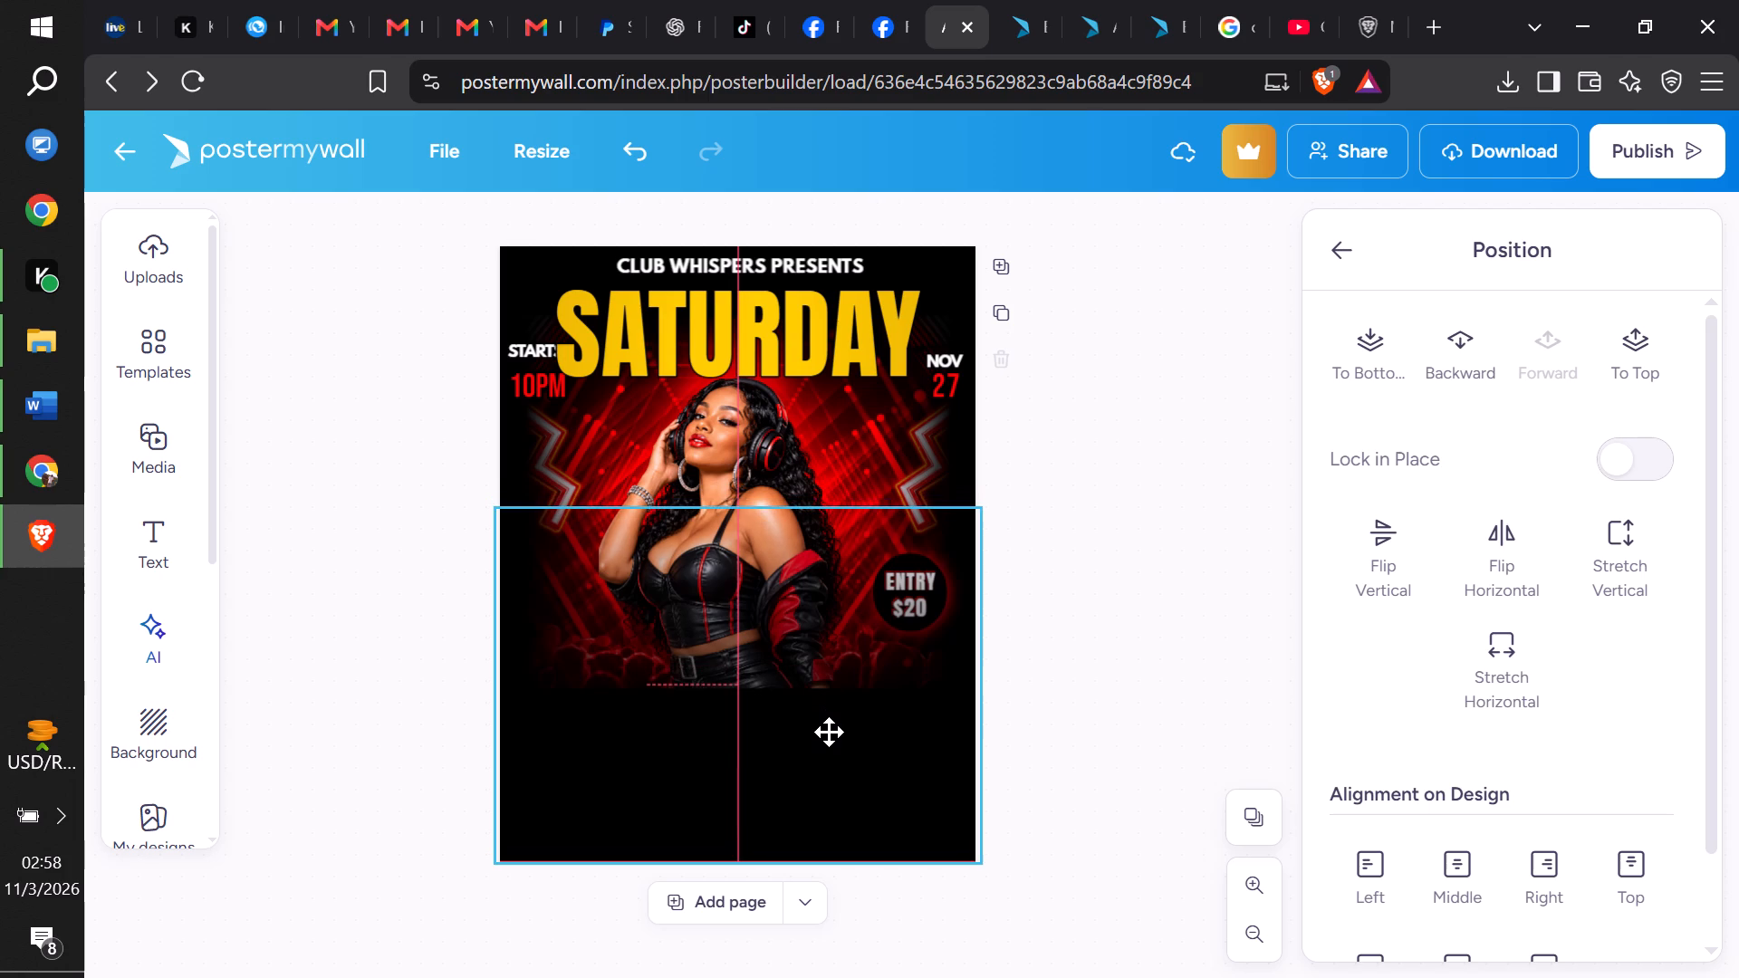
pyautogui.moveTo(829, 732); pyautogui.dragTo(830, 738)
# Try the solid black band lower, near the flyer's bottom edge, and delete it.
pyautogui.moveTo(819, 711); pyautogui.dragTo(819, 732)
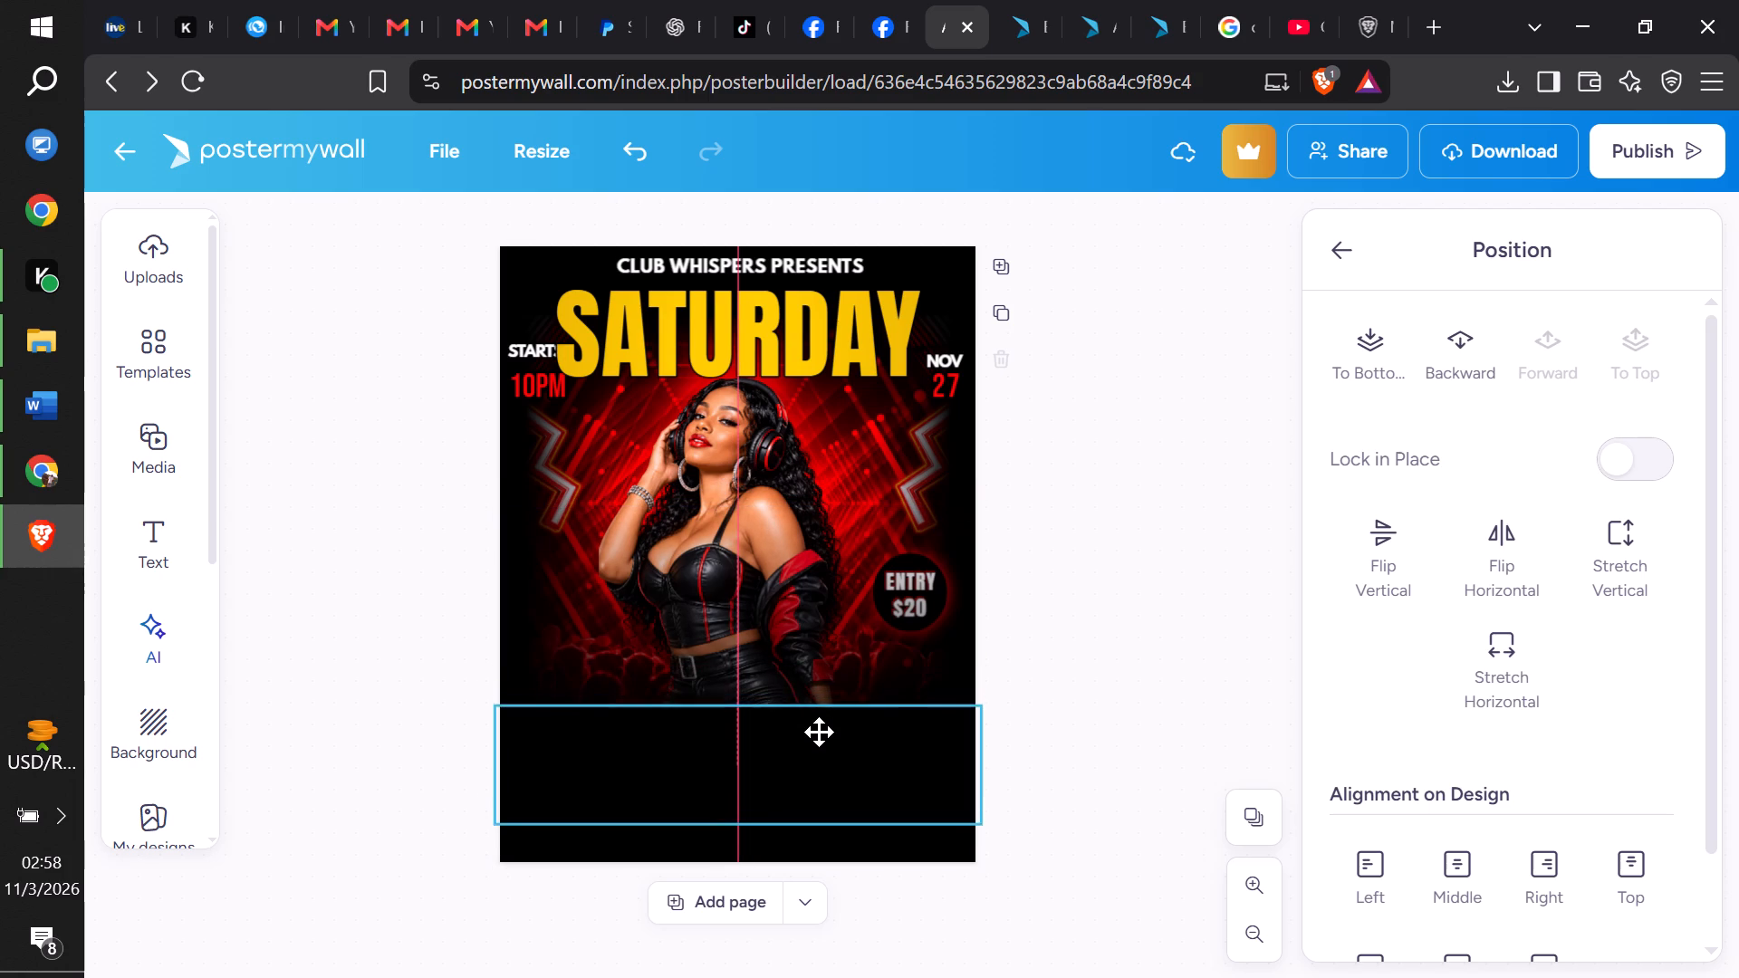
pyautogui.moveTo(819, 732); pyautogui.dragTo(821, 757)
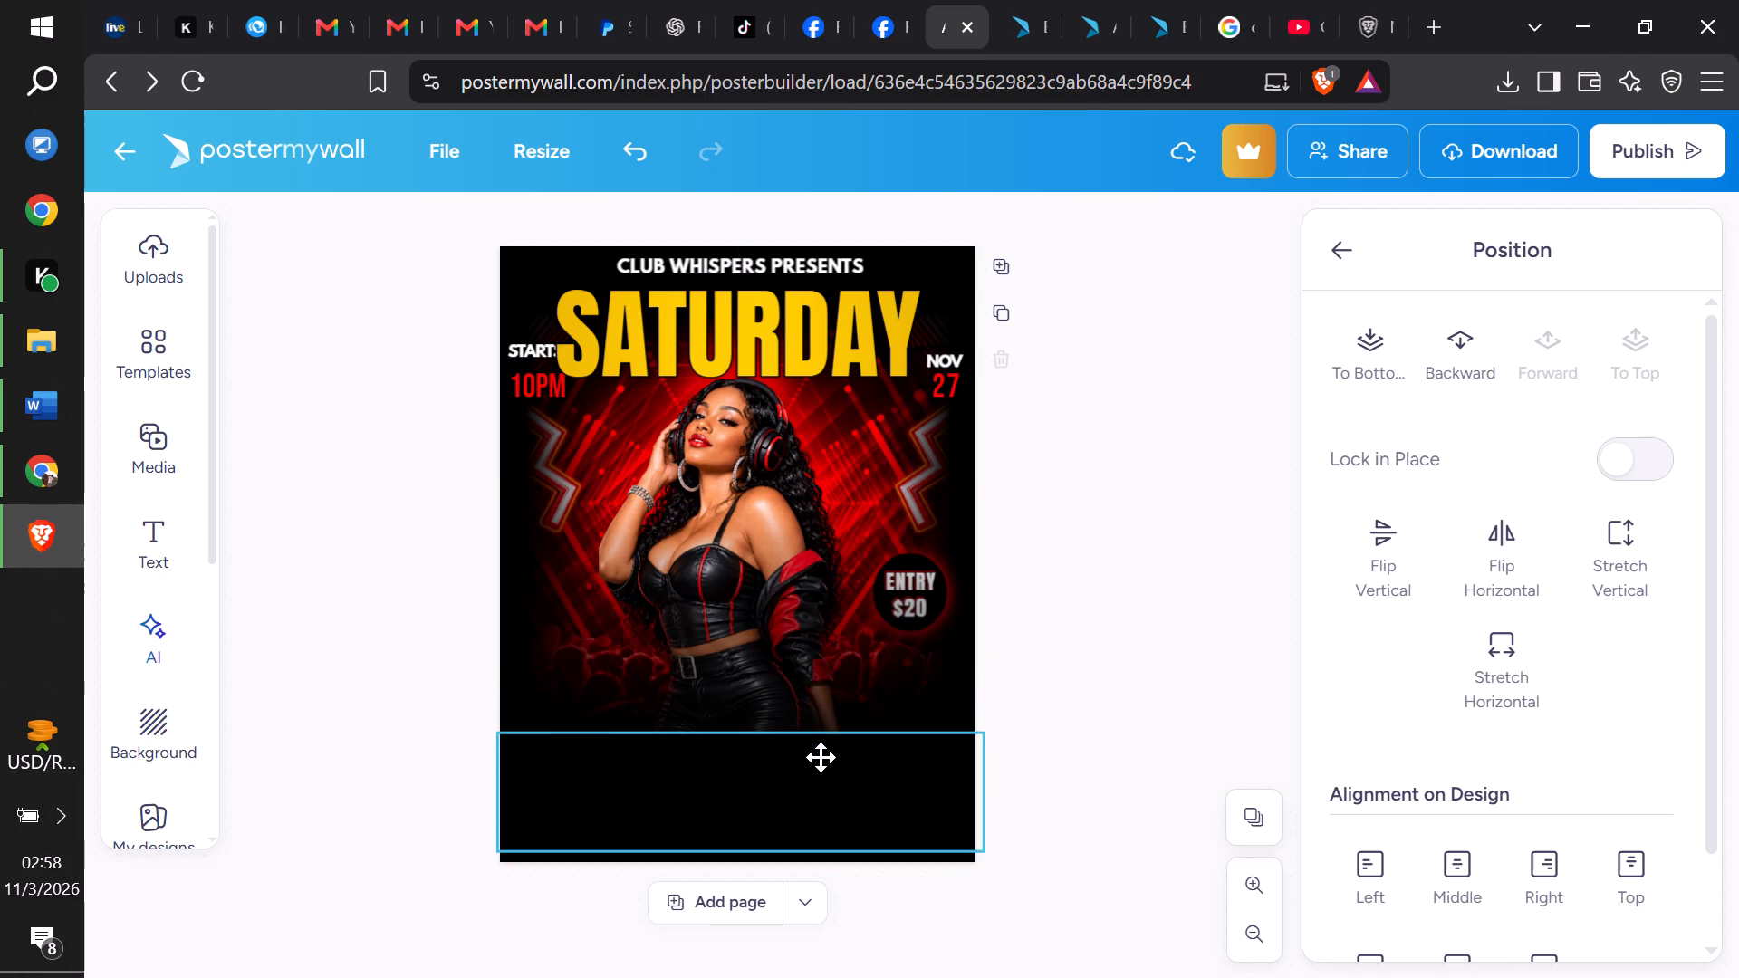
pyautogui.moveTo(821, 757); pyautogui.dragTo(821, 764)
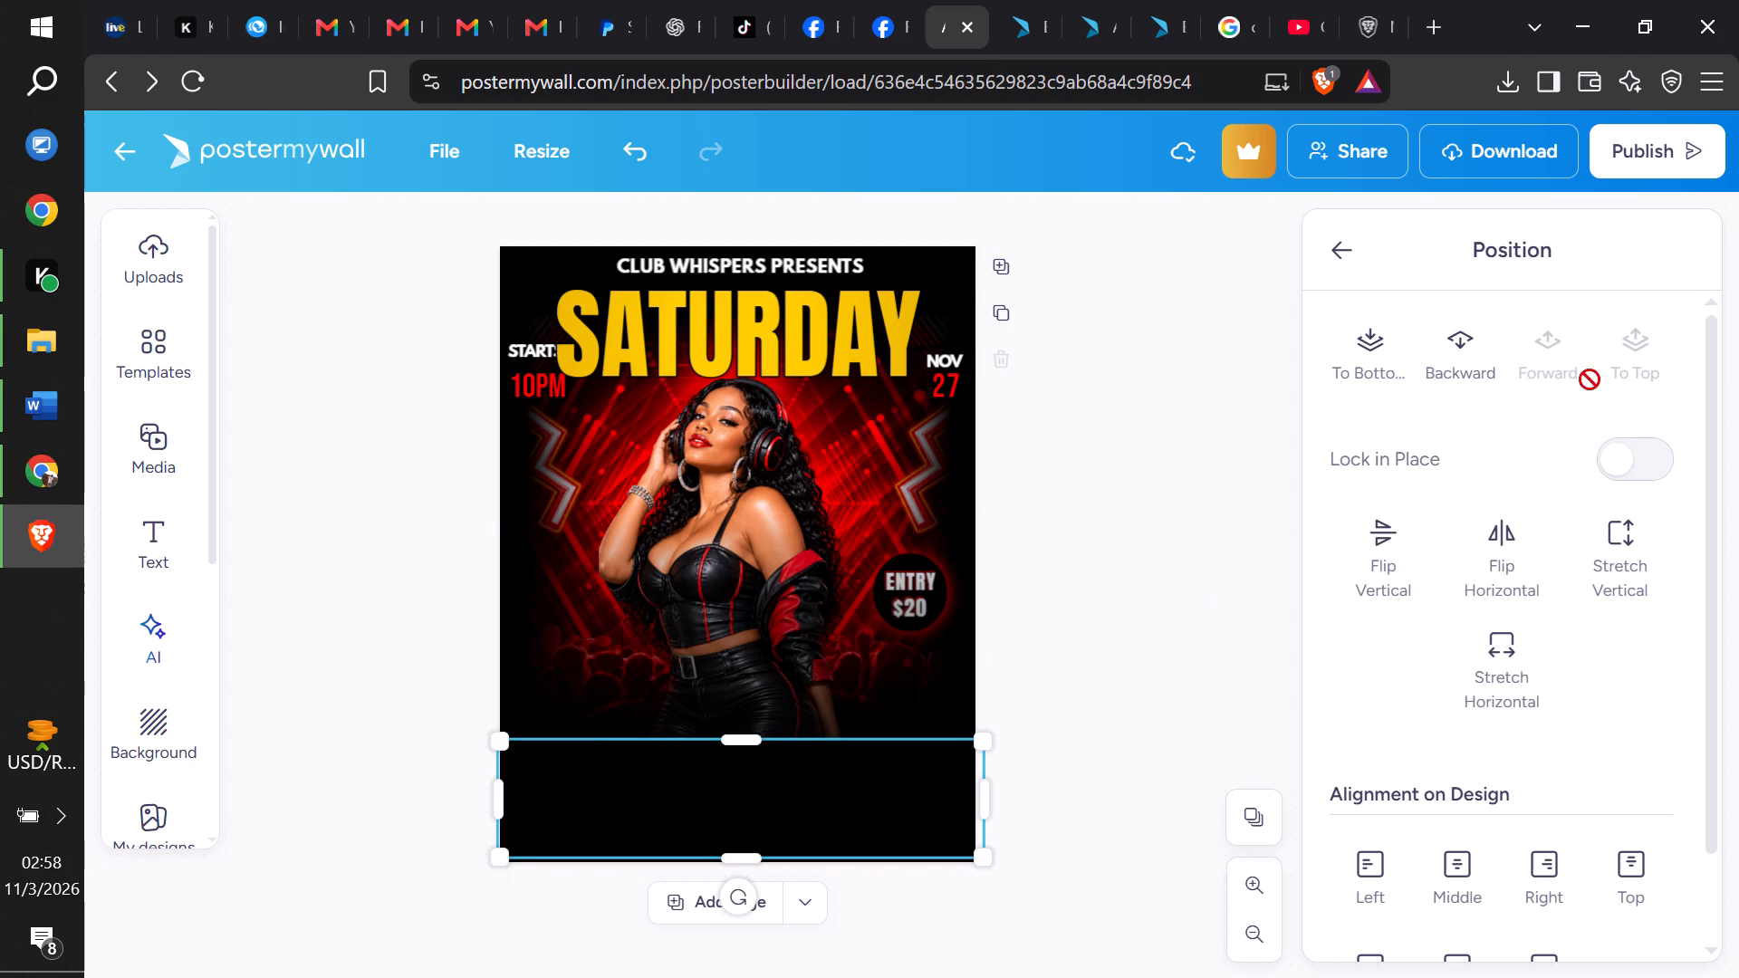
pyautogui.click(1336, 241)
pyautogui.click(1605, 255)
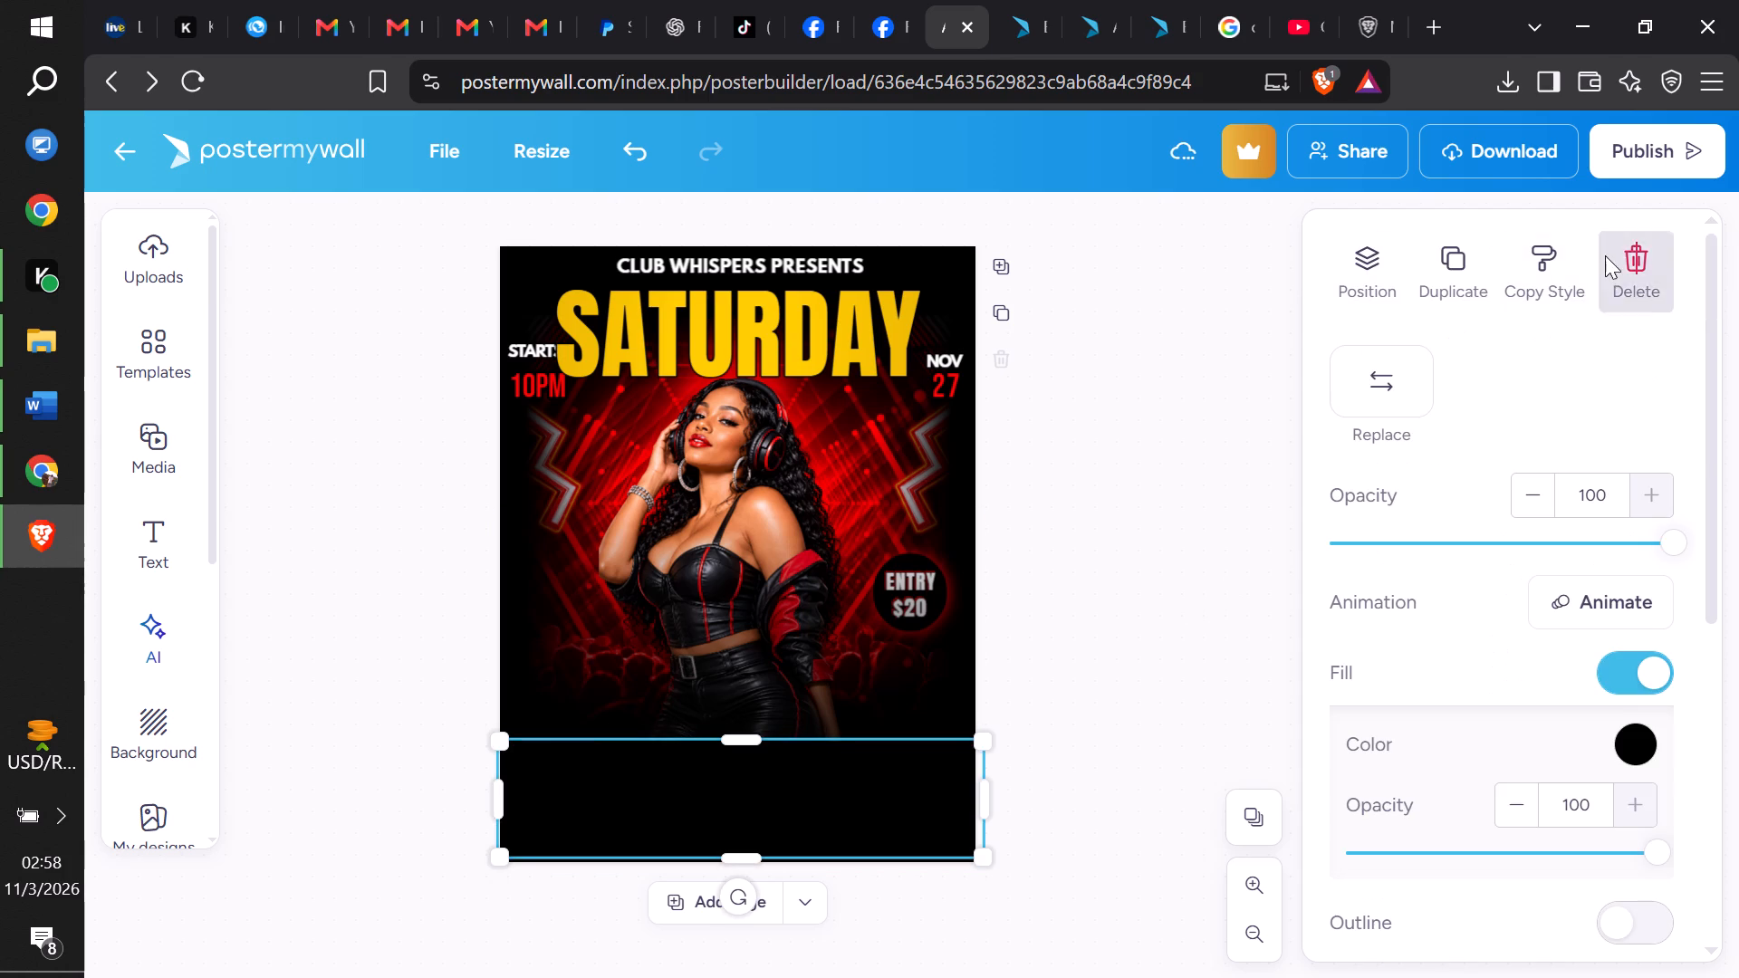
# Extend the gradient overlay's top edge upward to about the woman's chin.
pyautogui.click(789, 766)
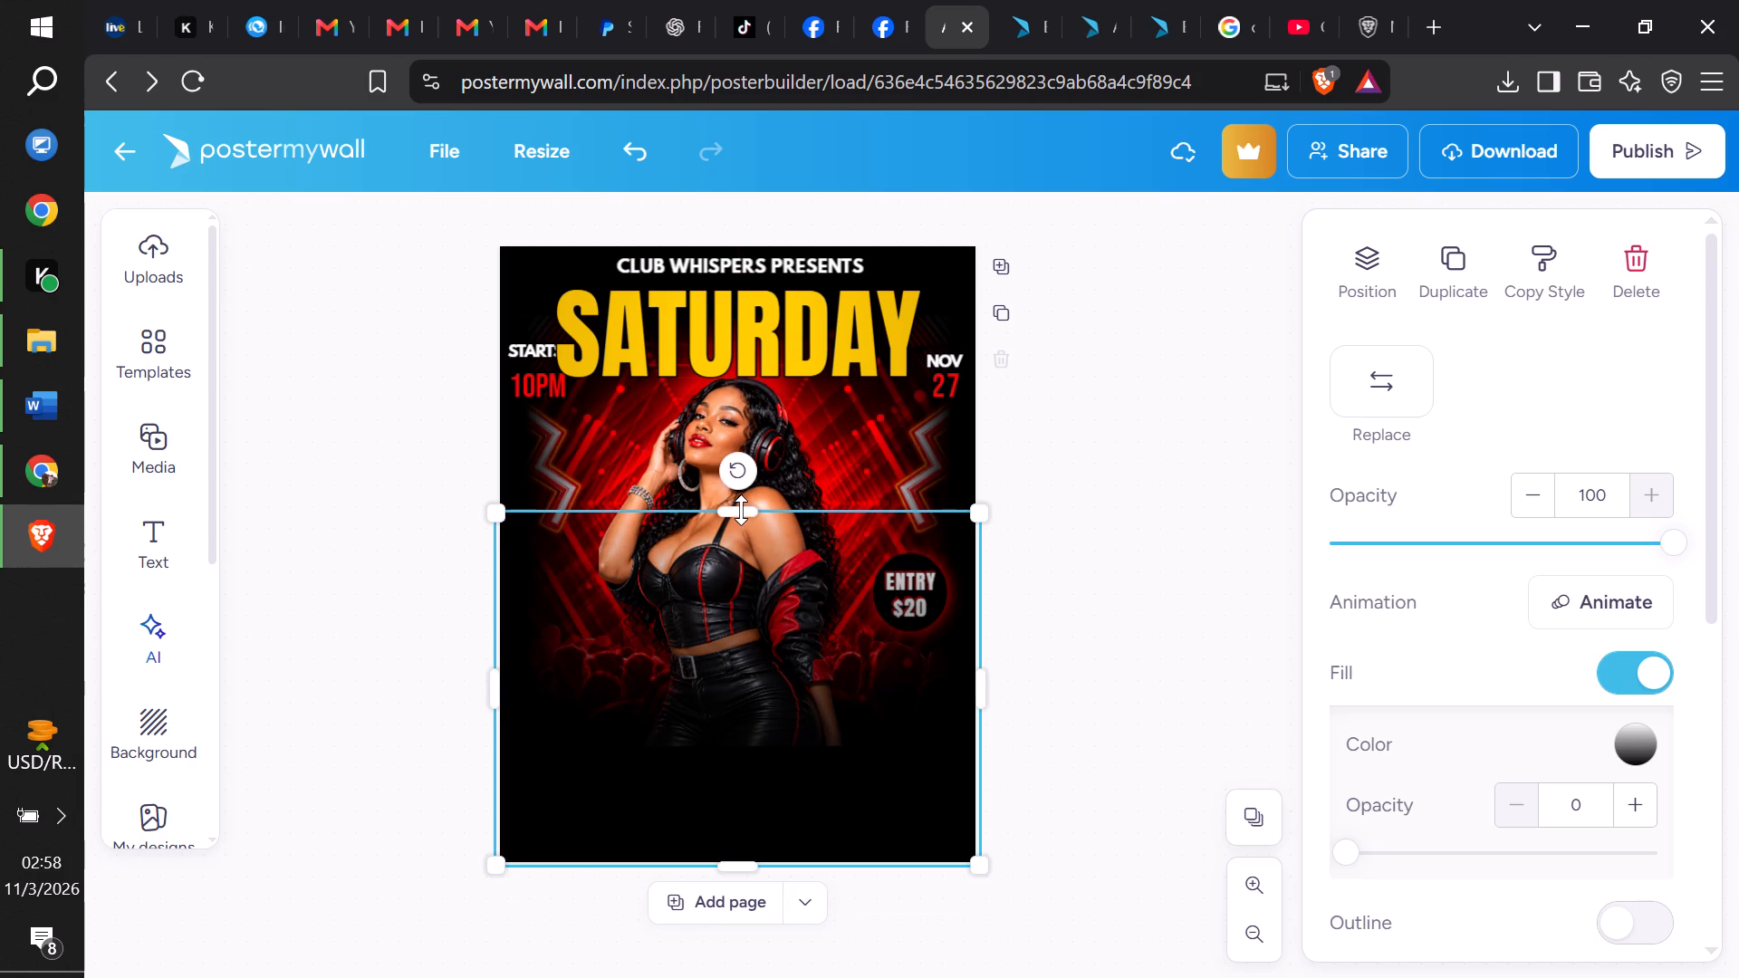
pyautogui.moveTo(741, 510); pyautogui.dragTo(738, 465)
pyautogui.click(1025, 634)
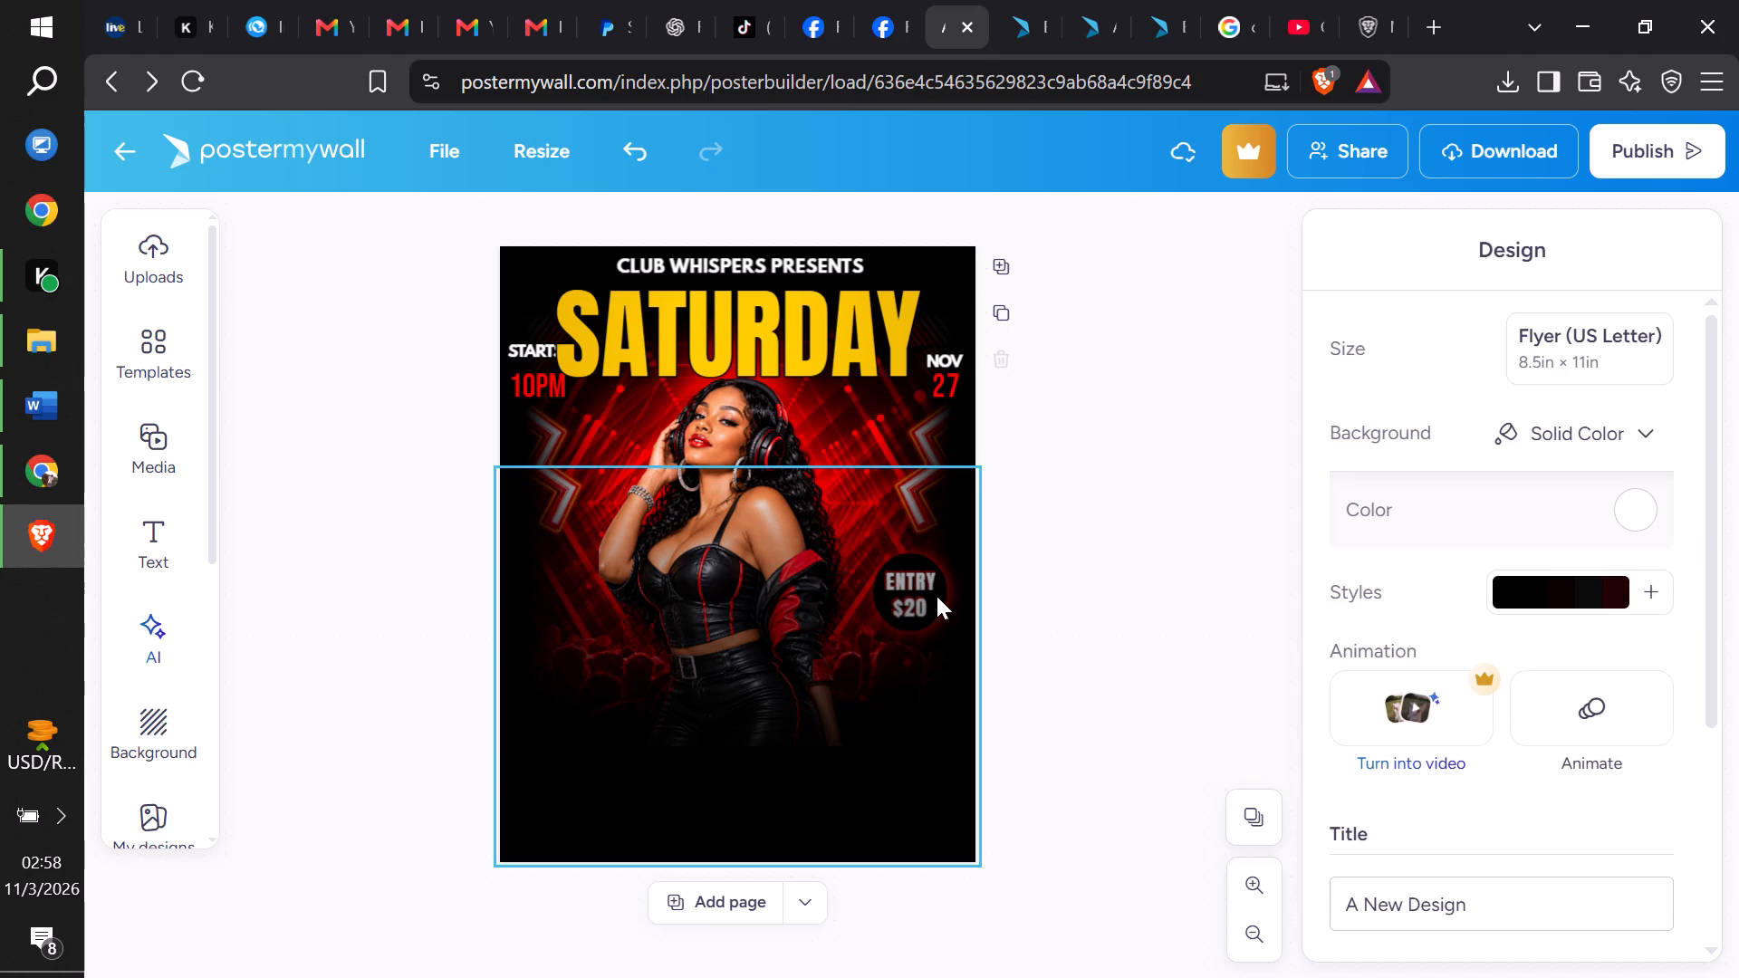
# Move the gradient overlay up off the ENTRY $20 badge and bring the badge's black circle, shifted onto the woman's sleeve, to the top layer.
pyautogui.moveTo(935, 595); pyautogui.dragTo(908, 281)
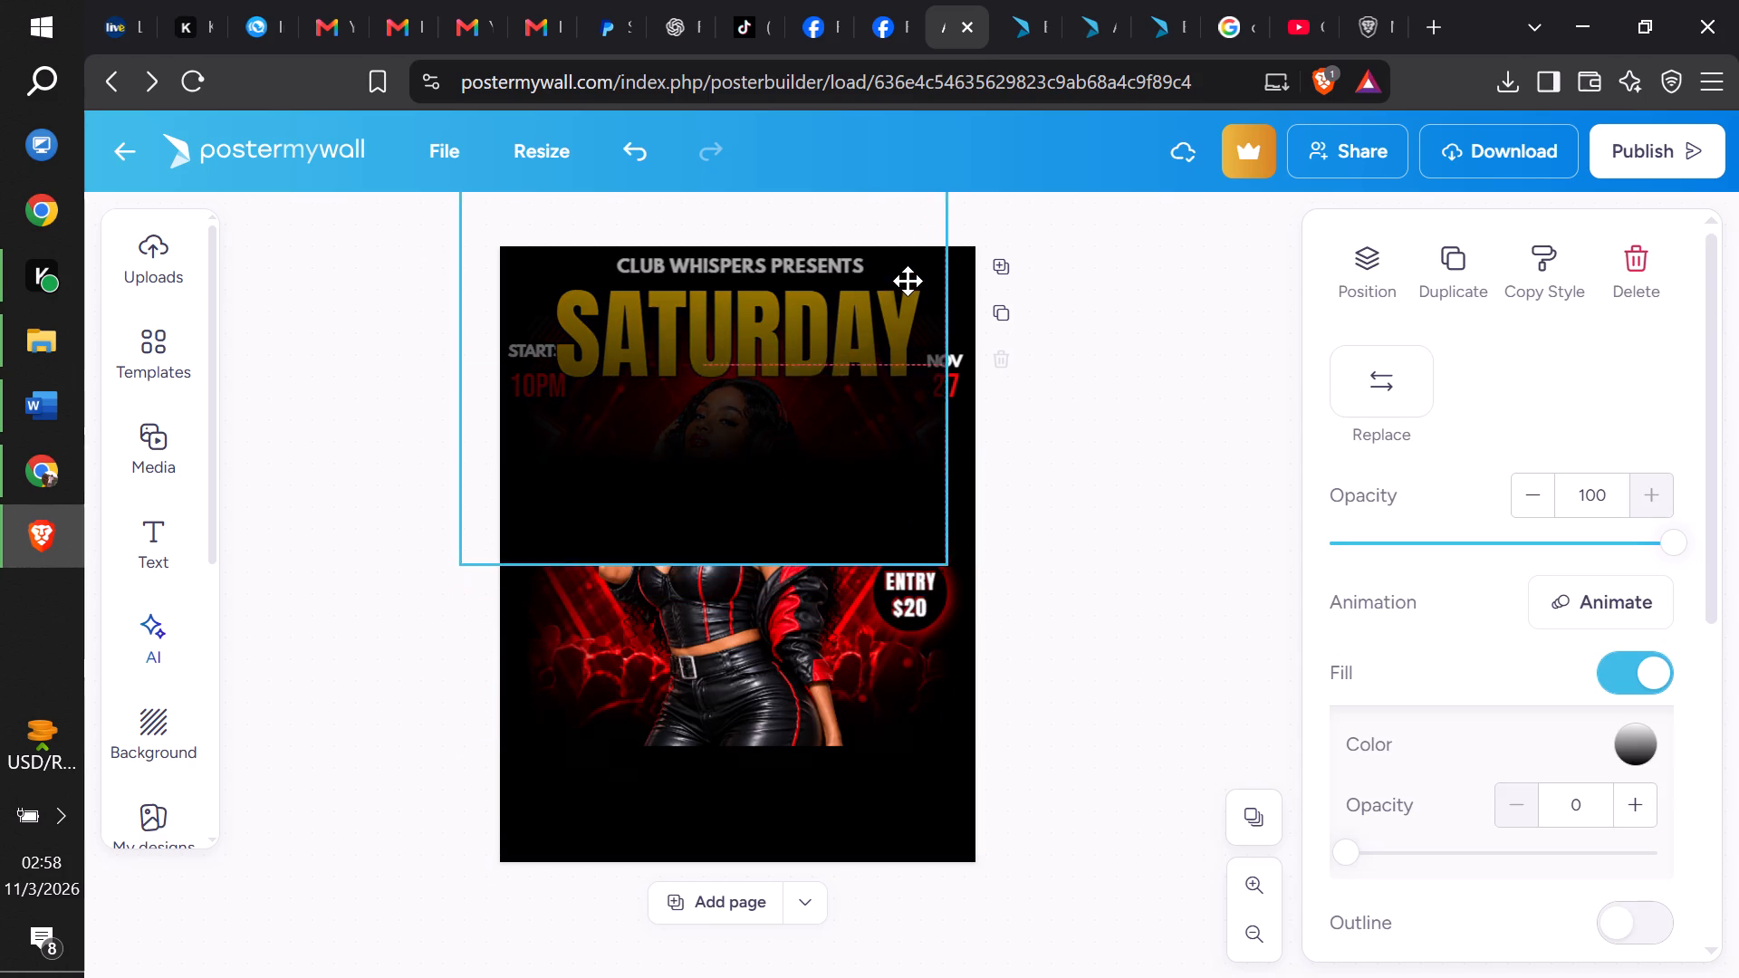
pyautogui.moveTo(908, 281); pyautogui.dragTo(914, 249)
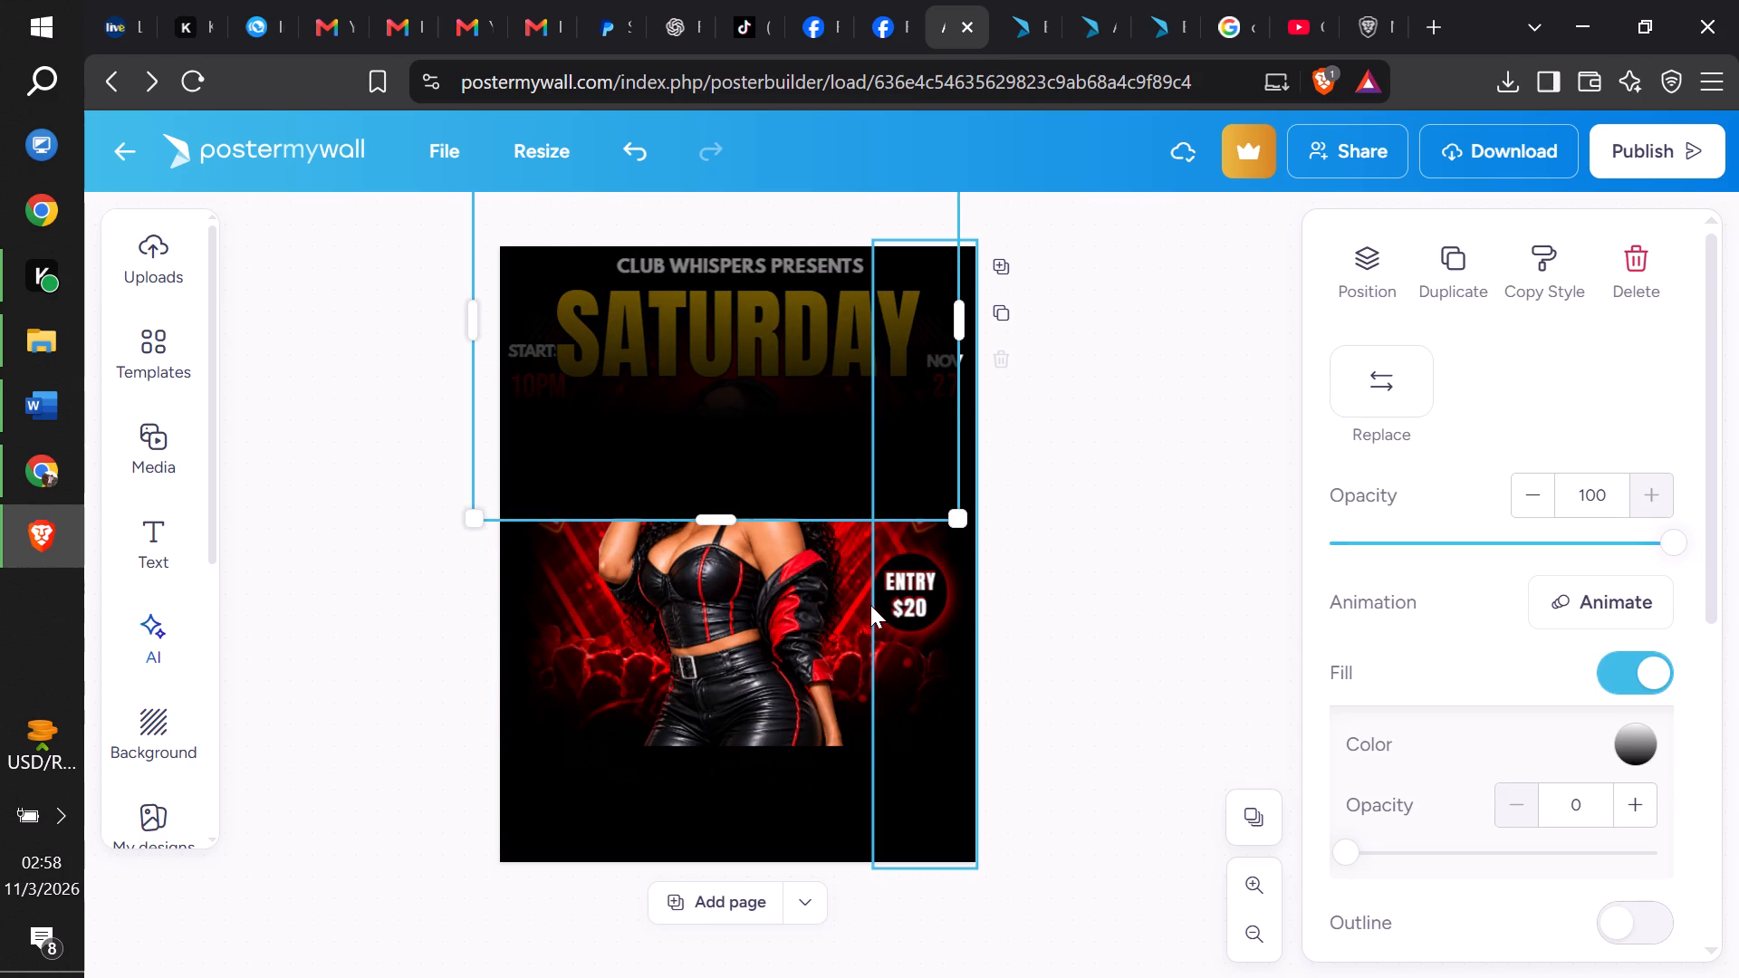
pyautogui.moveTo(876, 599); pyautogui.dragTo(769, 607)
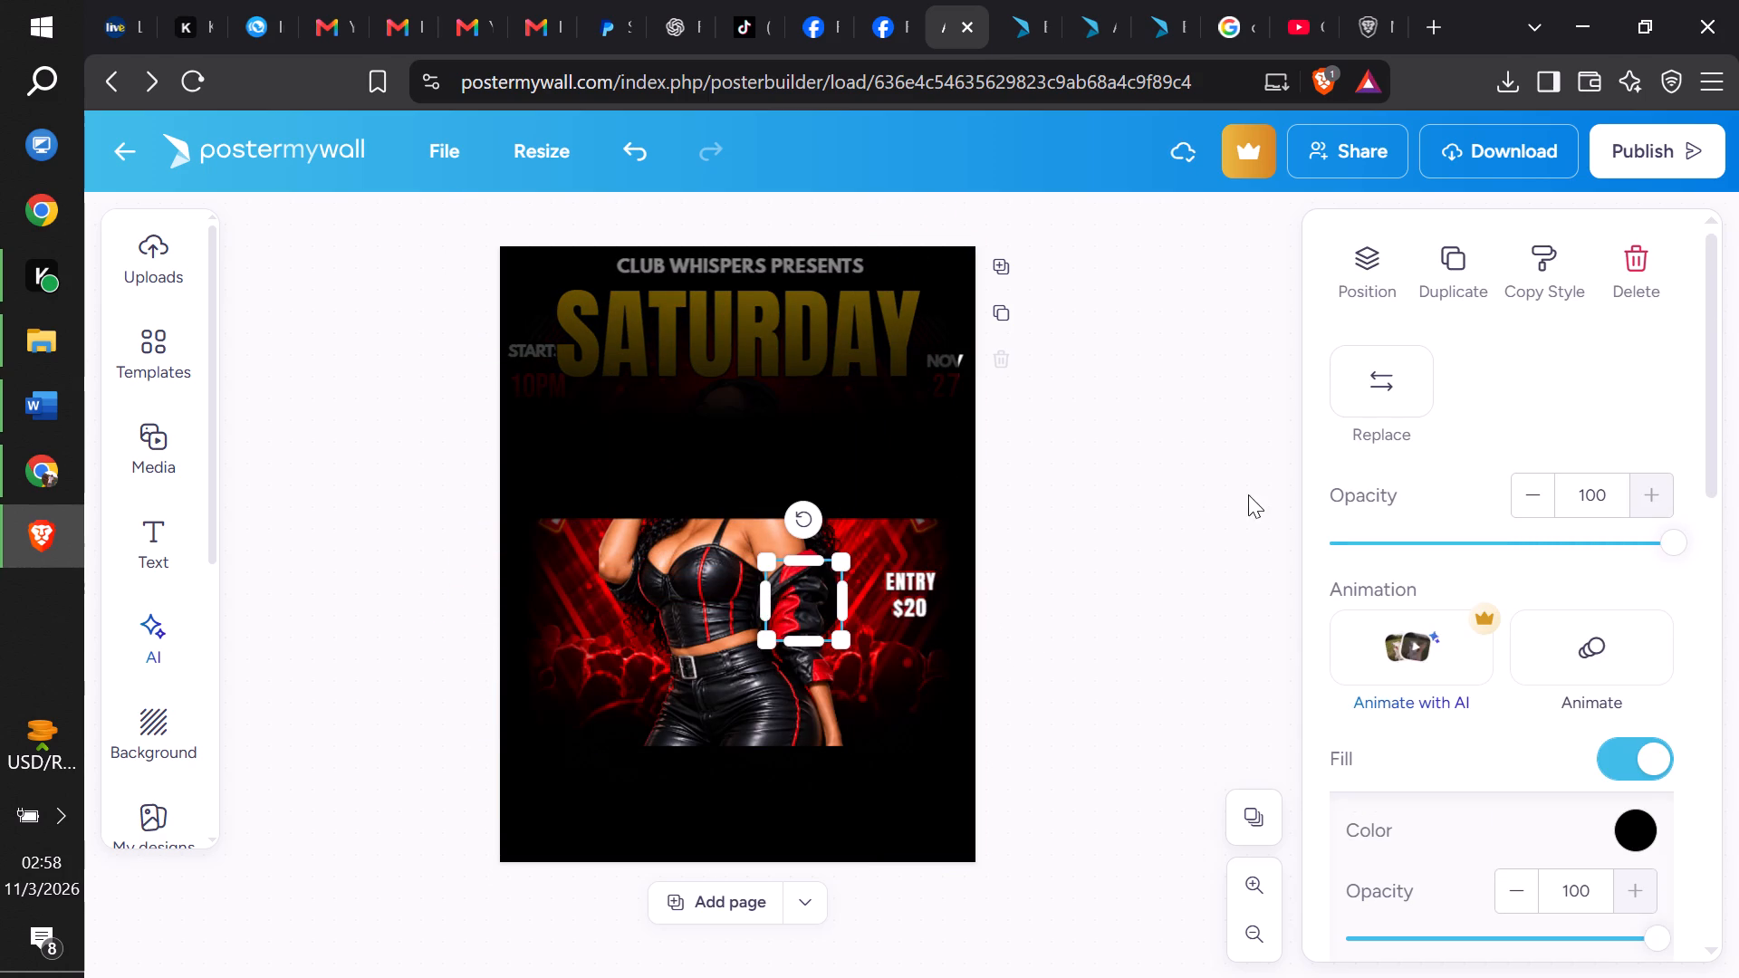
pyautogui.click(1374, 279)
pyautogui.click(1621, 322)
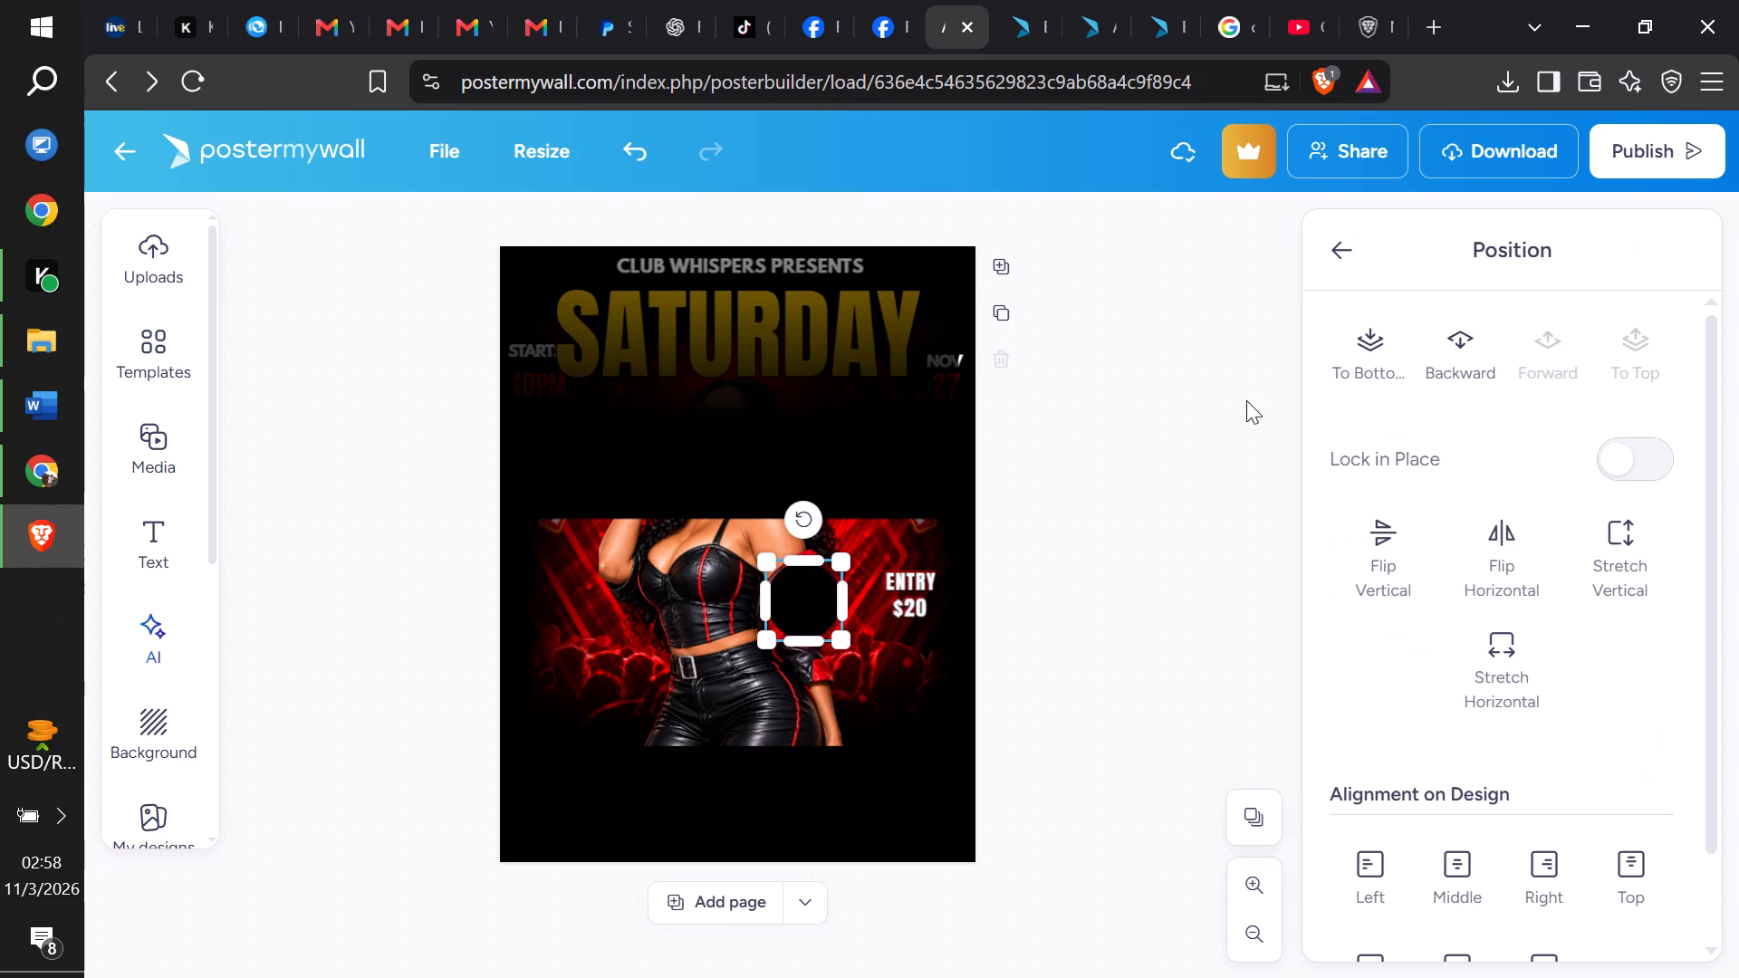
# Bring the ENTRY and $20 texts to the top layer and move the black circle back behind them.
pyautogui.click(922, 580)
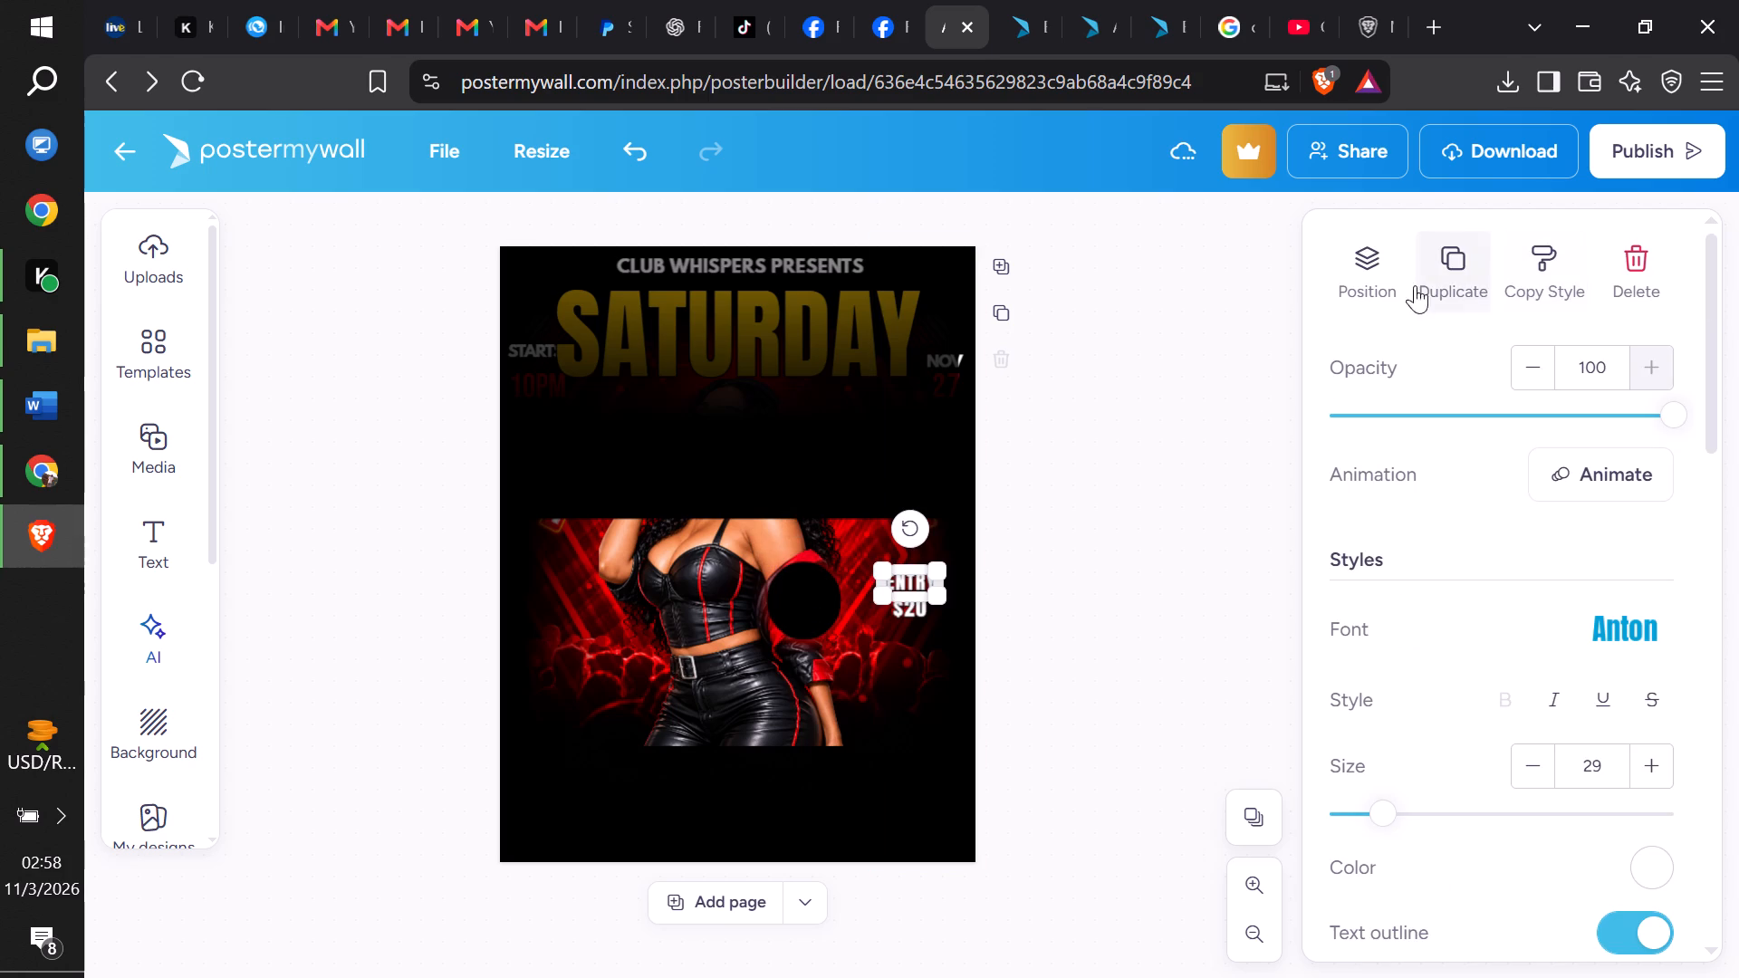
pyautogui.click(1379, 289)
pyautogui.click(1667, 326)
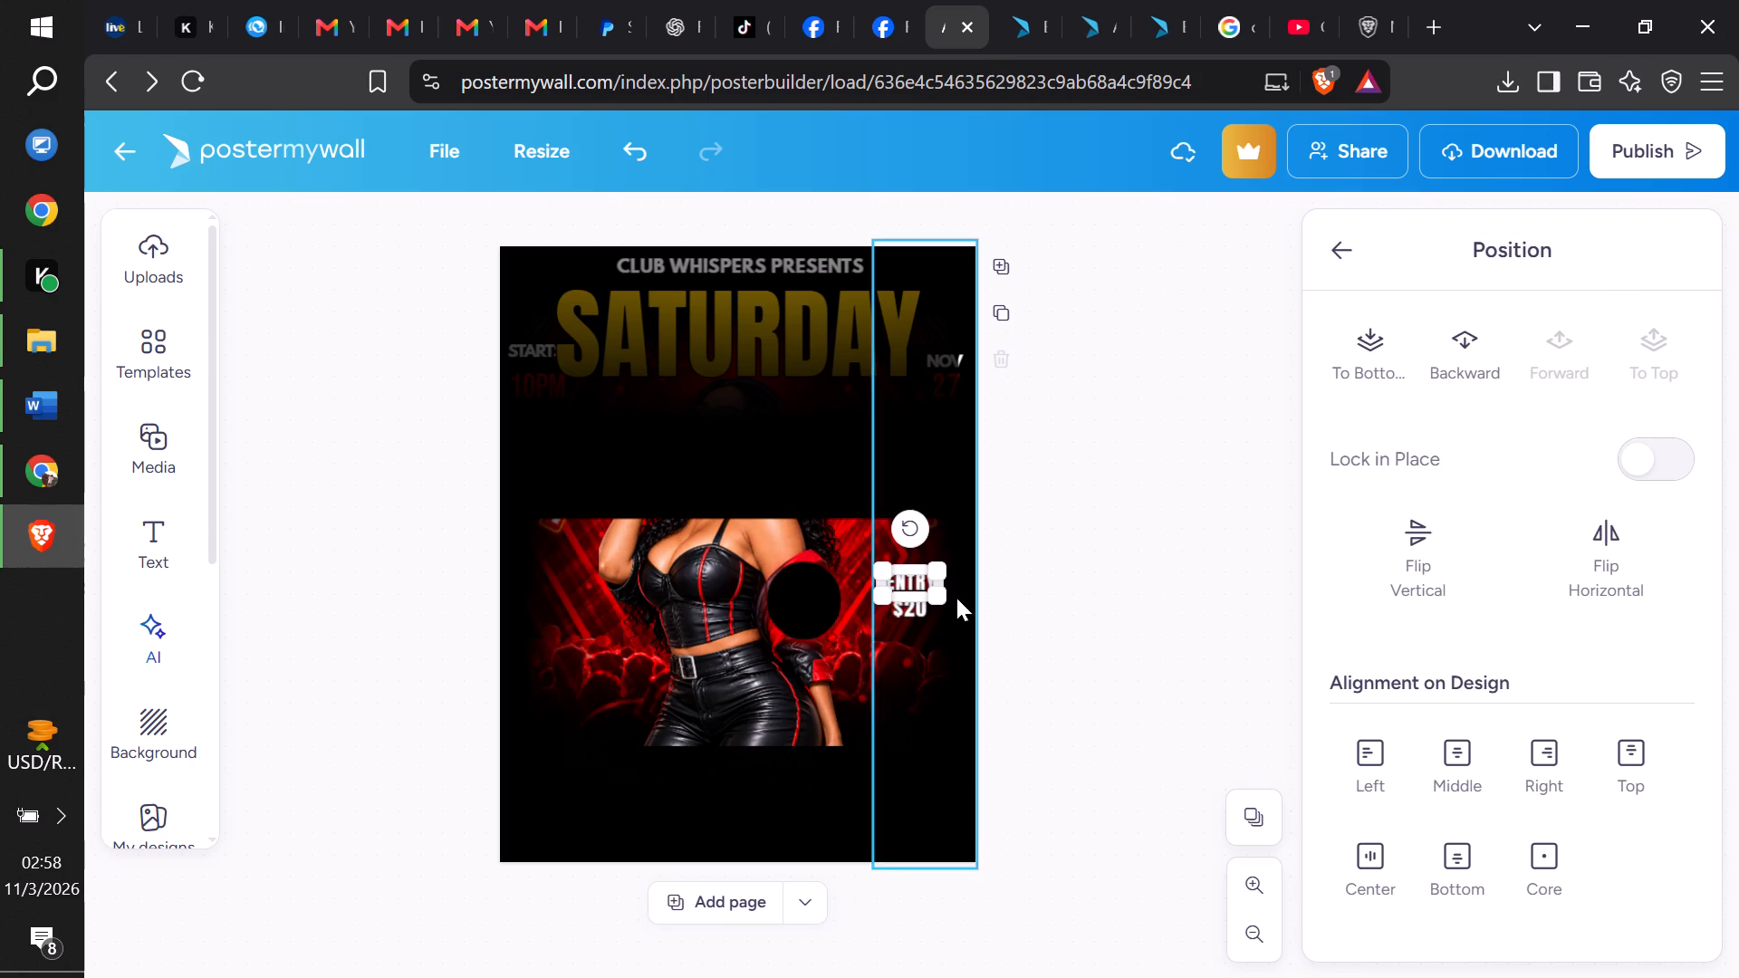
pyautogui.click(918, 610)
pyautogui.click(1632, 374)
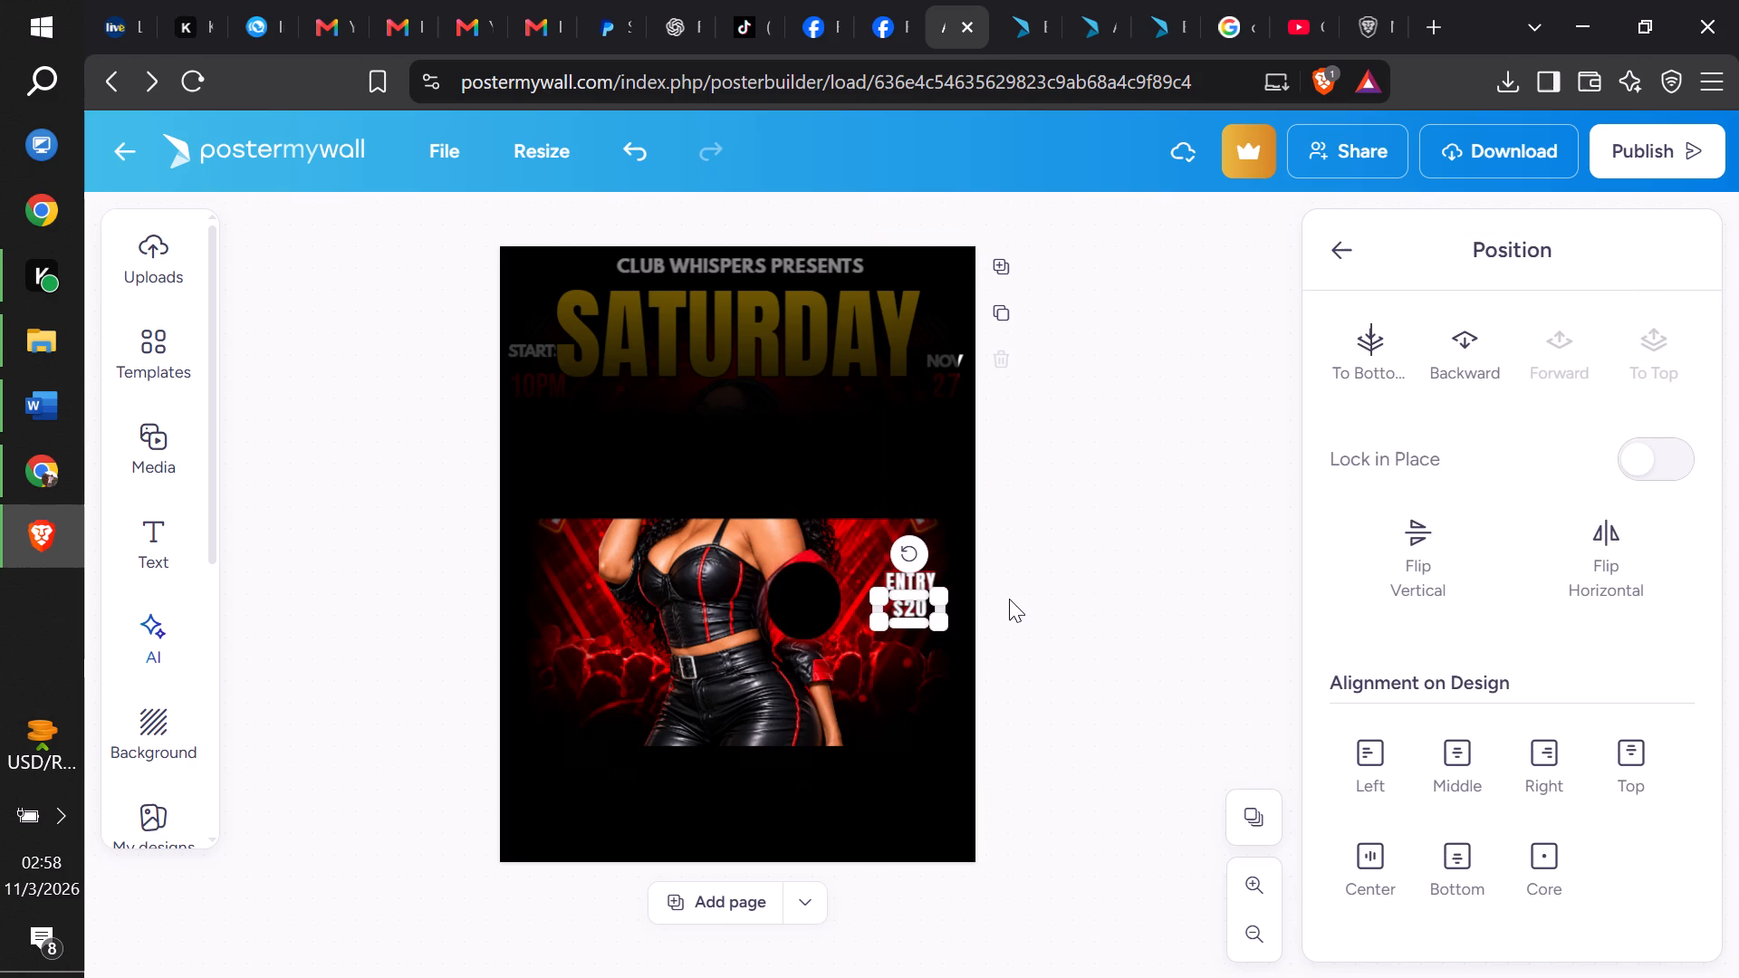
pyautogui.moveTo(834, 599); pyautogui.dragTo(923, 598)
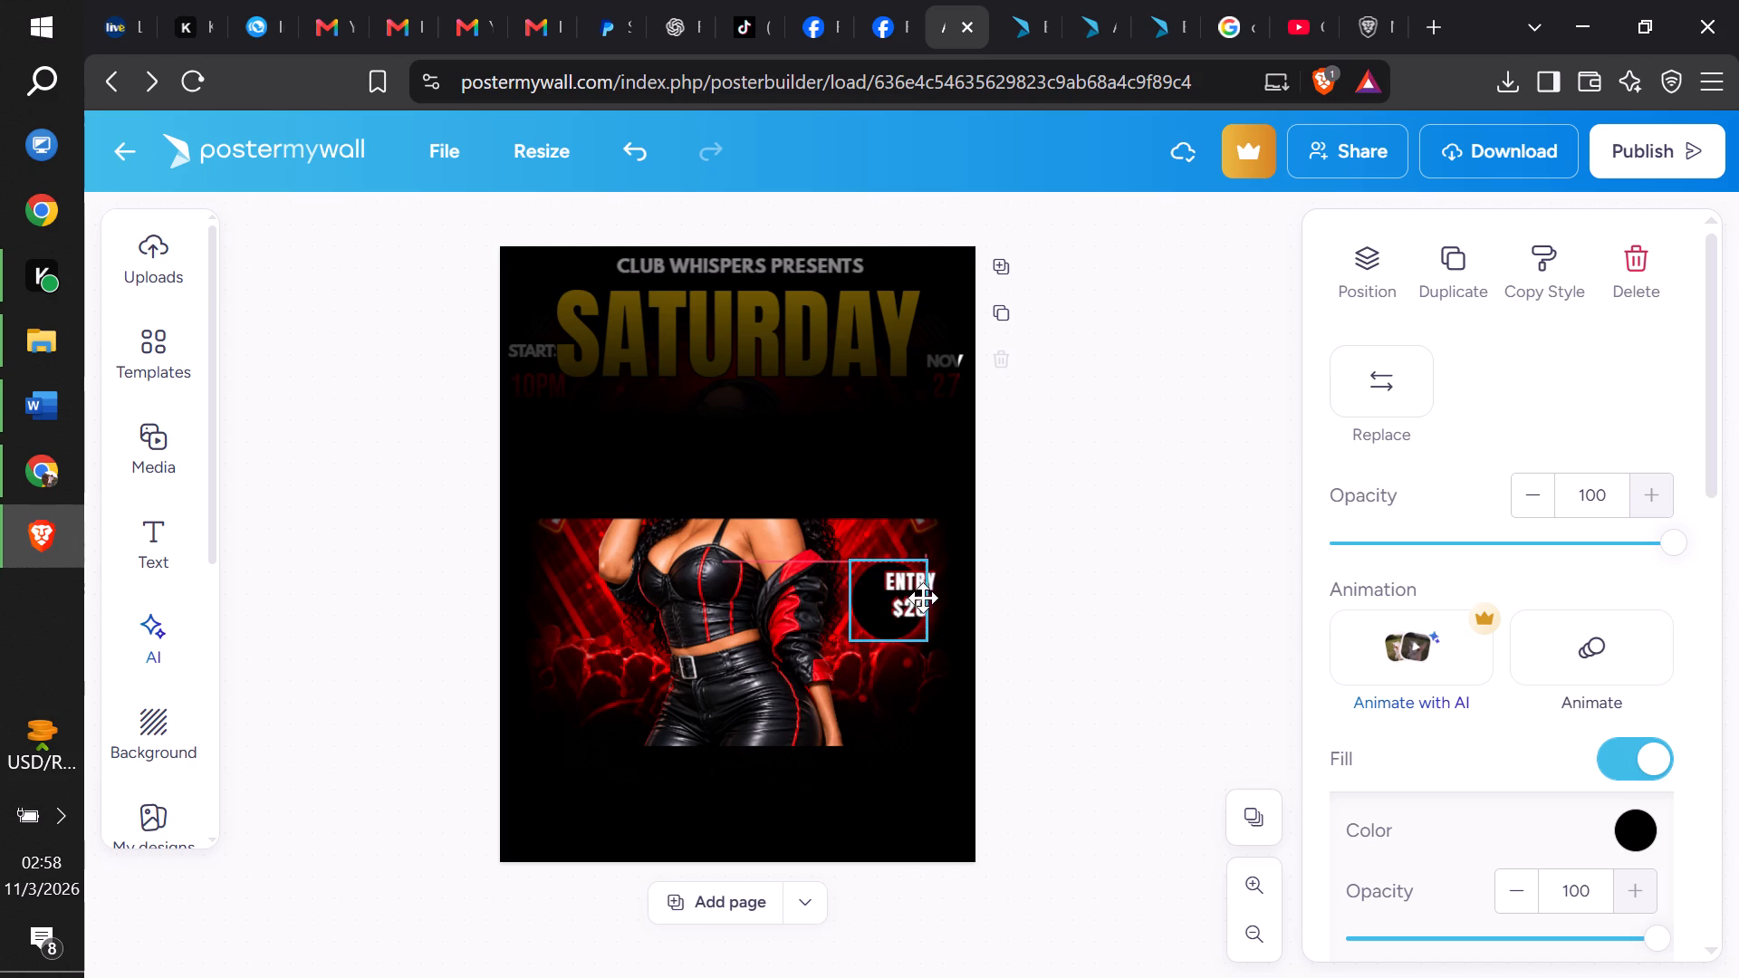
pyautogui.moveTo(923, 598); pyautogui.dragTo(939, 591)
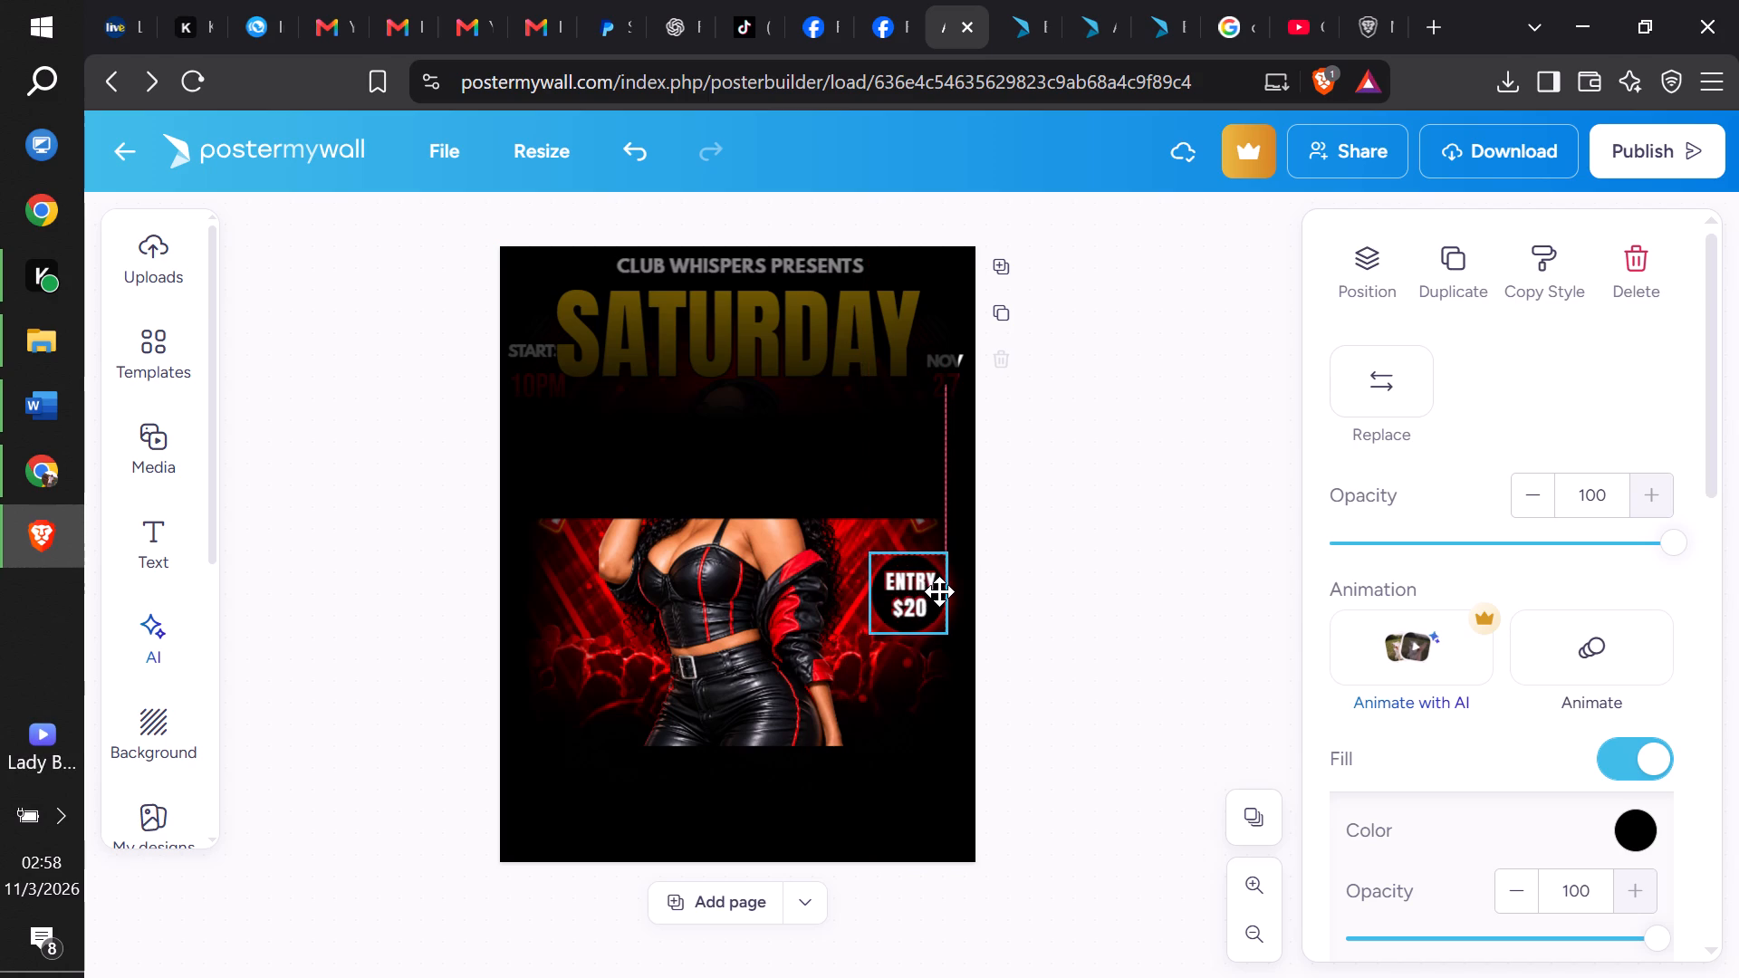
pyautogui.moveTo(939, 591); pyautogui.dragTo(941, 591)
pyautogui.click(1089, 602)
# Move the gradient overlay back down to the page bottom so it fades the woman's lower body.
pyautogui.moveTo(727, 374); pyautogui.dragTo(745, 595)
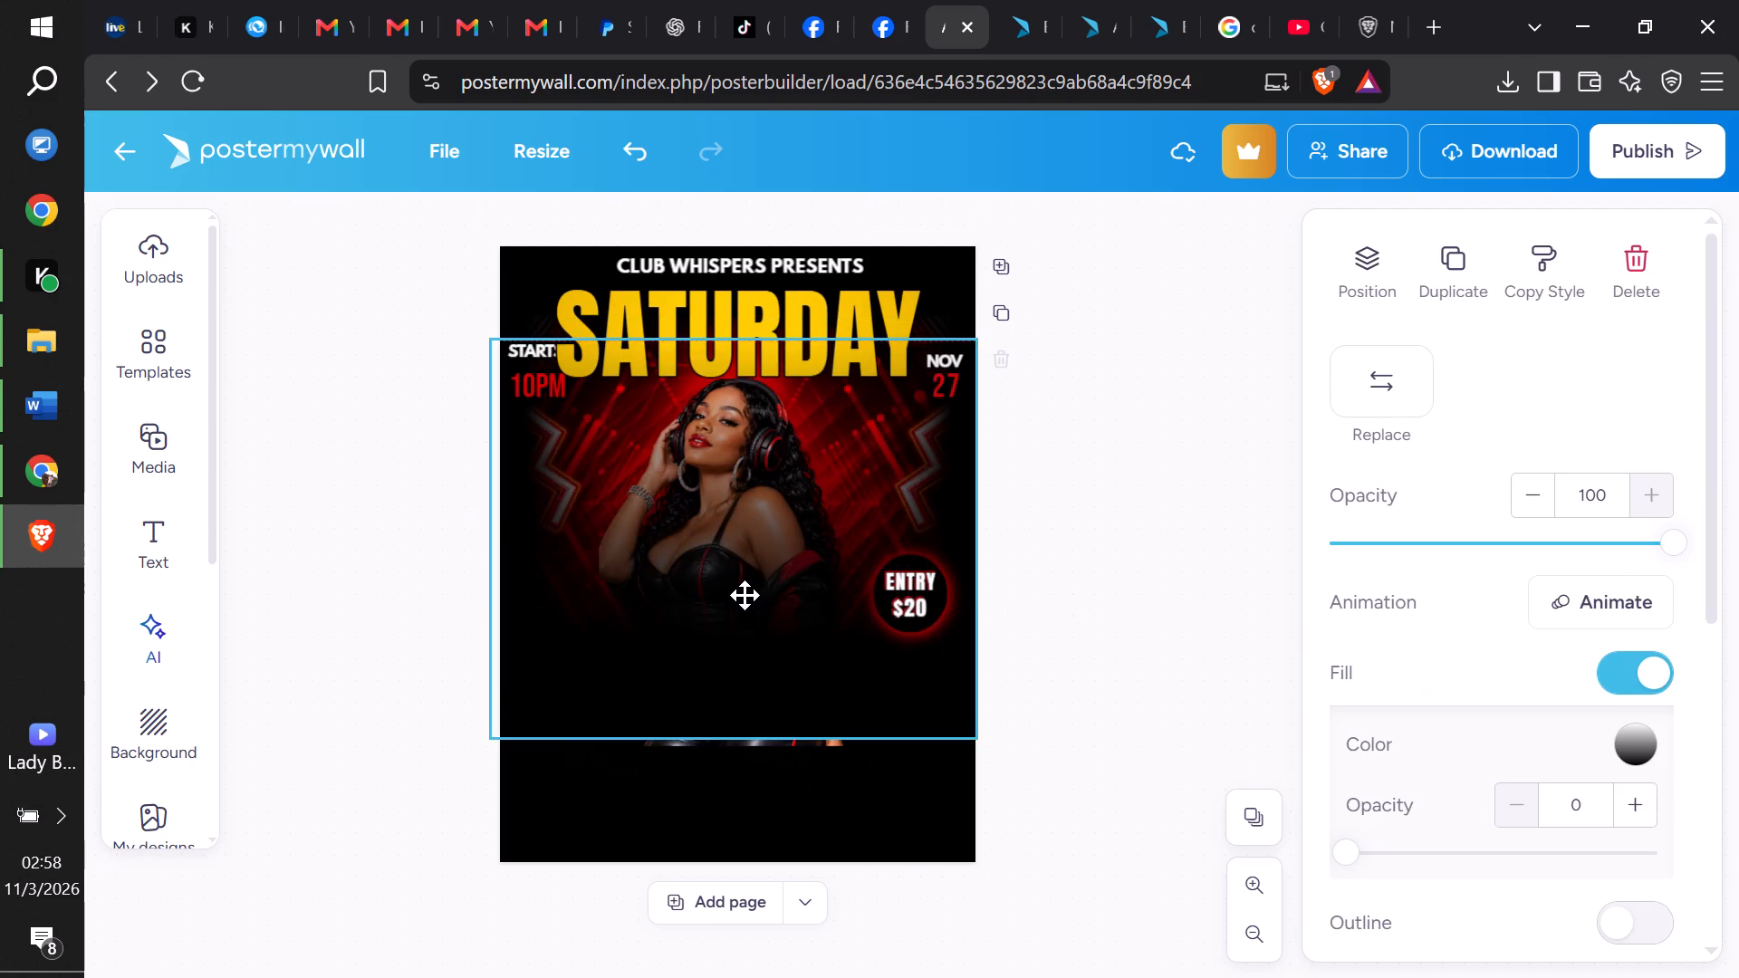
pyautogui.moveTo(745, 595); pyautogui.dragTo(742, 724)
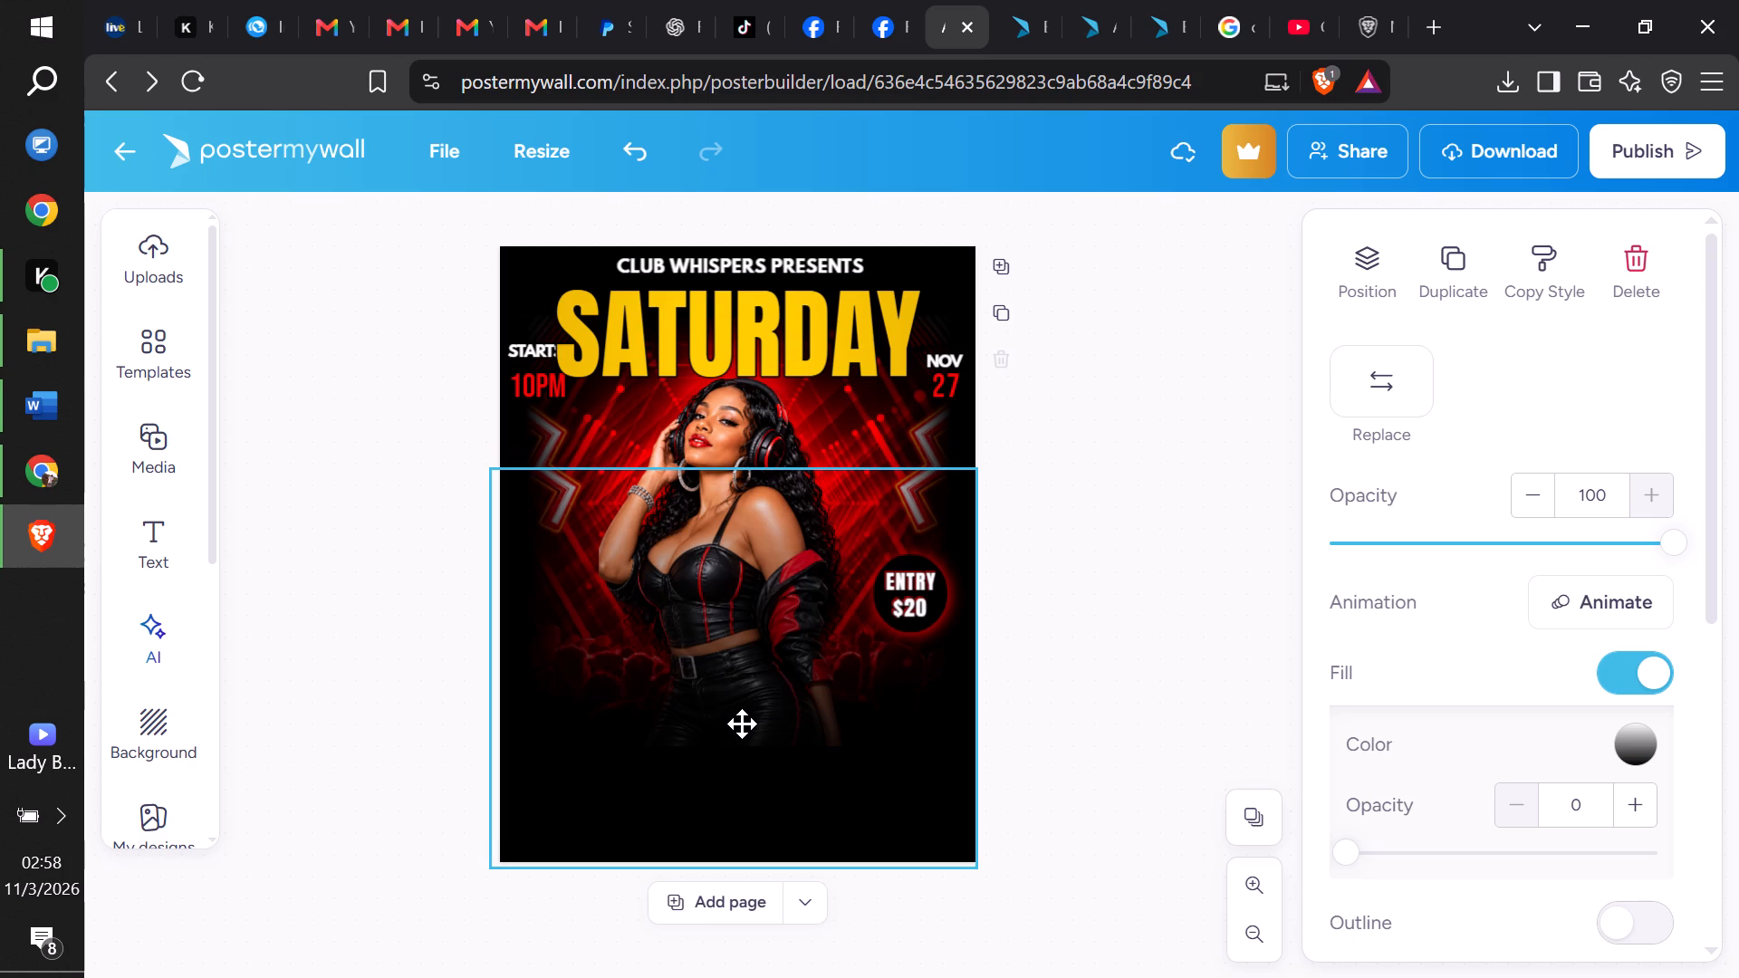
pyautogui.moveTo(742, 724); pyautogui.dragTo(749, 724)
pyautogui.click(1090, 582)
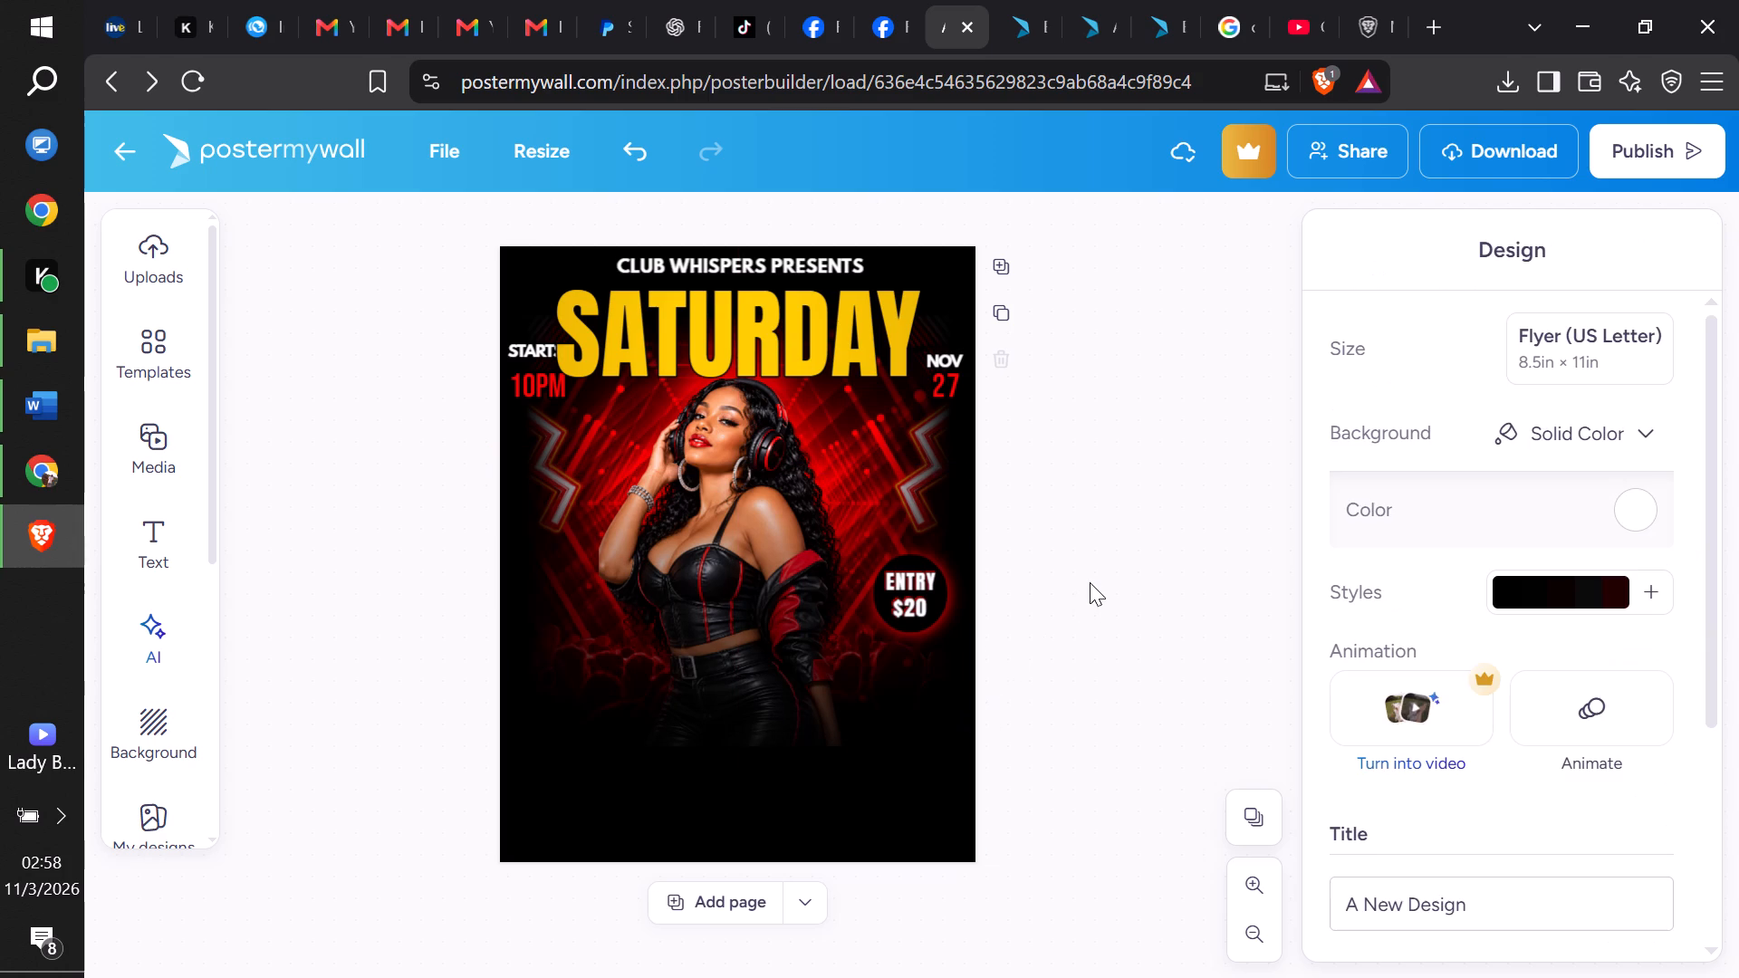
# Centre the woman cutout horizontally on the page, slightly higher so her hair overlaps the bottom of SATURDAY.
pyautogui.moveTo(742, 446); pyautogui.dragTo(745, 436)
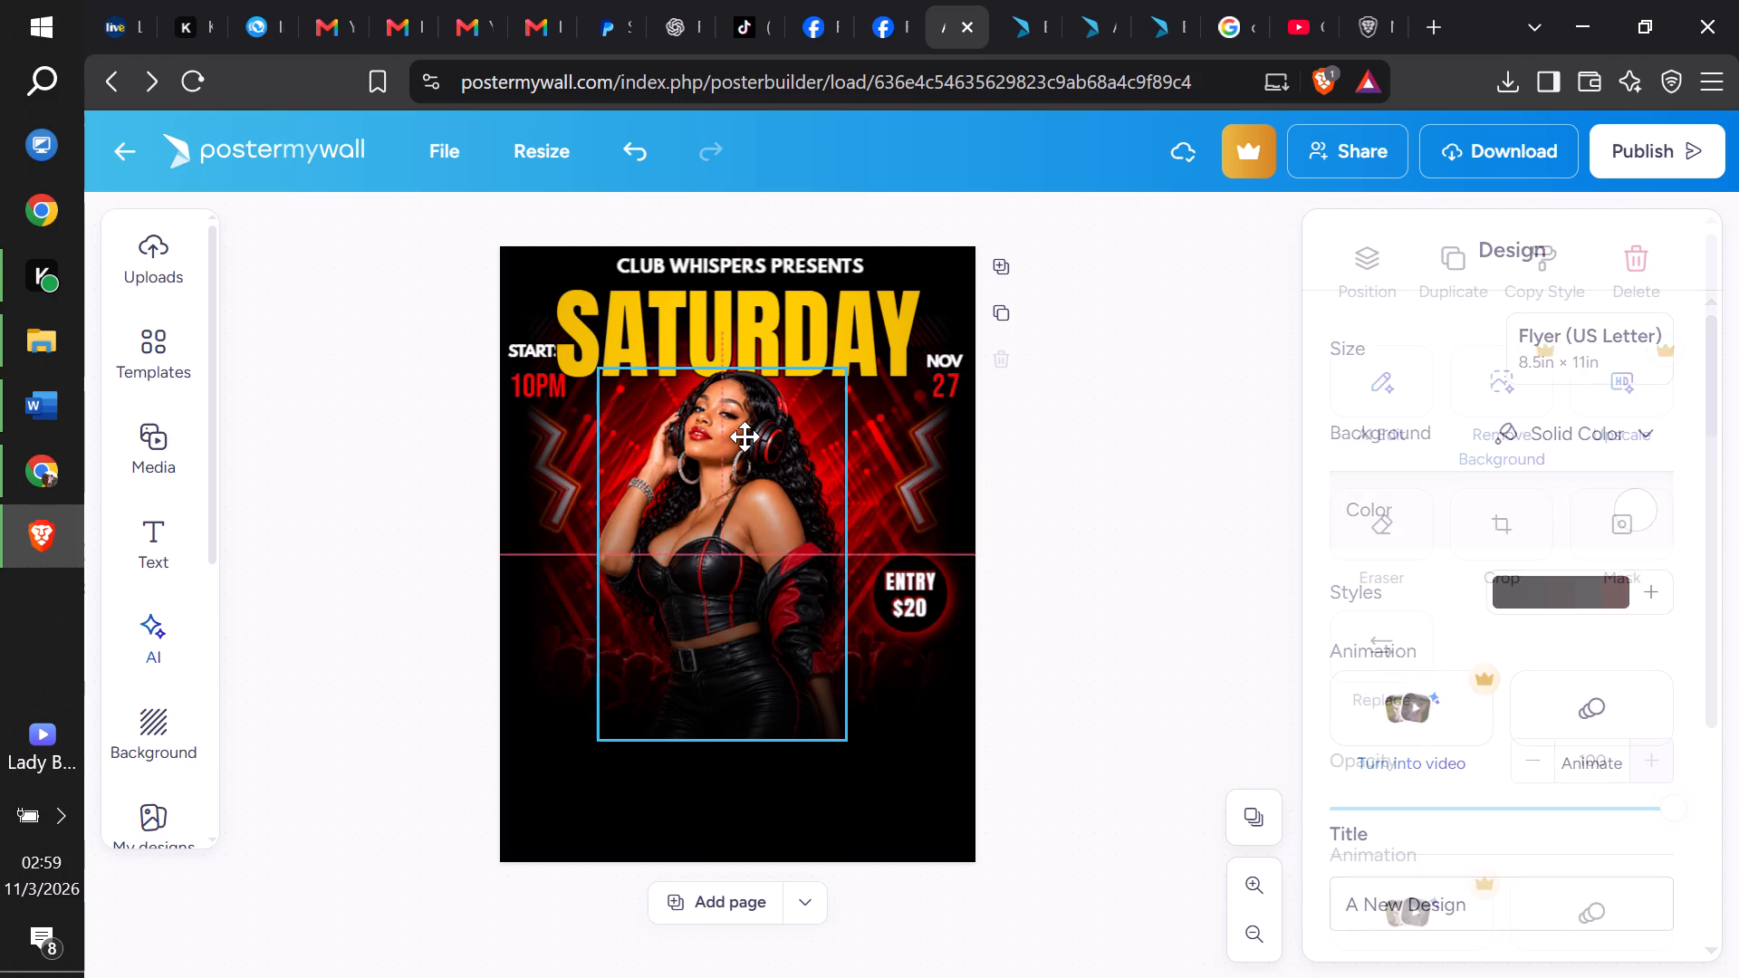
pyautogui.moveTo(745, 436); pyautogui.dragTo(756, 432)
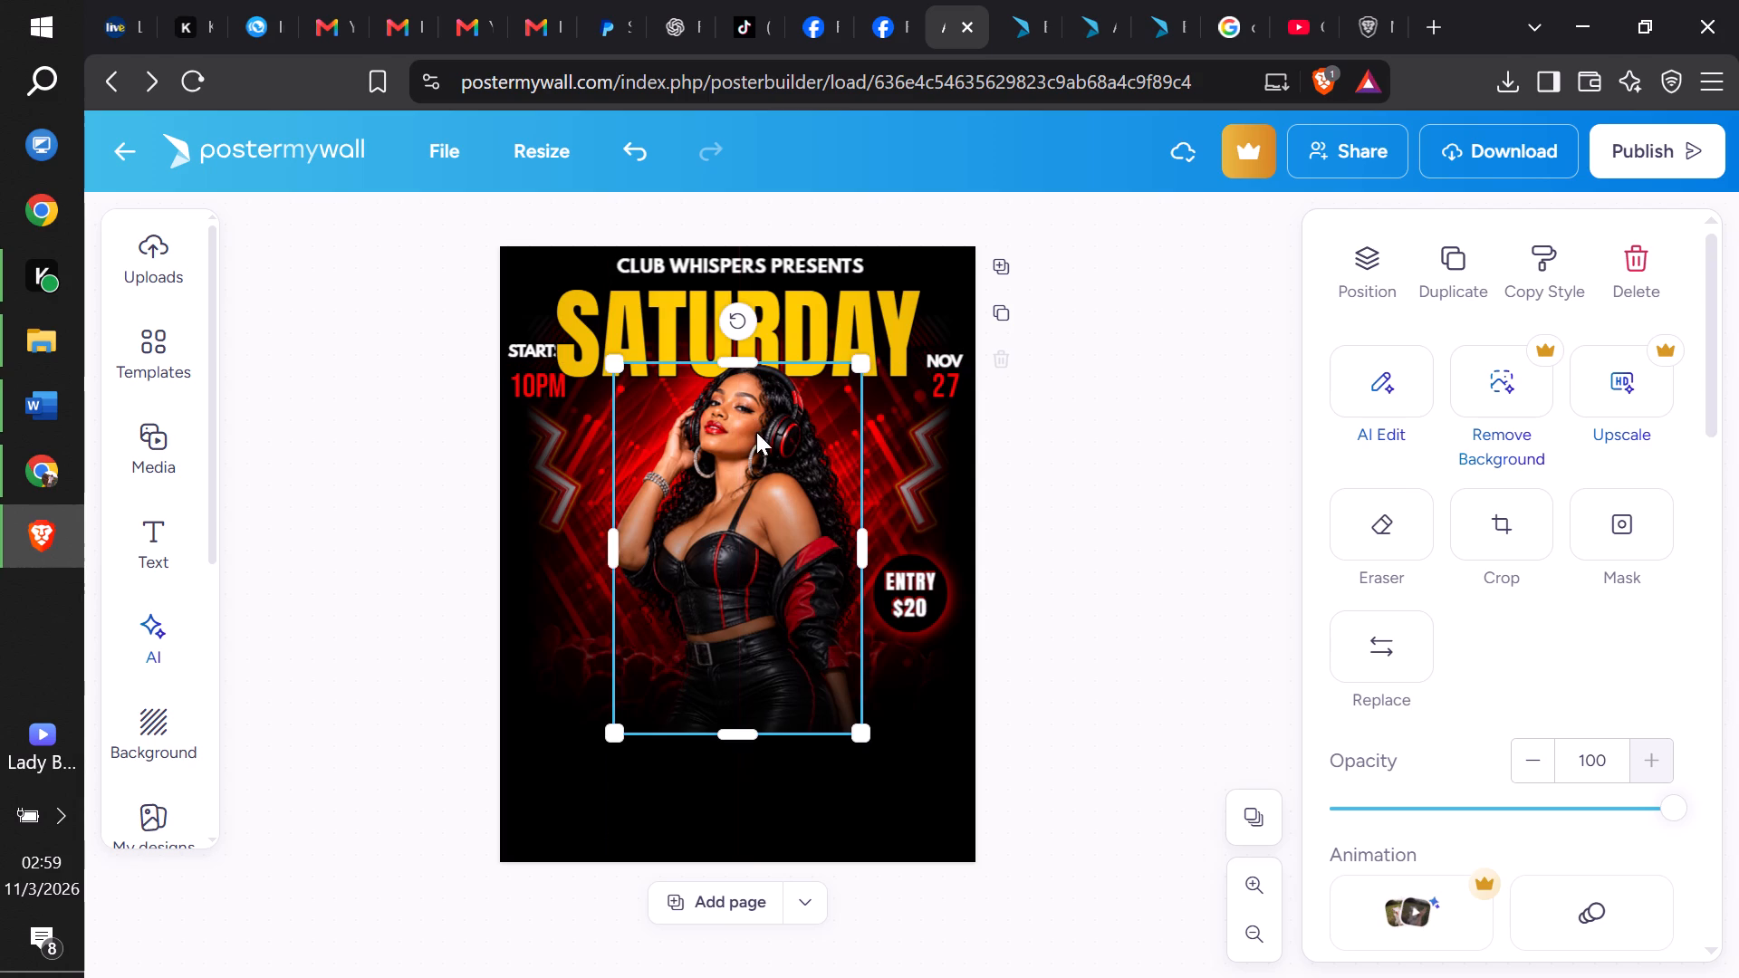
pyautogui.click(1228, 534)
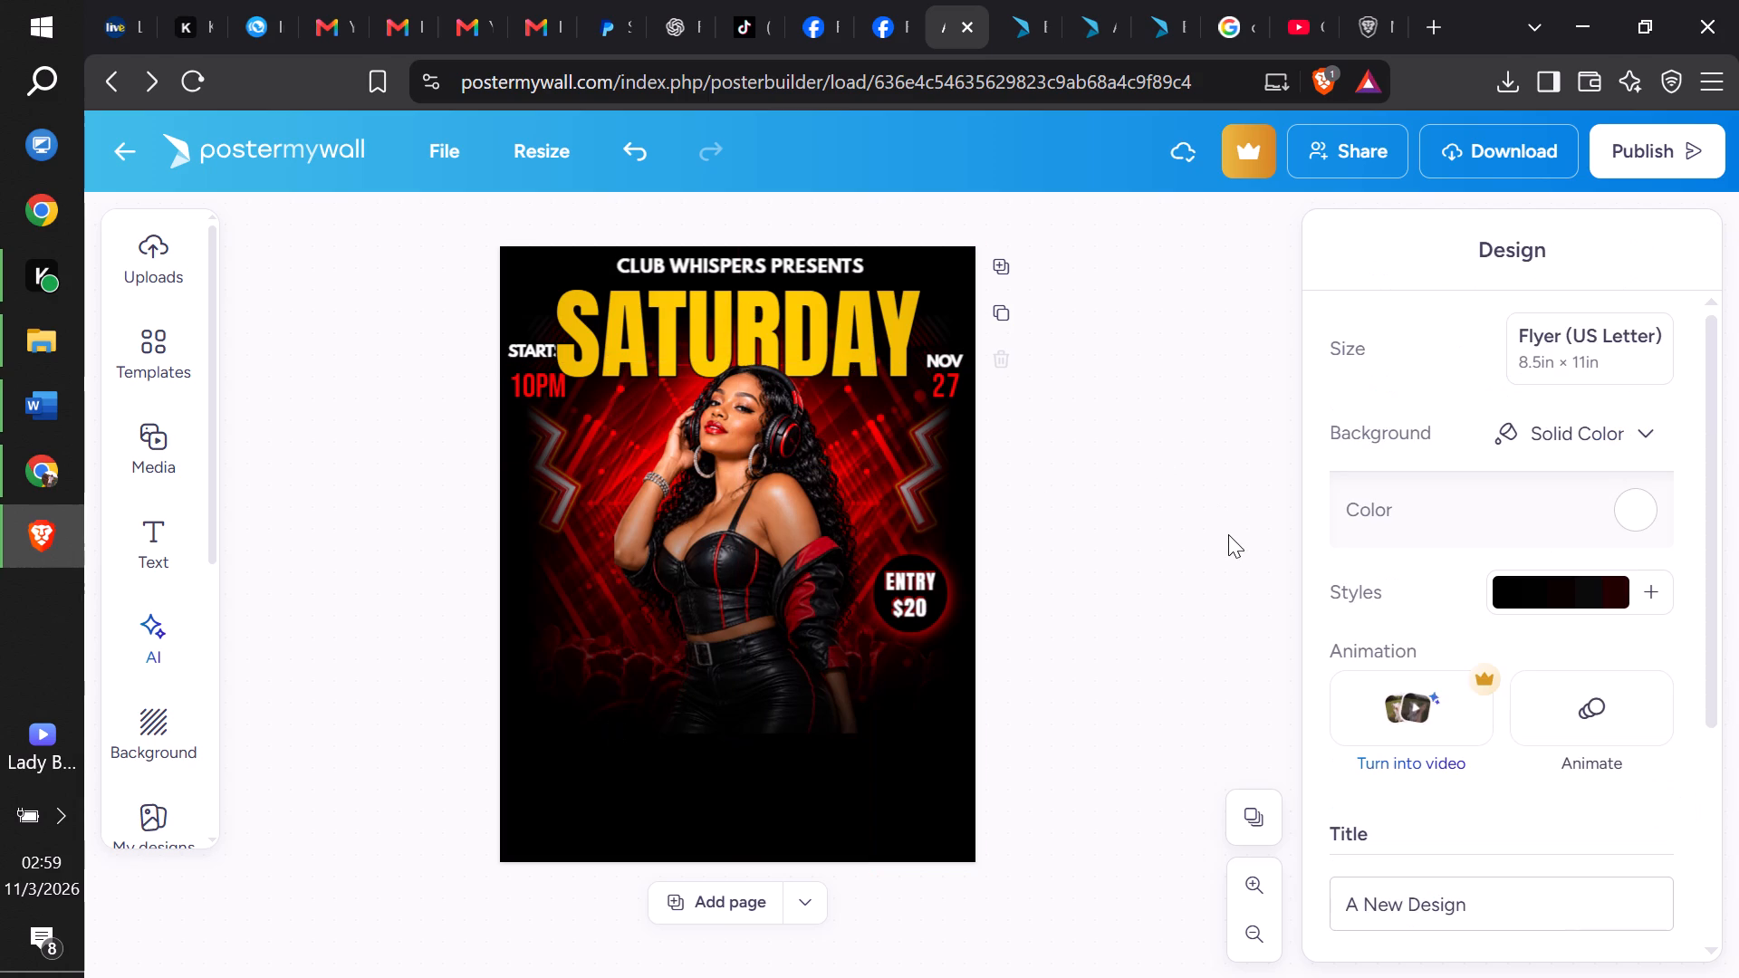
# Nudge the SATURDAY headline up slightly and CLUB WHISPERS PRESENTS slightly down, closing the gap between them.
pyautogui.doubleClick(999, 9)
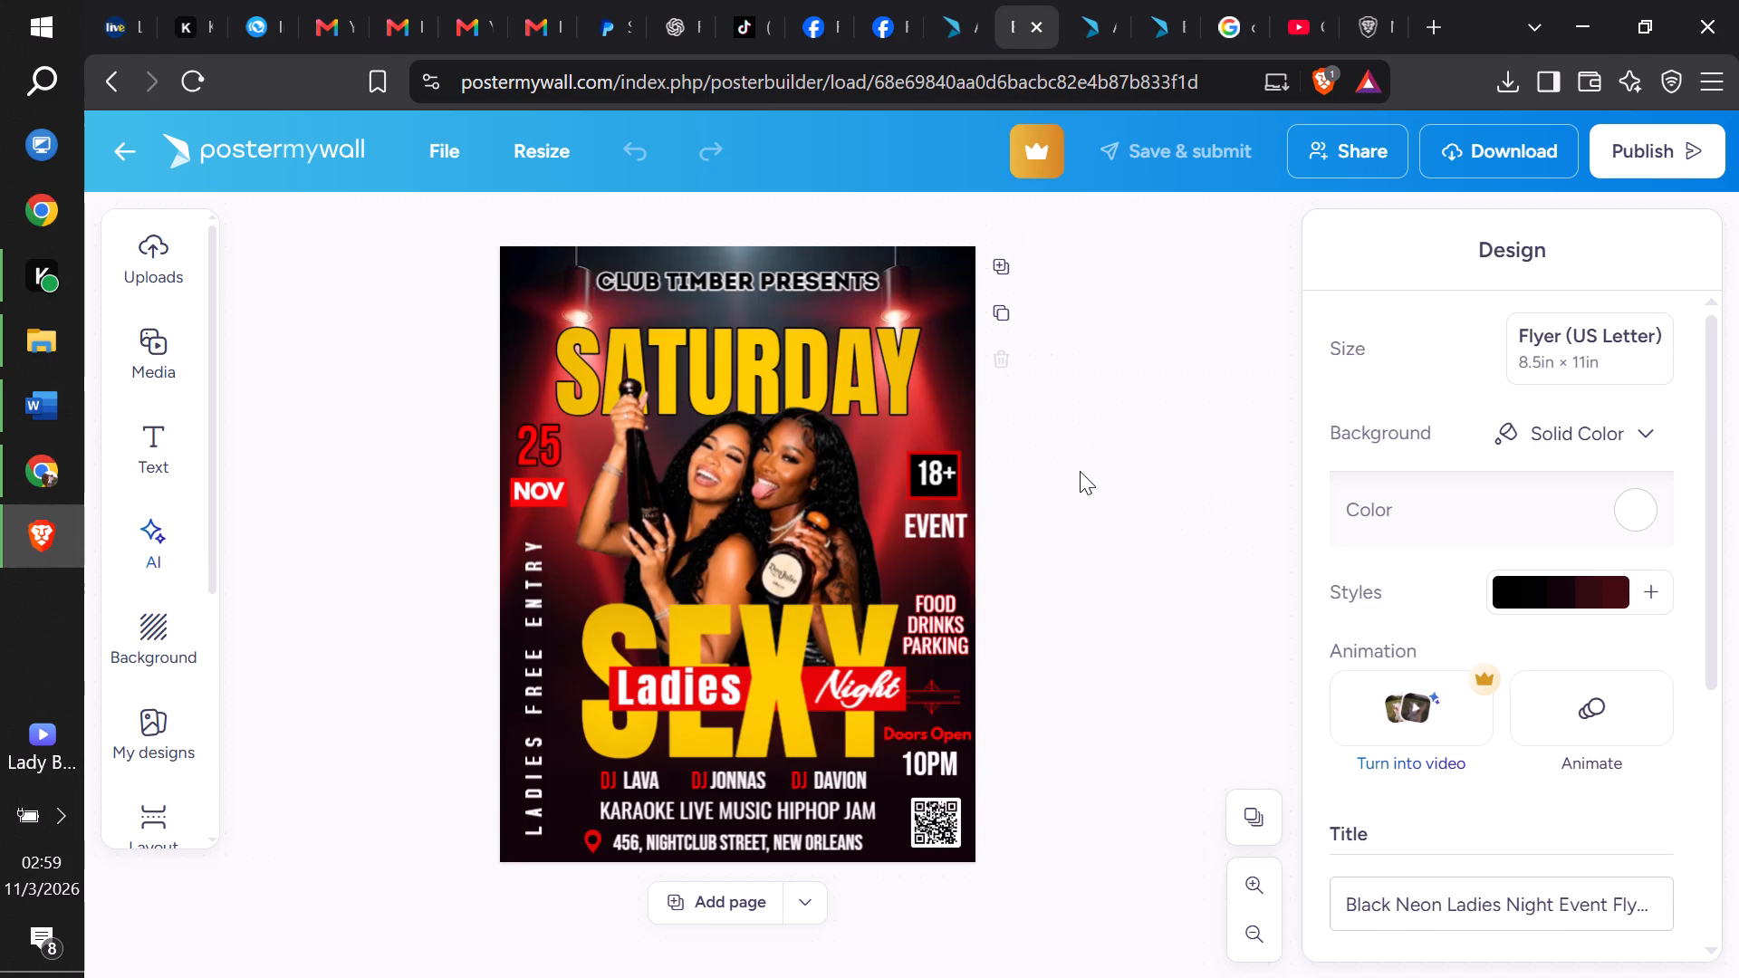
pyautogui.click(956, 0)
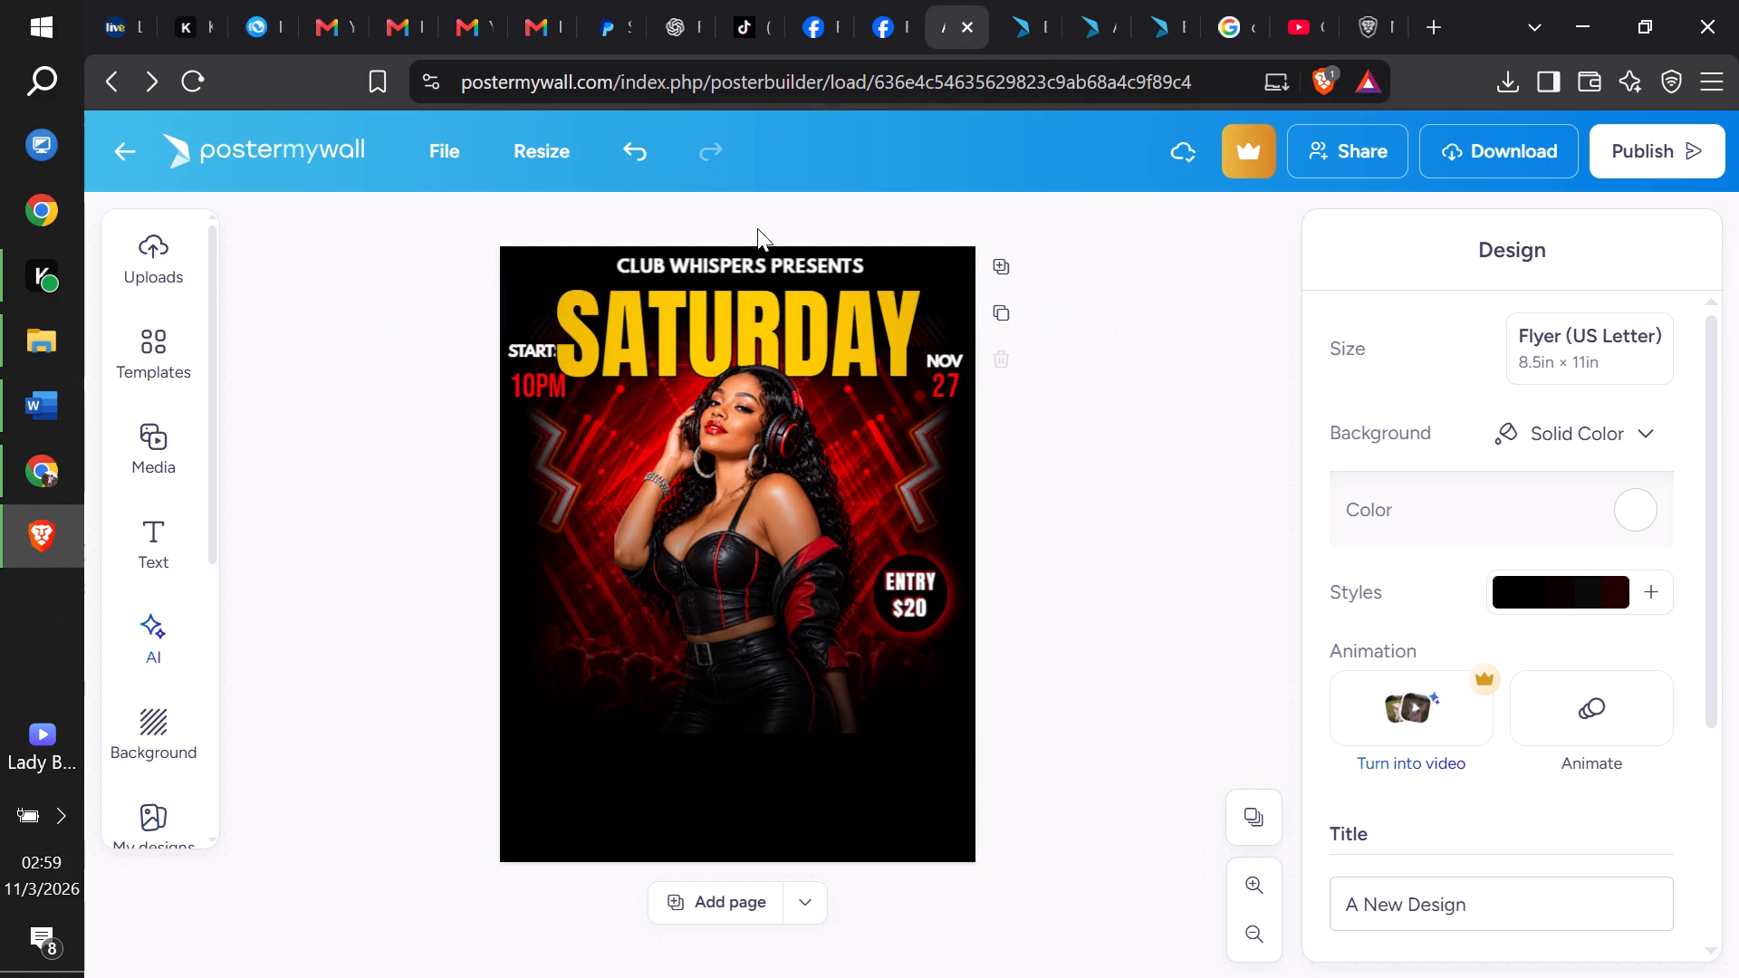
pyautogui.click(754, 334)
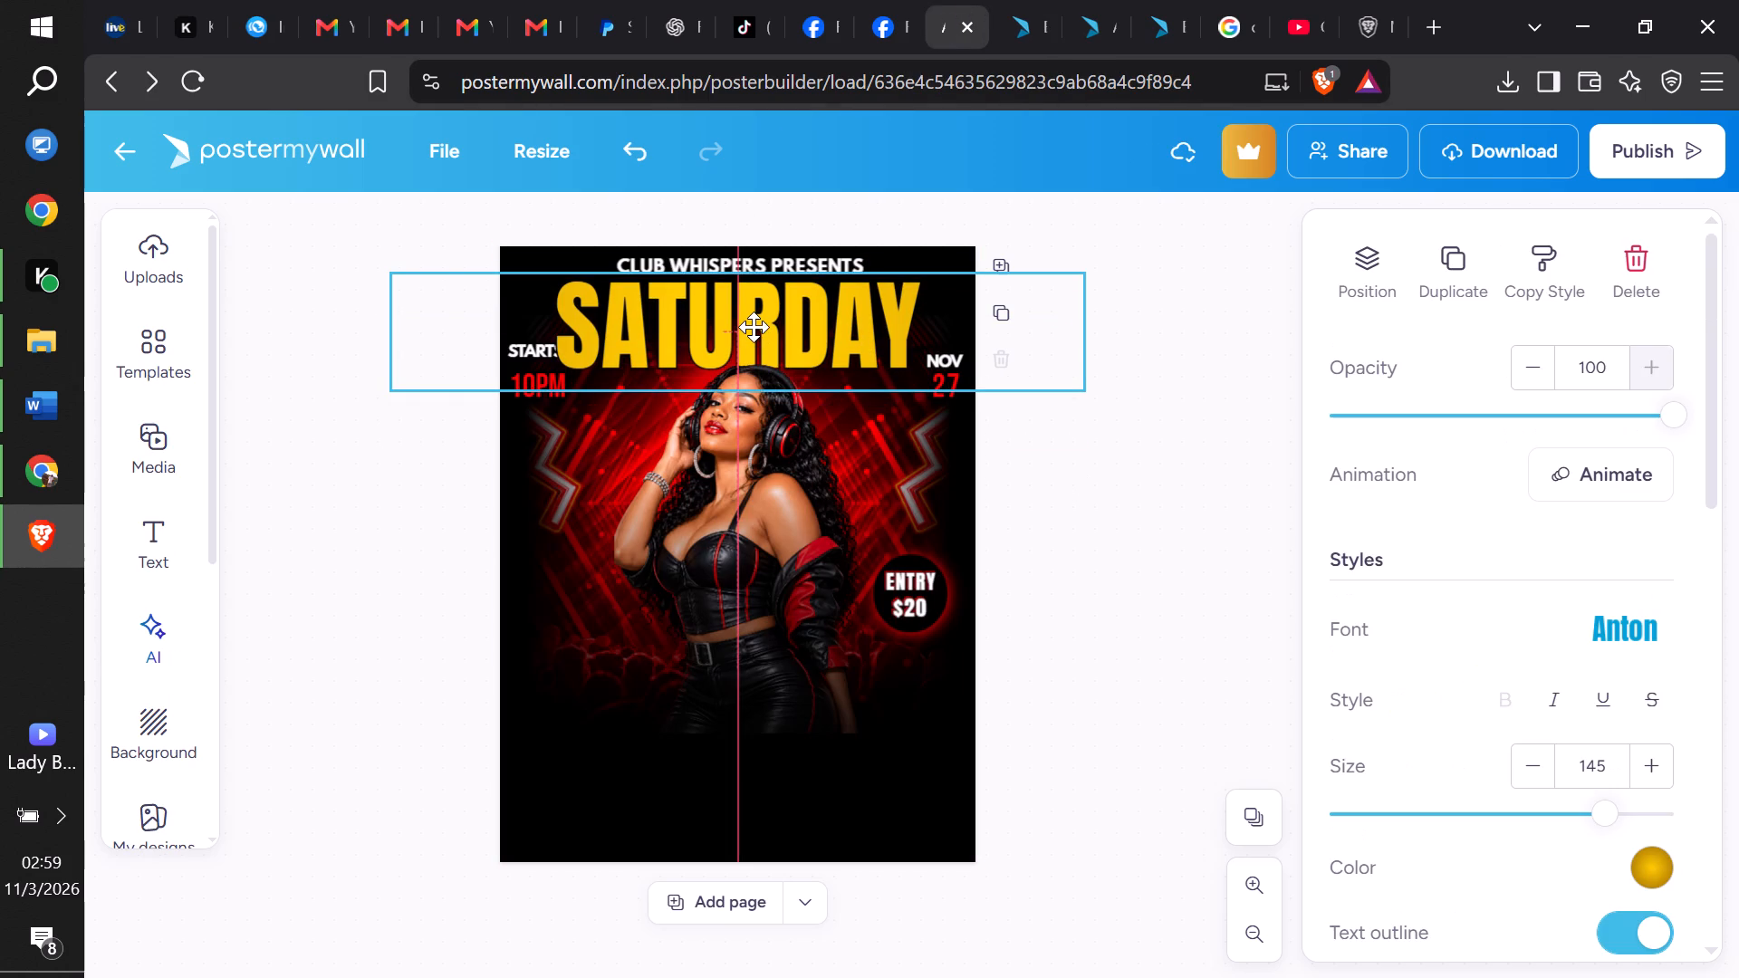
pyautogui.click(741, 391)
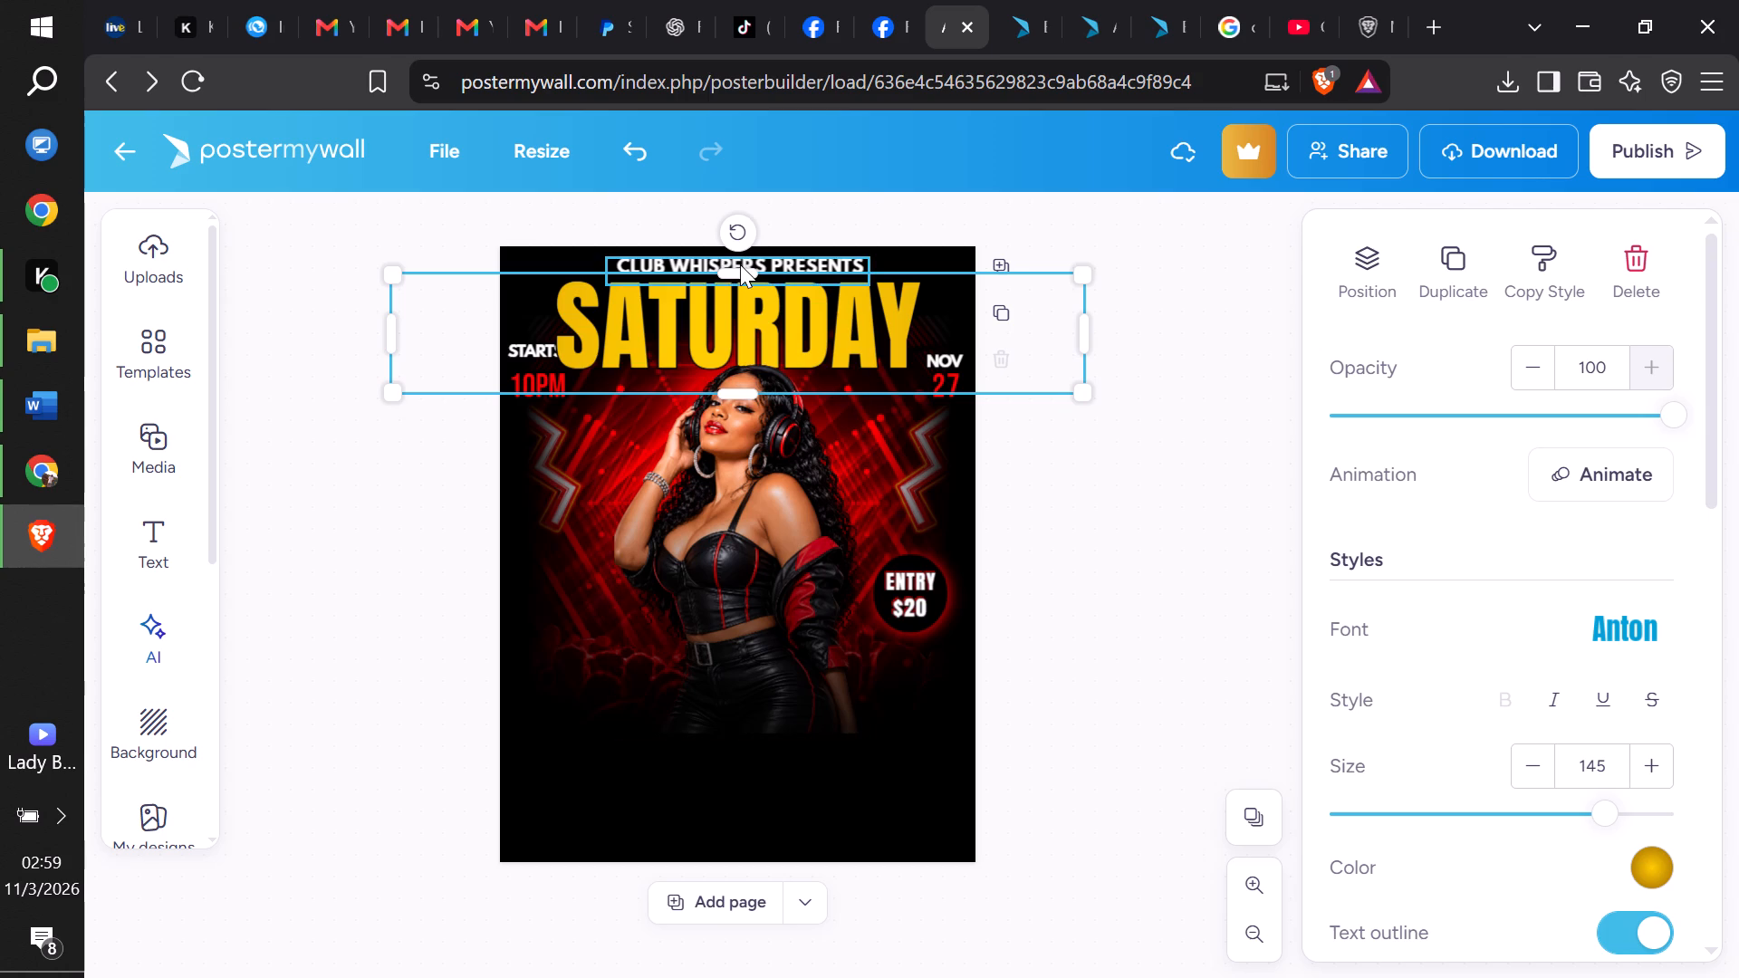
pyautogui.click(740, 274)
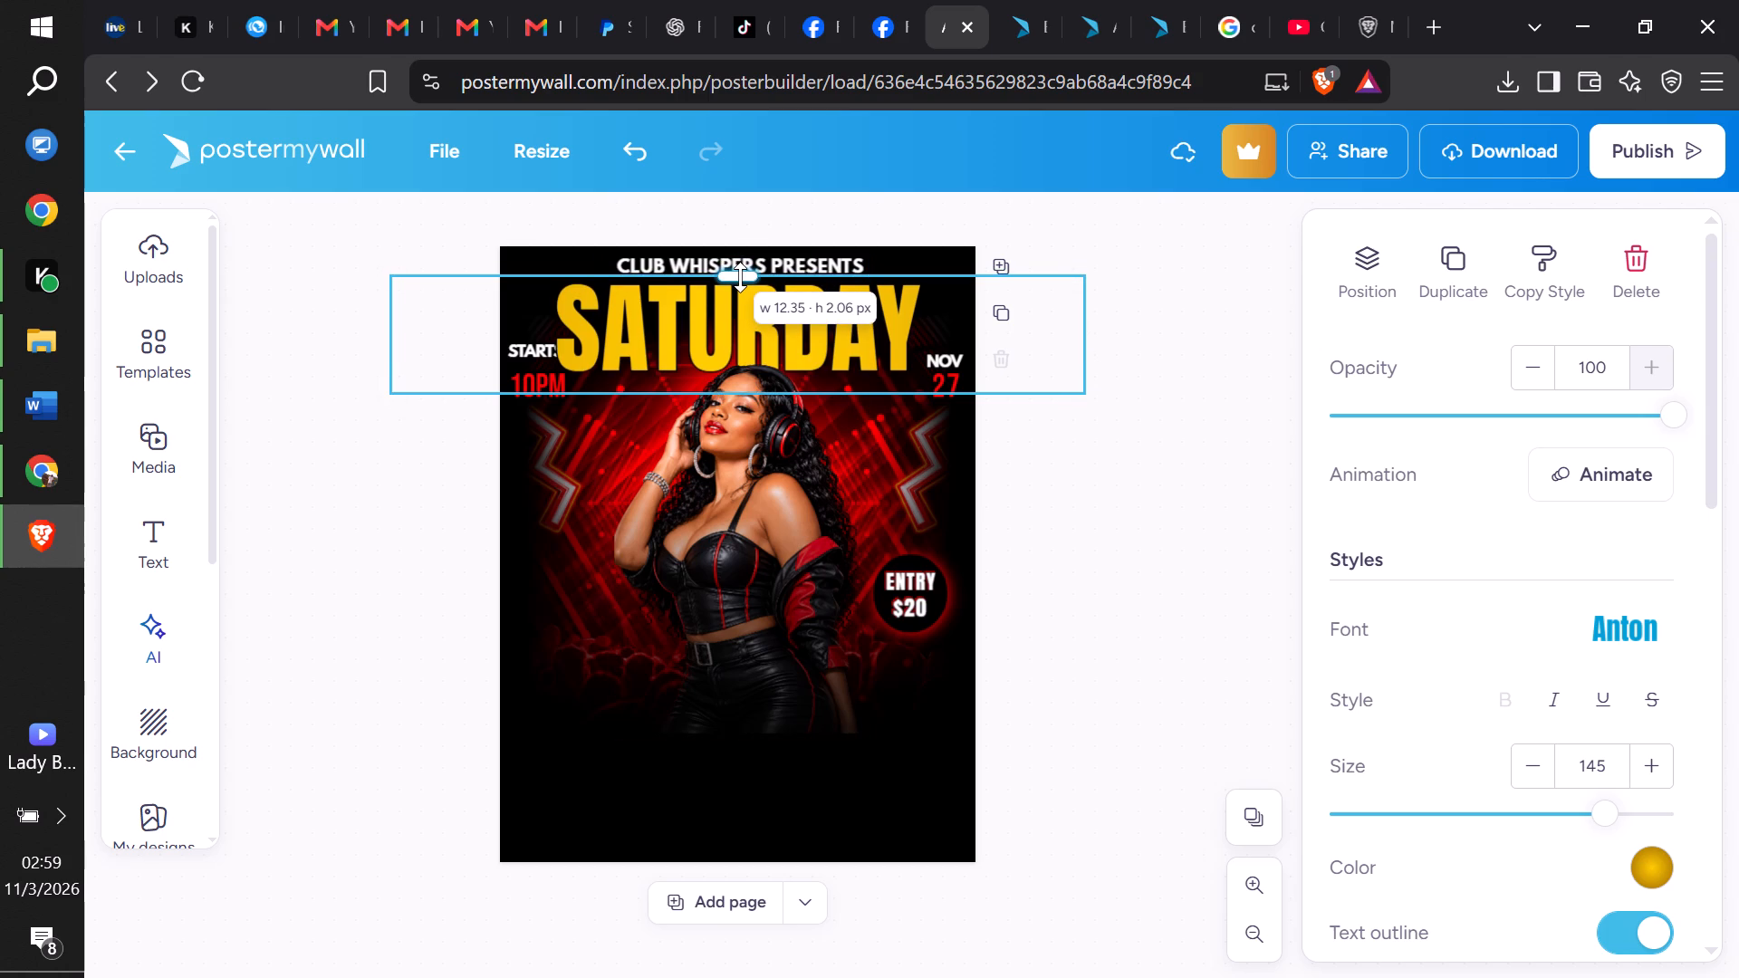
pyautogui.click(740, 263)
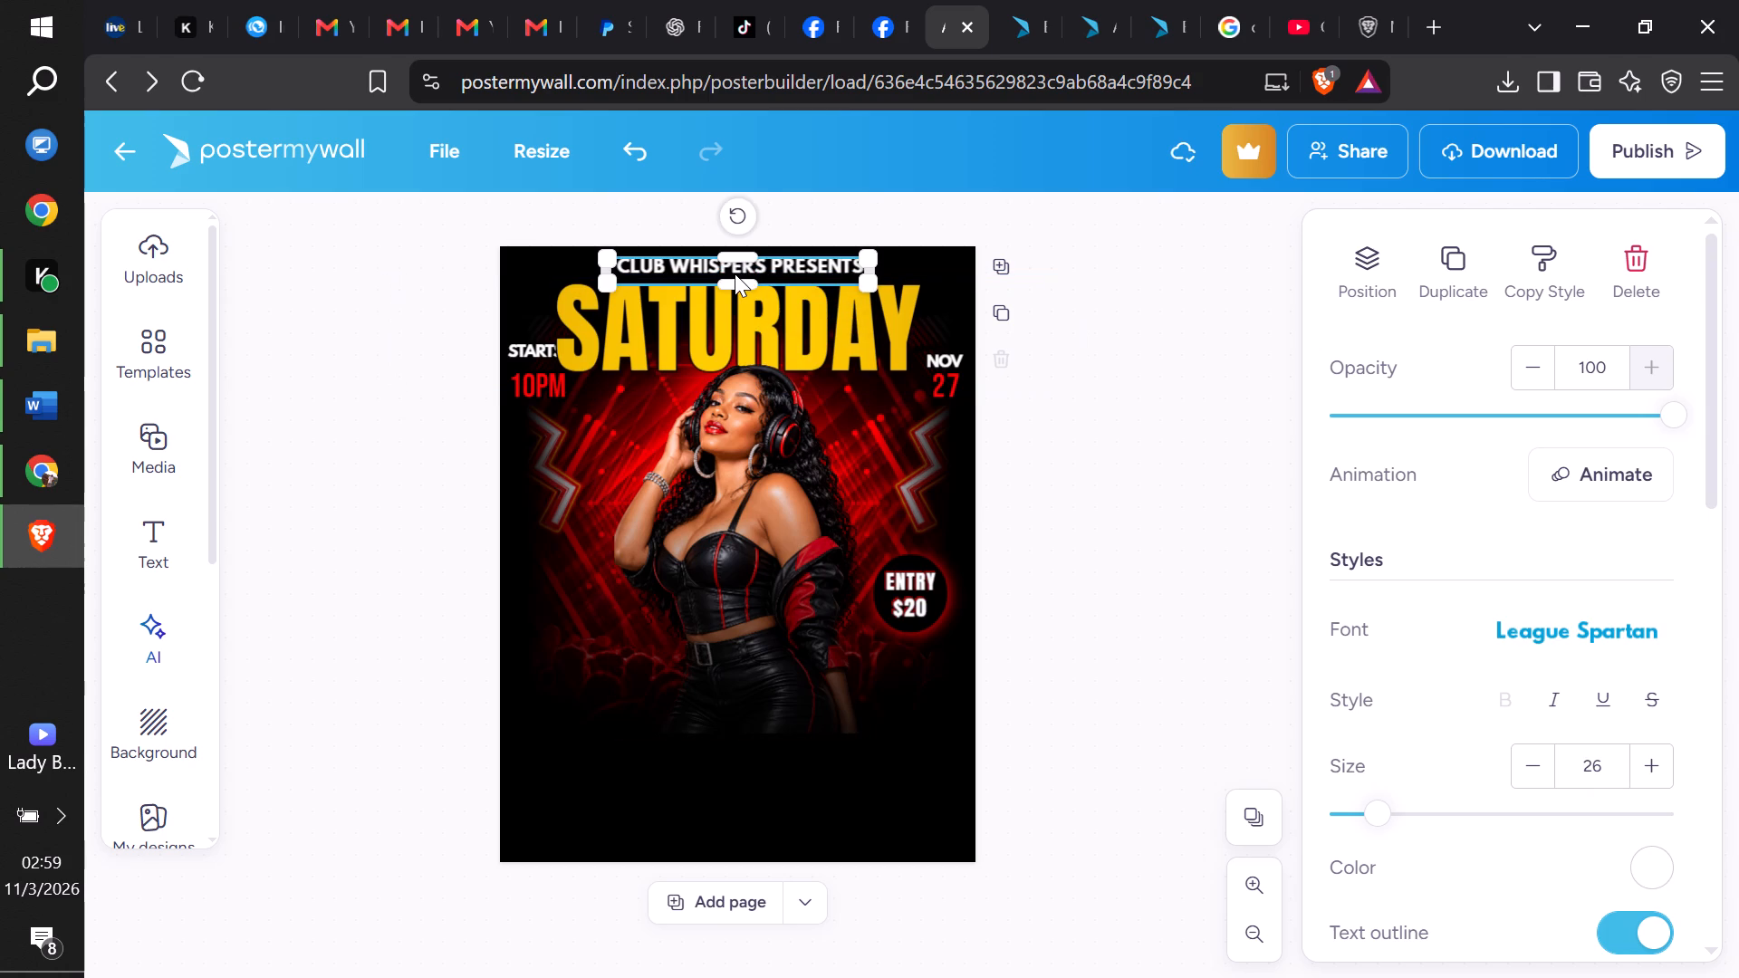
pyautogui.click(735, 283)
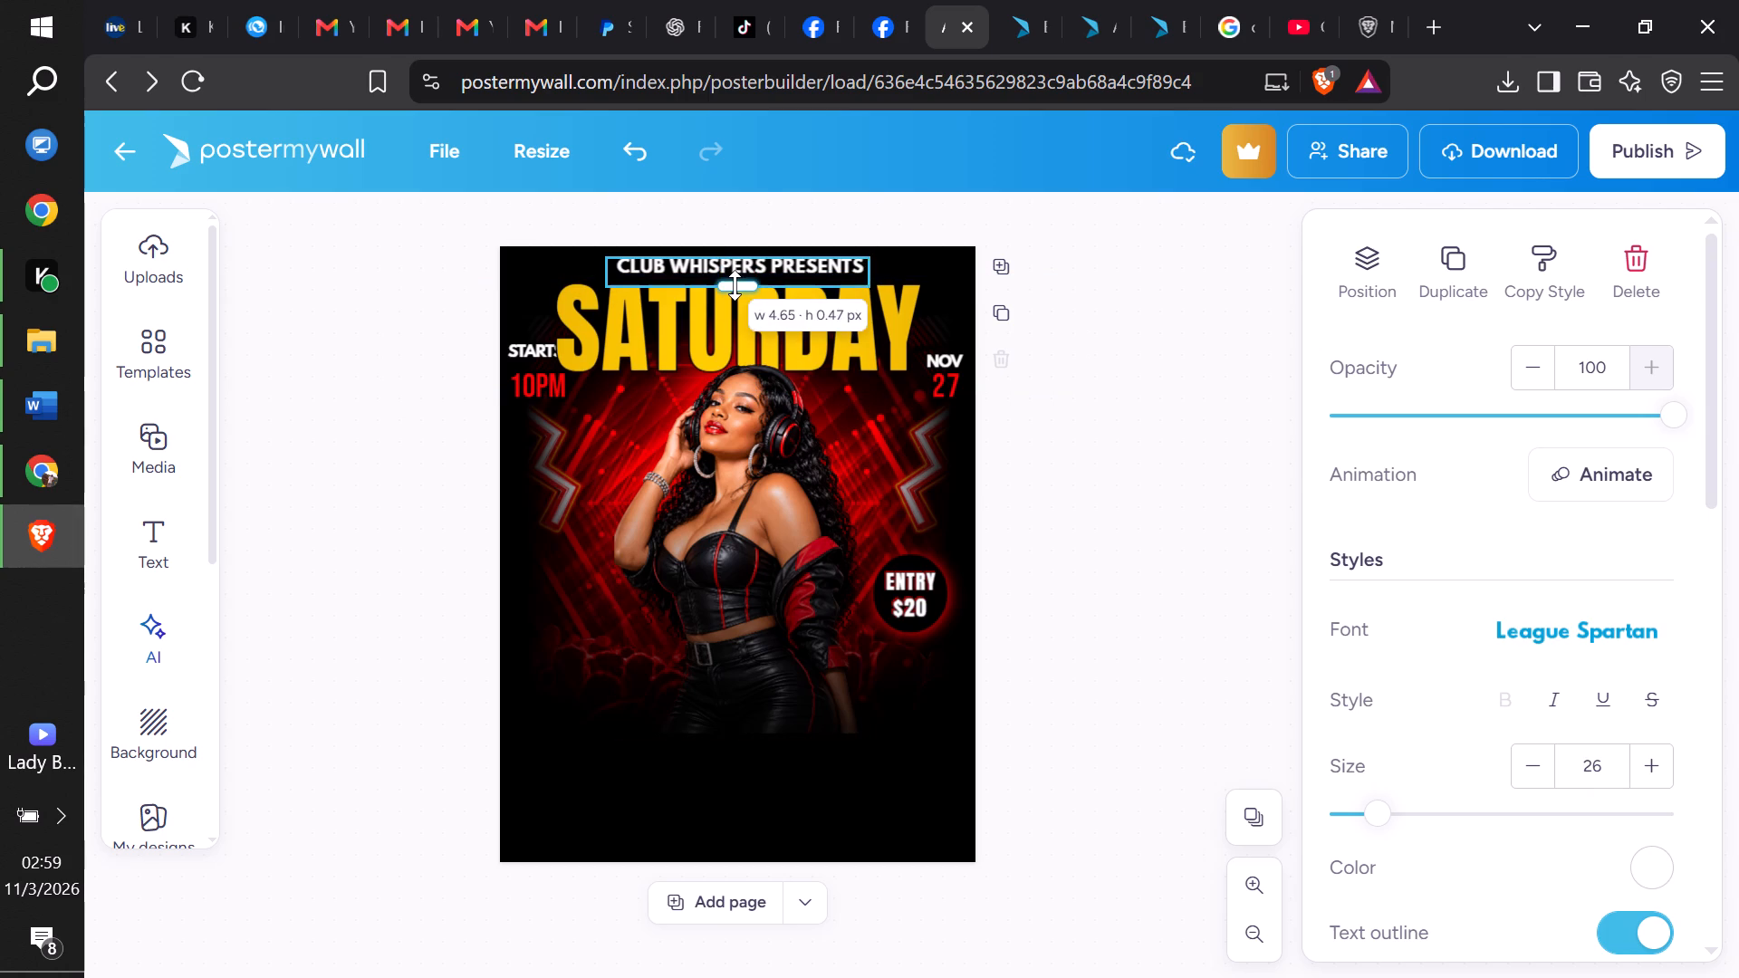
pyautogui.click(740, 259)
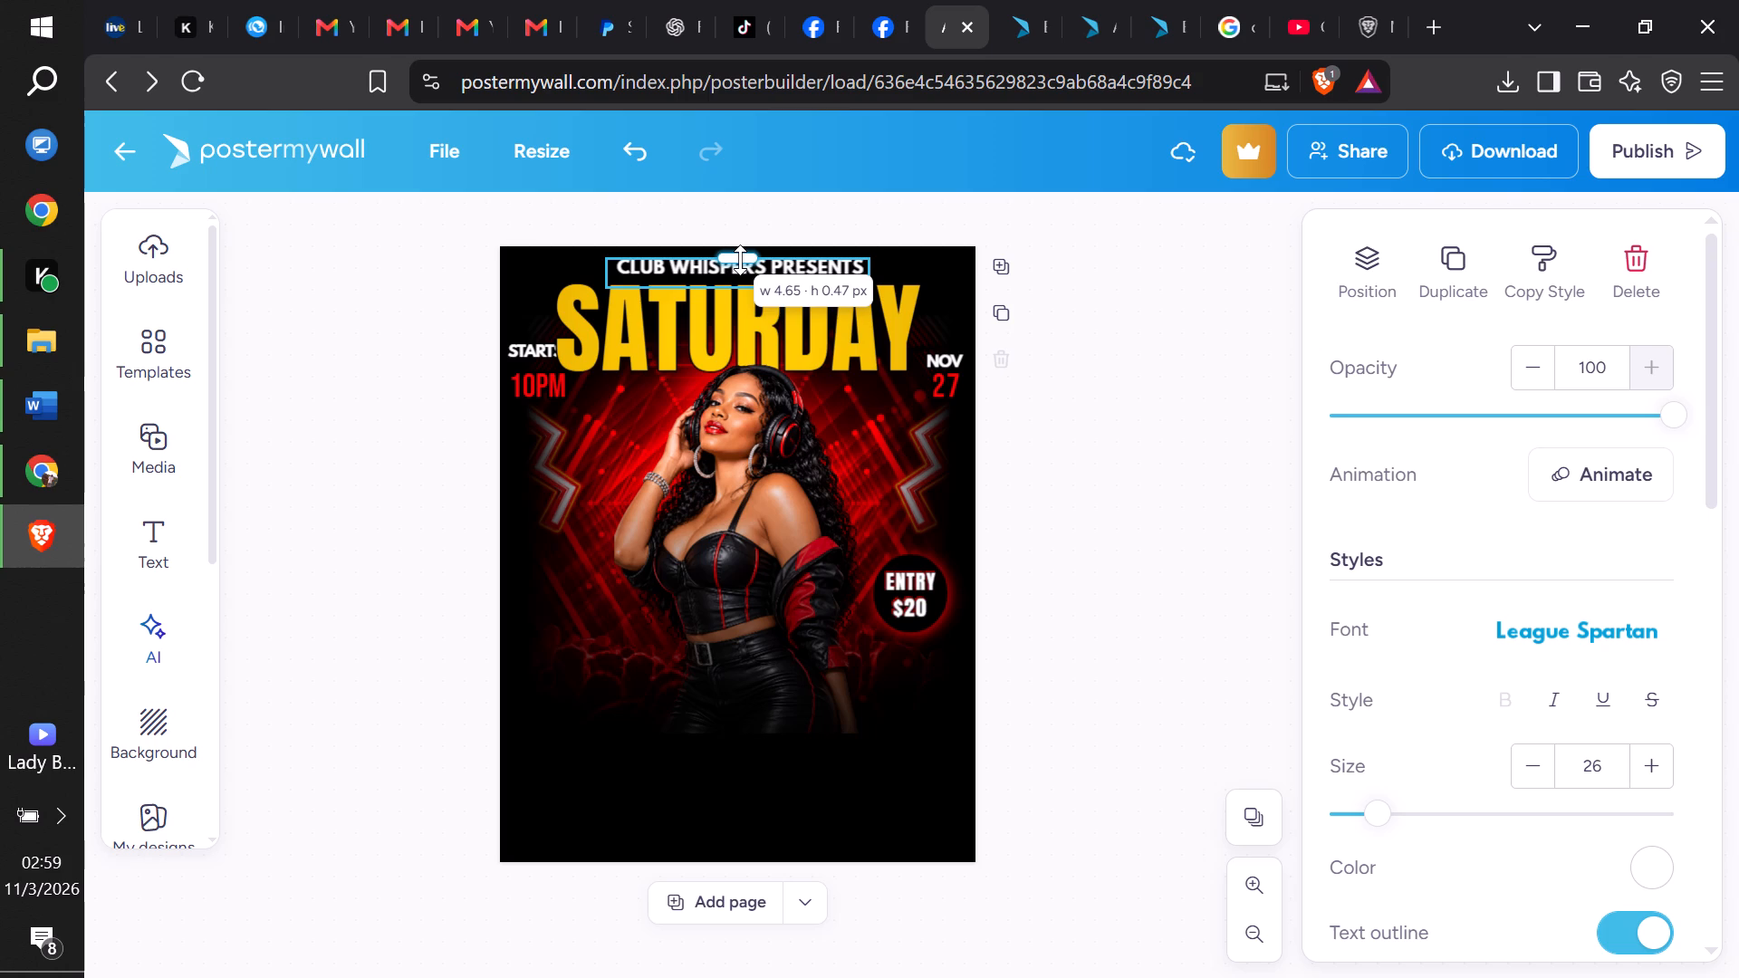
pyautogui.click(1050, 618)
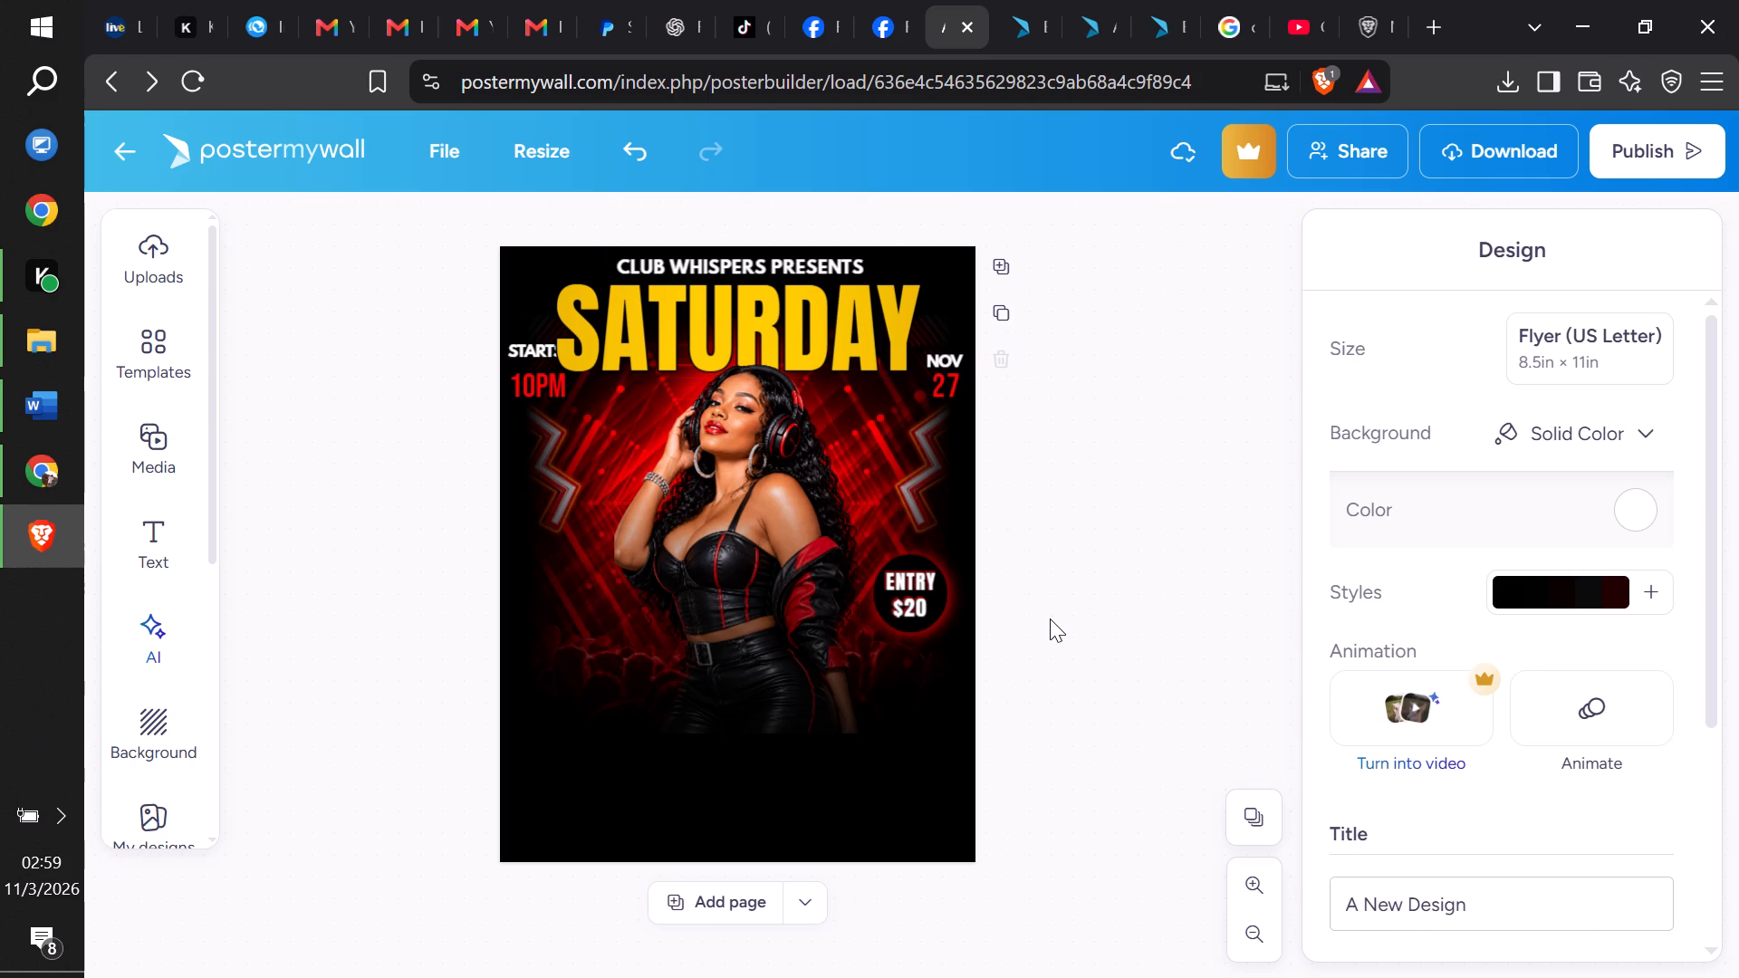
# Shift the ENTRY $20 badge slightly toward the page's right edge, moving its black circle and both texts.
pyautogui.moveTo(946, 611); pyautogui.dragTo(956, 611)
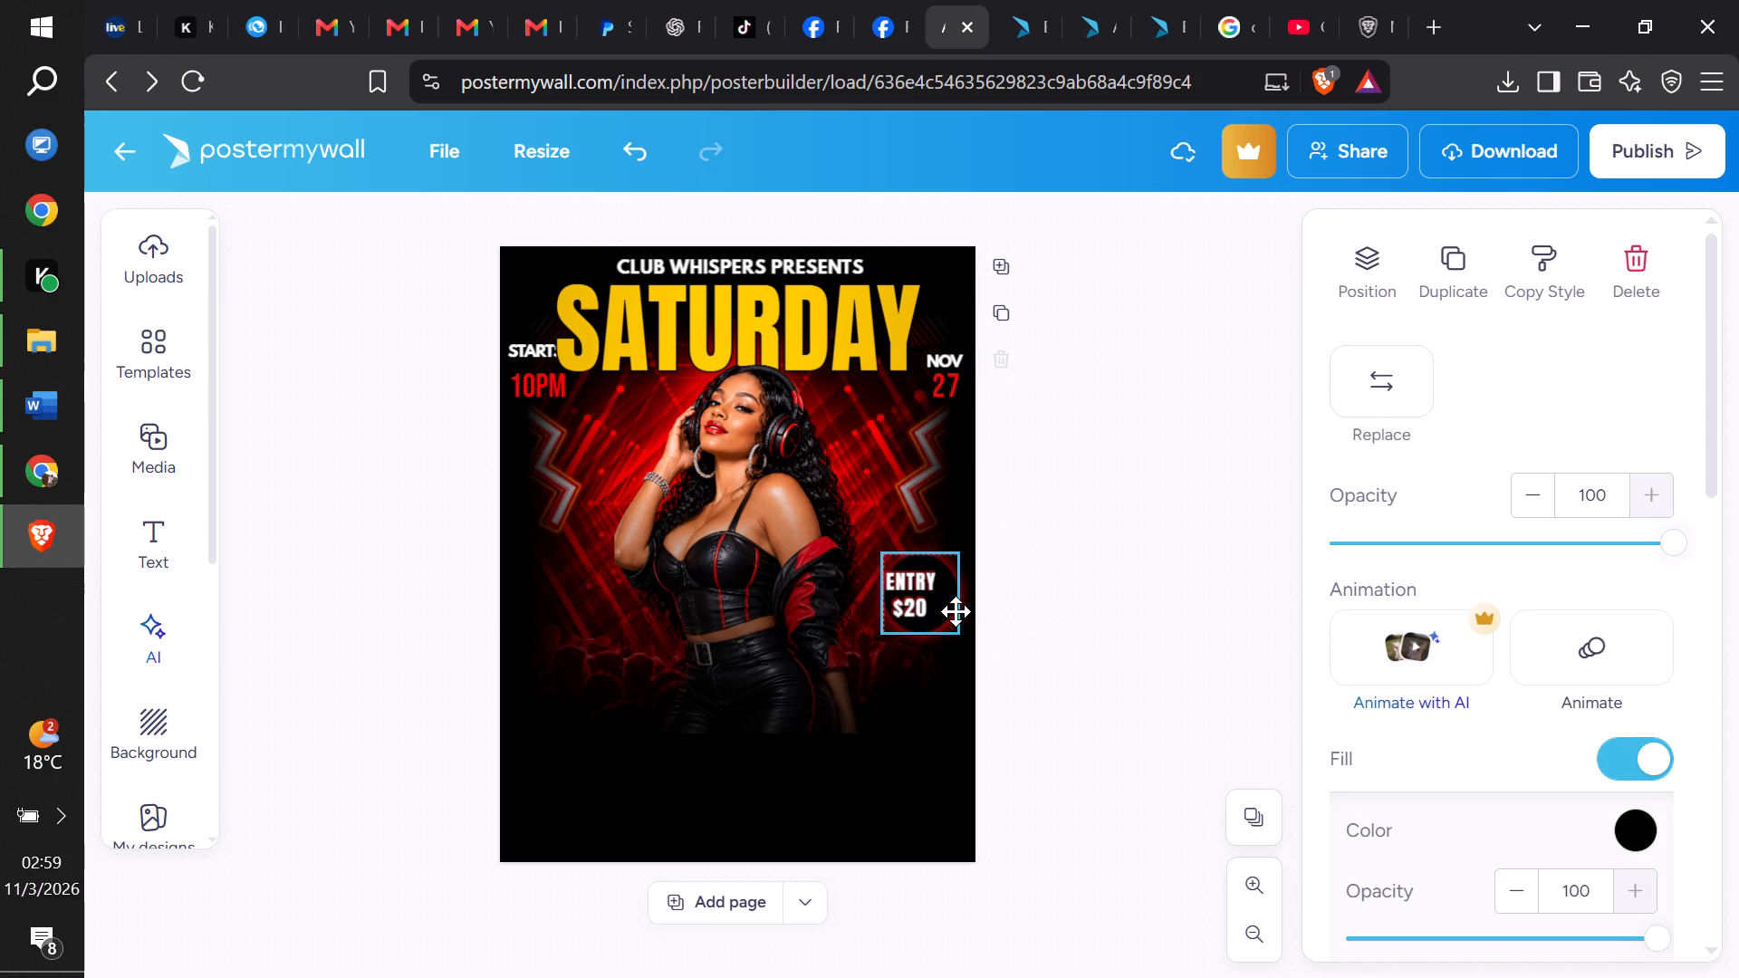
pyautogui.moveTo(956, 611); pyautogui.dragTo(957, 611)
pyautogui.click(1030, 615)
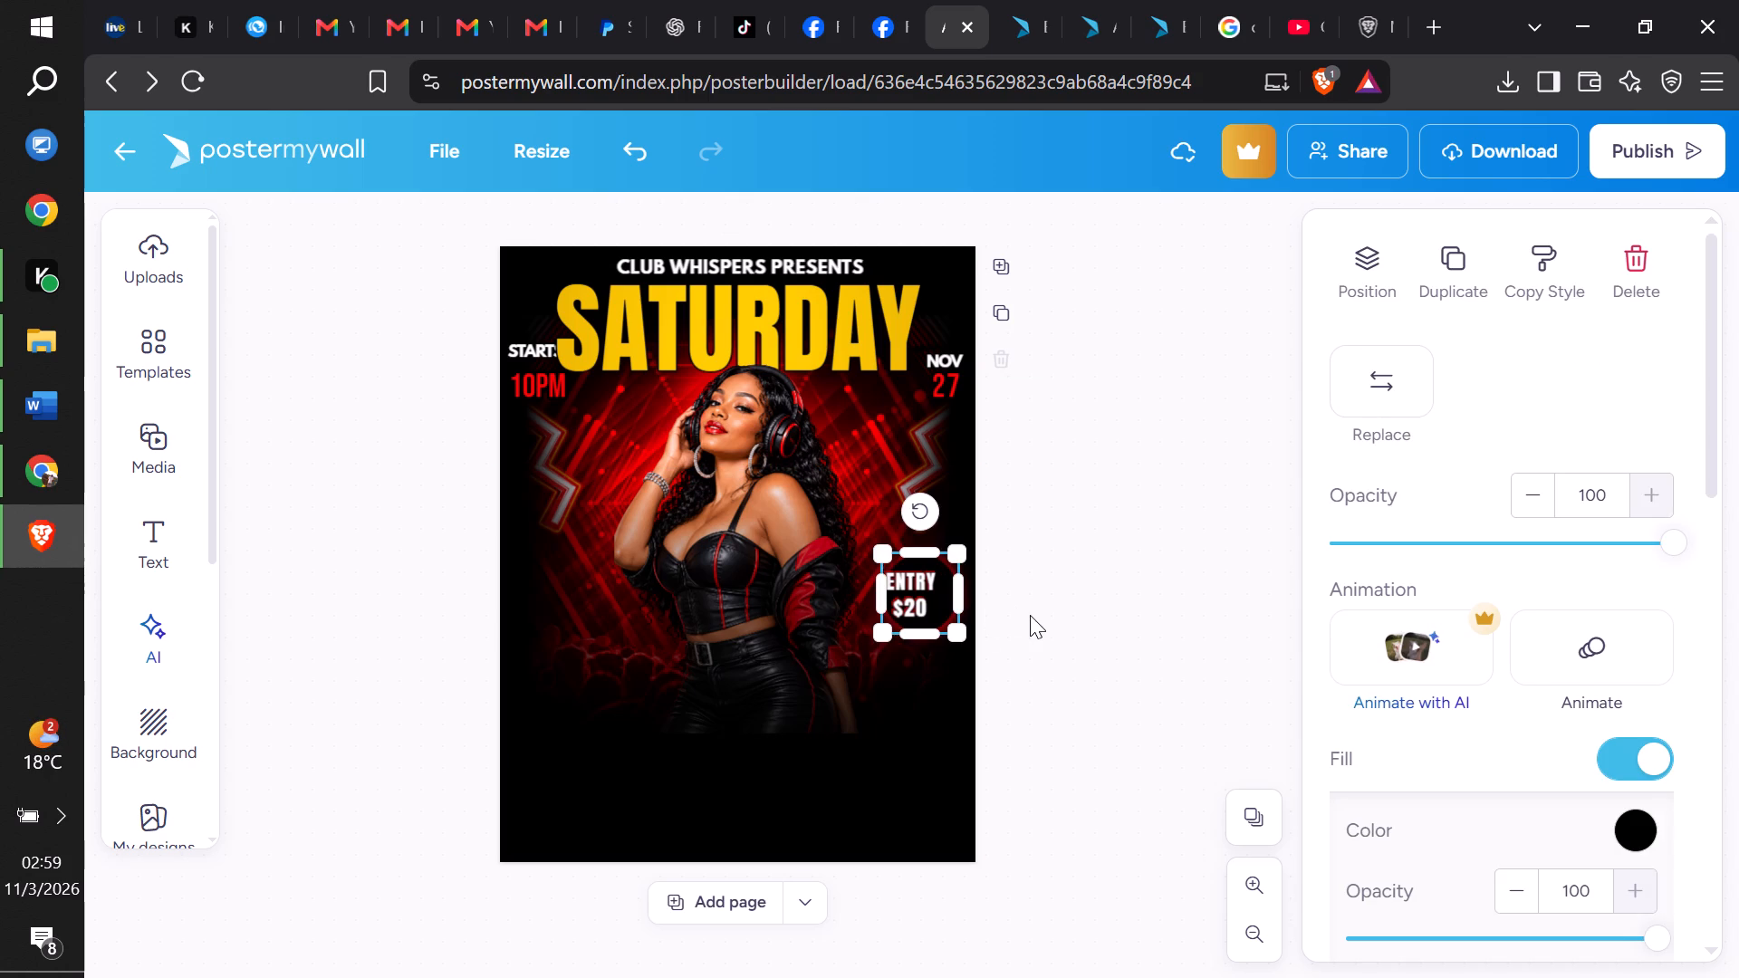
pyautogui.moveTo(929, 590); pyautogui.dragTo(940, 589)
pyautogui.click(930, 605)
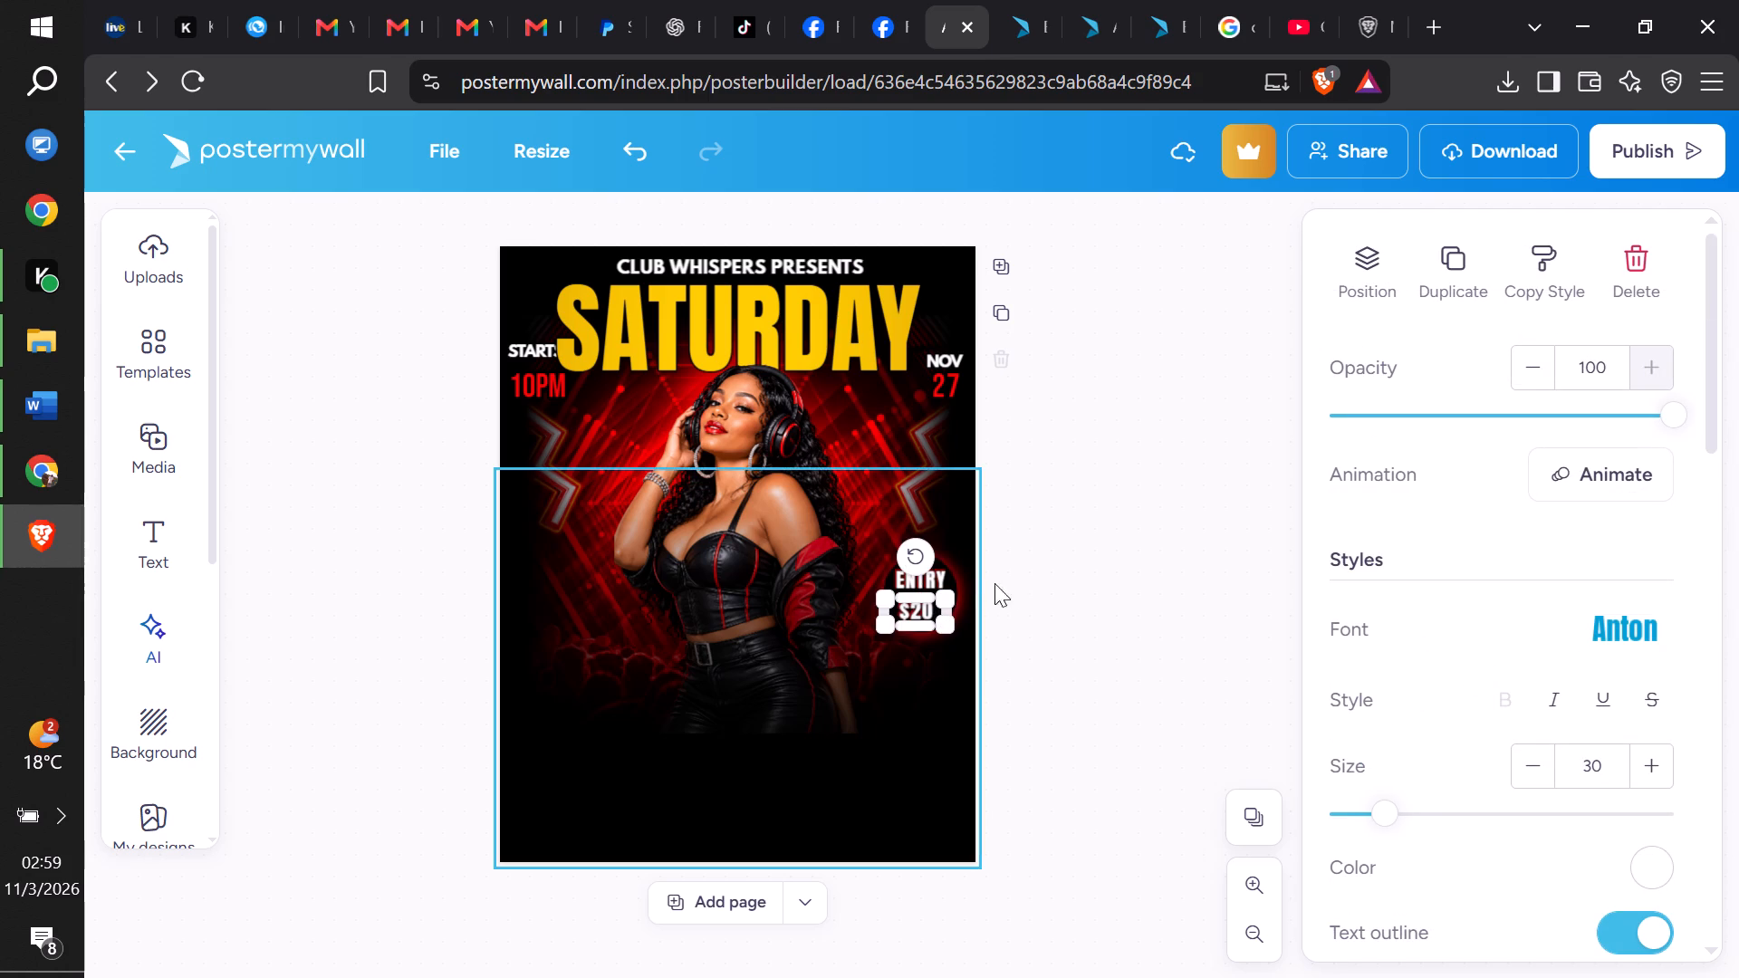
pyautogui.click(1040, 598)
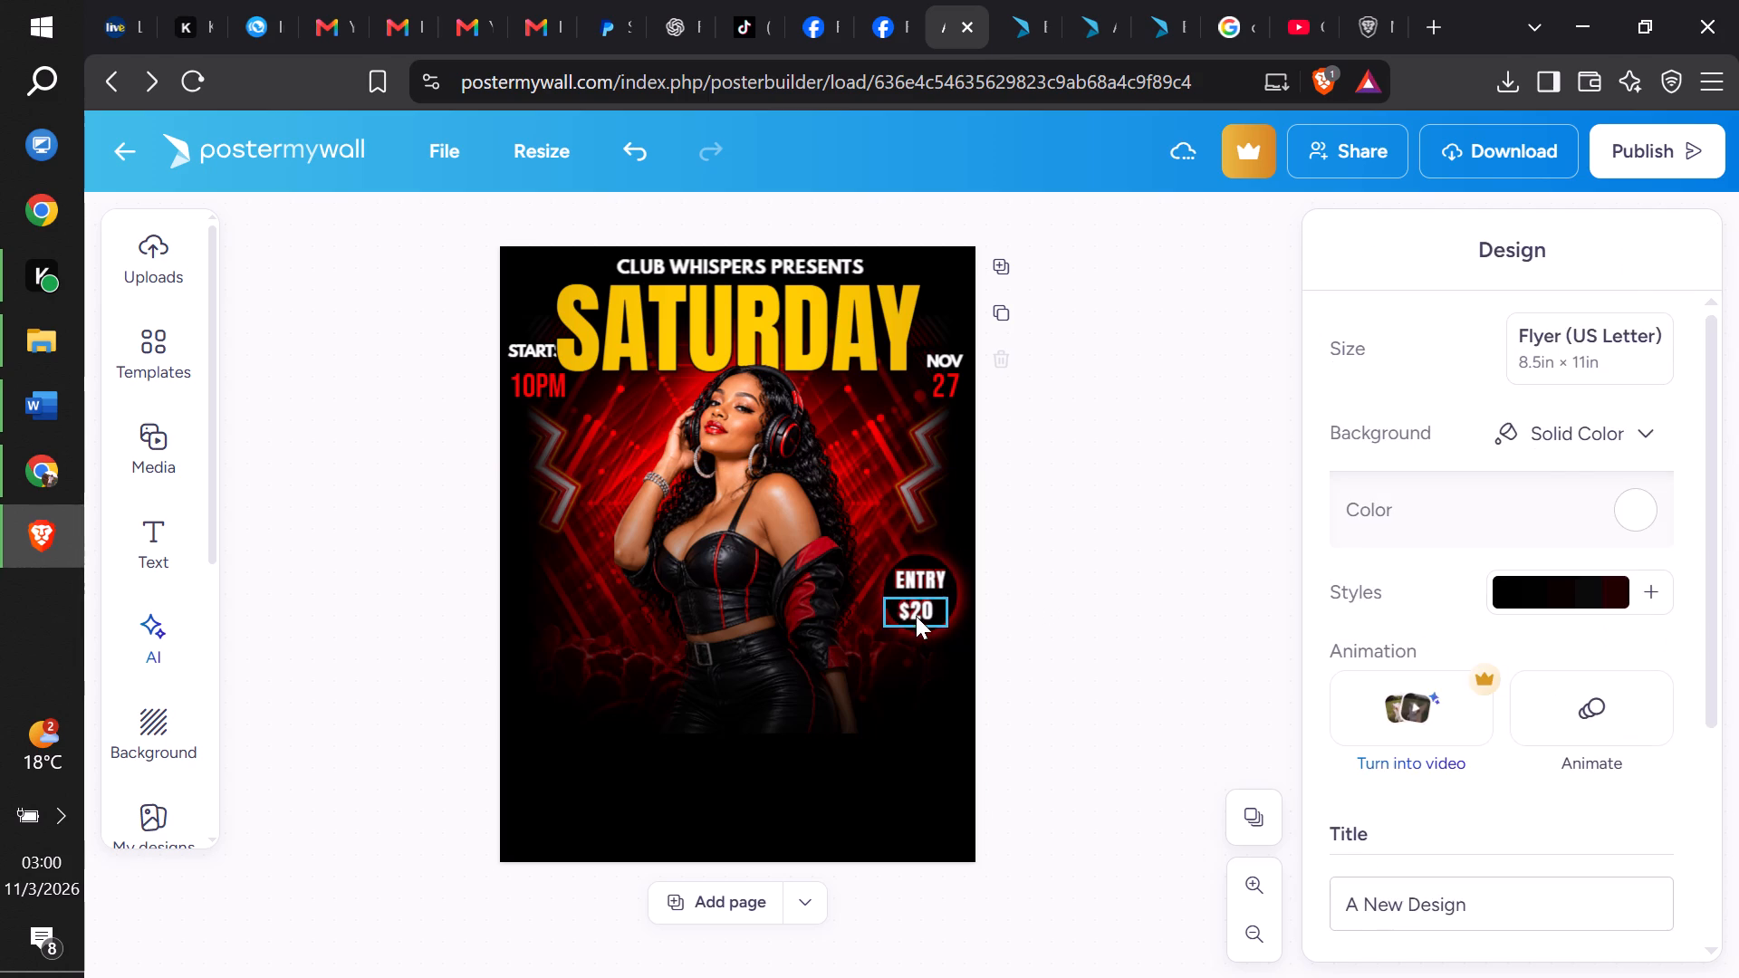
pyautogui.click(917, 614)
pyautogui.click(921, 611)
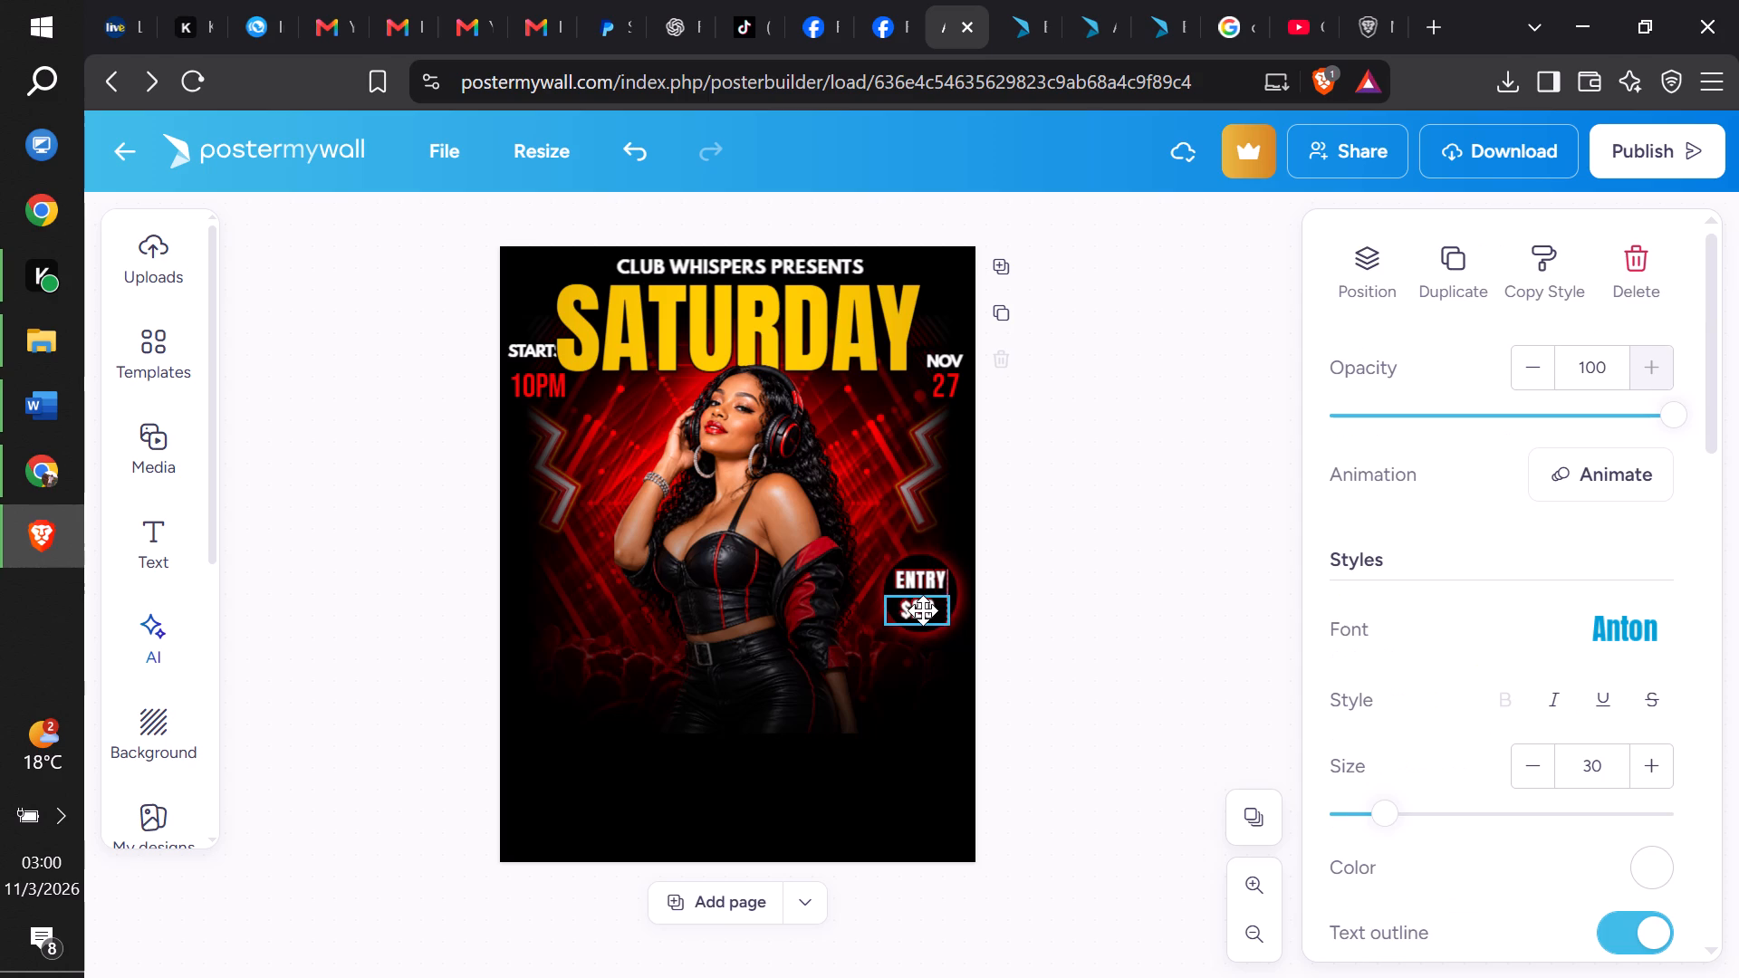
pyautogui.click(1178, 534)
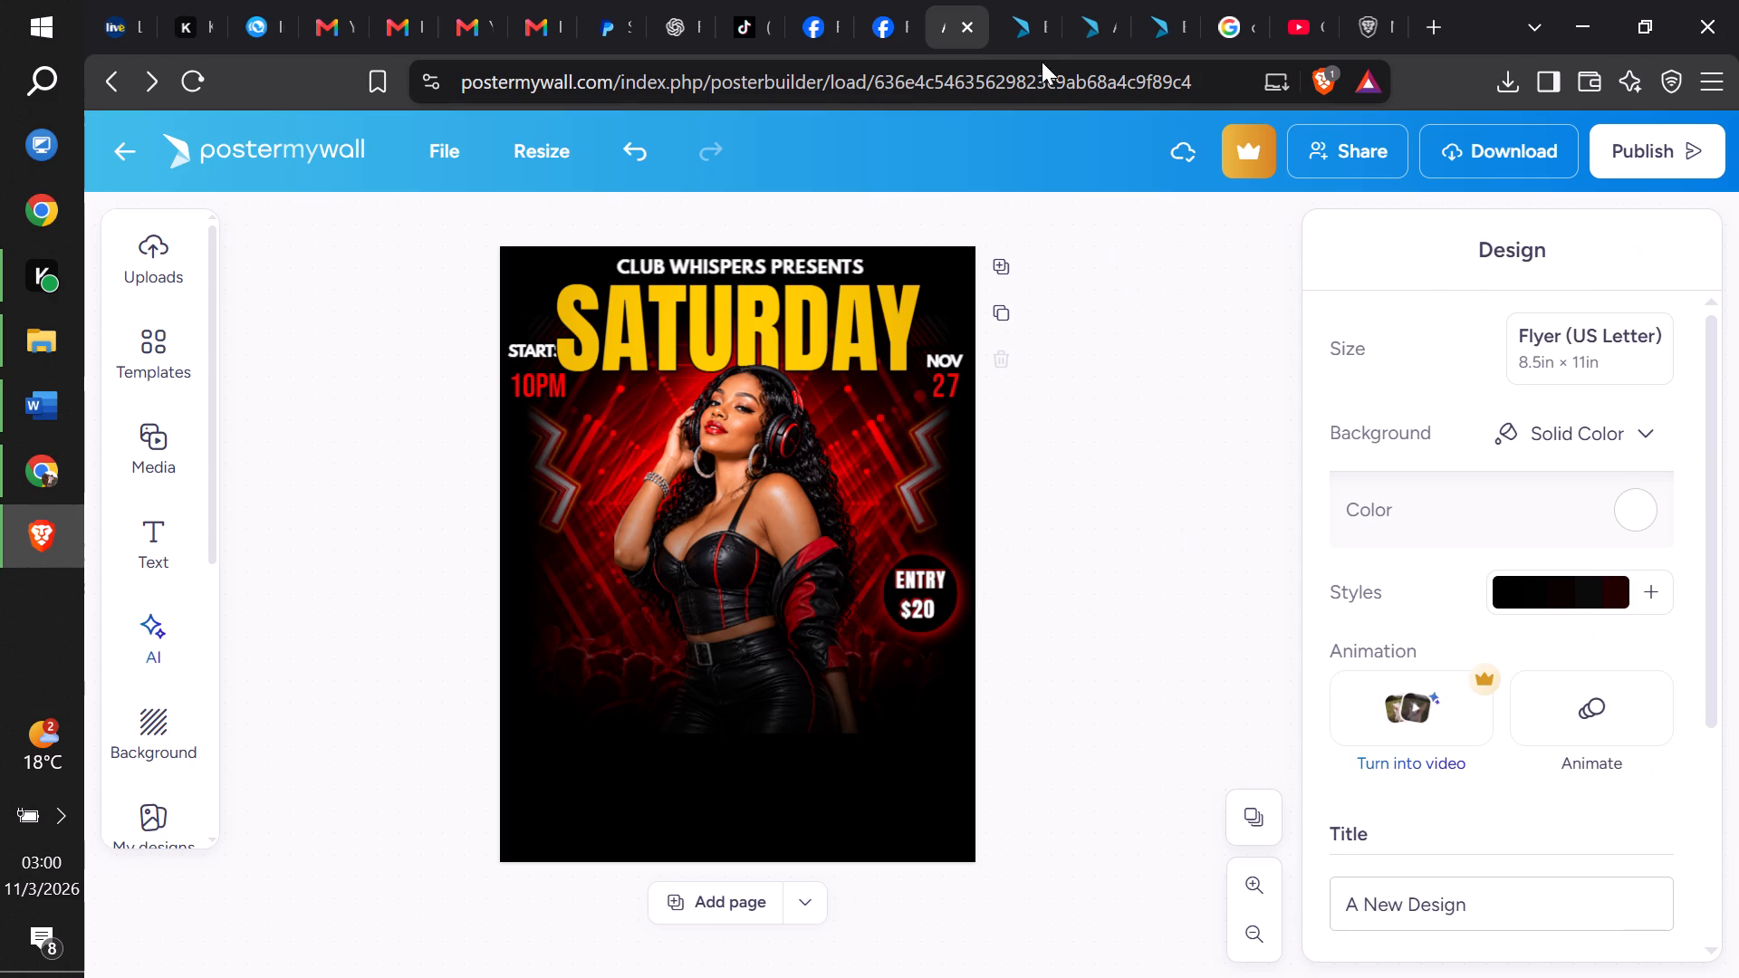
# Compare the open Club Timber, Club Truth and Club Whispers designs with the new flyer for elements to reuse.
pyautogui.click(1016, 29)
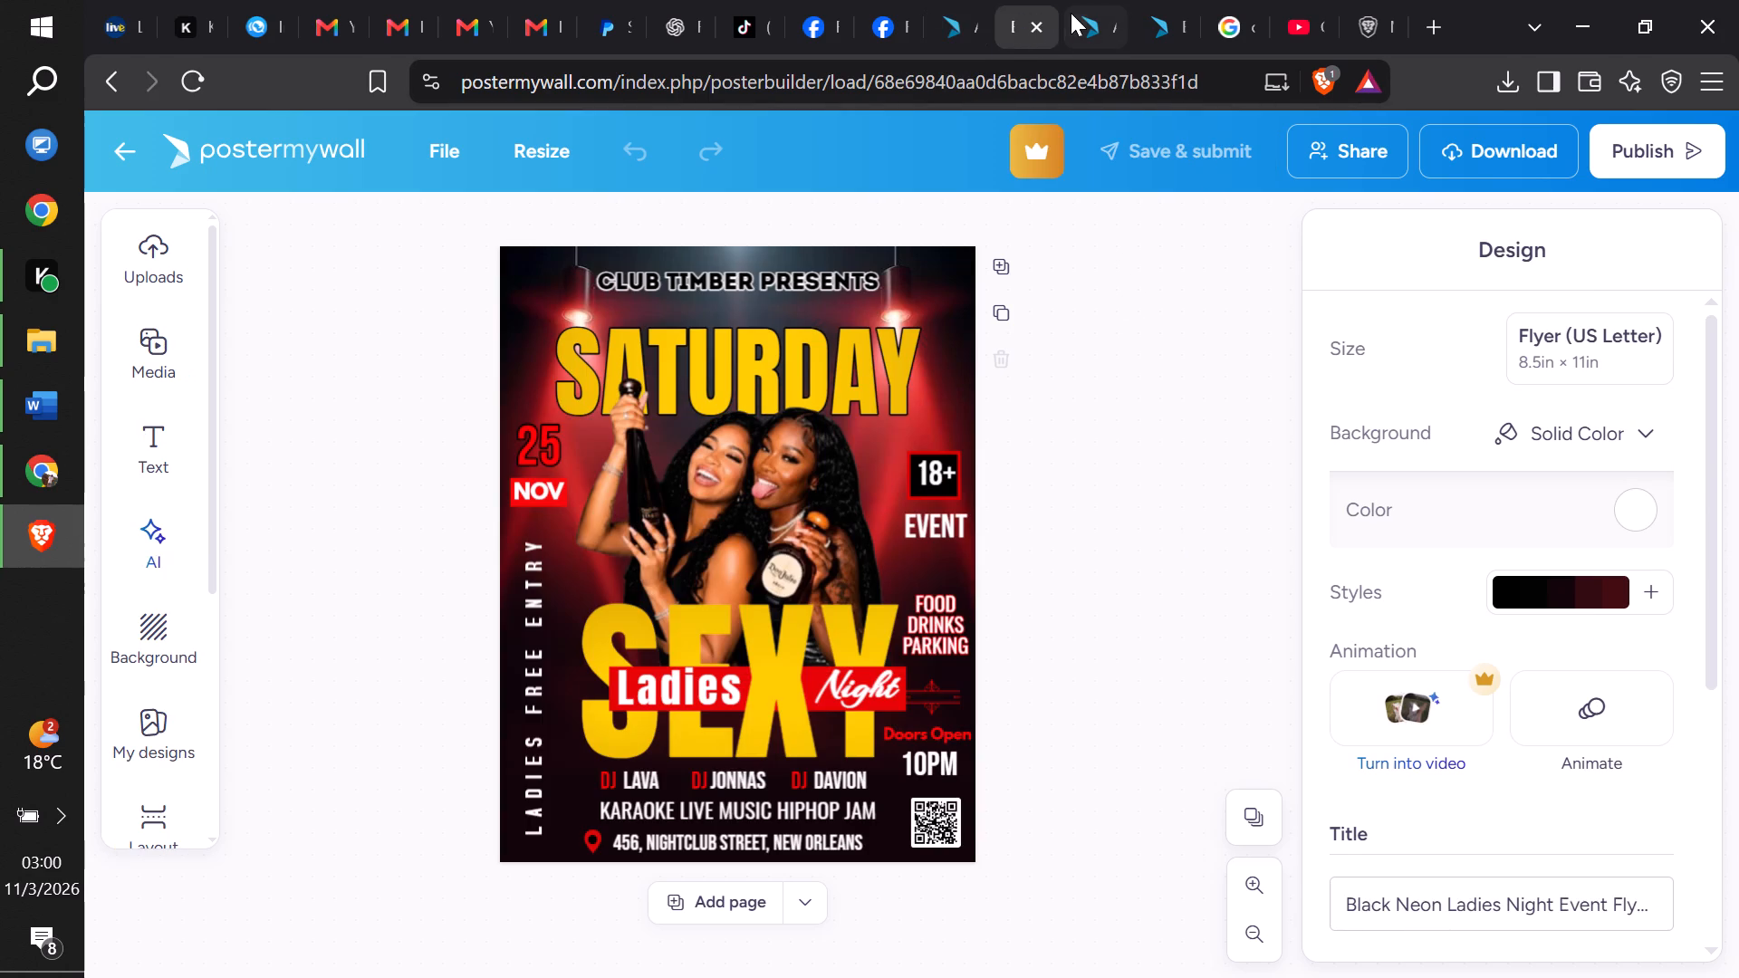
pyautogui.click(1071, 13)
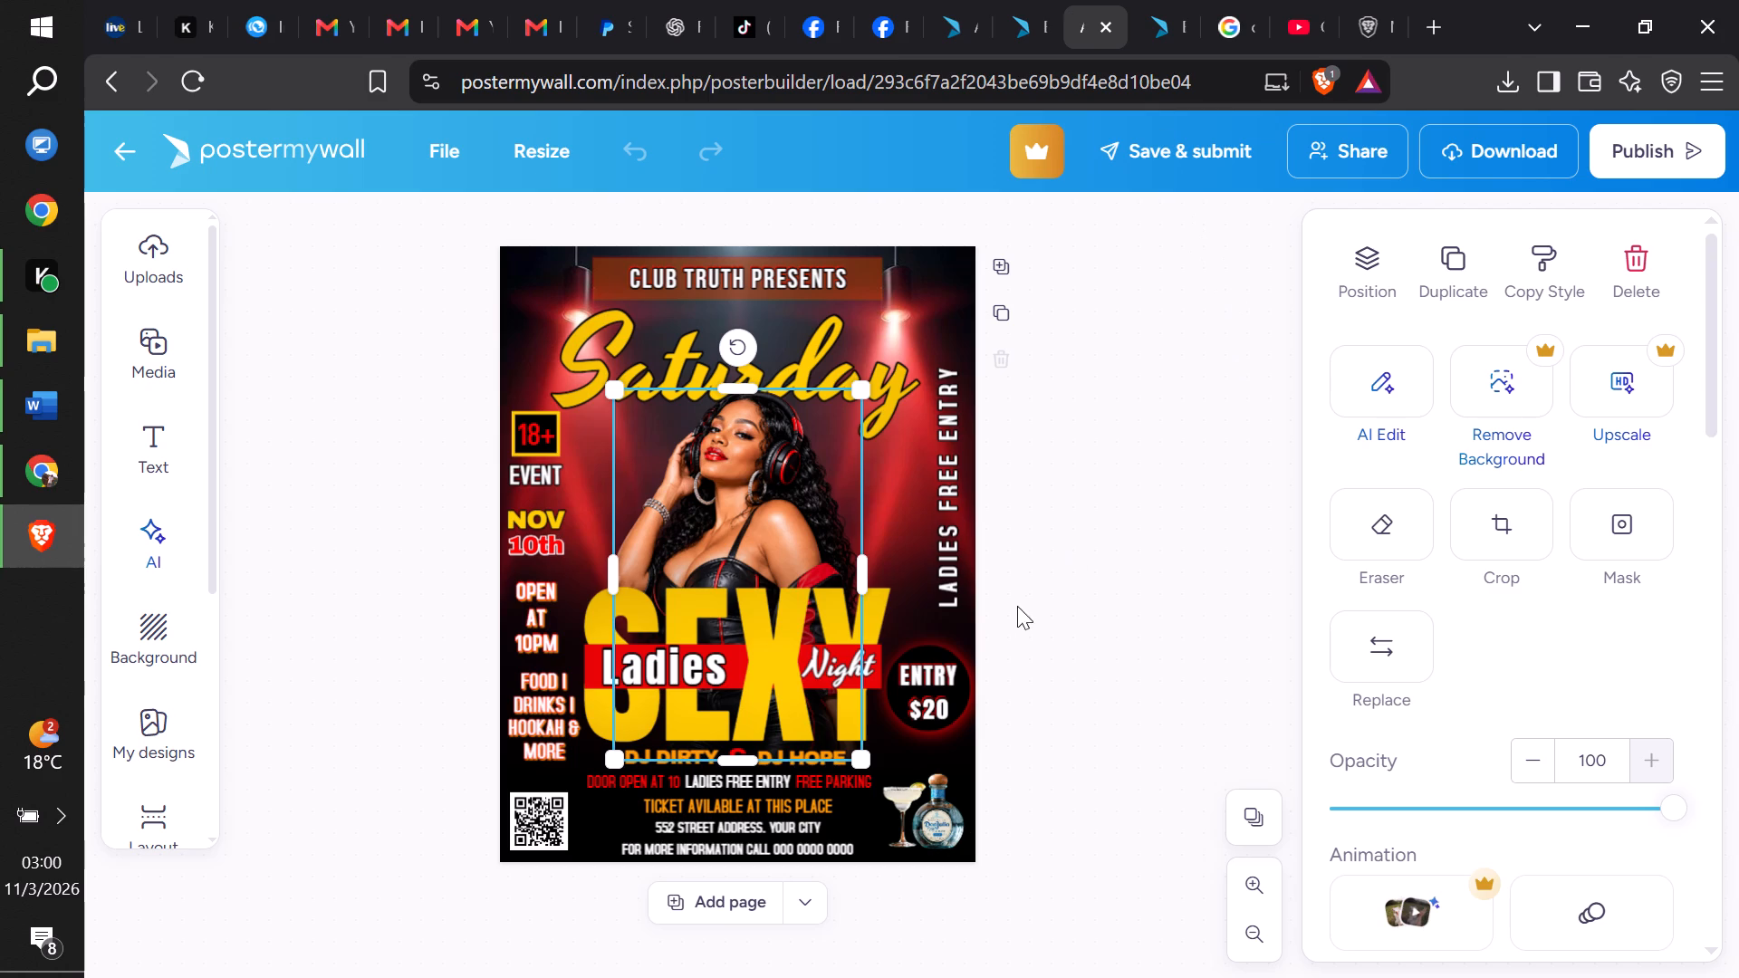
pyautogui.click(1080, 730)
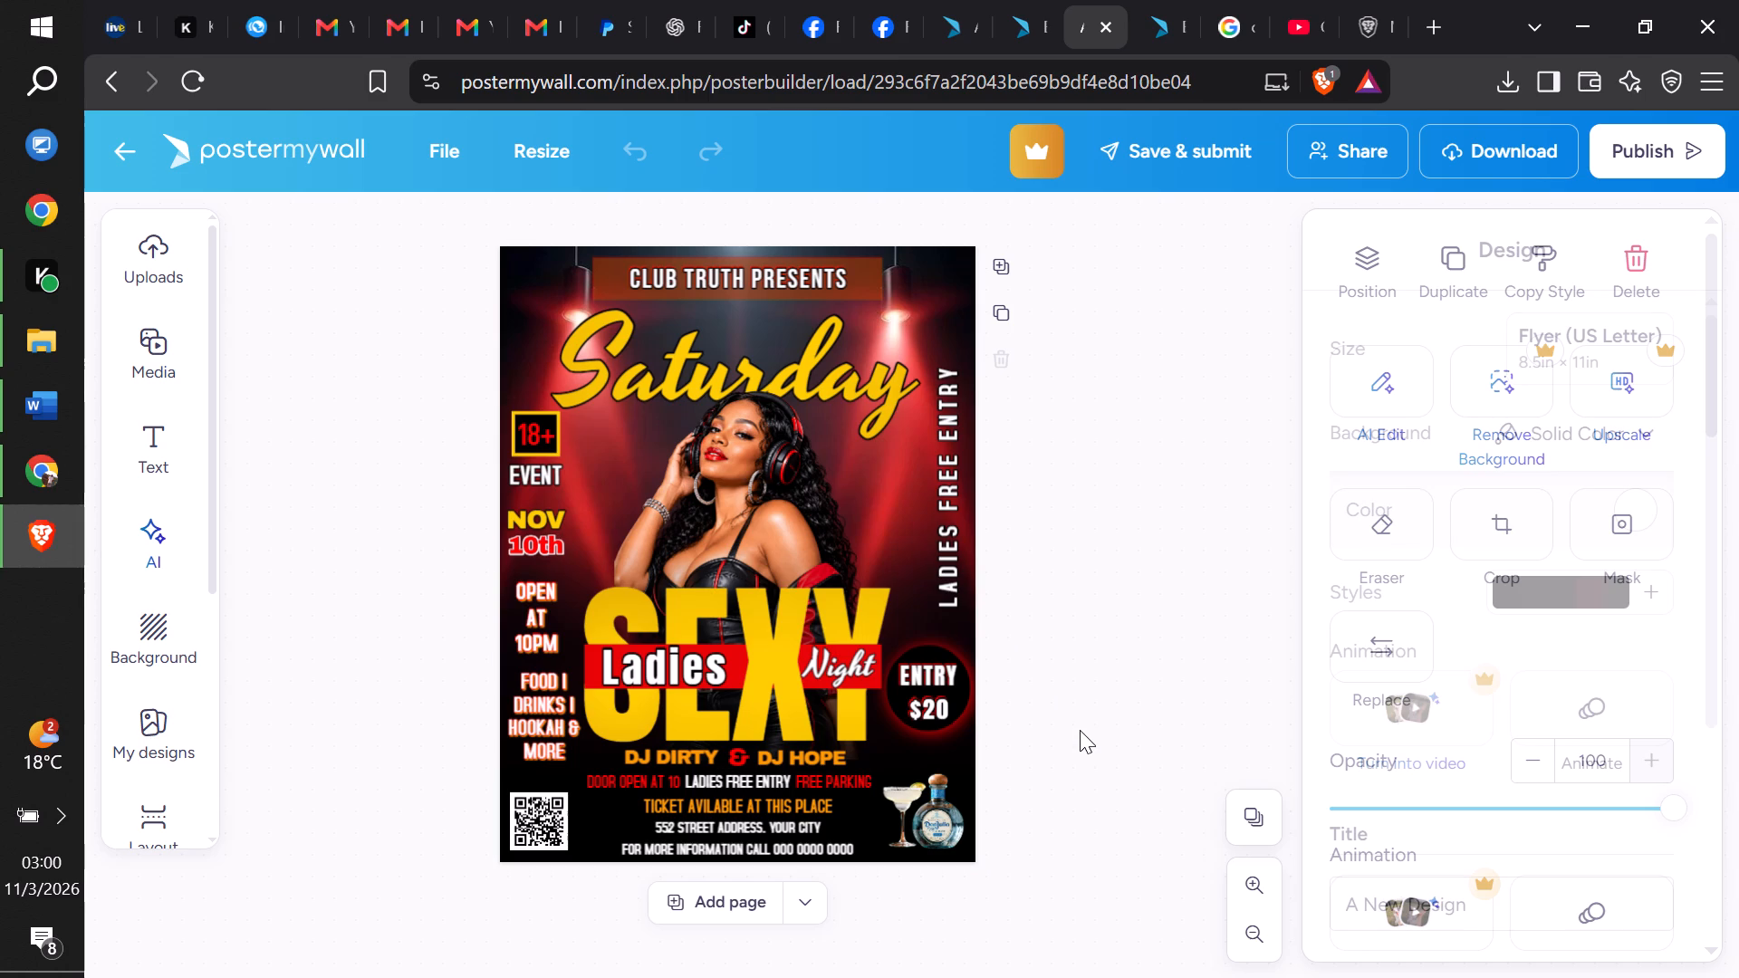
pyautogui.click(954, 8)
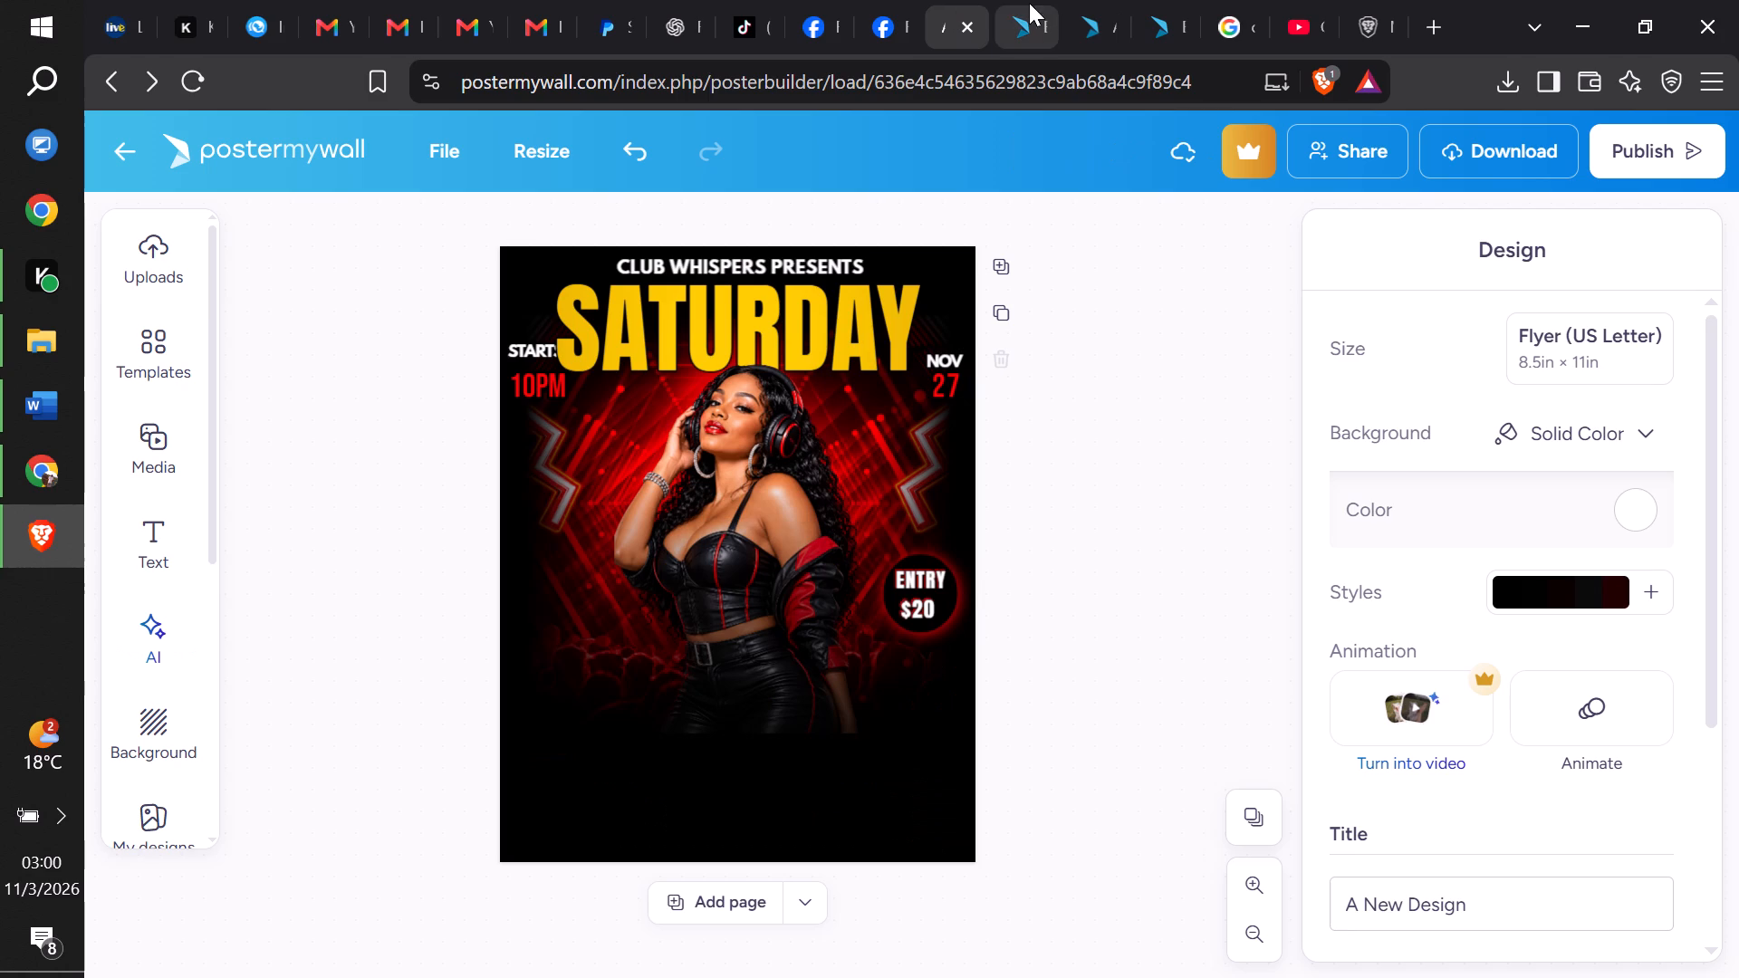
pyautogui.click(1141, 0)
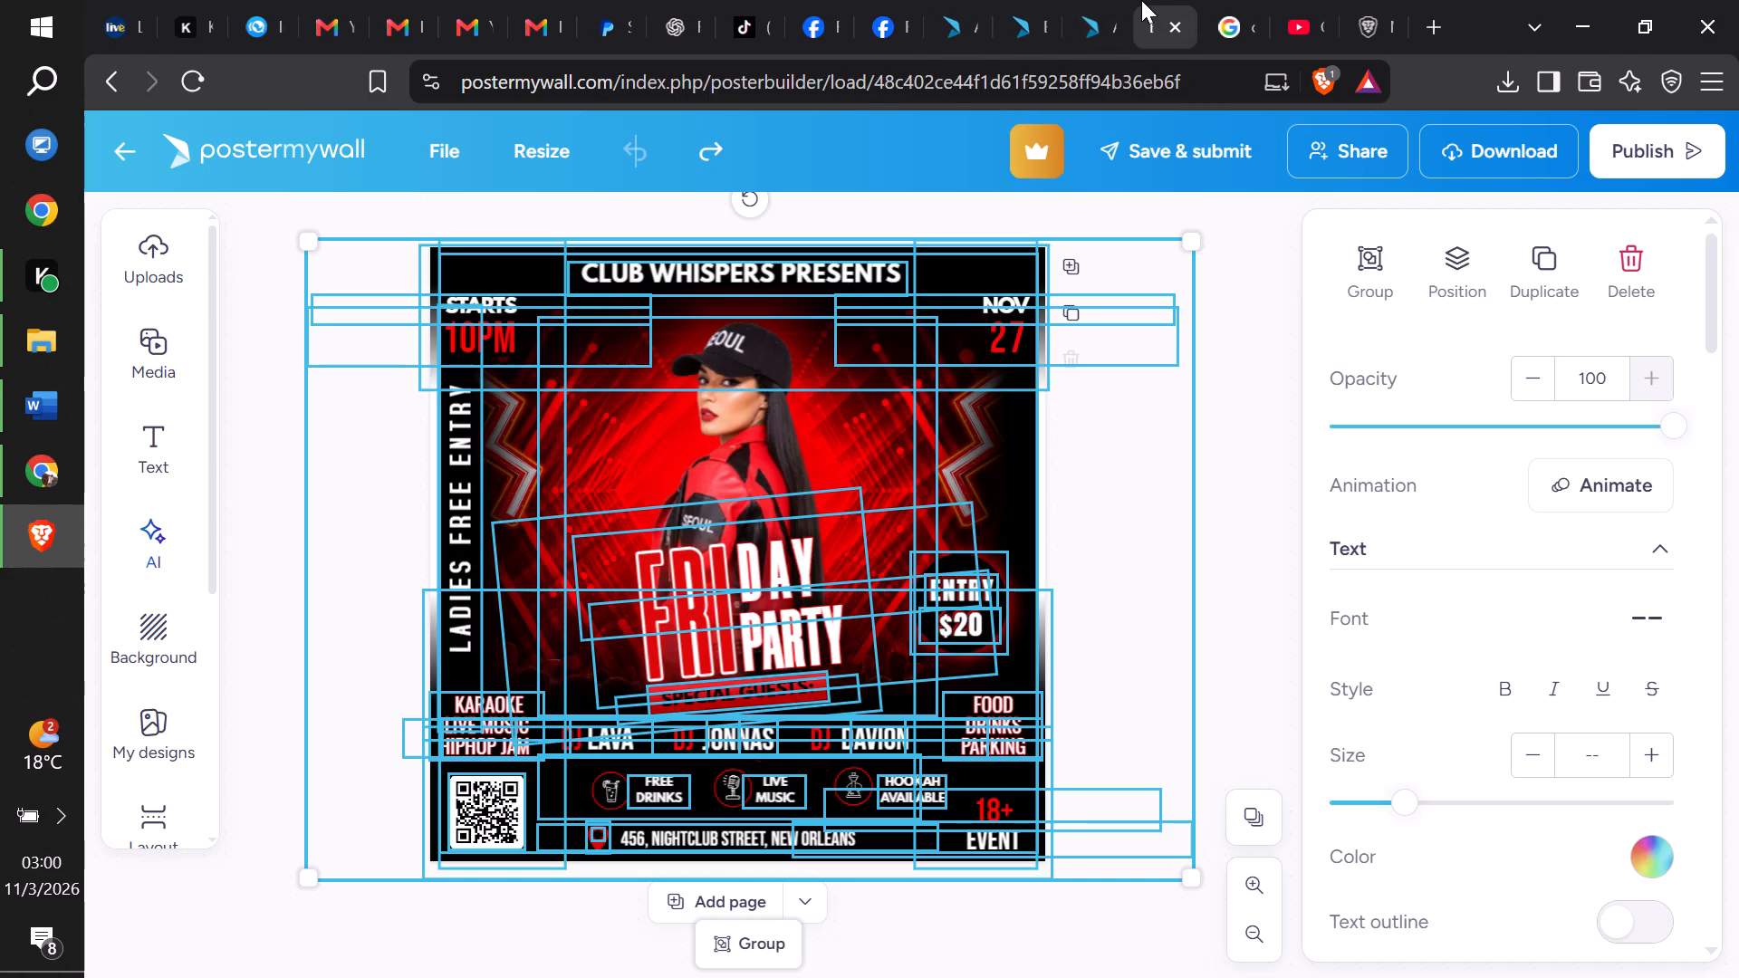
pyautogui.click(1233, 303)
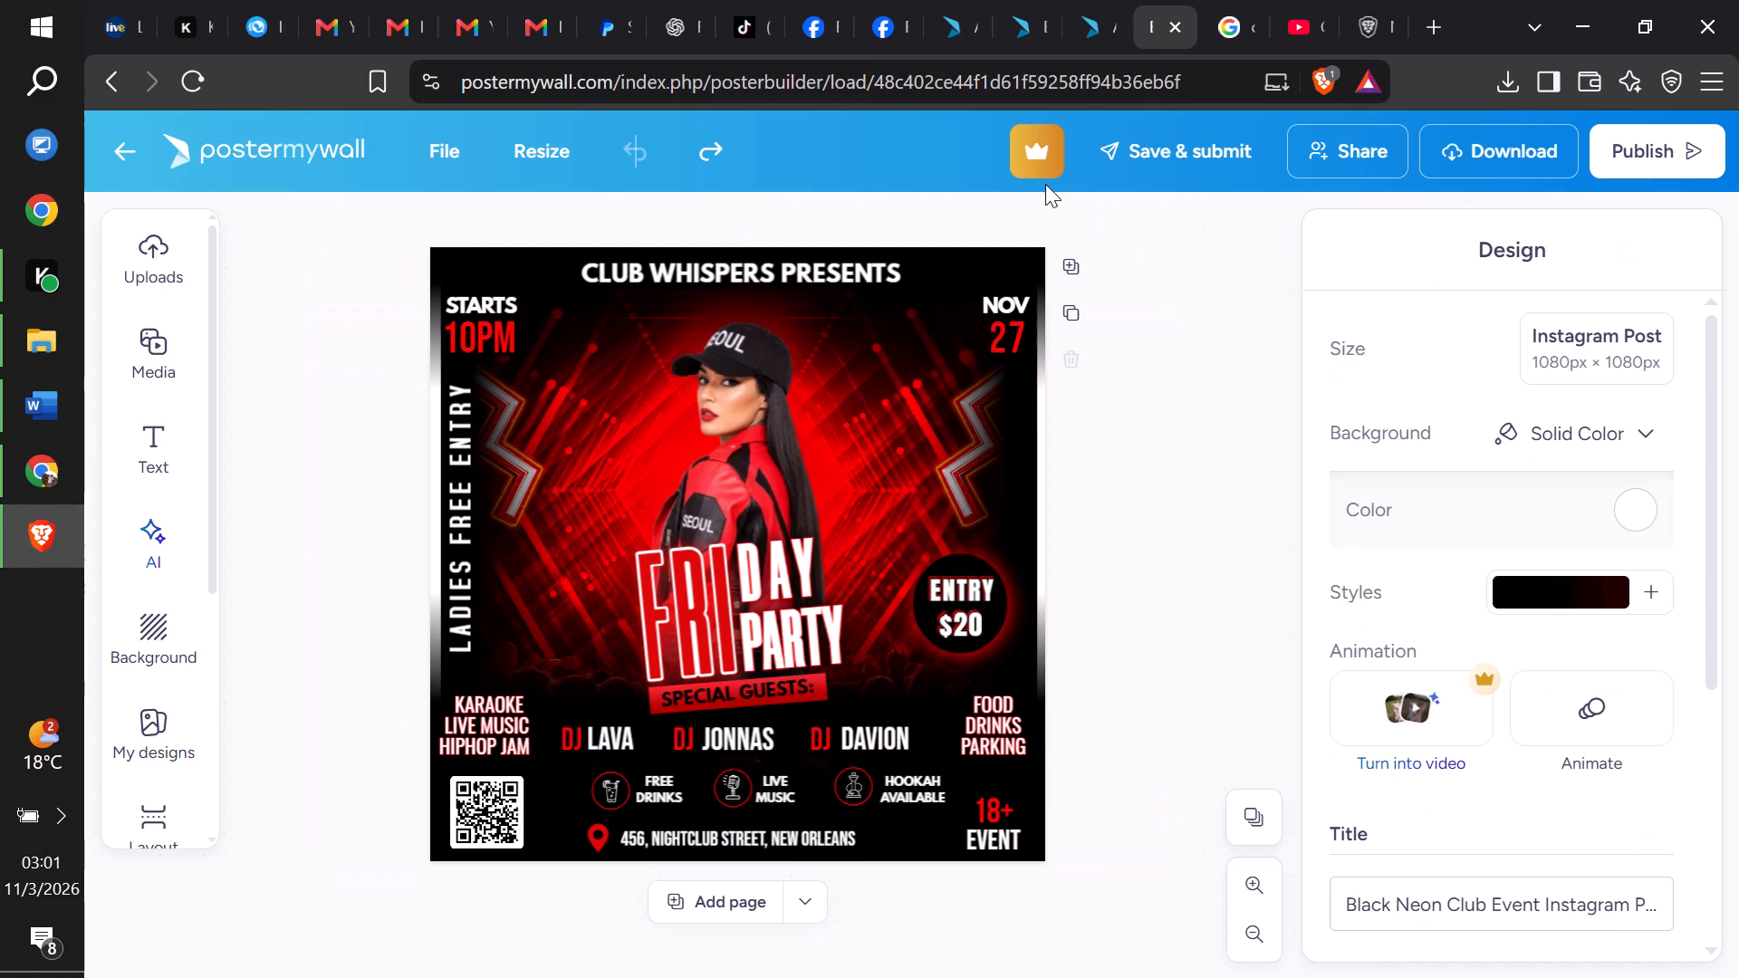
# Copy all elements of the Club Truth Saturday Sexy Ladies Night design and paste them onto the new SATURDAY flyer page.
pyautogui.click(1066, 0)
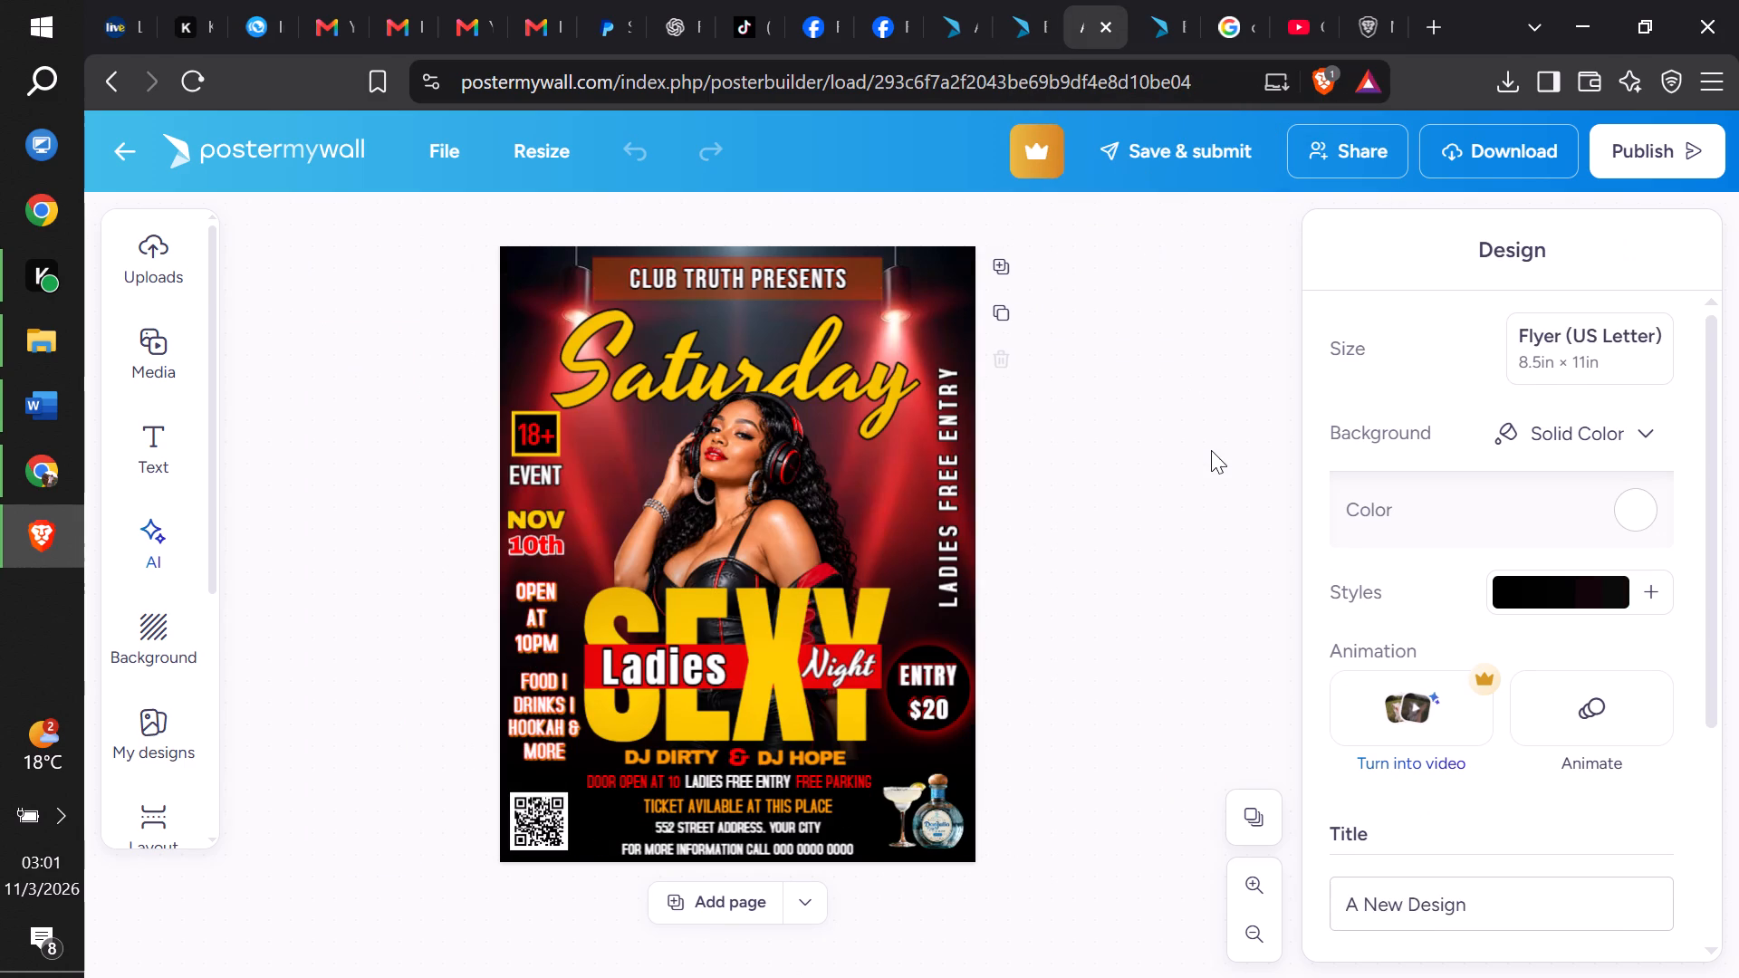
pyautogui.hotkey('ctrl', 'a')
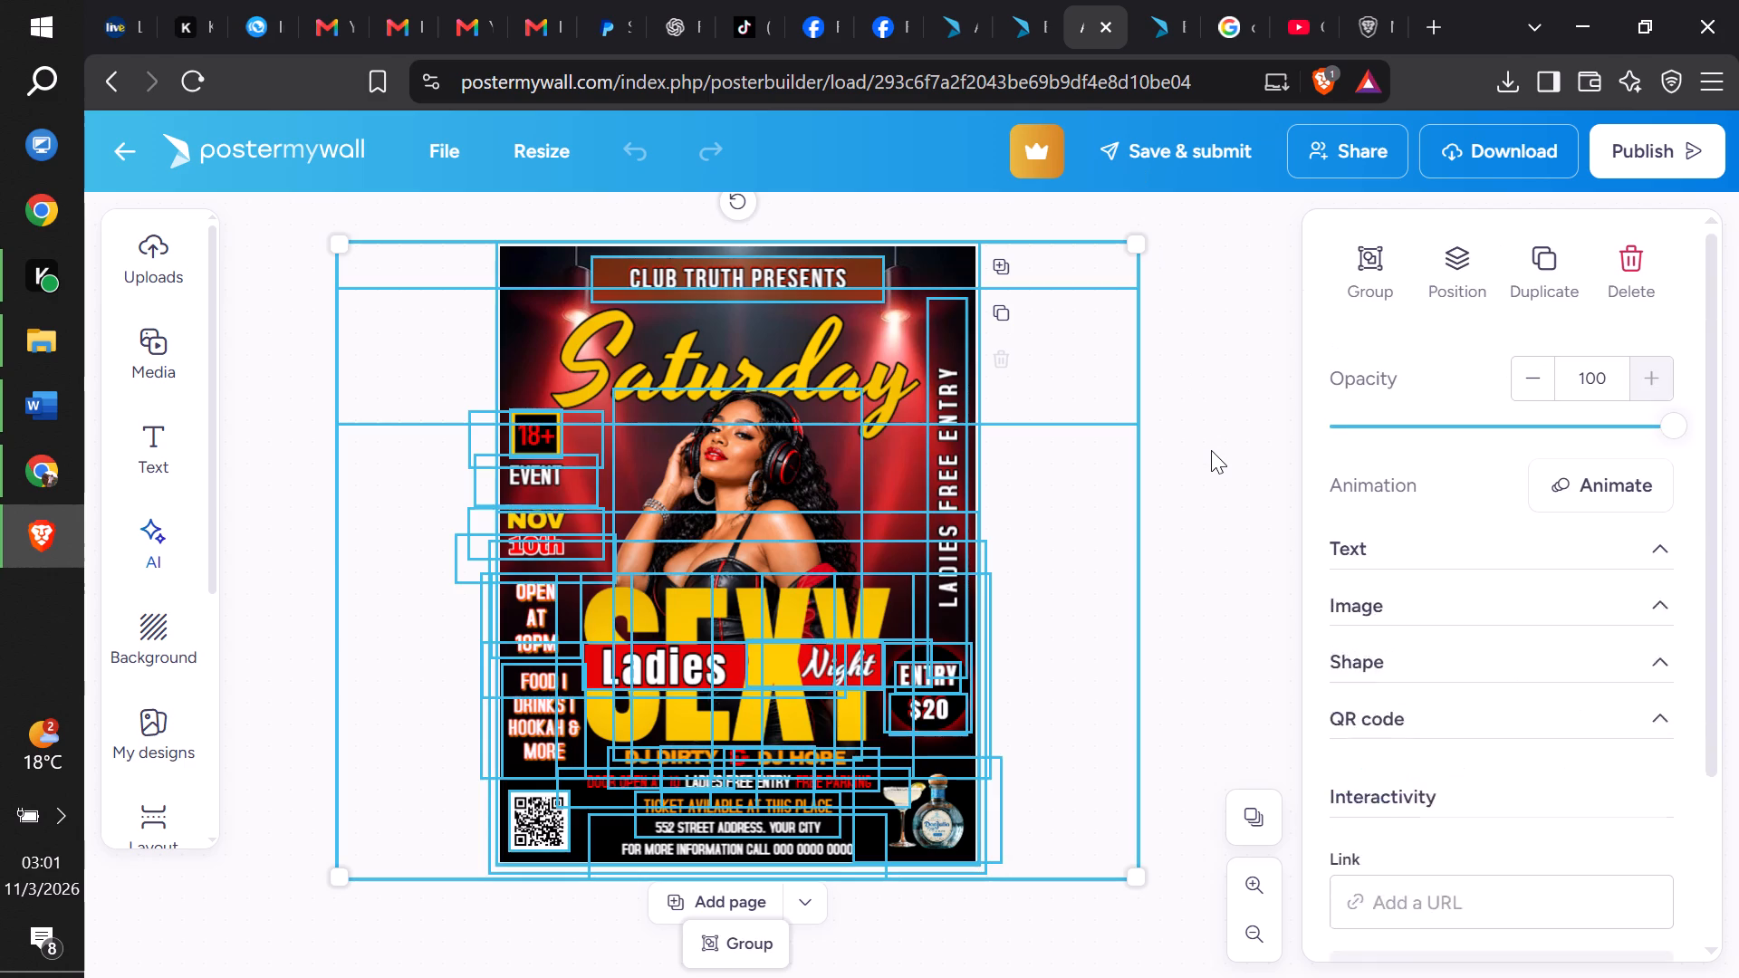
pyautogui.hotkey('ctrl', 'c')
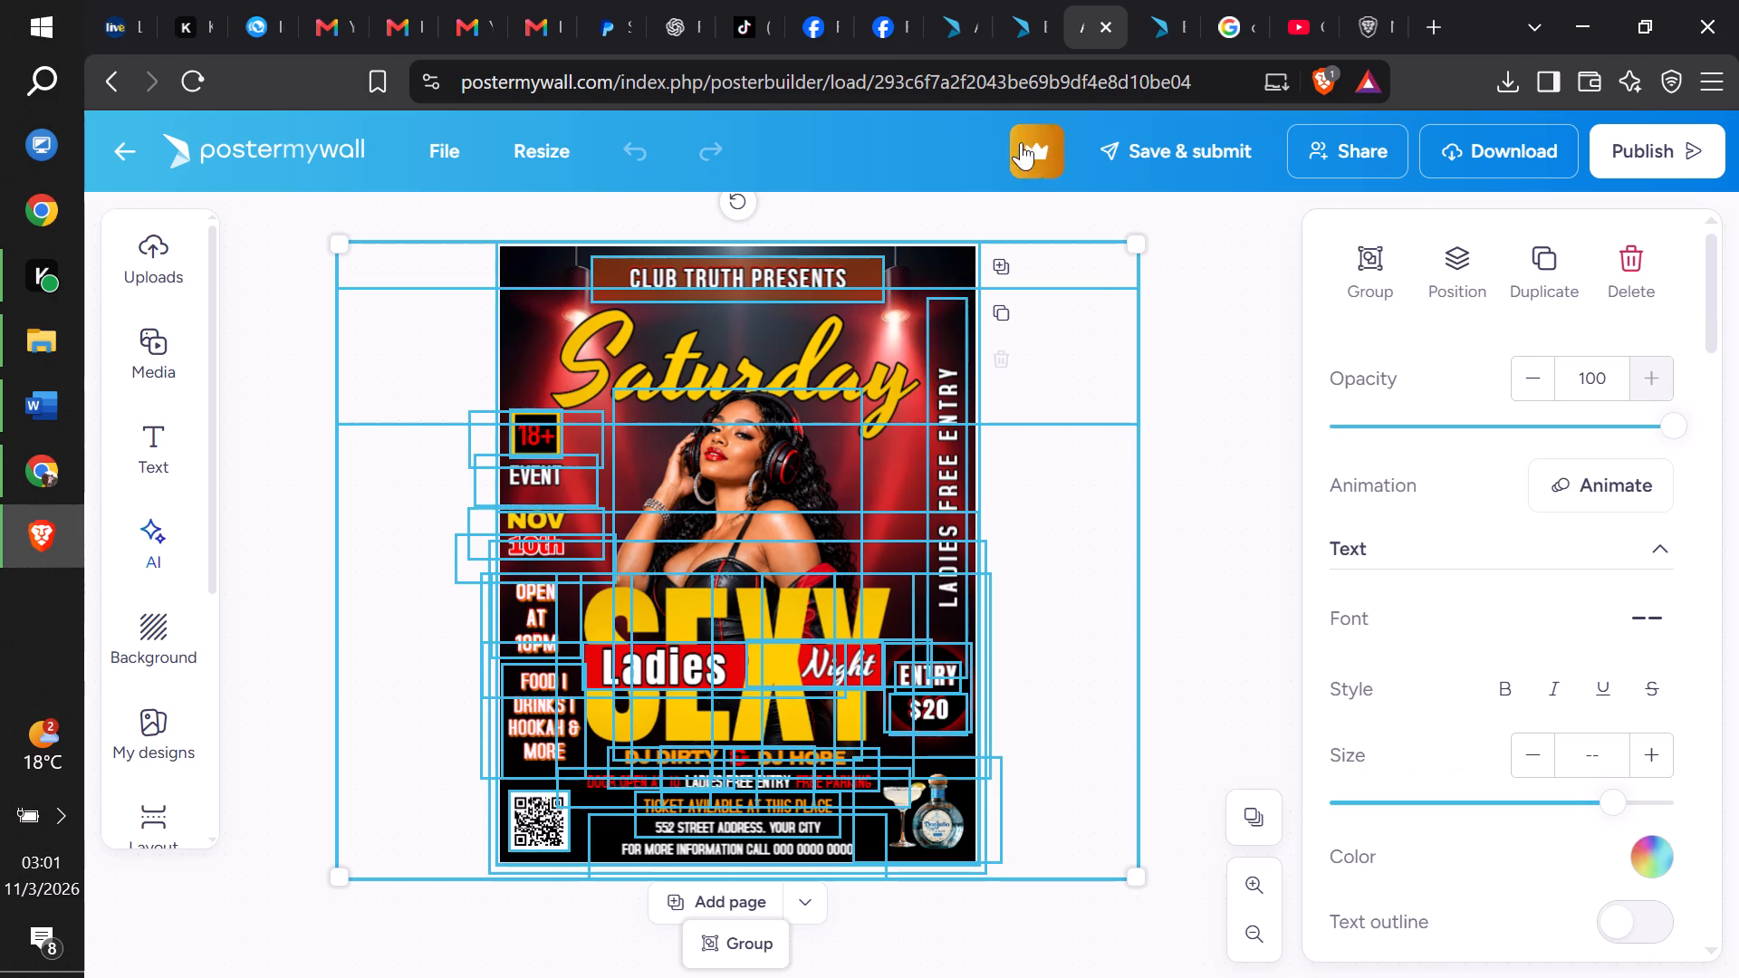
pyautogui.click(940, 3)
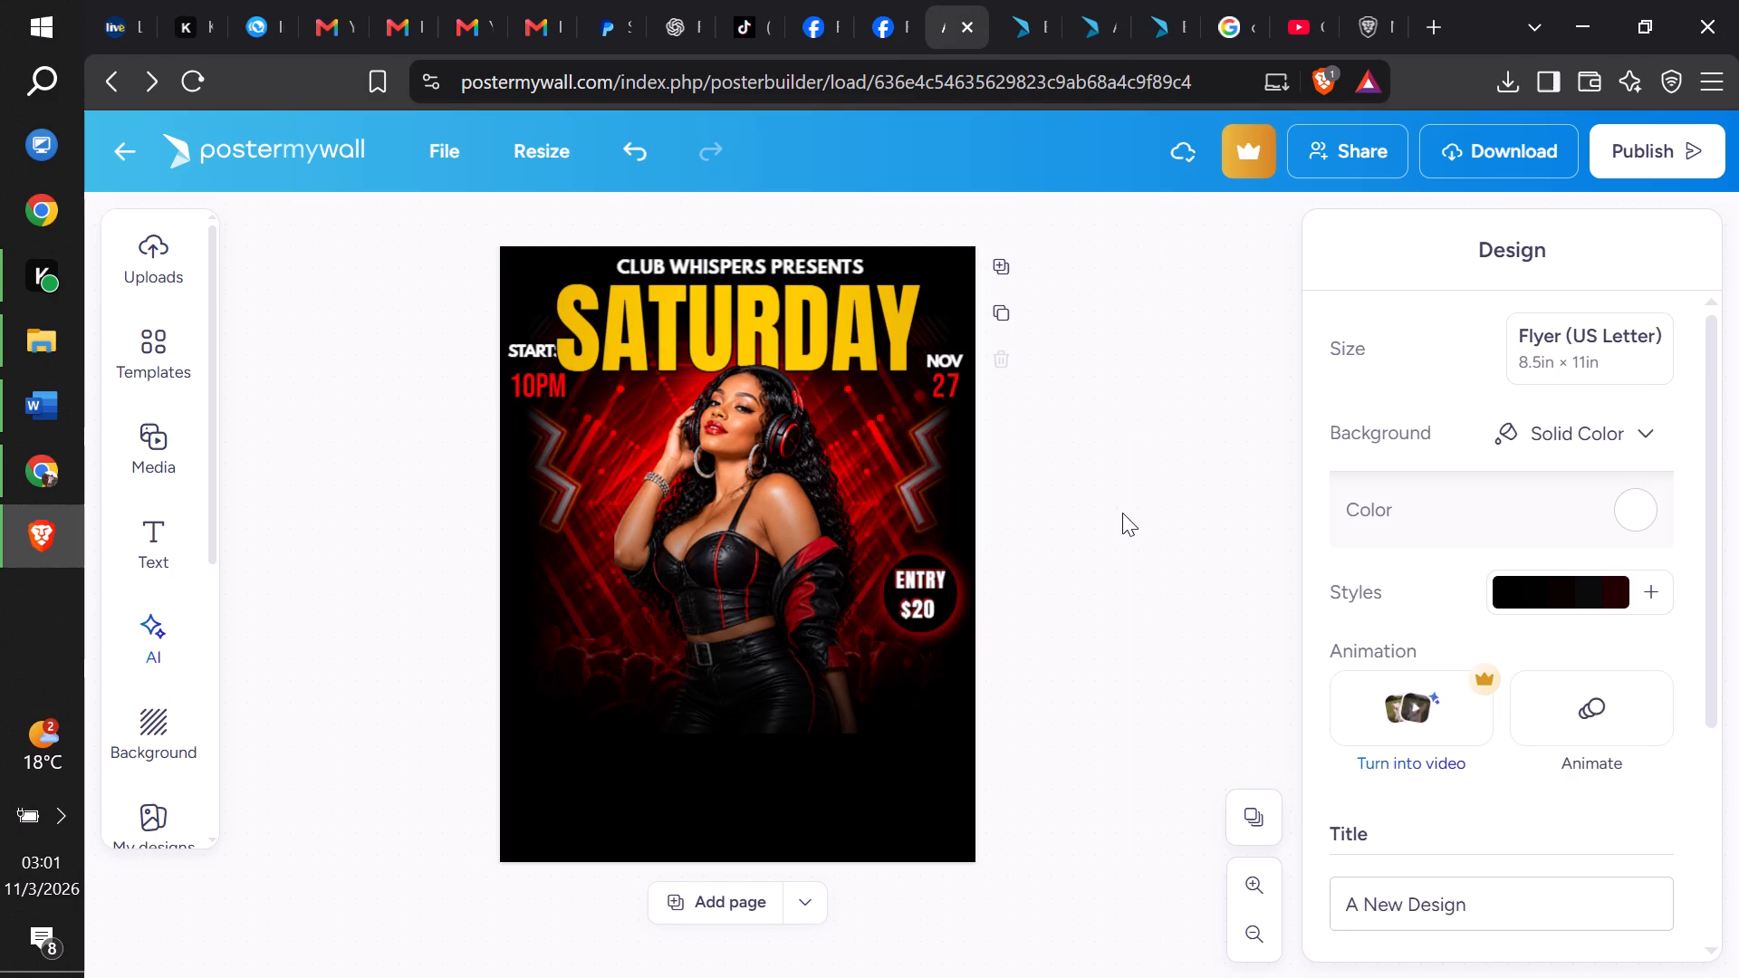
pyautogui.hotkey('ctrl', 'v')
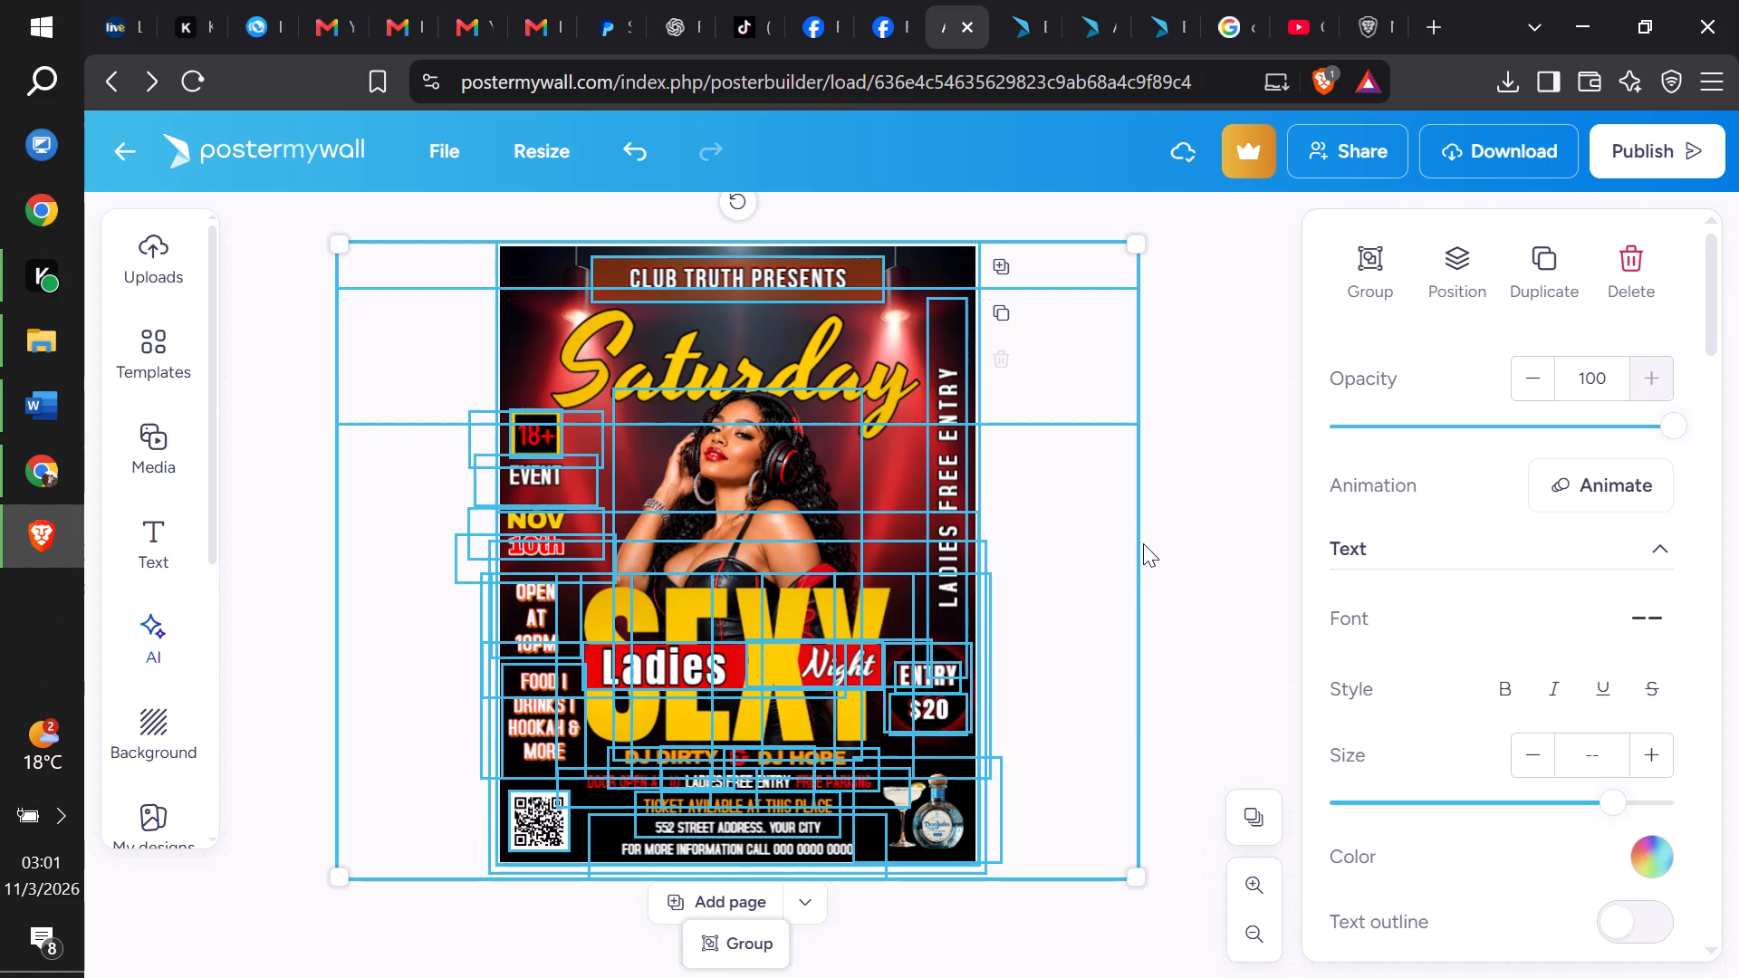
pyautogui.click(1160, 501)
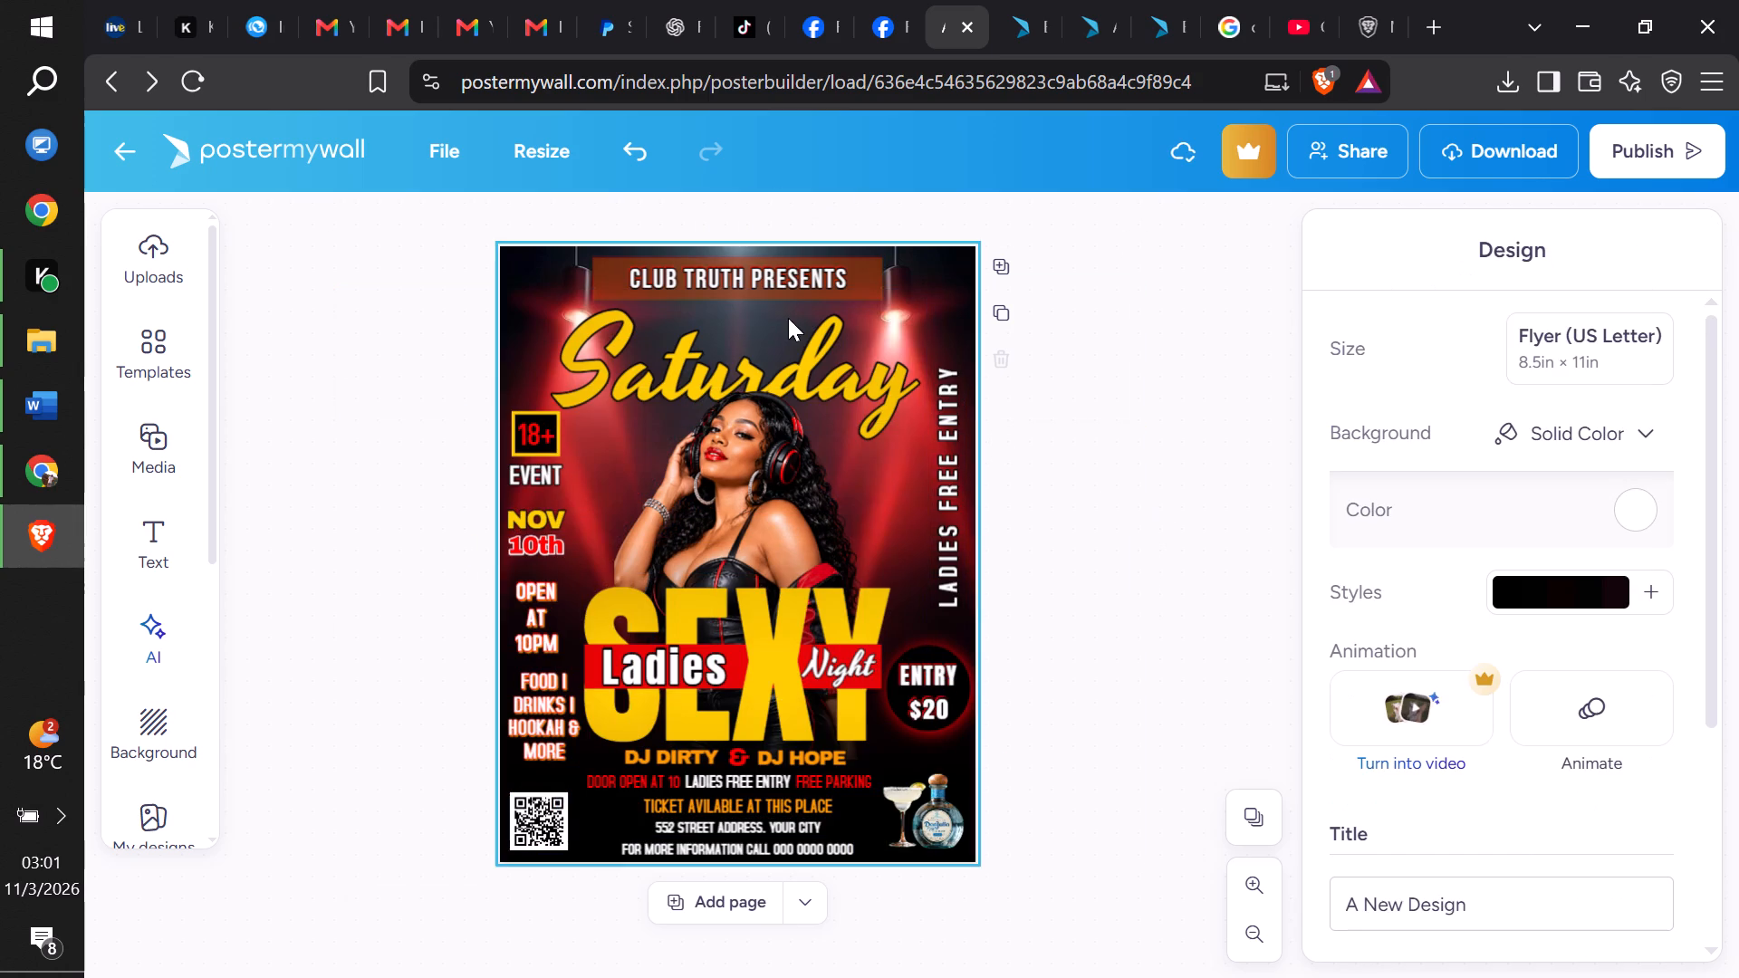
# Delete the pasted CLUB TRUTH PRESENTS banner text and the script Saturday headline.
pyautogui.click(791, 287)
pyautogui.click(1634, 275)
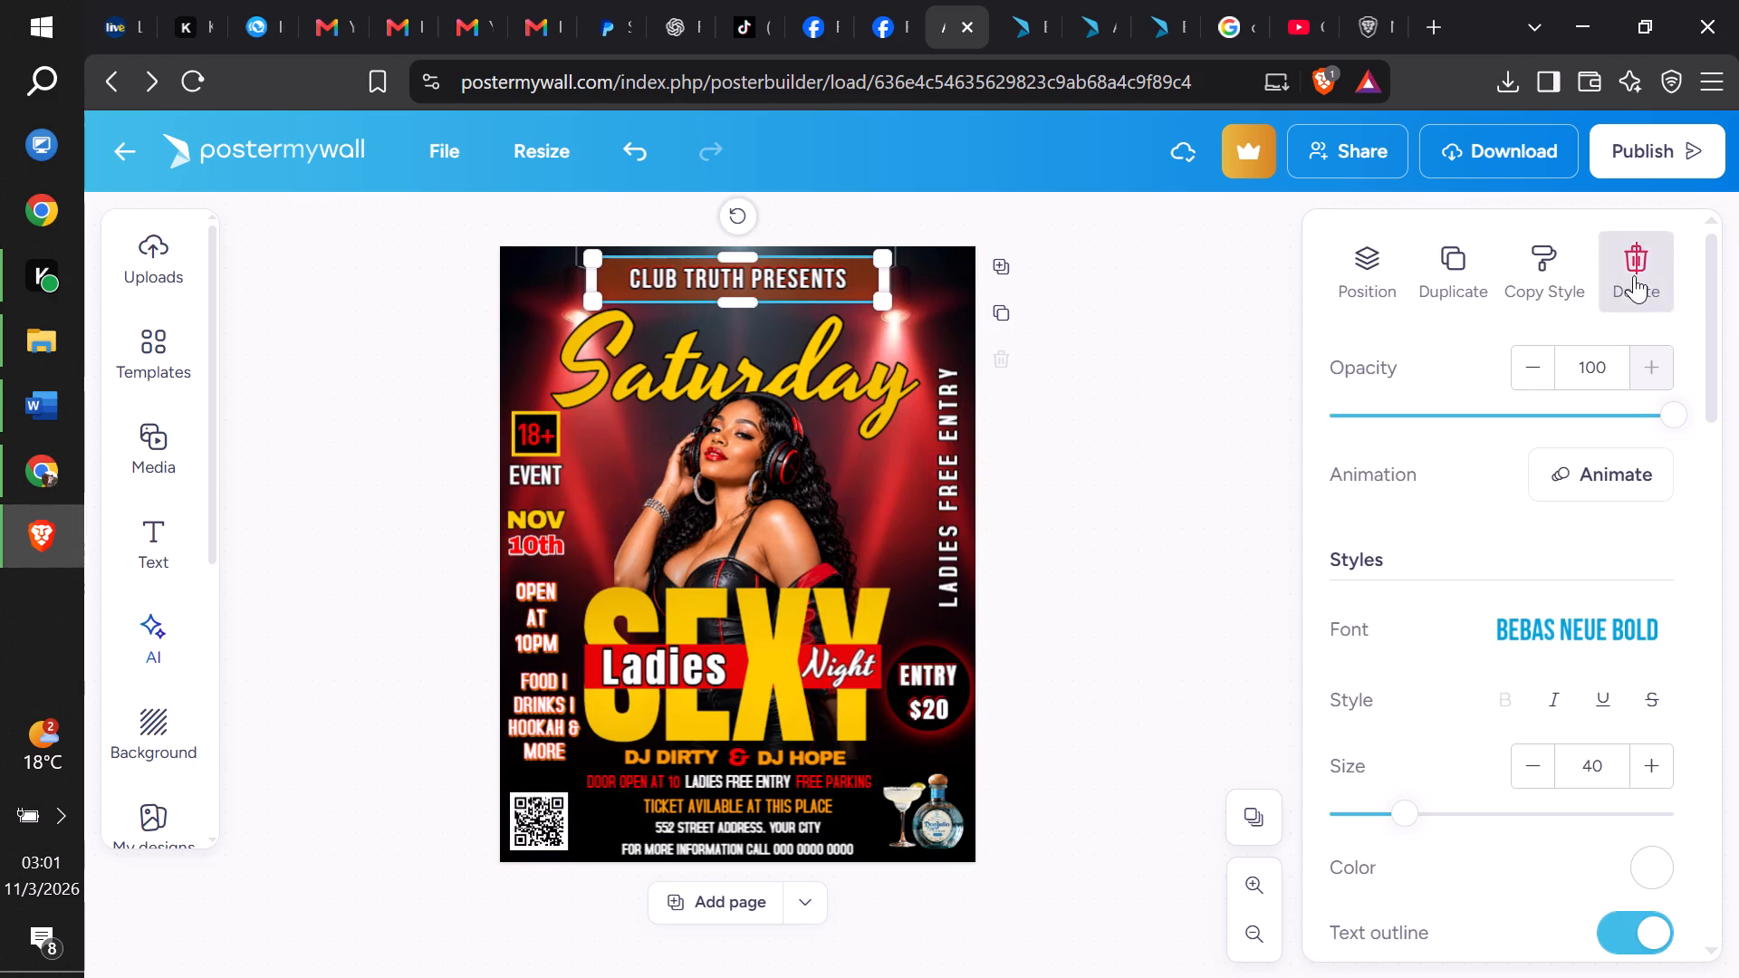
pyautogui.click(853, 354)
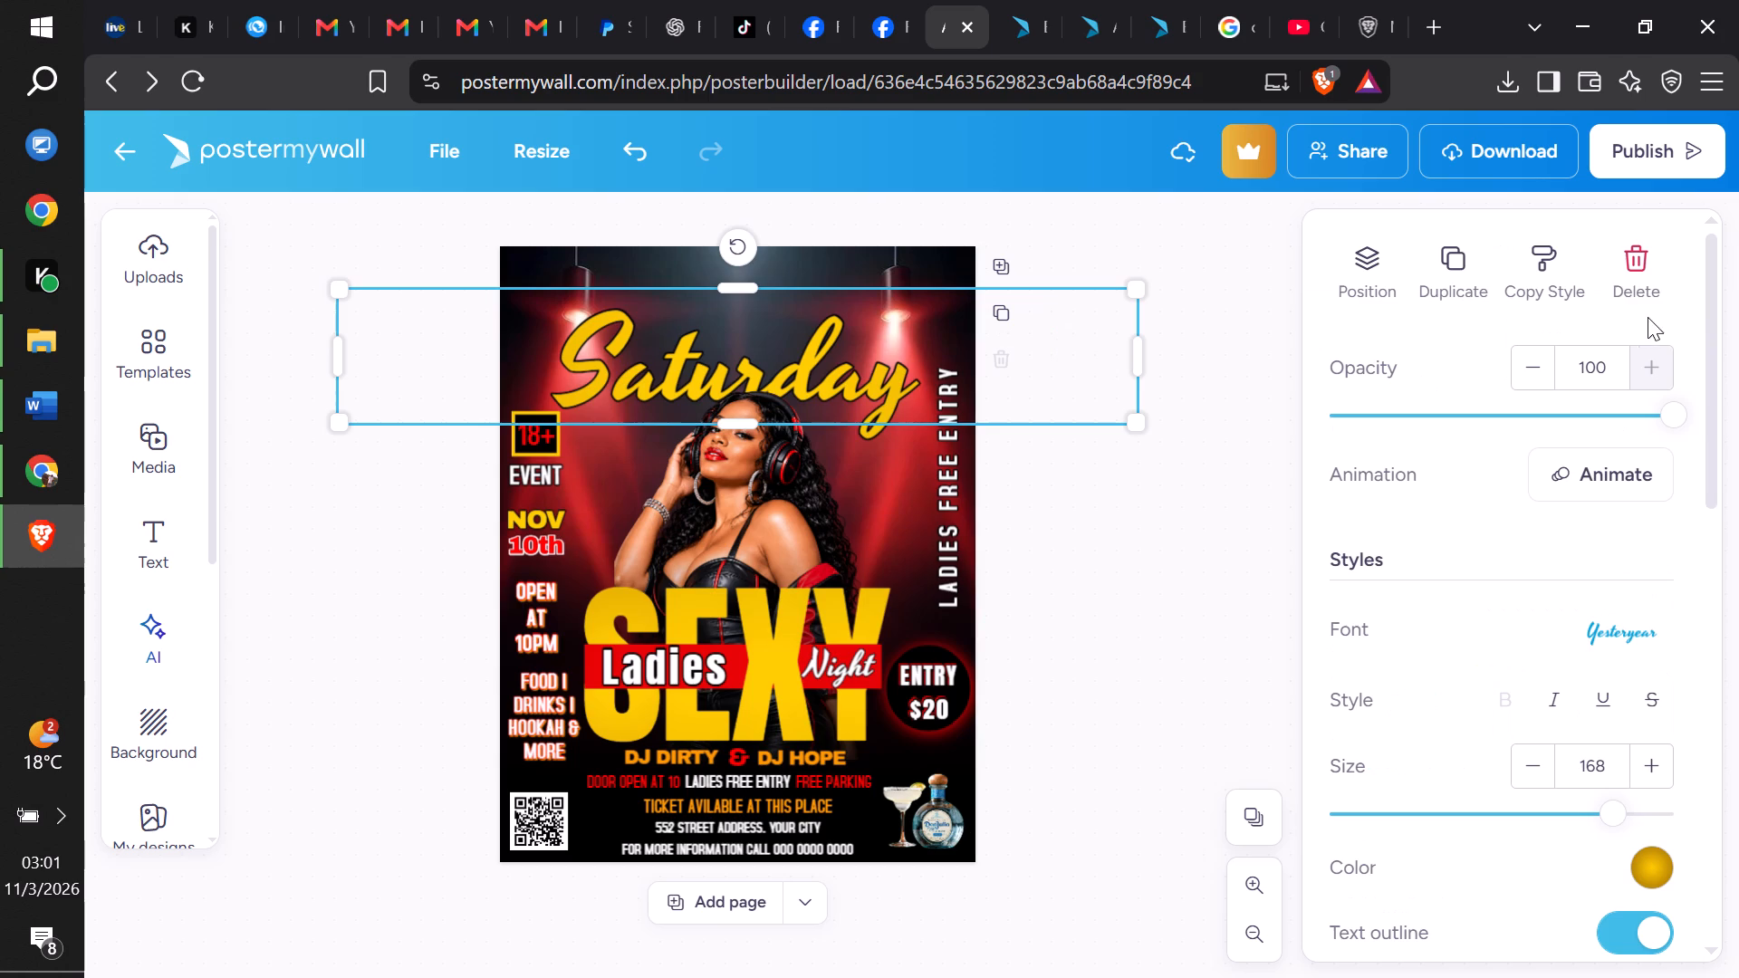
pyautogui.click(1631, 269)
# Delete the pasted woman cutout and the full-page red spotlight background image.
pyautogui.click(768, 514)
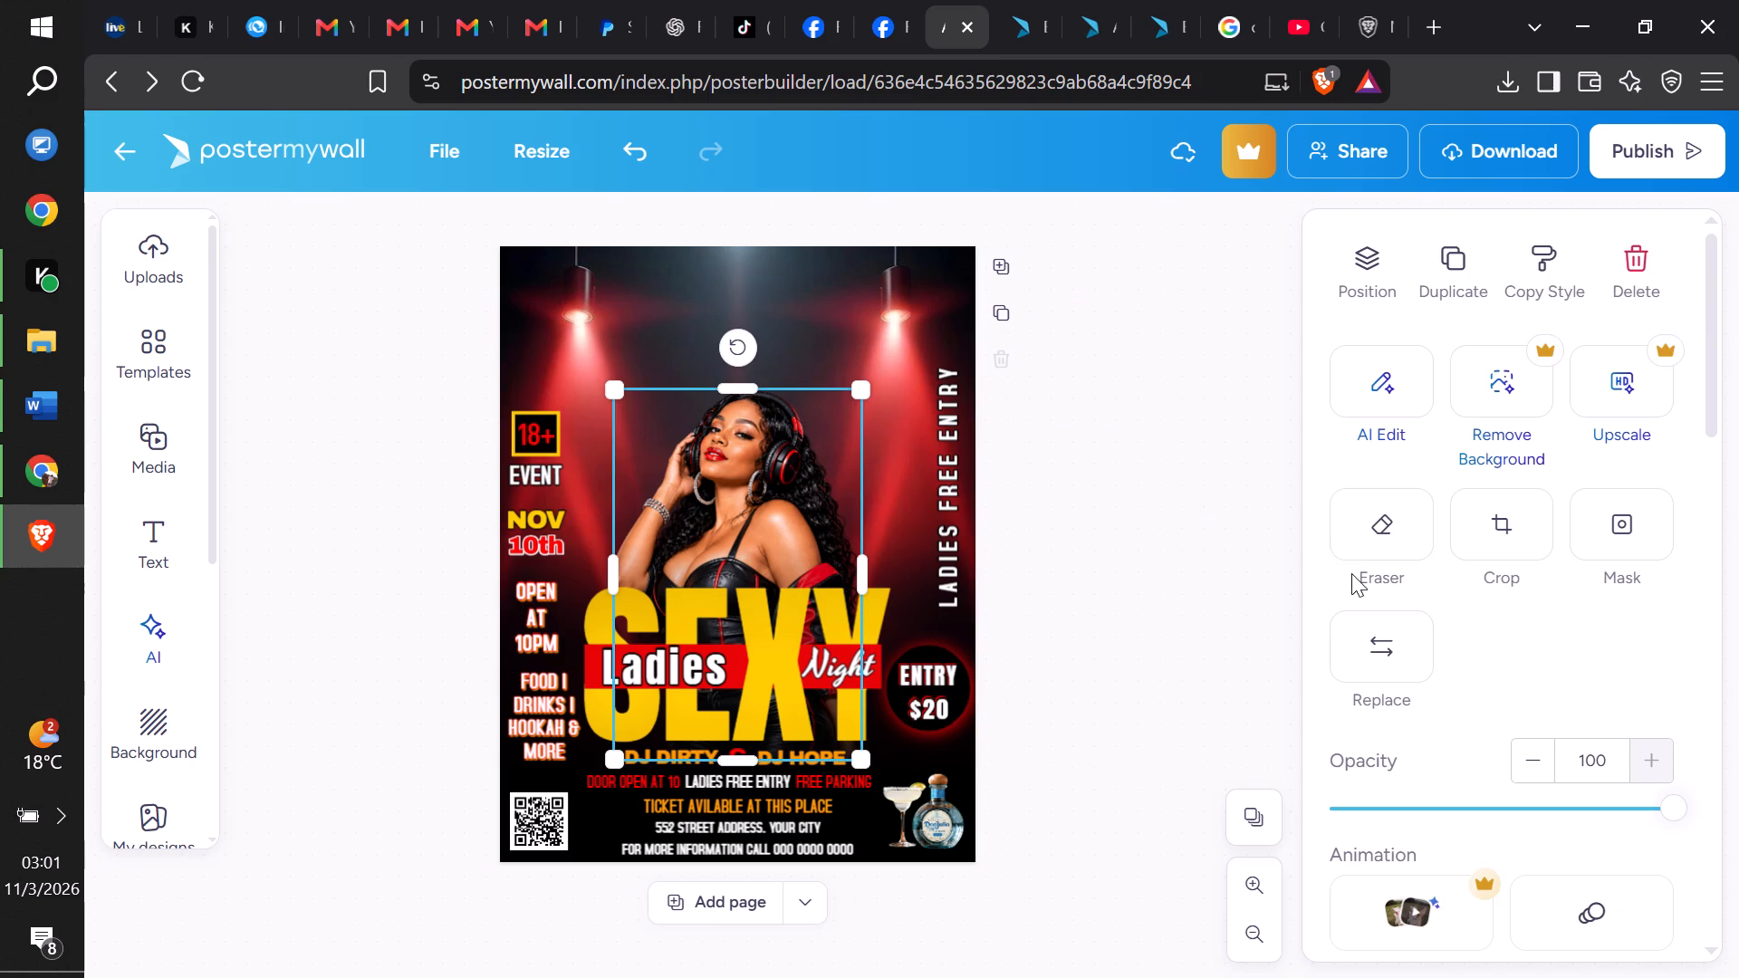
pyautogui.click(1620, 296)
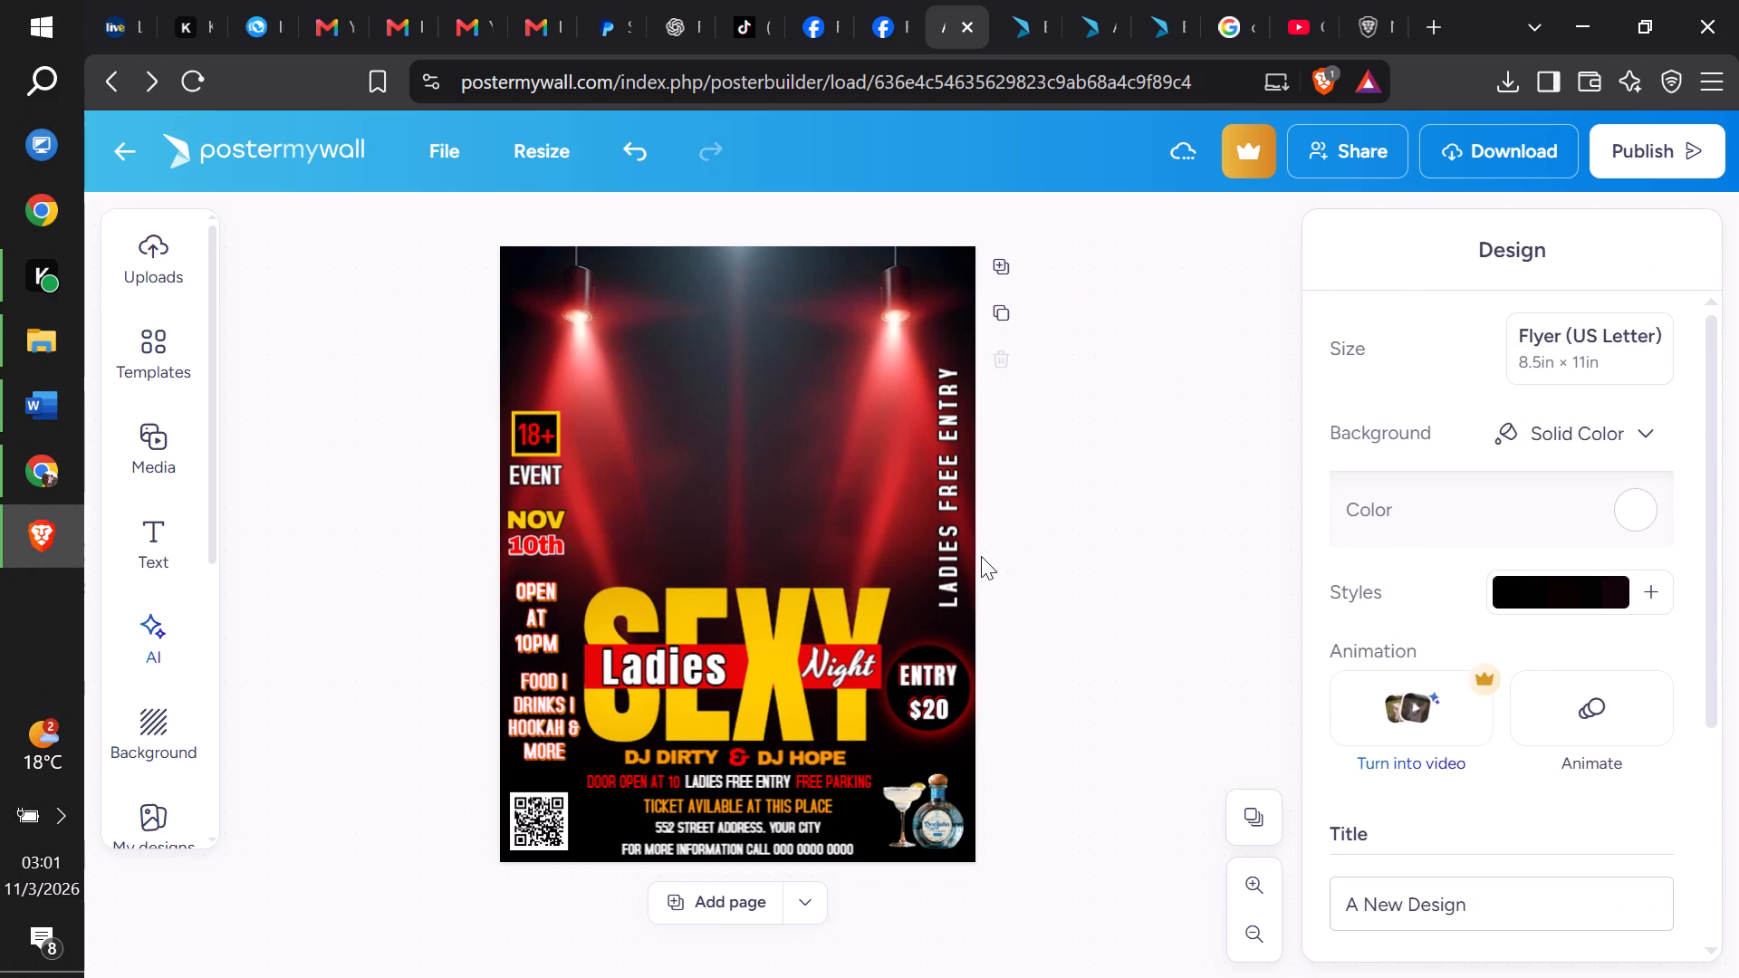
pyautogui.click(662, 446)
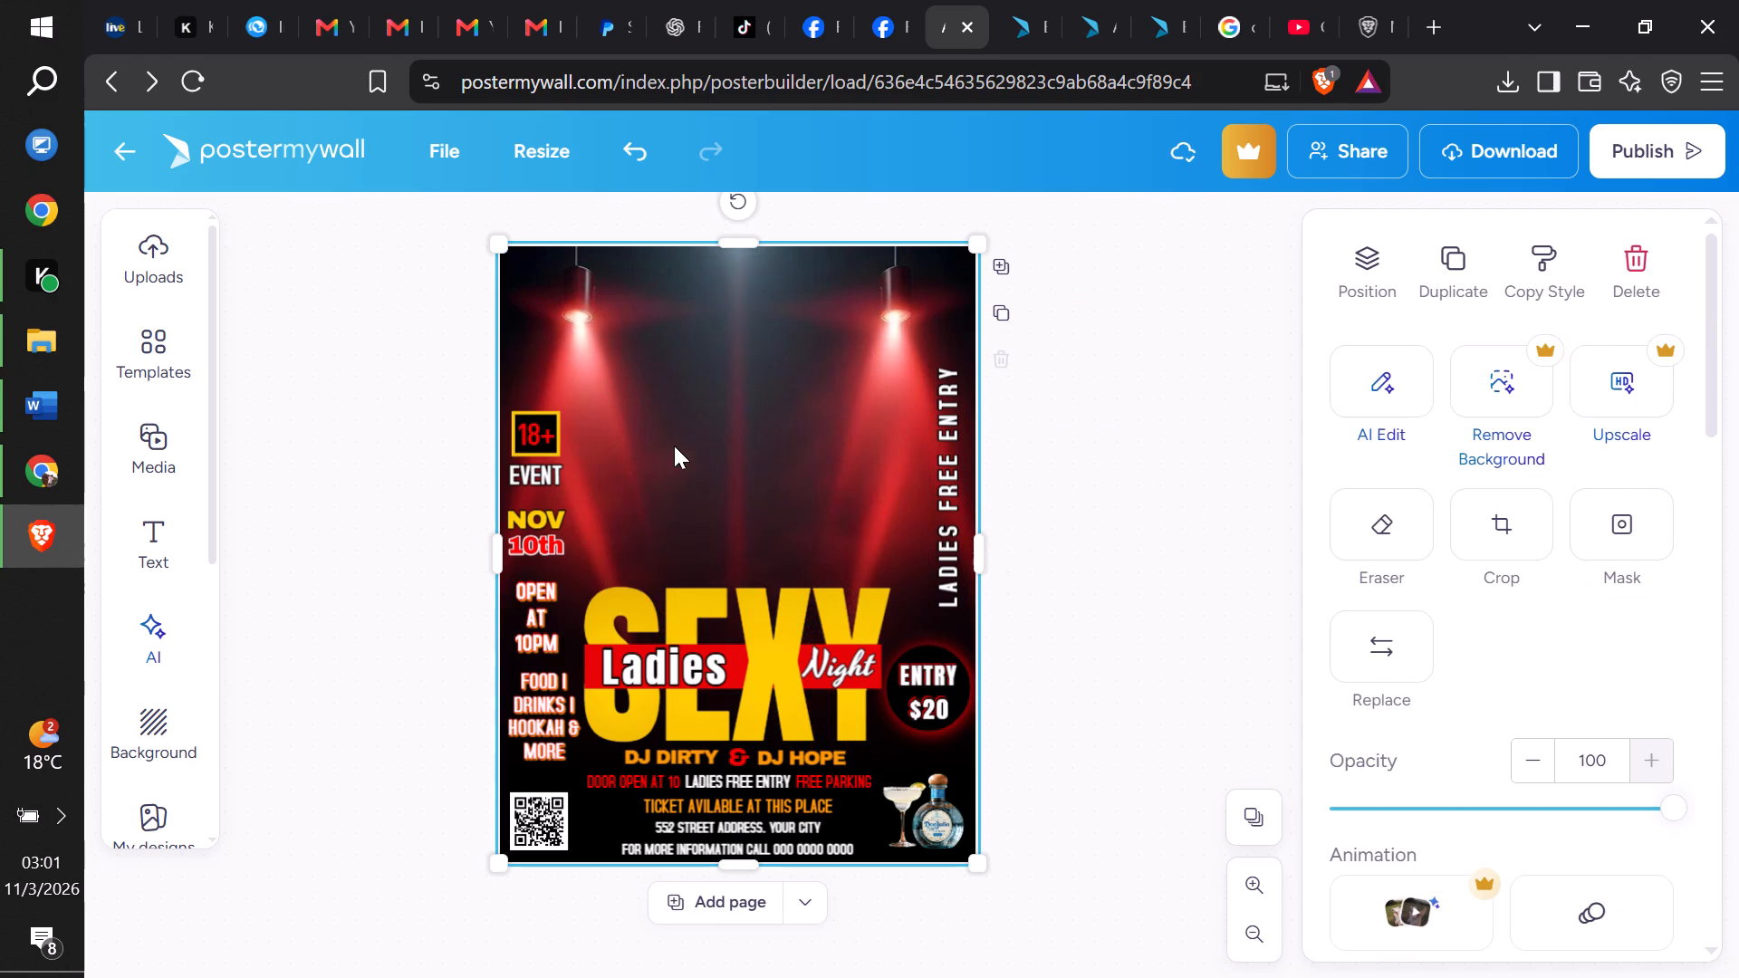
pyautogui.click(1612, 280)
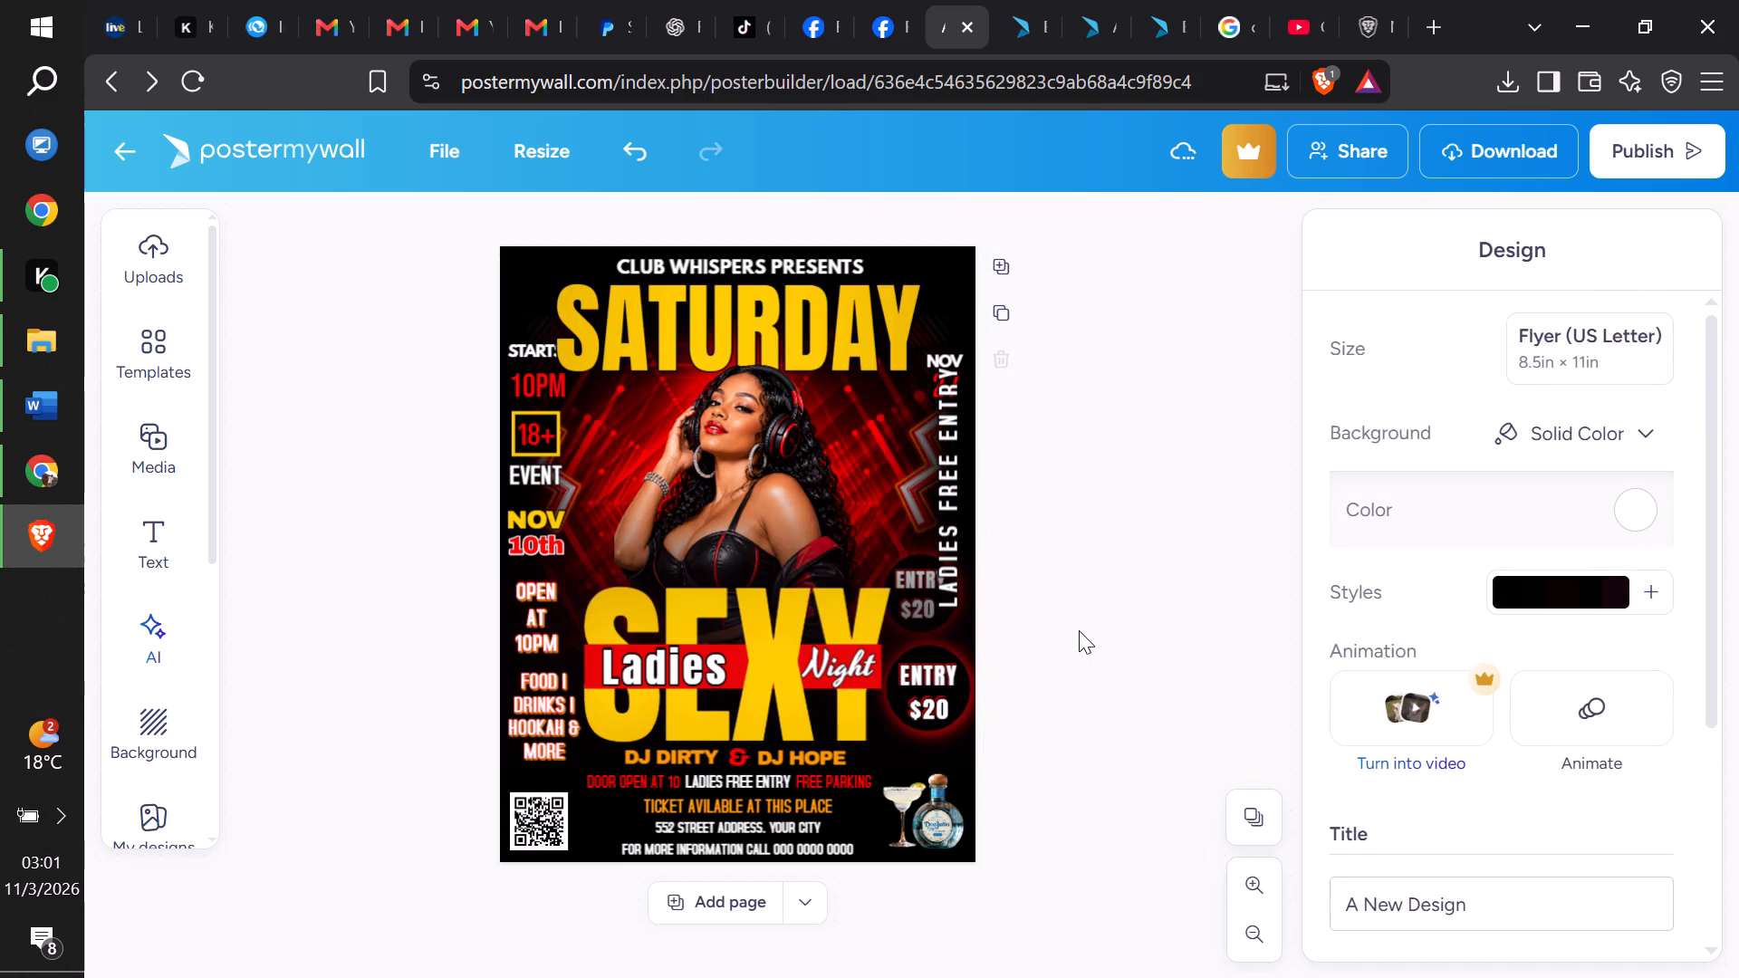
# Delete the two dark gradient overlays covering the old ENTRY $20 badge and the lower half of the flyer.
pyautogui.click(960, 625)
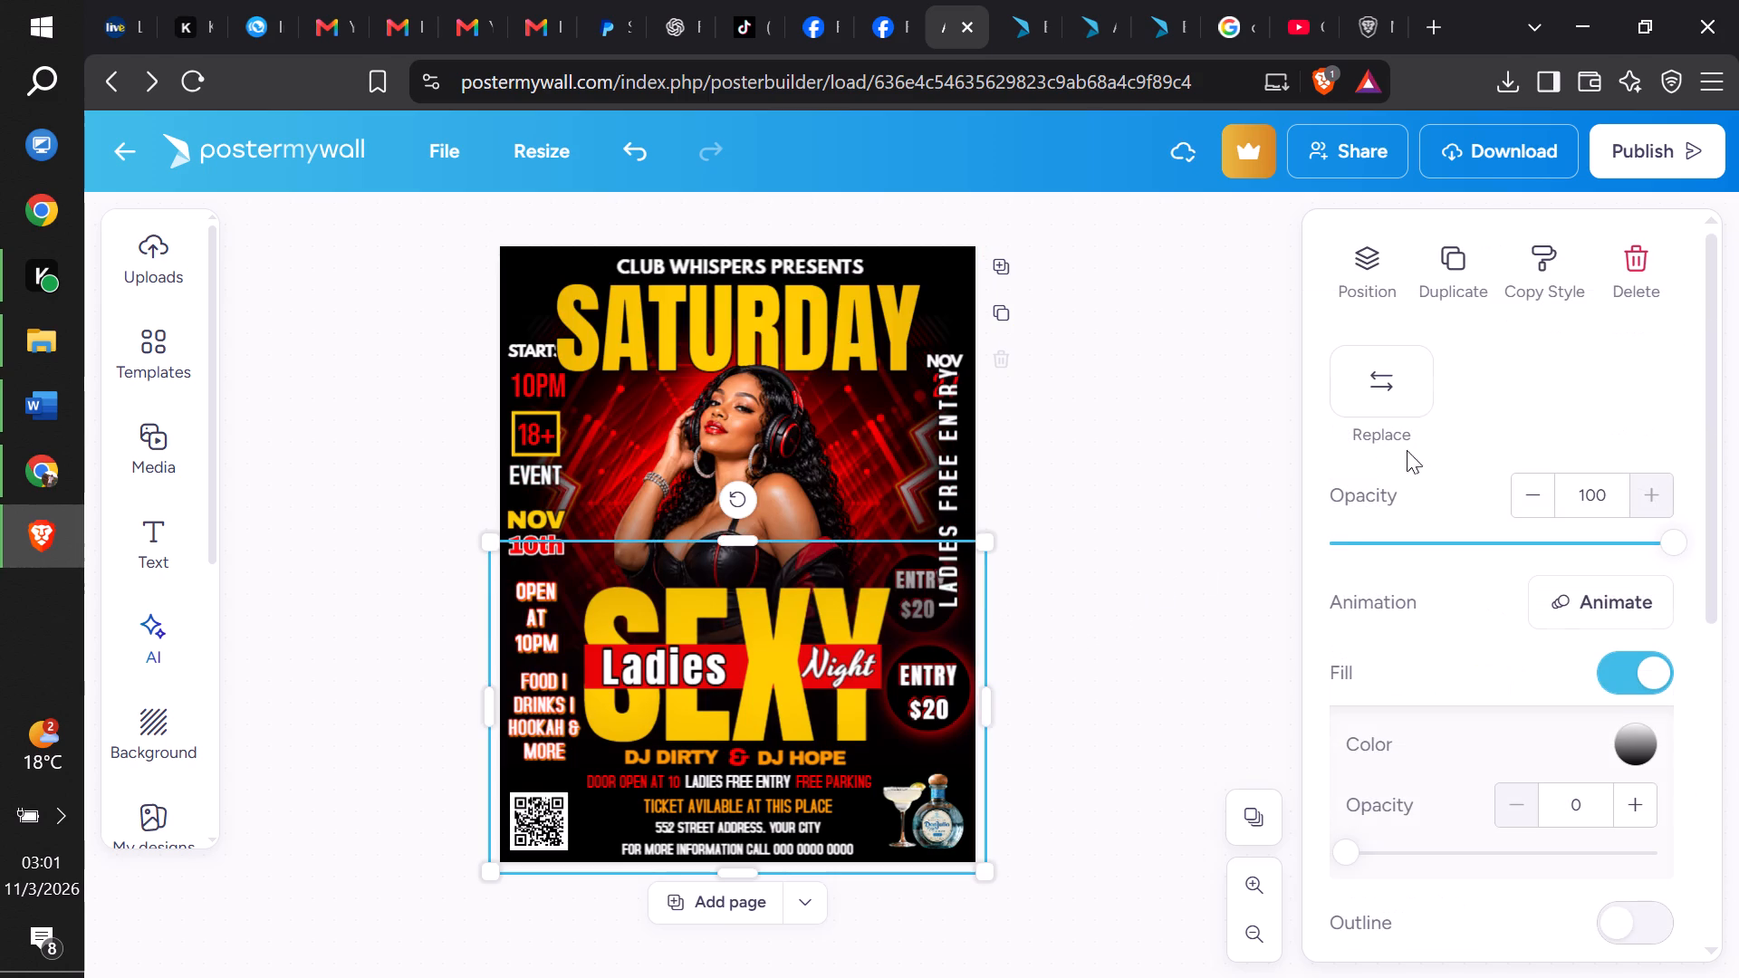
pyautogui.click(1632, 279)
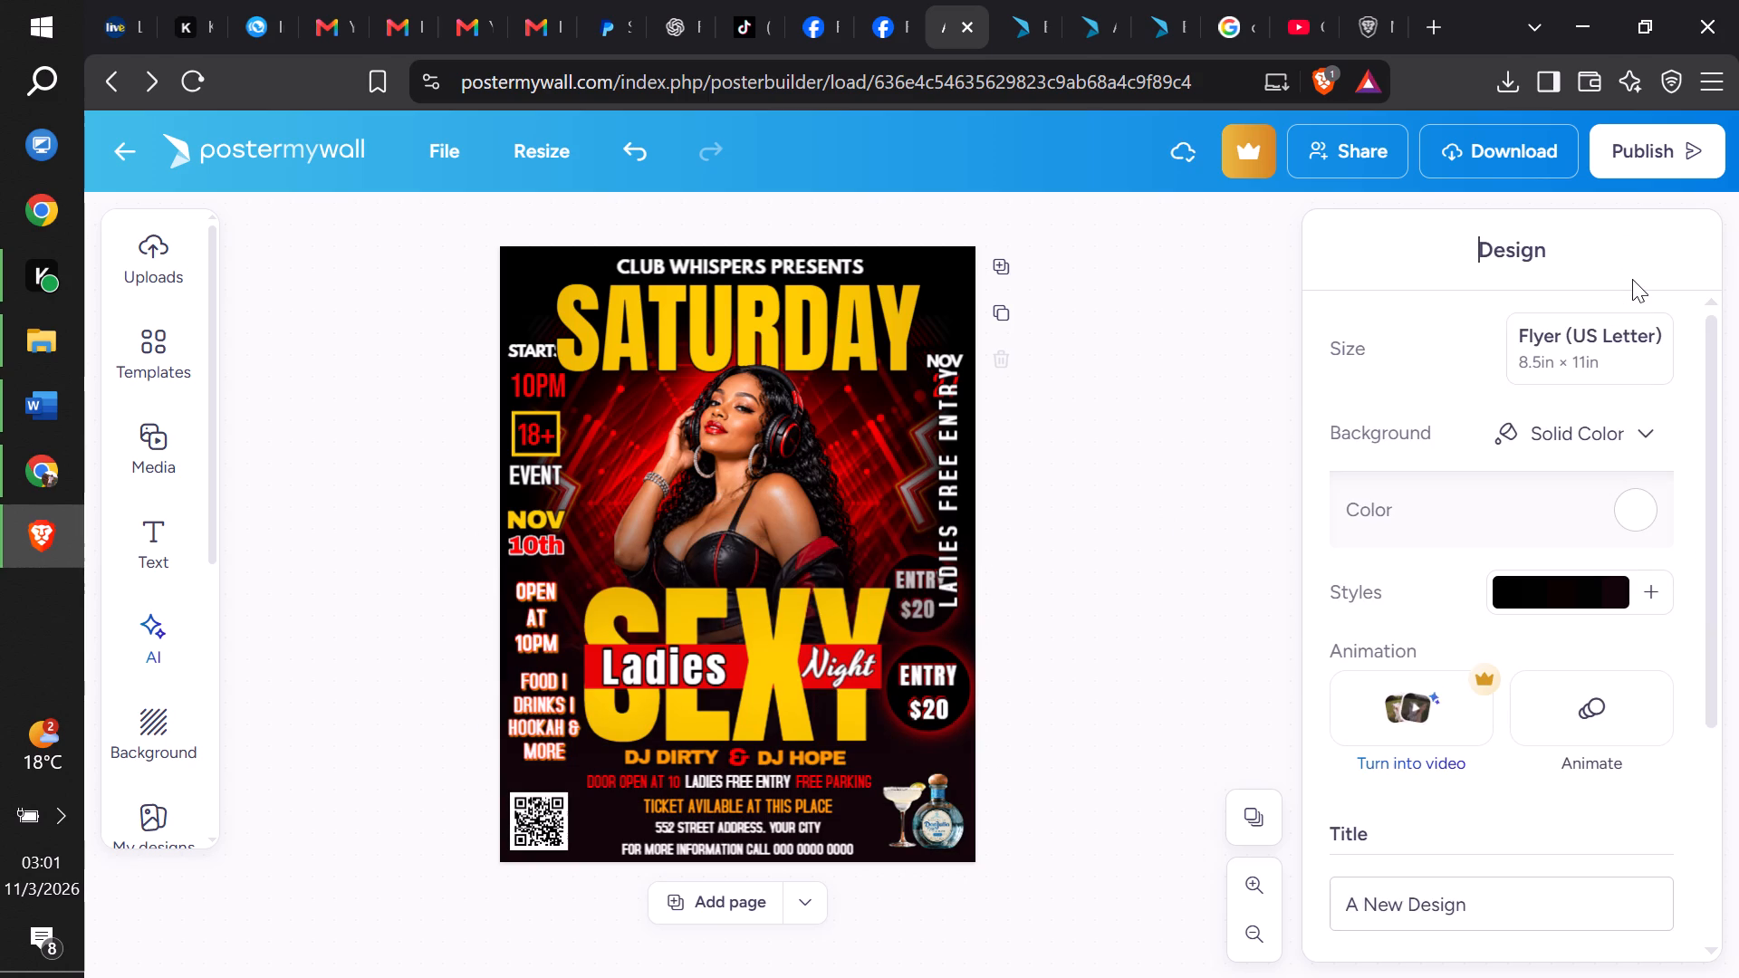
pyautogui.click(1193, 533)
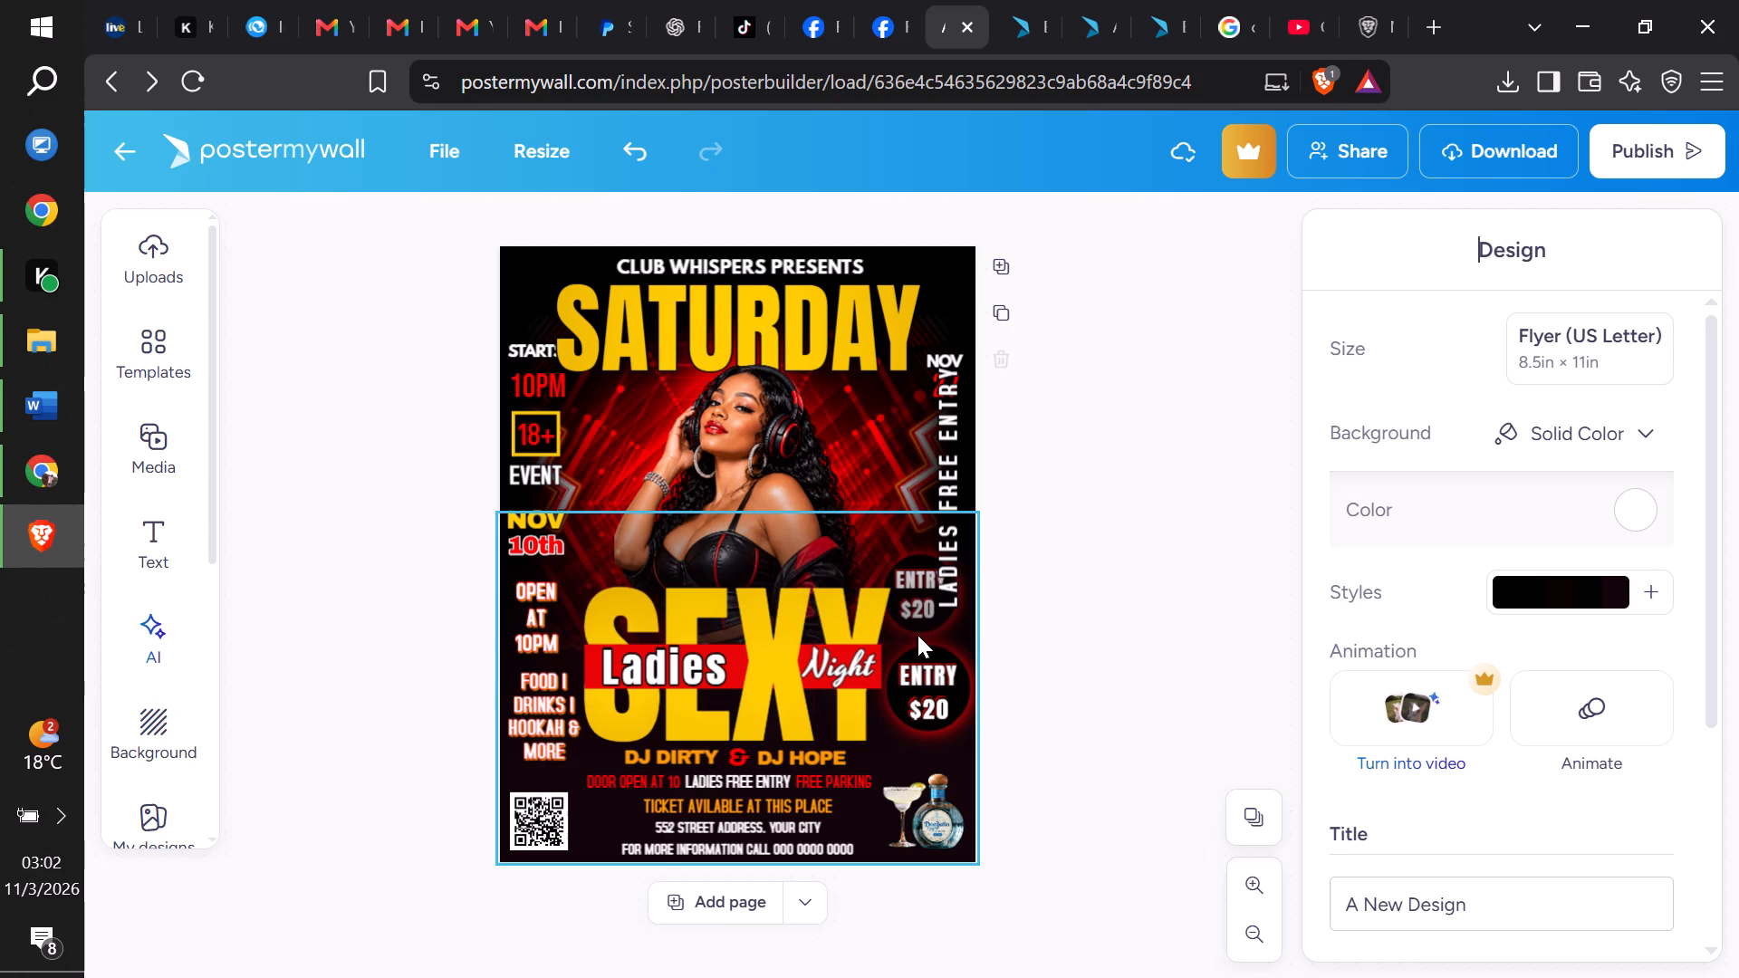
pyautogui.moveTo(918, 635); pyautogui.dragTo(925, 817)
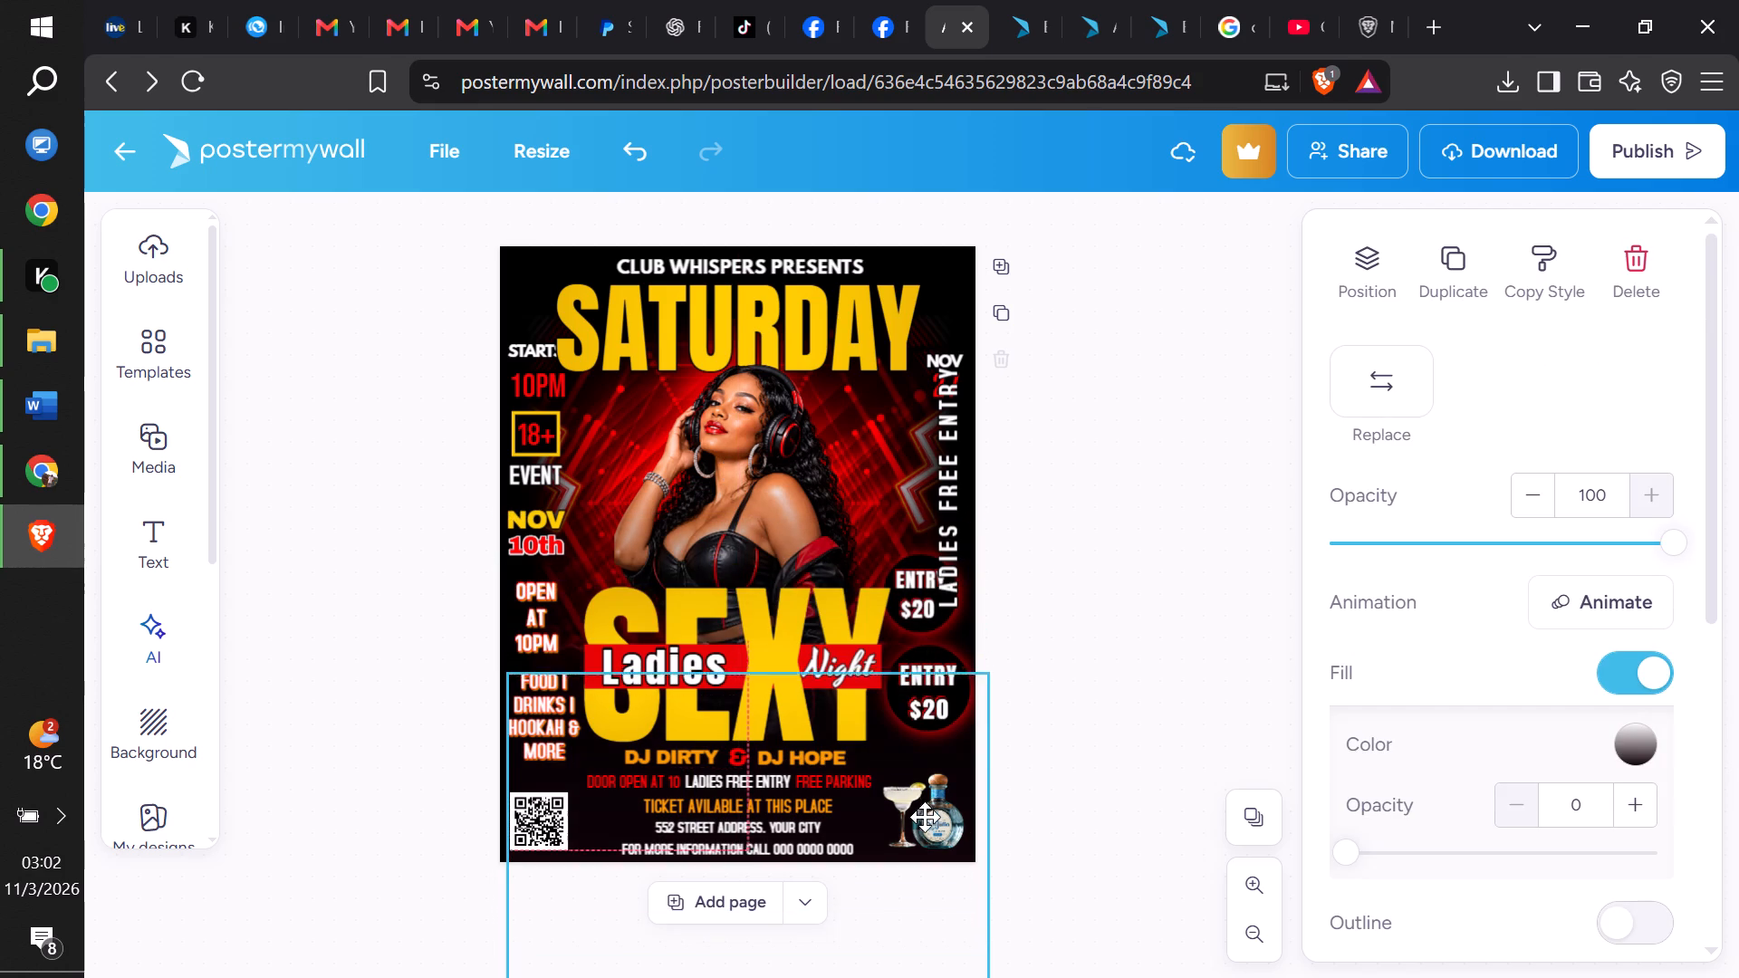
pyautogui.moveTo(925, 817); pyautogui.dragTo(925, 819)
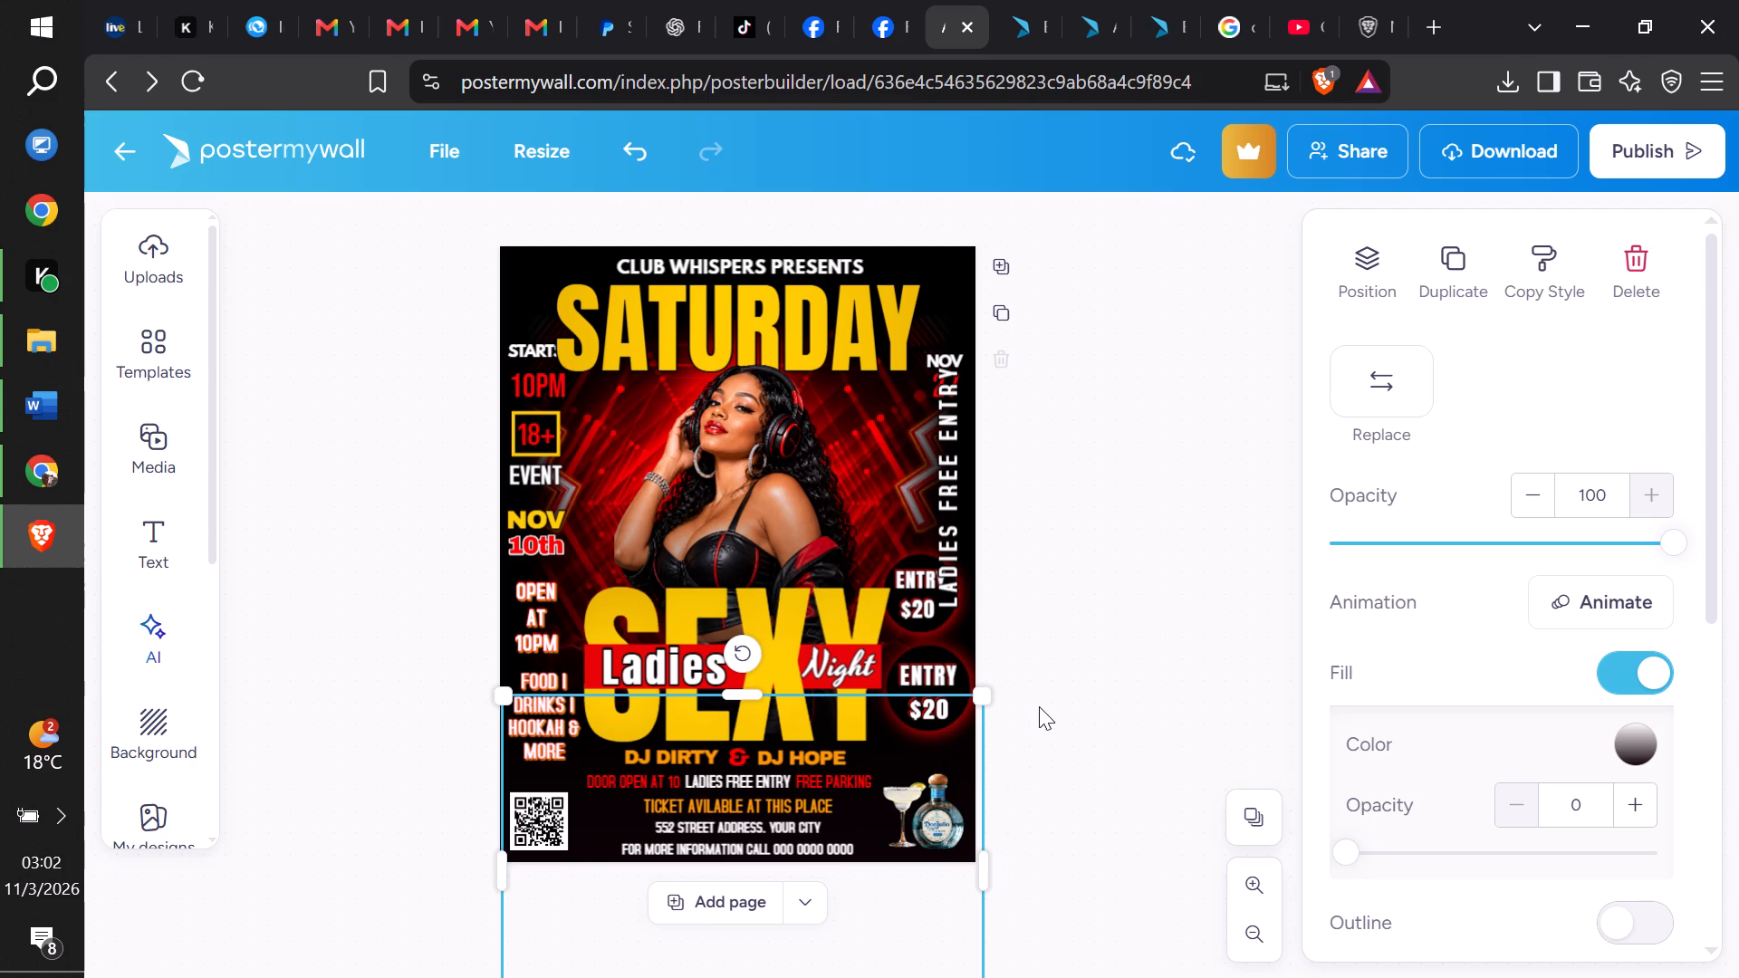
pyautogui.click(1647, 271)
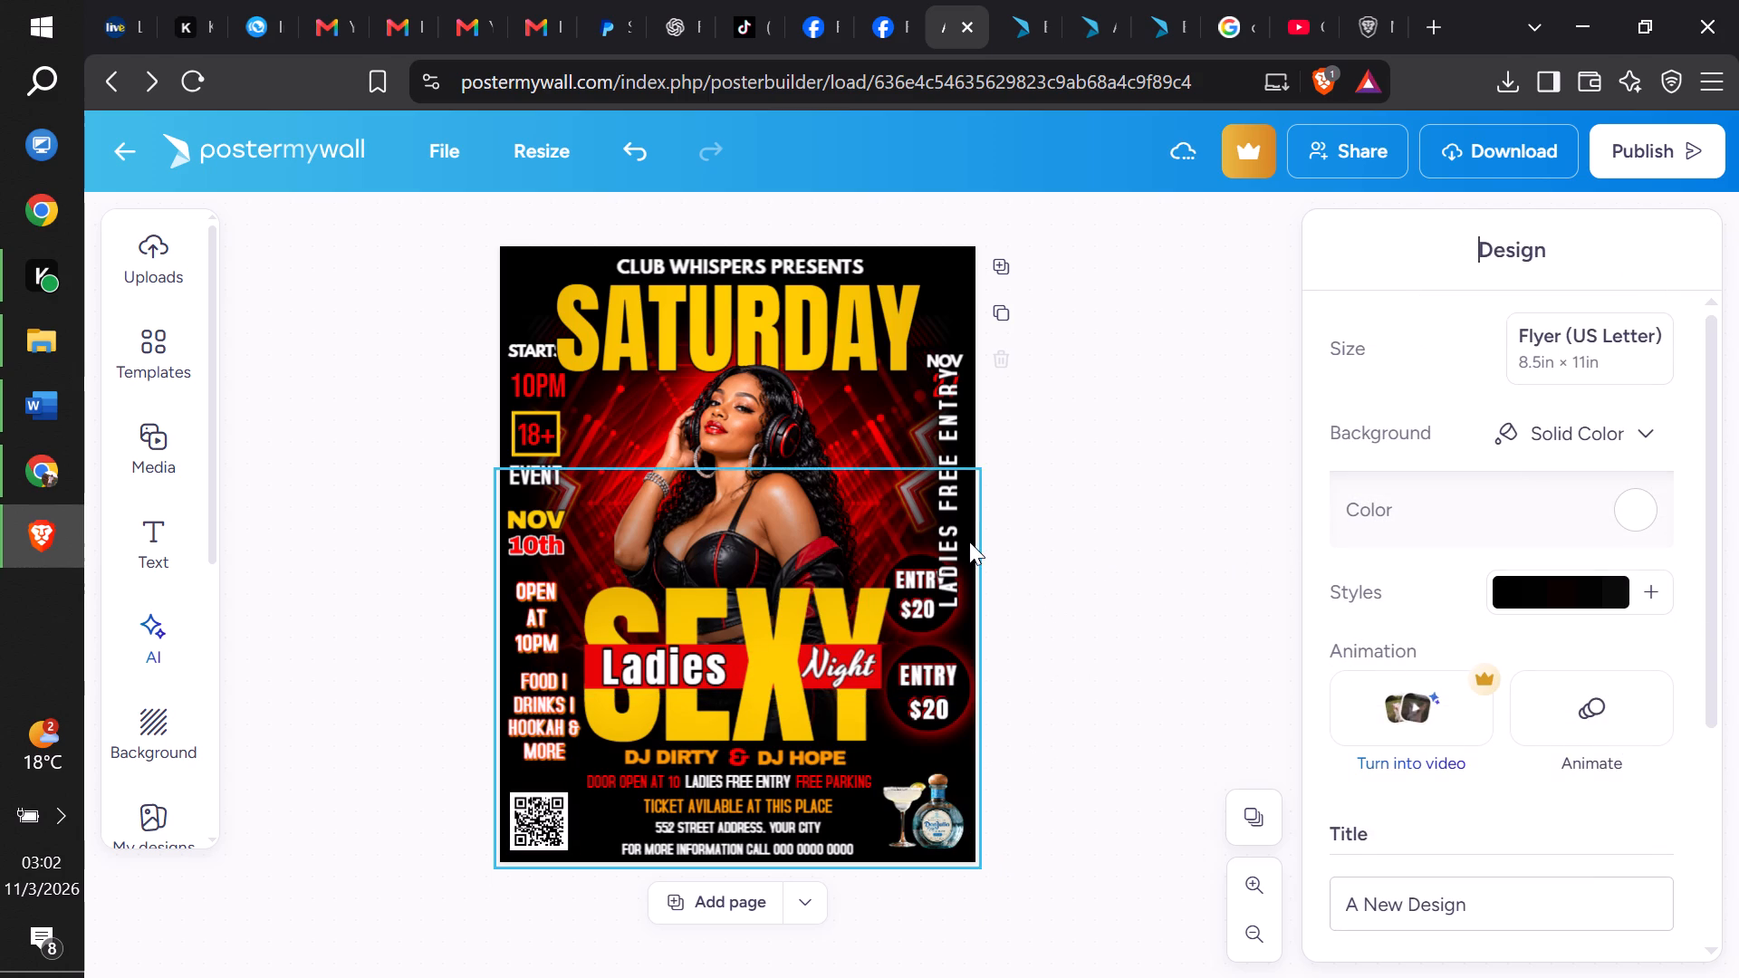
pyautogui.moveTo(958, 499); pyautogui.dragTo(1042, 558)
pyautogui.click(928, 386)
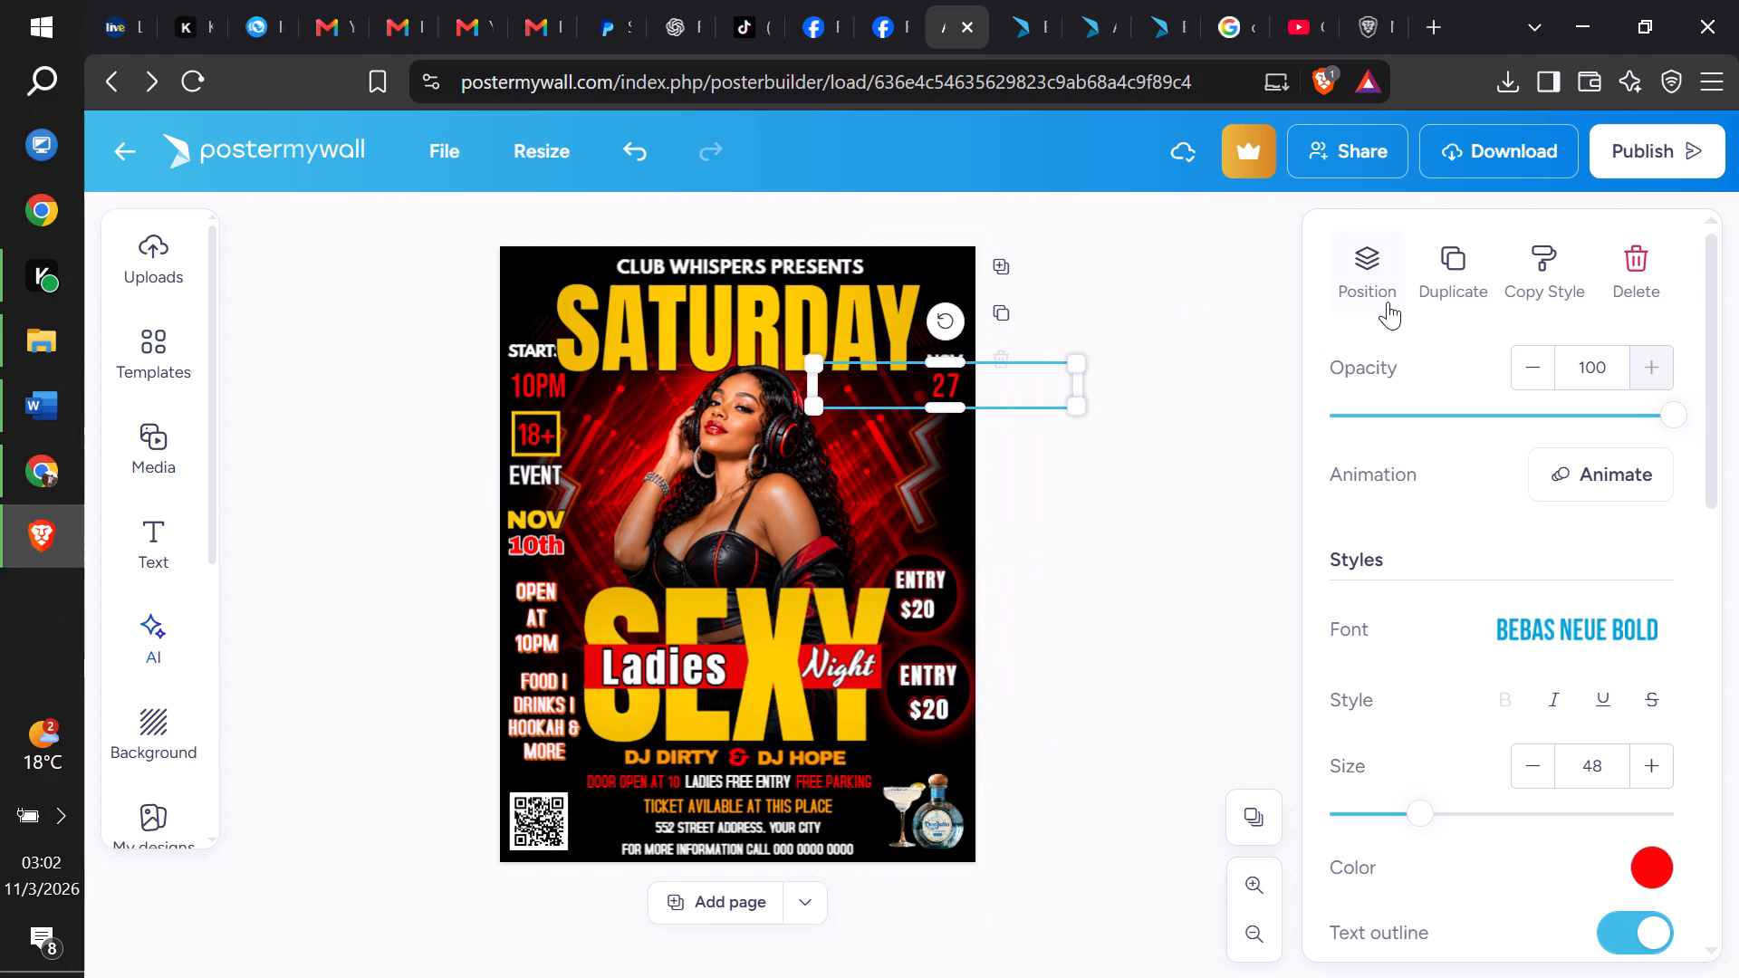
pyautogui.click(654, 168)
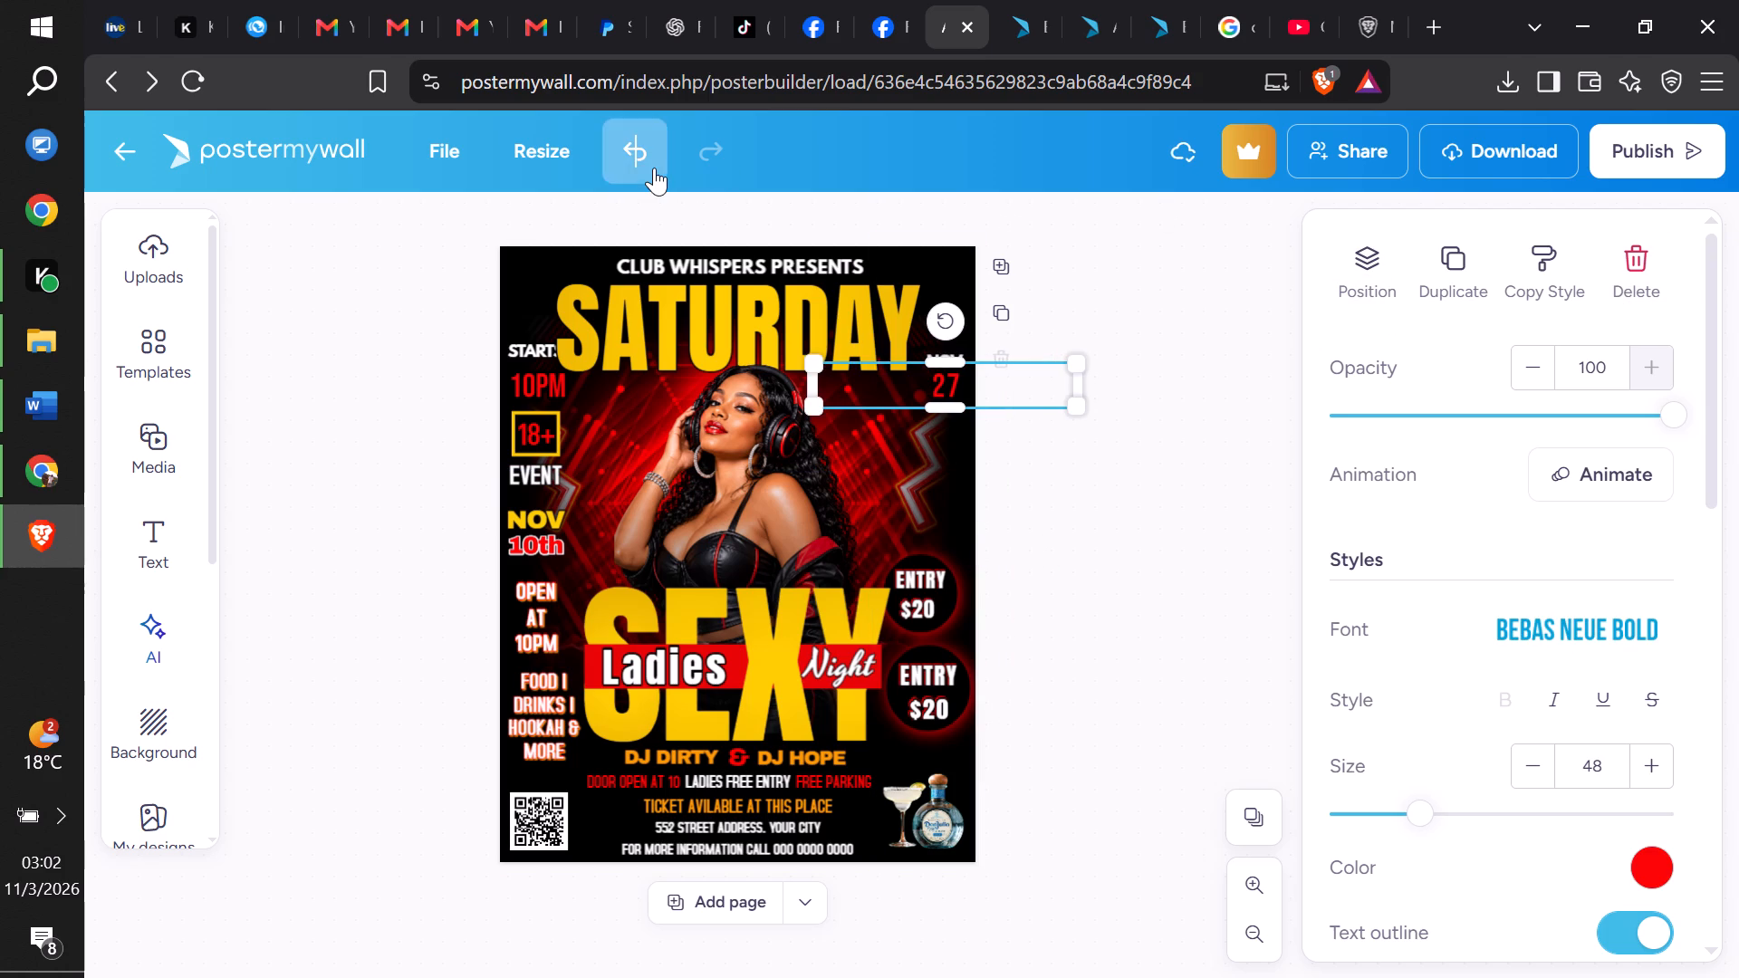
# Move the vertical LADIES FREE ENTRY text inward over the woman, clear of the NOV 27 date and the old entry badge.
pyautogui.moveTo(939, 494); pyautogui.dragTo(825, 502)
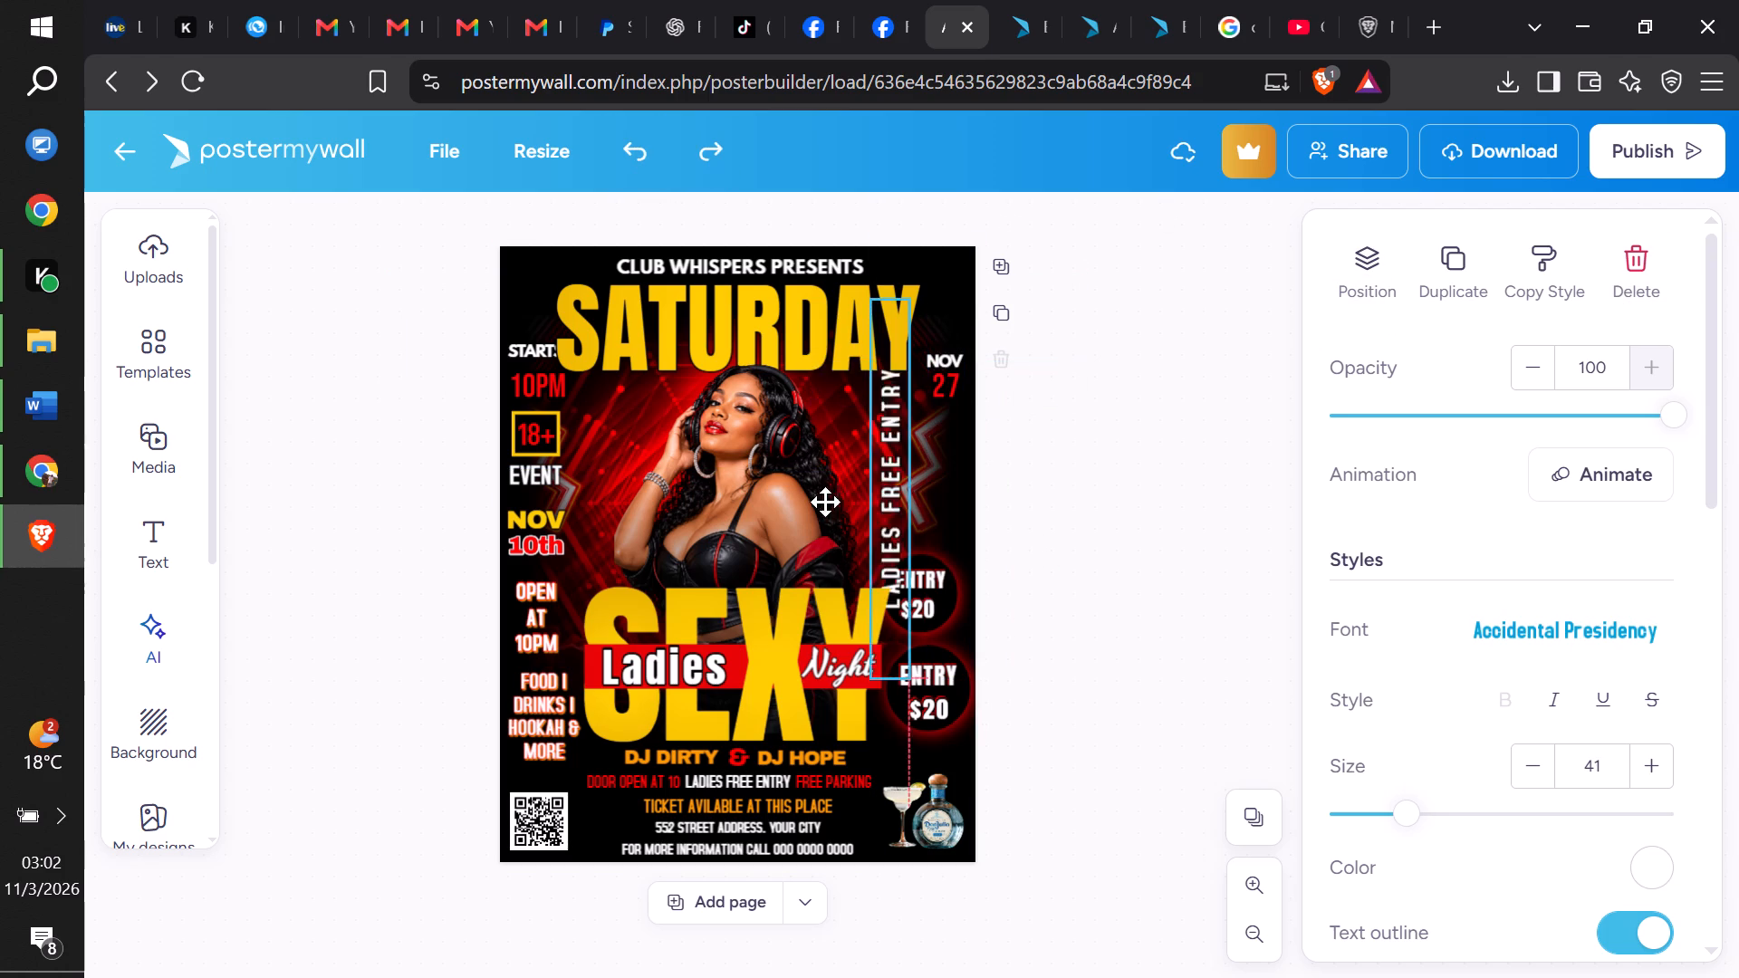
pyautogui.moveTo(825, 502); pyautogui.dragTo(786, 503)
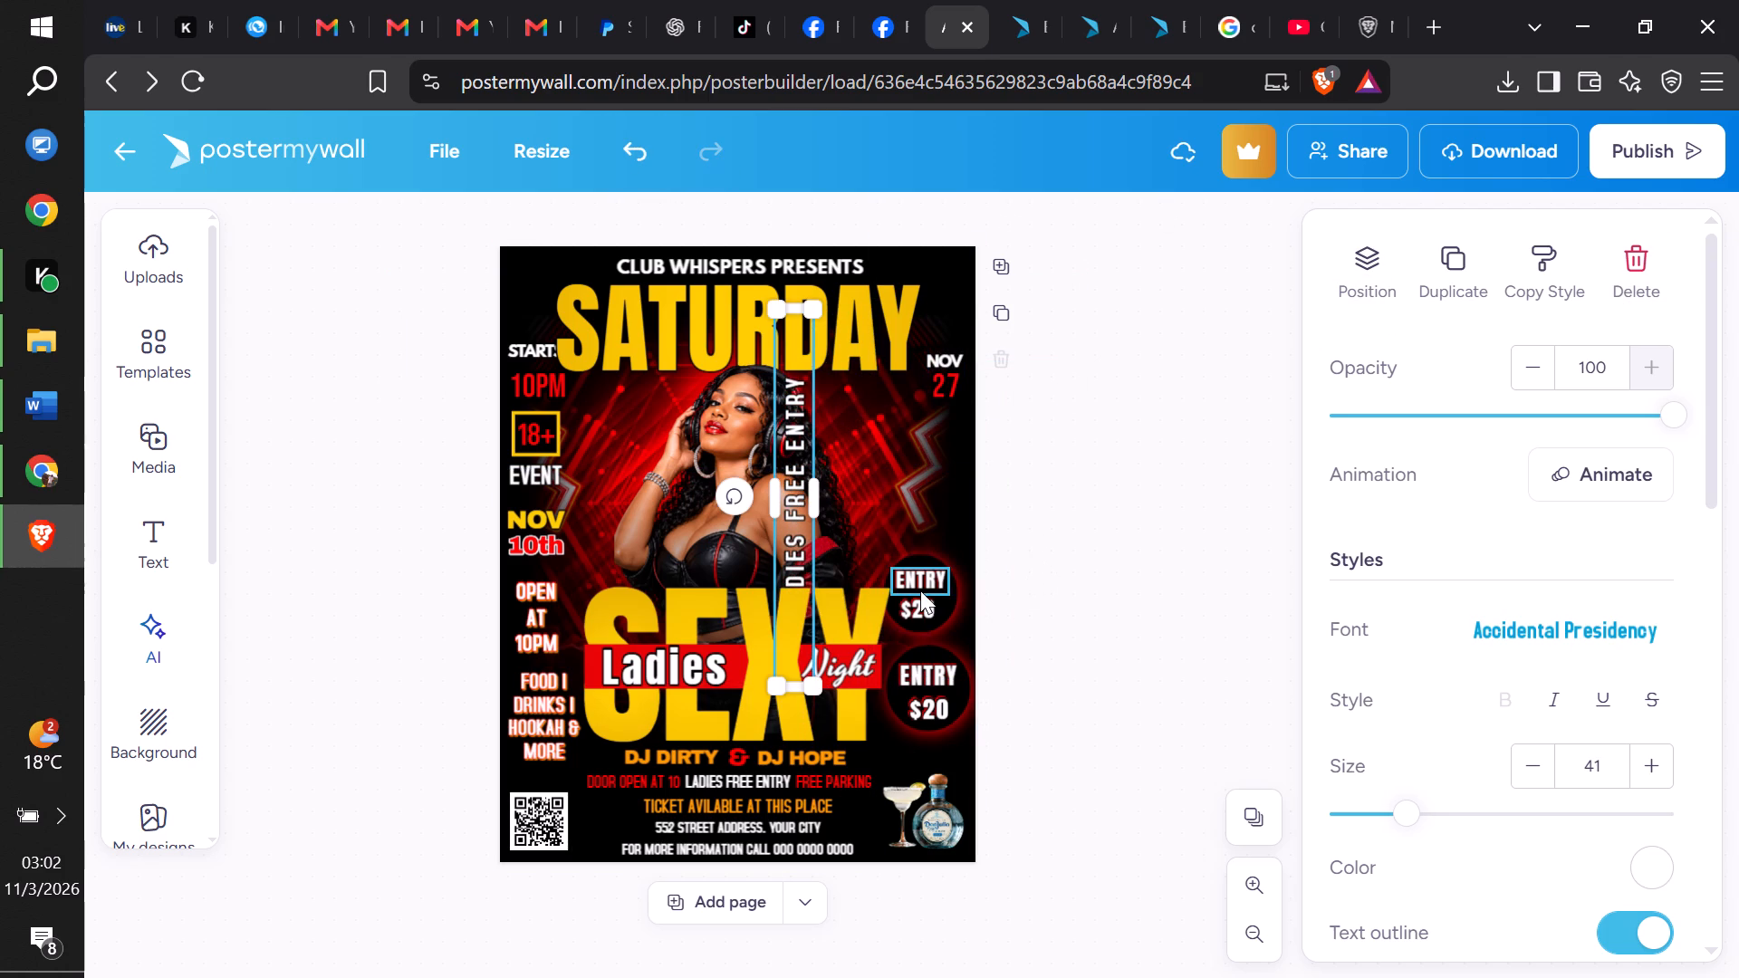
# Delete the old upper ENTRY $20 badge, removing both texts and its black circle.
pyautogui.click(920, 590)
pyautogui.click(1623, 299)
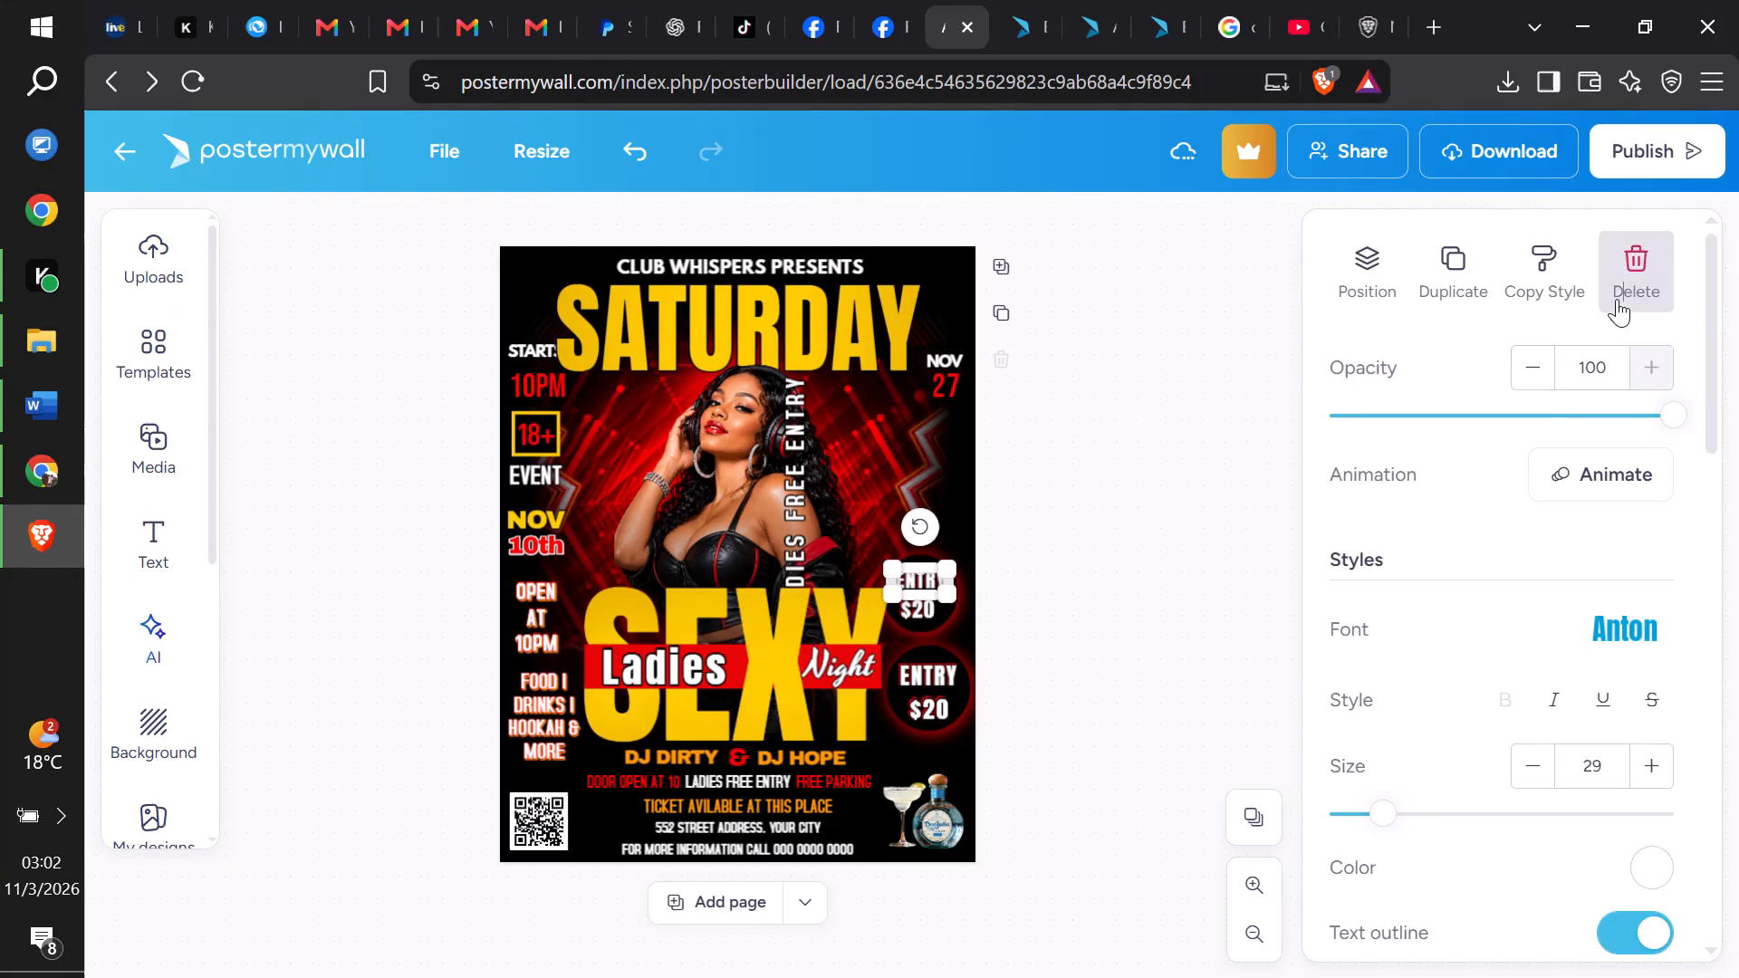
pyautogui.click(933, 604)
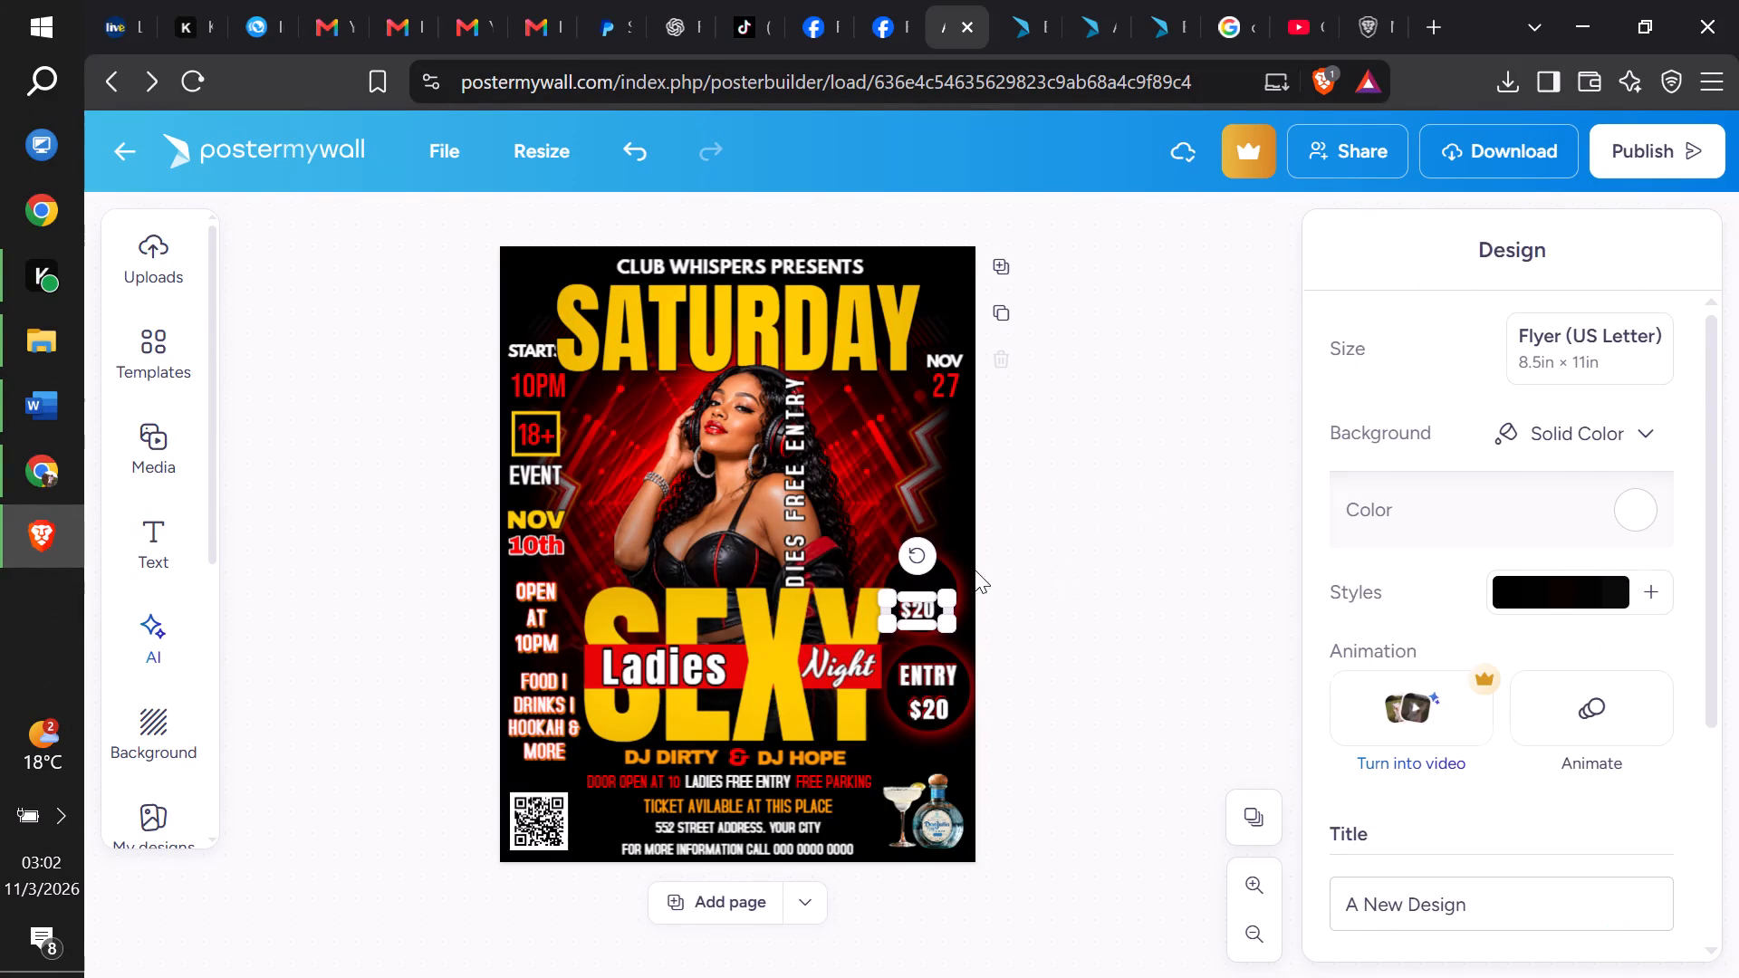
pyautogui.click(1646, 252)
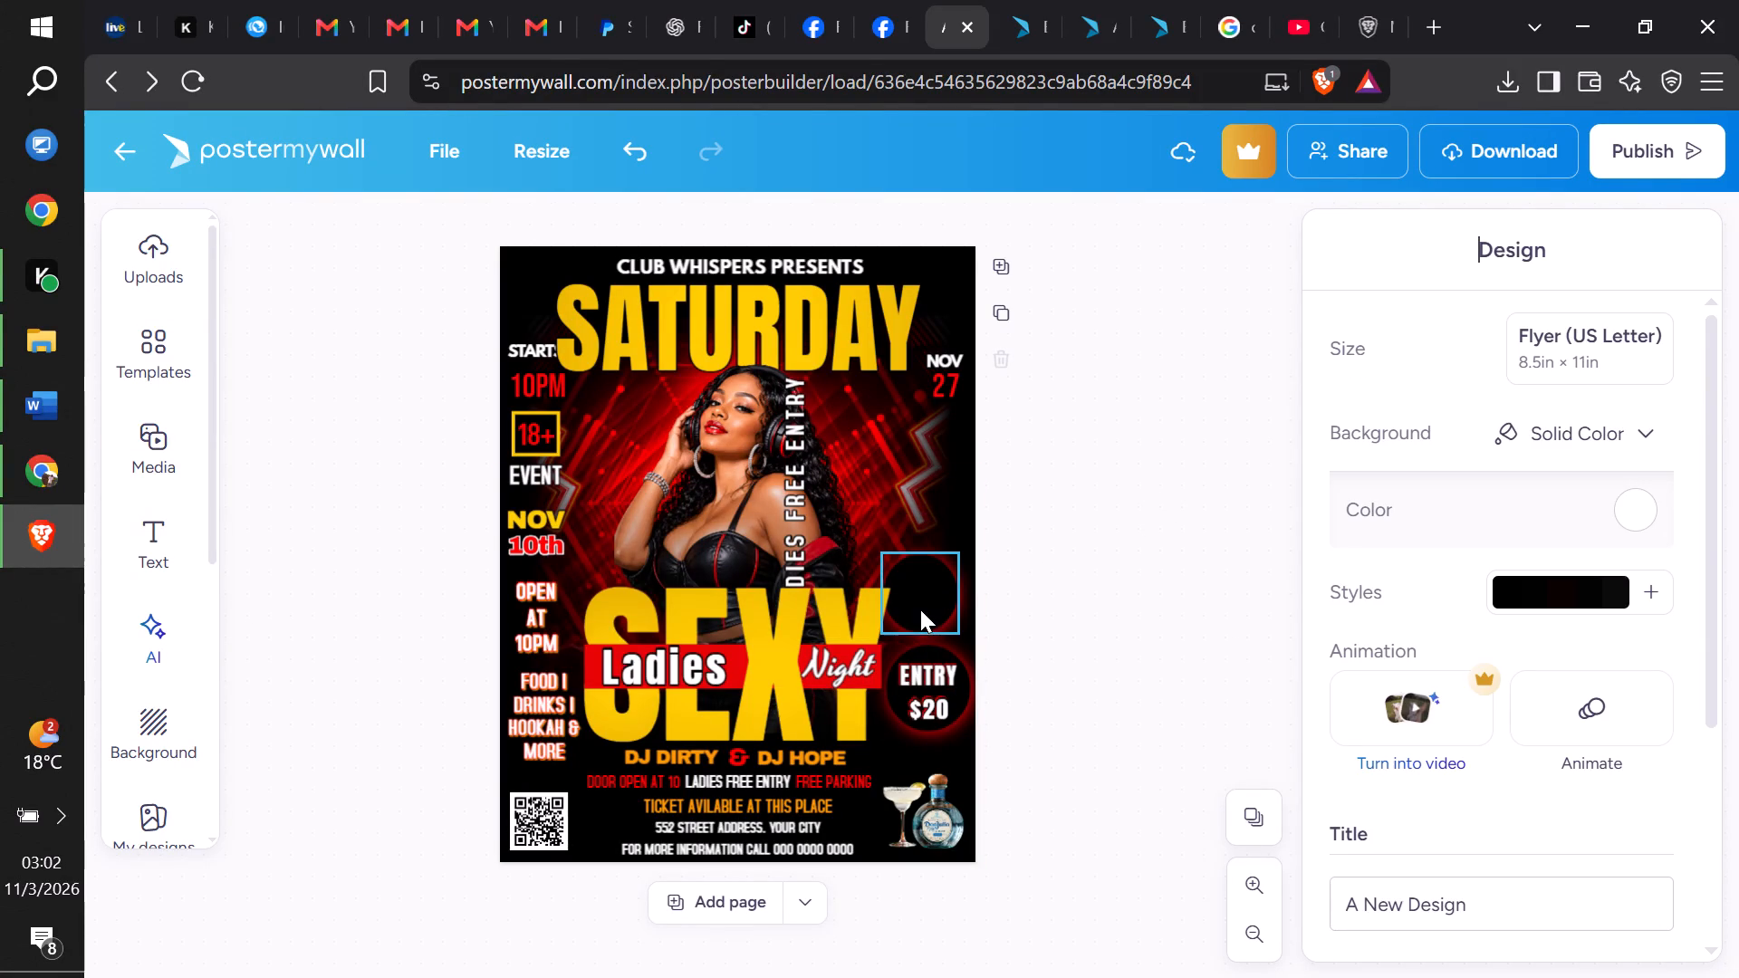
pyautogui.click(920, 609)
pyautogui.click(1638, 289)
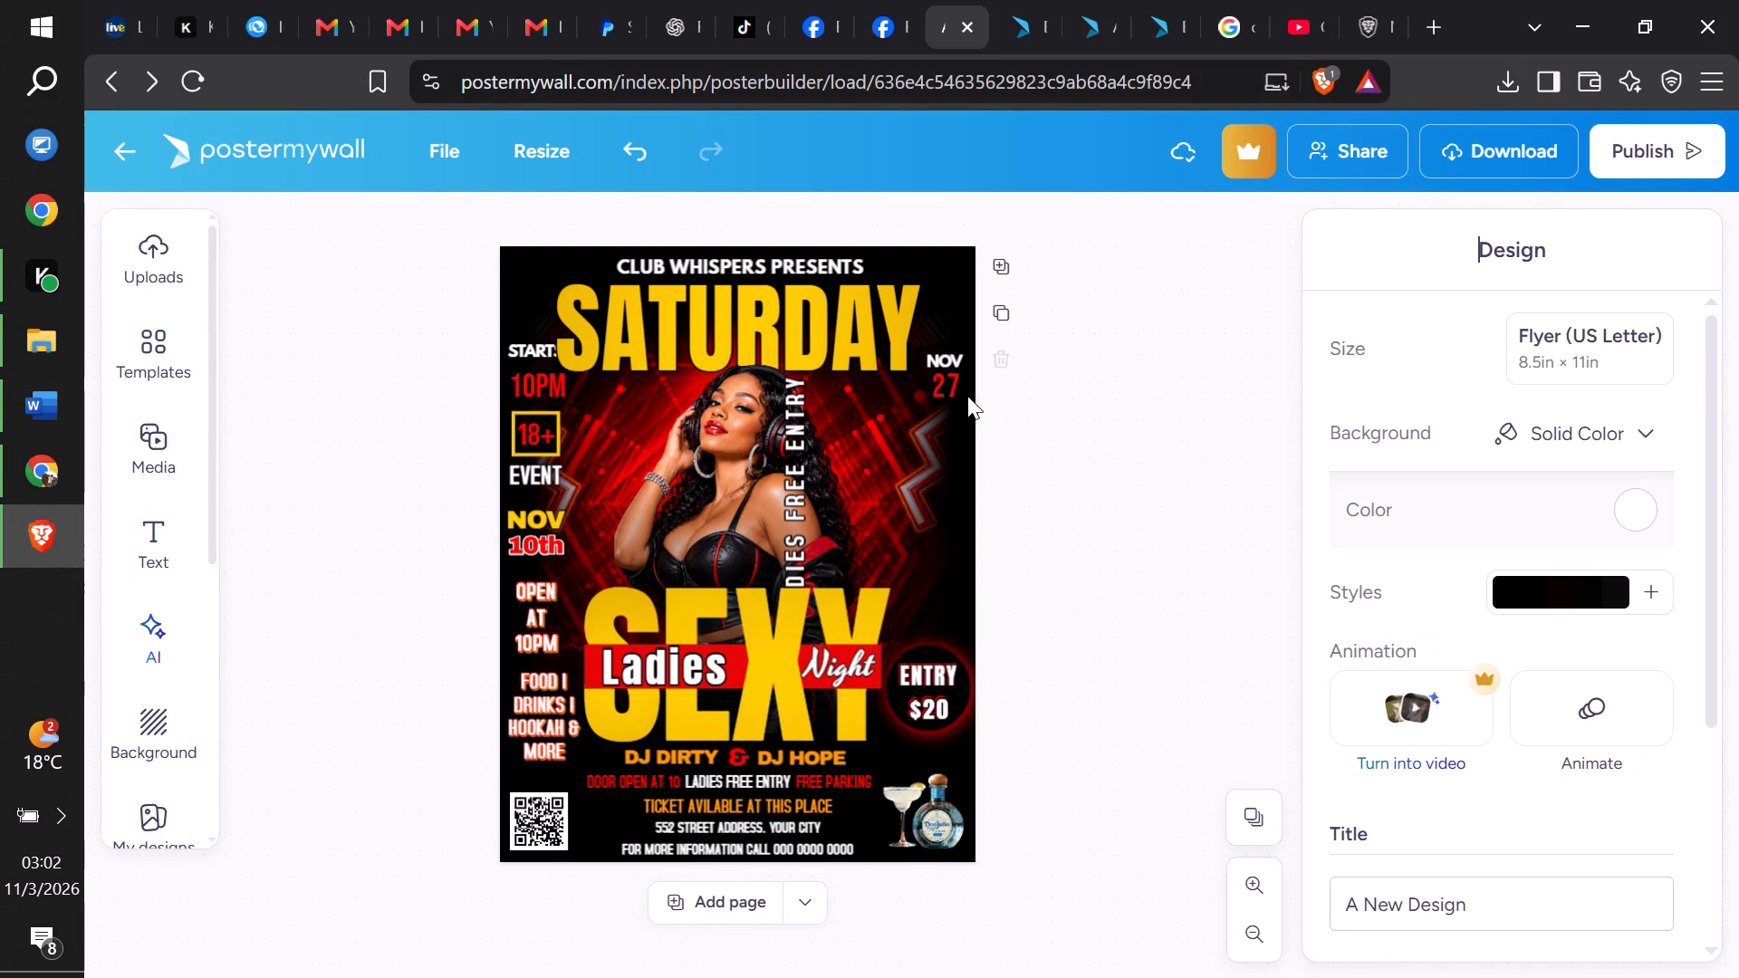
# Delete the old NOV 27 date beside the SATURDAY headline, both the number and the month.
pyautogui.click(960, 373)
pyautogui.click(1656, 255)
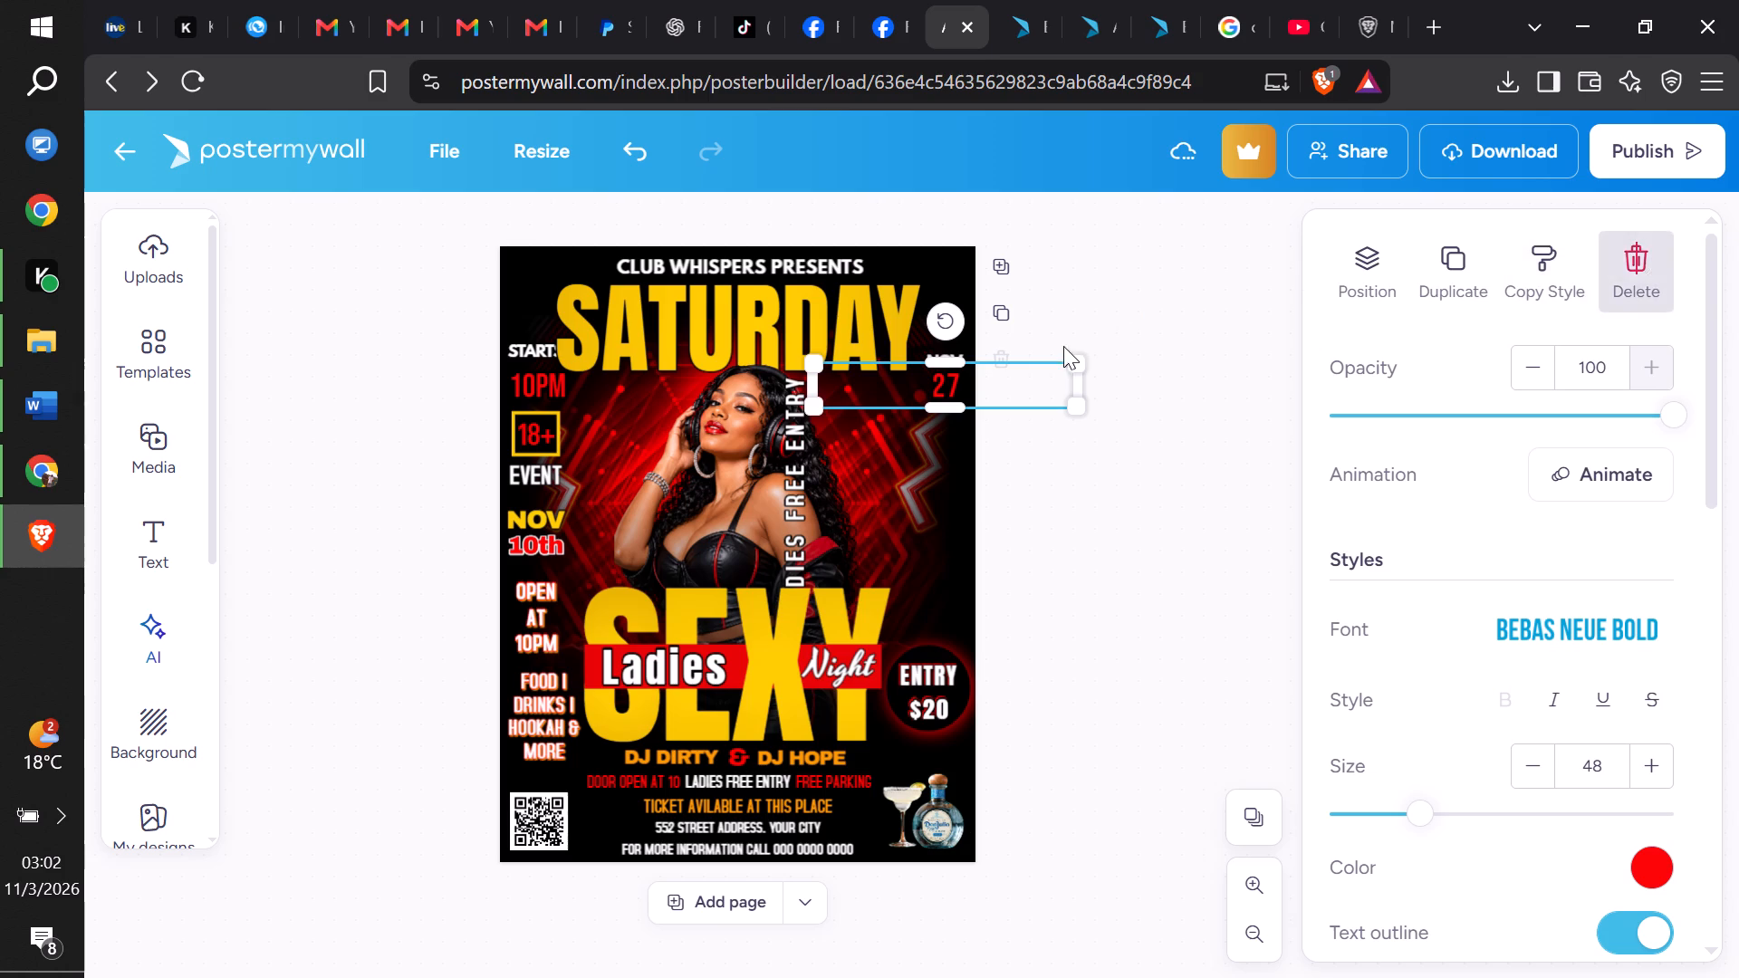
pyautogui.click(957, 369)
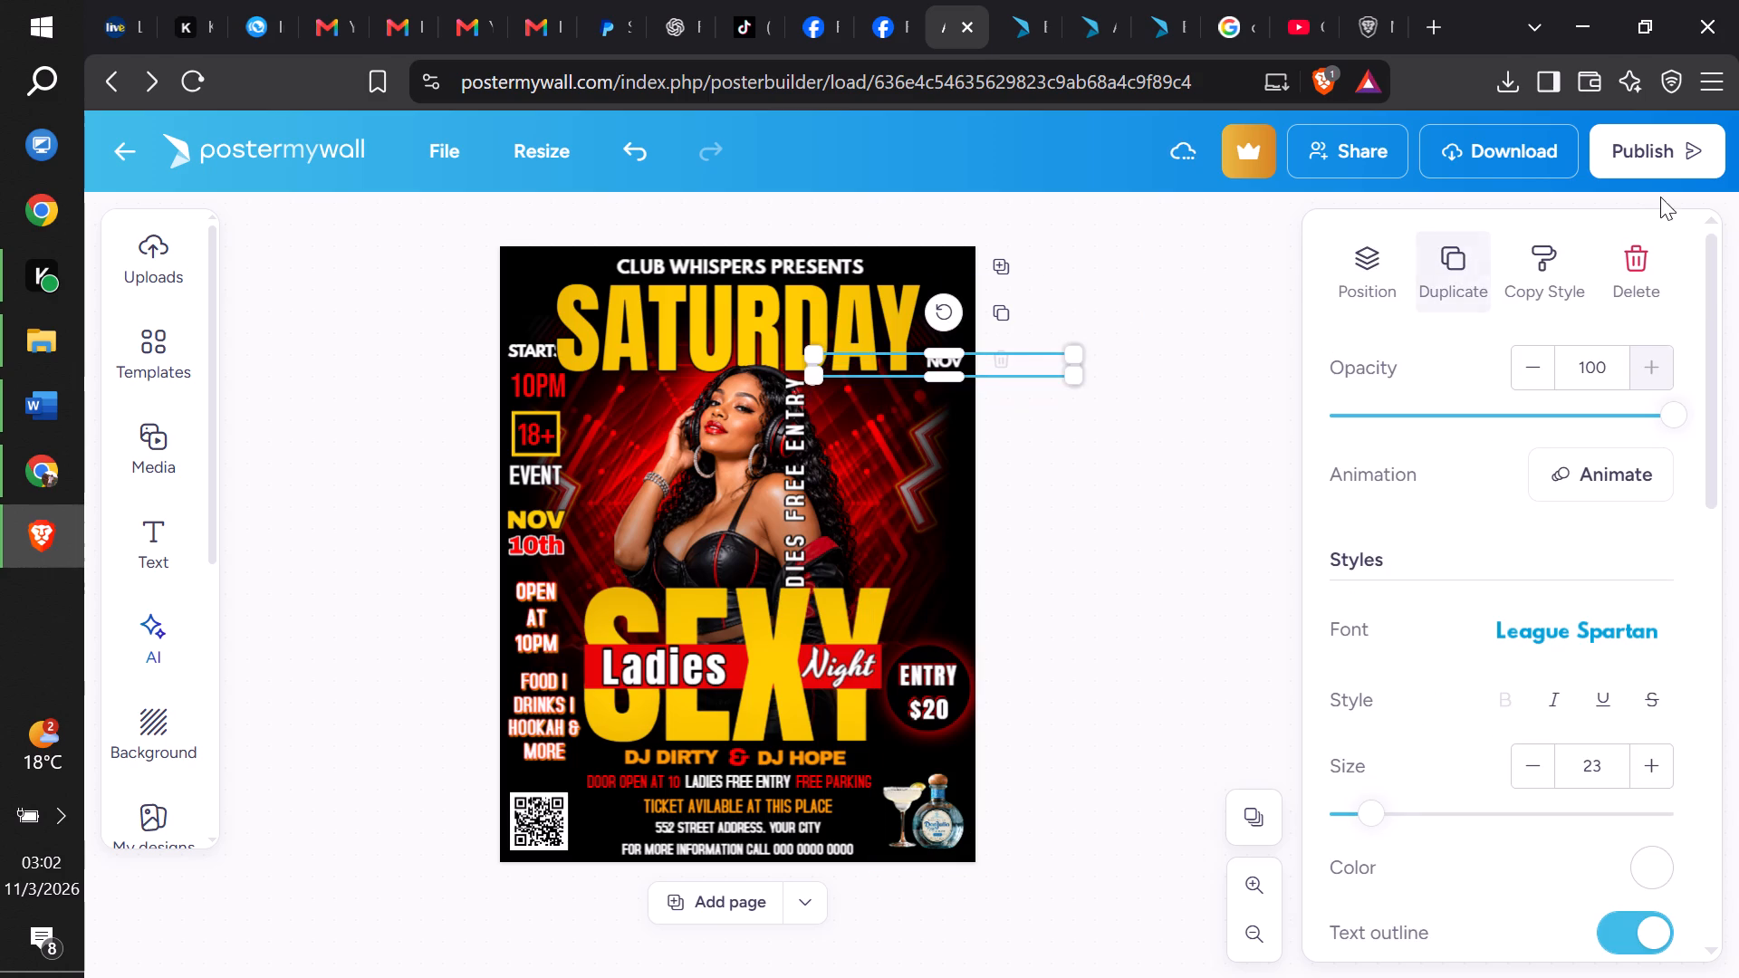
pyautogui.click(1649, 244)
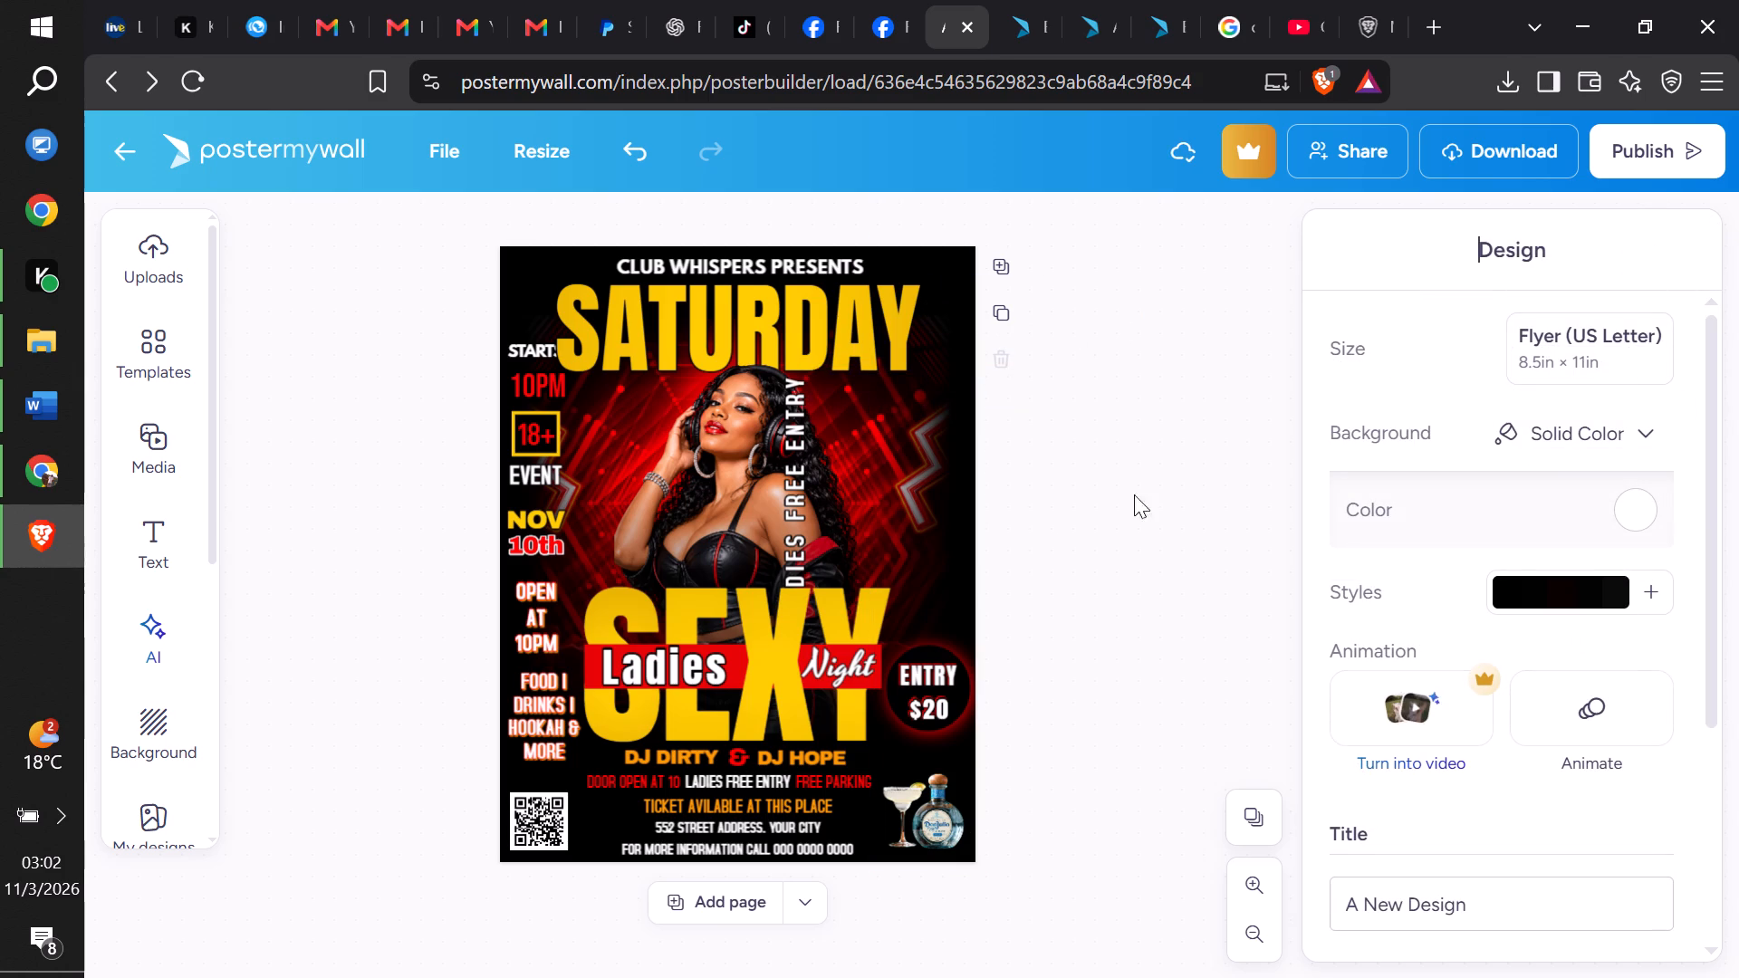
# Move the vertical LADIES FREE ENTRY text back to the page's right edge, above the remaining ENTRY $20 badge.
pyautogui.moveTo(808, 503); pyautogui.dragTo(918, 494)
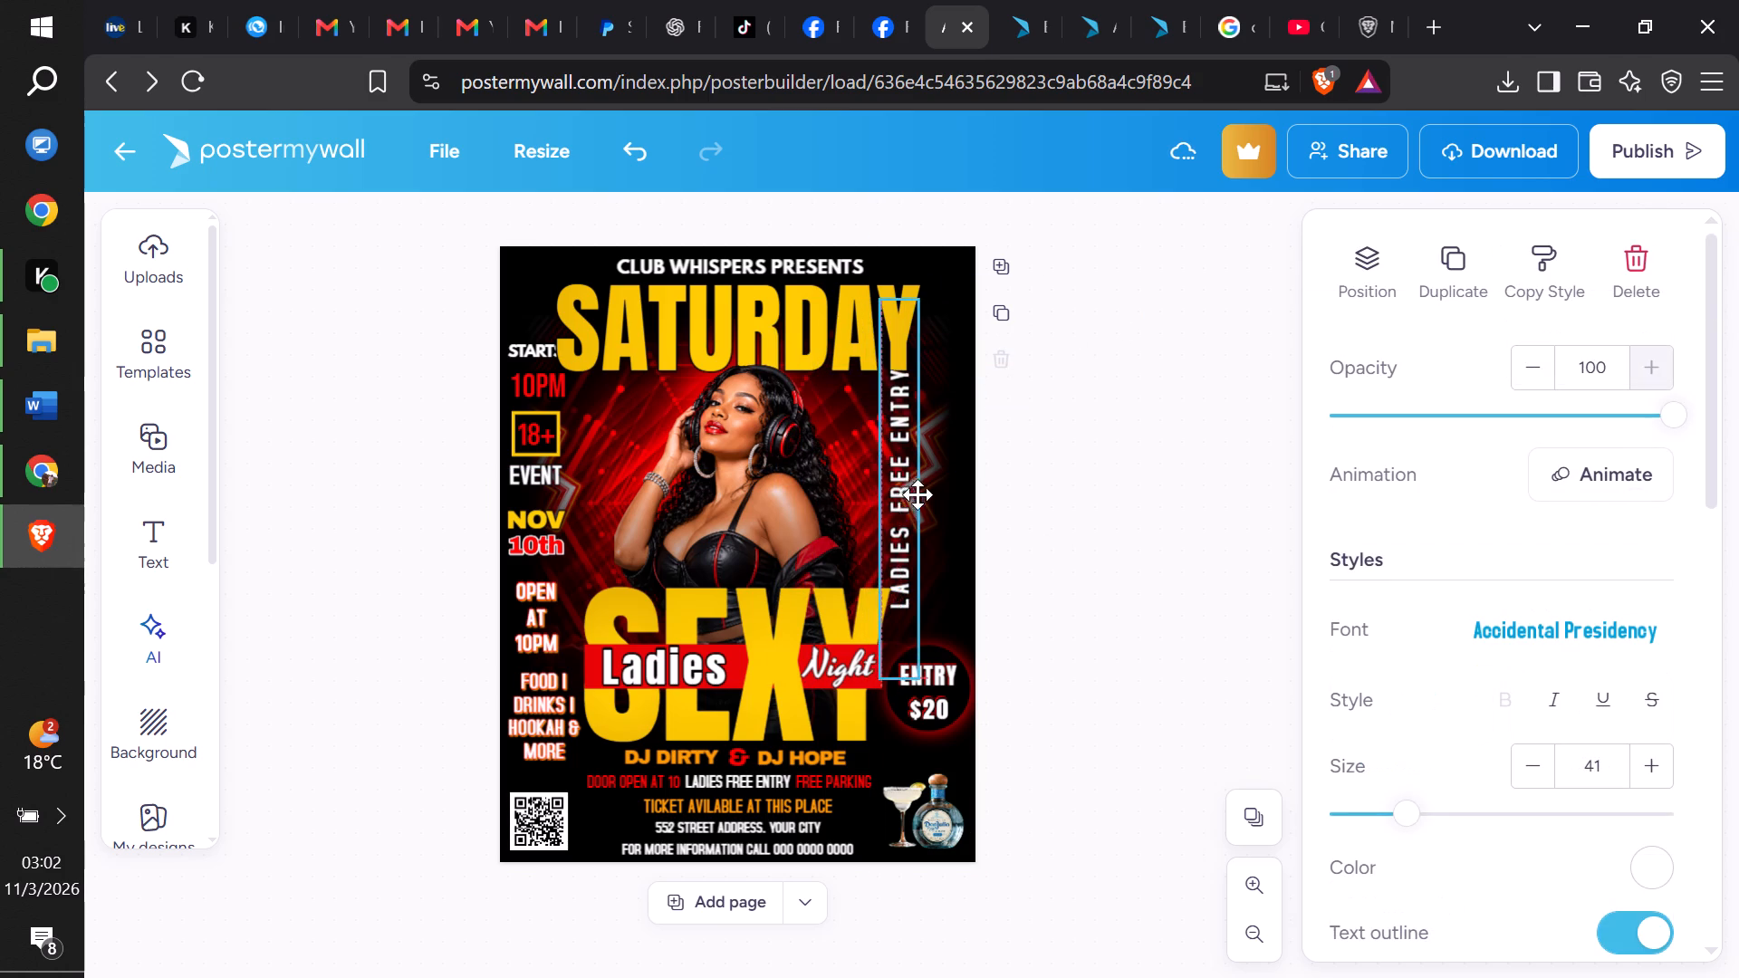
pyautogui.moveTo(918, 494); pyautogui.dragTo(958, 494)
pyautogui.click(1071, 595)
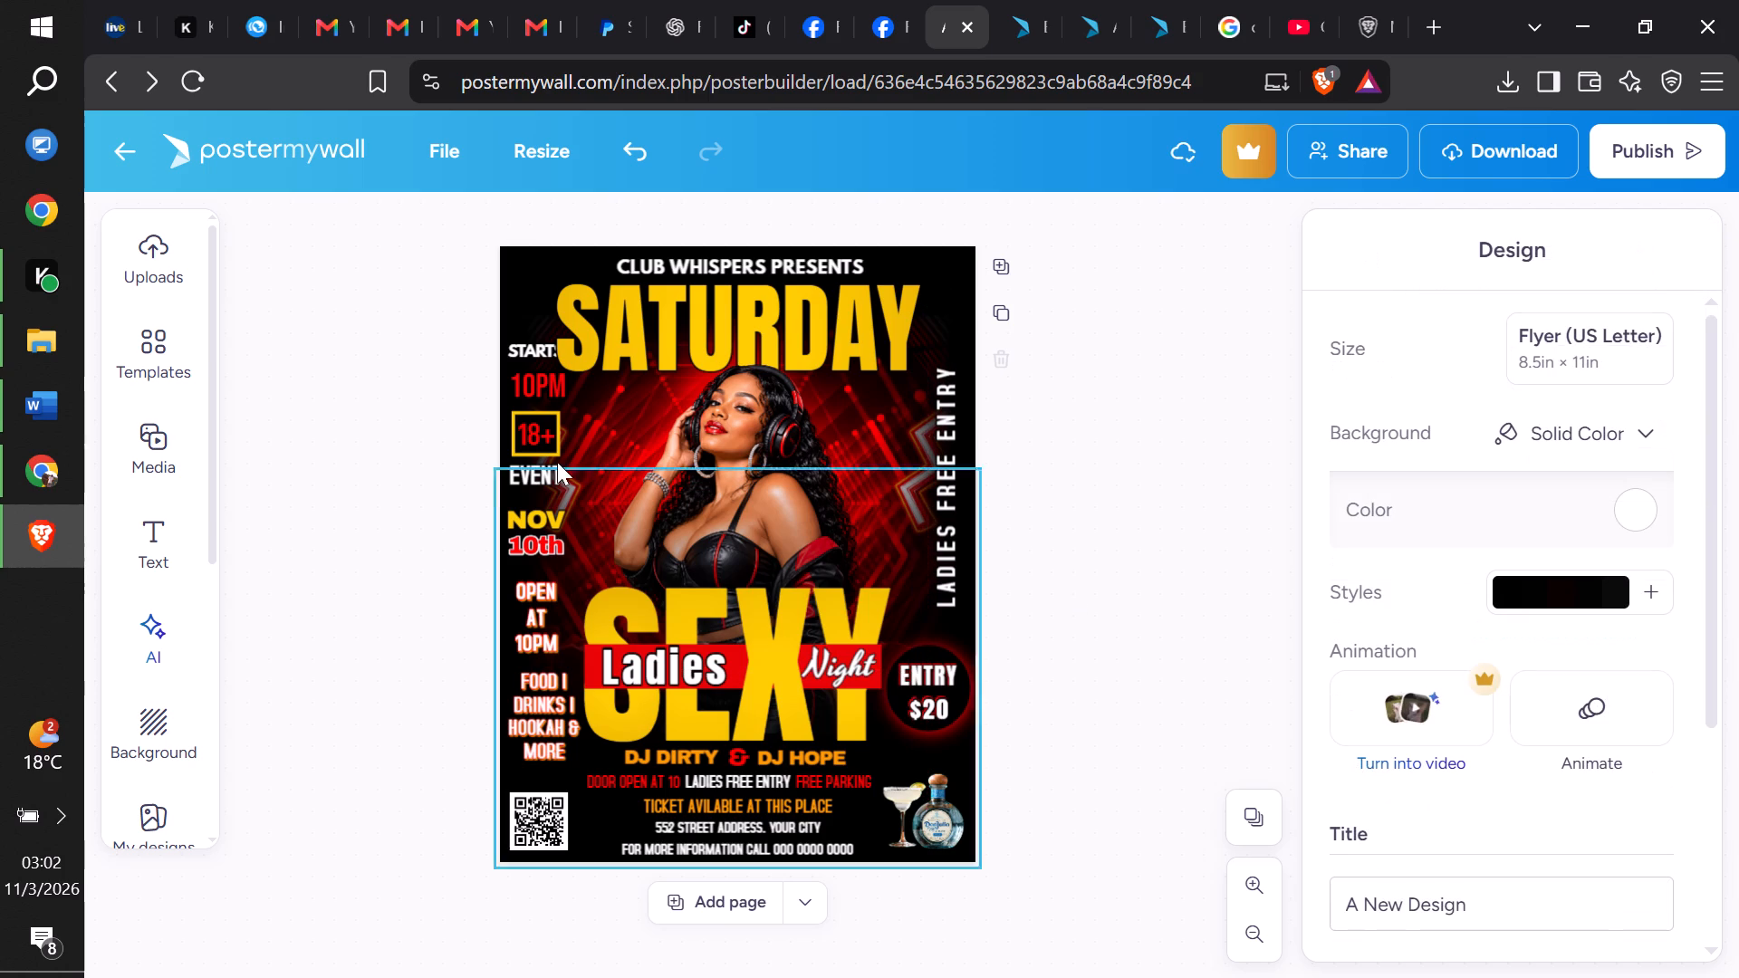
# Delete the old START: label and the 10PM text above the 18+ box.
pyautogui.click(543, 351)
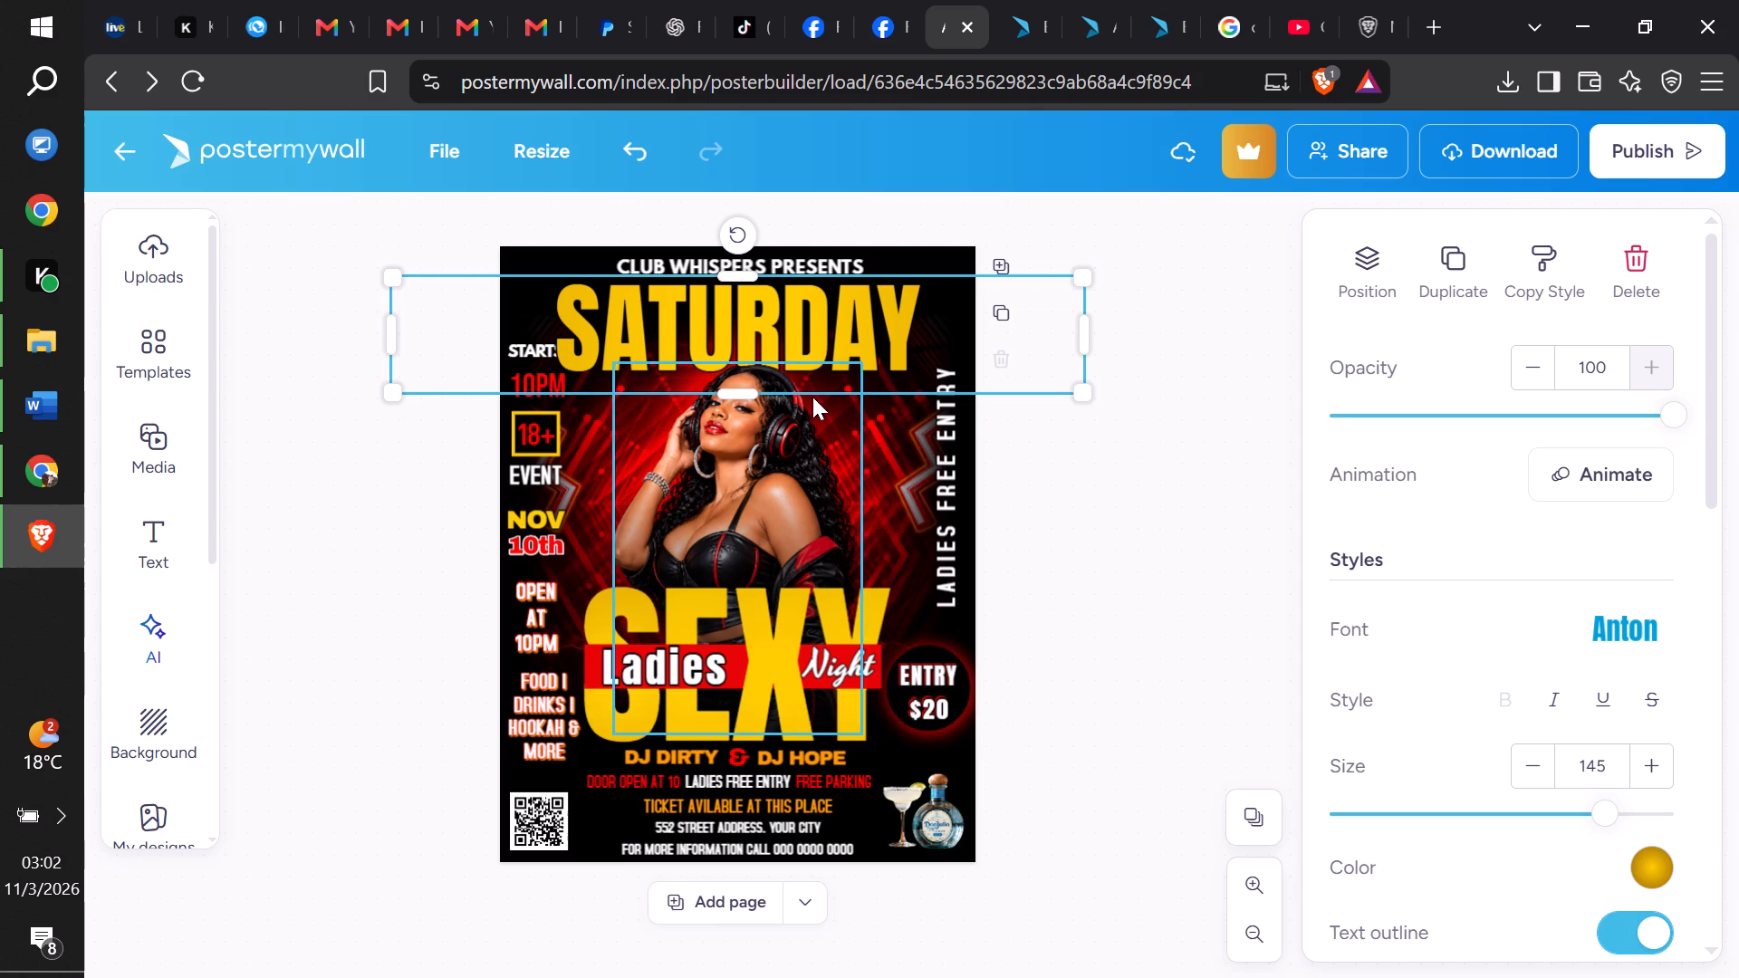
pyautogui.click(524, 357)
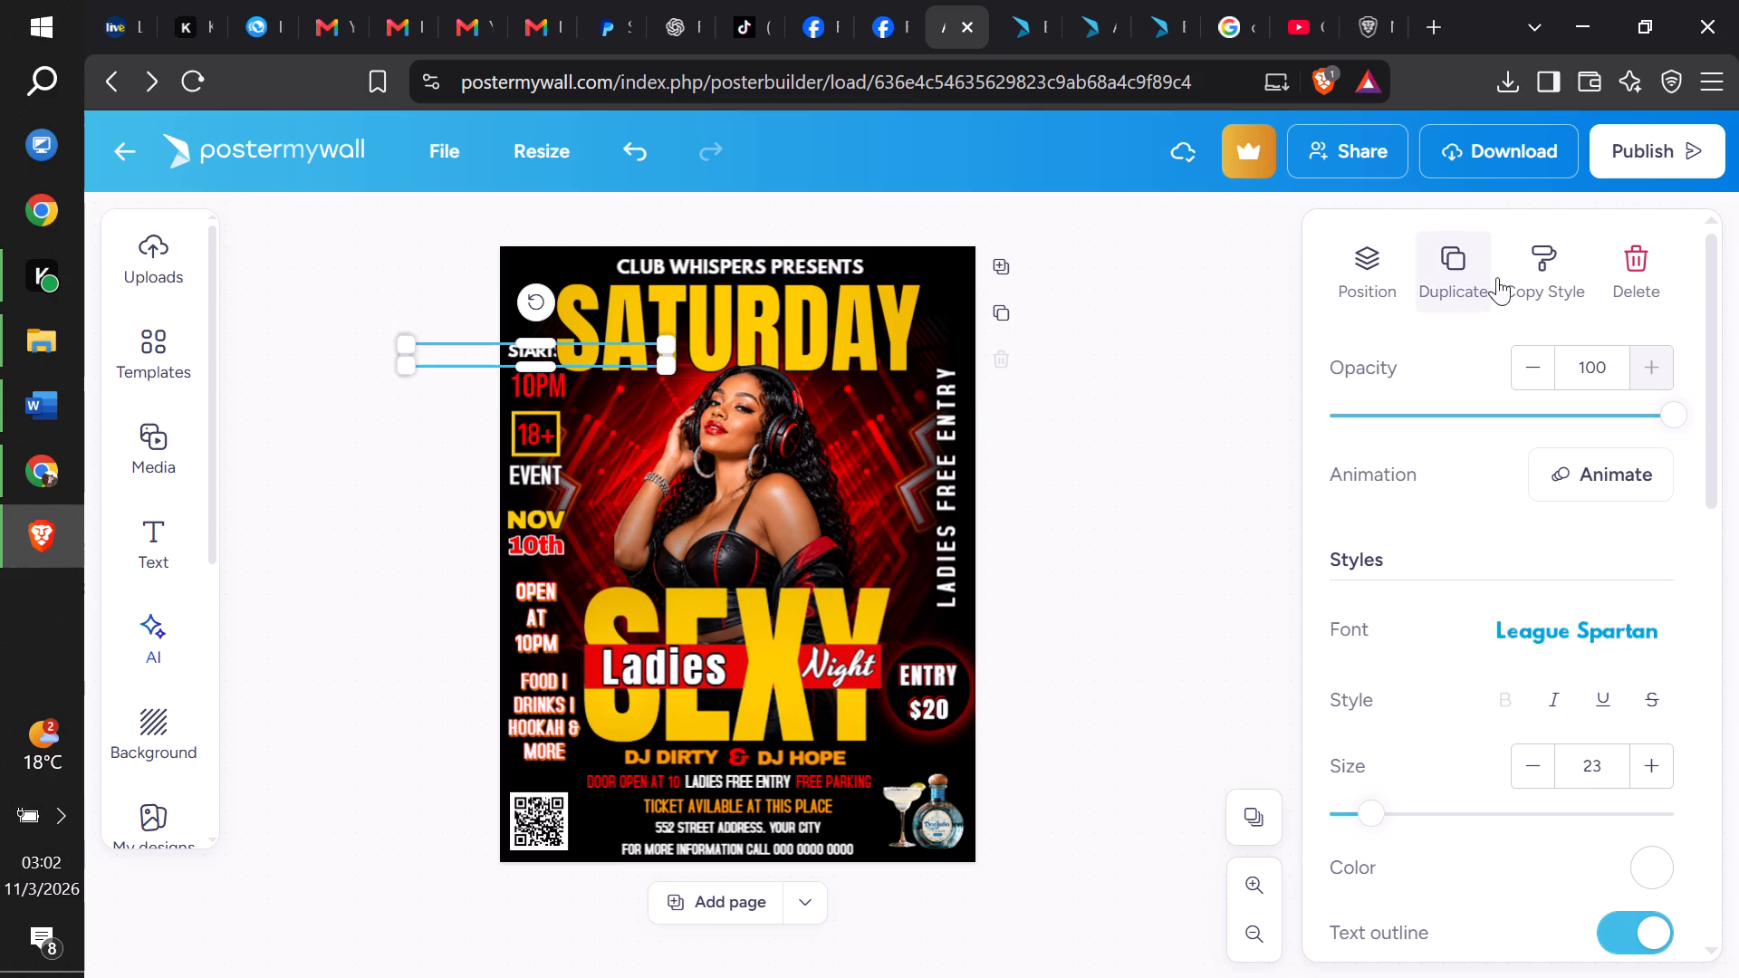
pyautogui.click(1645, 250)
pyautogui.click(533, 380)
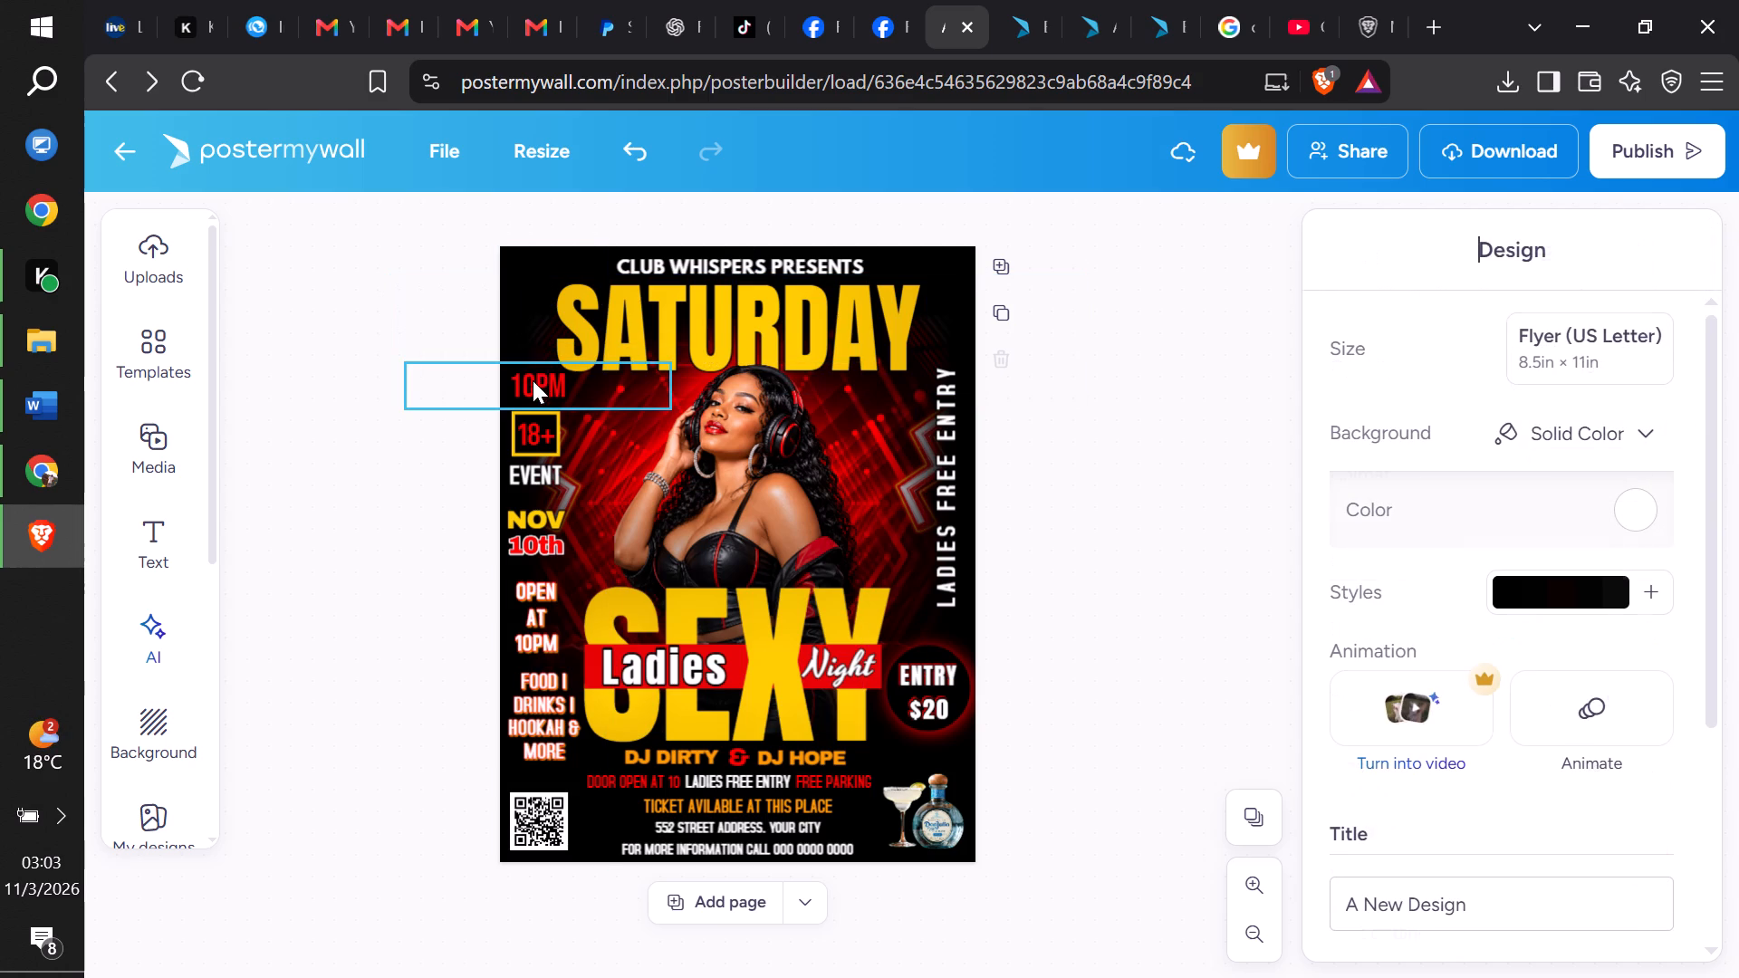
pyautogui.click(1623, 279)
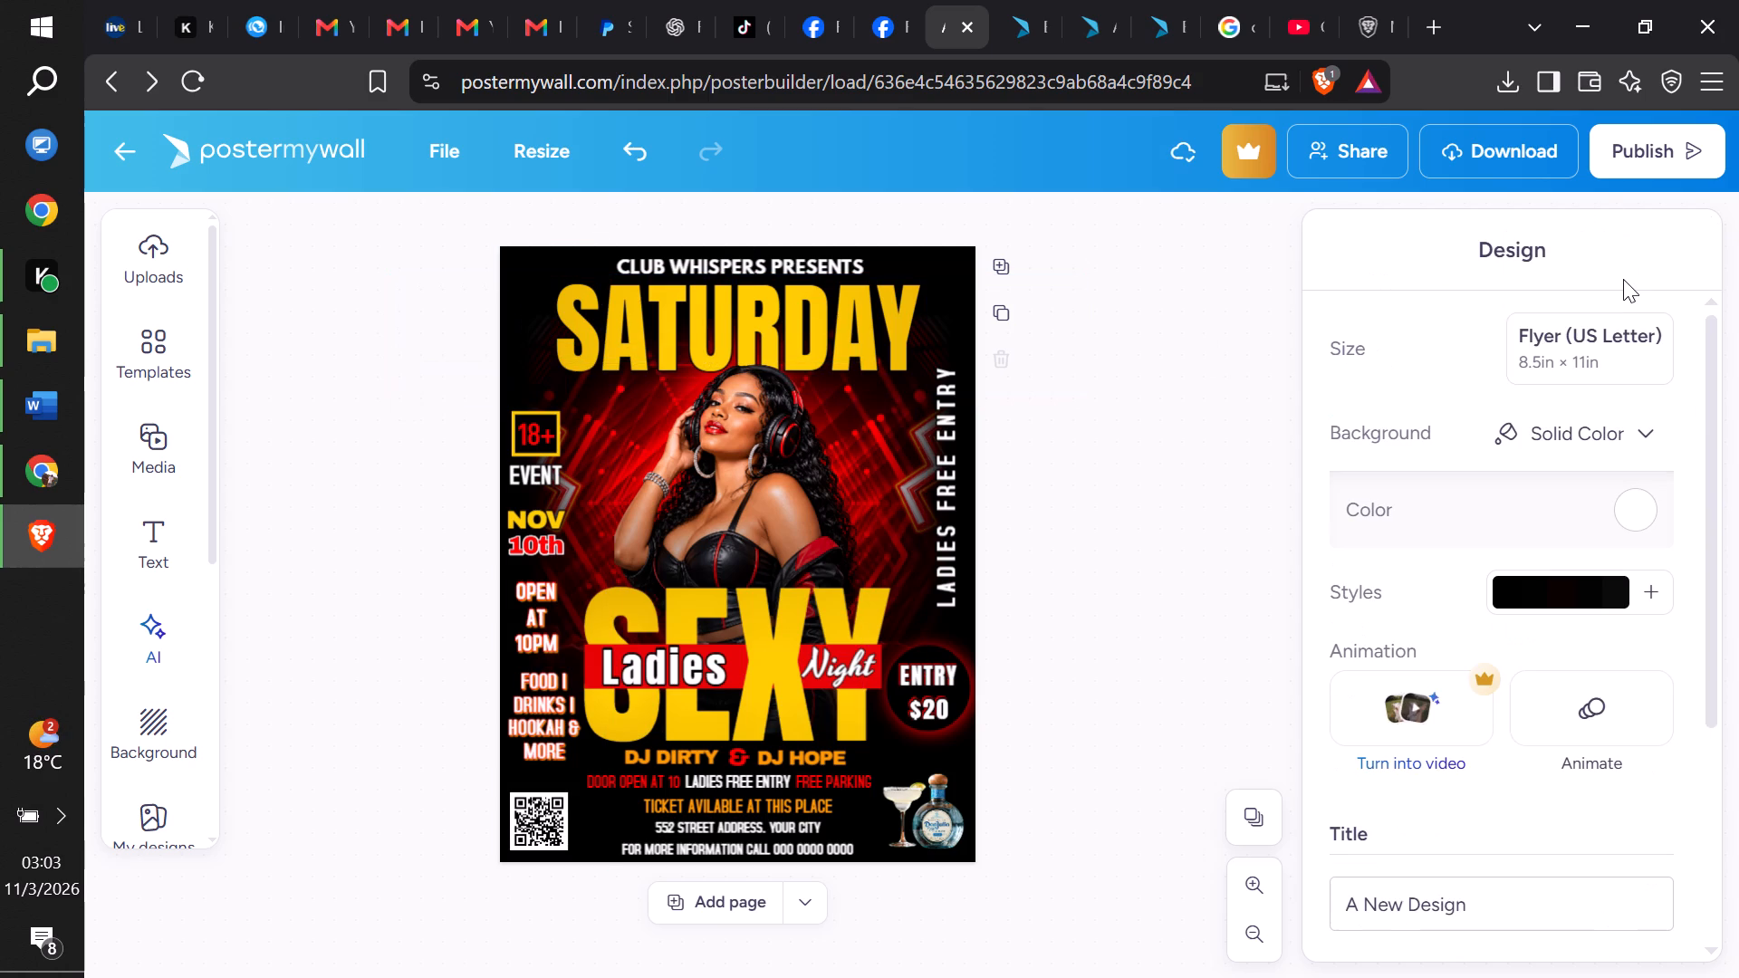
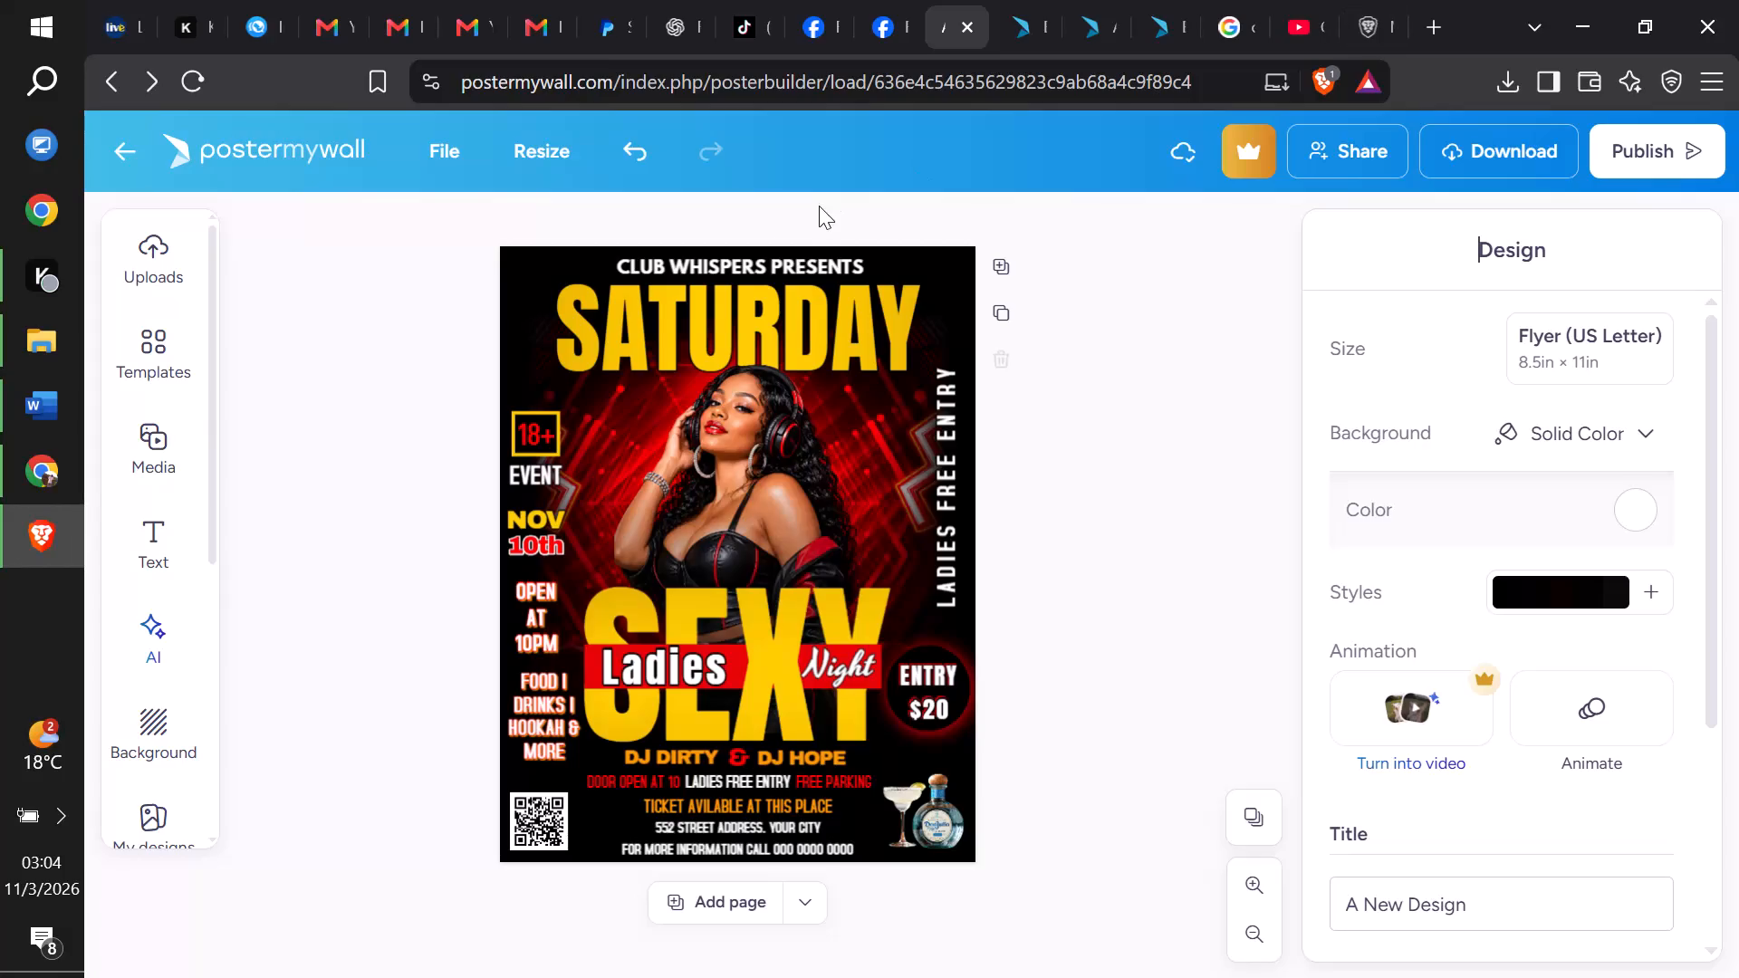
# Nudge the CLUB WHISPERS PRESENTS line and the SATURDAY headline slightly upward, keeping both horizontally centred.
pyautogui.click(754, 262)
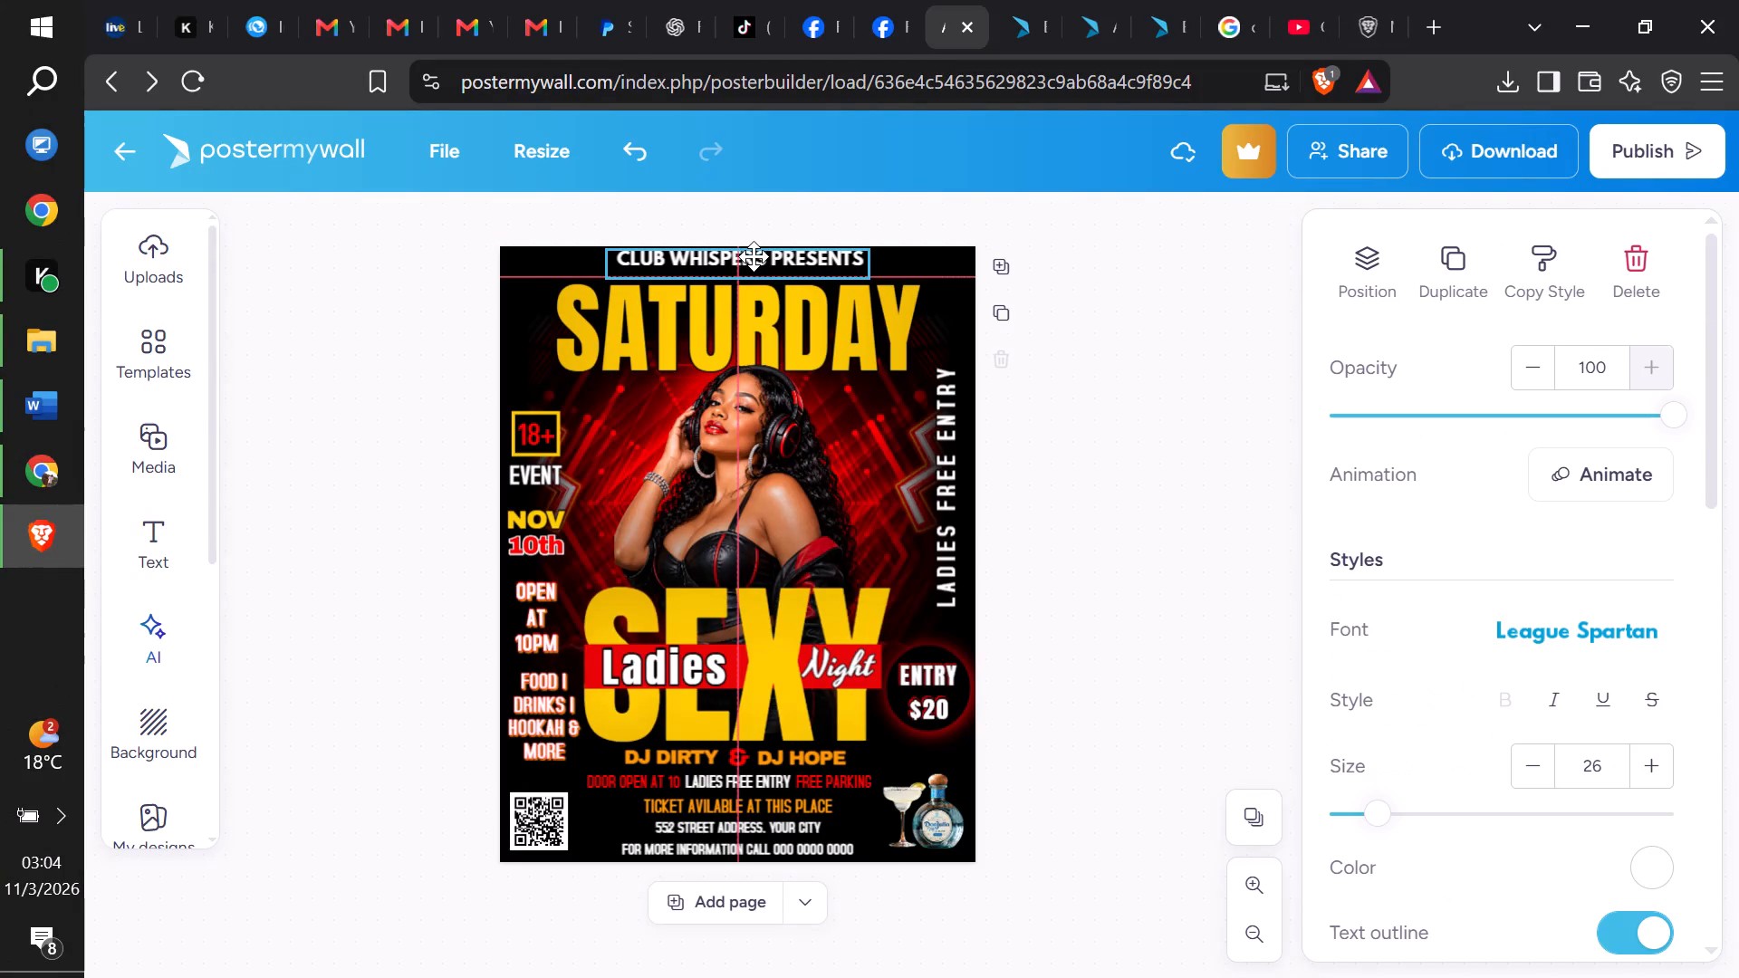
pyautogui.click(761, 305)
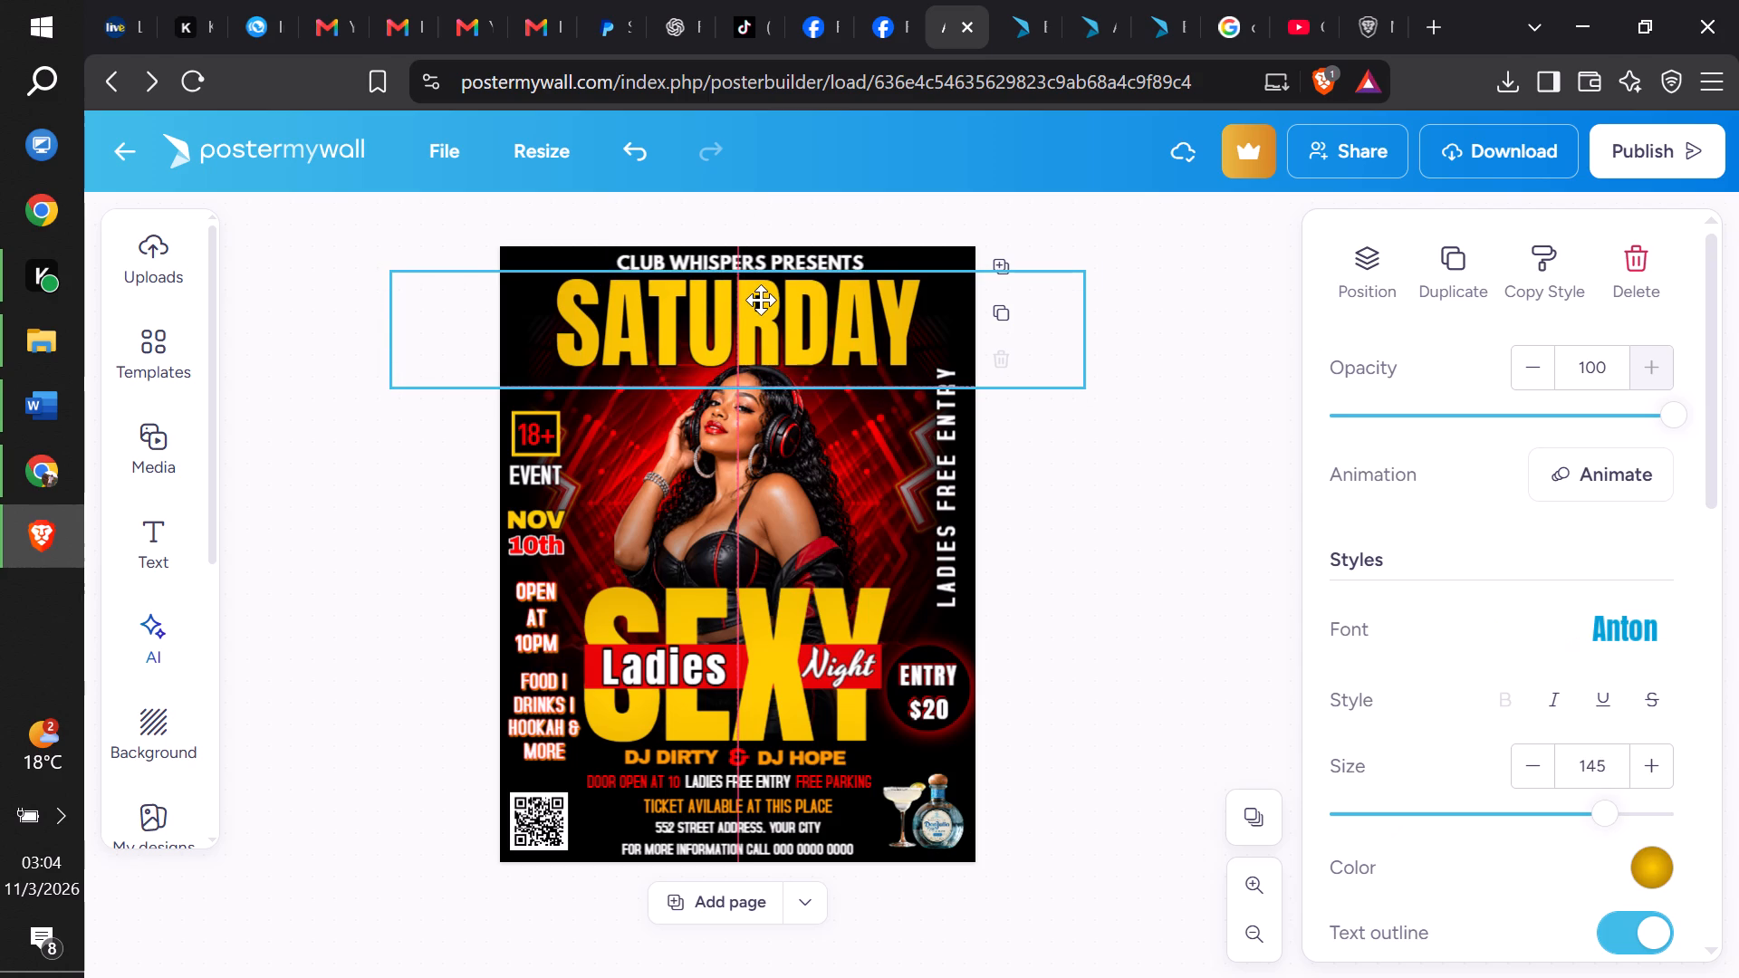
# Move the woman's image up so her head overlaps the bottom of the SATURDAY headline.
pyautogui.moveTo(778, 409); pyautogui.dragTo(778, 407)
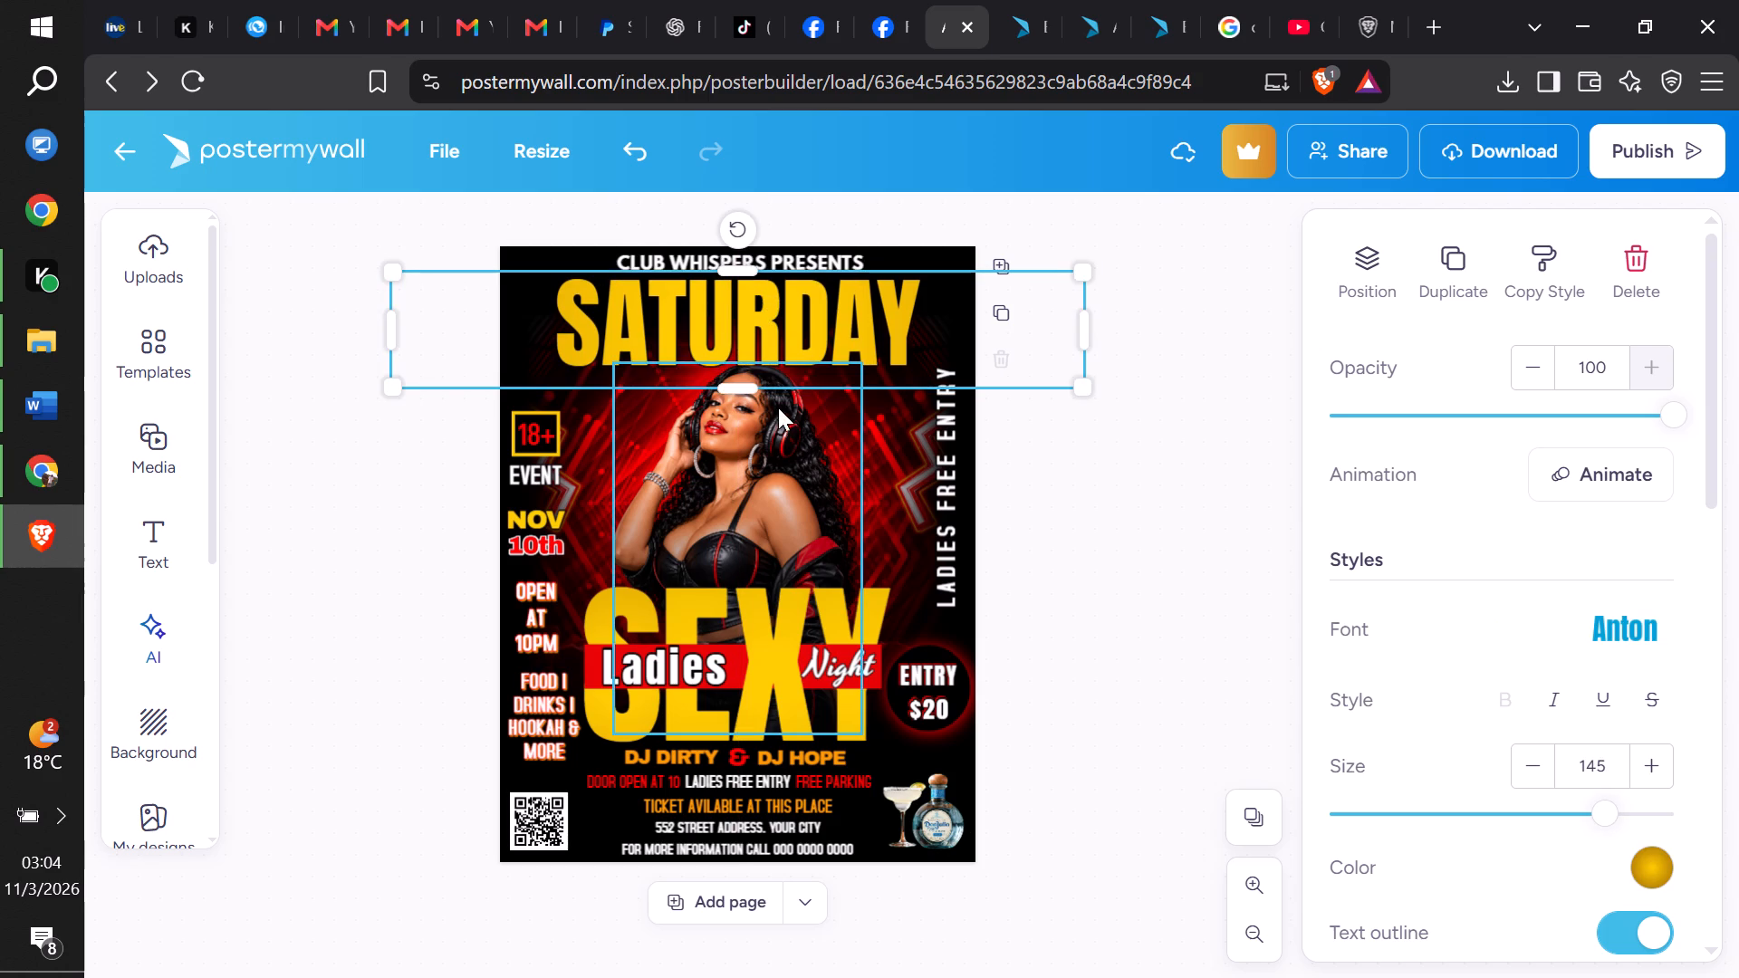
pyautogui.moveTo(778, 407); pyautogui.dragTo(778, 394)
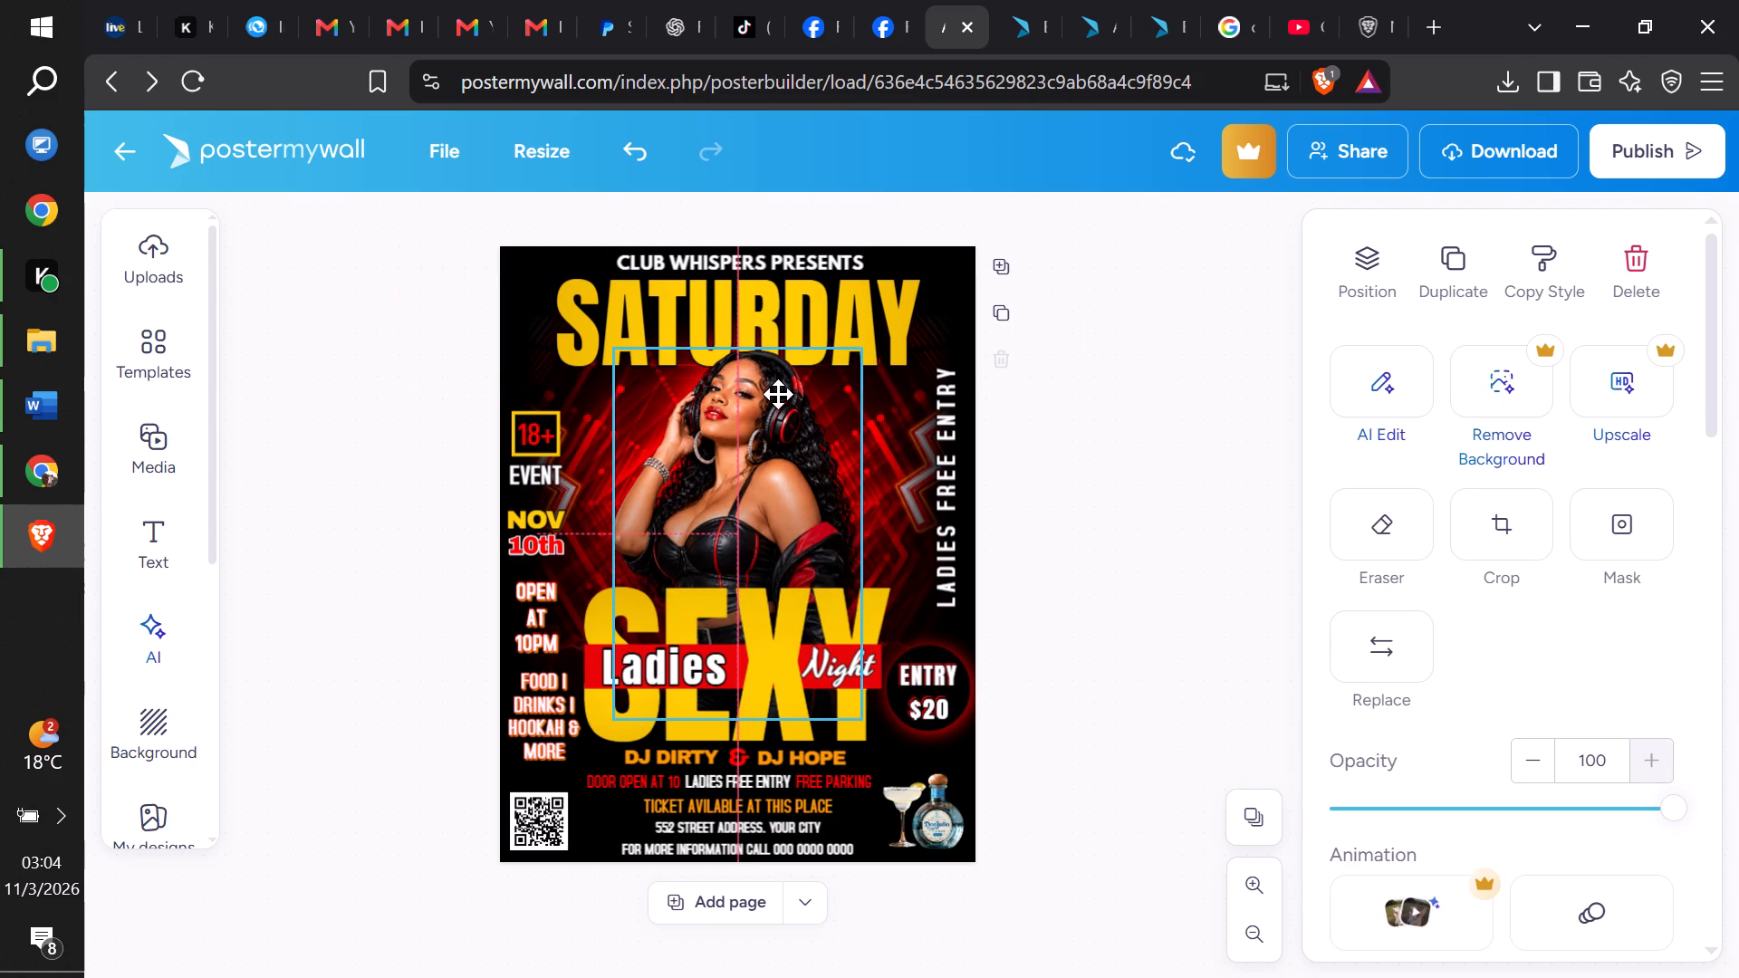
pyautogui.moveTo(778, 394); pyautogui.dragTo(778, 392)
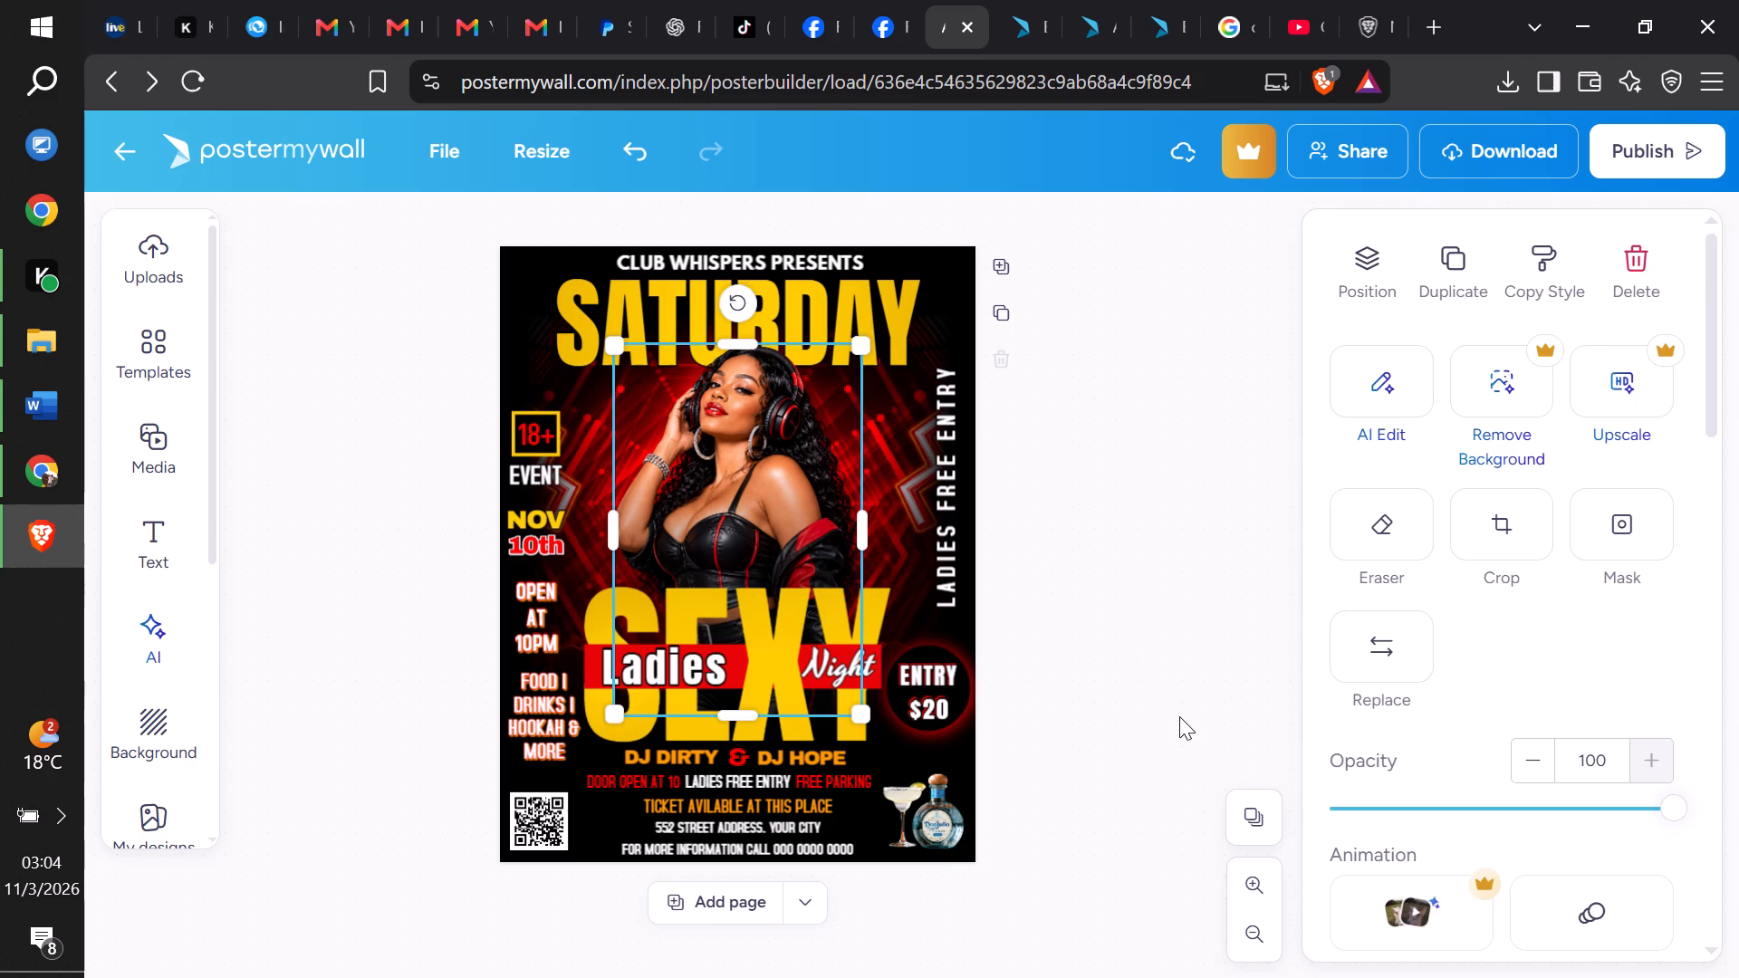
pyautogui.click(1179, 716)
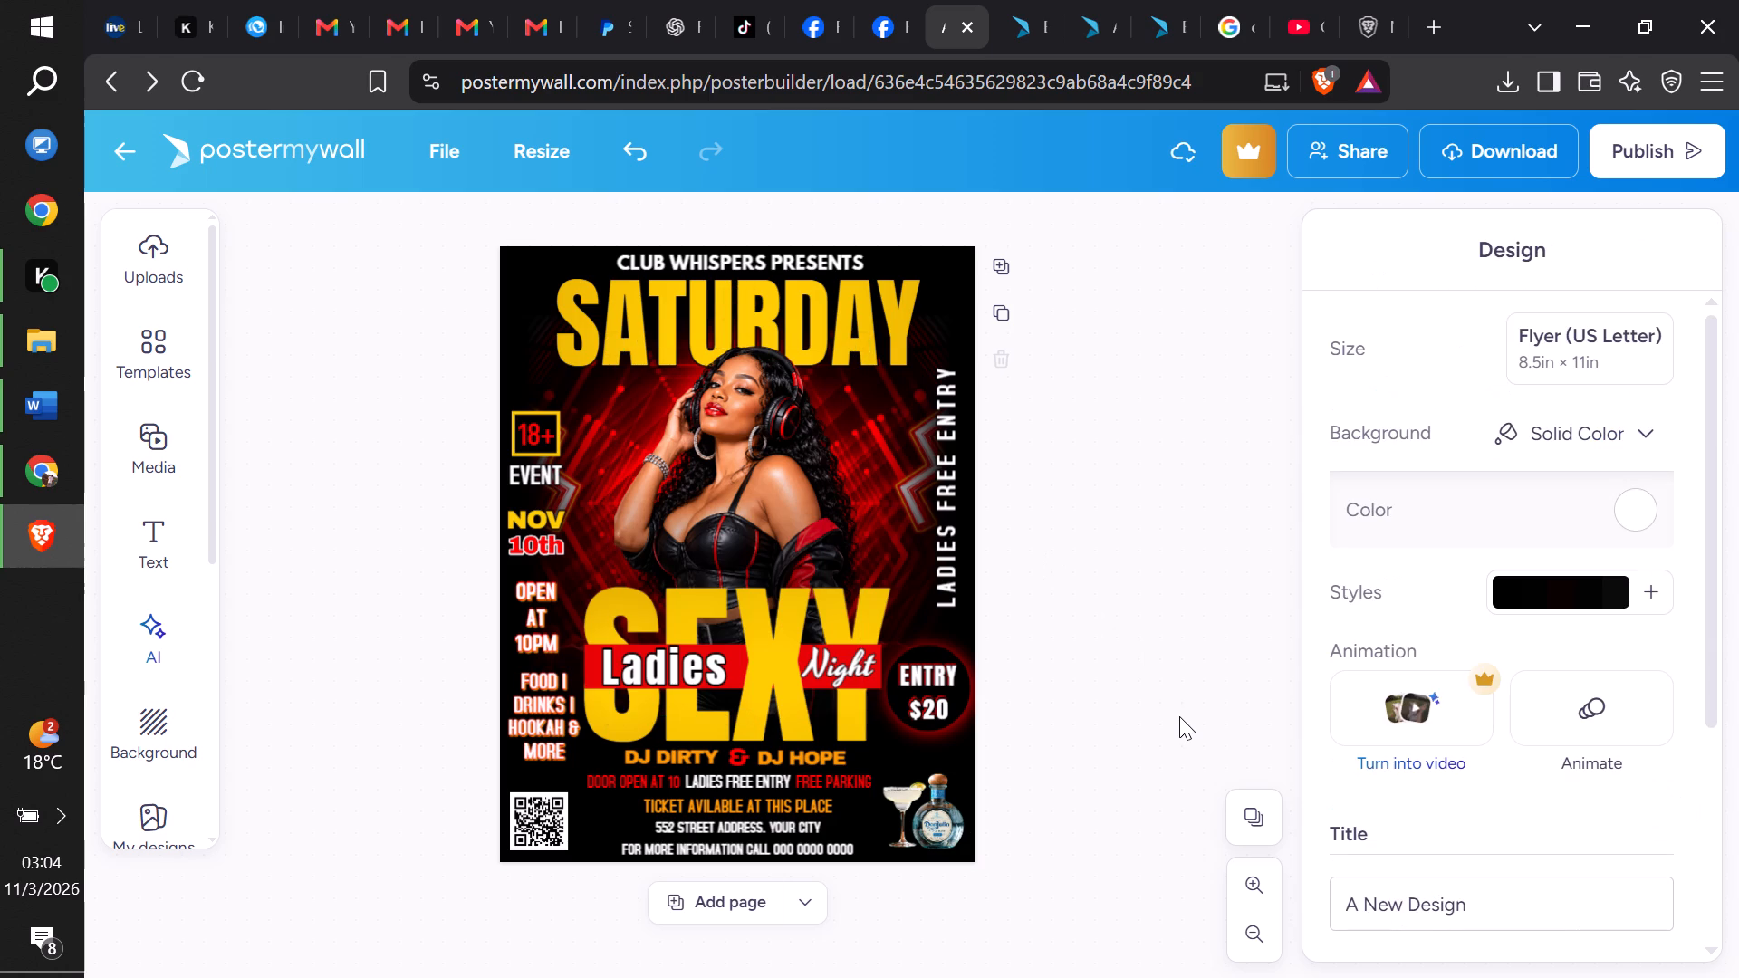
# Enlarge the vertical LADIES FREE ENTRY text to size 48 and shift it closer to the page's right edge.
pyautogui.click(953, 549)
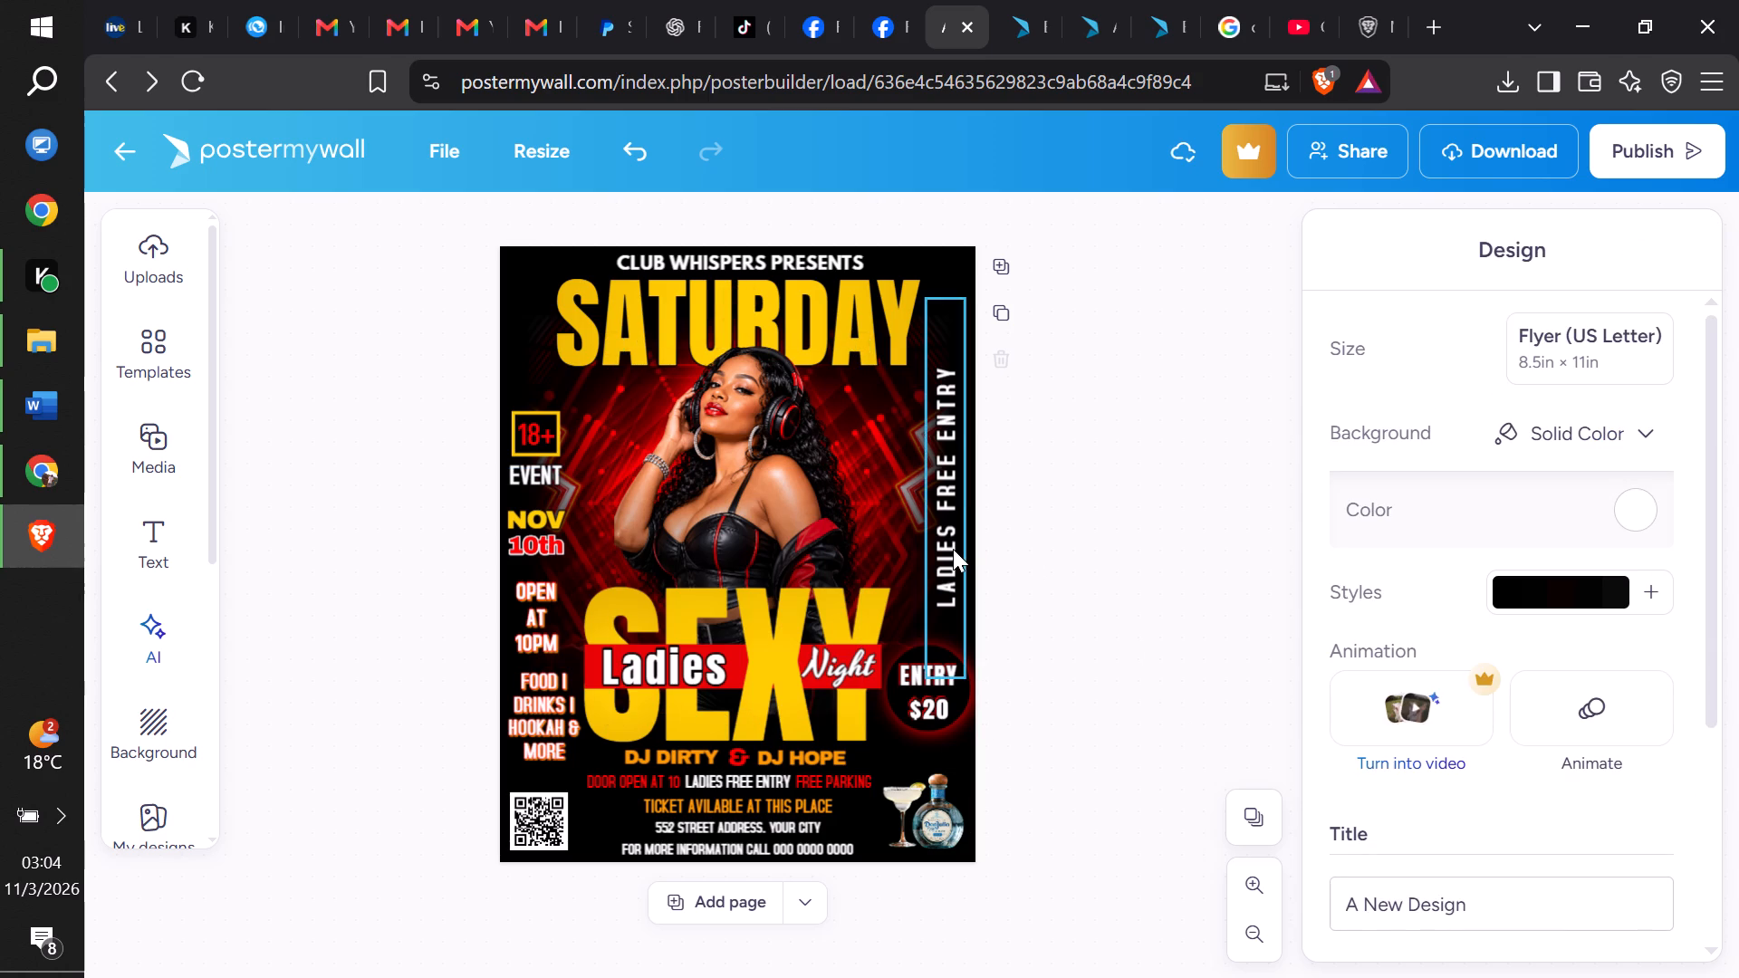
pyautogui.moveTo(966, 306); pyautogui.dragTo(971, 287)
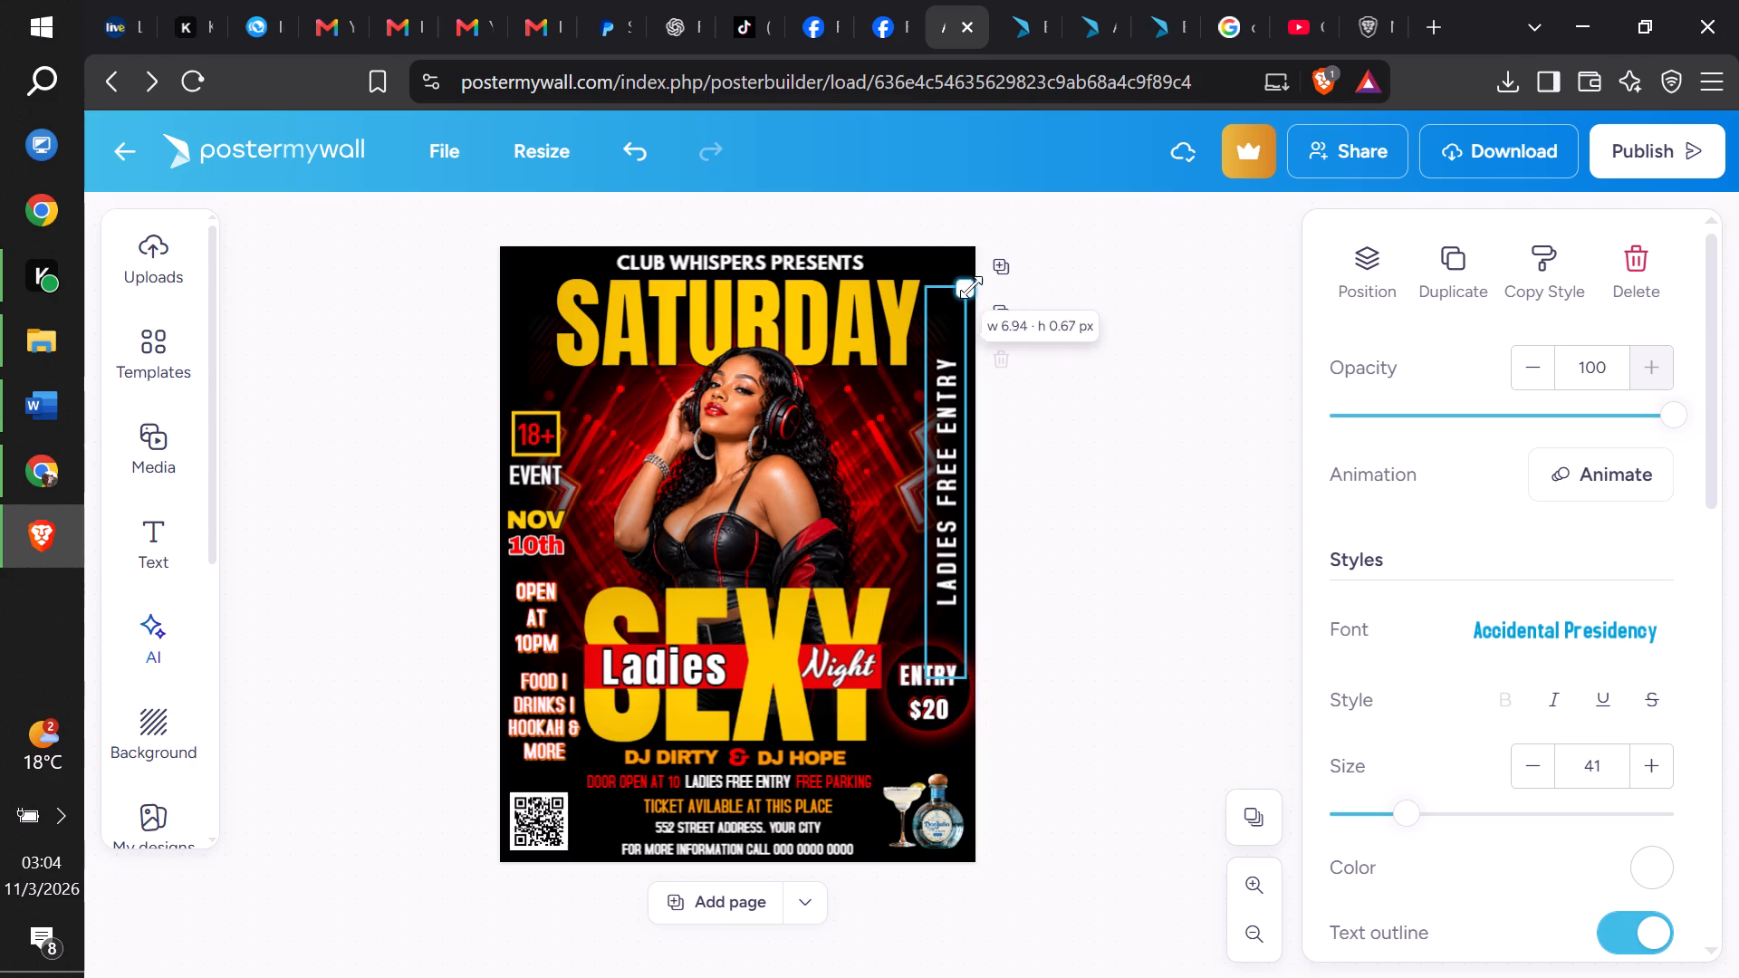
pyautogui.moveTo(971, 287); pyautogui.dragTo(974, 279)
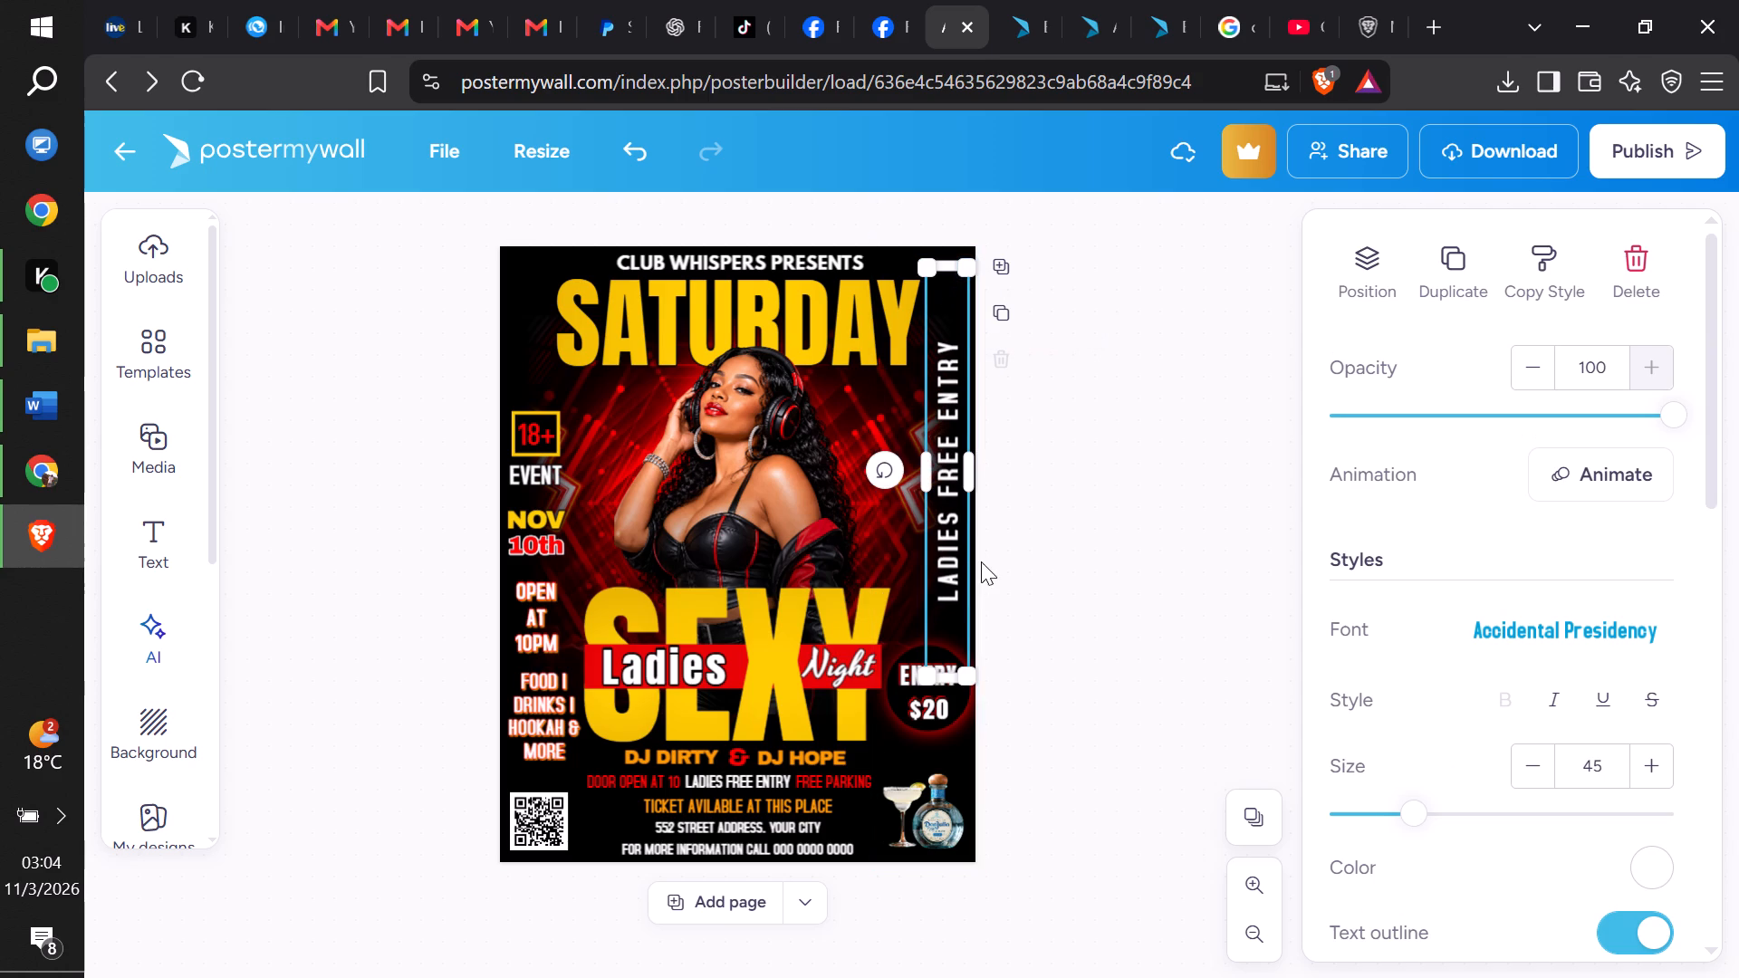
pyautogui.moveTo(966, 677); pyautogui.dragTo(975, 692)
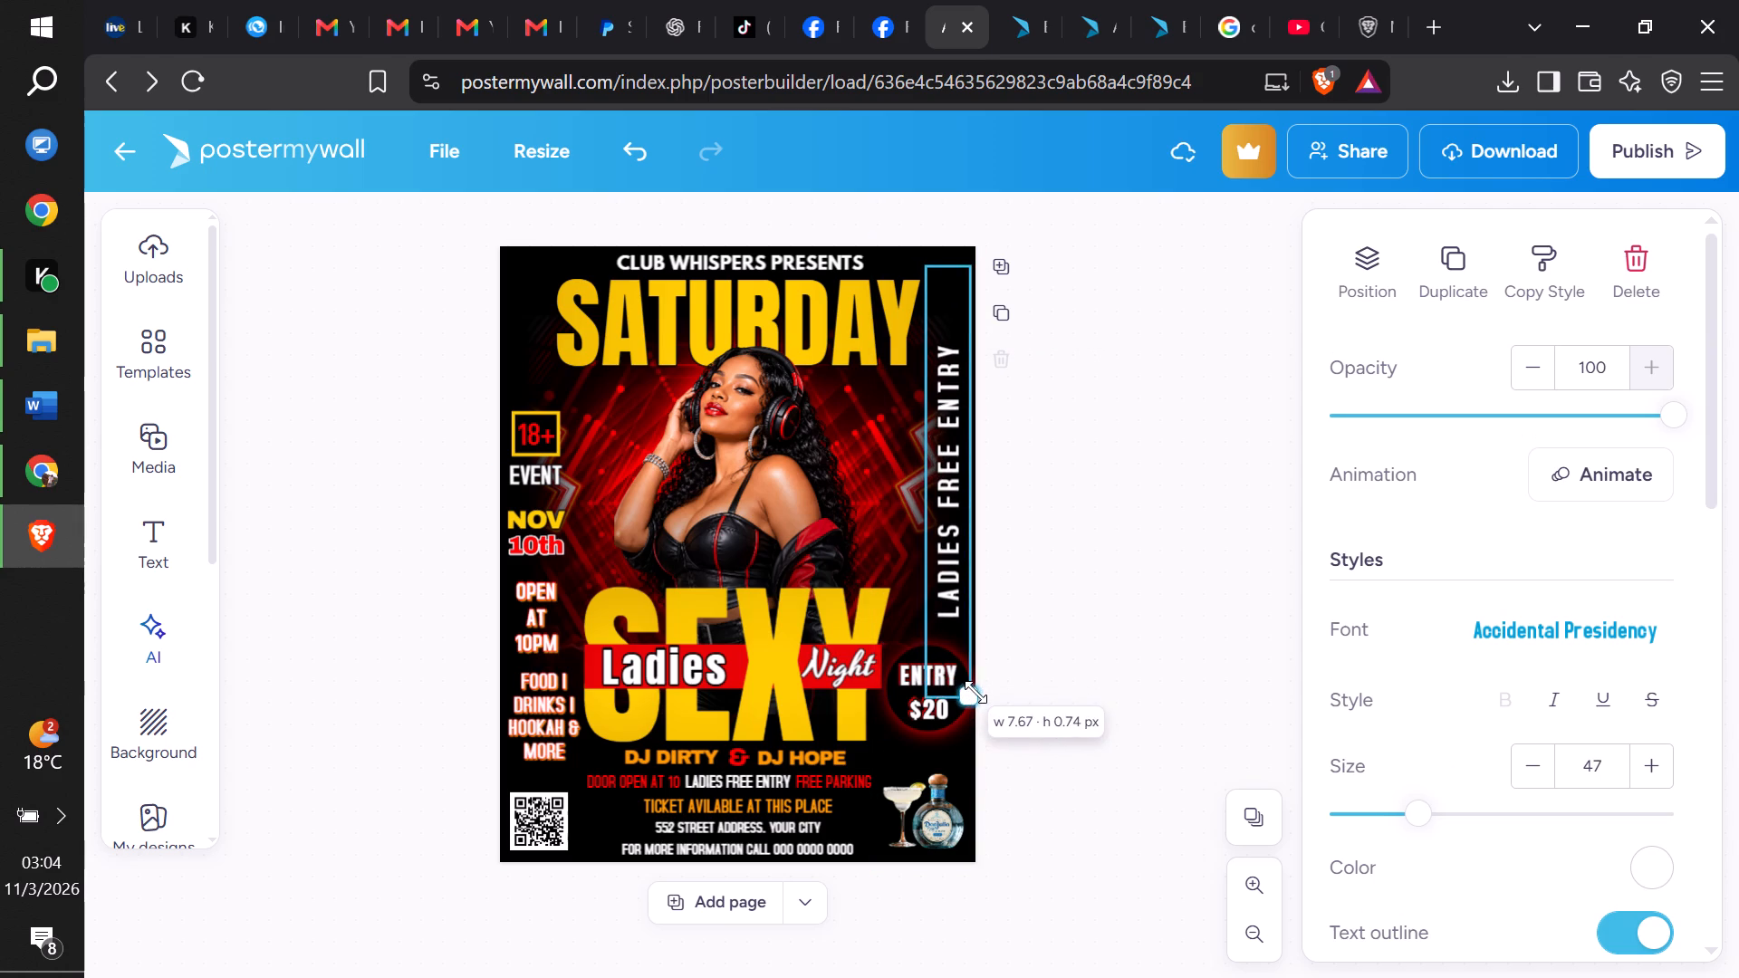
pyautogui.moveTo(975, 692); pyautogui.dragTo(982, 700)
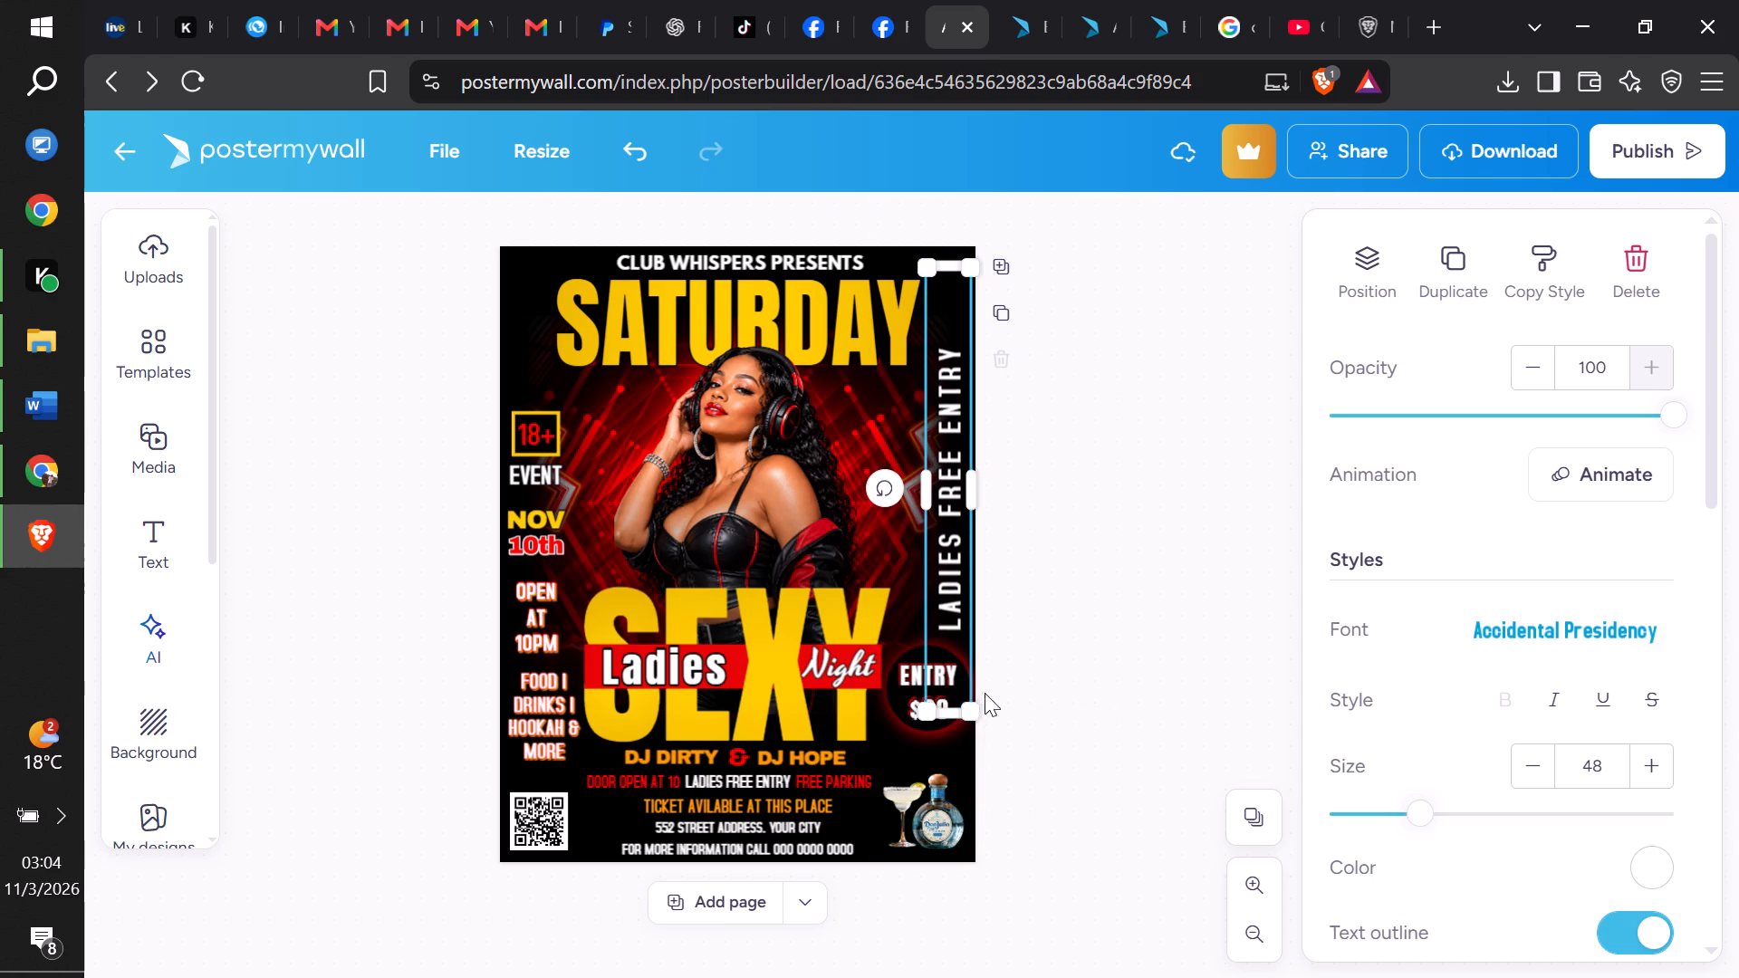
pyautogui.click(1028, 547)
pyautogui.moveTo(959, 510); pyautogui.dragTo(965, 509)
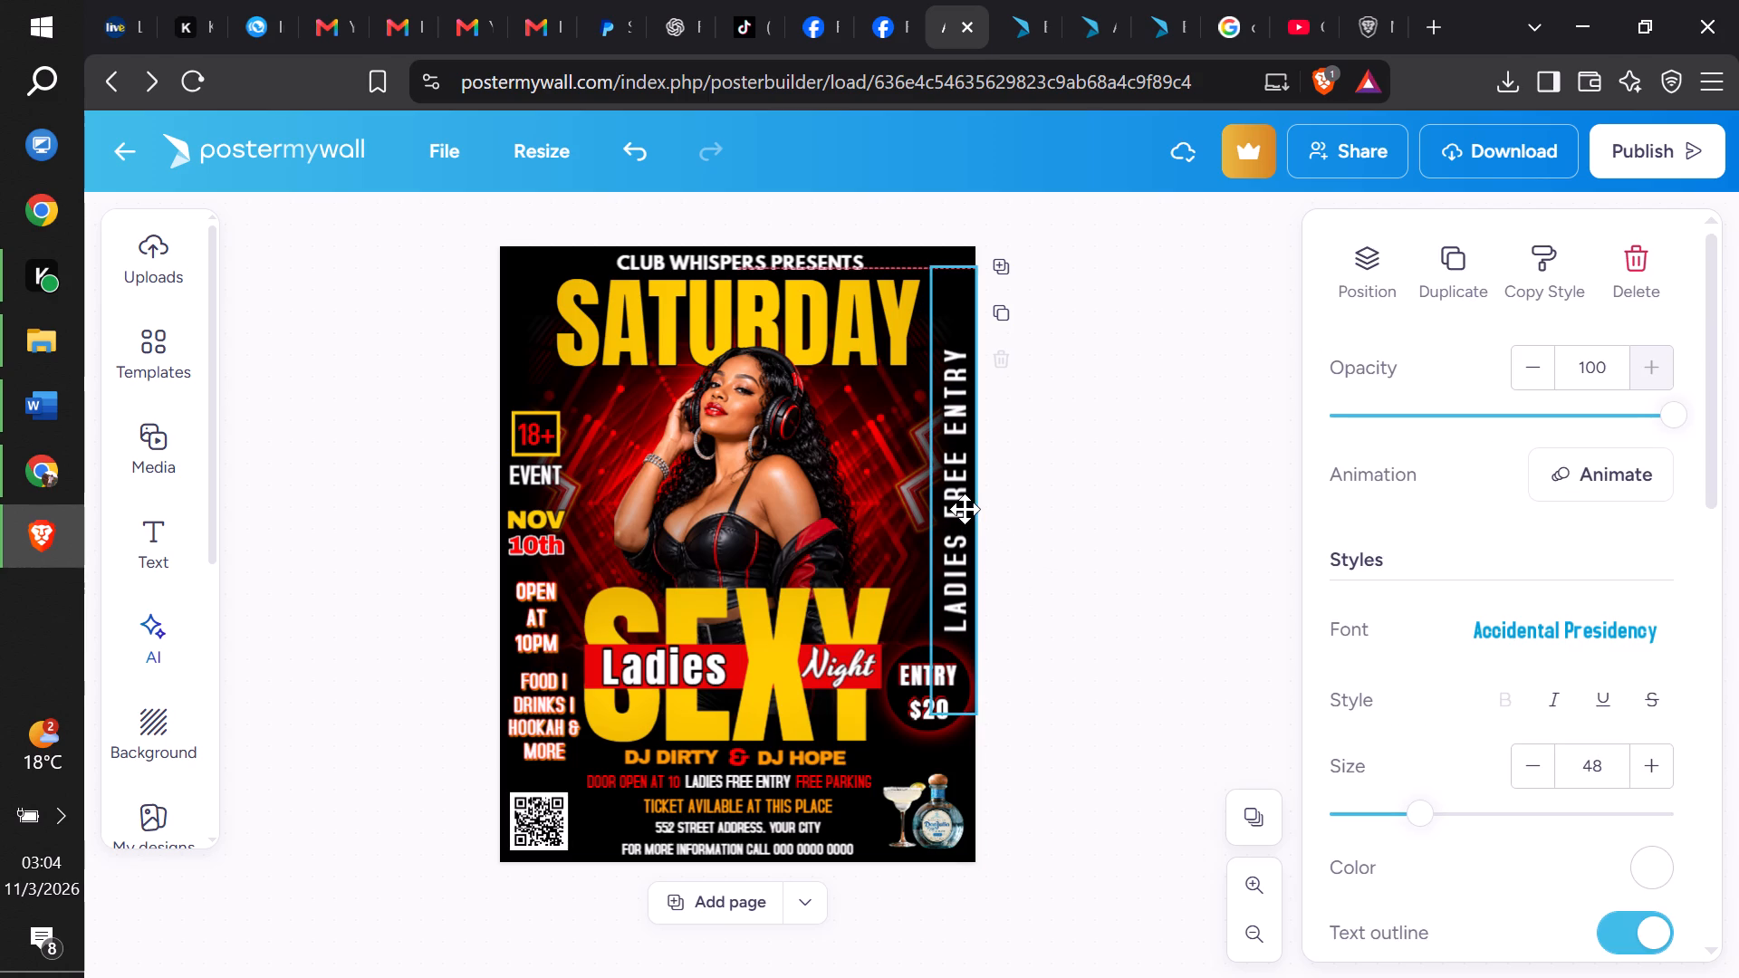
pyautogui.moveTo(965, 509); pyautogui.dragTo(965, 502)
pyautogui.click(1070, 503)
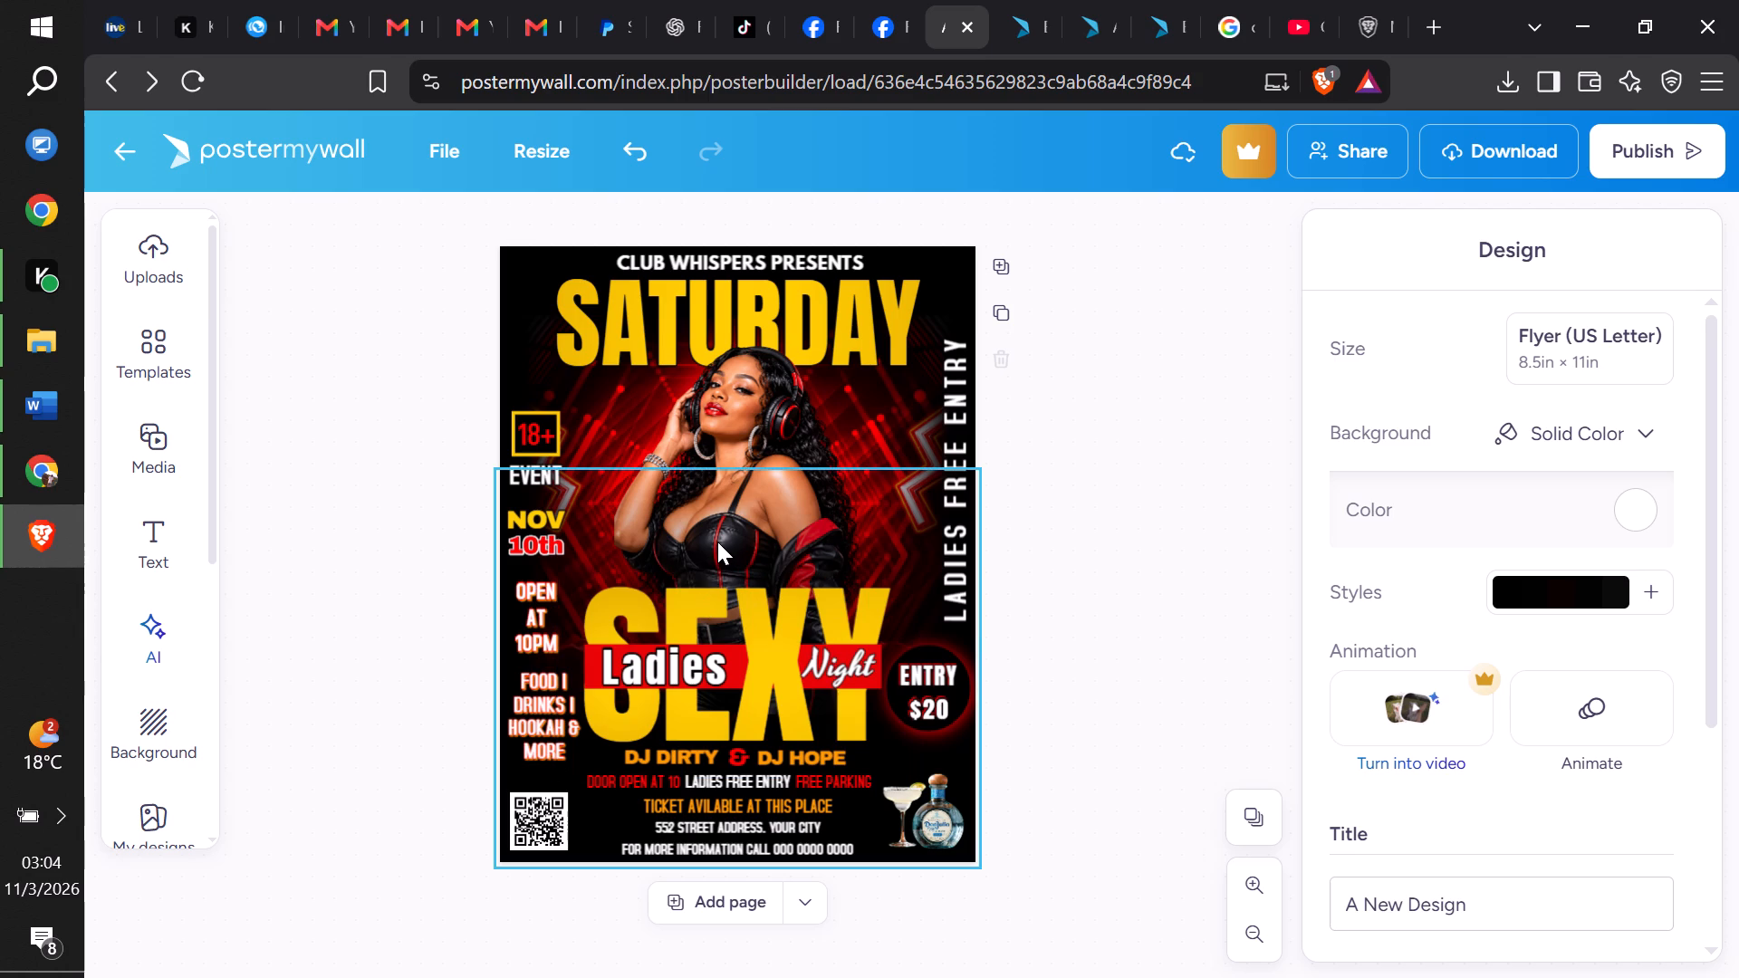
# Move the four separate letters of SEXY up, clearing space above the DJ DIRTY & DJ HOPE line.
pyautogui.moveTo(630, 588); pyautogui.dragTo(632, 577)
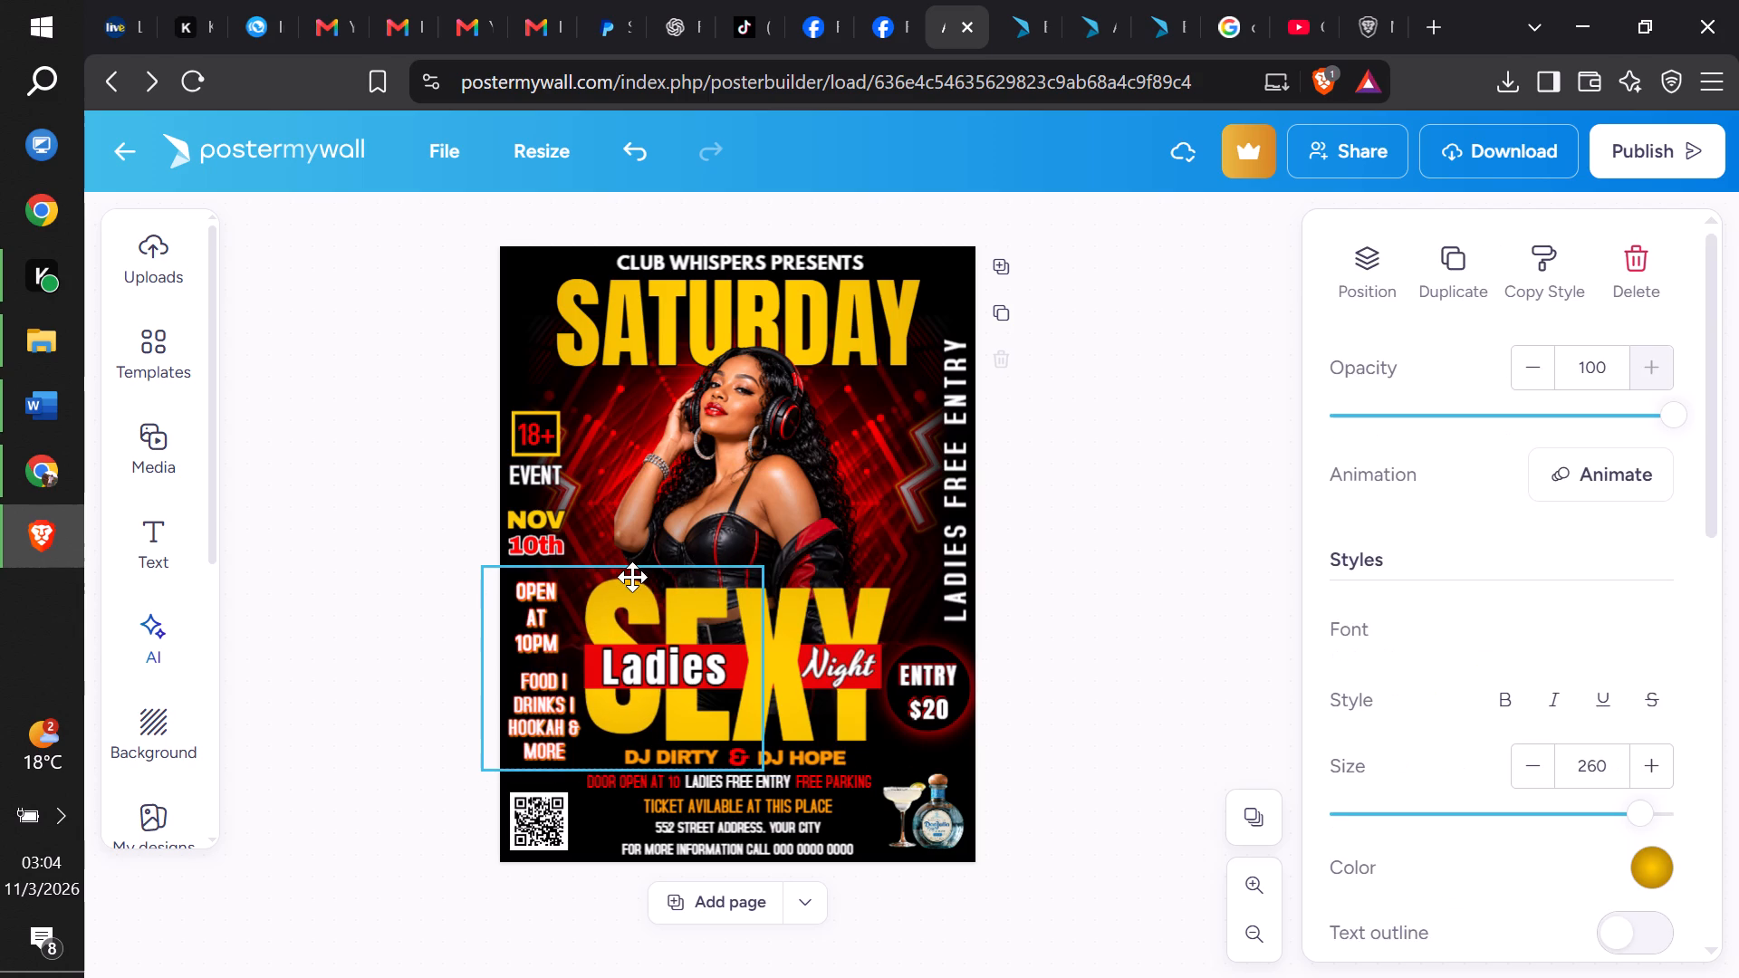
pyautogui.moveTo(632, 577); pyautogui.dragTo(632, 572)
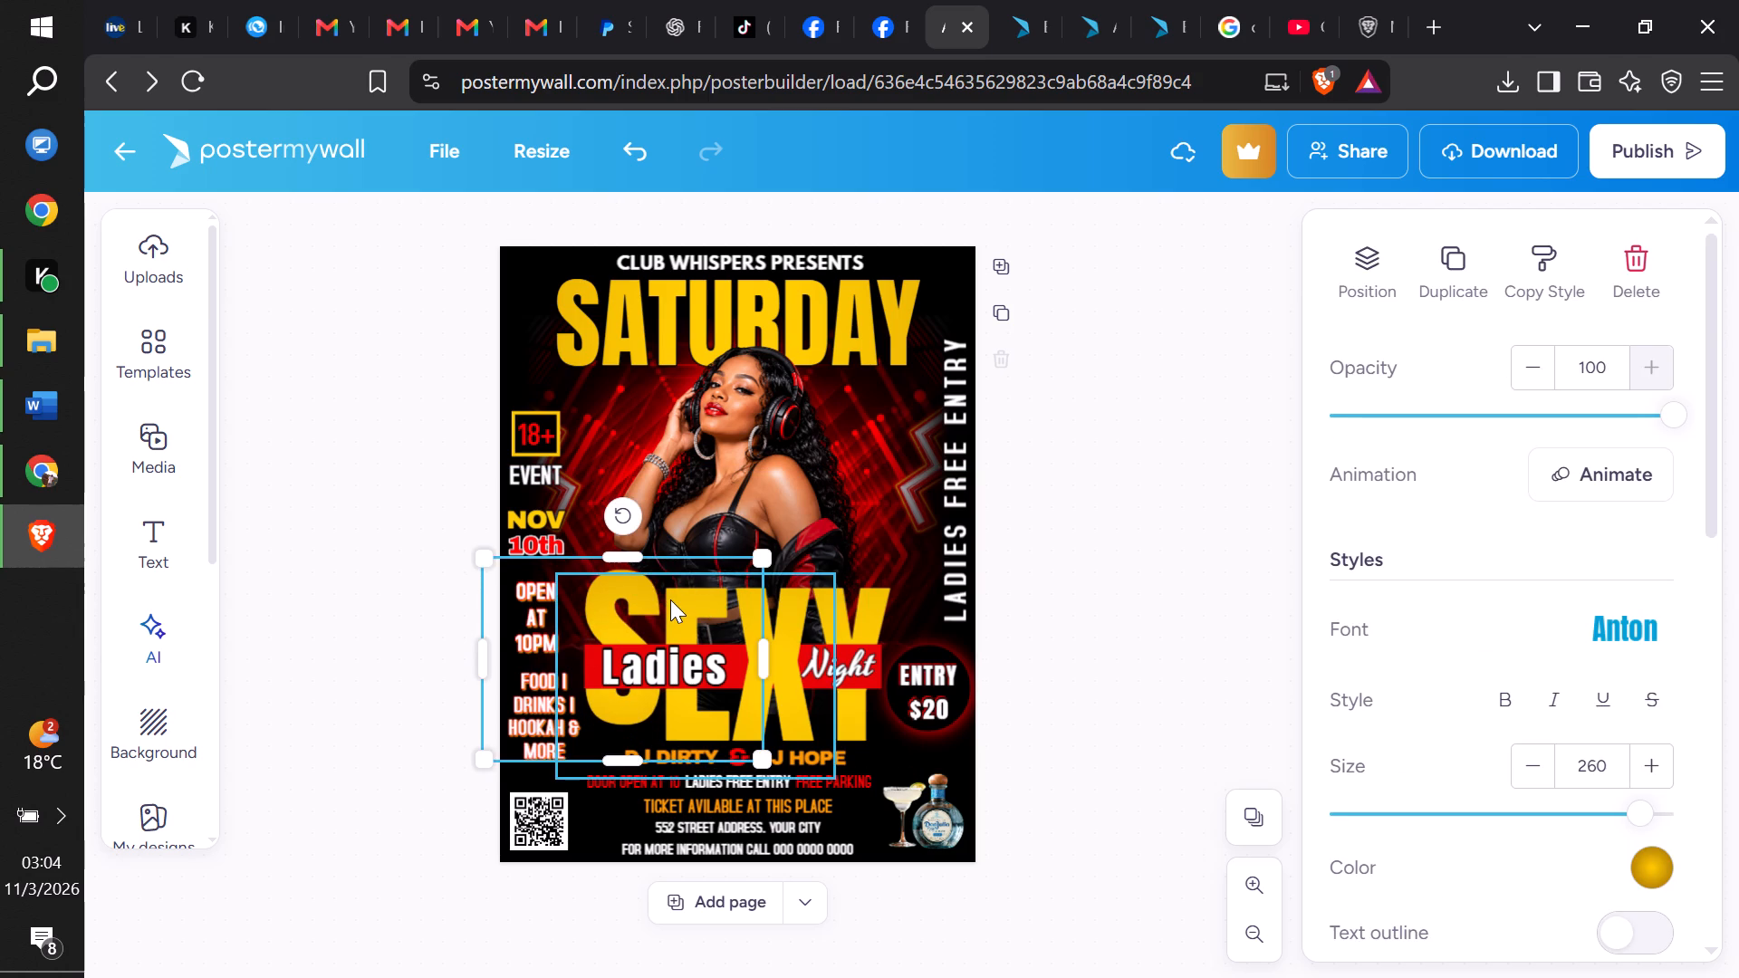
pyautogui.moveTo(670, 599); pyautogui.dragTo(670, 585)
pyautogui.moveTo(754, 643); pyautogui.dragTo(754, 627)
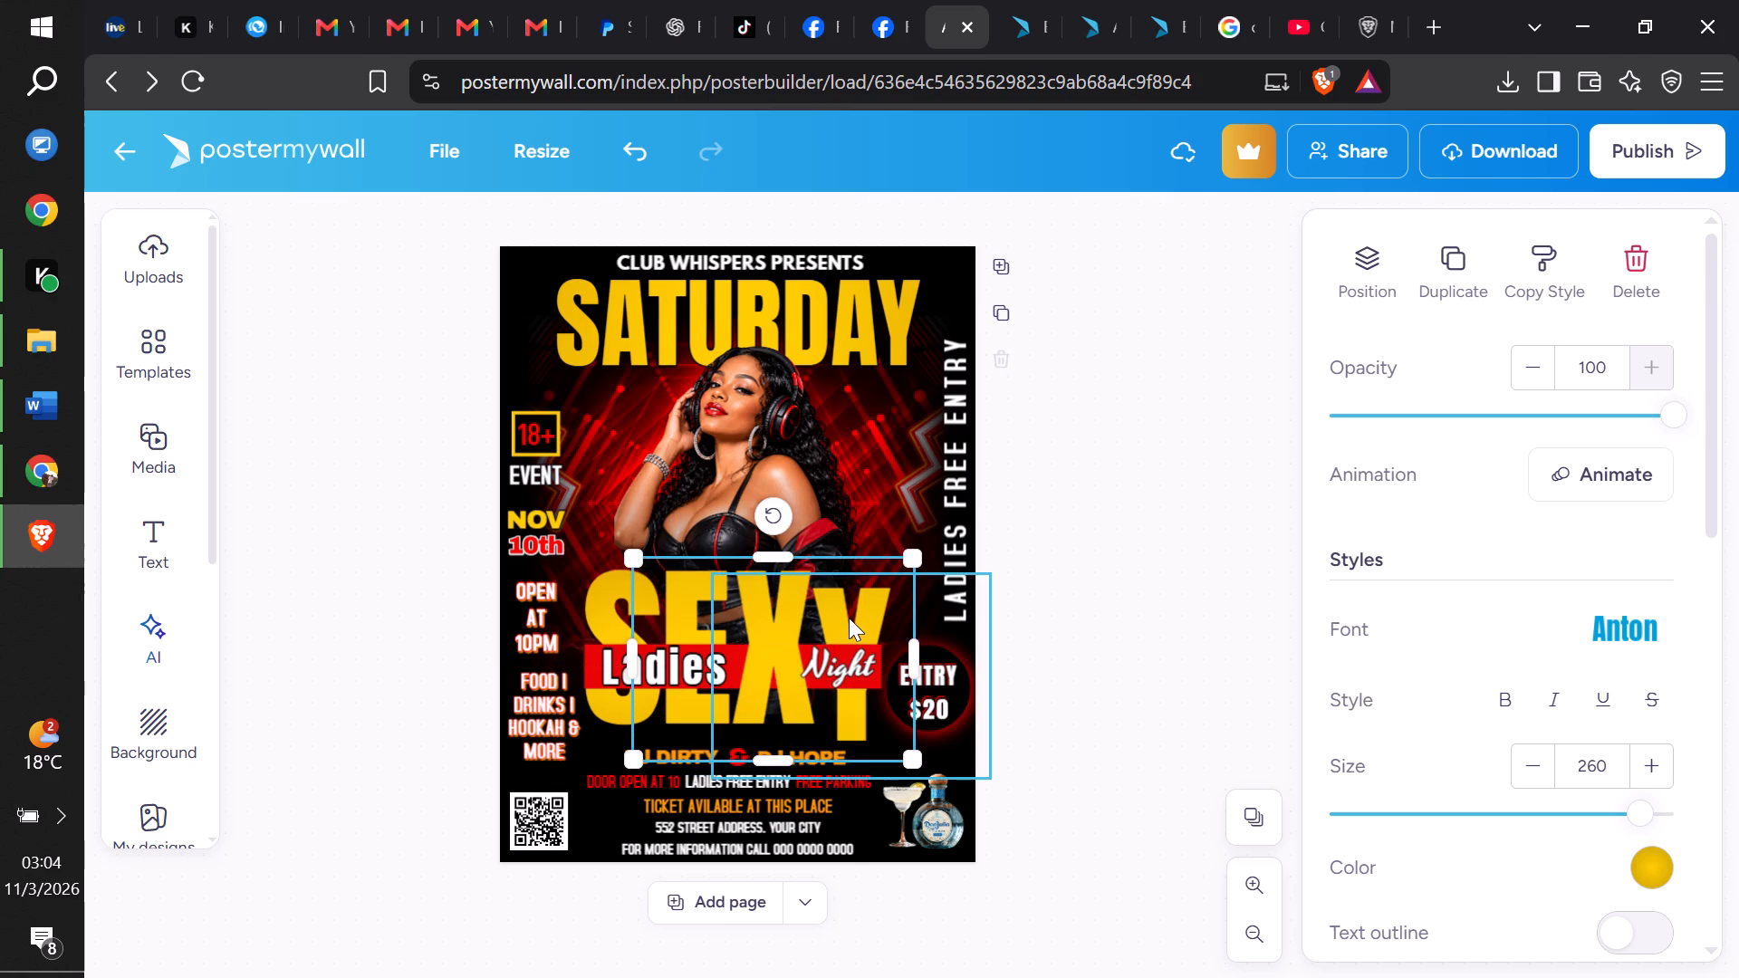
pyautogui.moveTo(849, 618); pyautogui.dragTo(846, 600)
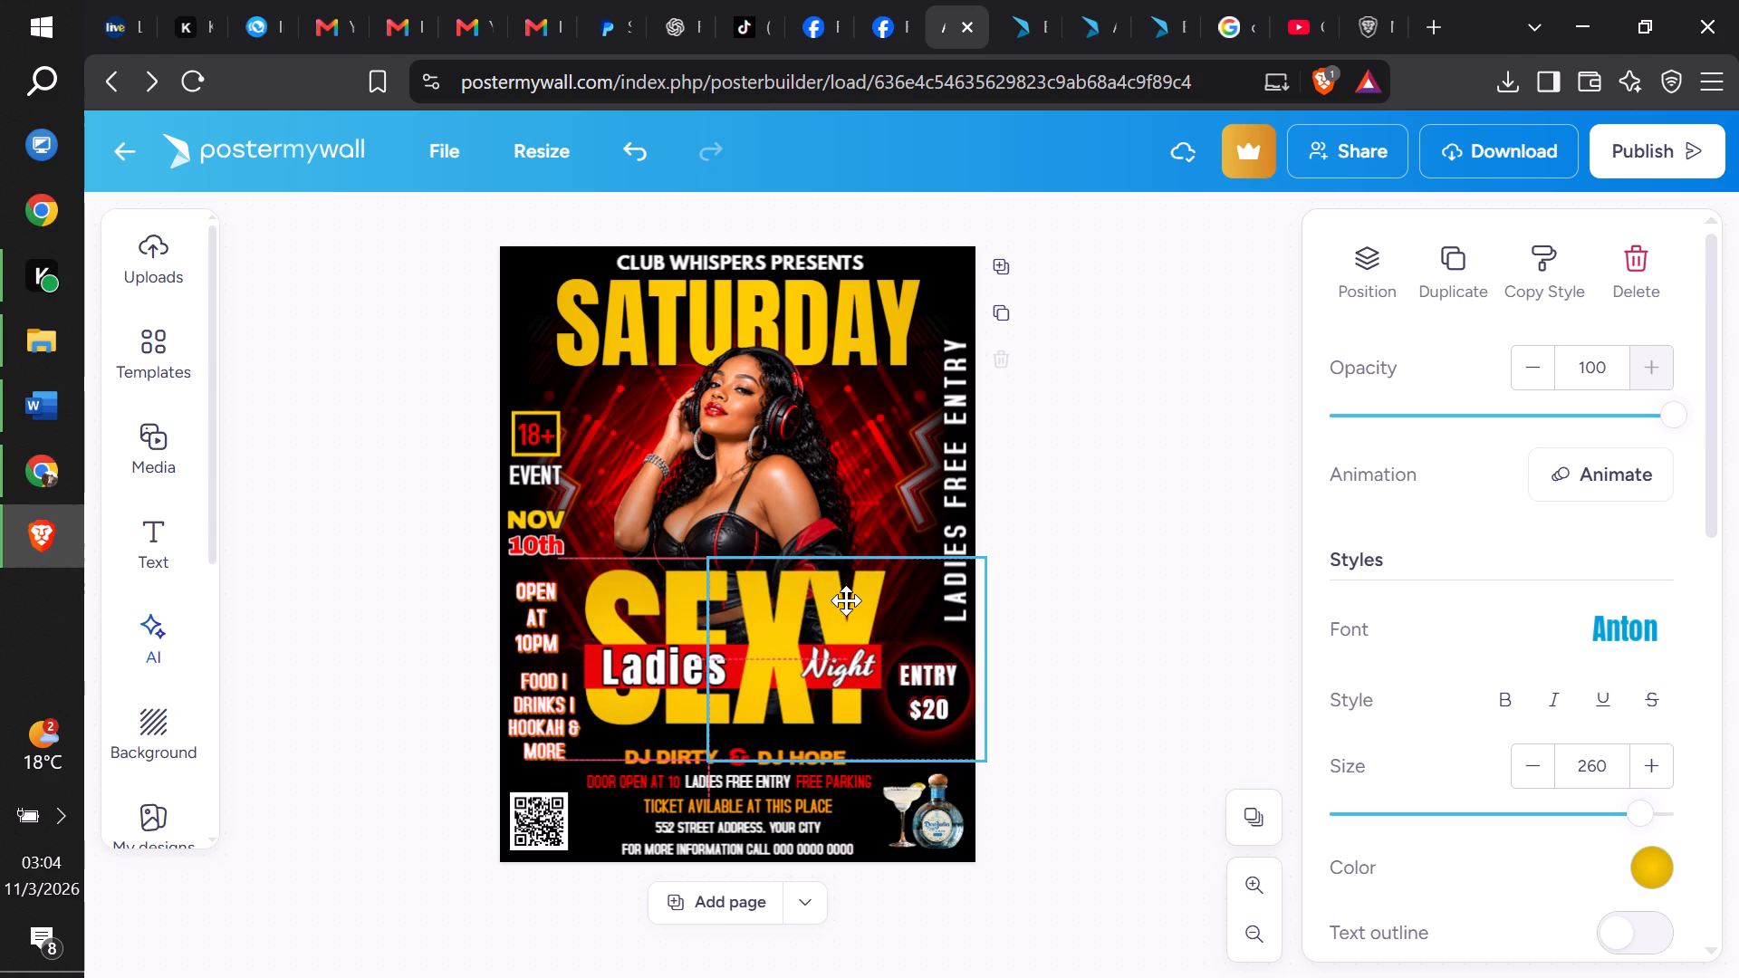
pyautogui.moveTo(846, 600); pyautogui.dragTo(848, 600)
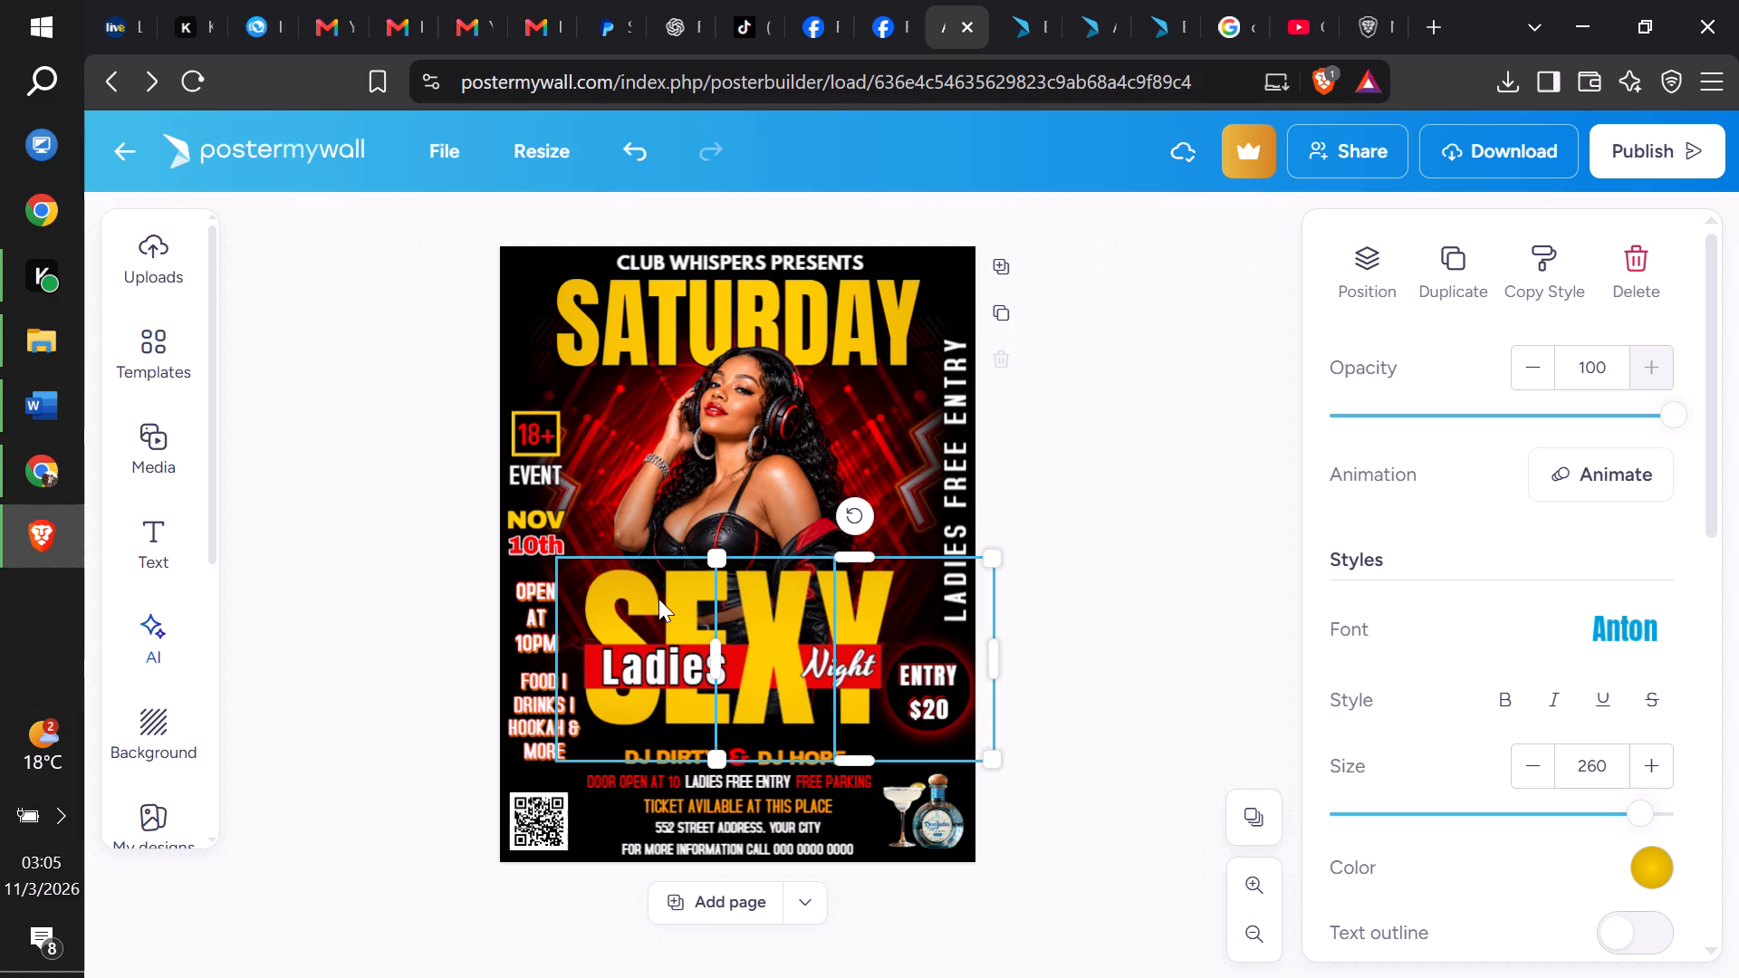
# Fine-tune the positions of the individual SEXY letters so they share one height and are evenly spaced.
pyautogui.click(658, 599)
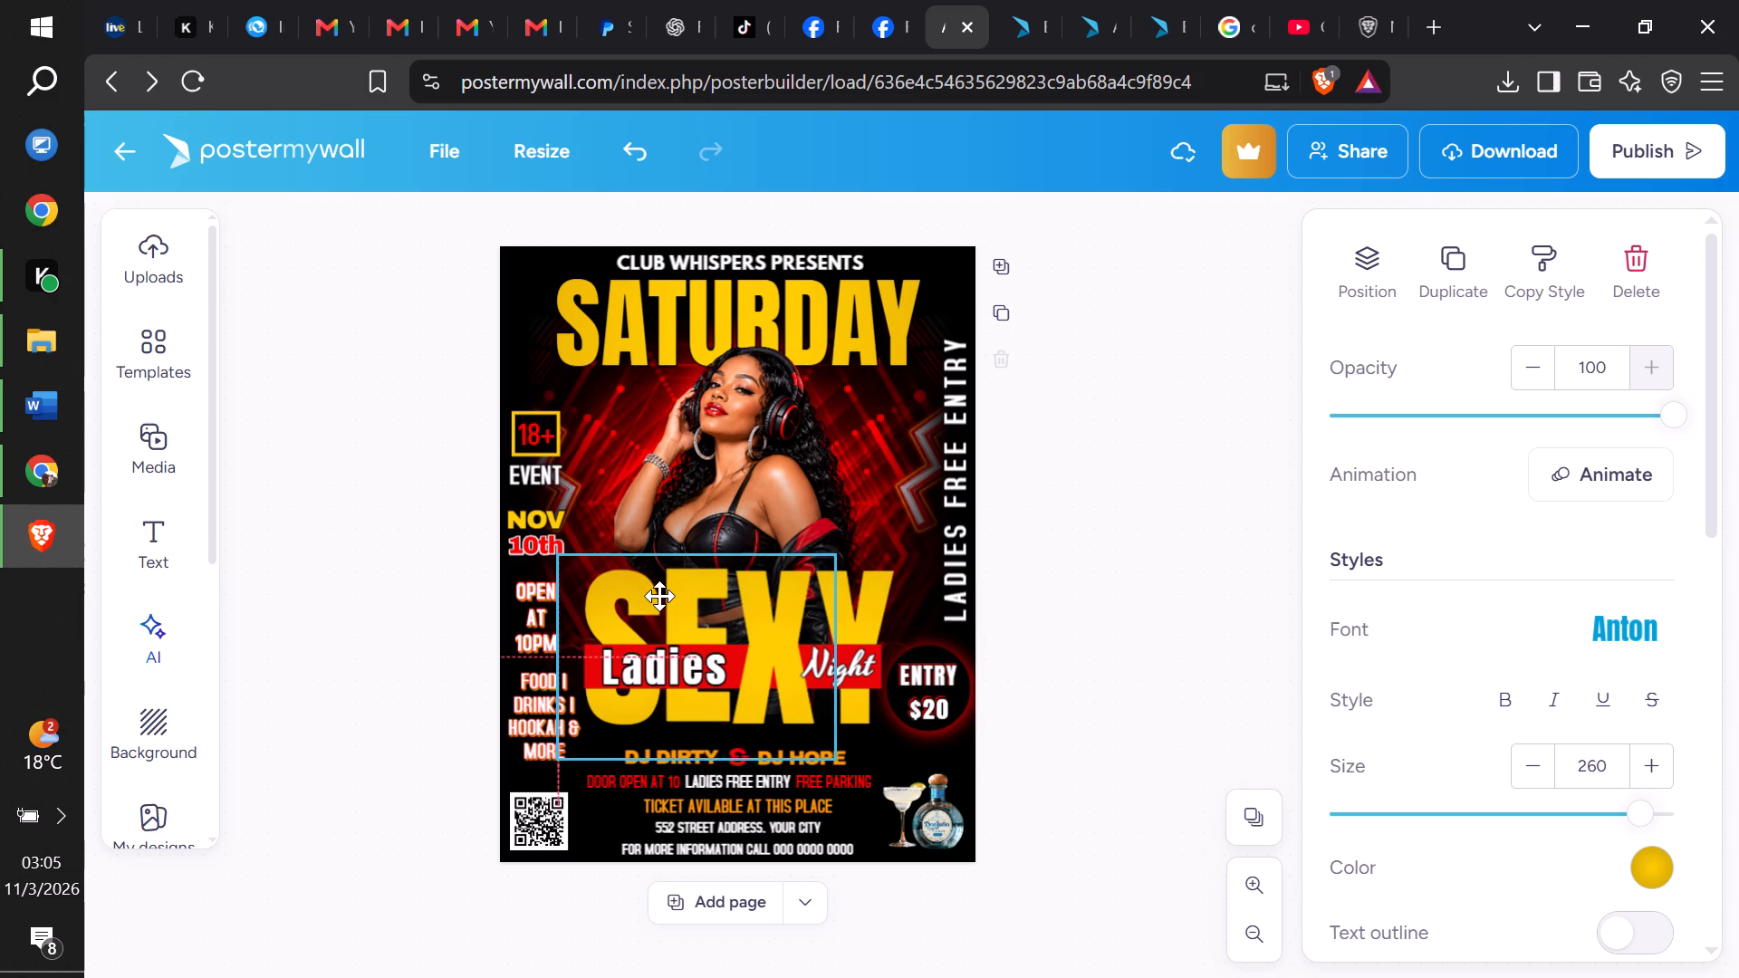
pyautogui.click(610, 595)
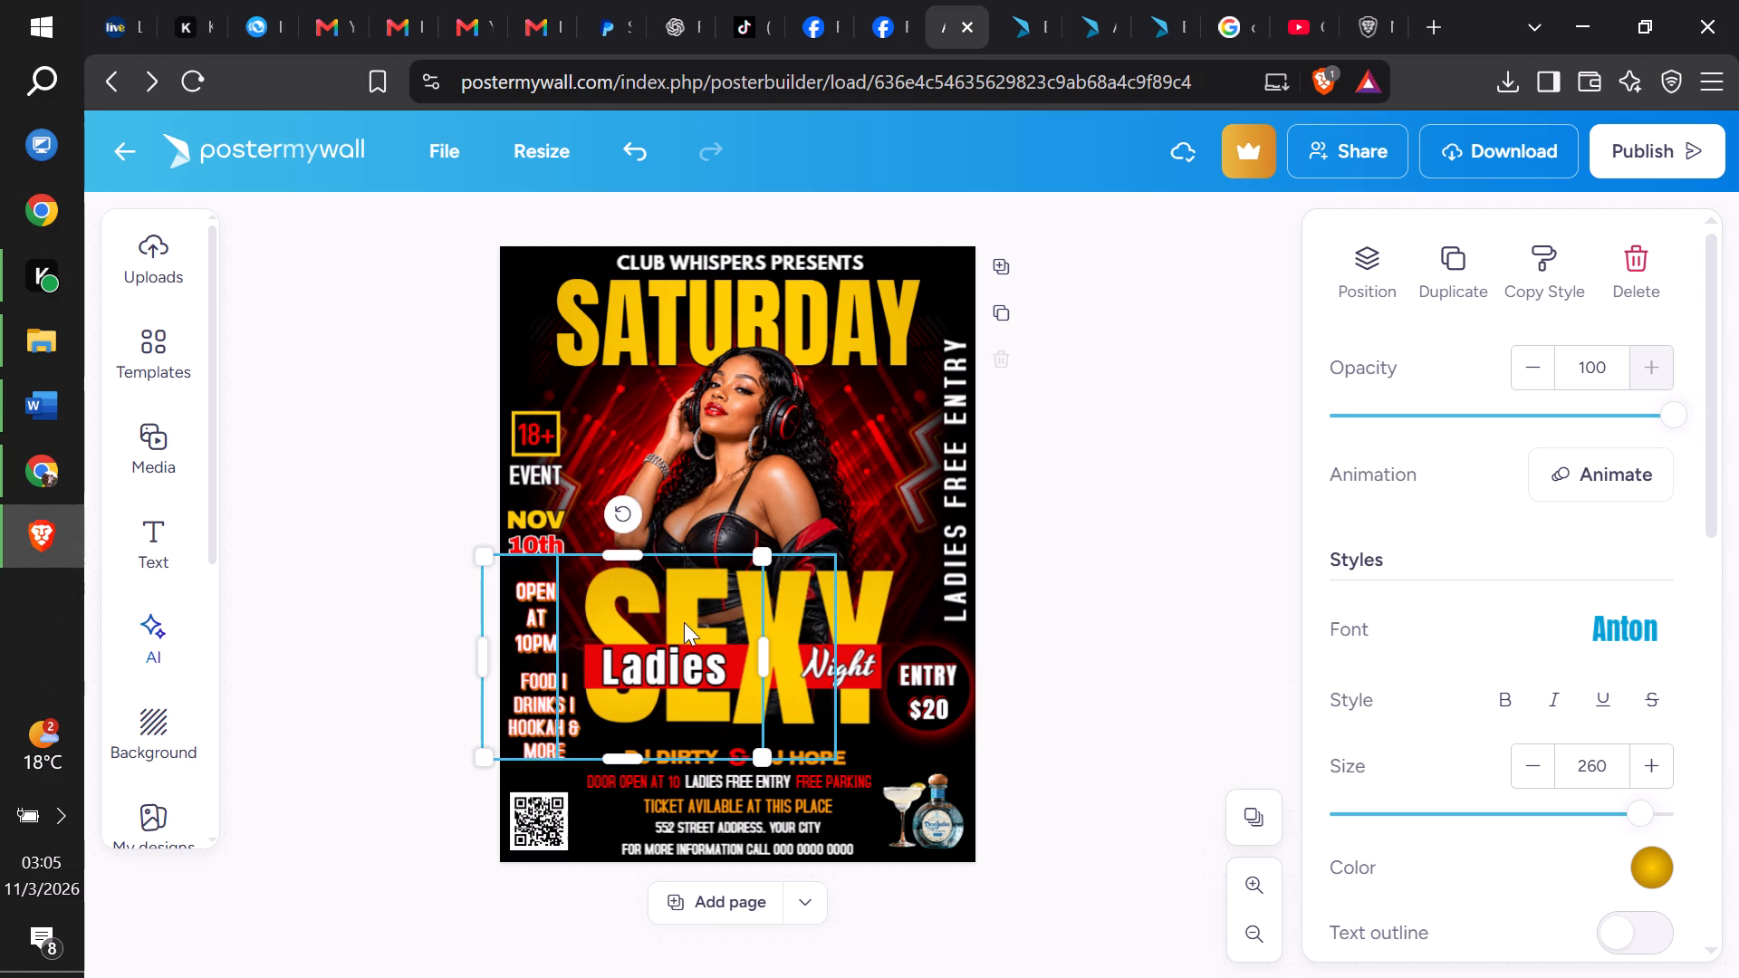
pyautogui.click(743, 618)
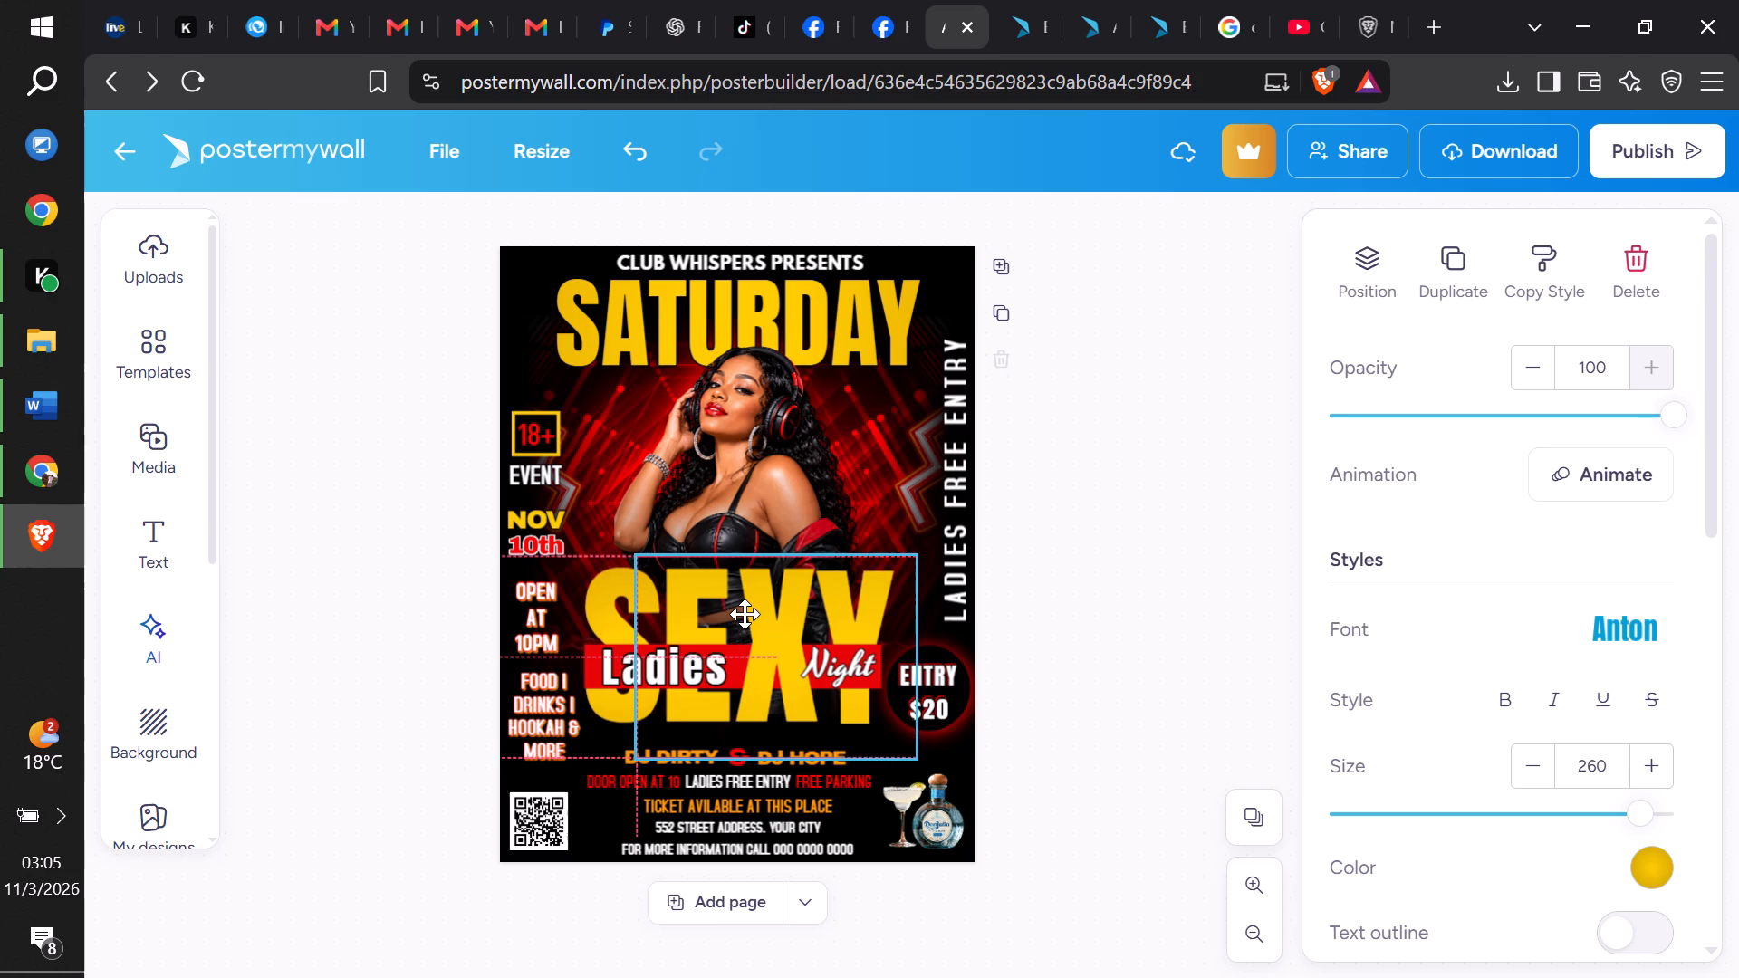
pyautogui.click(843, 599)
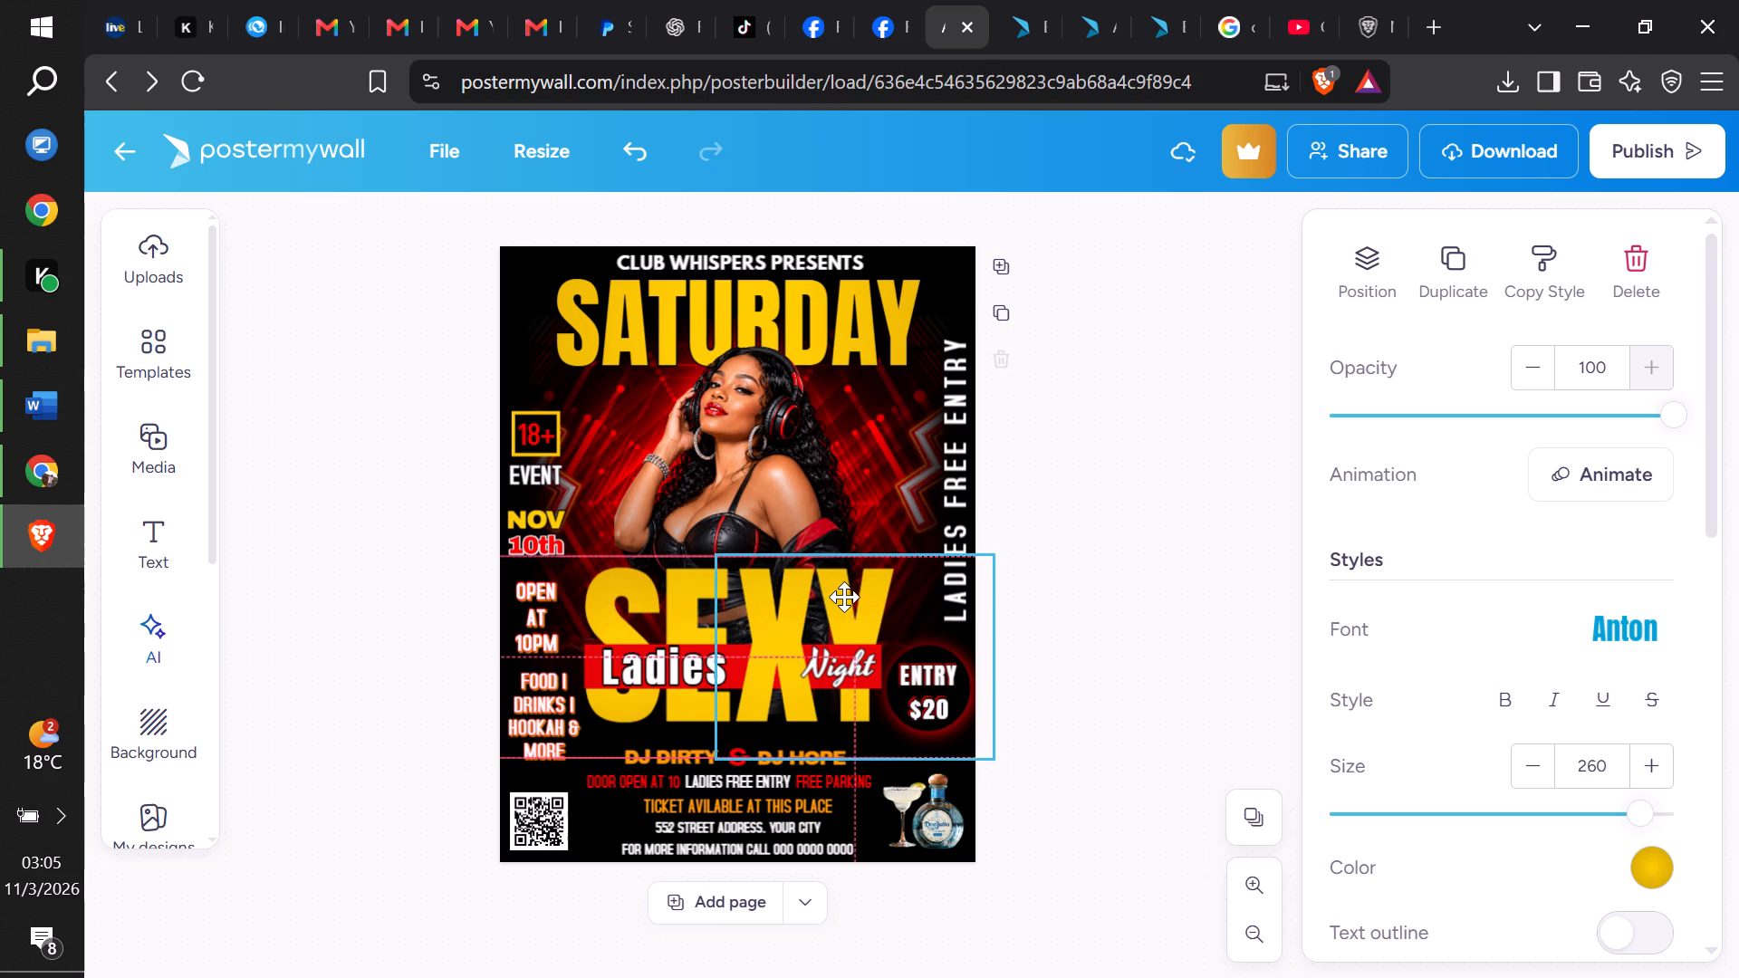
pyautogui.click(794, 610)
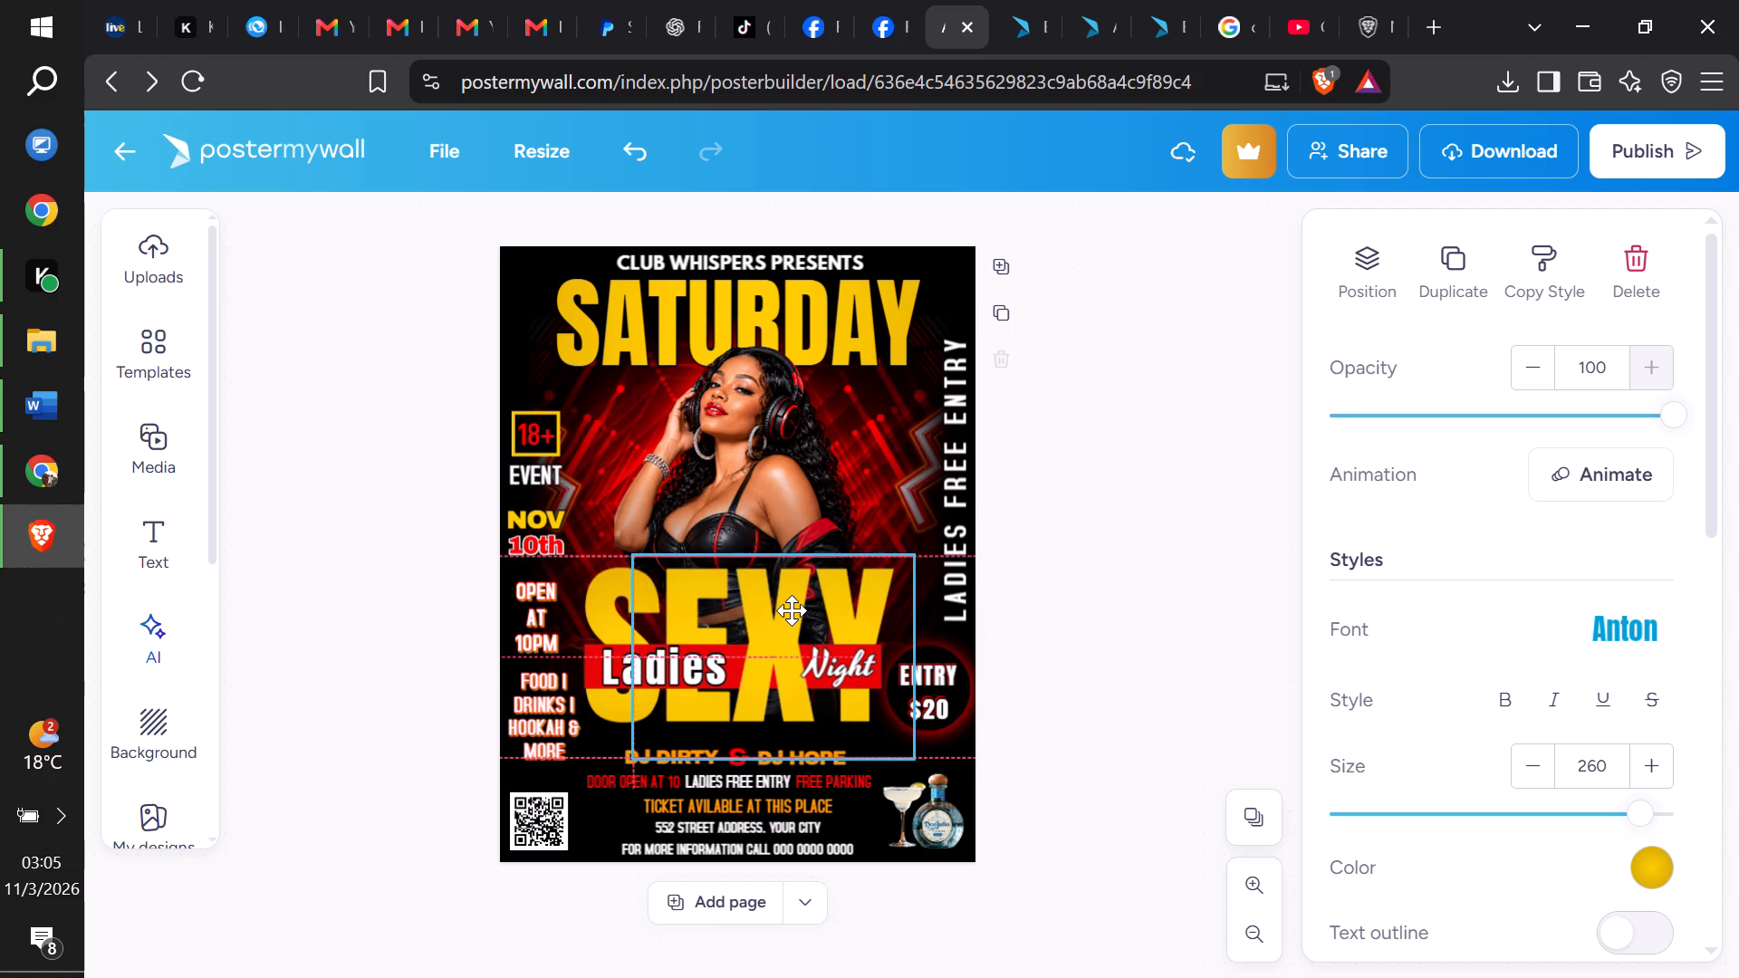
pyautogui.click(841, 608)
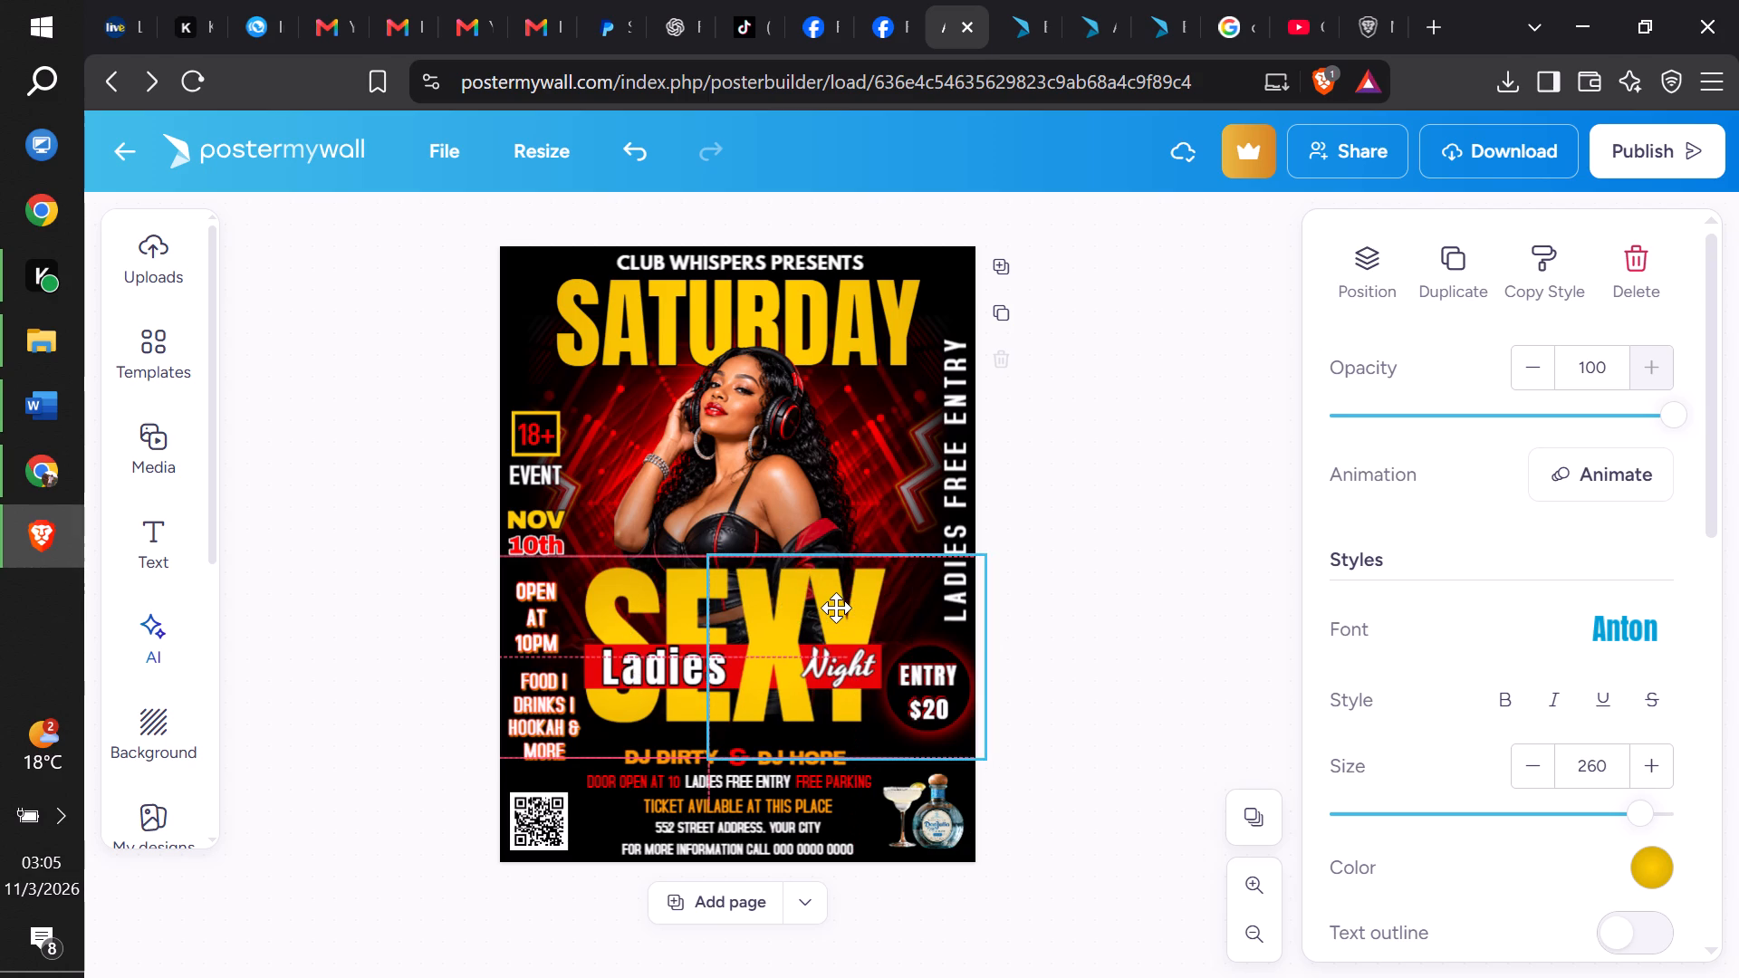
pyautogui.click(831, 606)
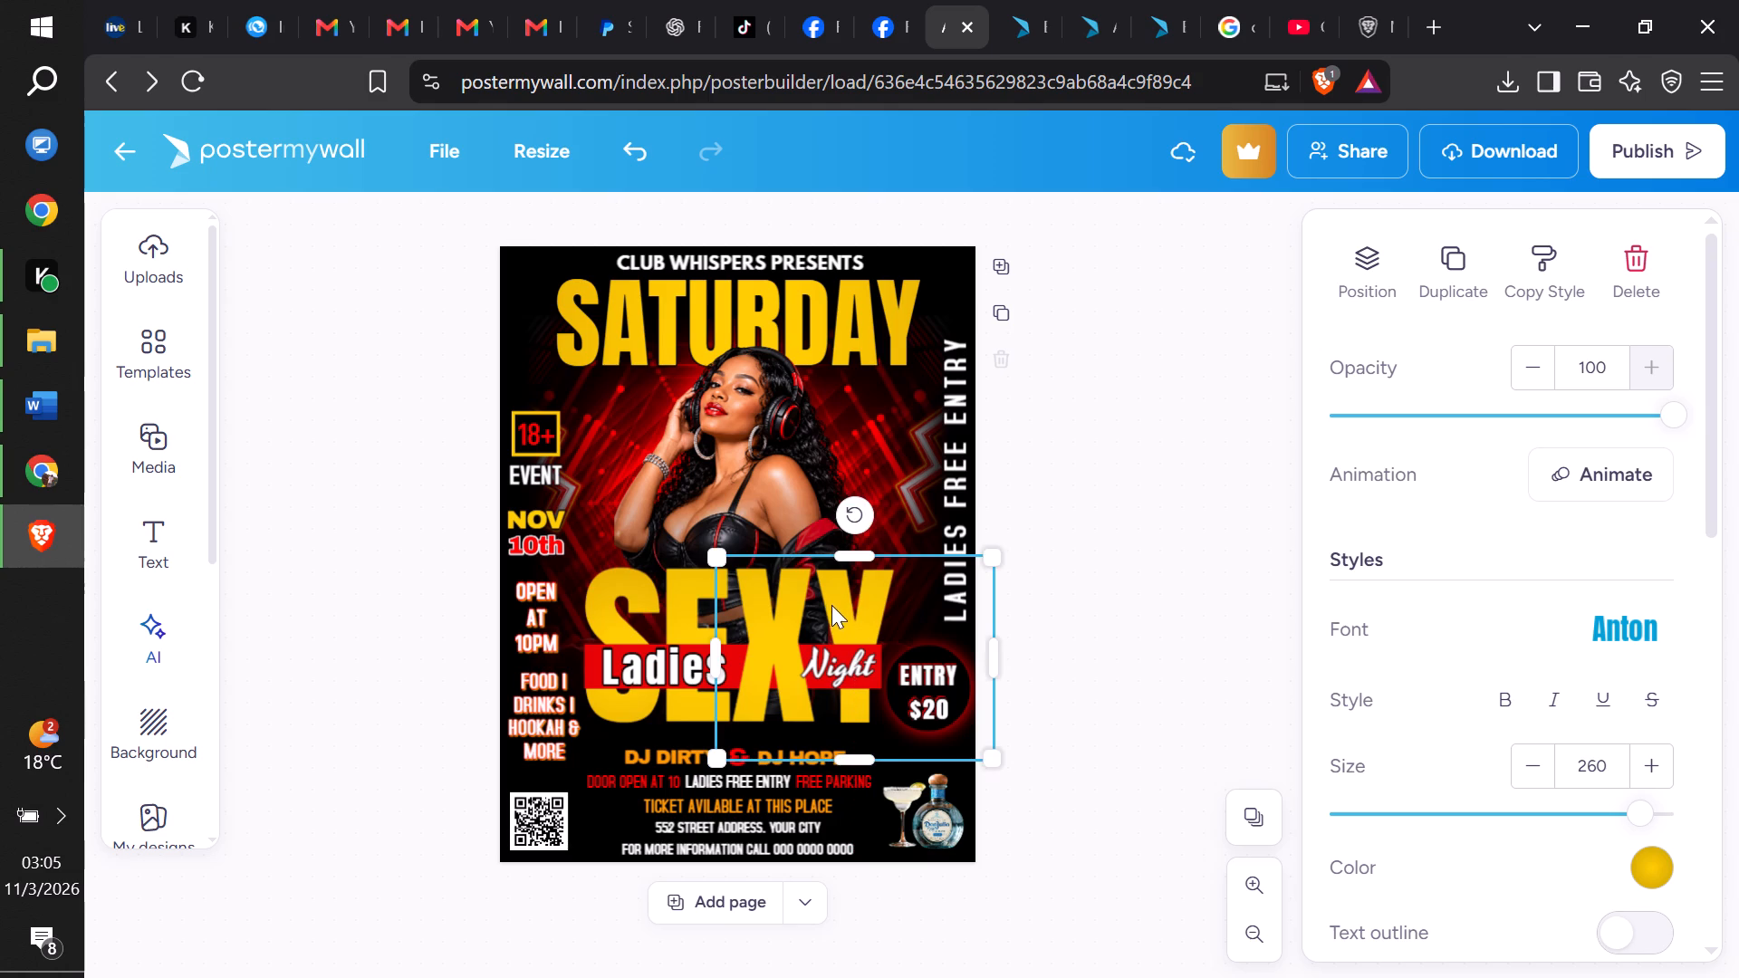
pyautogui.click(715, 656)
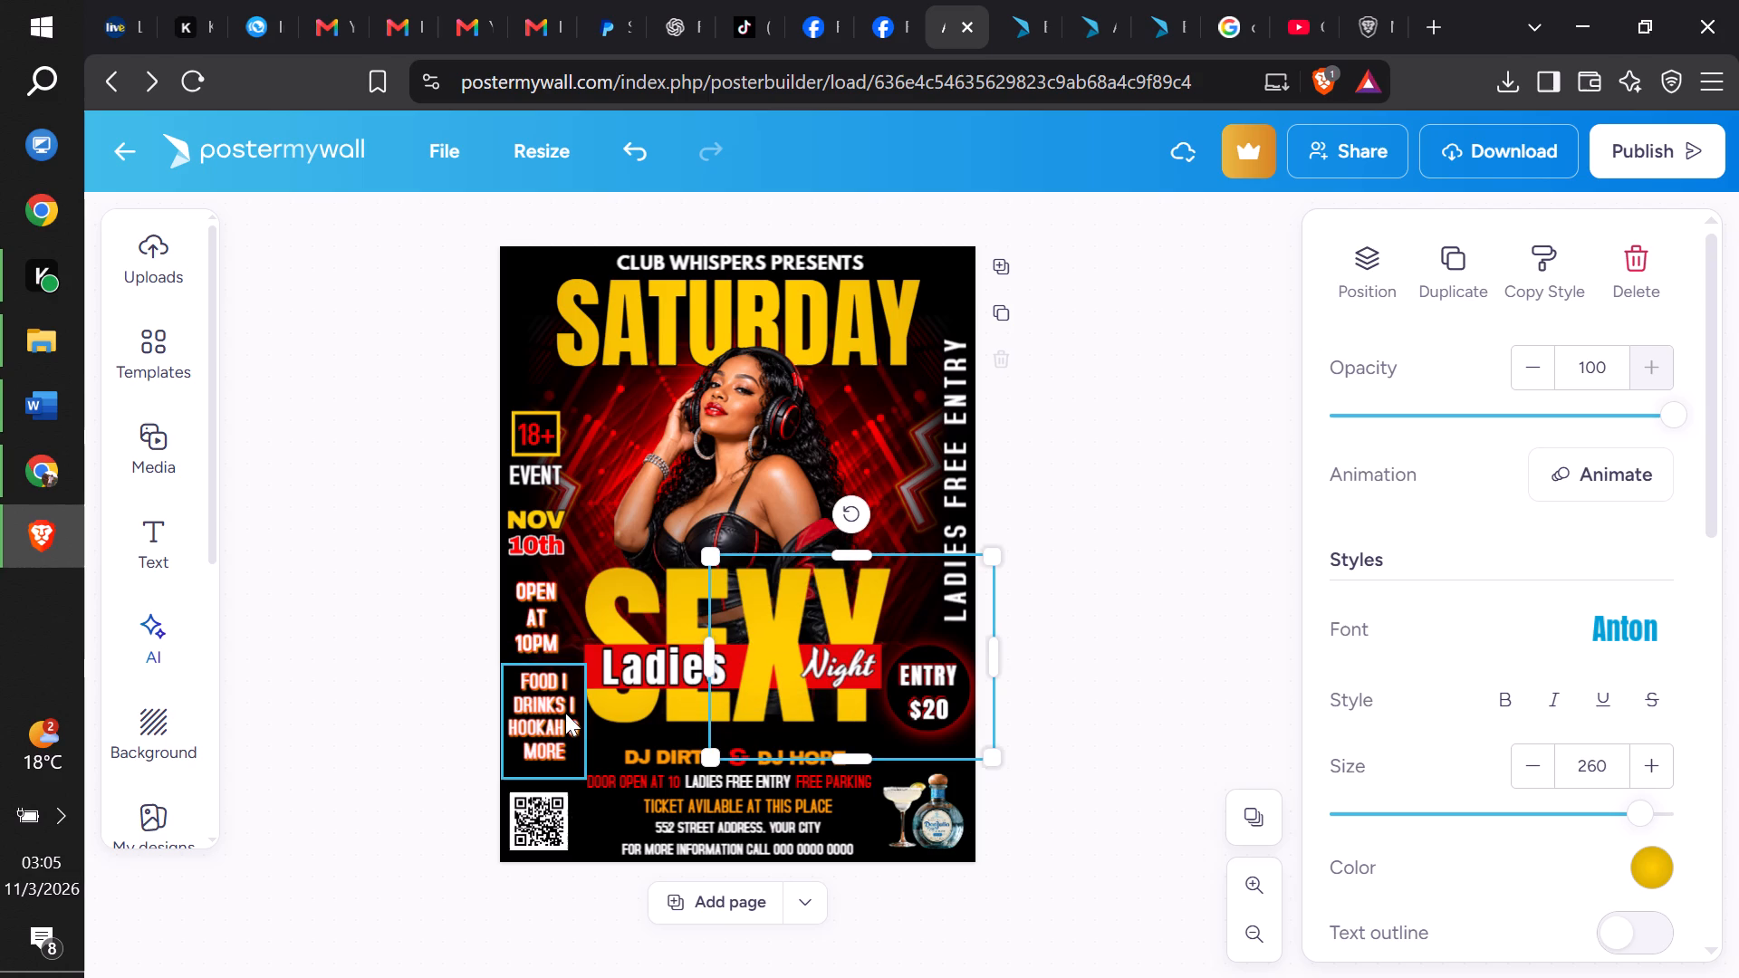
pyautogui.click(586, 638)
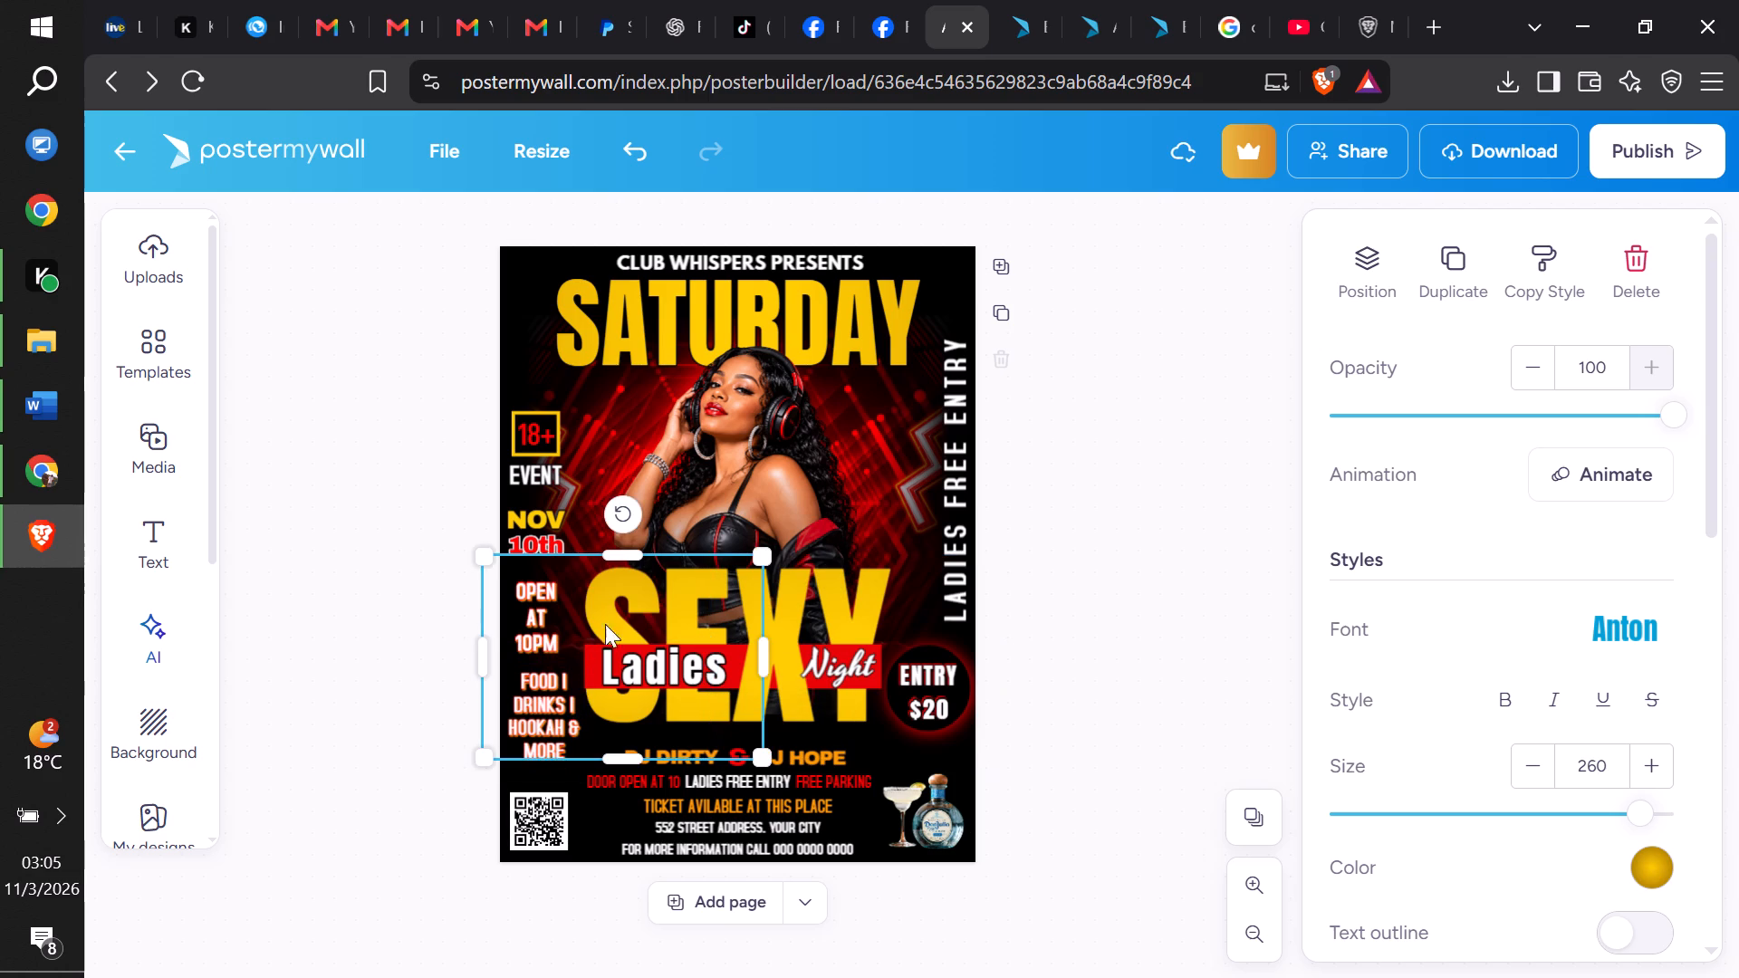
pyautogui.click(764, 651)
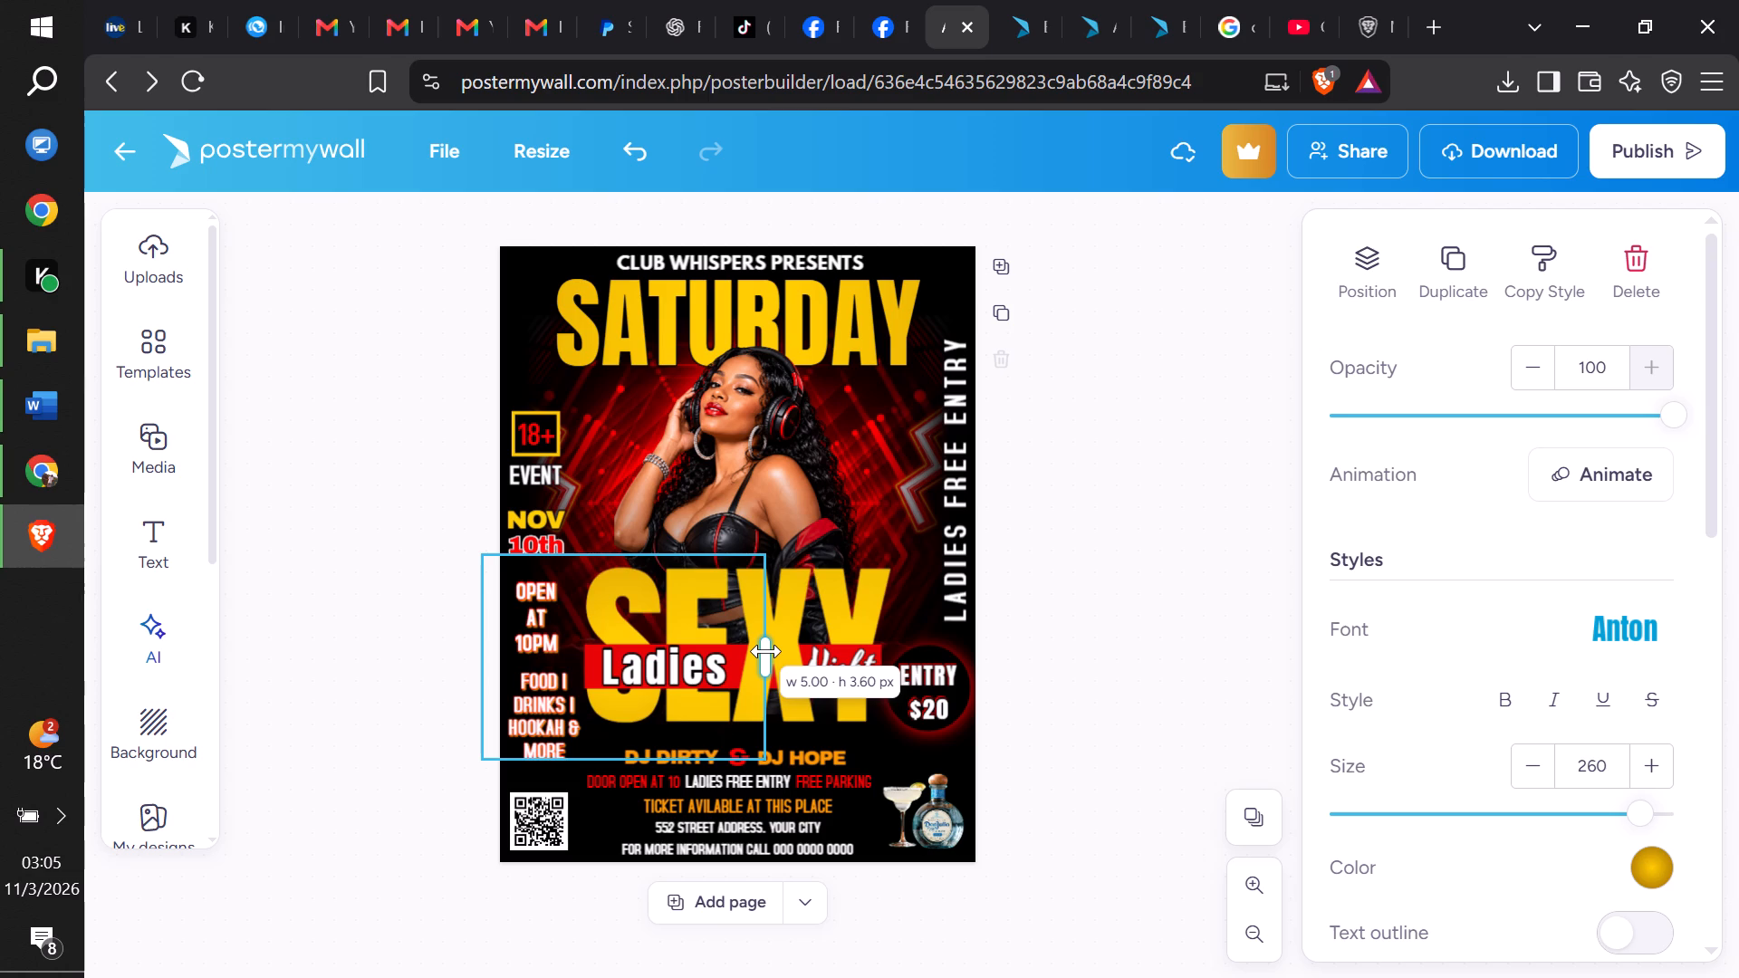
pyautogui.click(1152, 664)
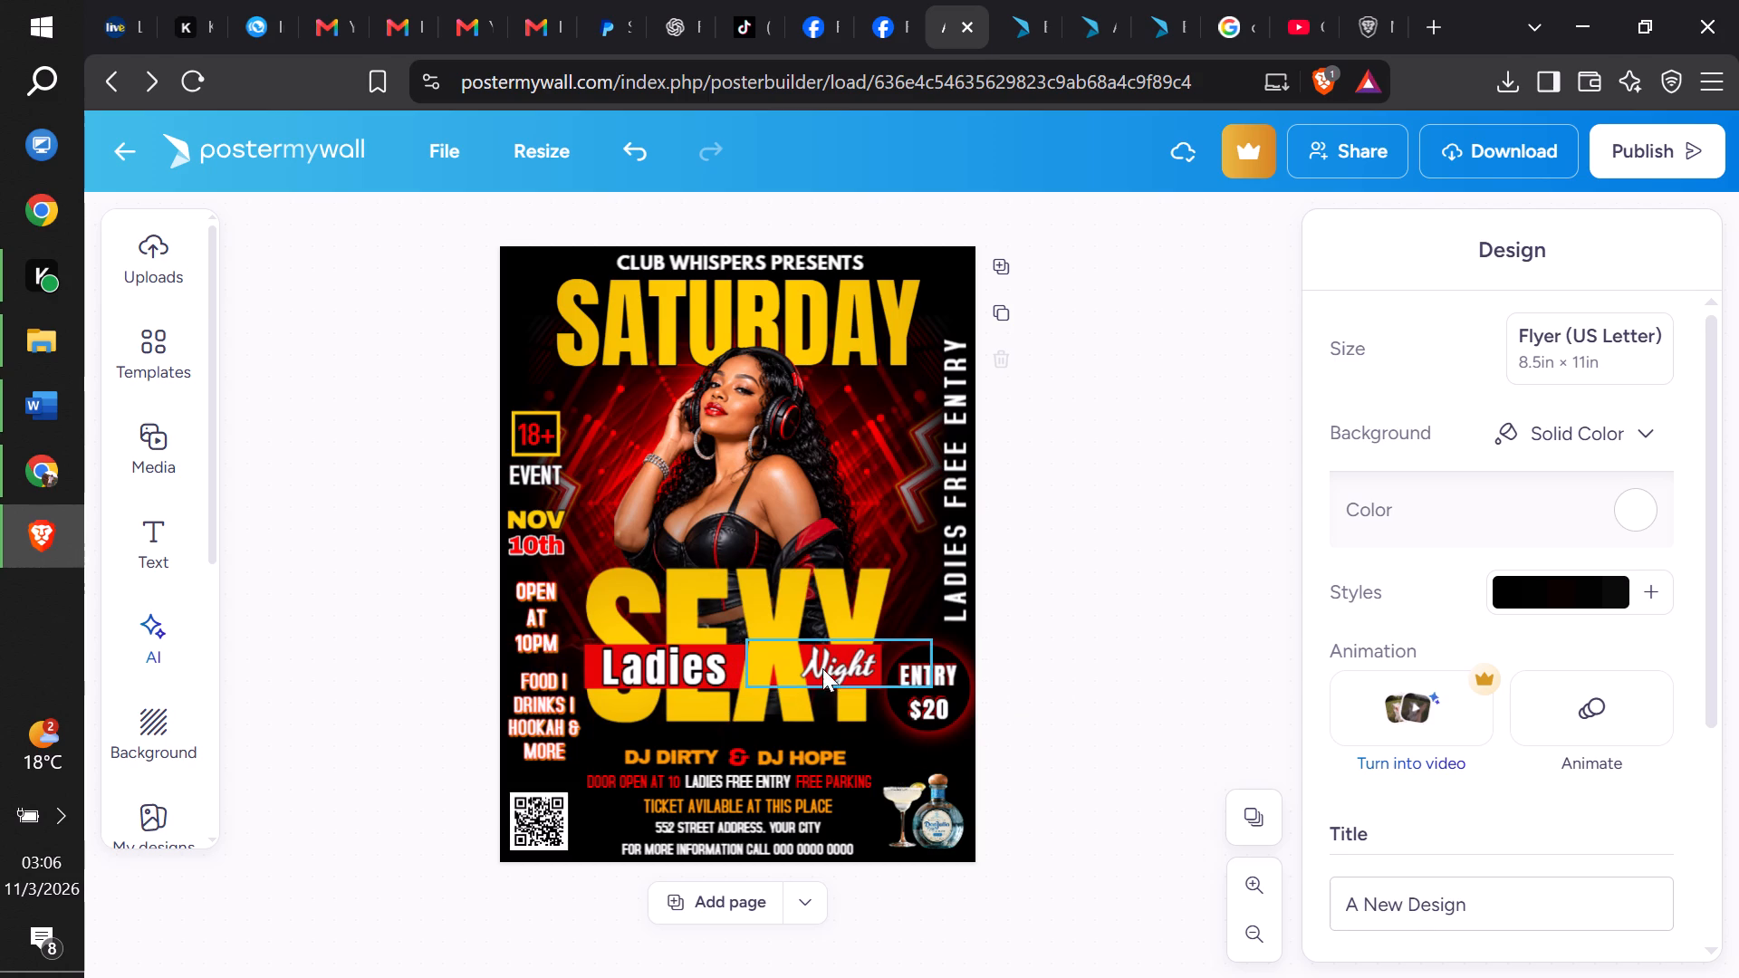
# Move the red band and its Ladies and Night texts up across the middle of the SEXY letters.
pyautogui.moveTo(876, 687); pyautogui.dragTo(875, 675)
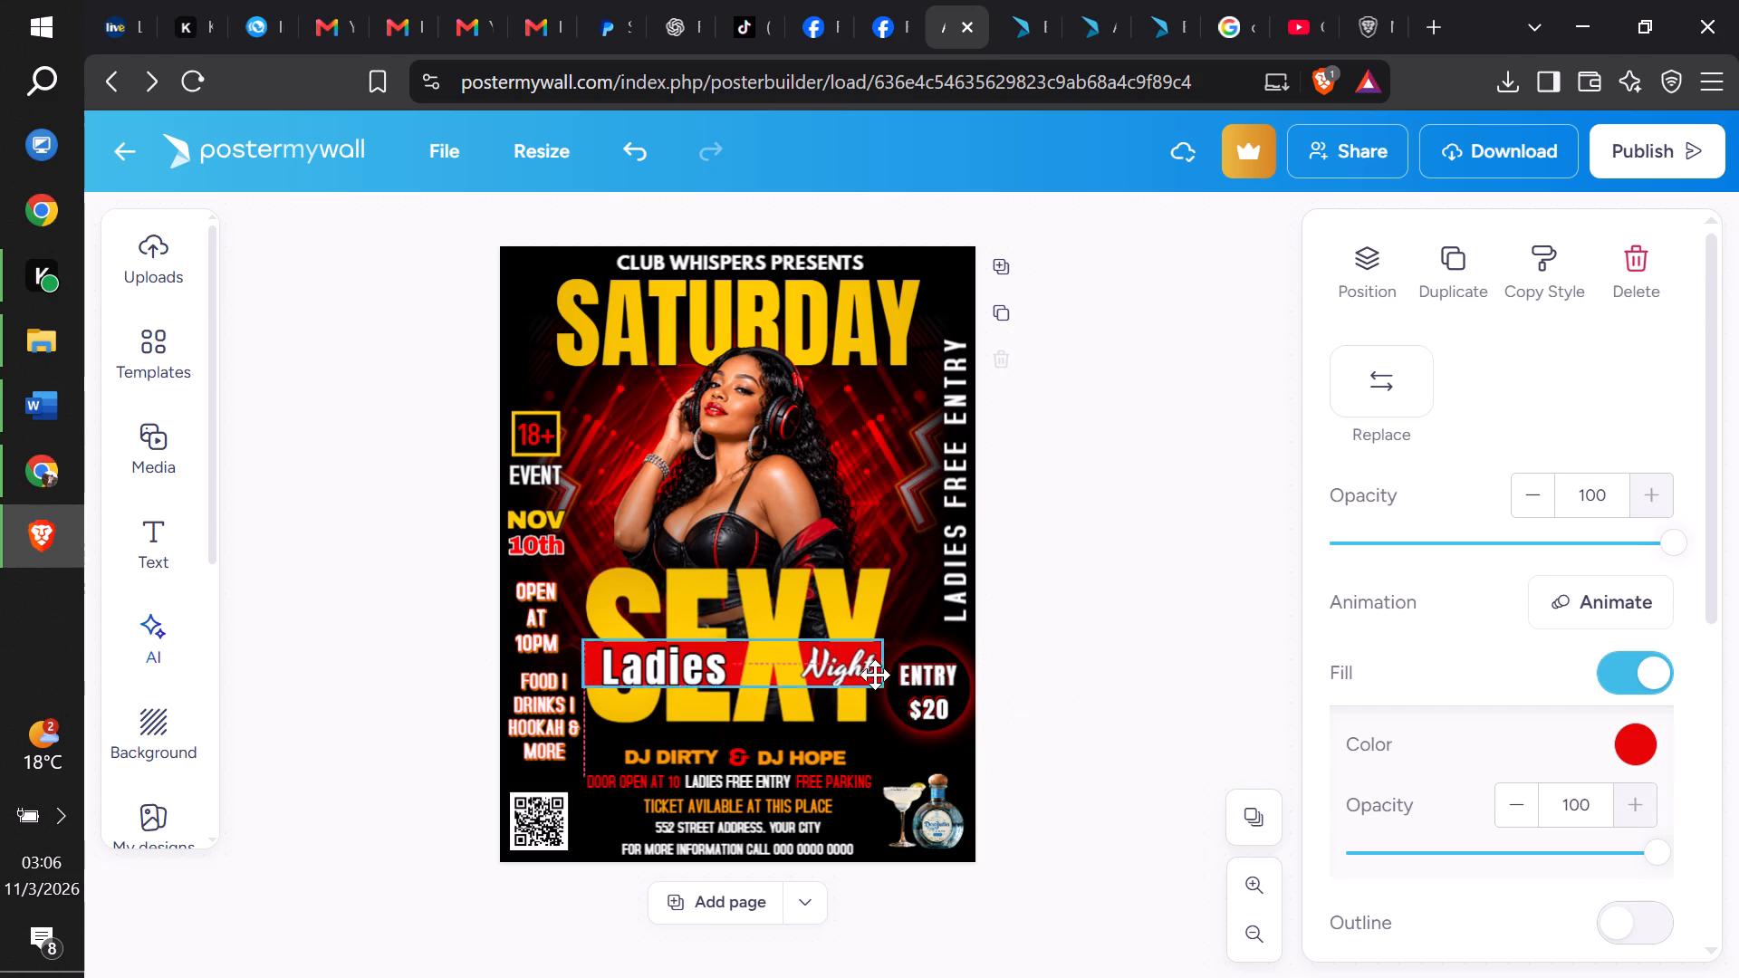
pyautogui.moveTo(875, 675); pyautogui.dragTo(874, 664)
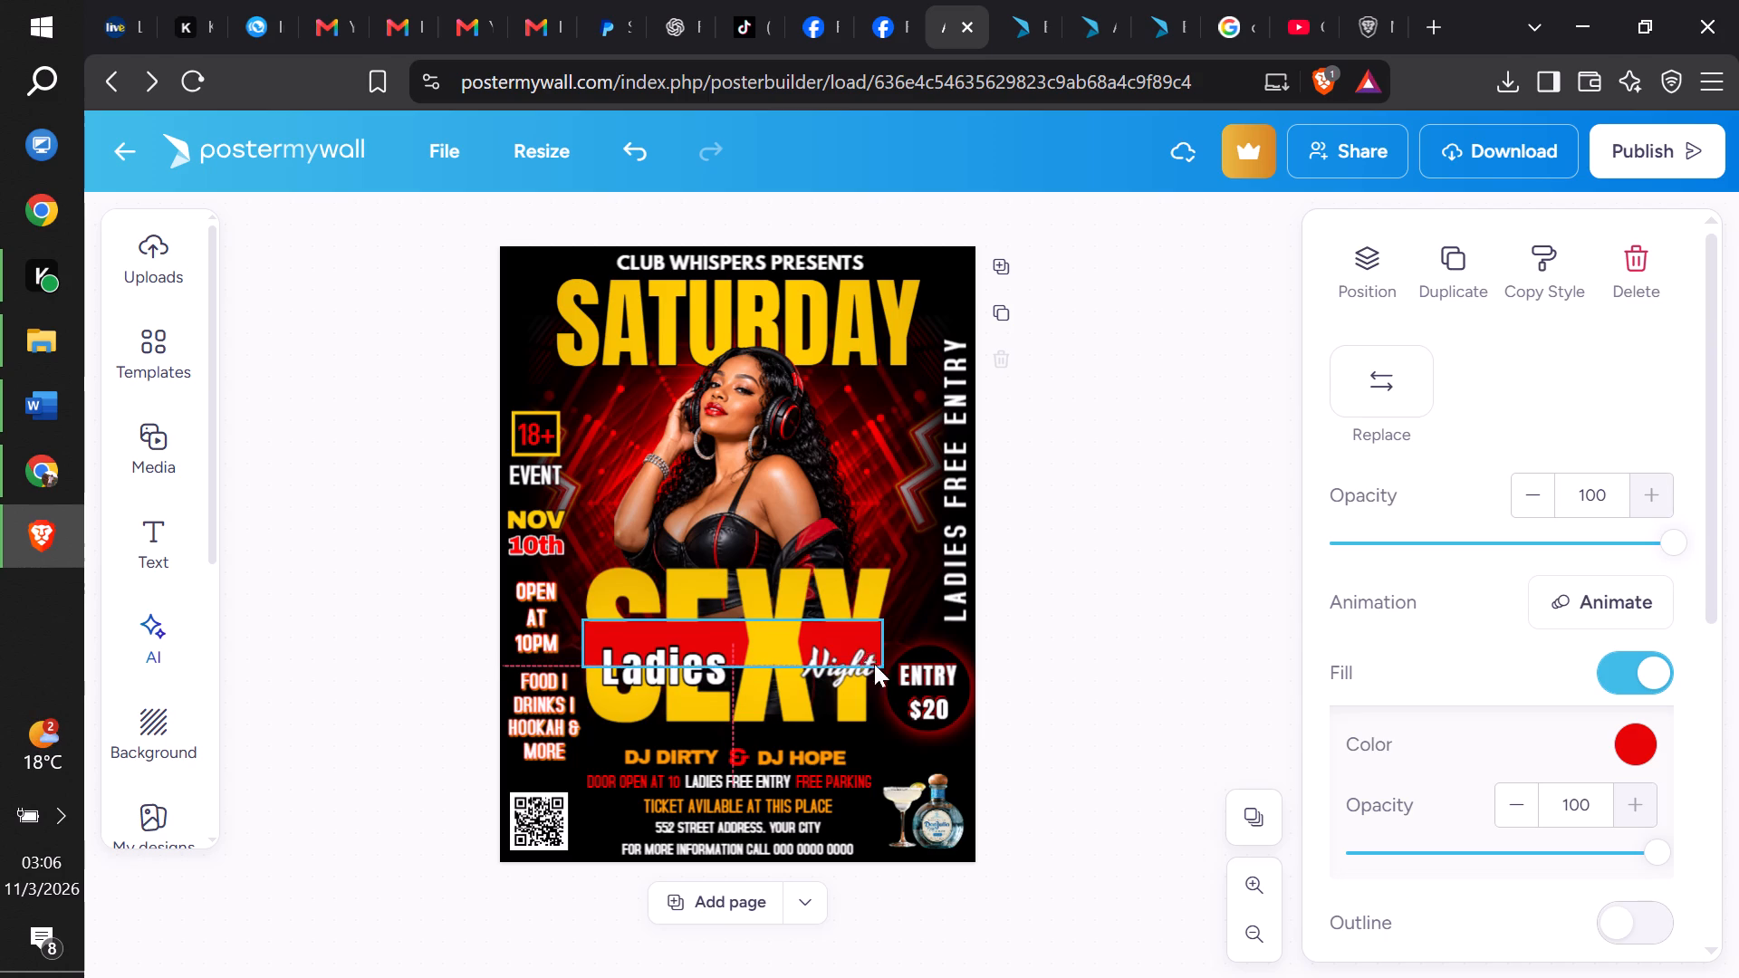
pyautogui.moveTo(699, 677); pyautogui.dragTo(697, 662)
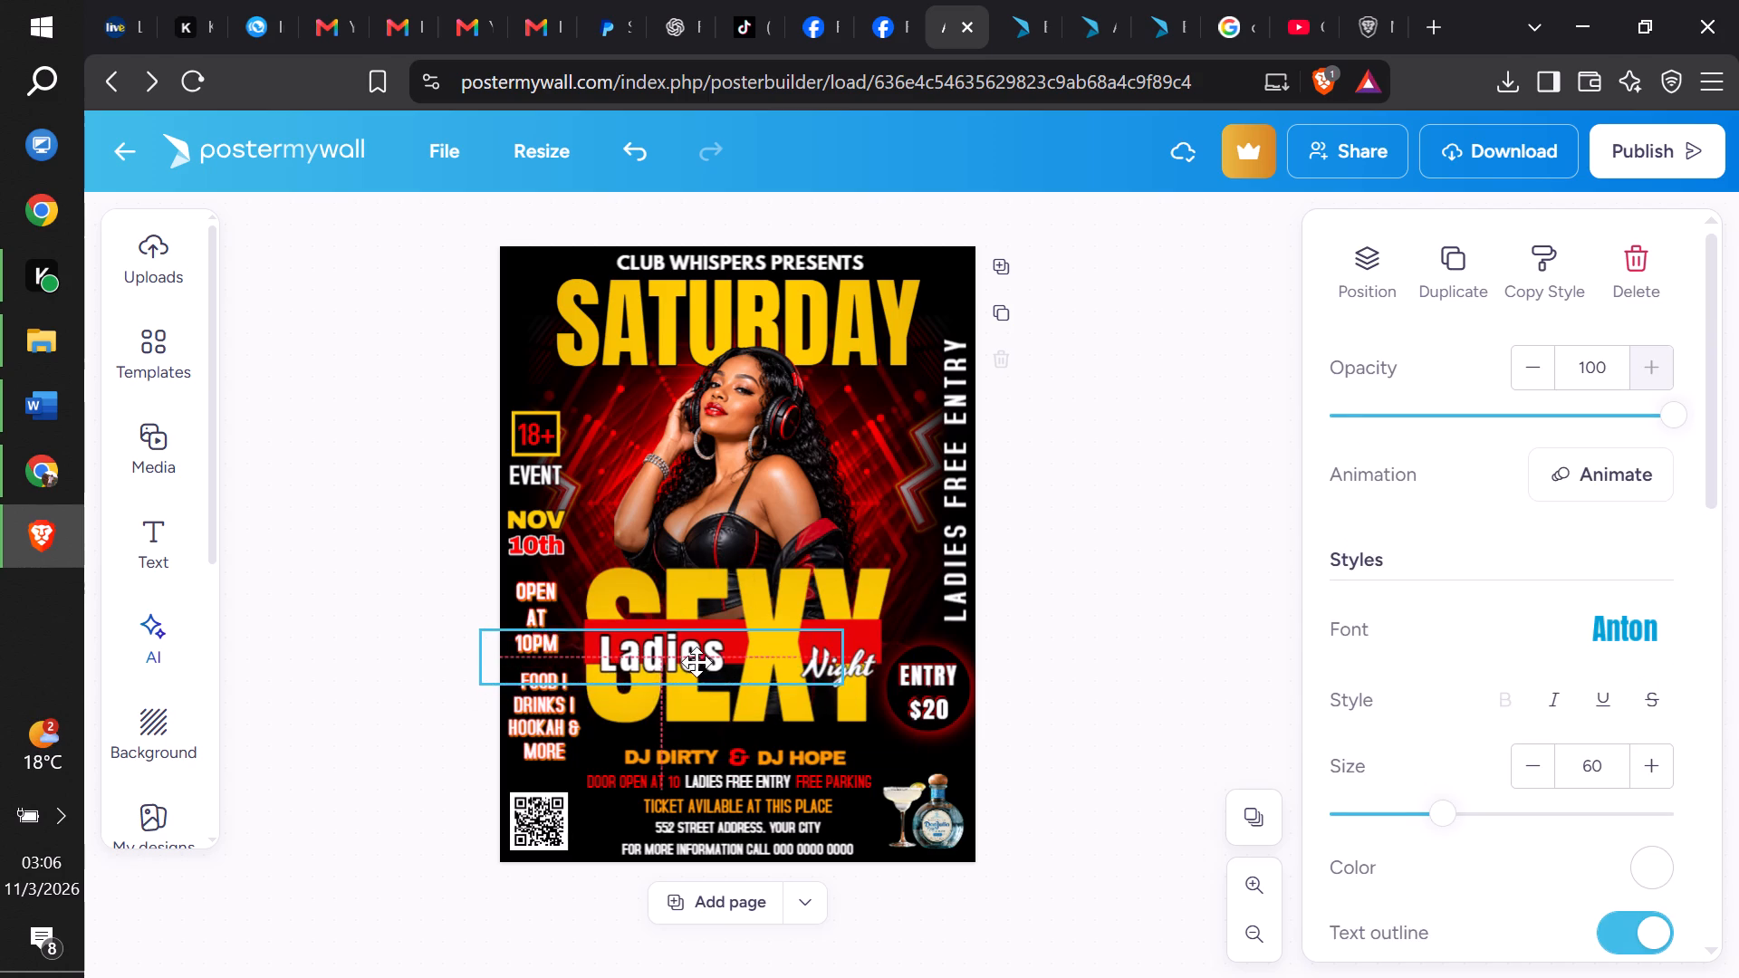
pyautogui.moveTo(697, 662); pyautogui.dragTo(702, 649)
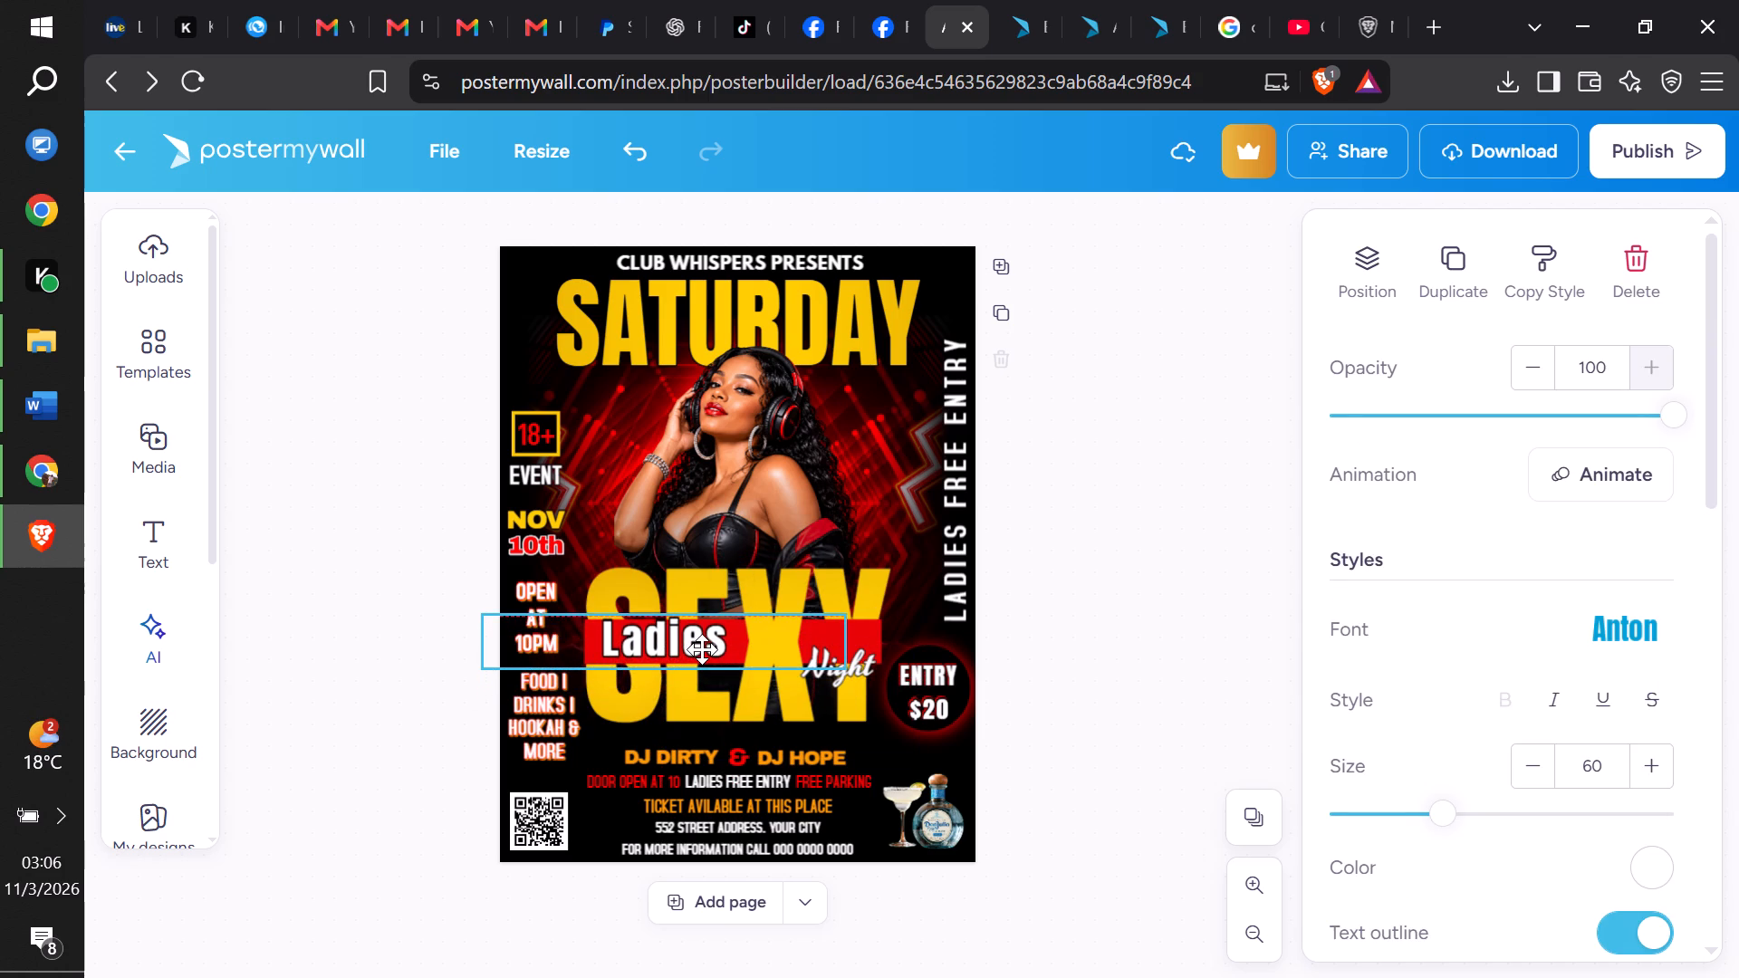
pyautogui.moveTo(702, 649); pyautogui.dragTo(702, 652)
pyautogui.moveTo(872, 645); pyautogui.dragTo(867, 628)
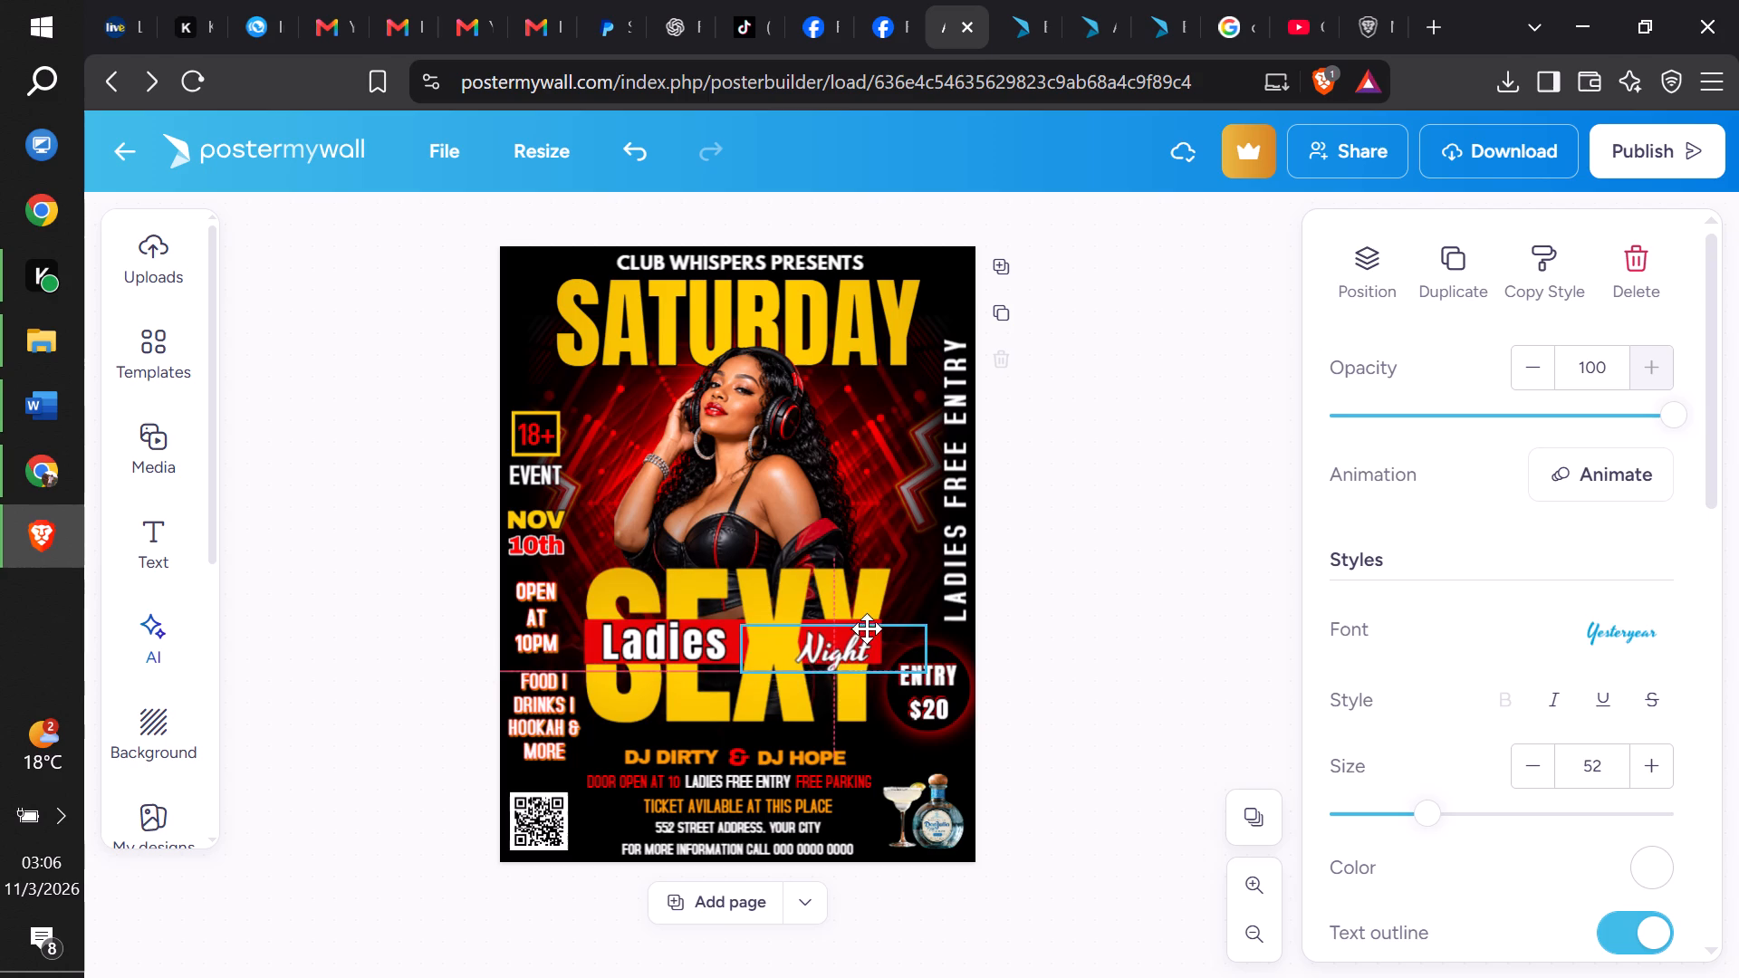
pyautogui.moveTo(867, 628); pyautogui.dragTo(874, 623)
pyautogui.click(1152, 605)
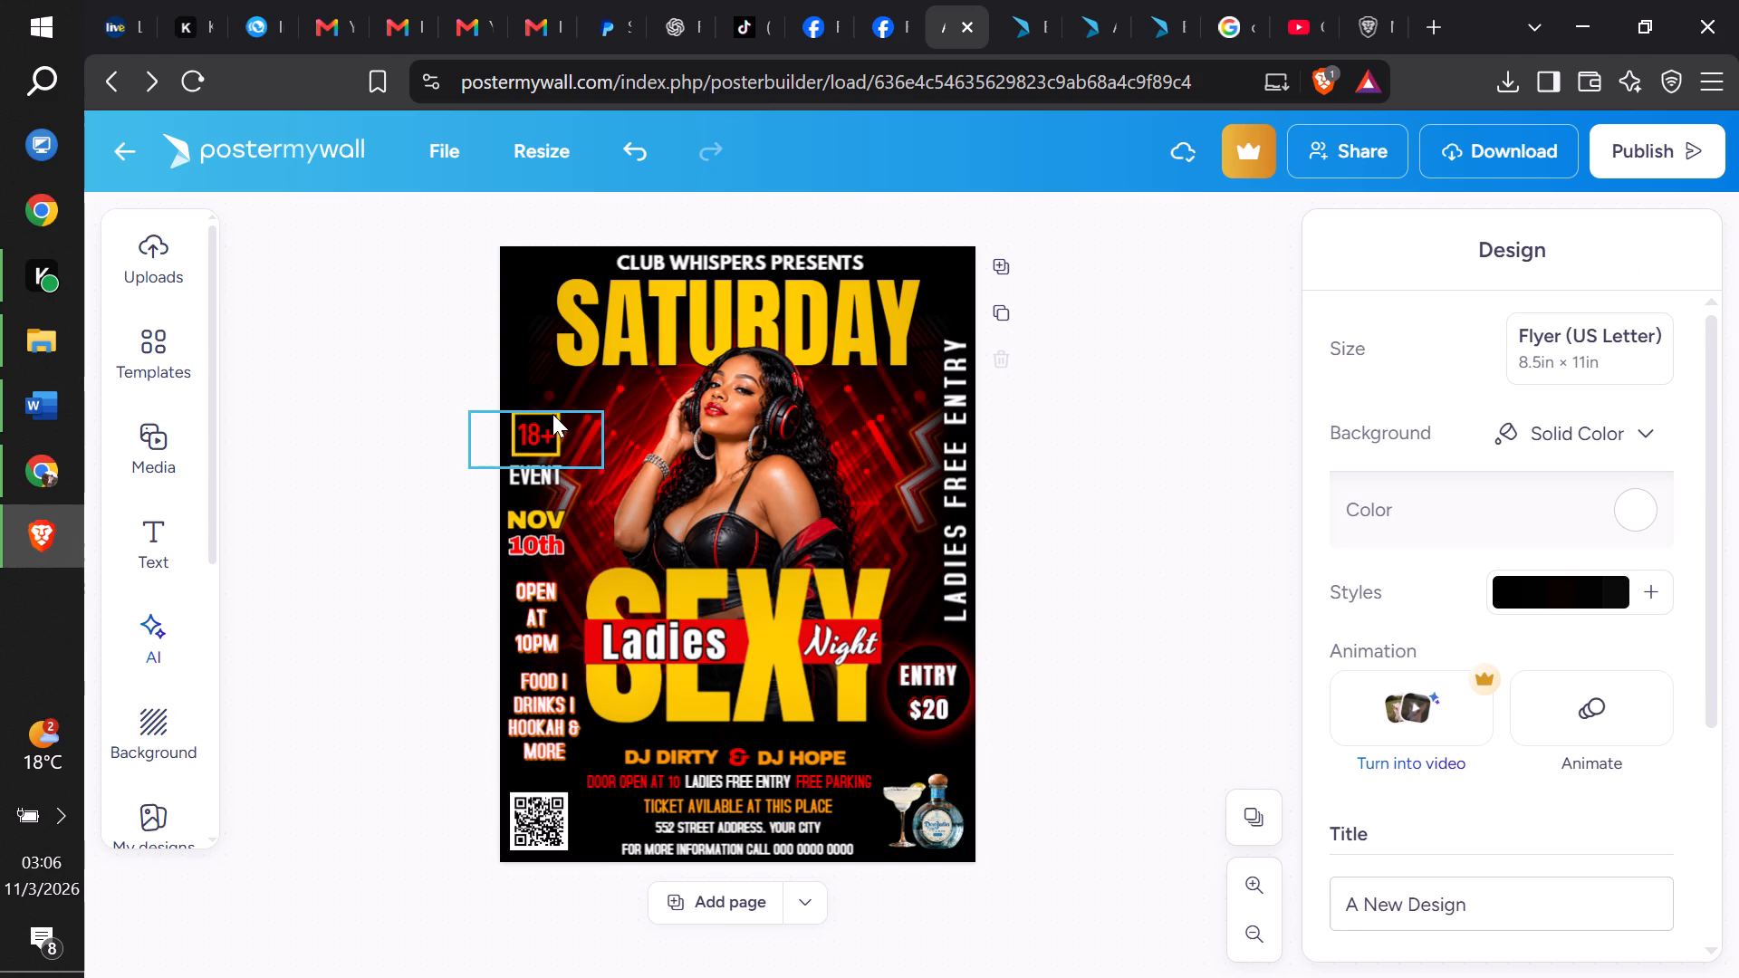
# Move the yellow square frame, its 18+ text and the EVENT label up to sit just beneath SATURDAY.
pyautogui.moveTo(554, 414); pyautogui.dragTo(551, 394)
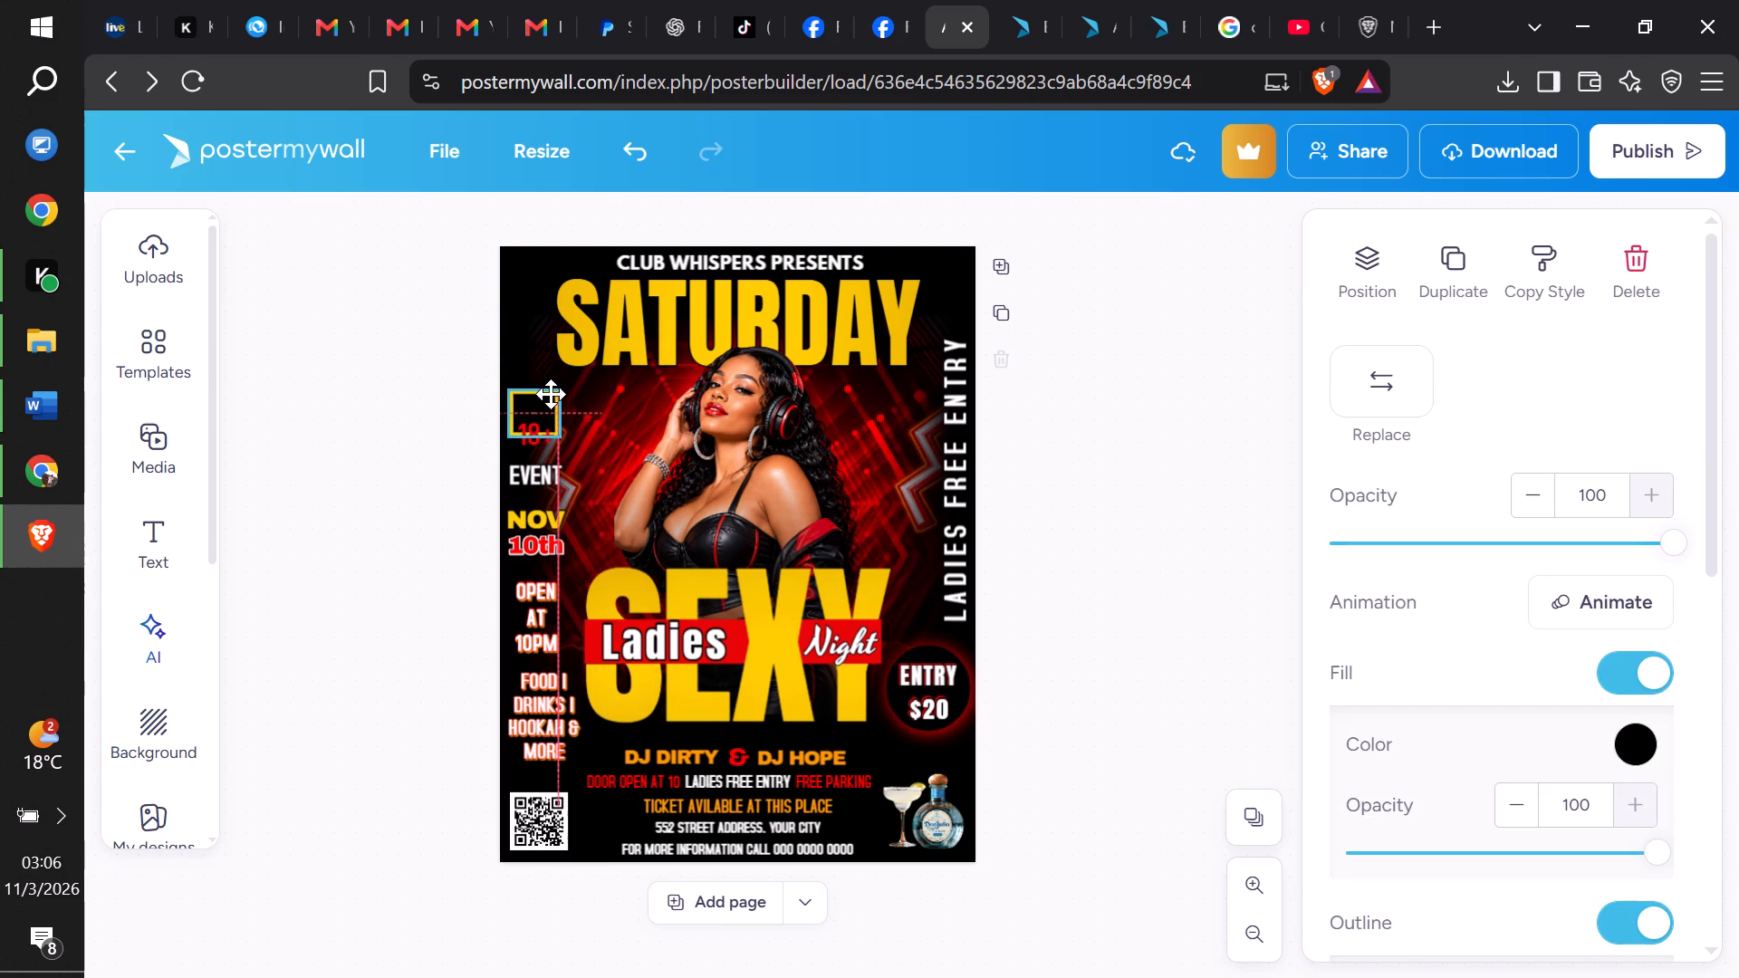
pyautogui.moveTo(551, 394); pyautogui.dragTo(553, 375)
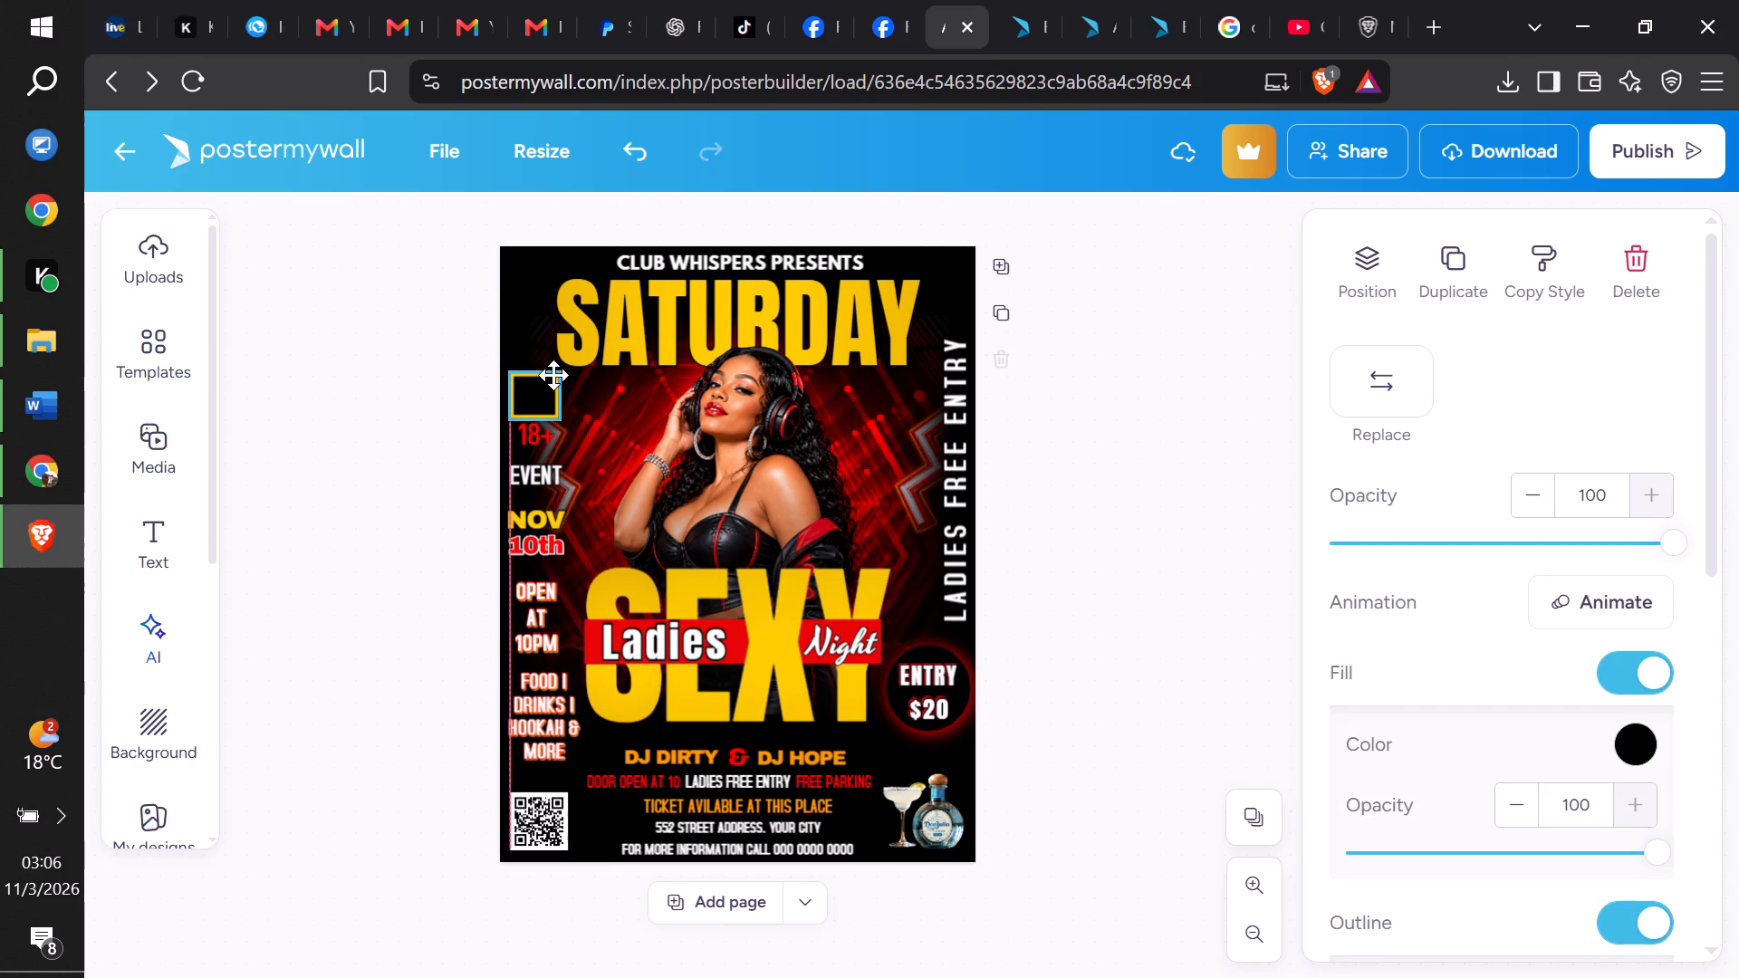
pyautogui.moveTo(553, 375); pyautogui.dragTo(553, 374)
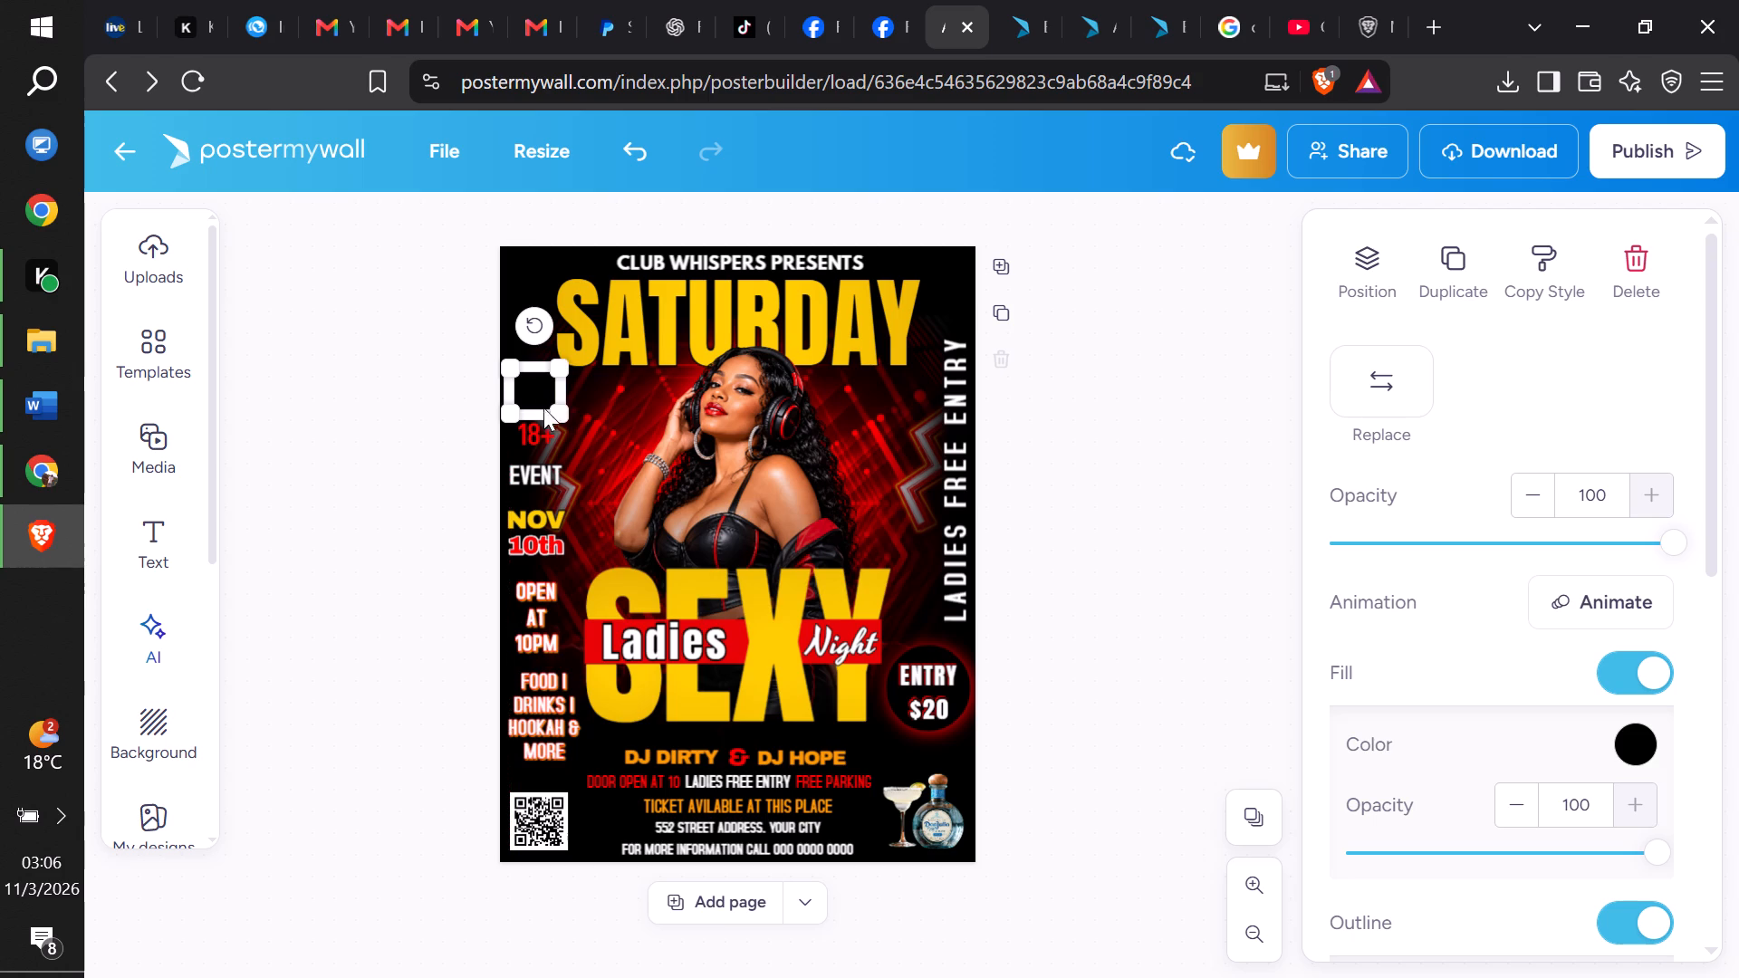
pyautogui.moveTo(543, 432); pyautogui.dragTo(543, 394)
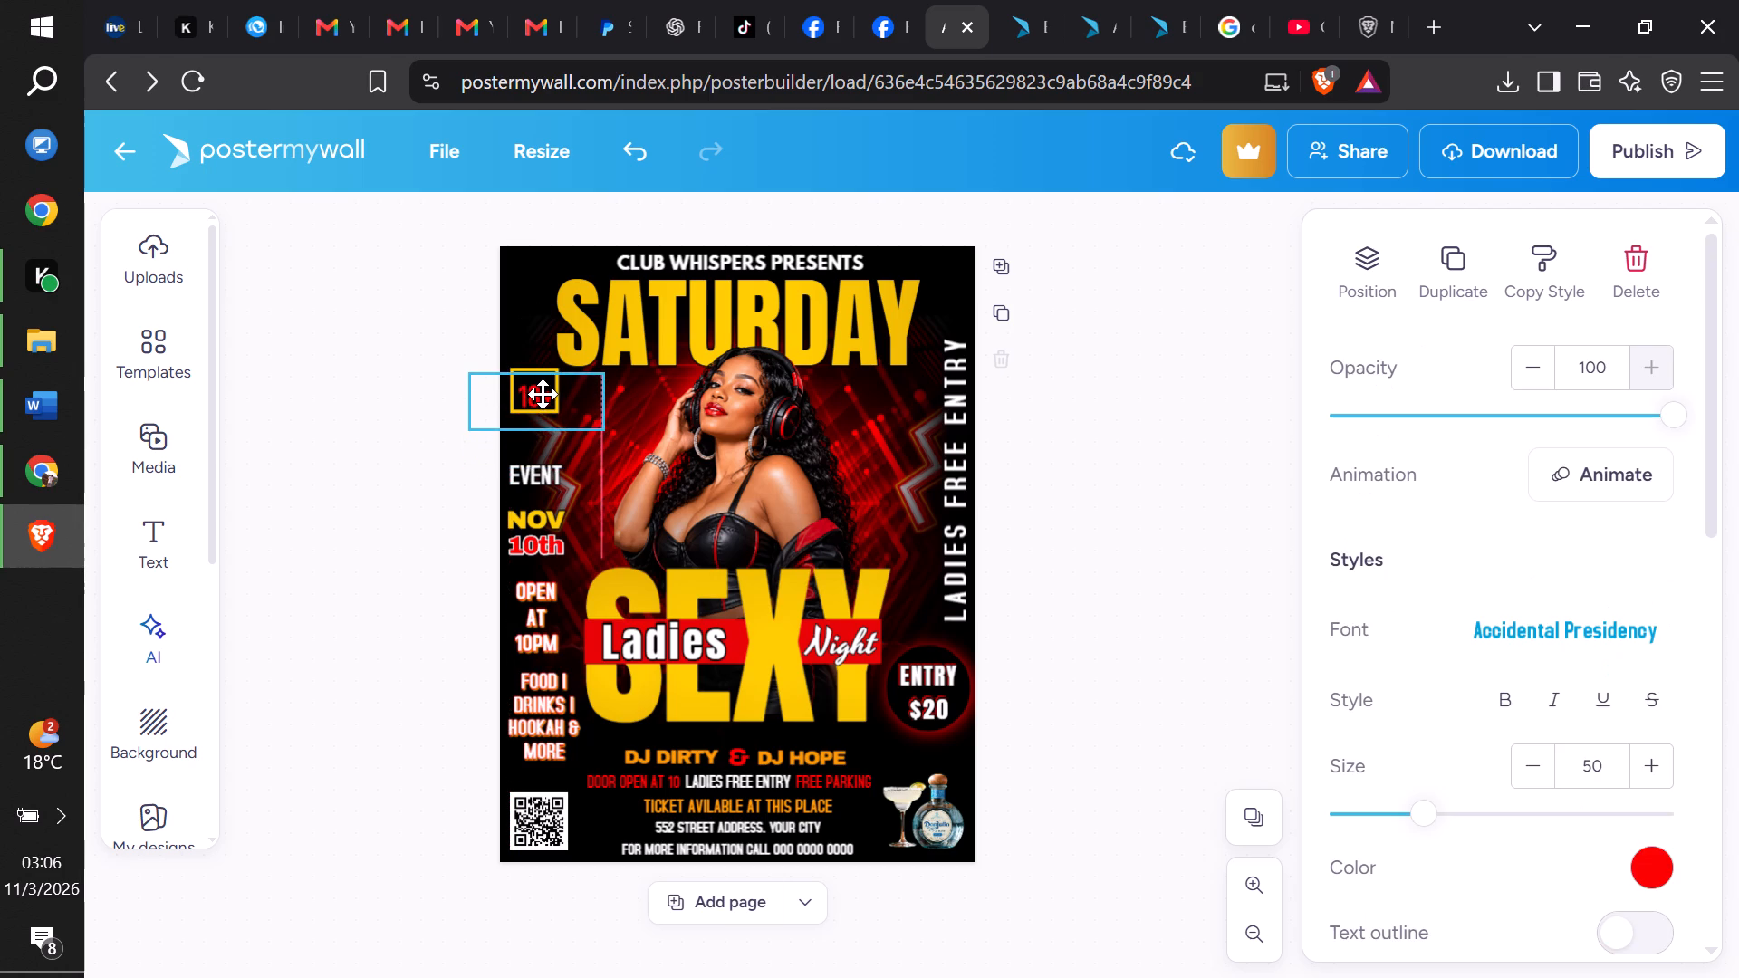
pyautogui.moveTo(543, 394); pyautogui.dragTo(541, 390)
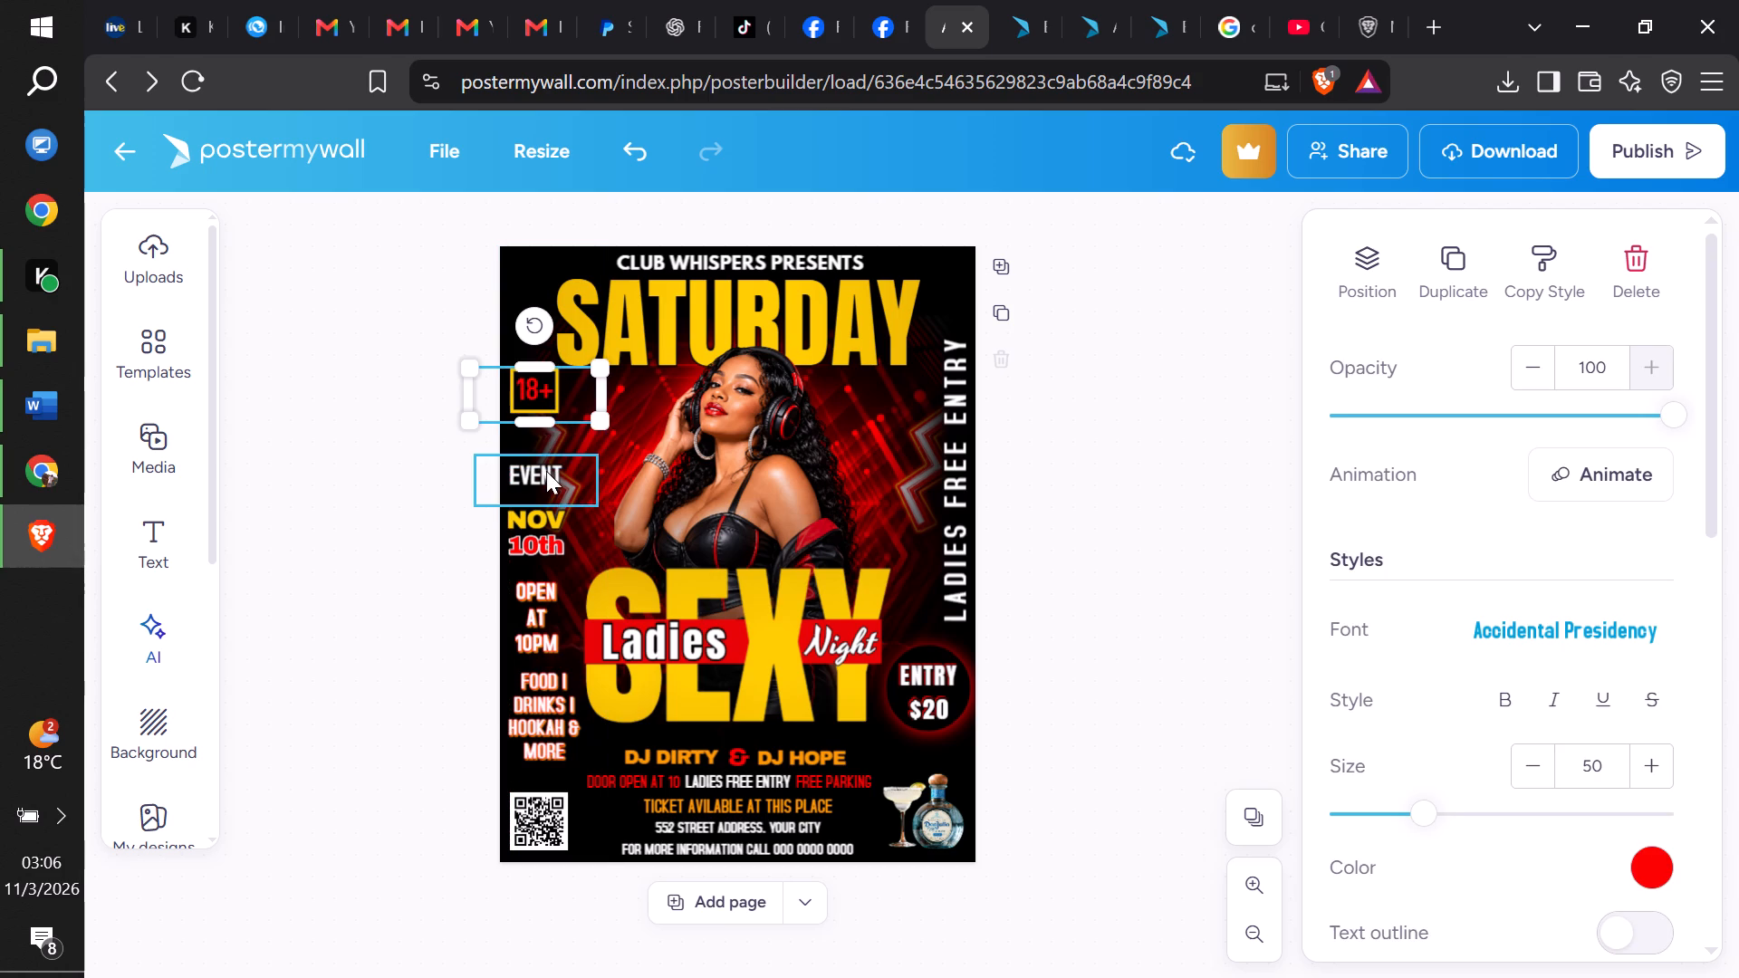
pyautogui.moveTo(546, 471); pyautogui.dragTo(543, 438)
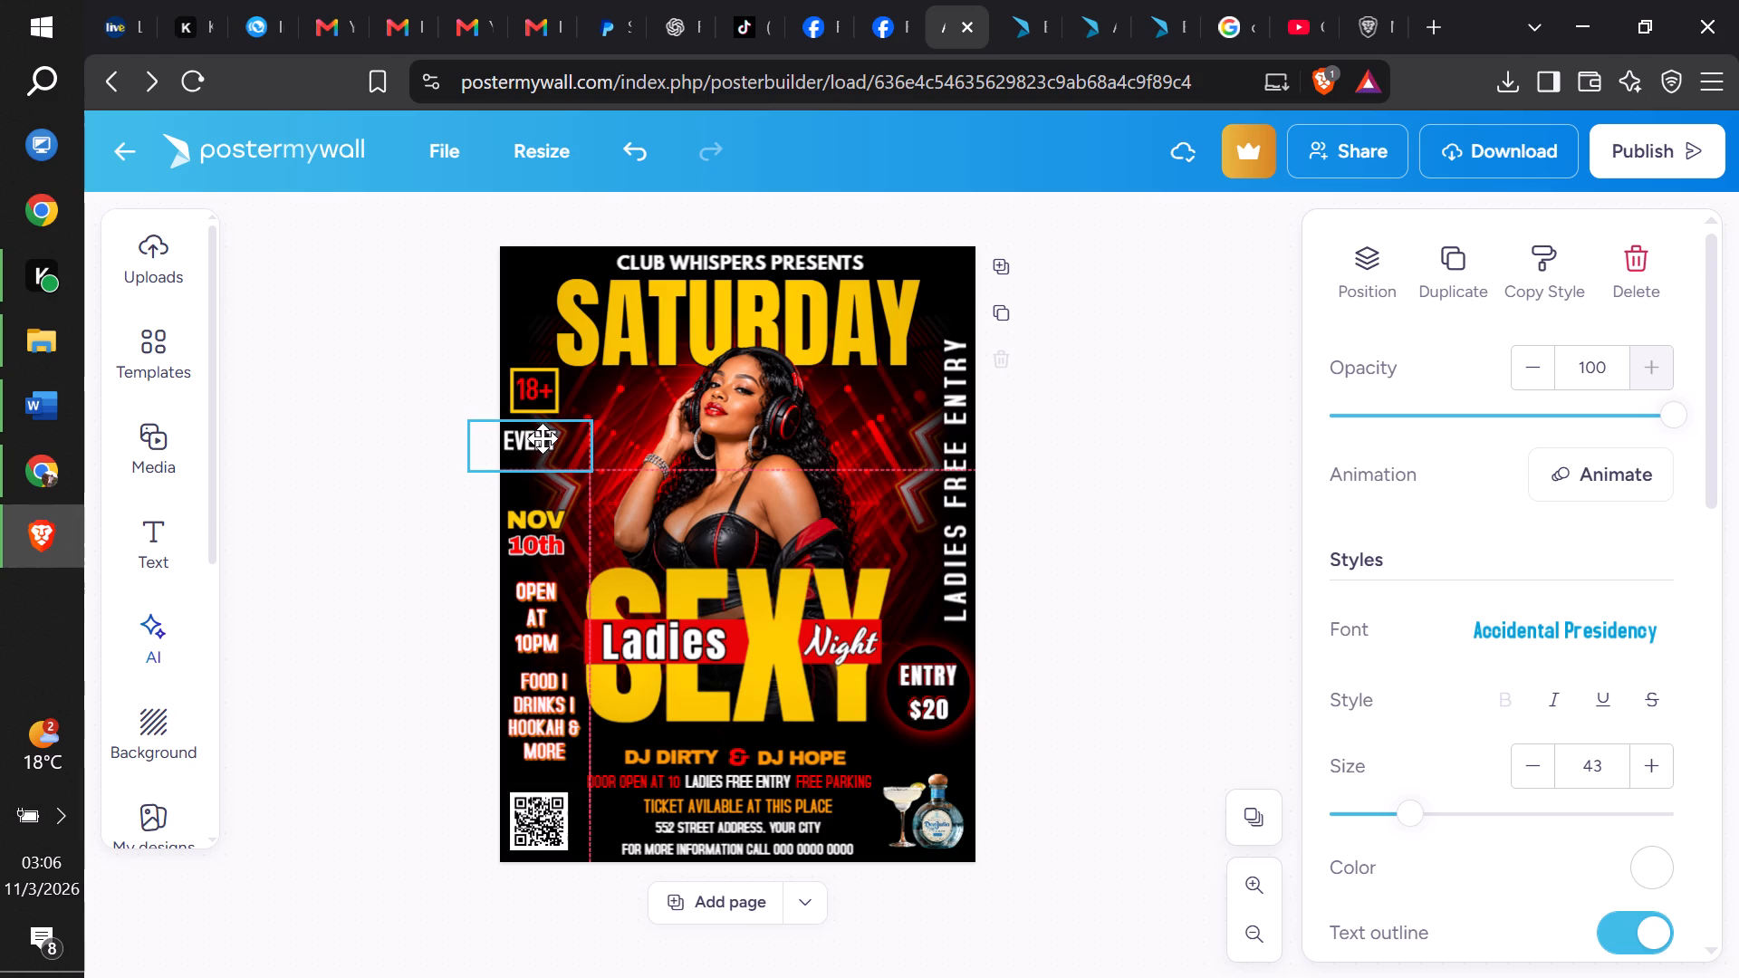
pyautogui.moveTo(543, 438); pyautogui.dragTo(543, 435)
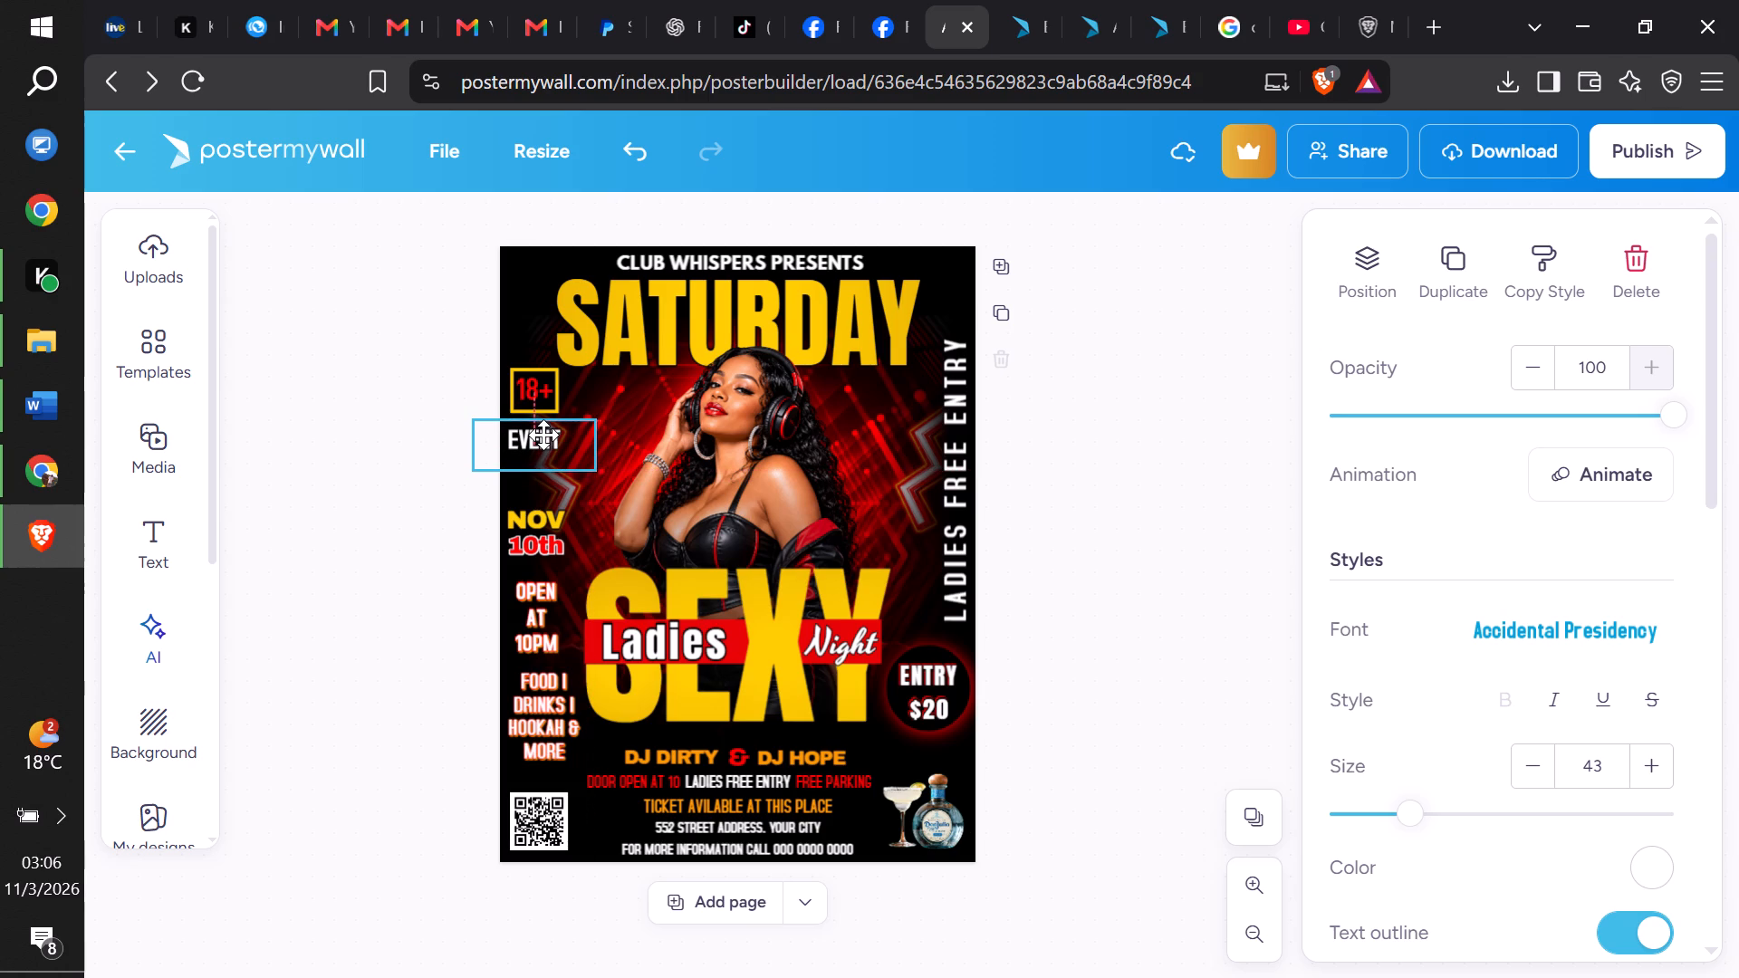
pyautogui.moveTo(543, 435); pyautogui.dragTo(543, 429)
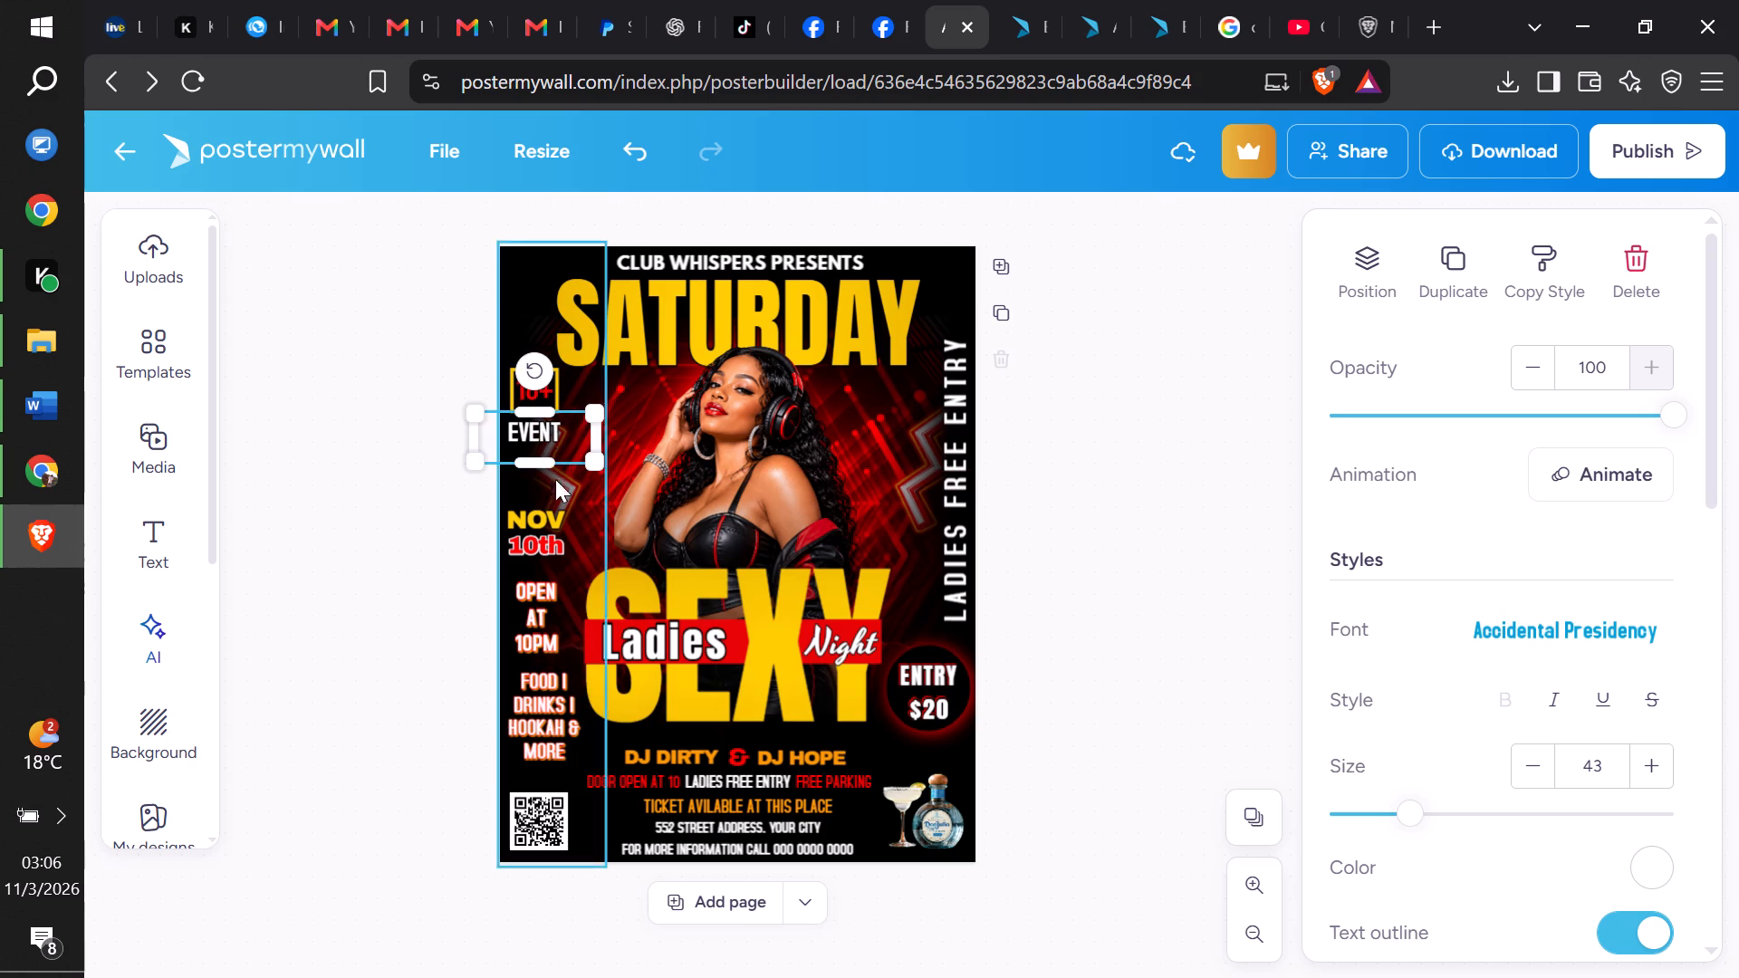
# Move the NOV and 10th date texts up beneath EVENT, centred with the labels above.
pyautogui.moveTo(552, 515); pyautogui.dragTo(551, 479)
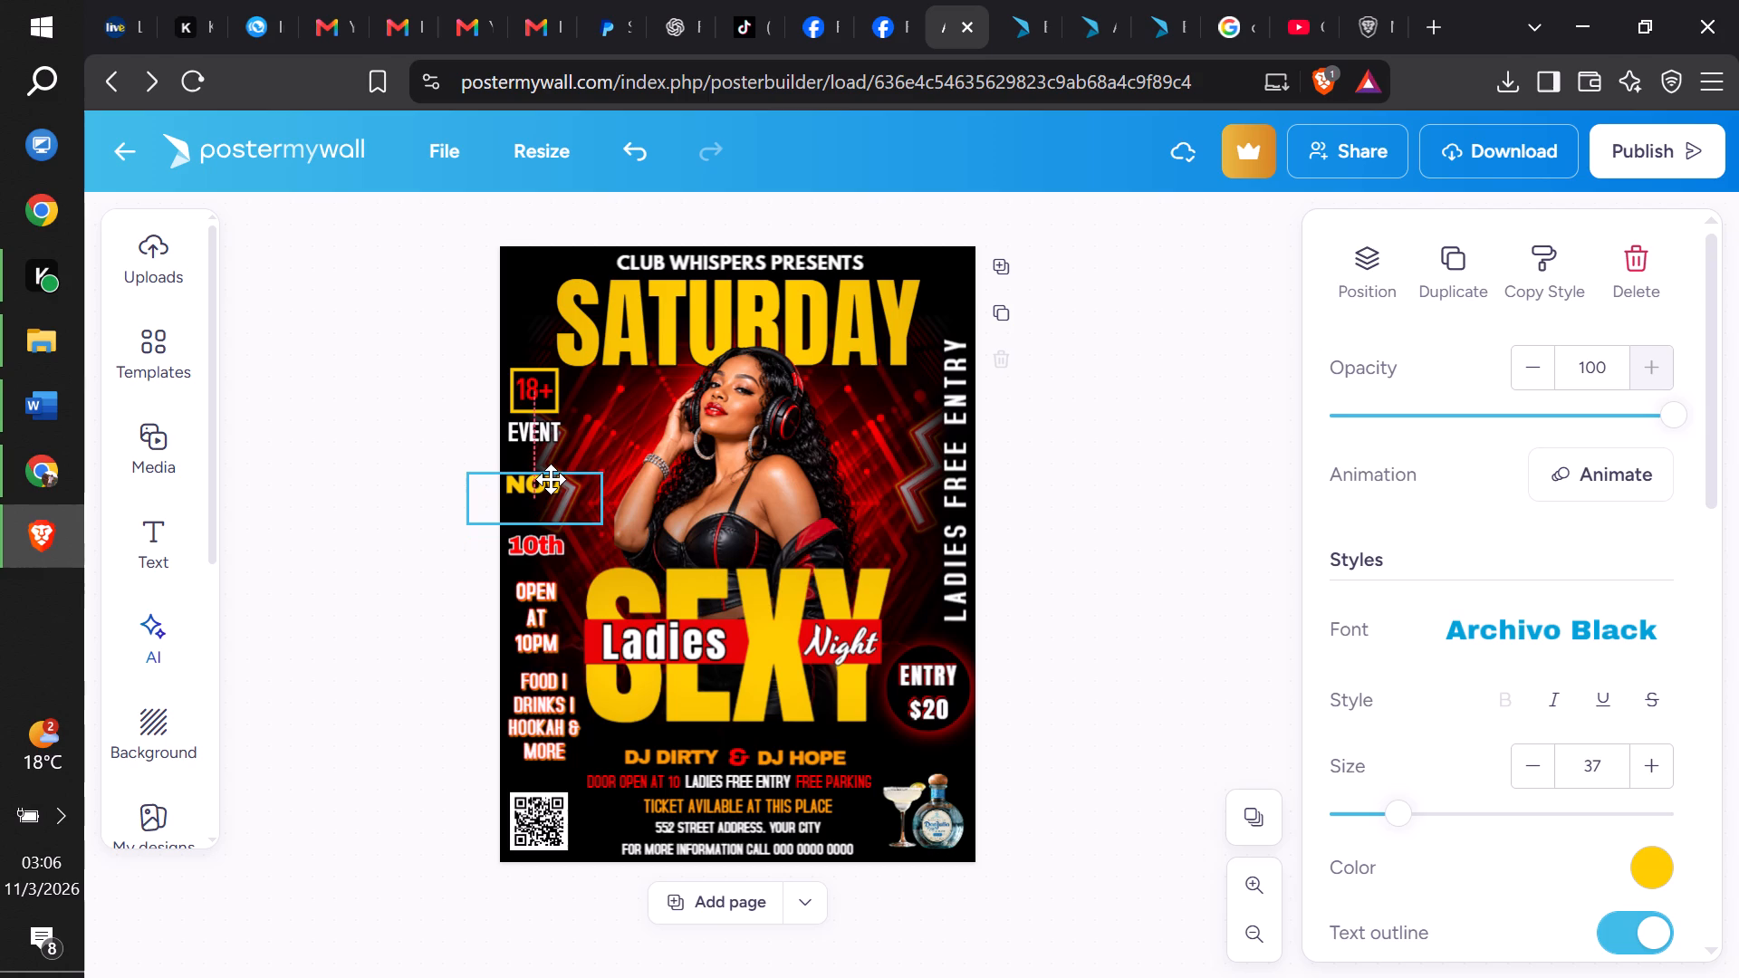
pyautogui.moveTo(551, 479); pyautogui.dragTo(551, 478)
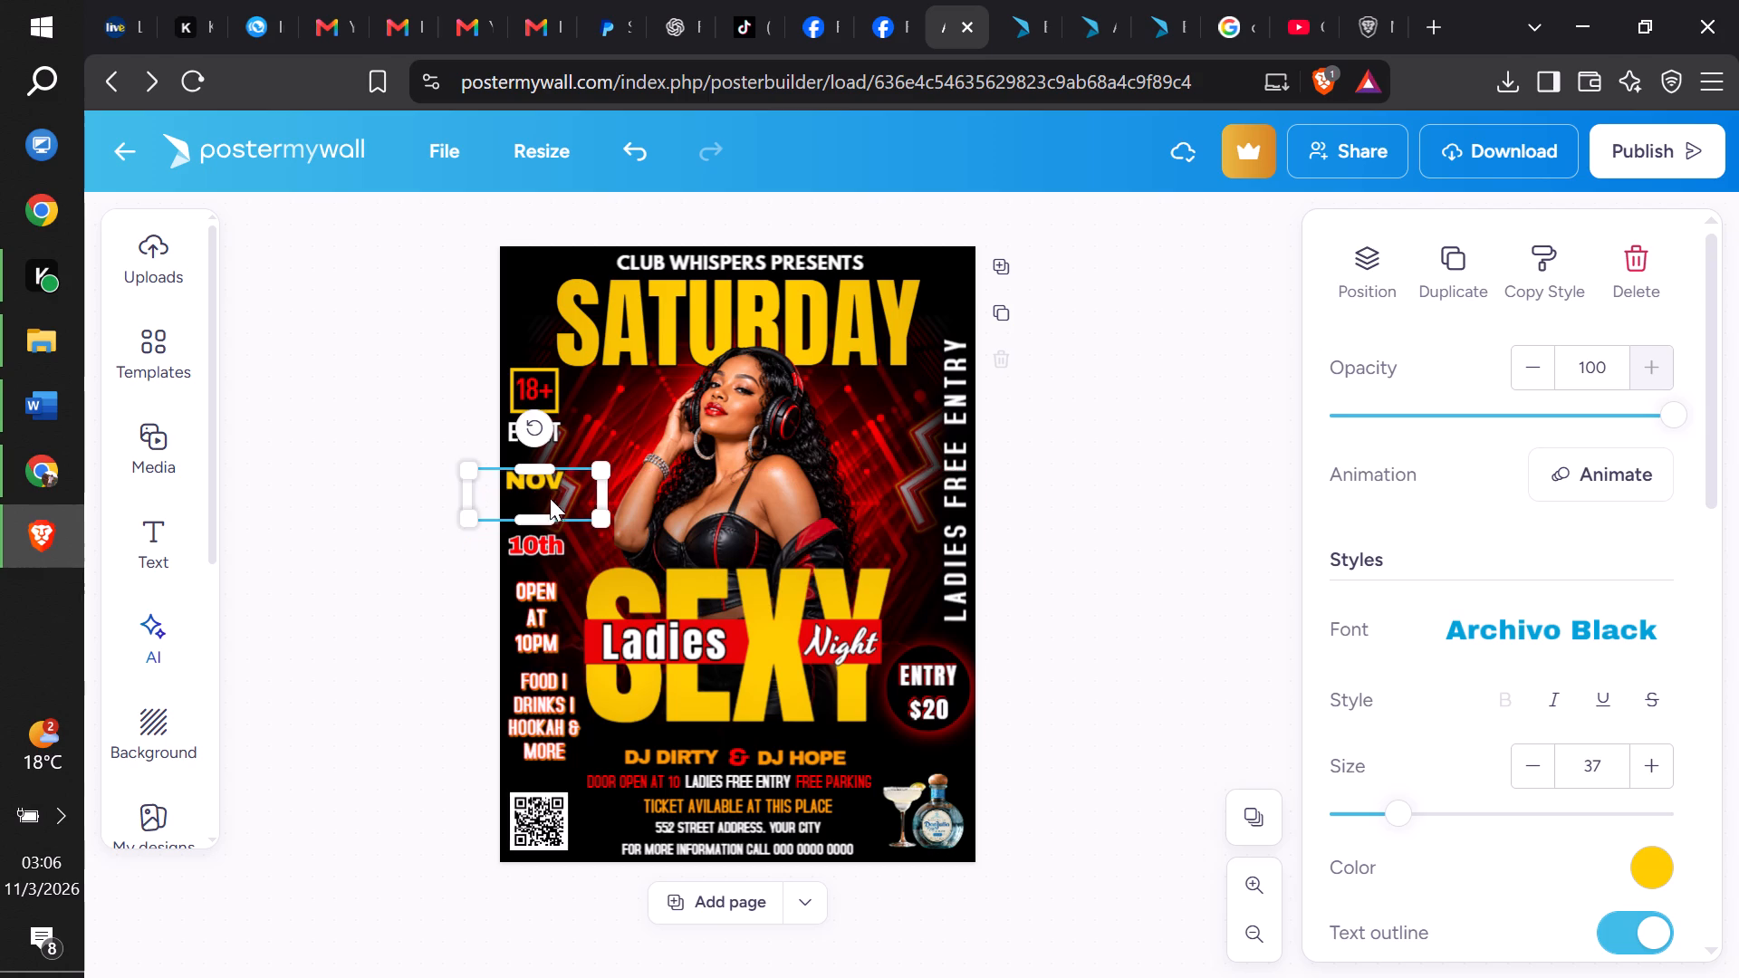
pyautogui.moveTo(543, 540); pyautogui.dragTo(543, 503)
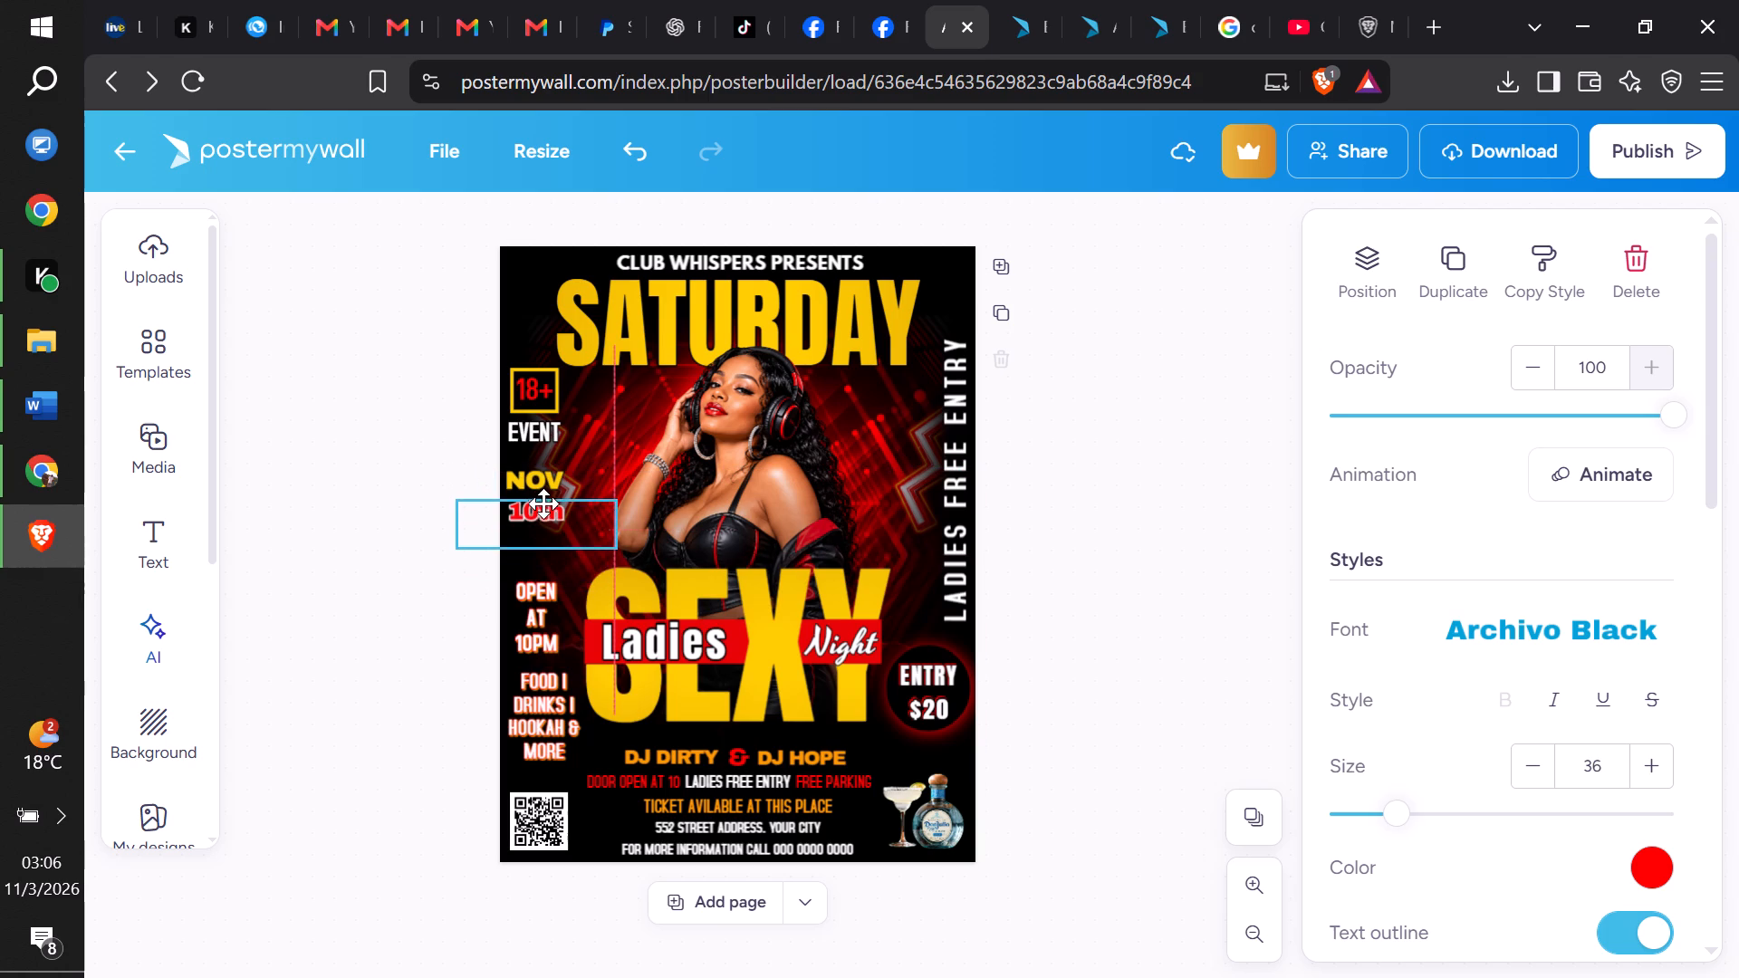
pyautogui.moveTo(543, 503); pyautogui.dragTo(542, 503)
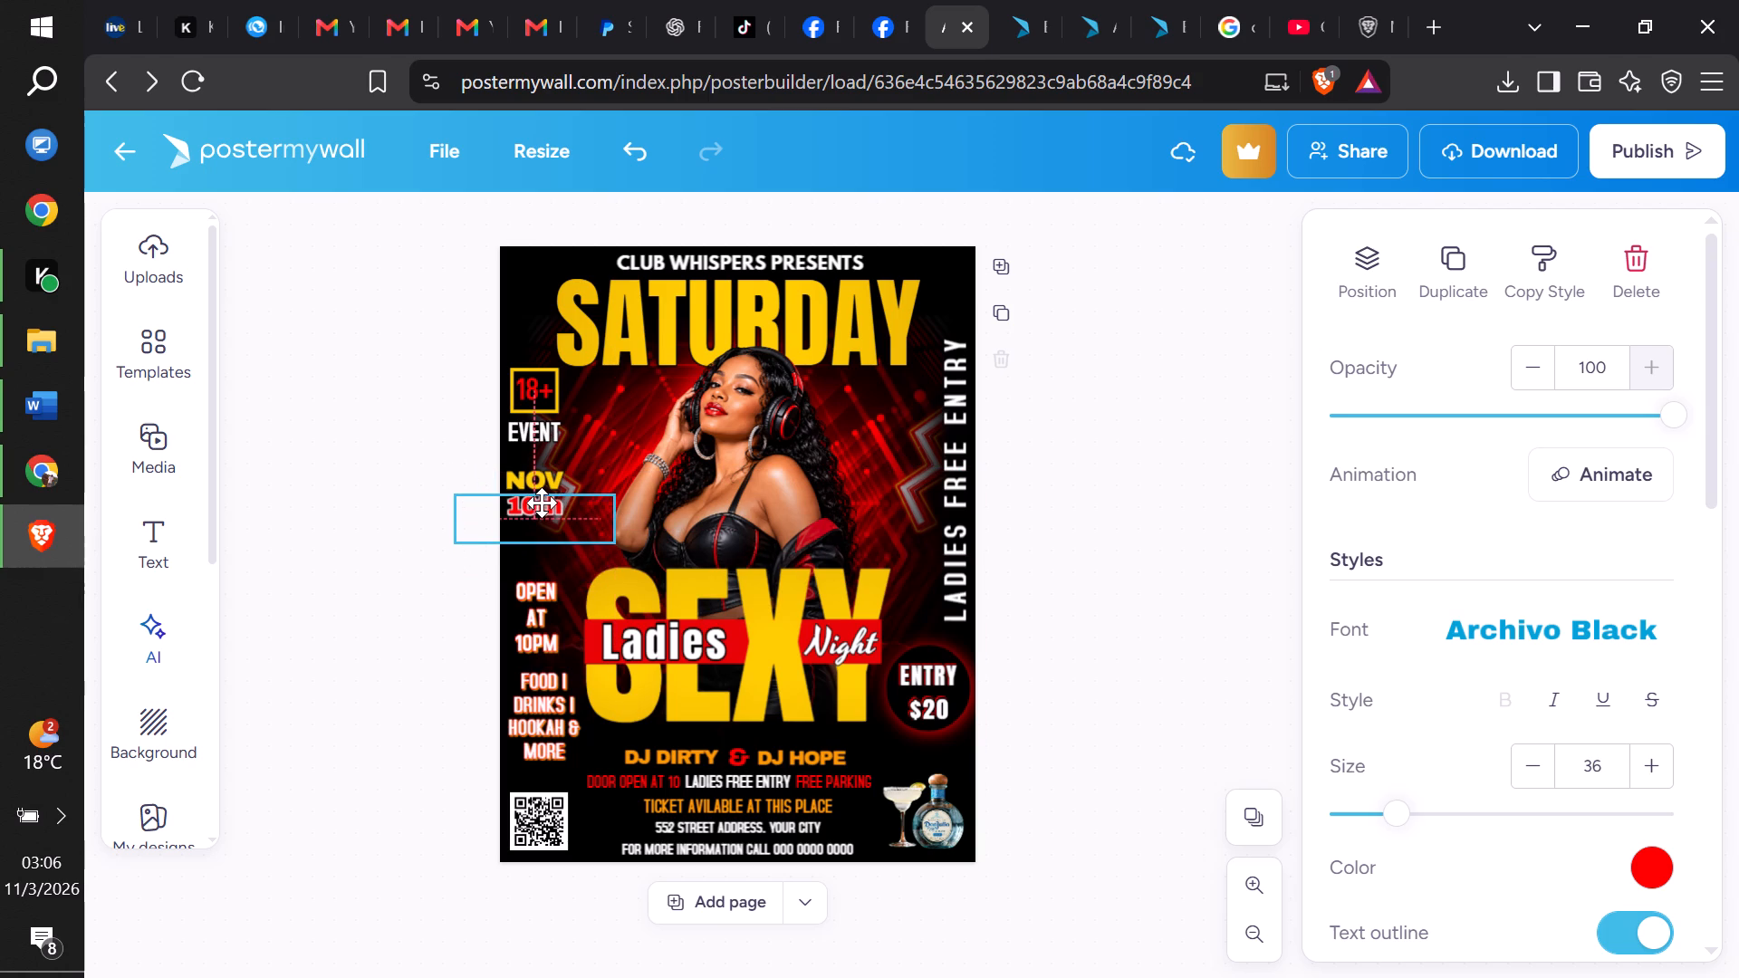
pyautogui.moveTo(542, 503); pyautogui.dragTo(542, 502)
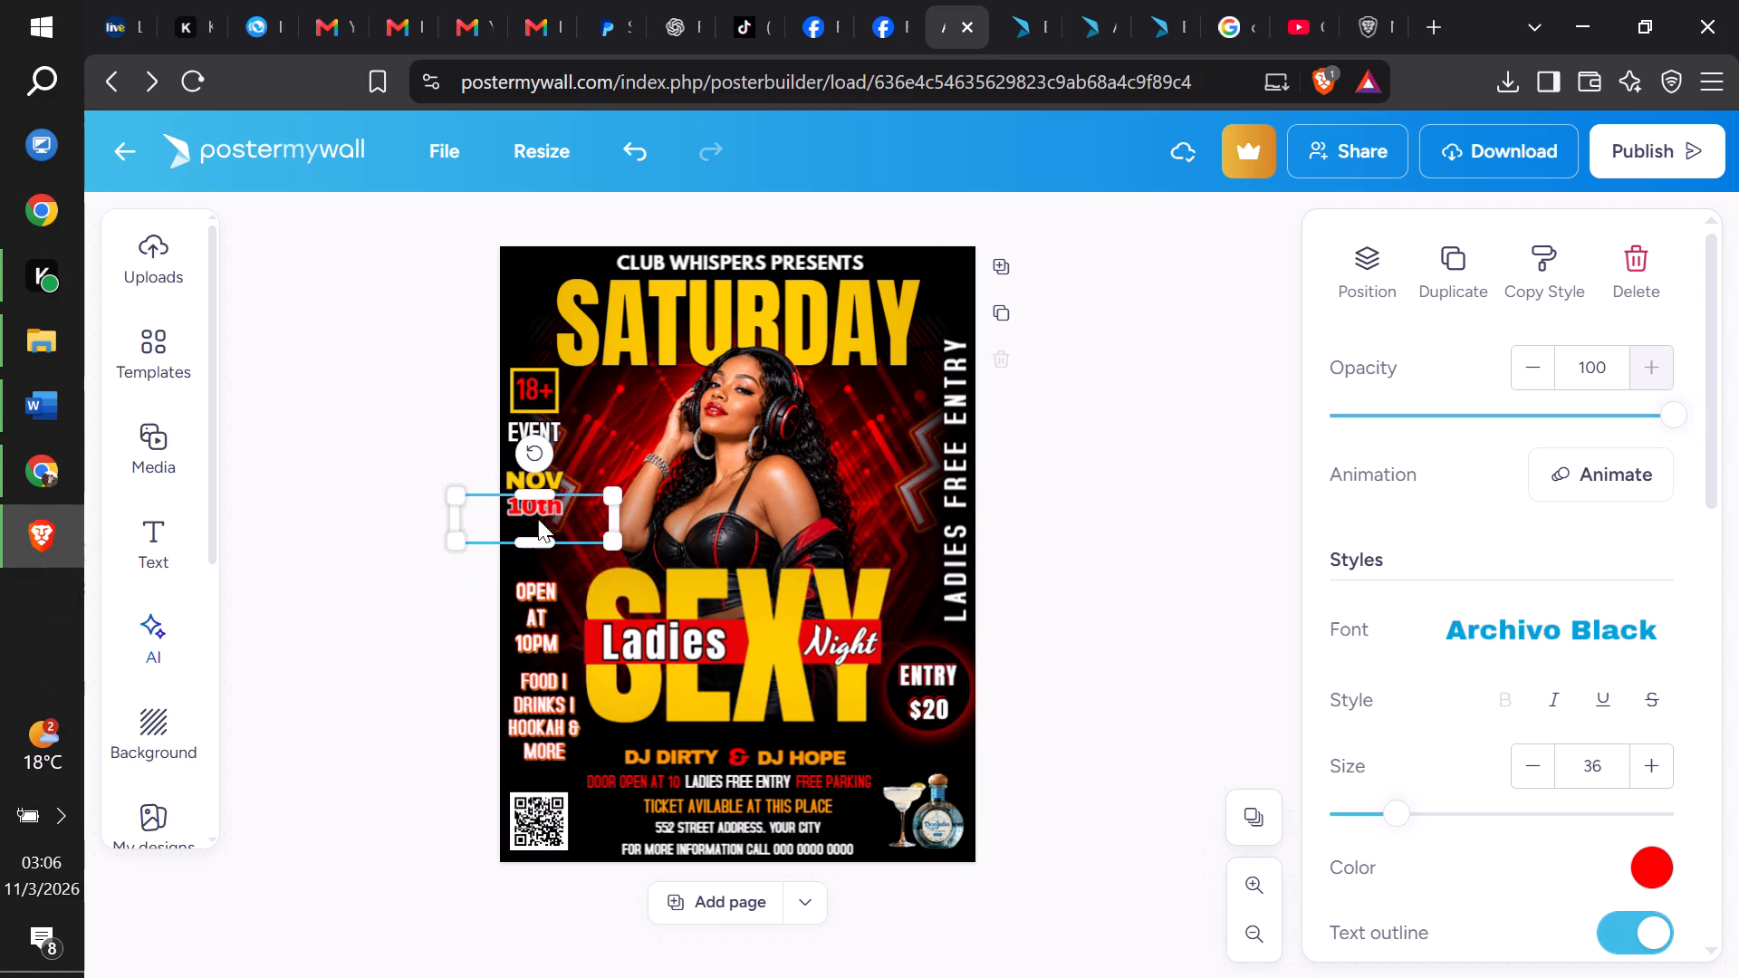
# Adjust the side column's spacing by raising OPEN AT 10PM and the FOOD, DRINKS, HOOKAH & MORE text and lowering 10th slightly.
pyautogui.moveTo(536, 596); pyautogui.dragTo(538, 573)
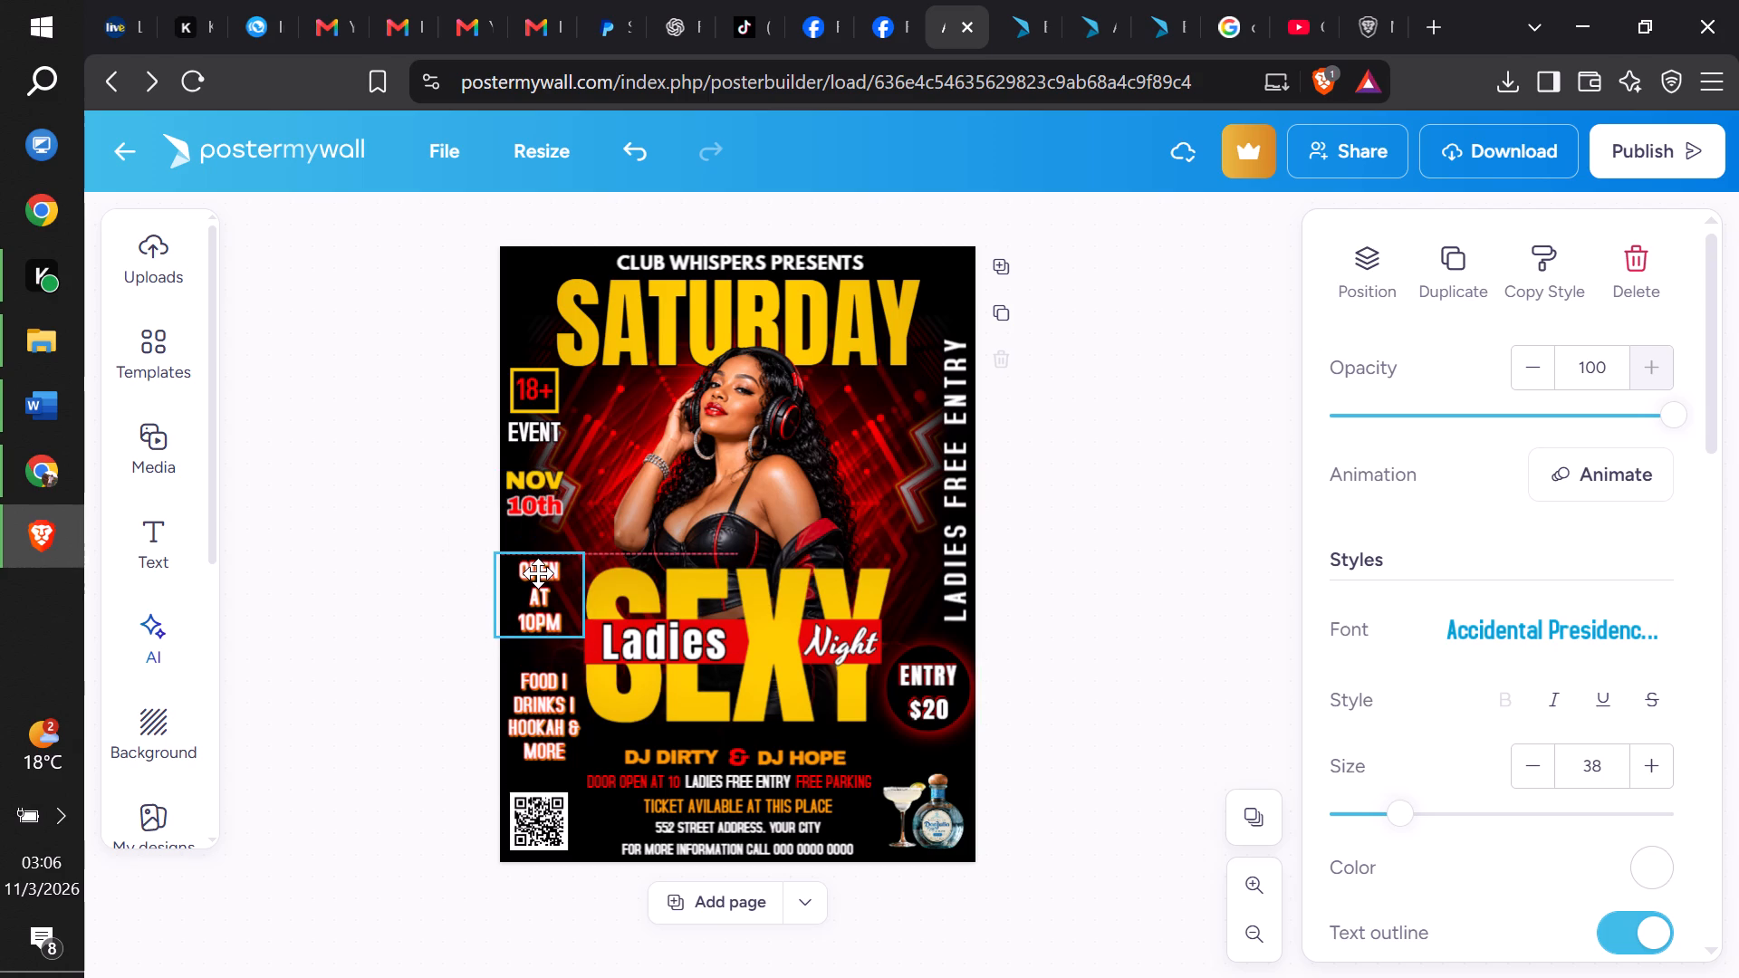
pyautogui.moveTo(538, 573); pyautogui.dragTo(534, 573)
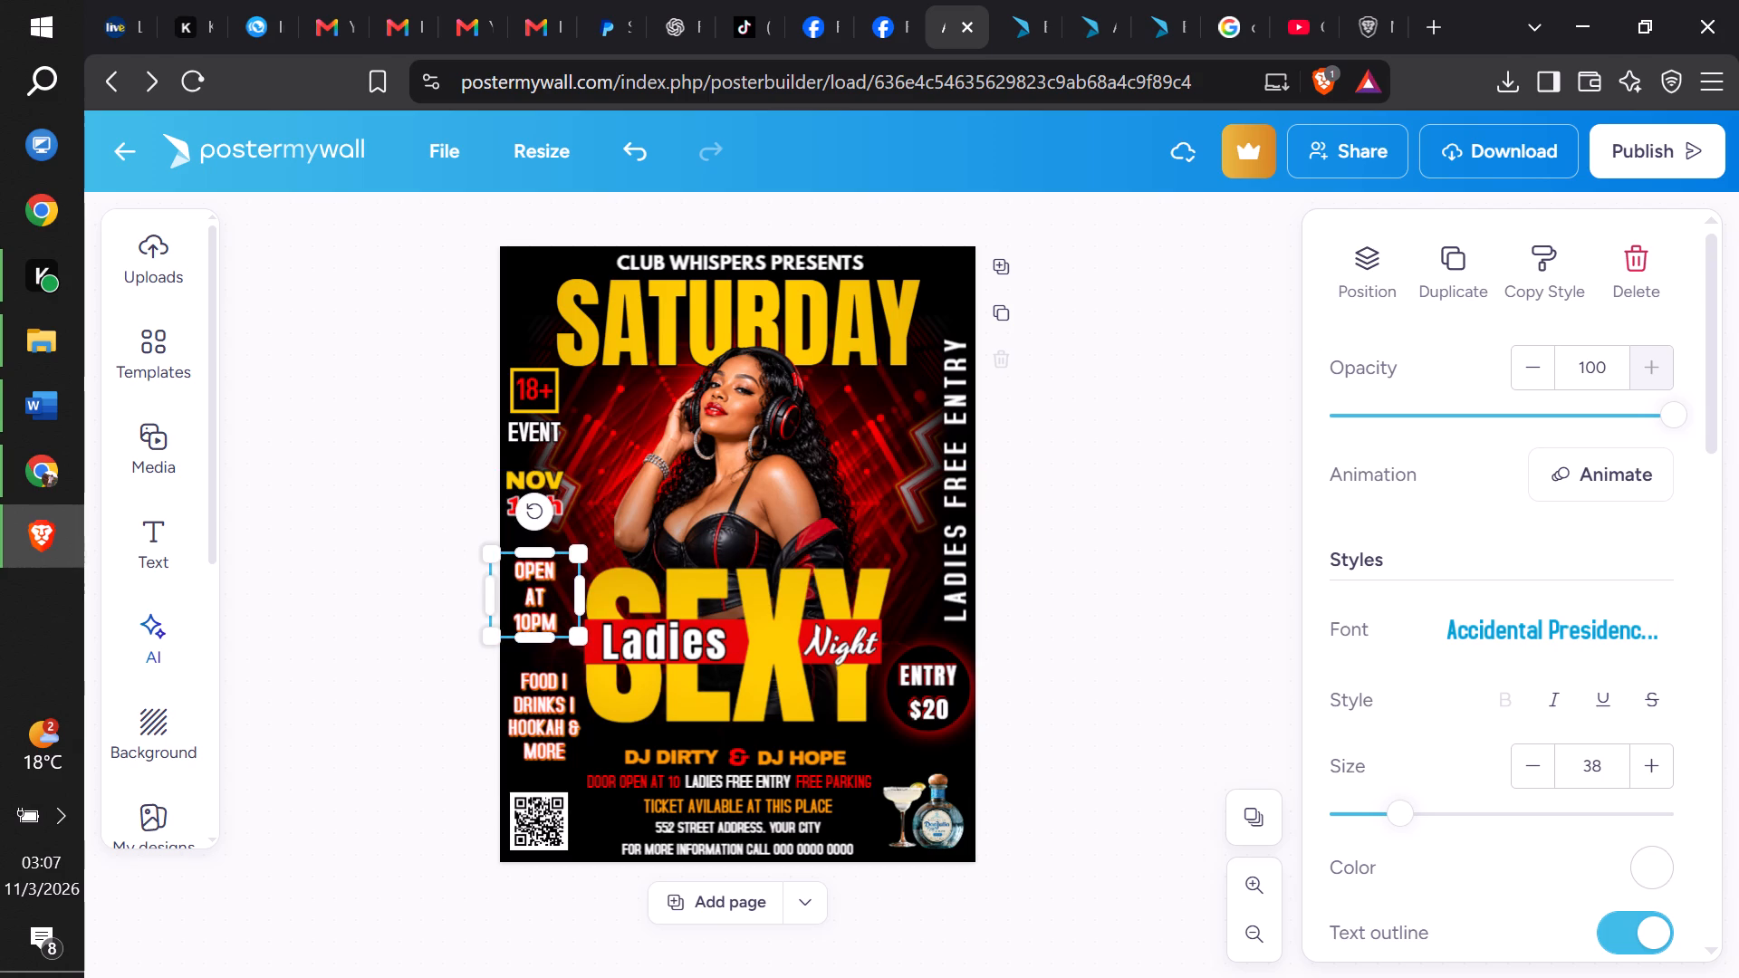
pyautogui.click(554, 507)
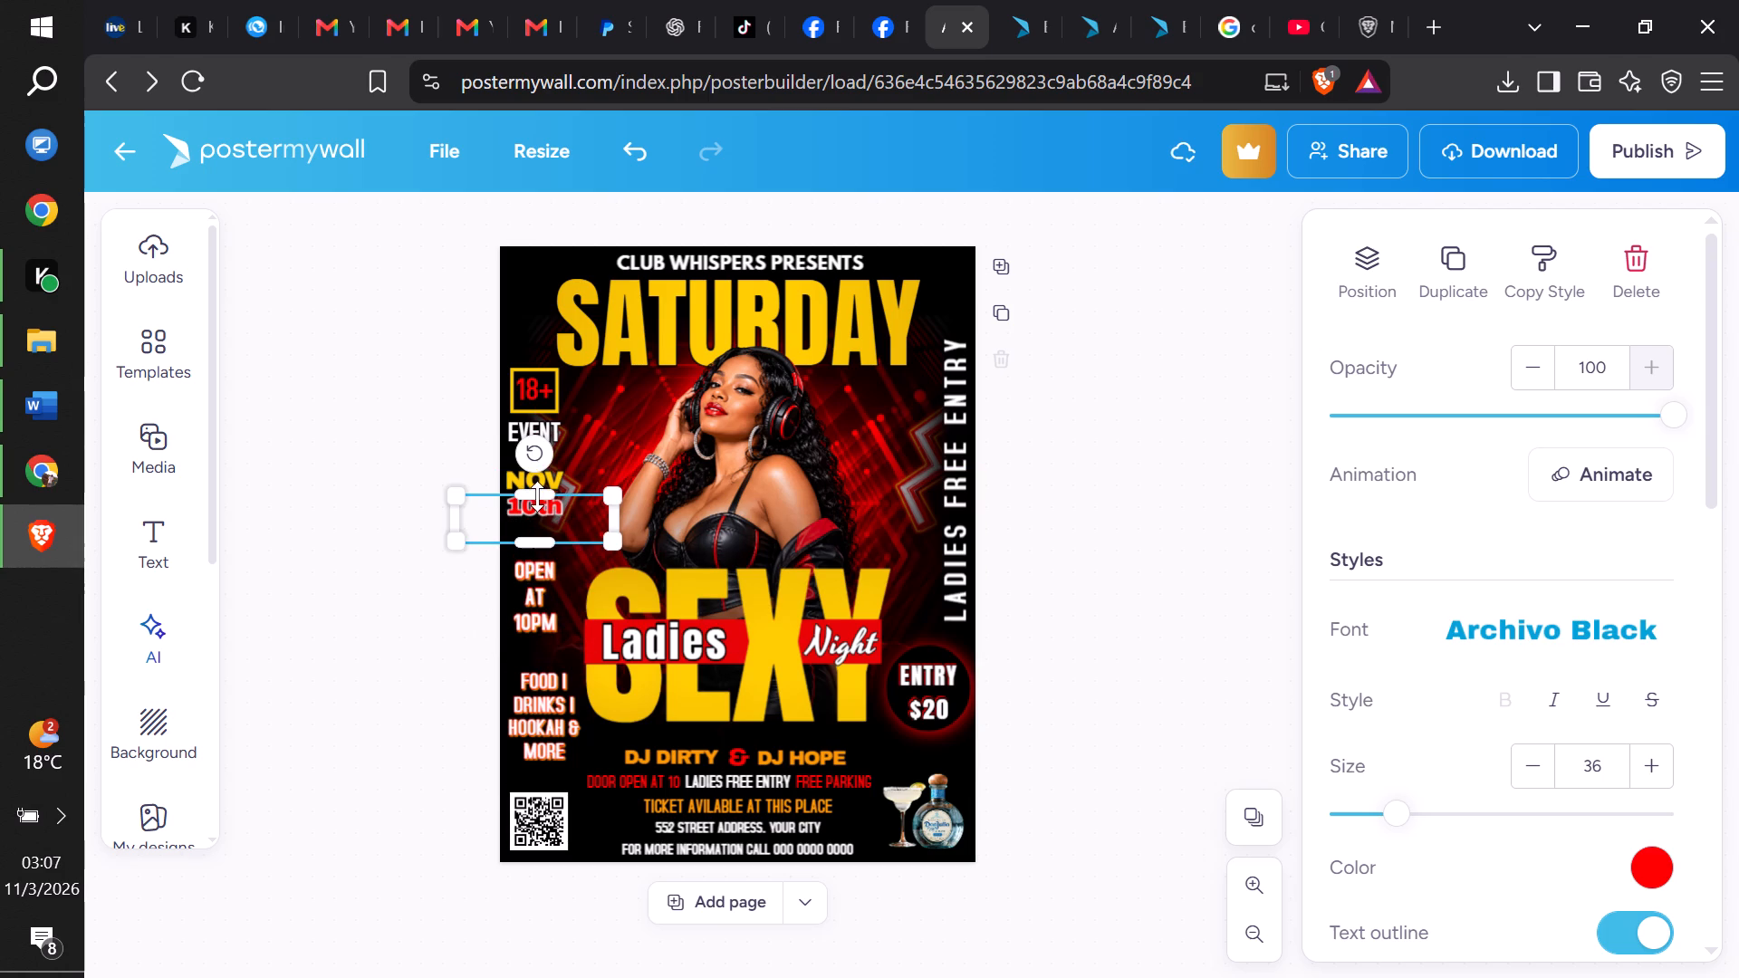
pyautogui.click(537, 493)
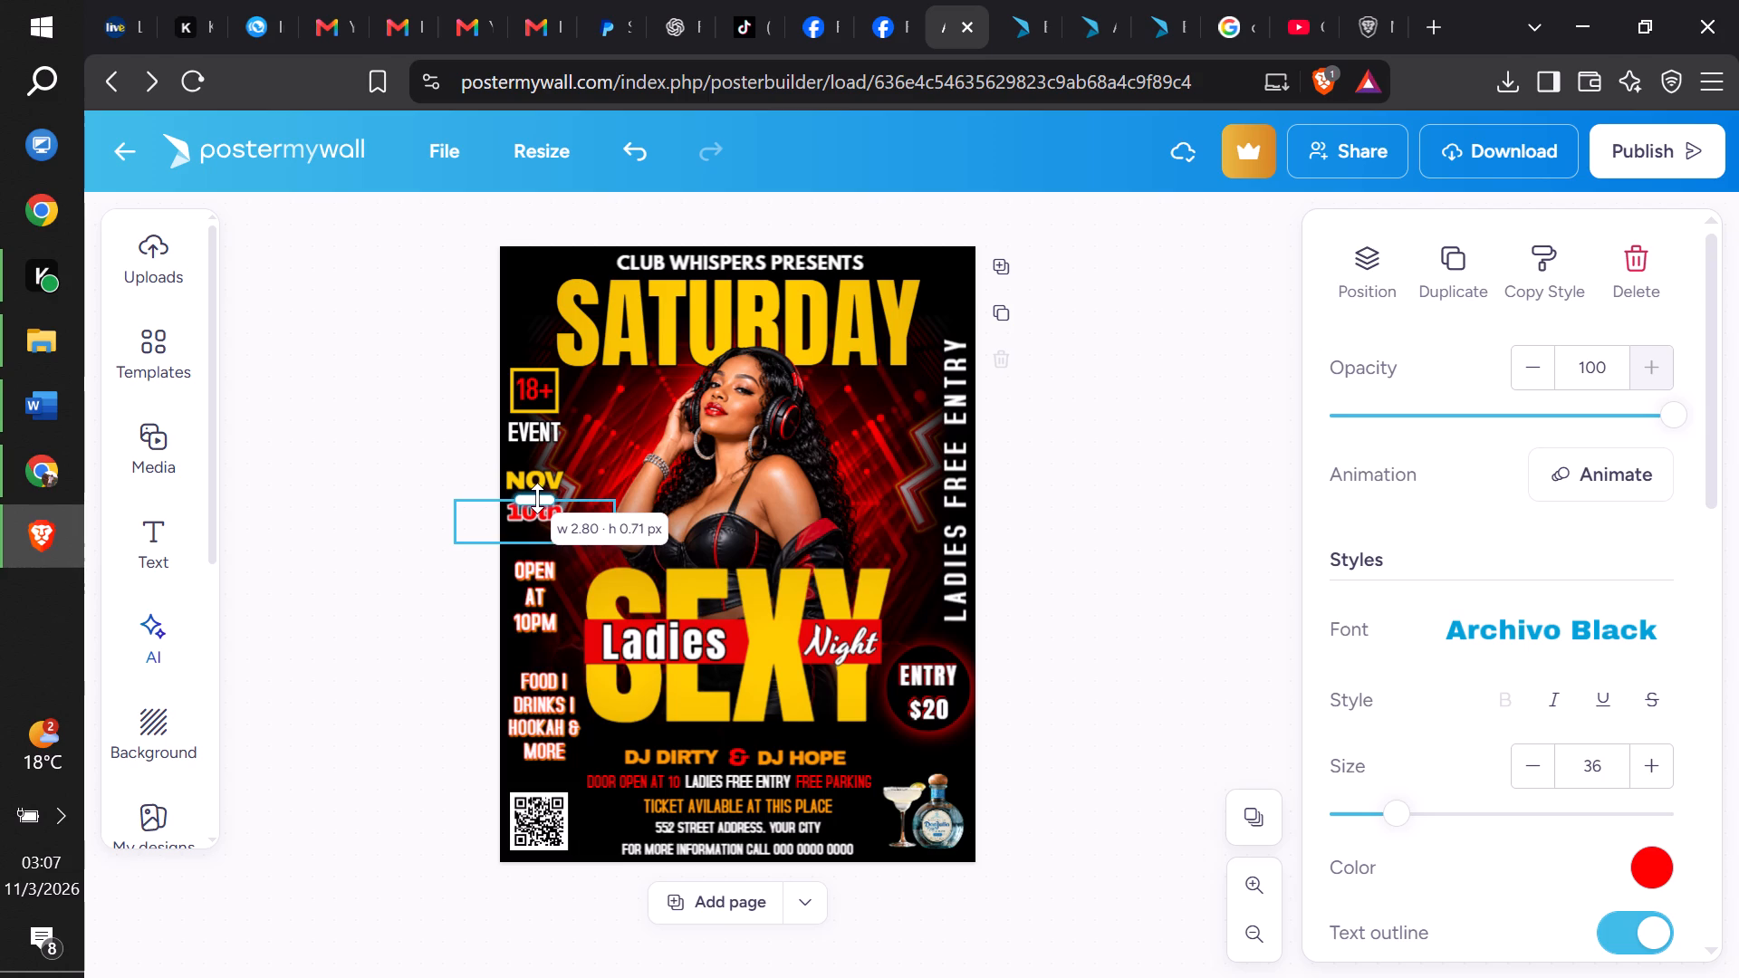
pyautogui.click(545, 685)
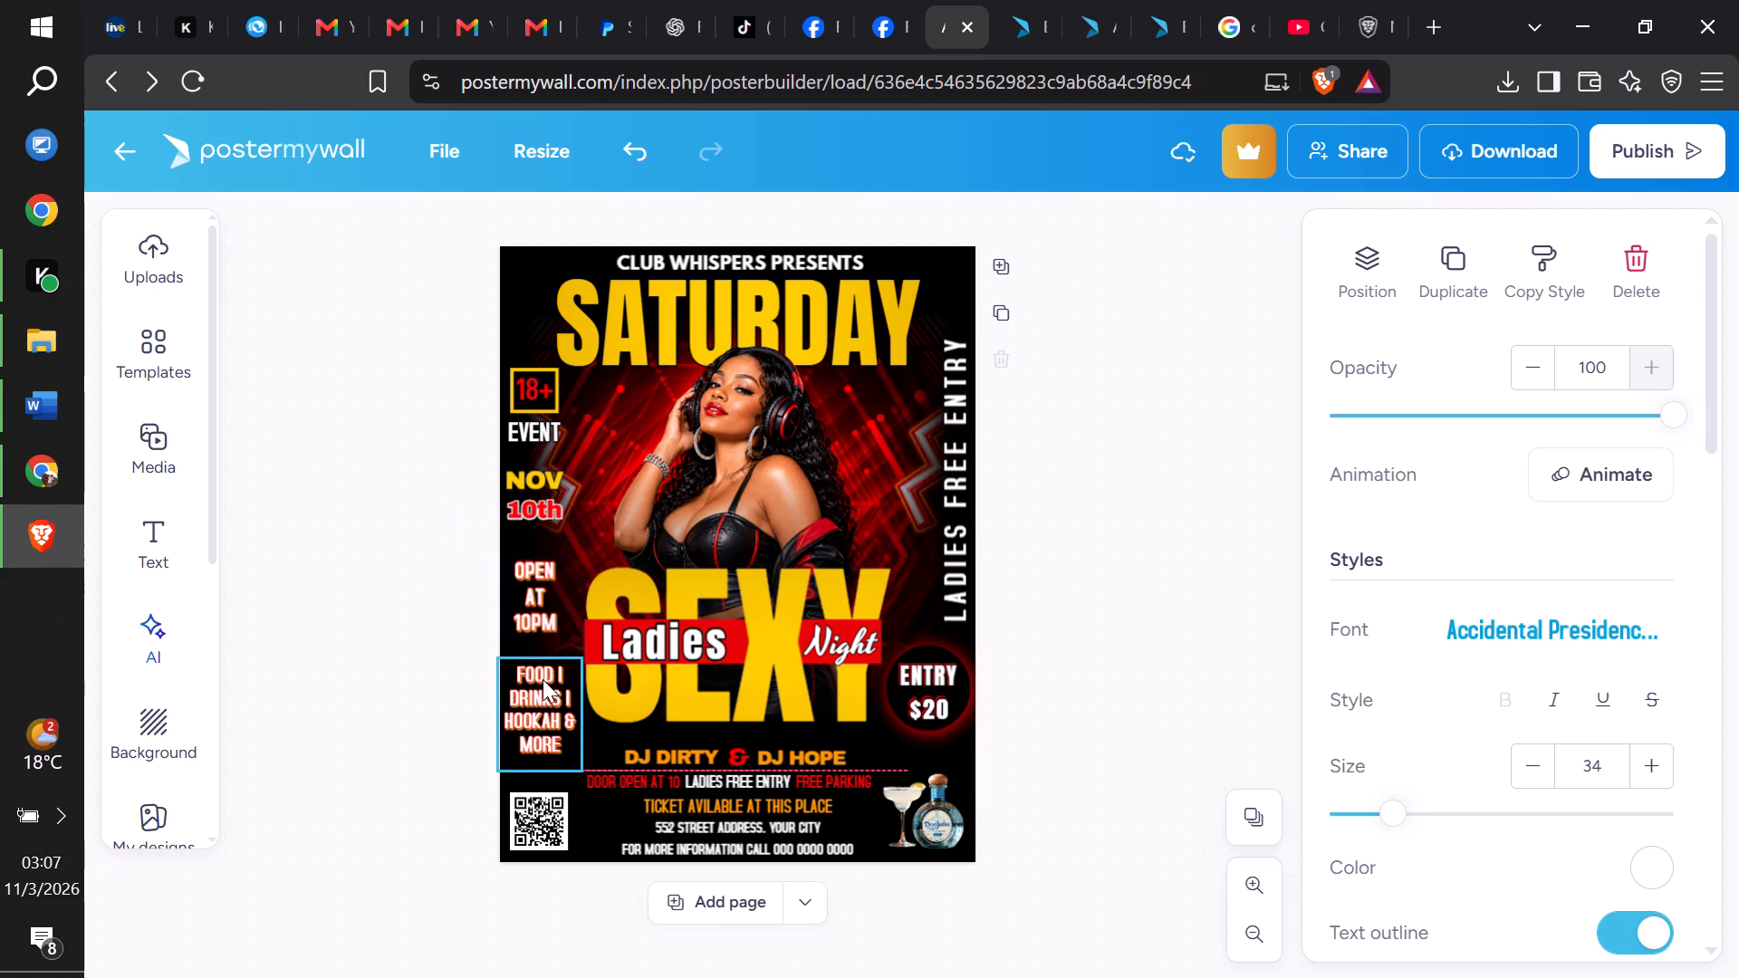
# Fine-tune the text box widths of OPEN AT 10PM and FOOD, DRINKS, HOOKAH & MORE from their outer edges.
pyautogui.click(539, 577)
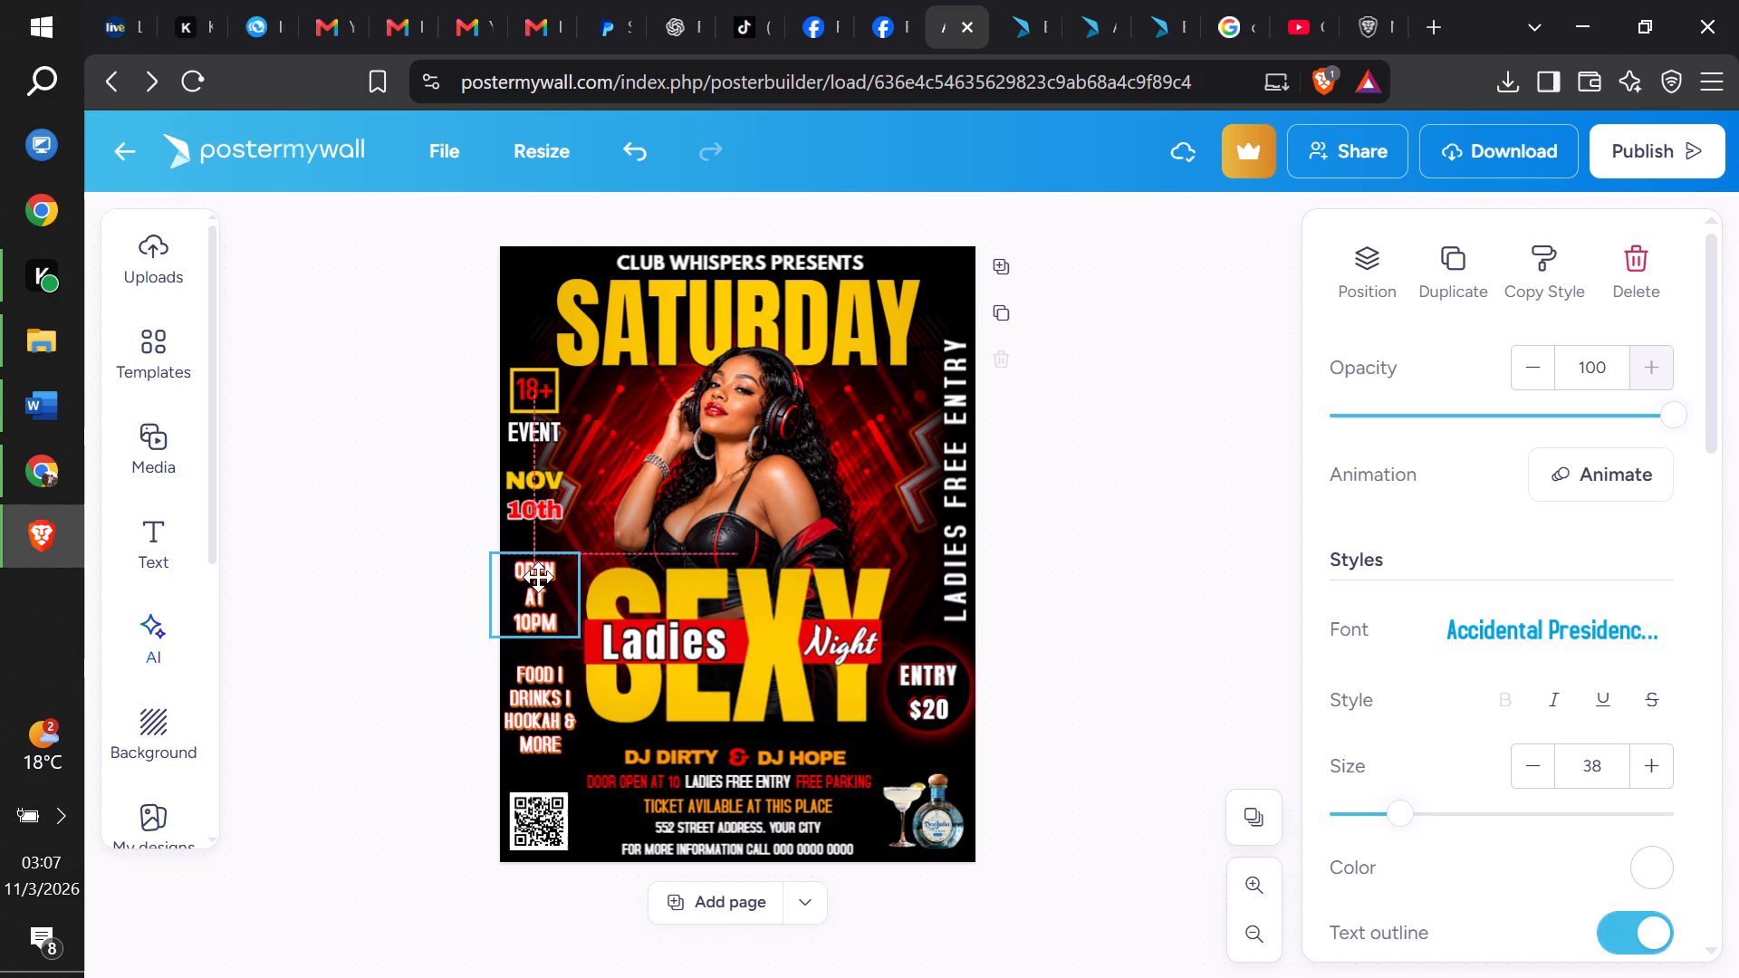
pyautogui.click(429, 566)
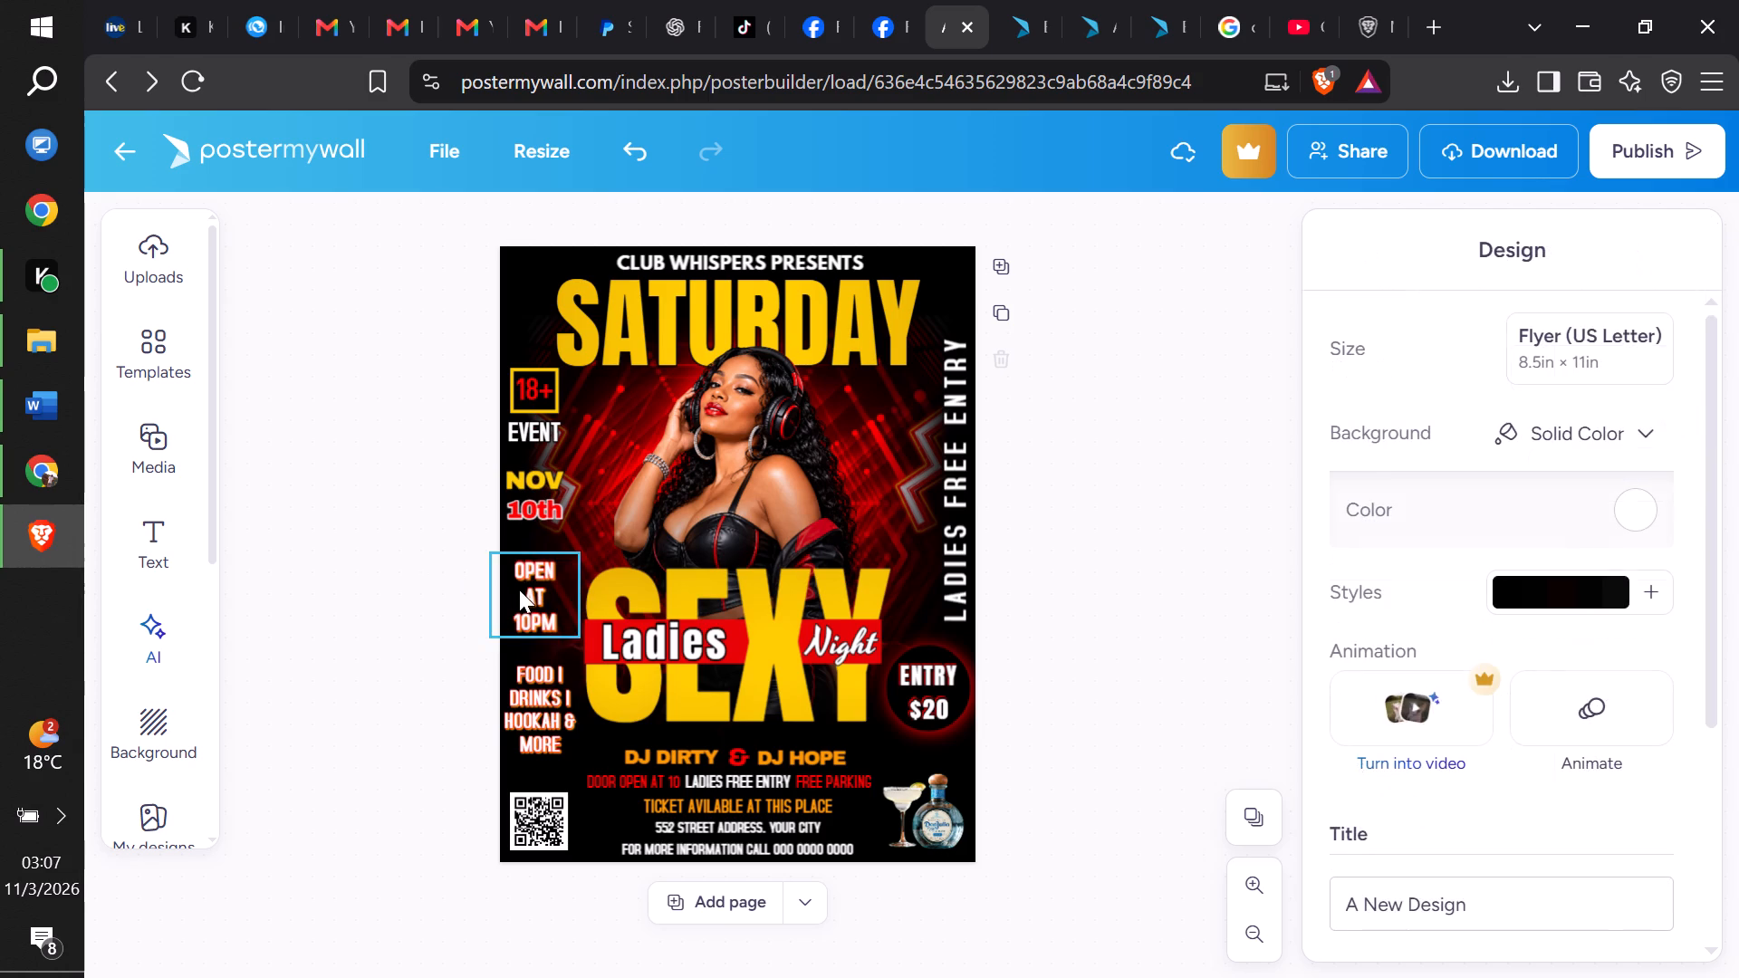
pyautogui.click(519, 590)
pyautogui.click(491, 583)
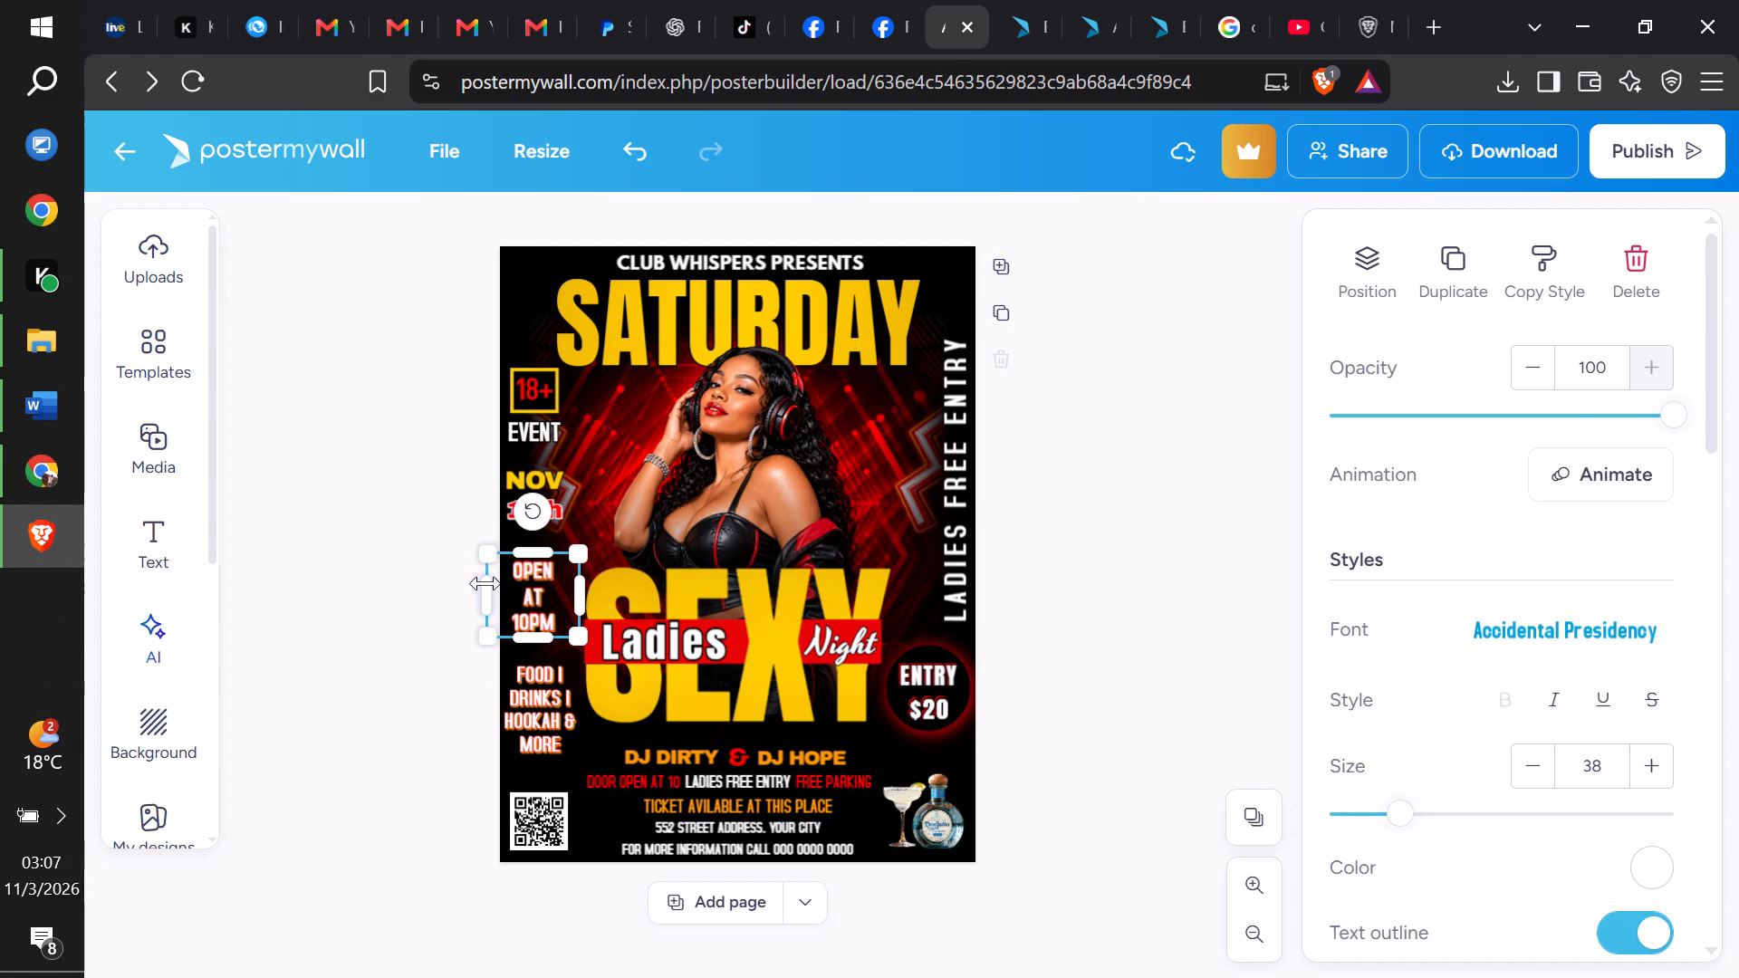
pyautogui.click(395, 504)
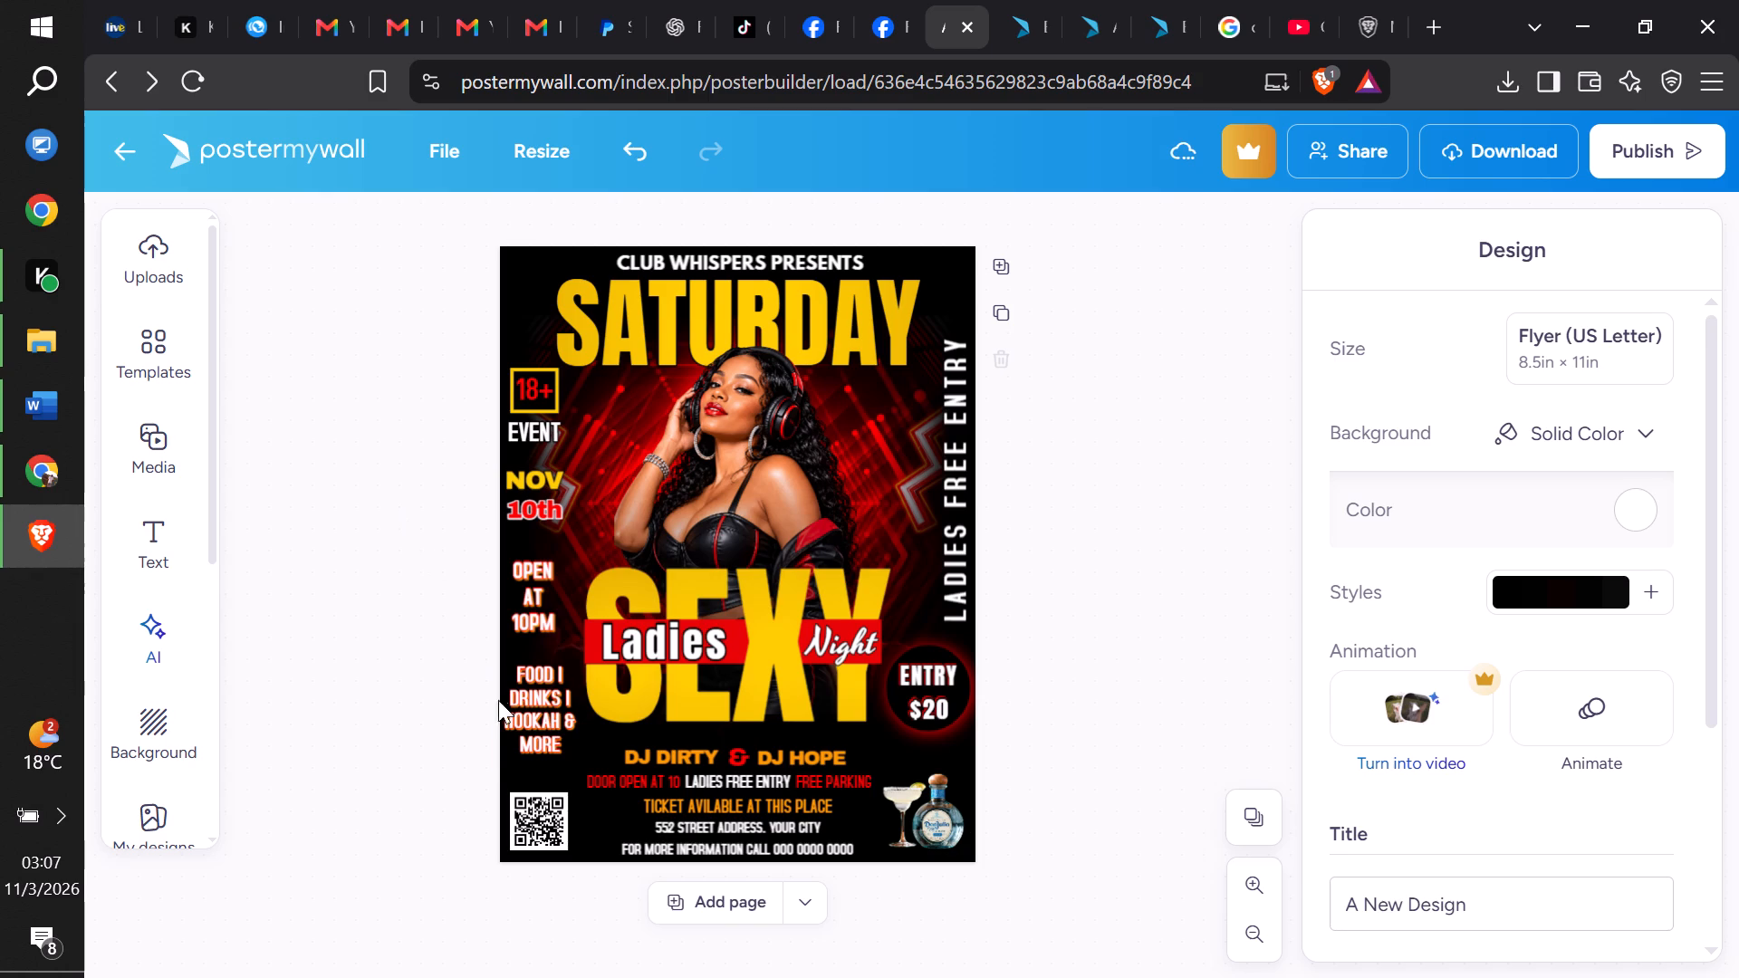
pyautogui.click(517, 710)
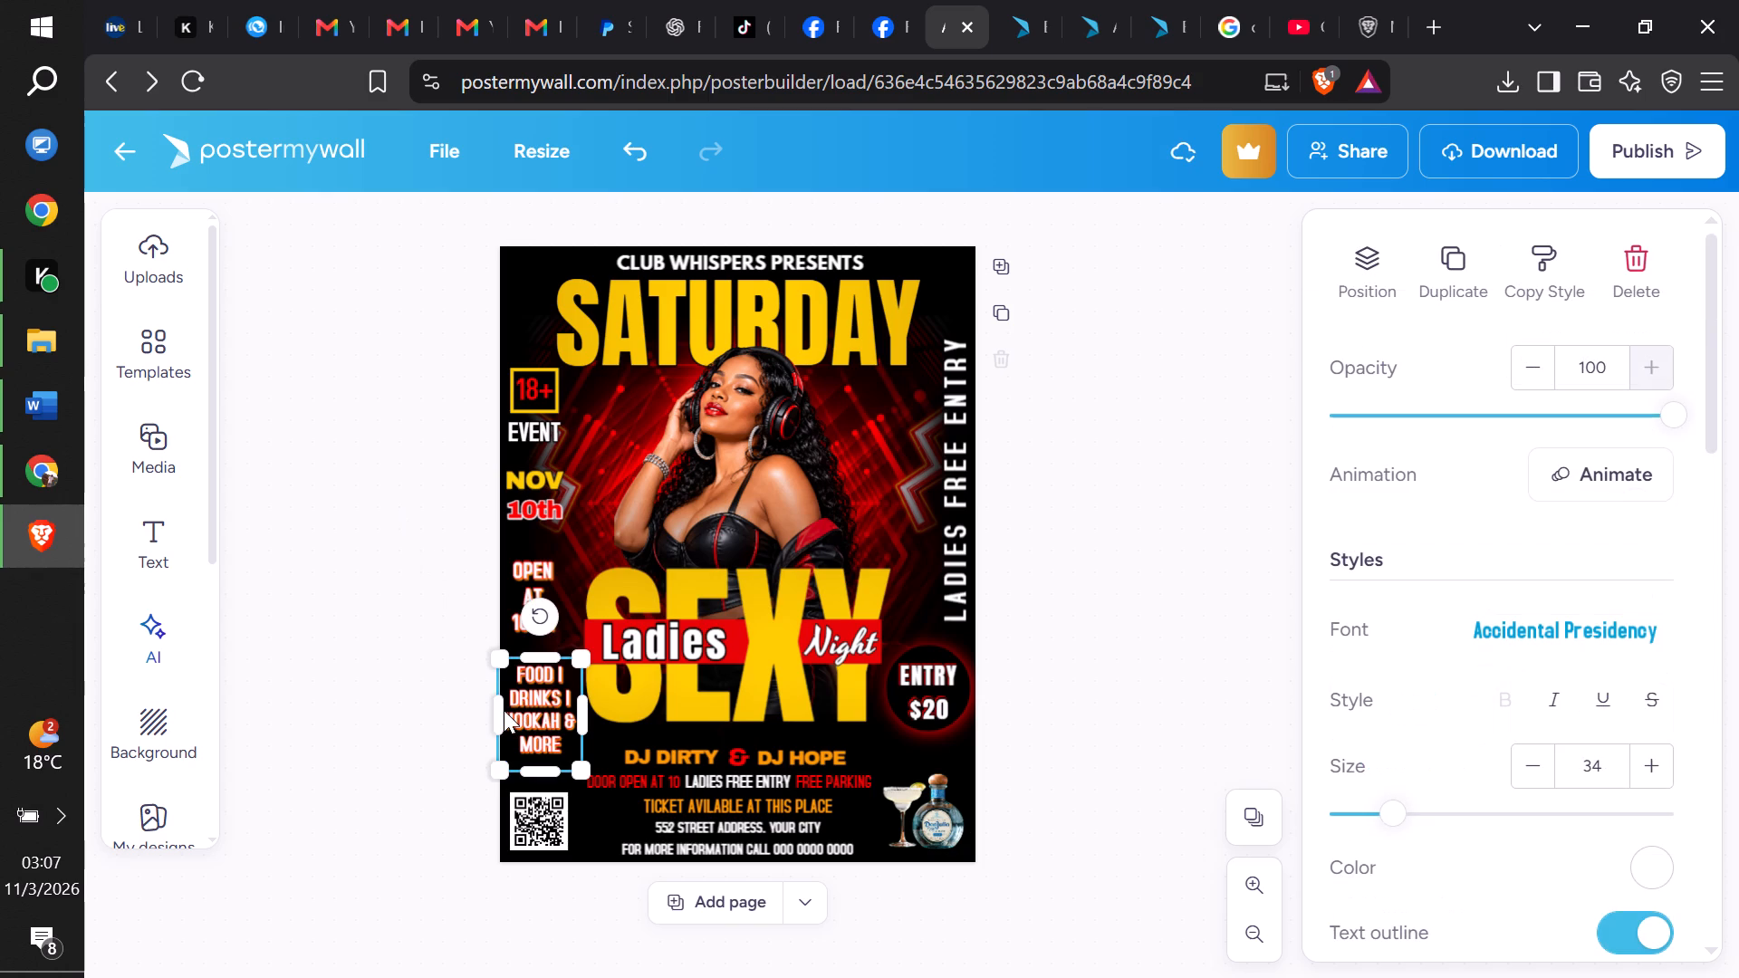
pyautogui.click(498, 713)
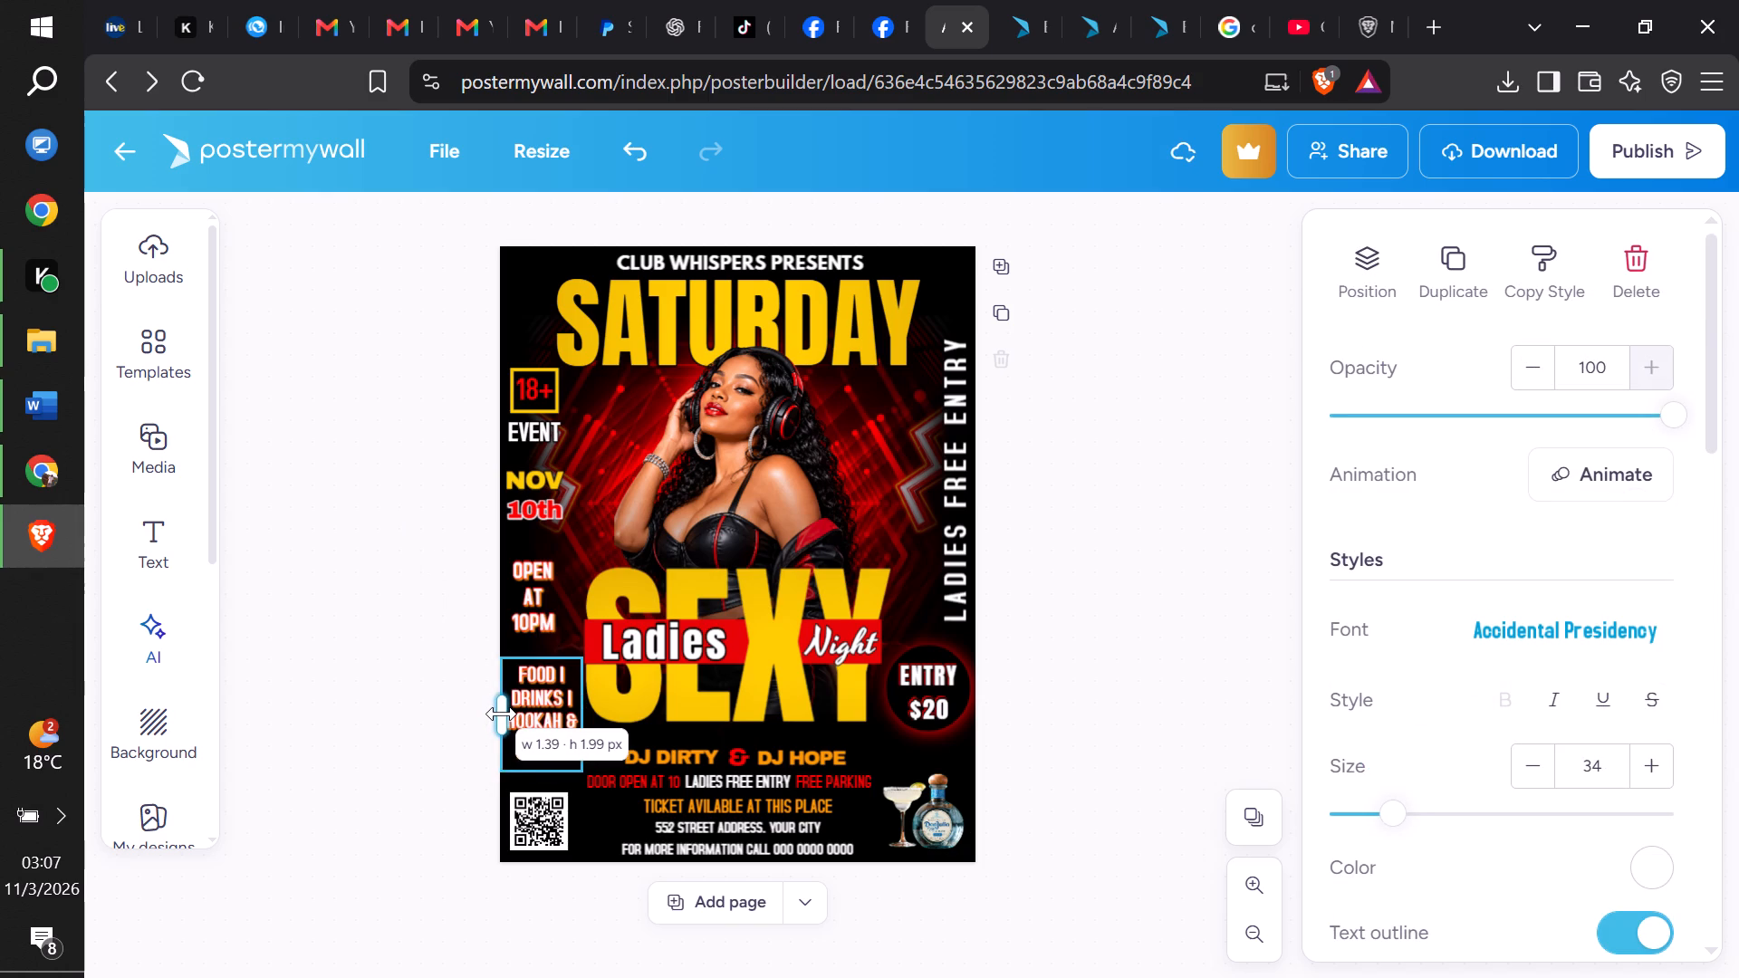
pyautogui.click(409, 687)
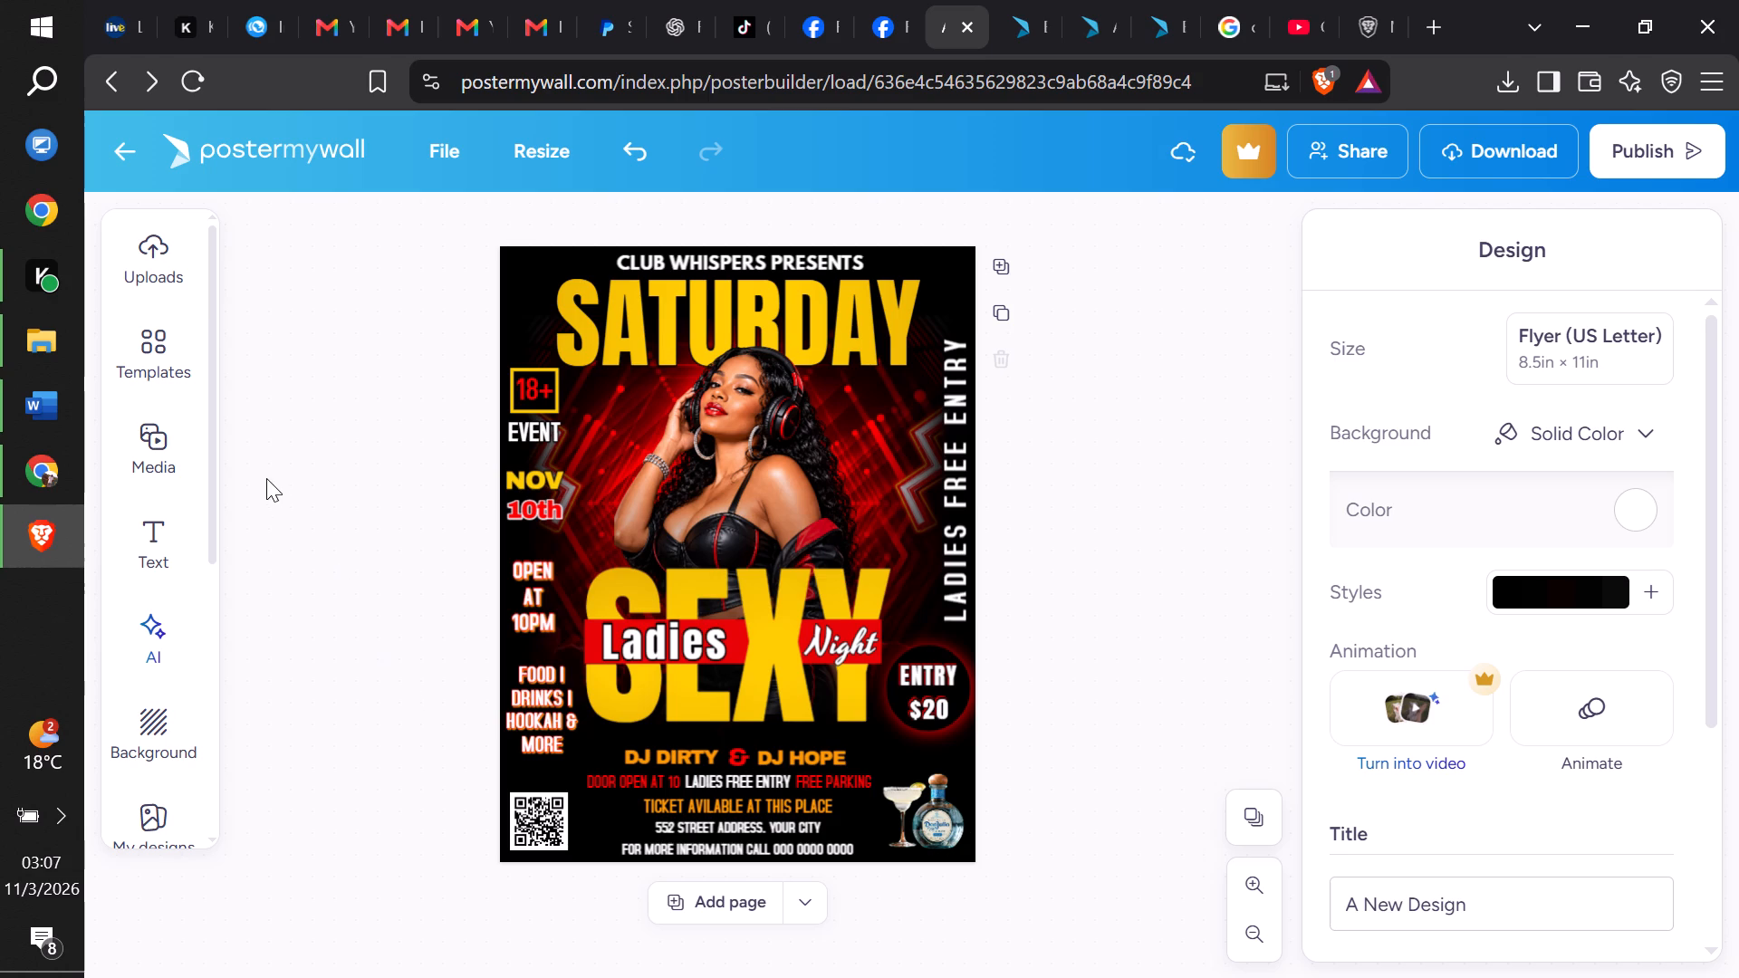
# Nudge the SATURDAY title slightly down and the cocktail and bottle image slightly closer to the page's bottom corner.
pyautogui.click(849, 302)
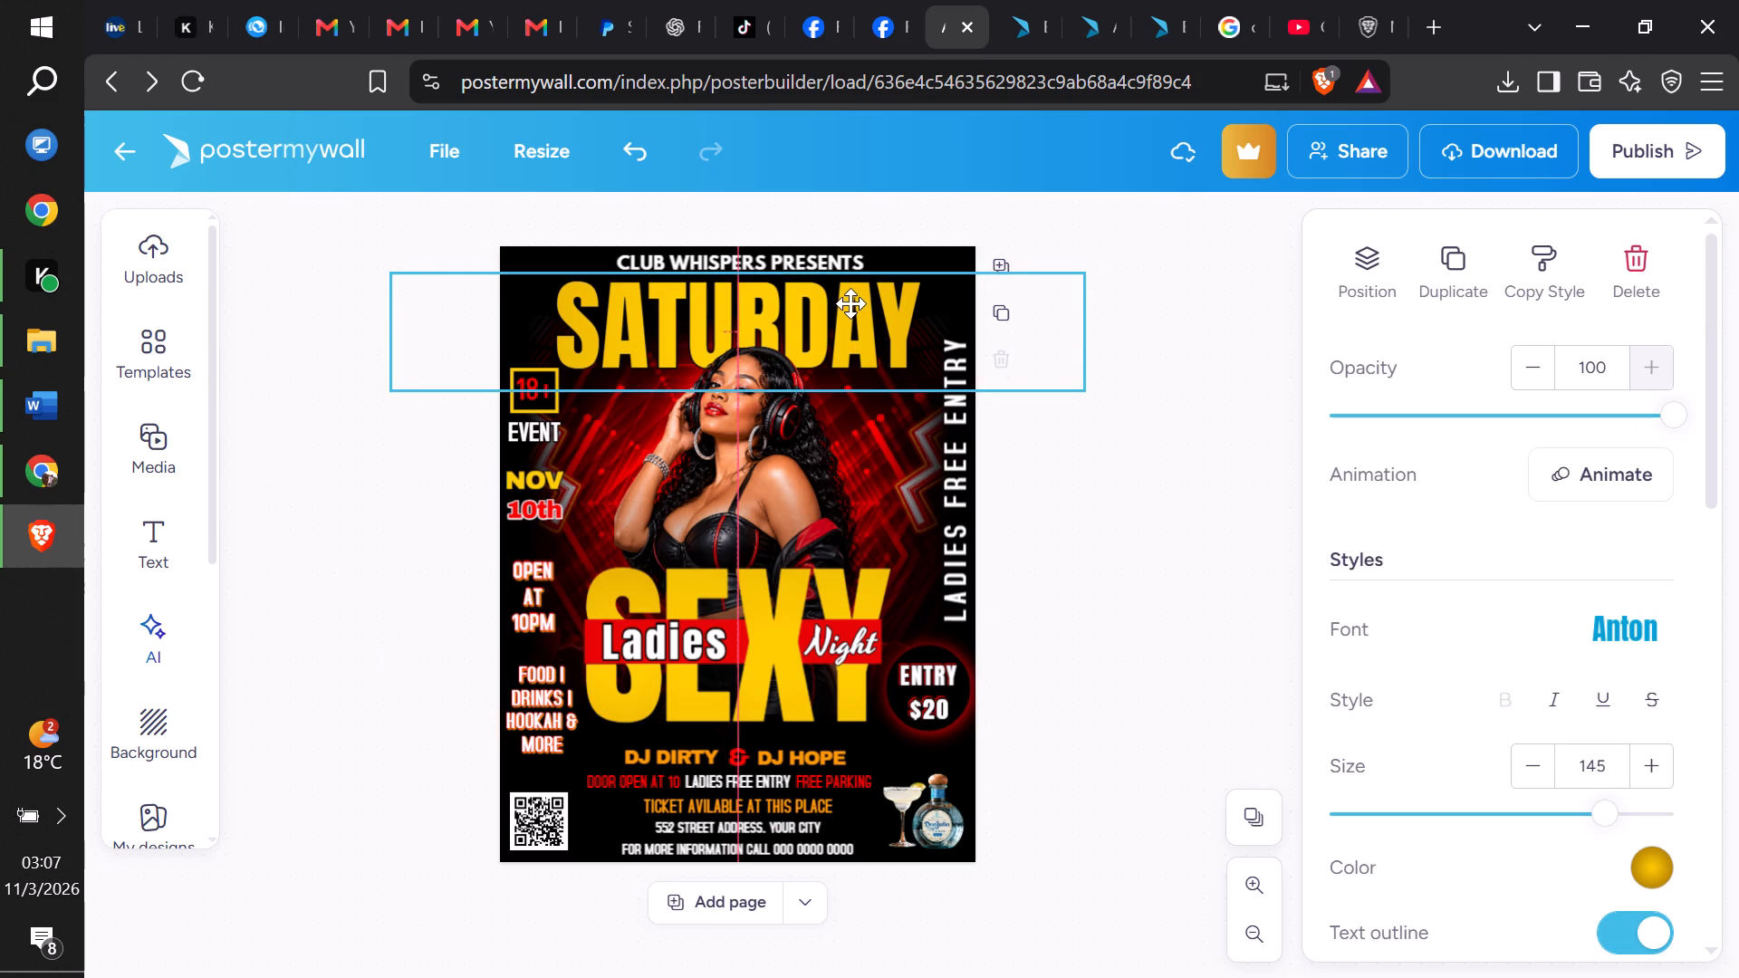
pyautogui.click(1180, 517)
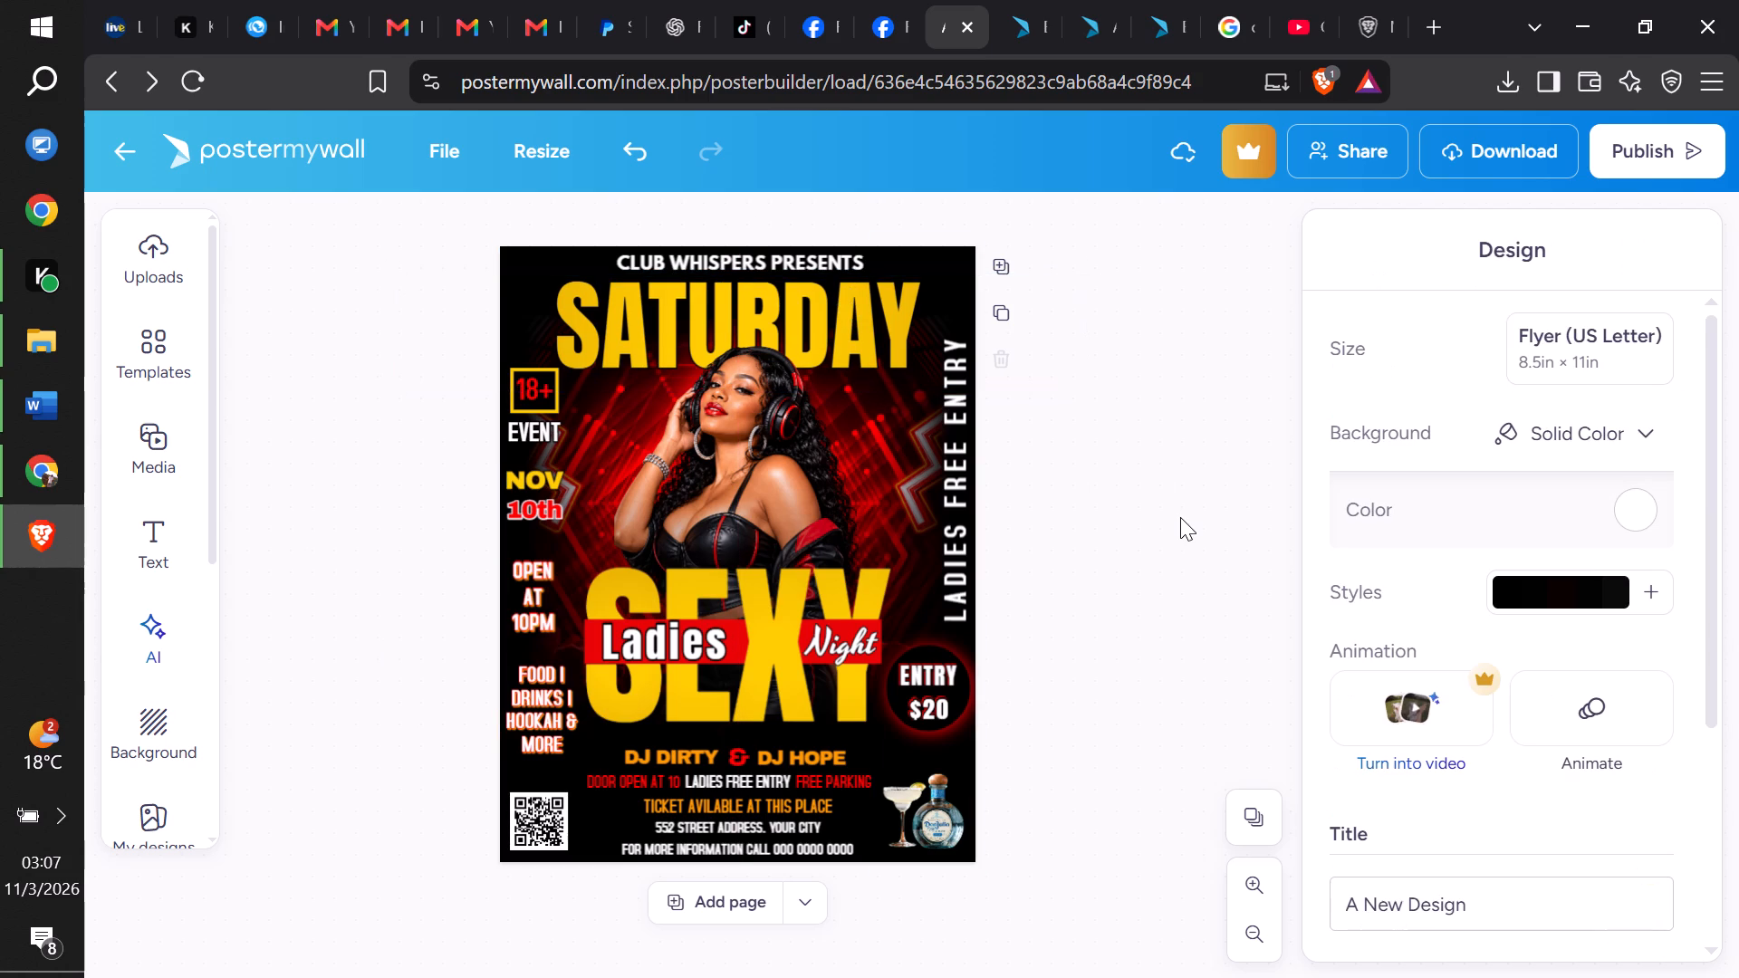
pyautogui.click(944, 816)
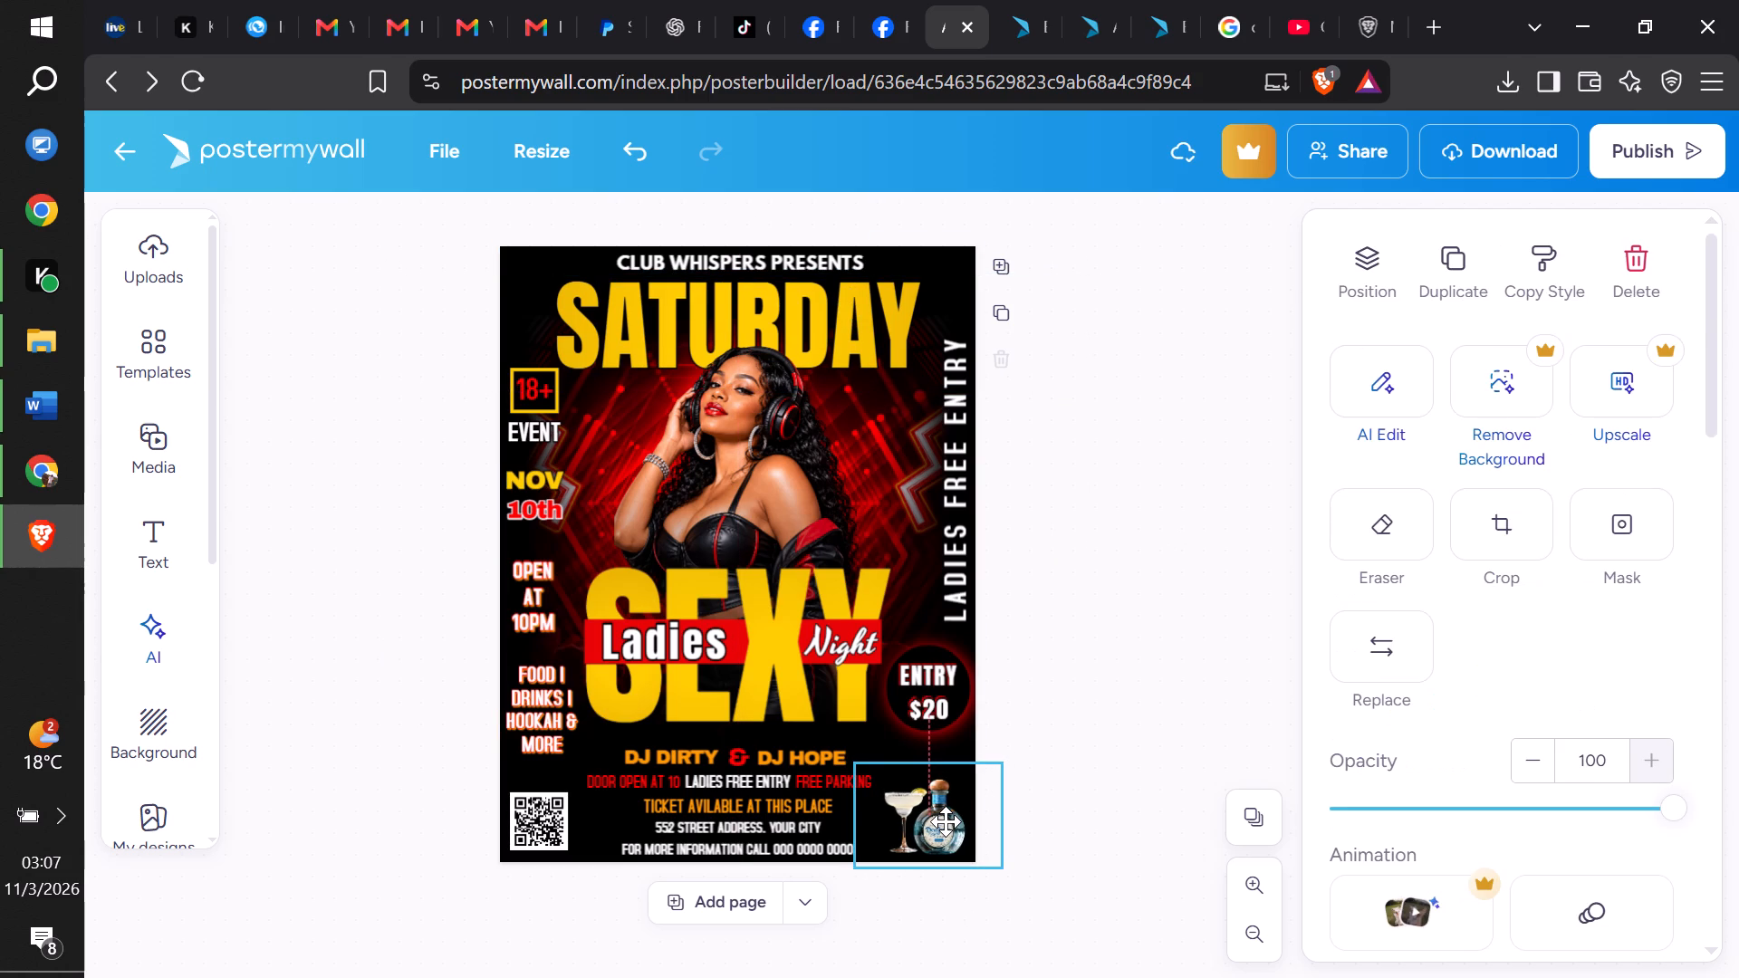
pyautogui.click(1141, 720)
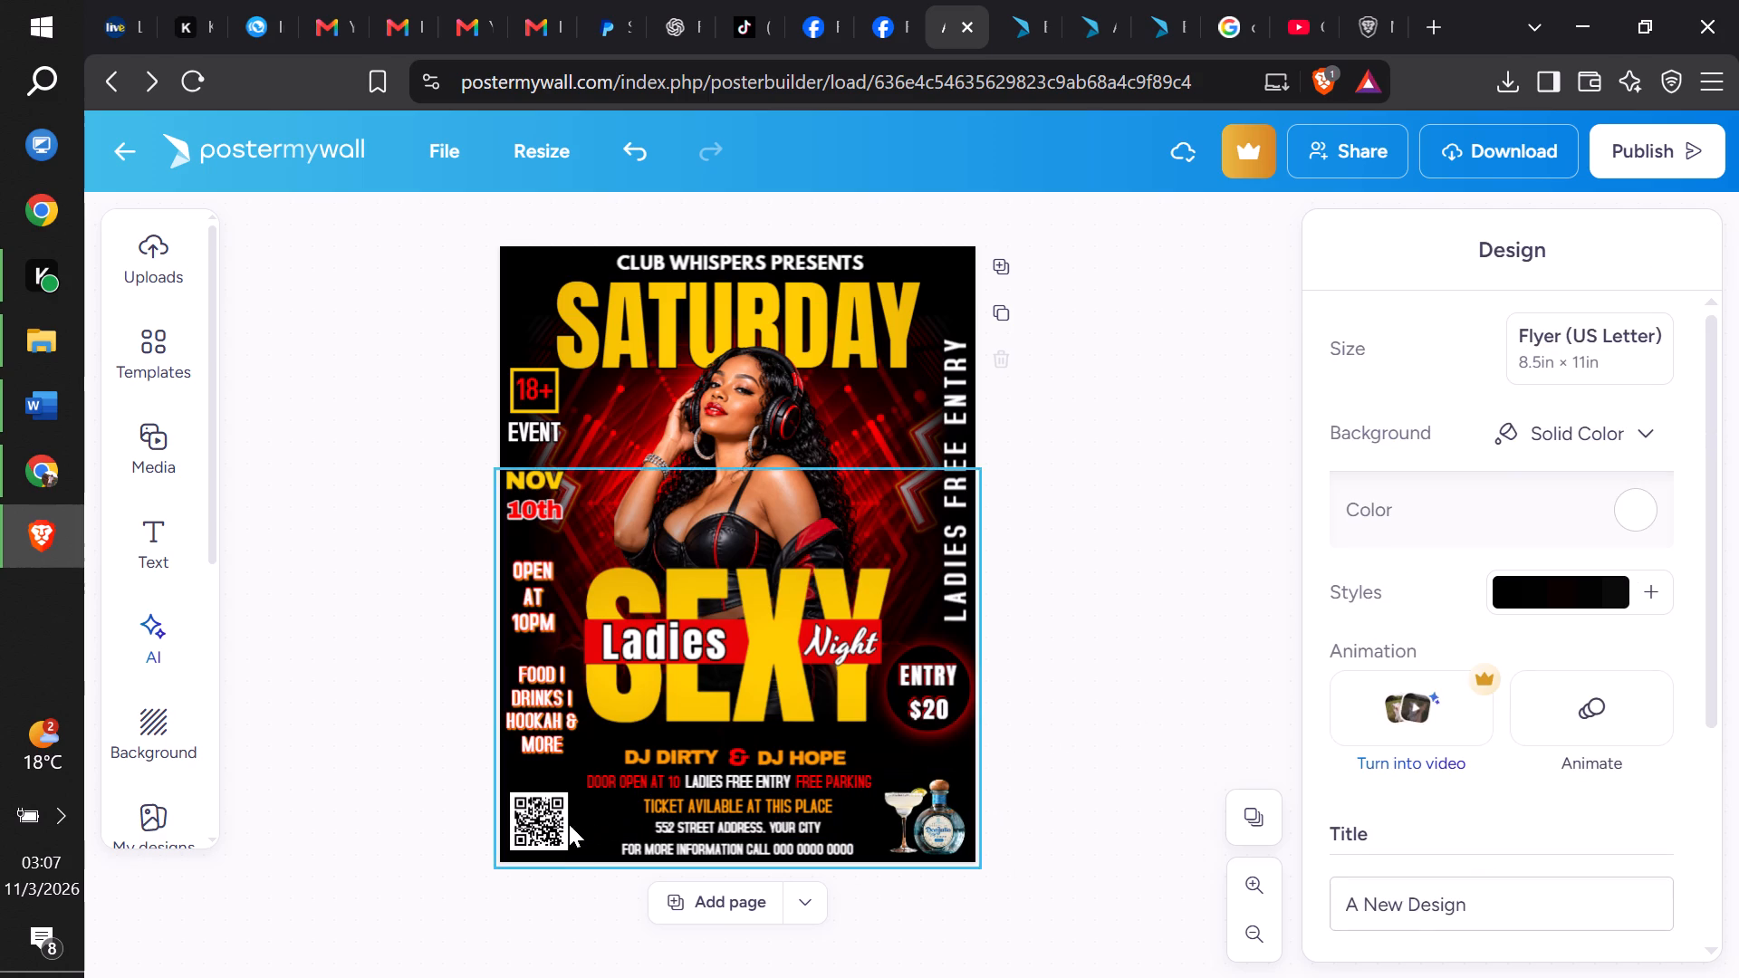
# Shrink the QR code slightly to about 1 inch square in the flyer's bottom corner.
pyautogui.click(558, 822)
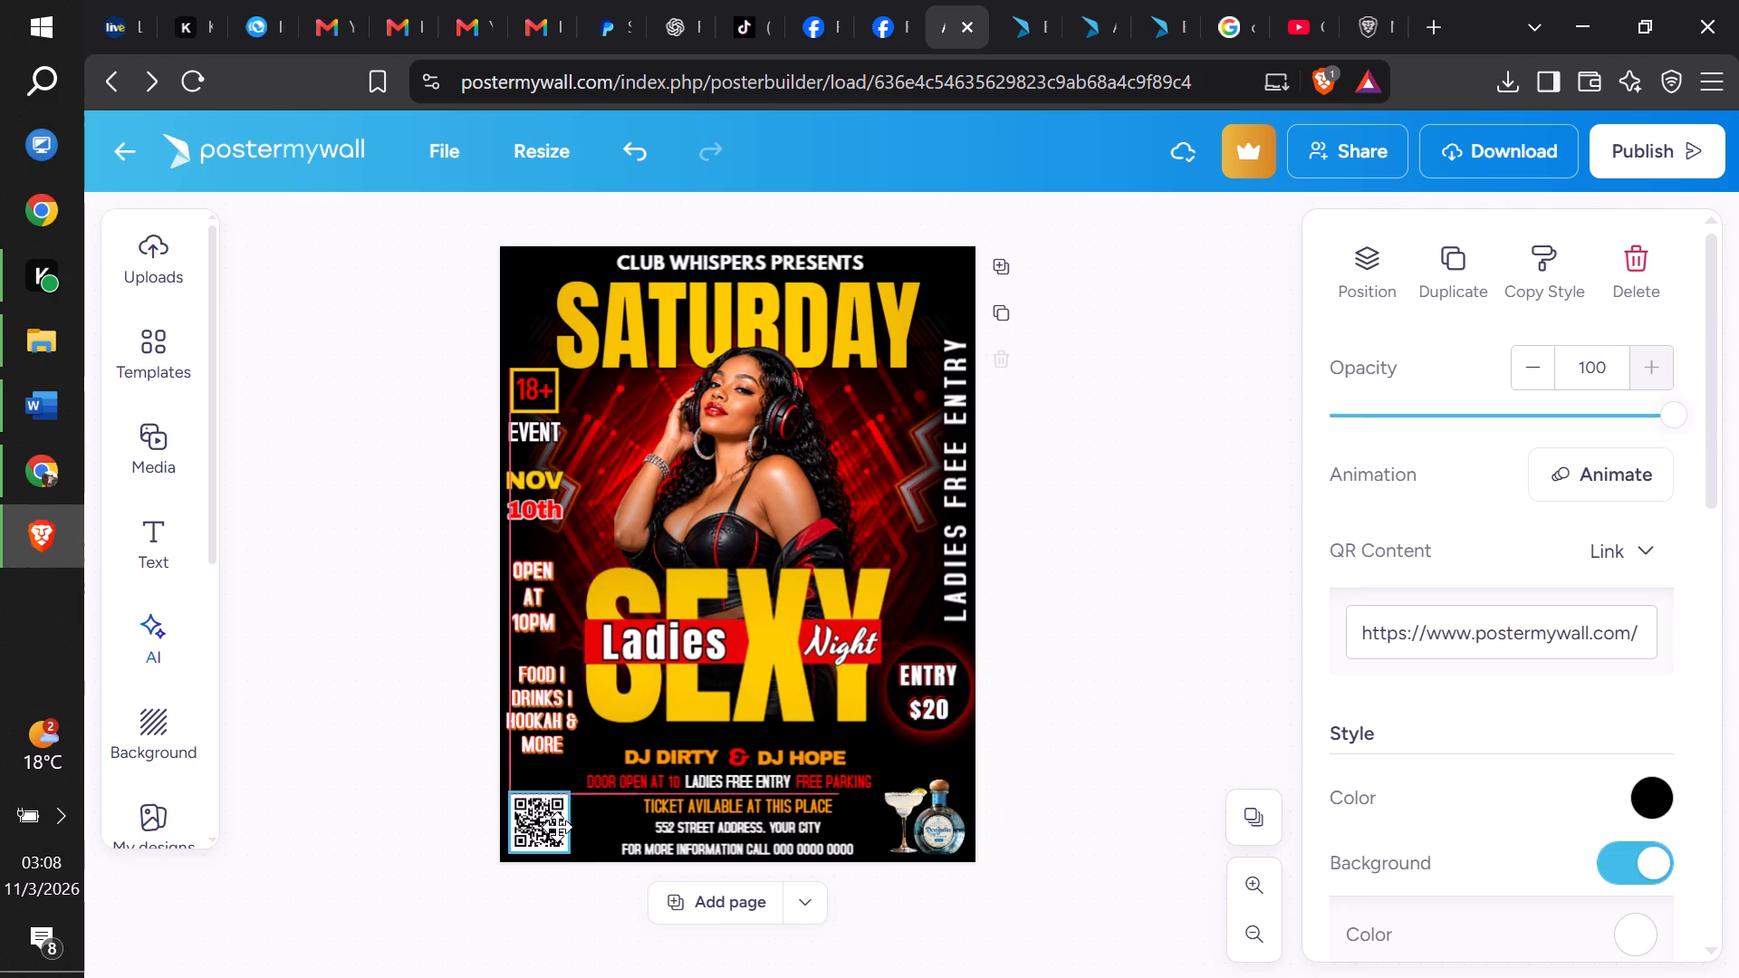
pyautogui.click(514, 849)
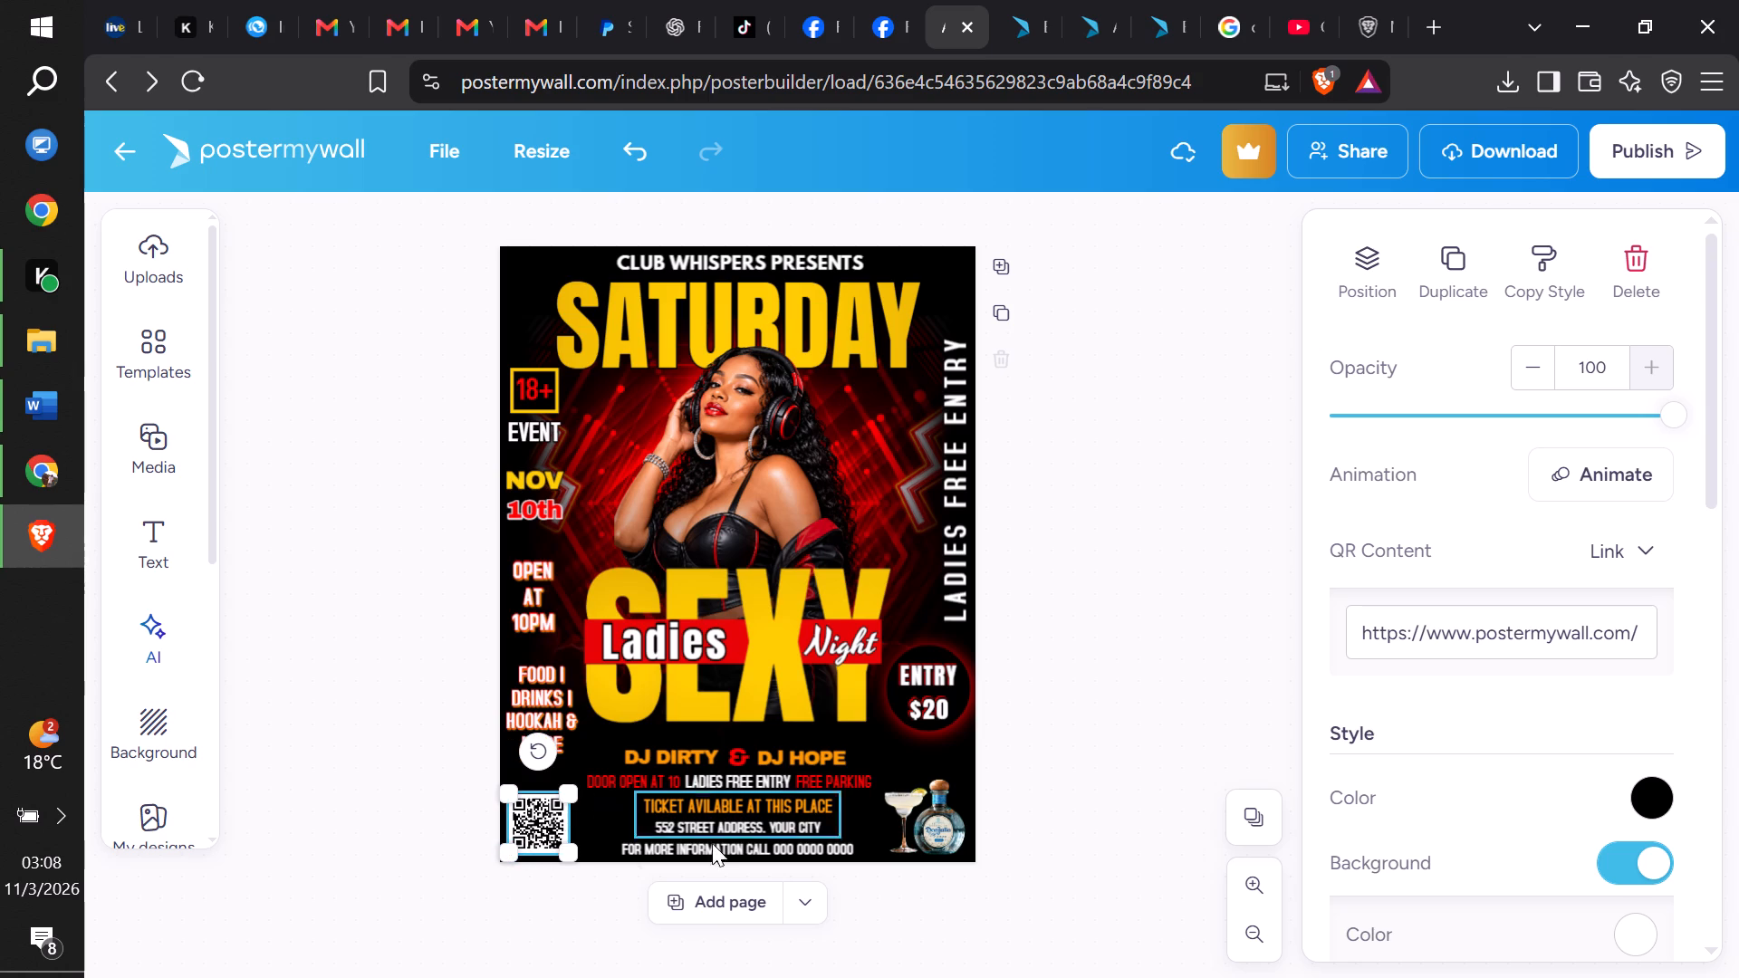
pyautogui.moveTo(567, 791); pyautogui.dragTo(562, 794)
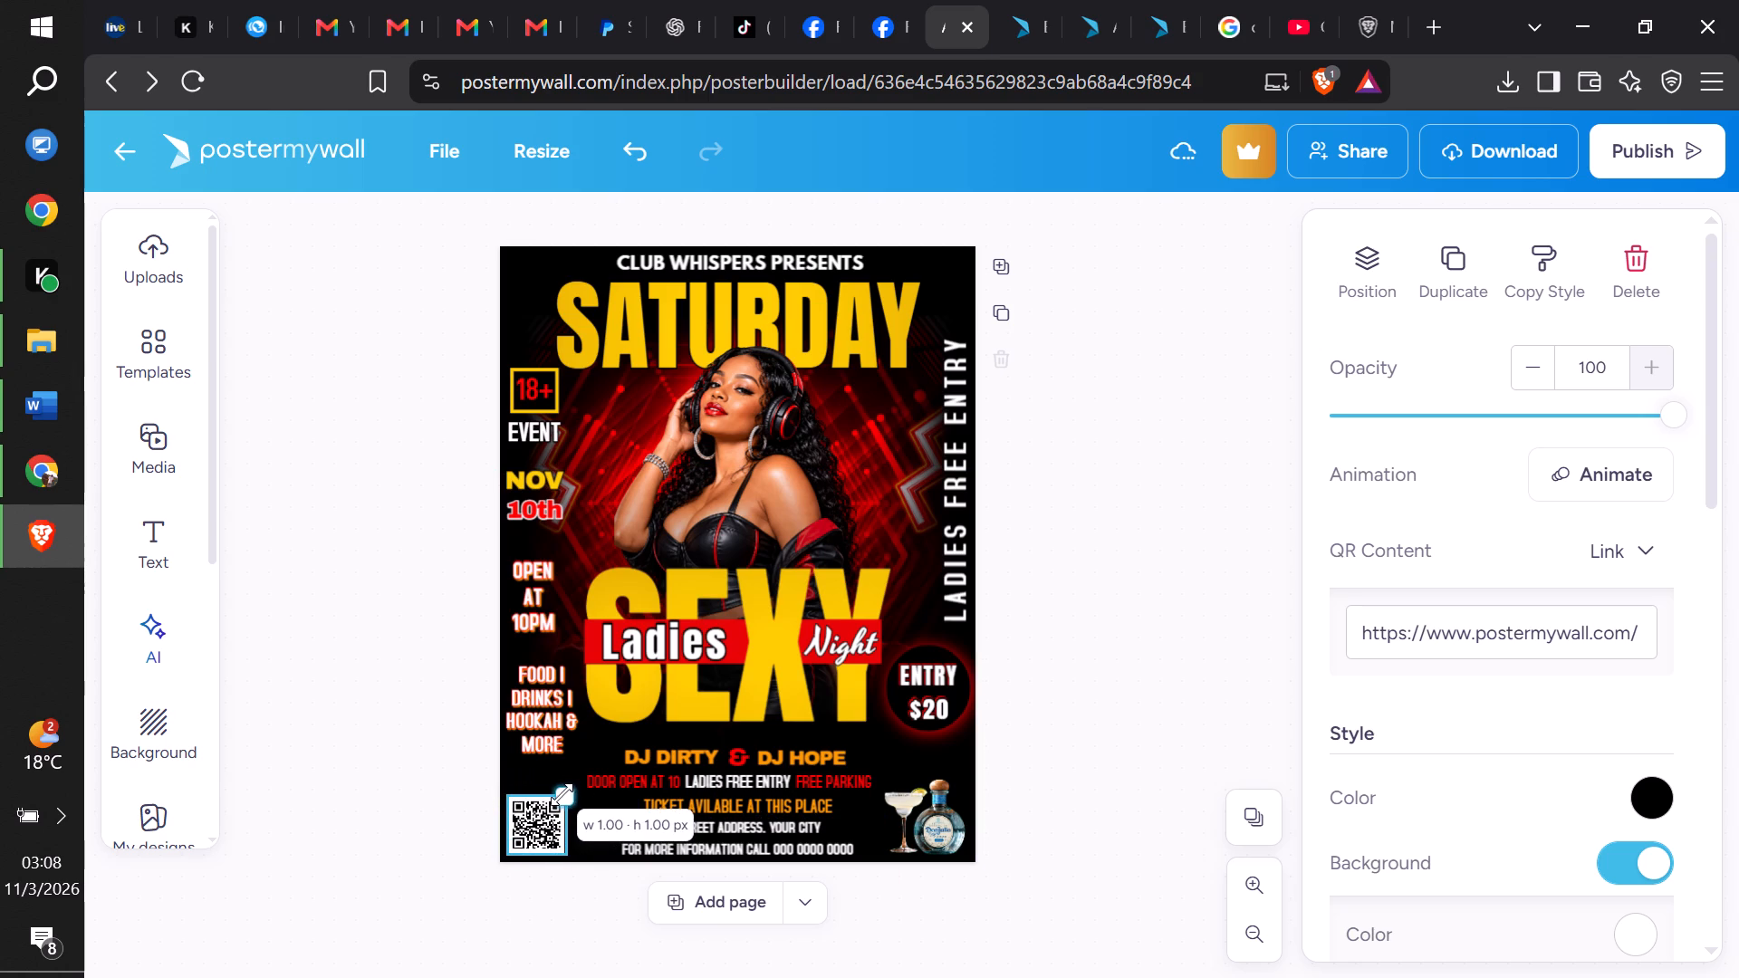
pyautogui.moveTo(562, 794); pyautogui.dragTo(559, 795)
pyautogui.click(1075, 759)
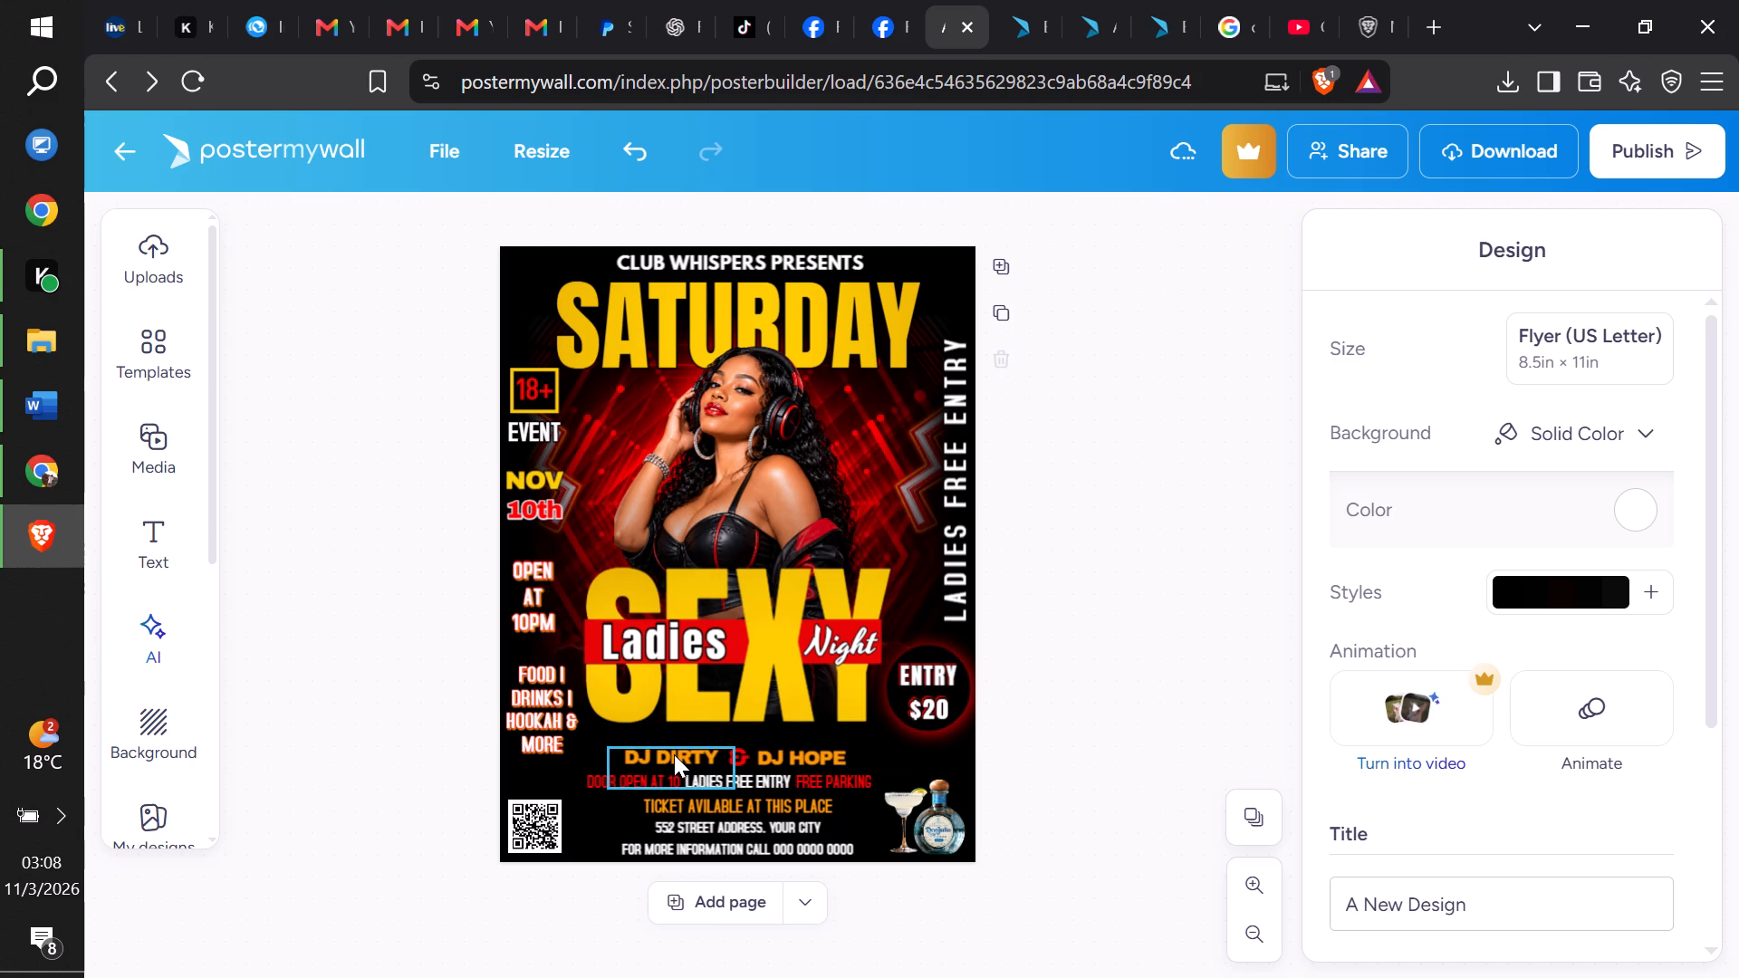
# Raise the DJ DIRTY, & and DJ HOPE texts slightly so the DJ line sits closer beneath the SEXY title.
pyautogui.moveTo(672, 754); pyautogui.dragTo(670, 739)
pyautogui.moveTo(747, 756); pyautogui.dragTo(747, 743)
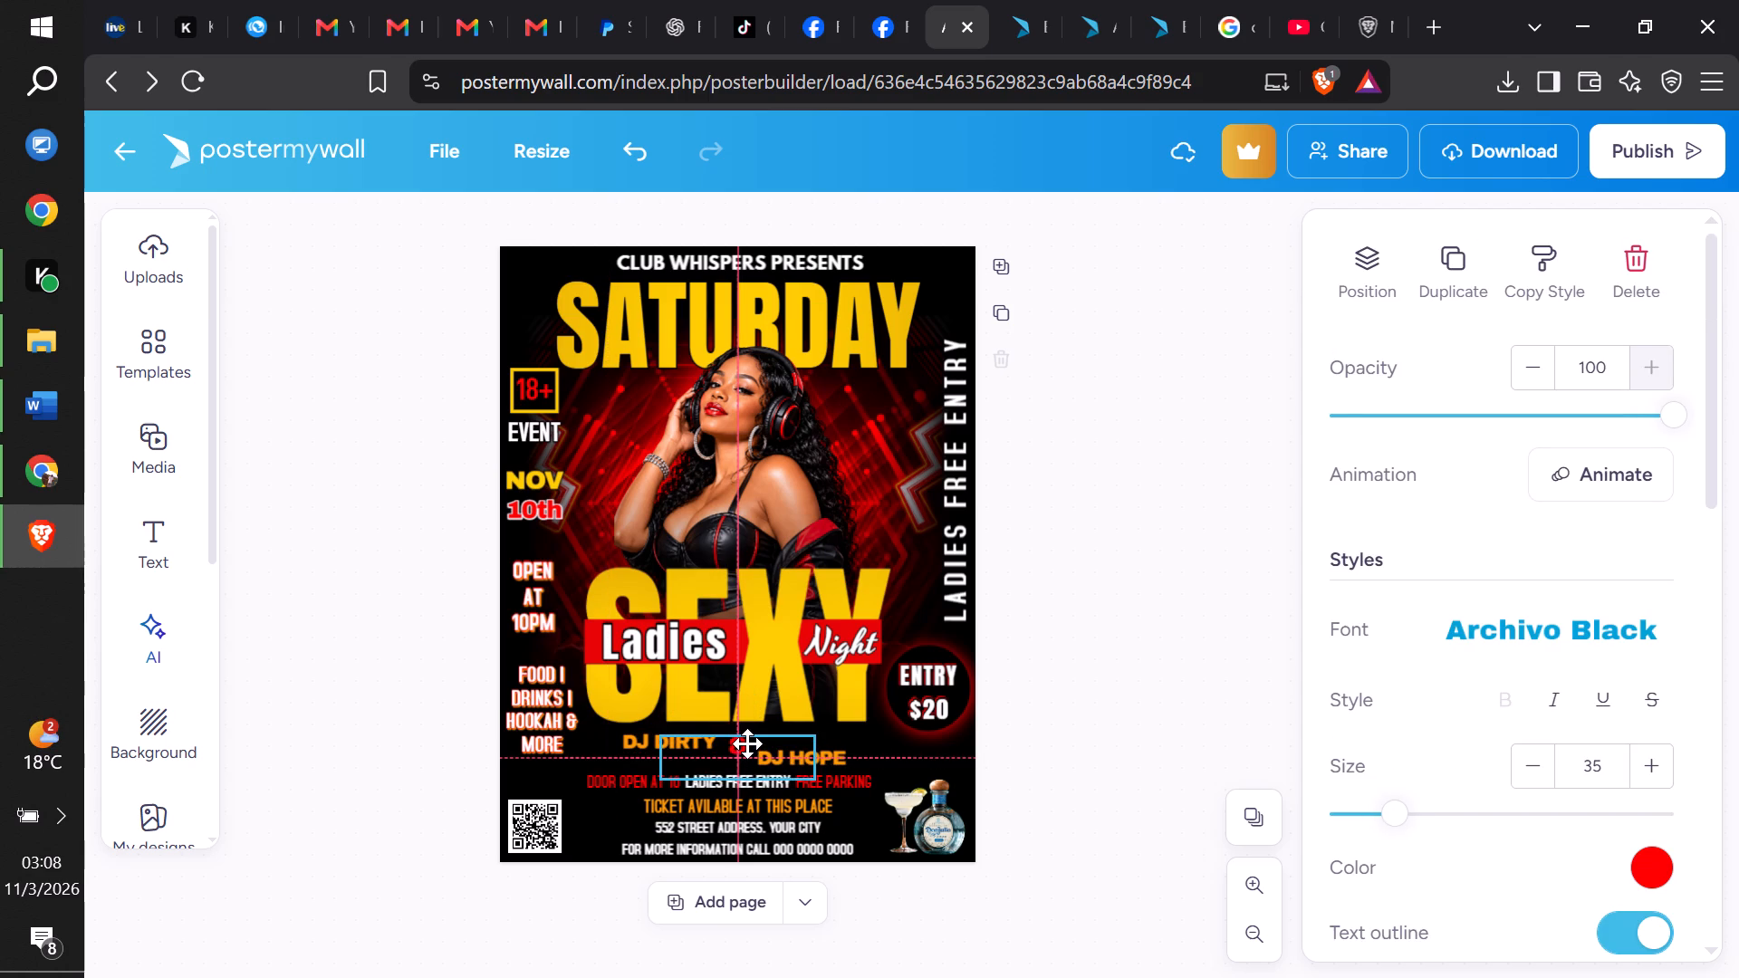
pyautogui.moveTo(747, 743); pyautogui.dragTo(747, 740)
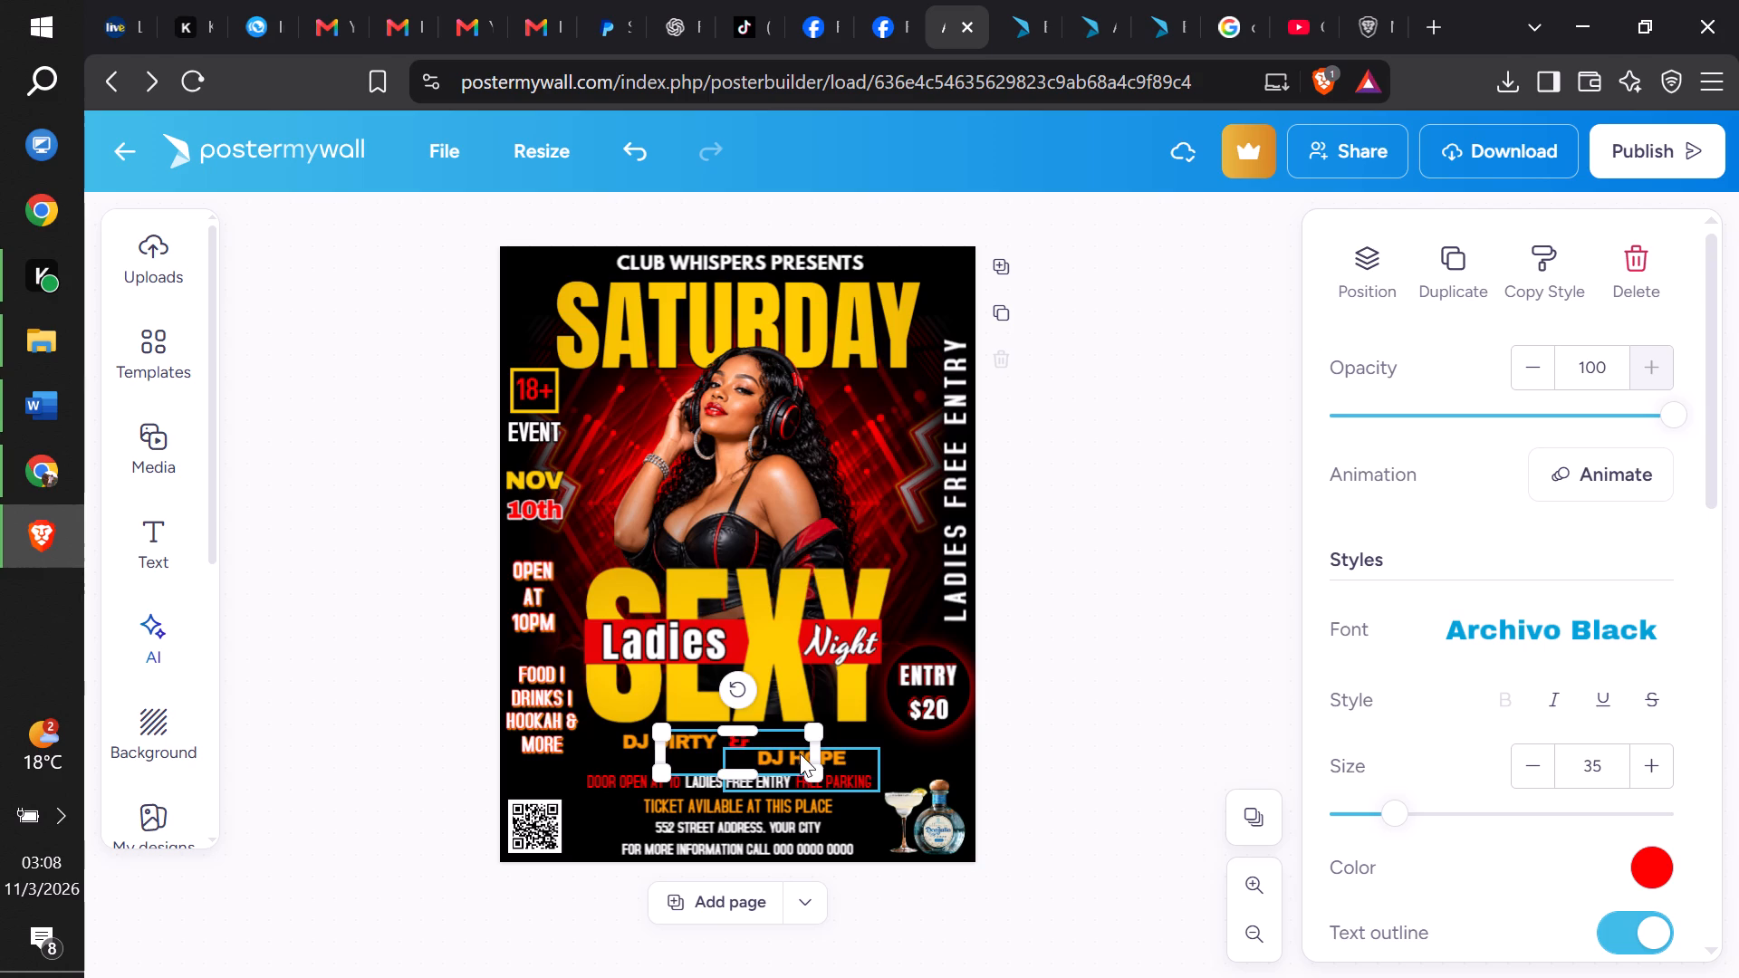
pyautogui.moveTo(800, 753); pyautogui.dragTo(802, 737)
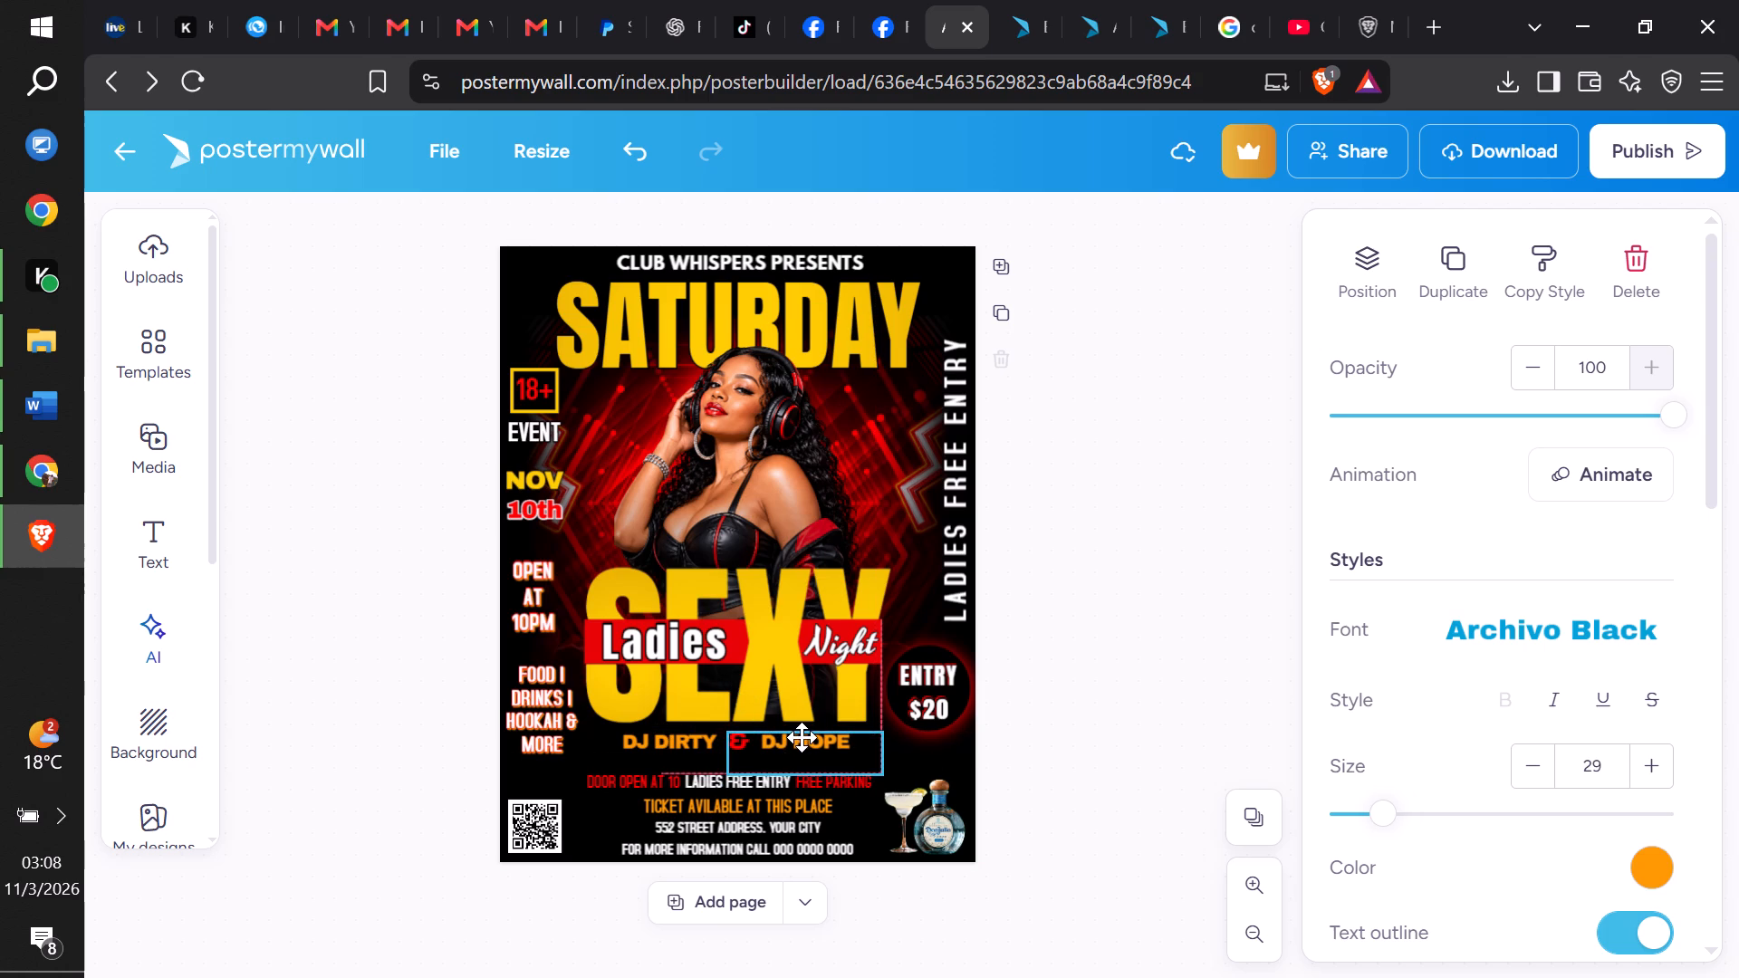
pyautogui.moveTo(802, 737); pyautogui.dragTo(802, 735)
pyautogui.click(1017, 776)
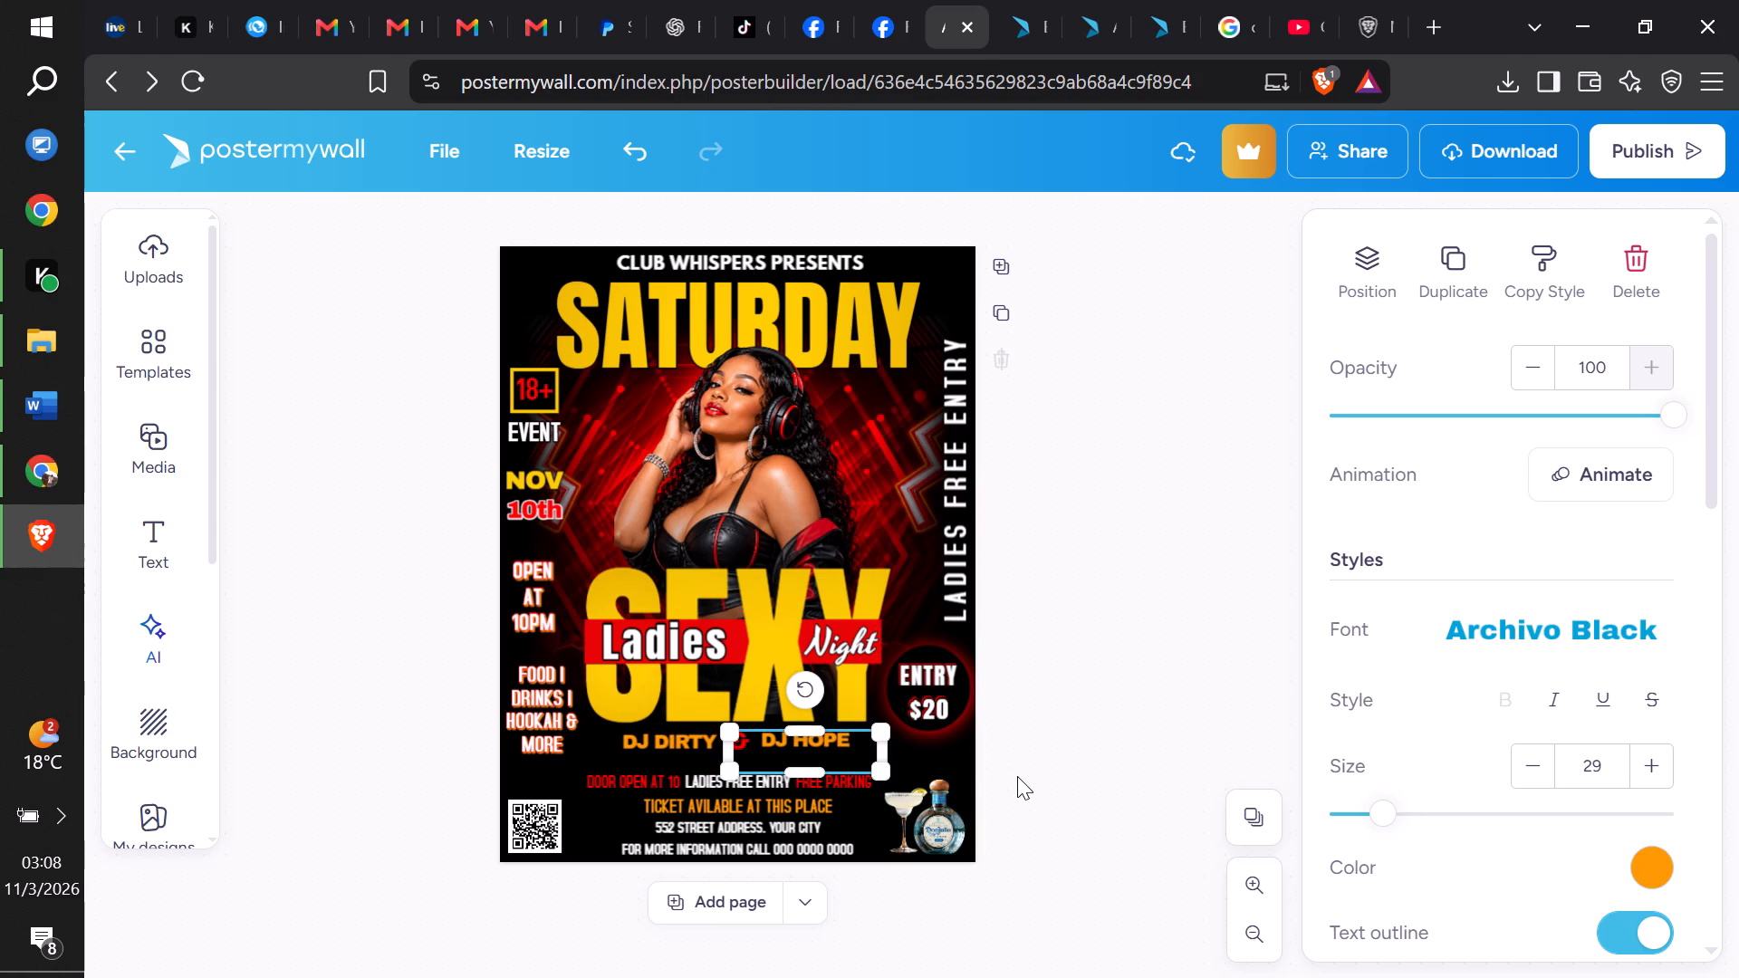
pyautogui.click(1031, 700)
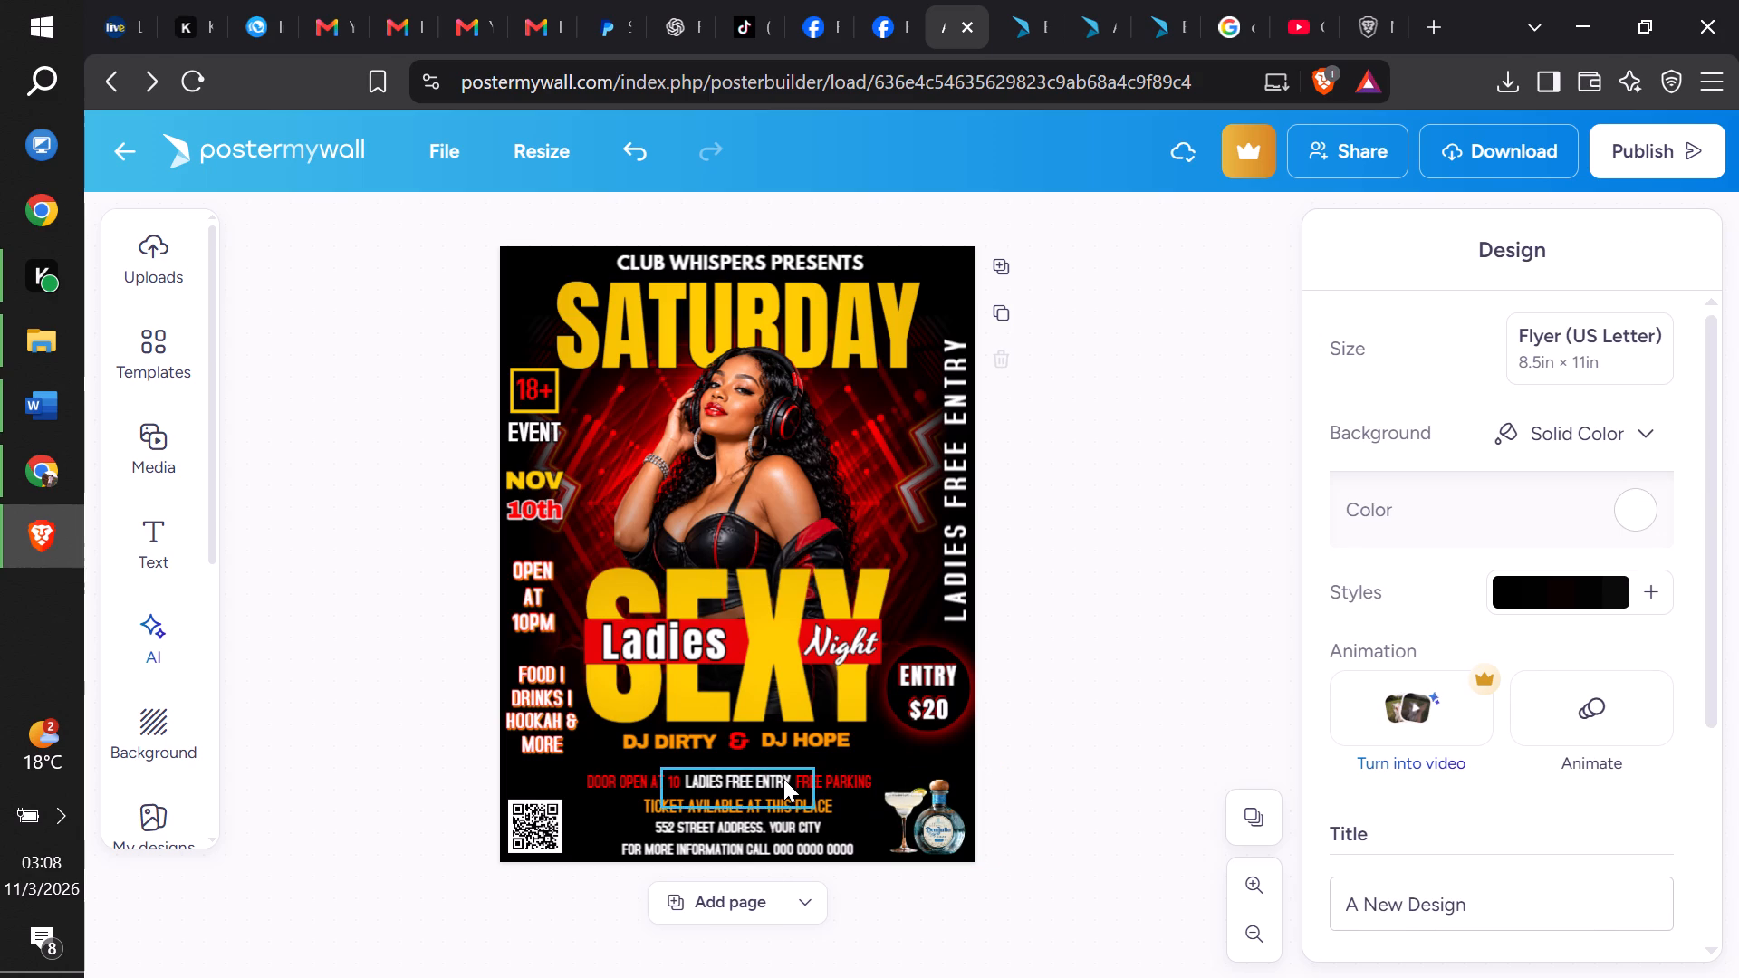
# Raise LADIES FREE ENTRY, FREE PARKING and DOOR OPEN AT 10 together as one row just beneath the DJ names.
pyautogui.moveTo(783, 779); pyautogui.dragTo(783, 764)
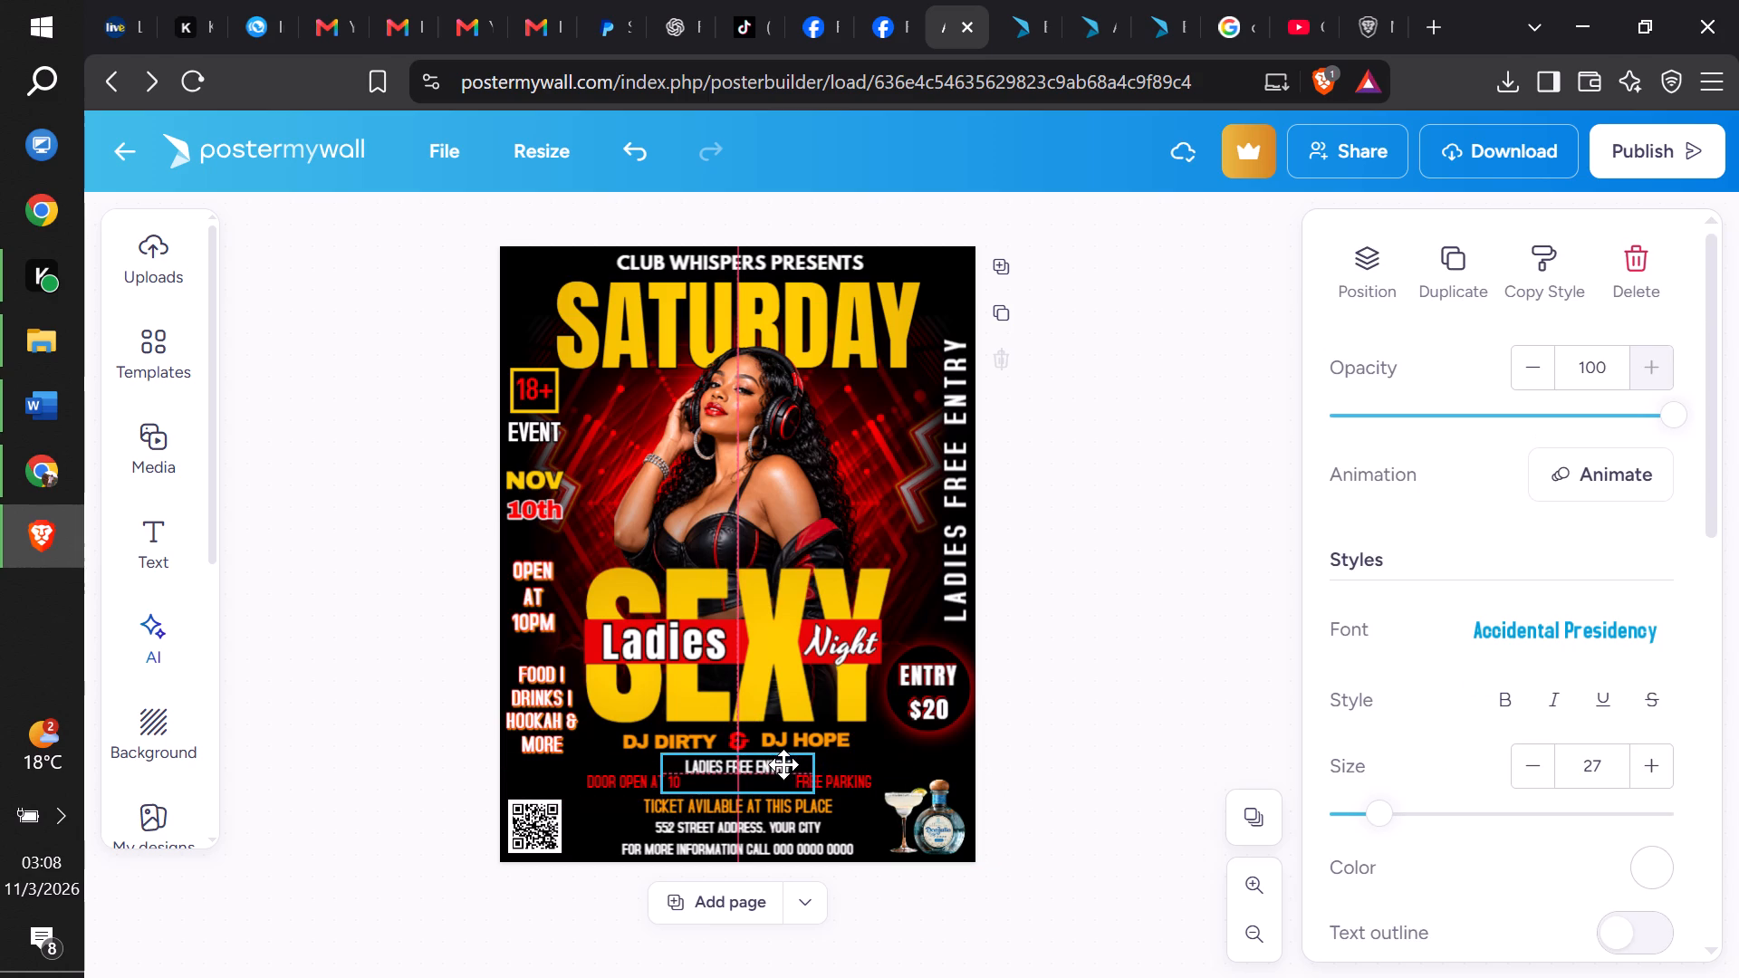
pyautogui.moveTo(783, 764); pyautogui.dragTo(783, 762)
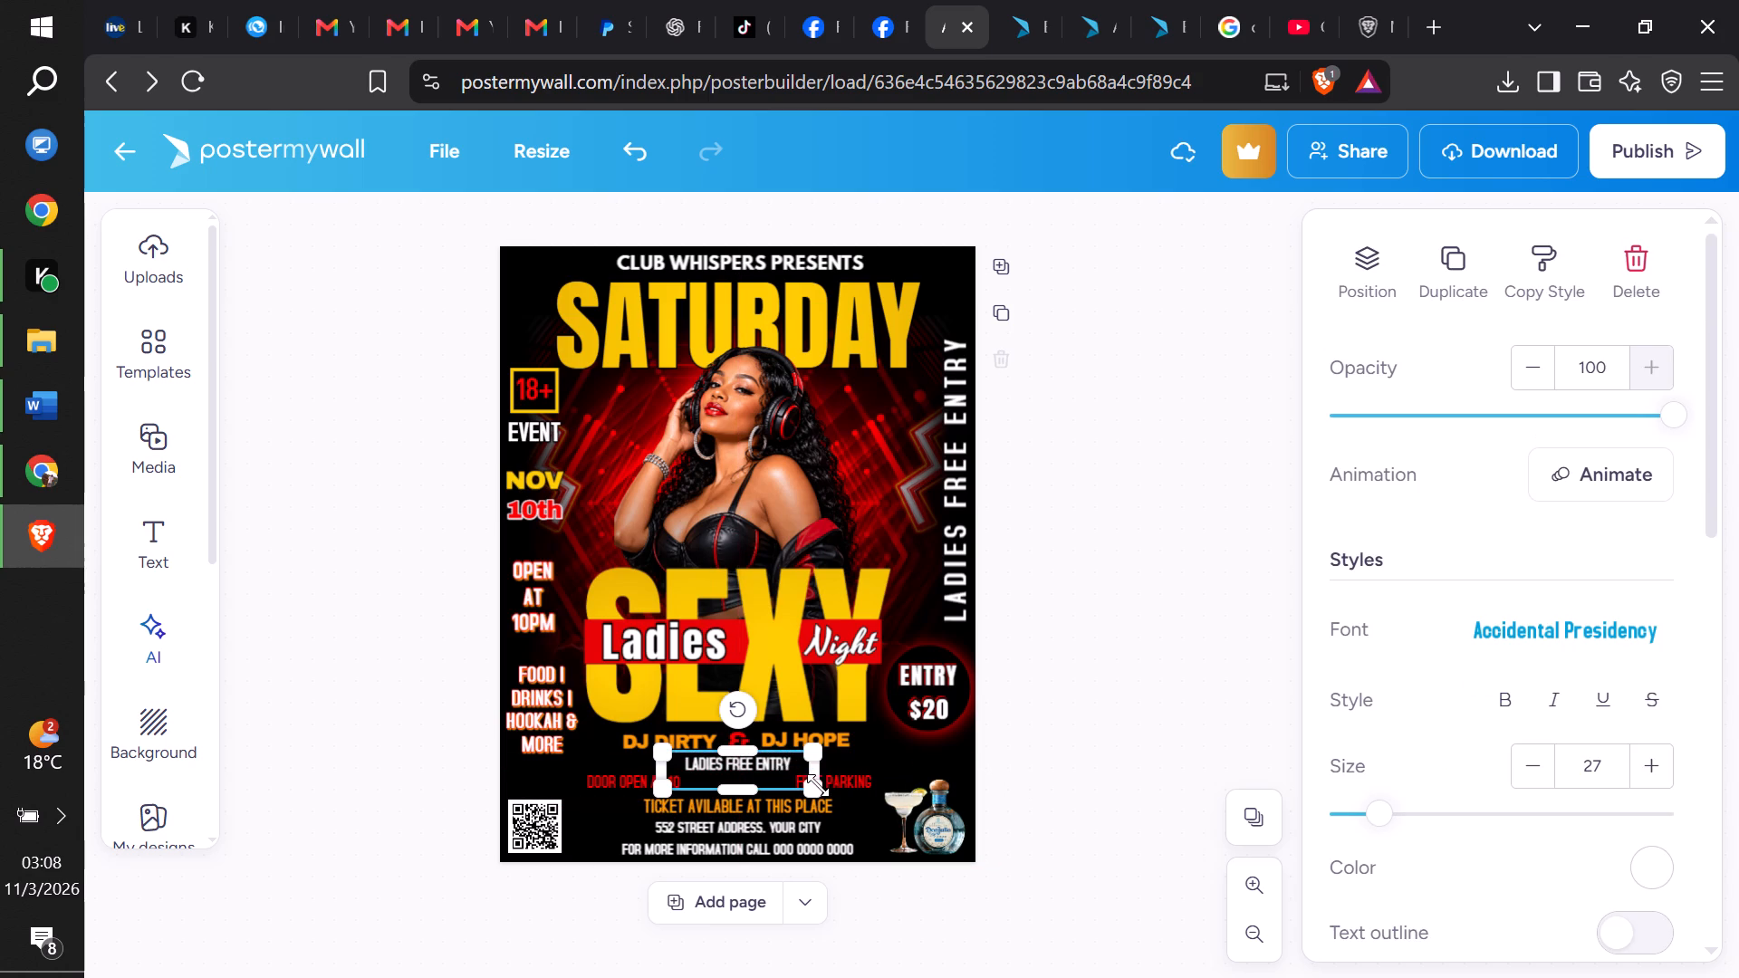
pyautogui.moveTo(839, 786); pyautogui.dragTo(839, 769)
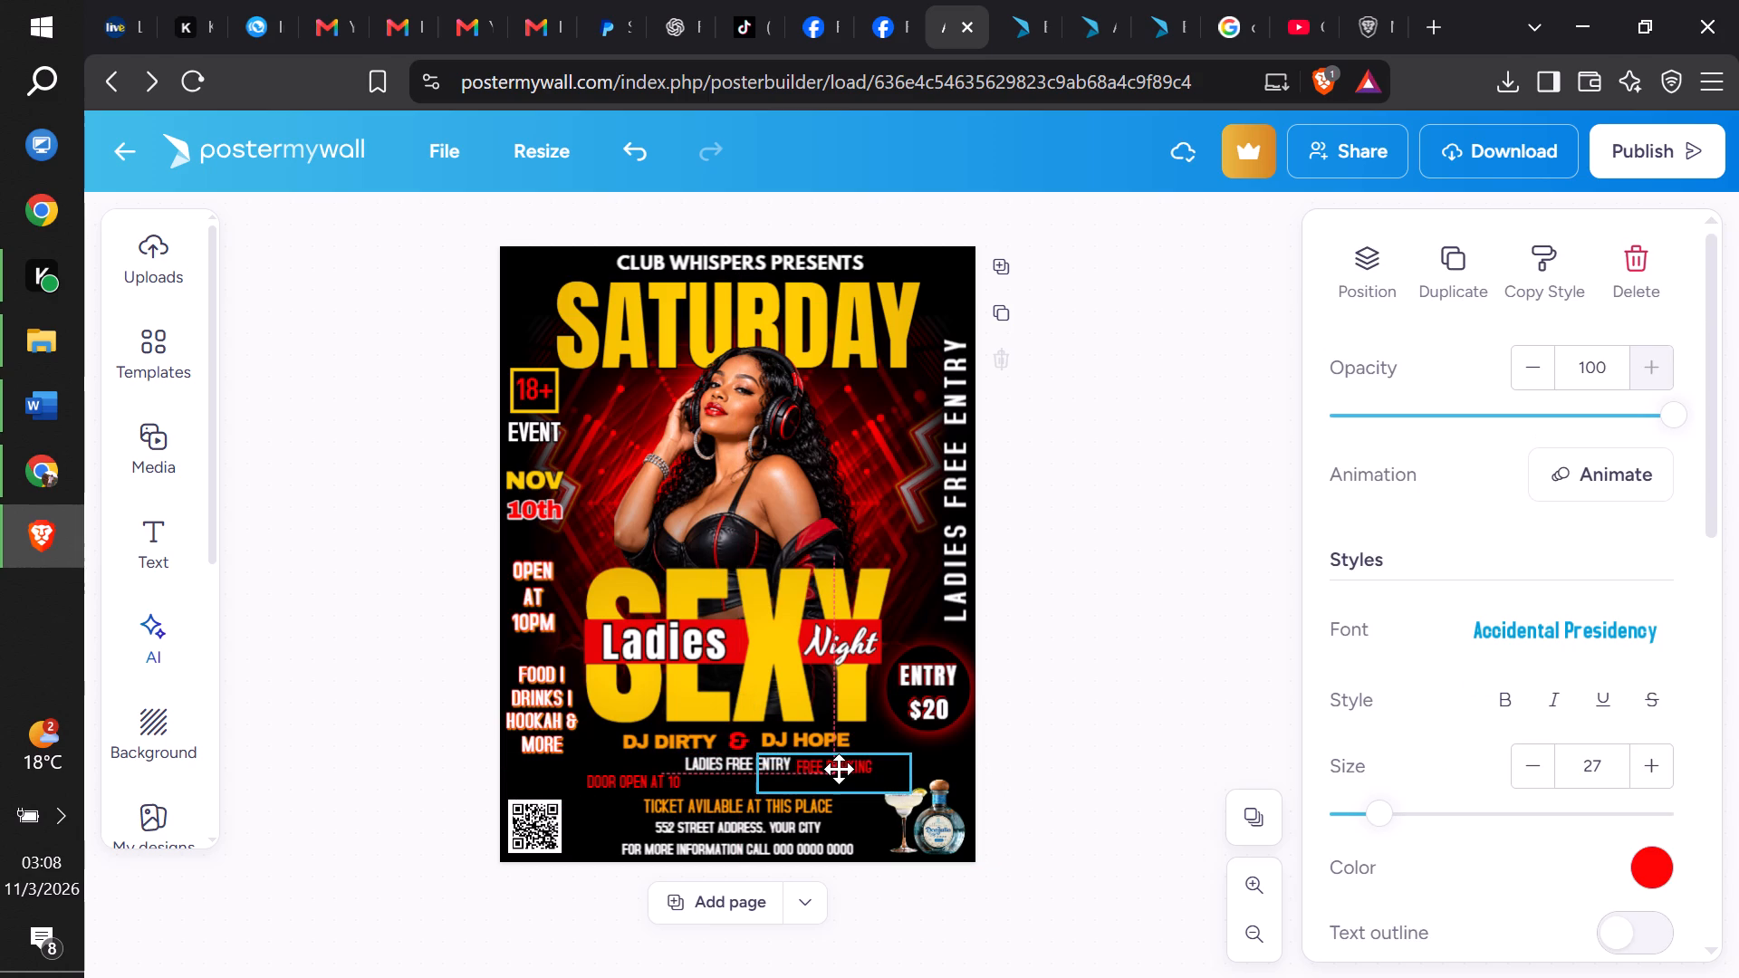
pyautogui.moveTo(839, 769); pyautogui.dragTo(839, 768)
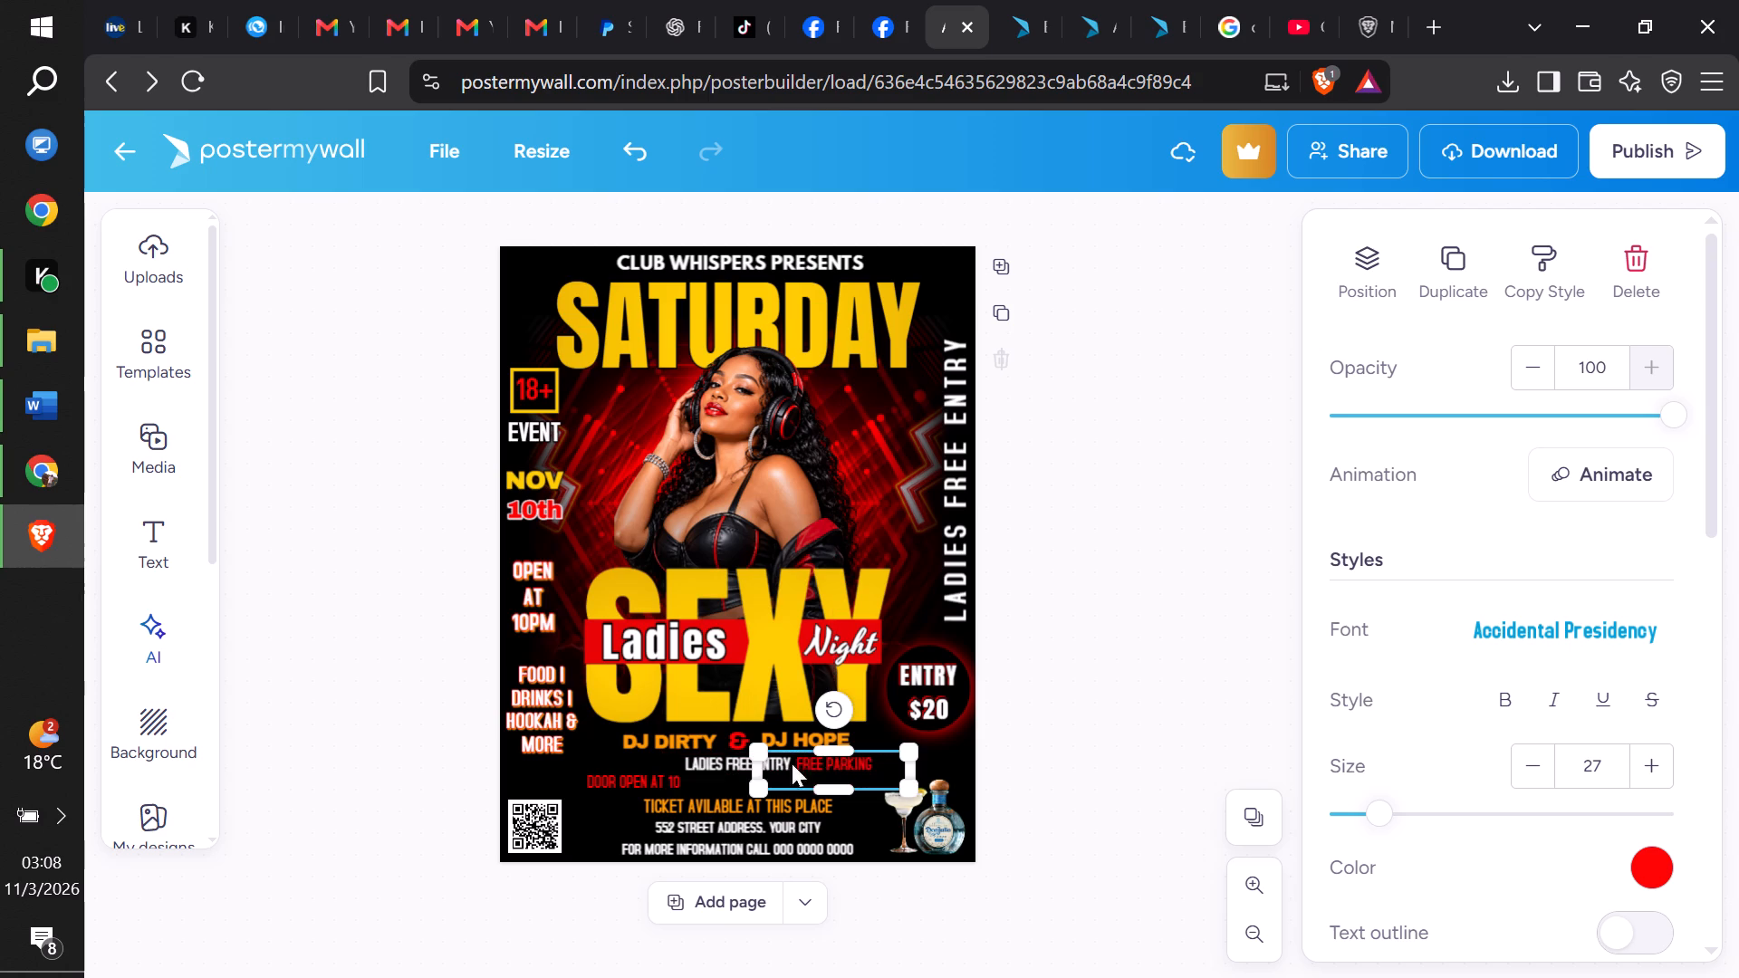
pyautogui.moveTo(675, 780); pyautogui.dragTo(675, 764)
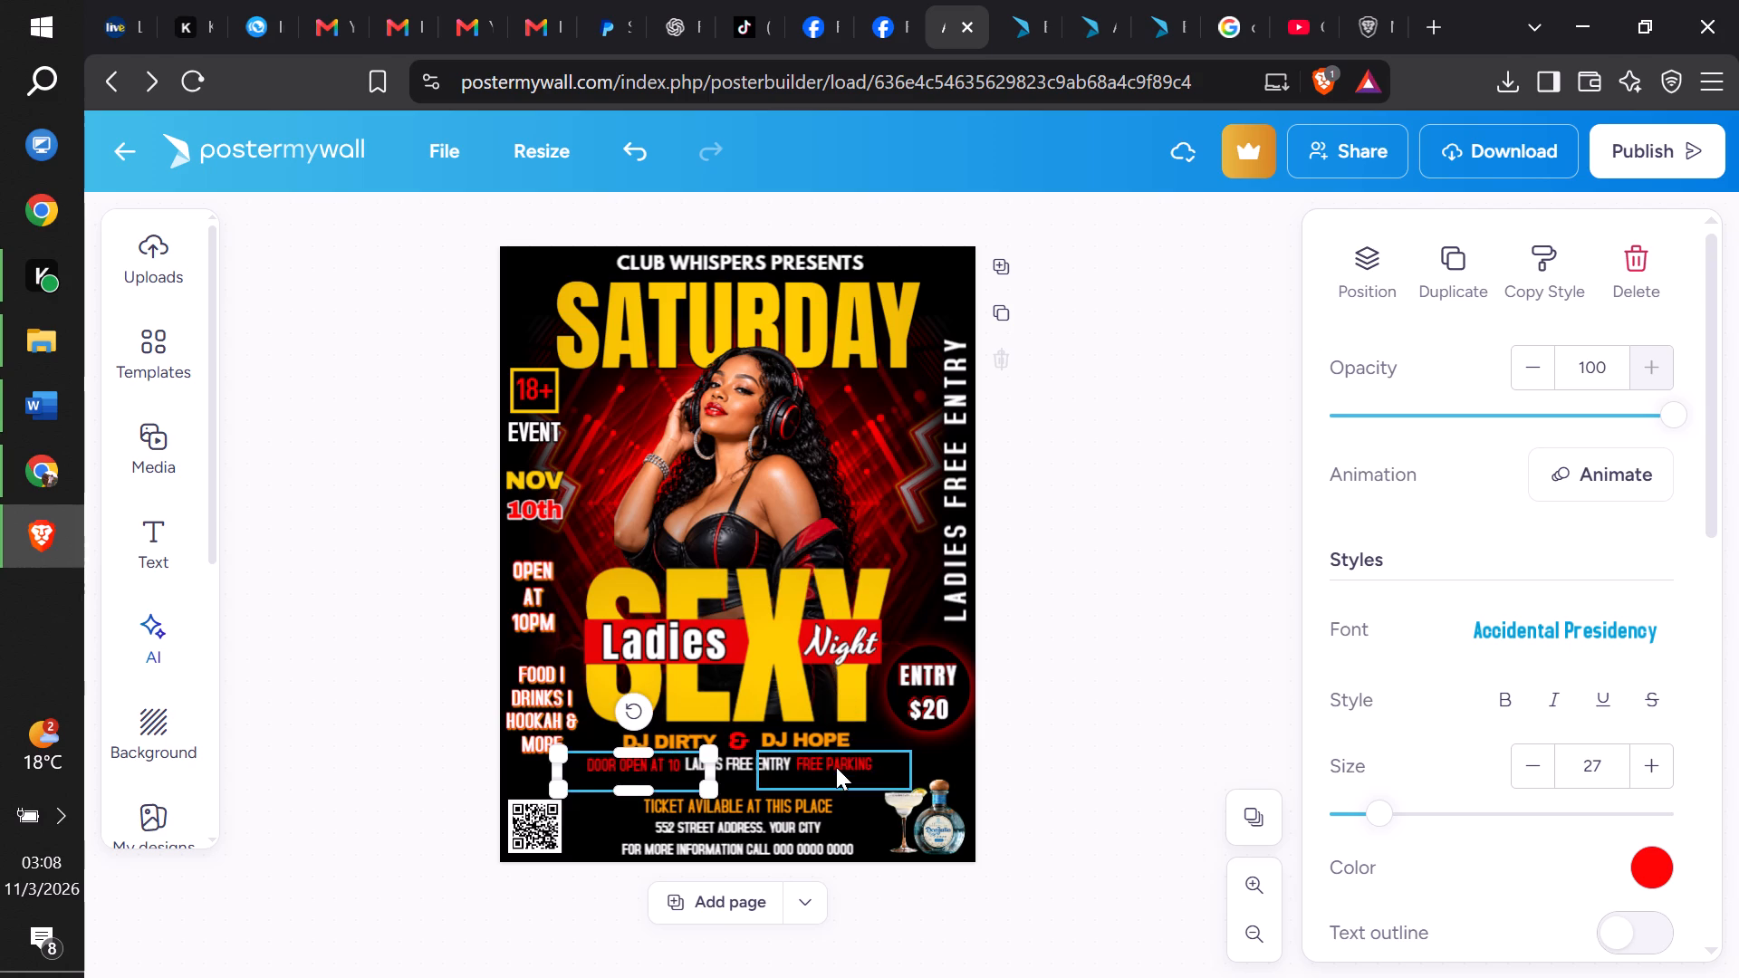
pyautogui.click(1080, 732)
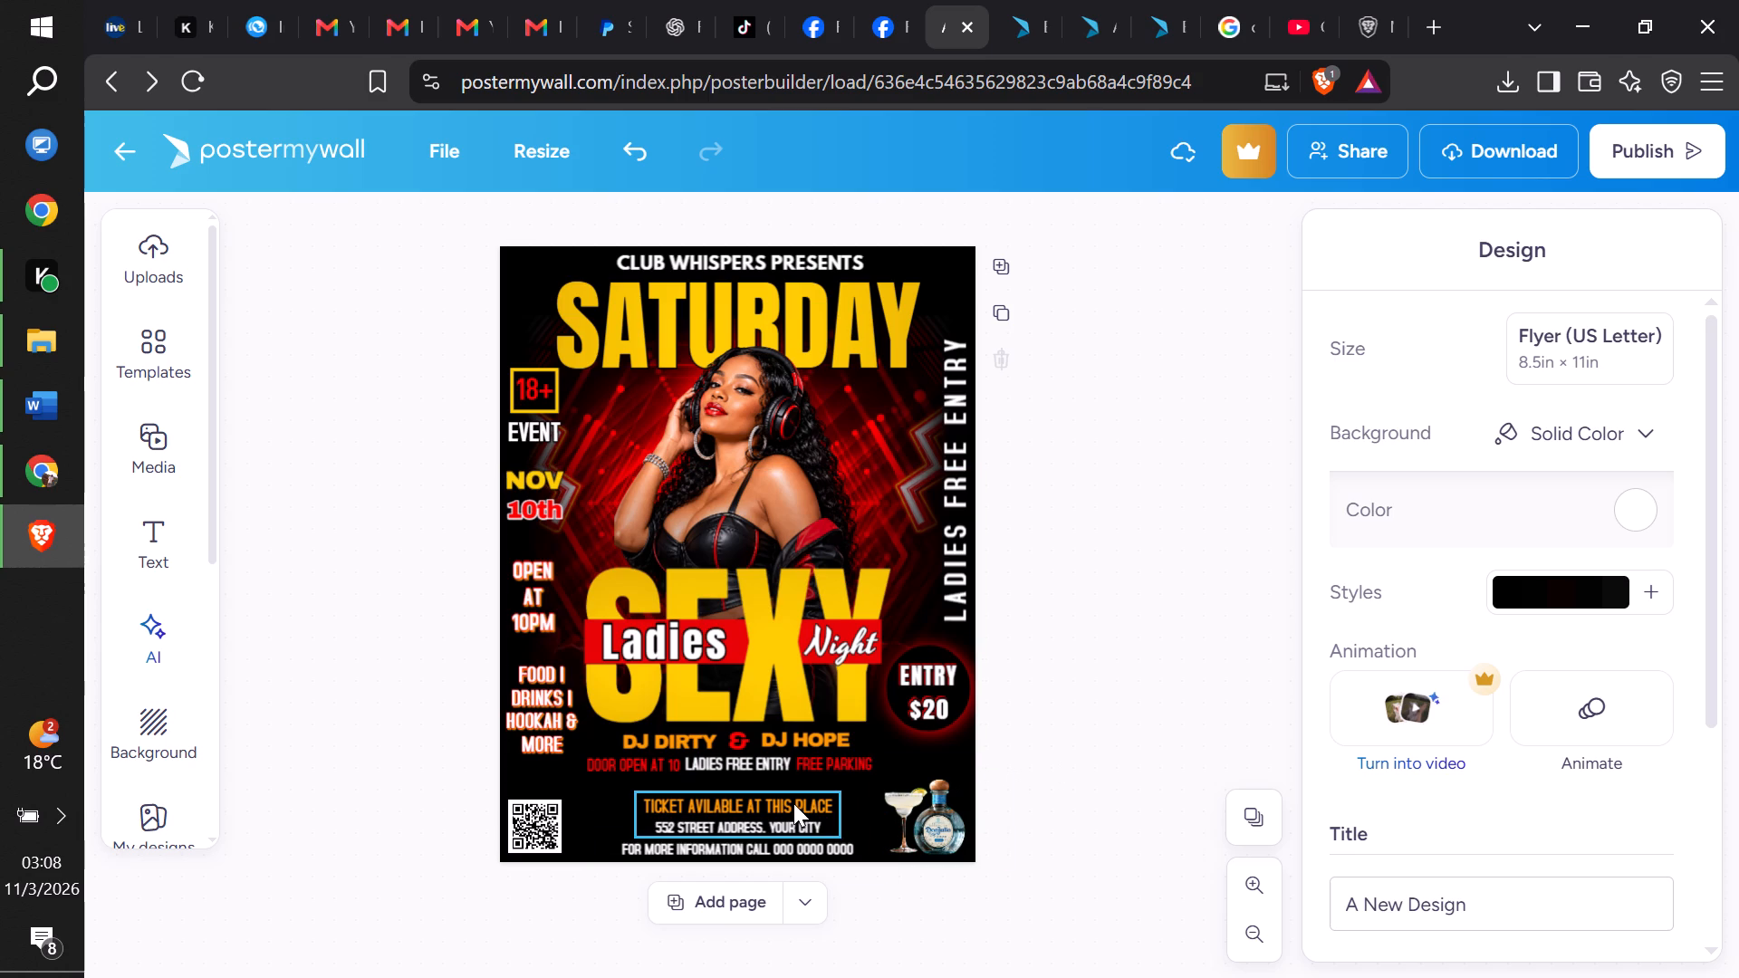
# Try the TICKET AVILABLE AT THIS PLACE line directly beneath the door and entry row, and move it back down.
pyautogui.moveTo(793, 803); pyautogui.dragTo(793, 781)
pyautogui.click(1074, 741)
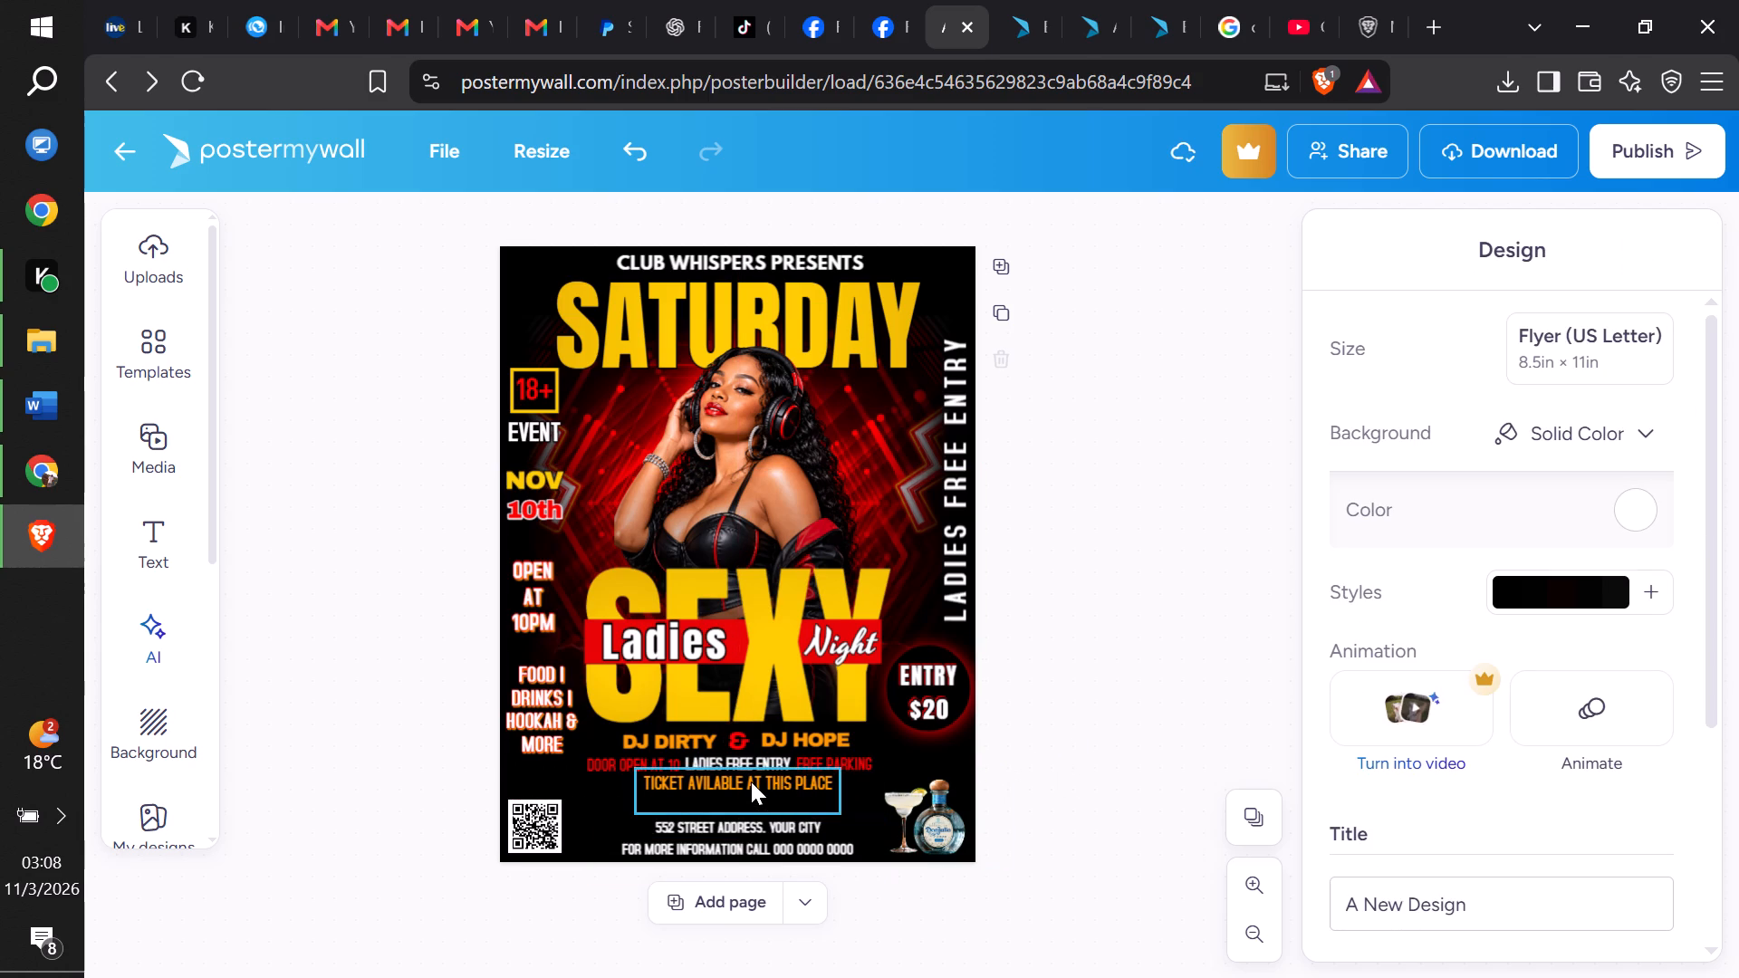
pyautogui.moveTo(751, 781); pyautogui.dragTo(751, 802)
# Set the line height of the street address and contact text block to 50.
pyautogui.click(756, 839)
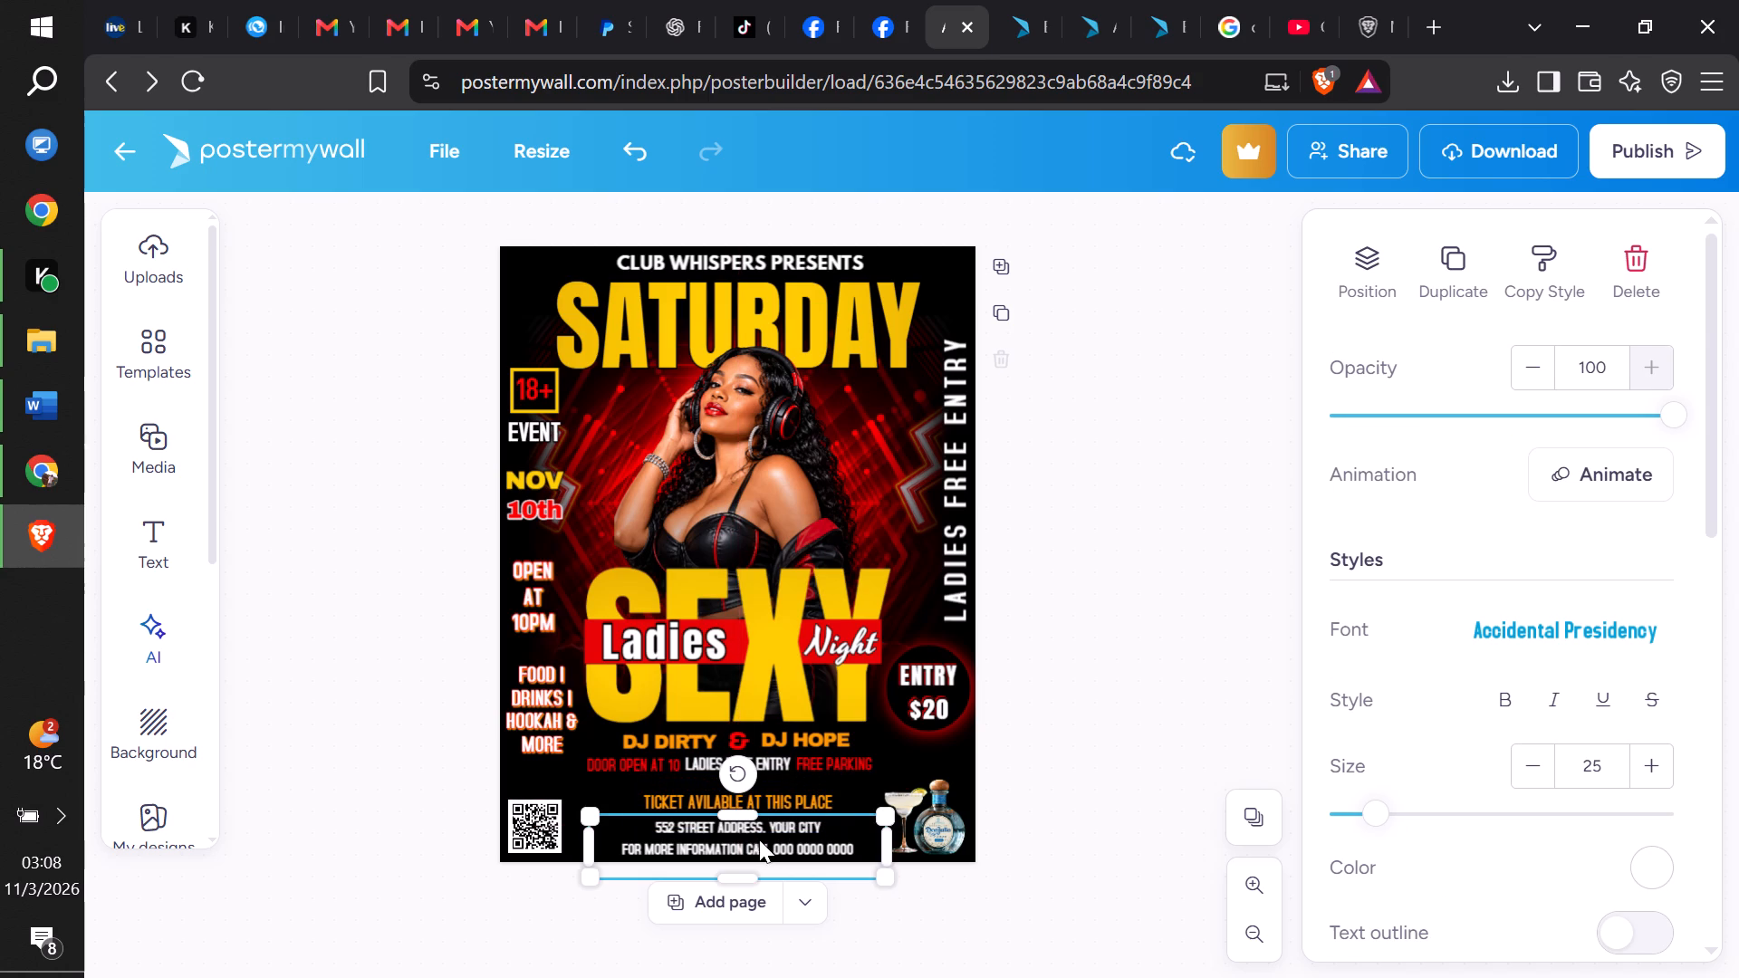
pyautogui.moveTo(1716, 510); pyautogui.dragTo(1715, 536)
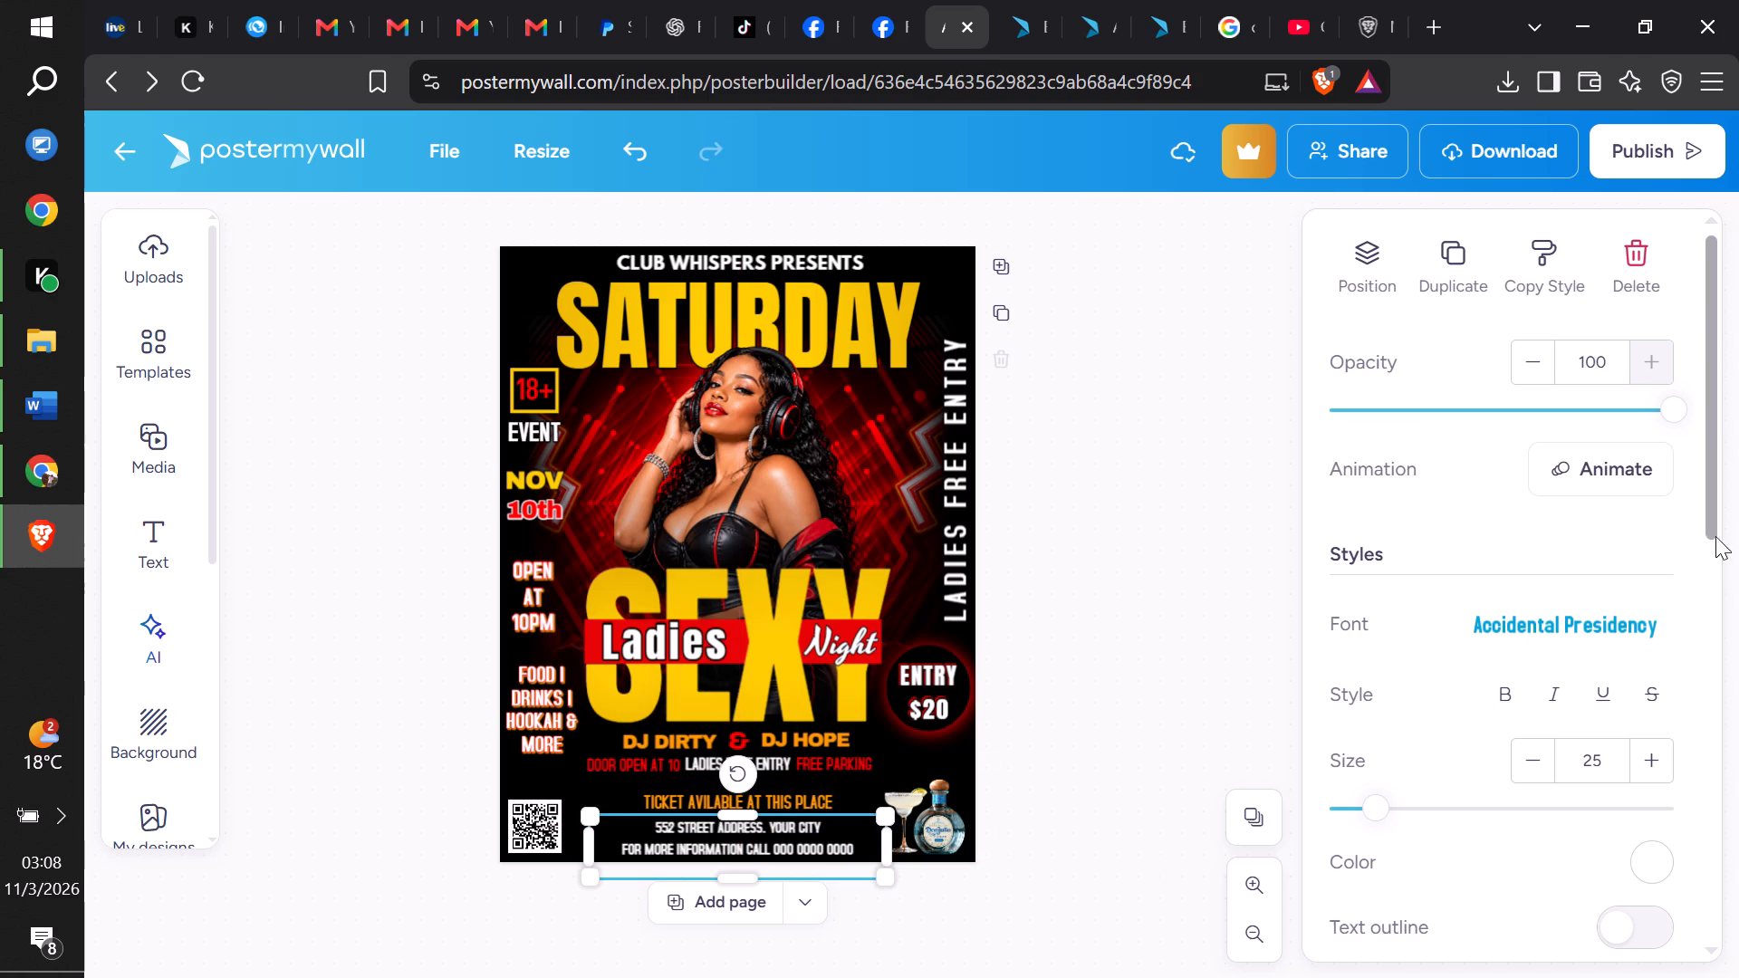
pyautogui.moveTo(1715, 536); pyautogui.dragTo(1738, 734)
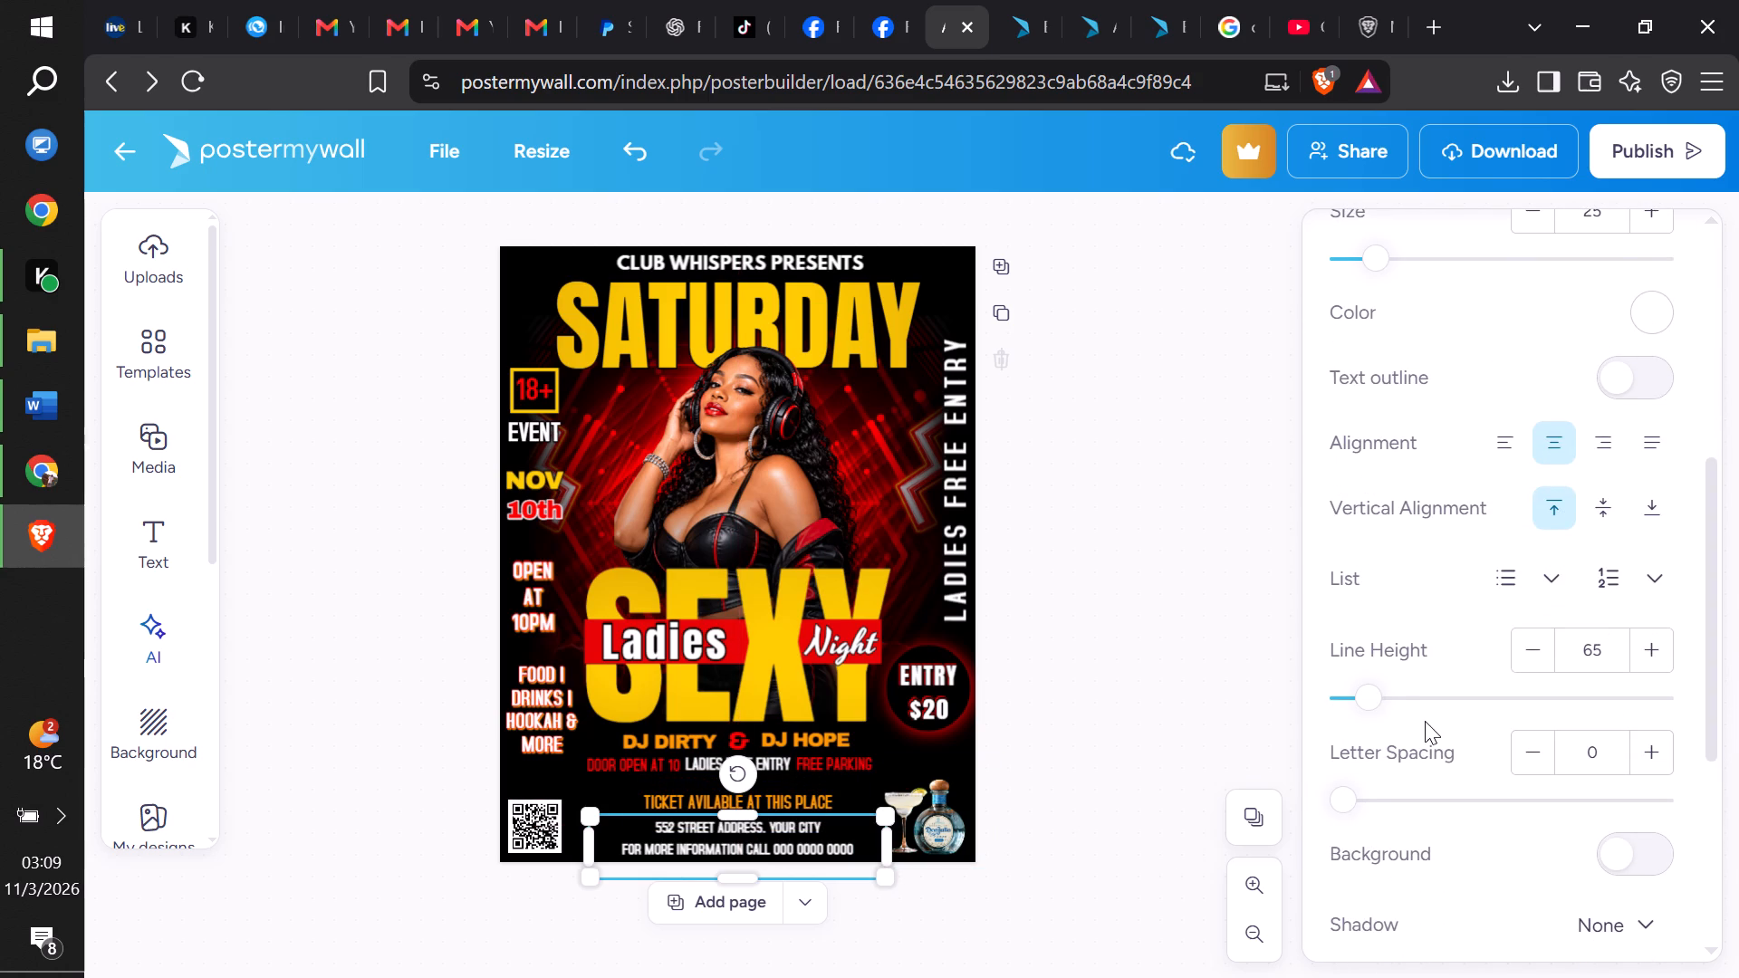
pyautogui.moveTo(1373, 700); pyautogui.dragTo(1358, 700)
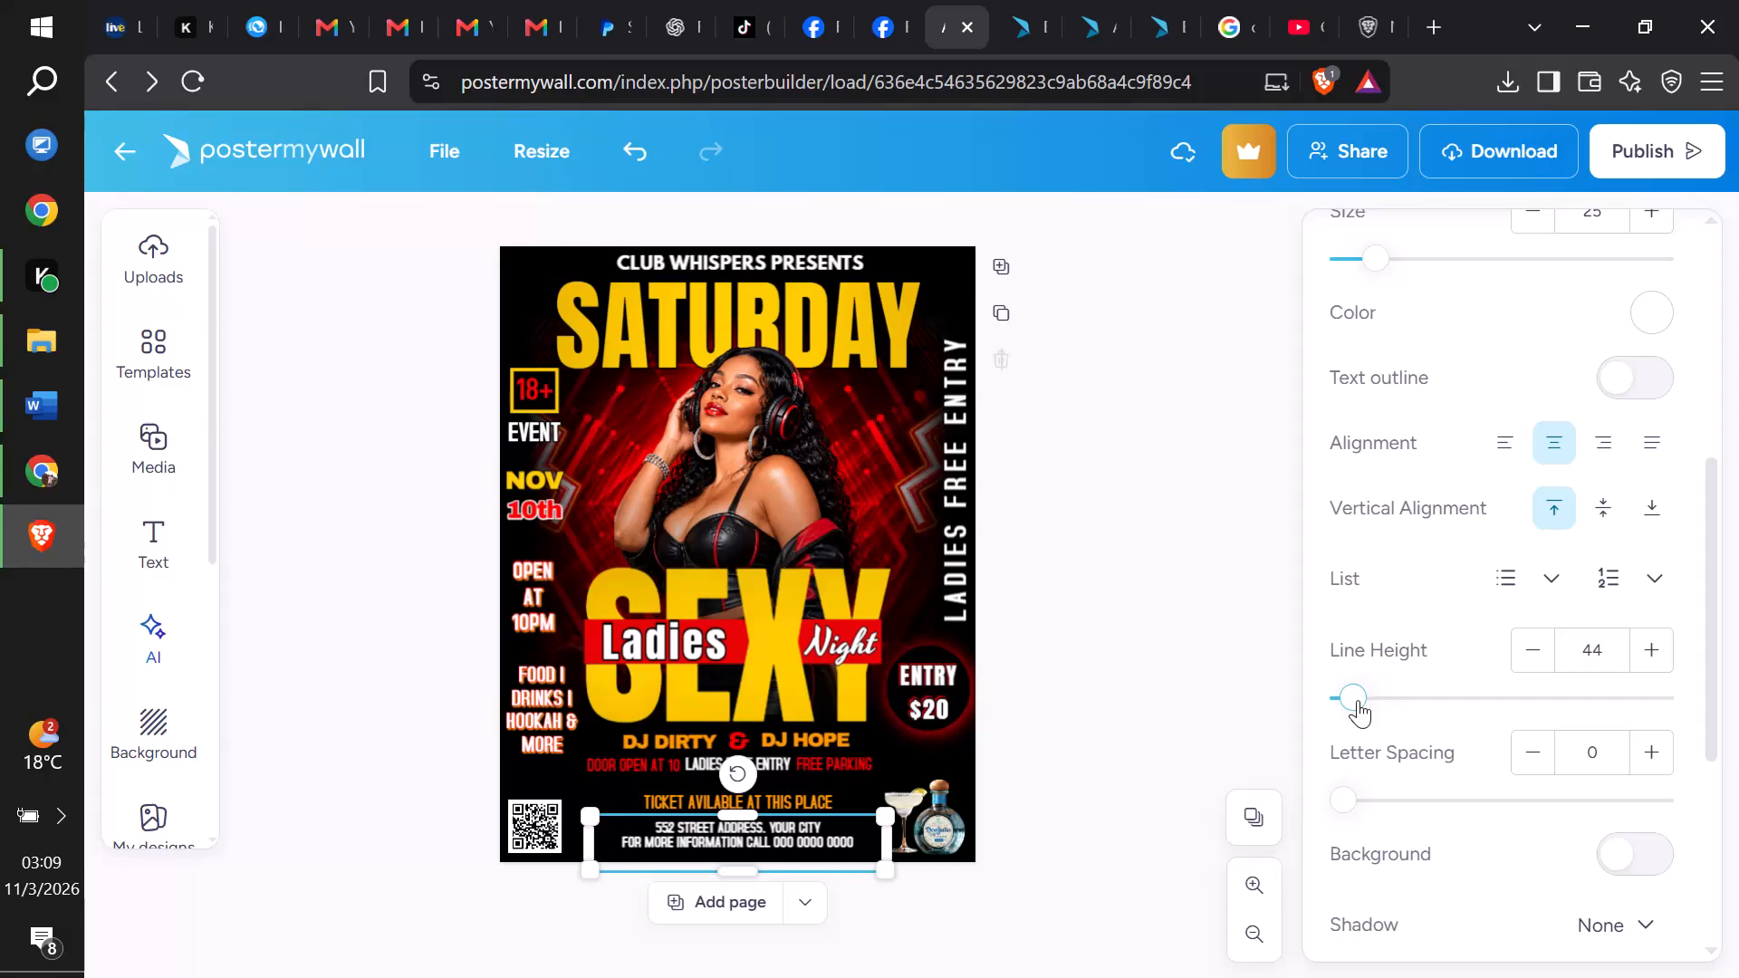
pyautogui.moveTo(1358, 700); pyautogui.dragTo(1361, 698)
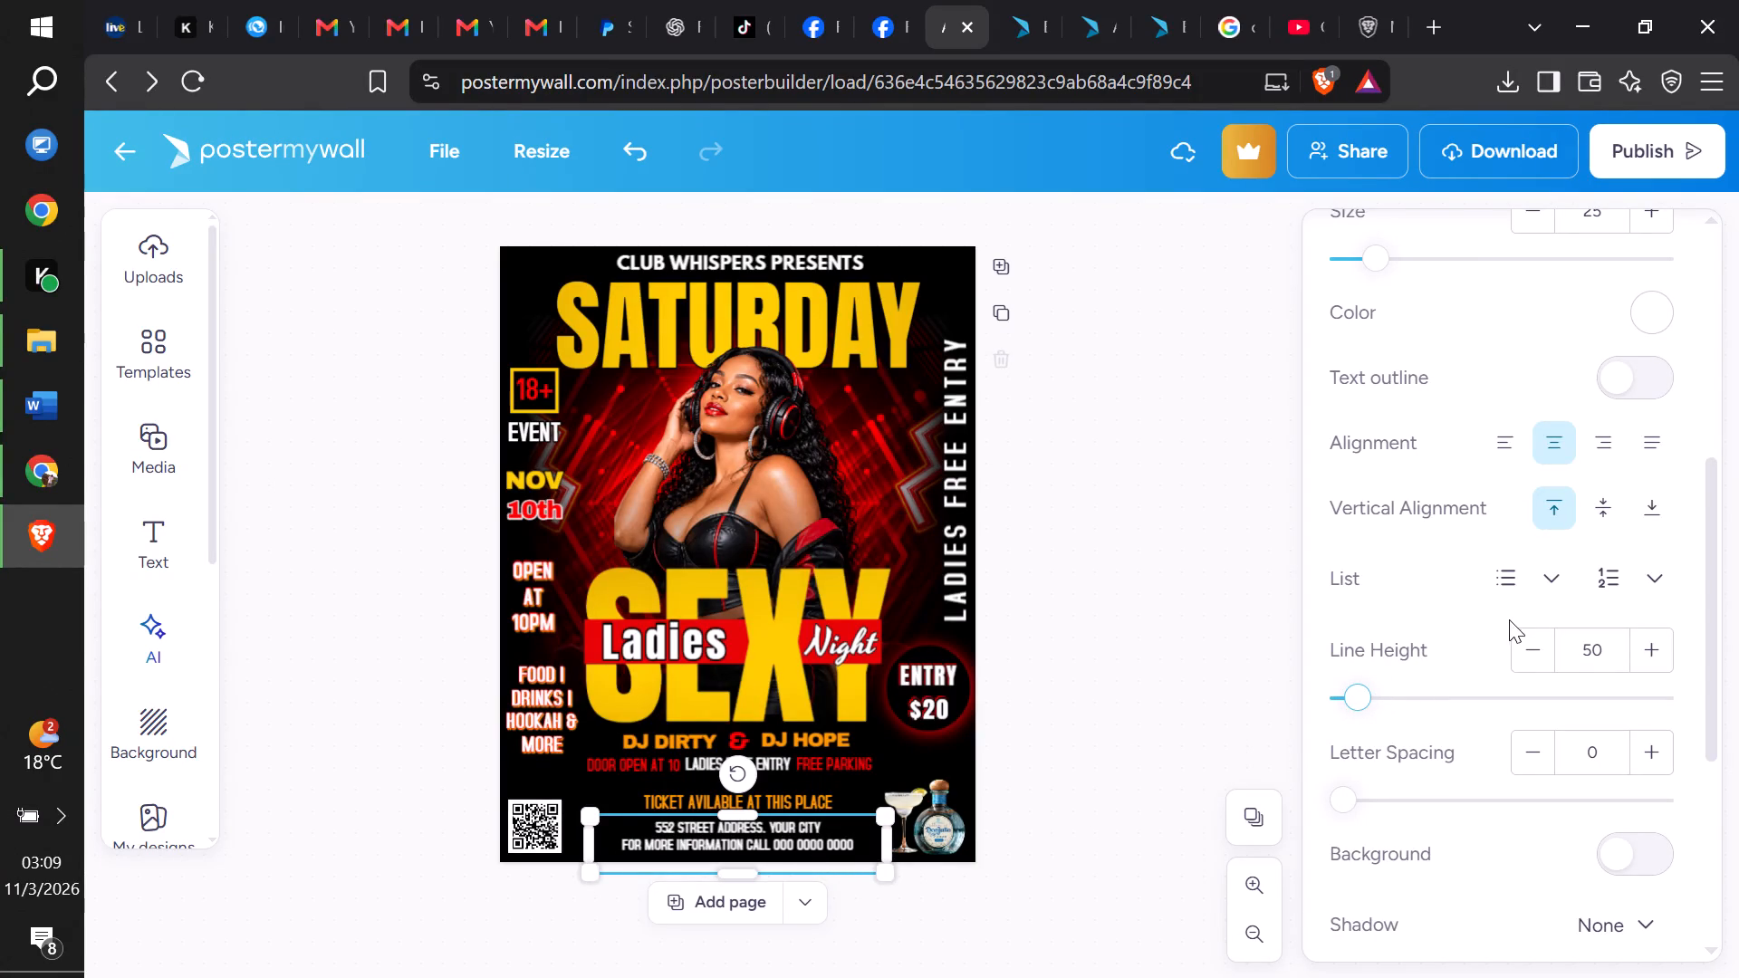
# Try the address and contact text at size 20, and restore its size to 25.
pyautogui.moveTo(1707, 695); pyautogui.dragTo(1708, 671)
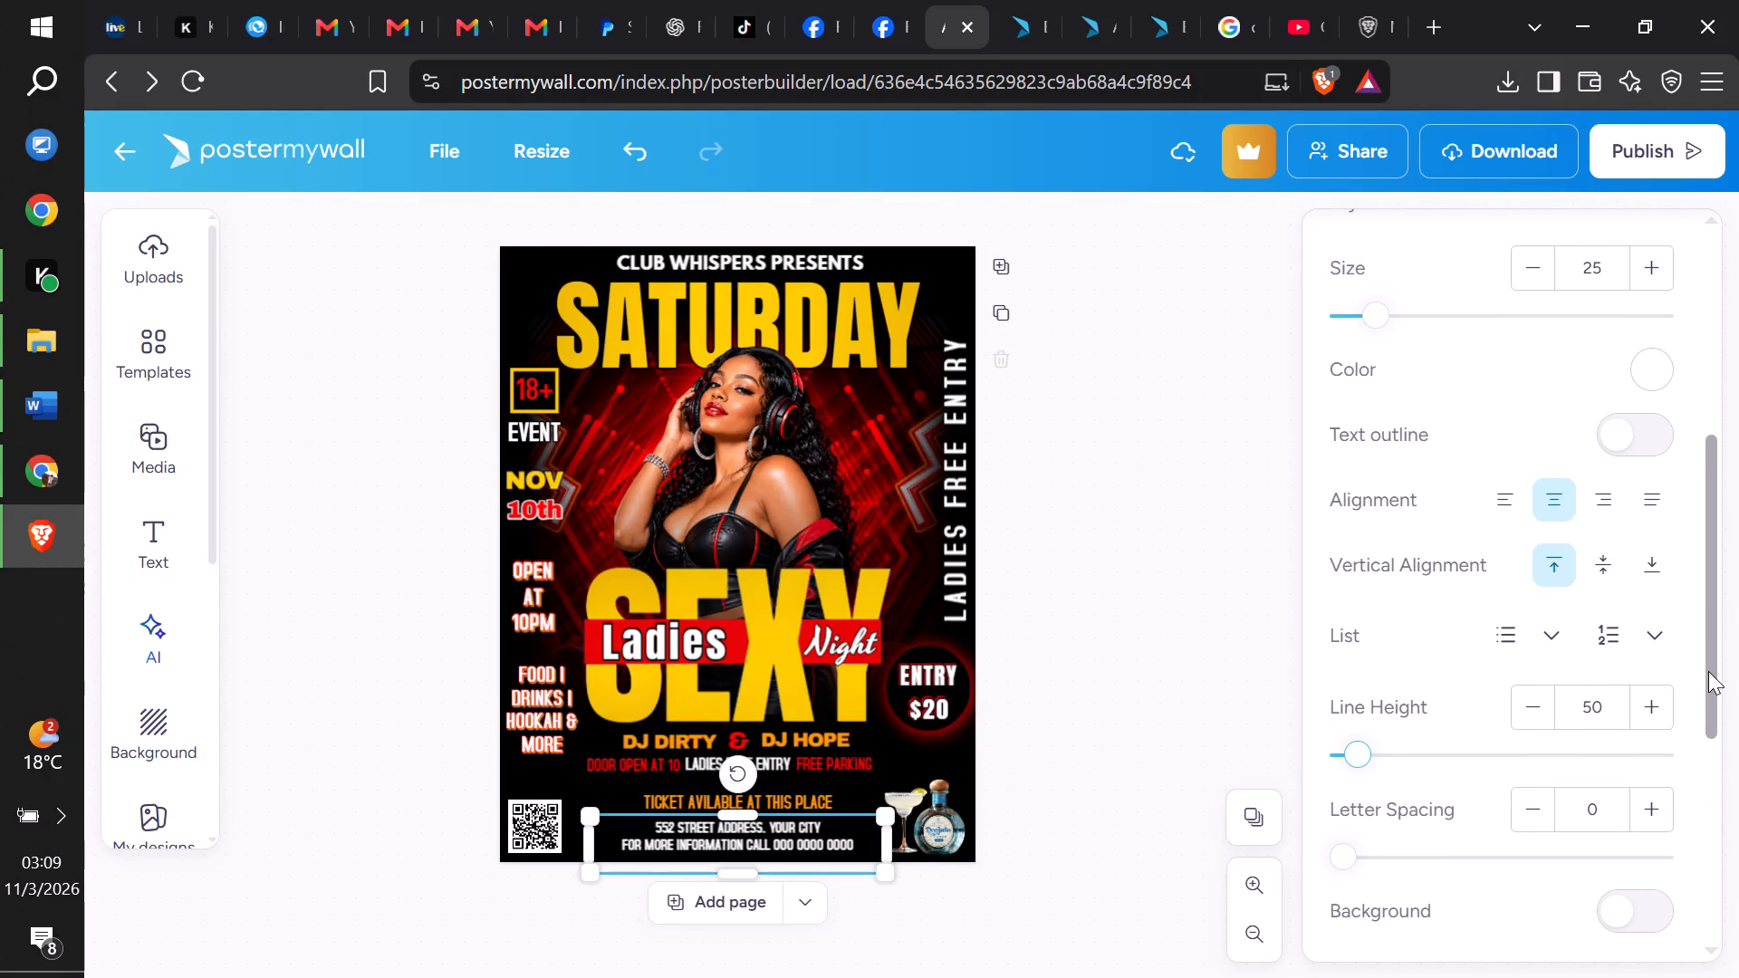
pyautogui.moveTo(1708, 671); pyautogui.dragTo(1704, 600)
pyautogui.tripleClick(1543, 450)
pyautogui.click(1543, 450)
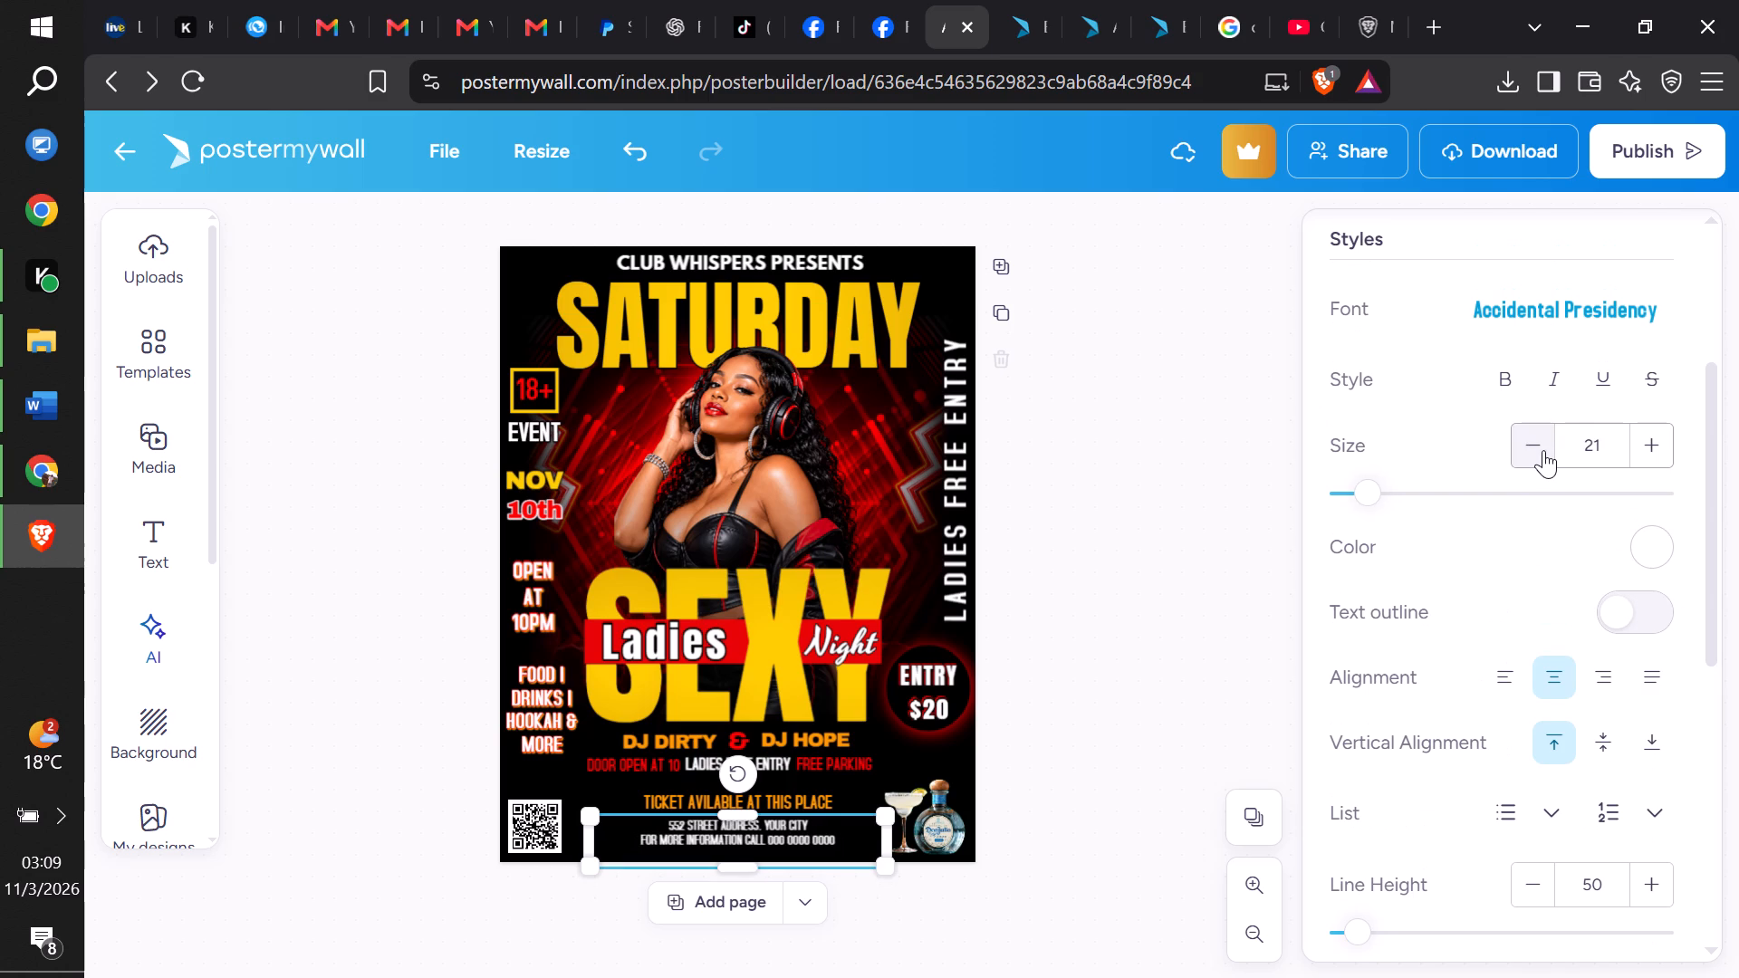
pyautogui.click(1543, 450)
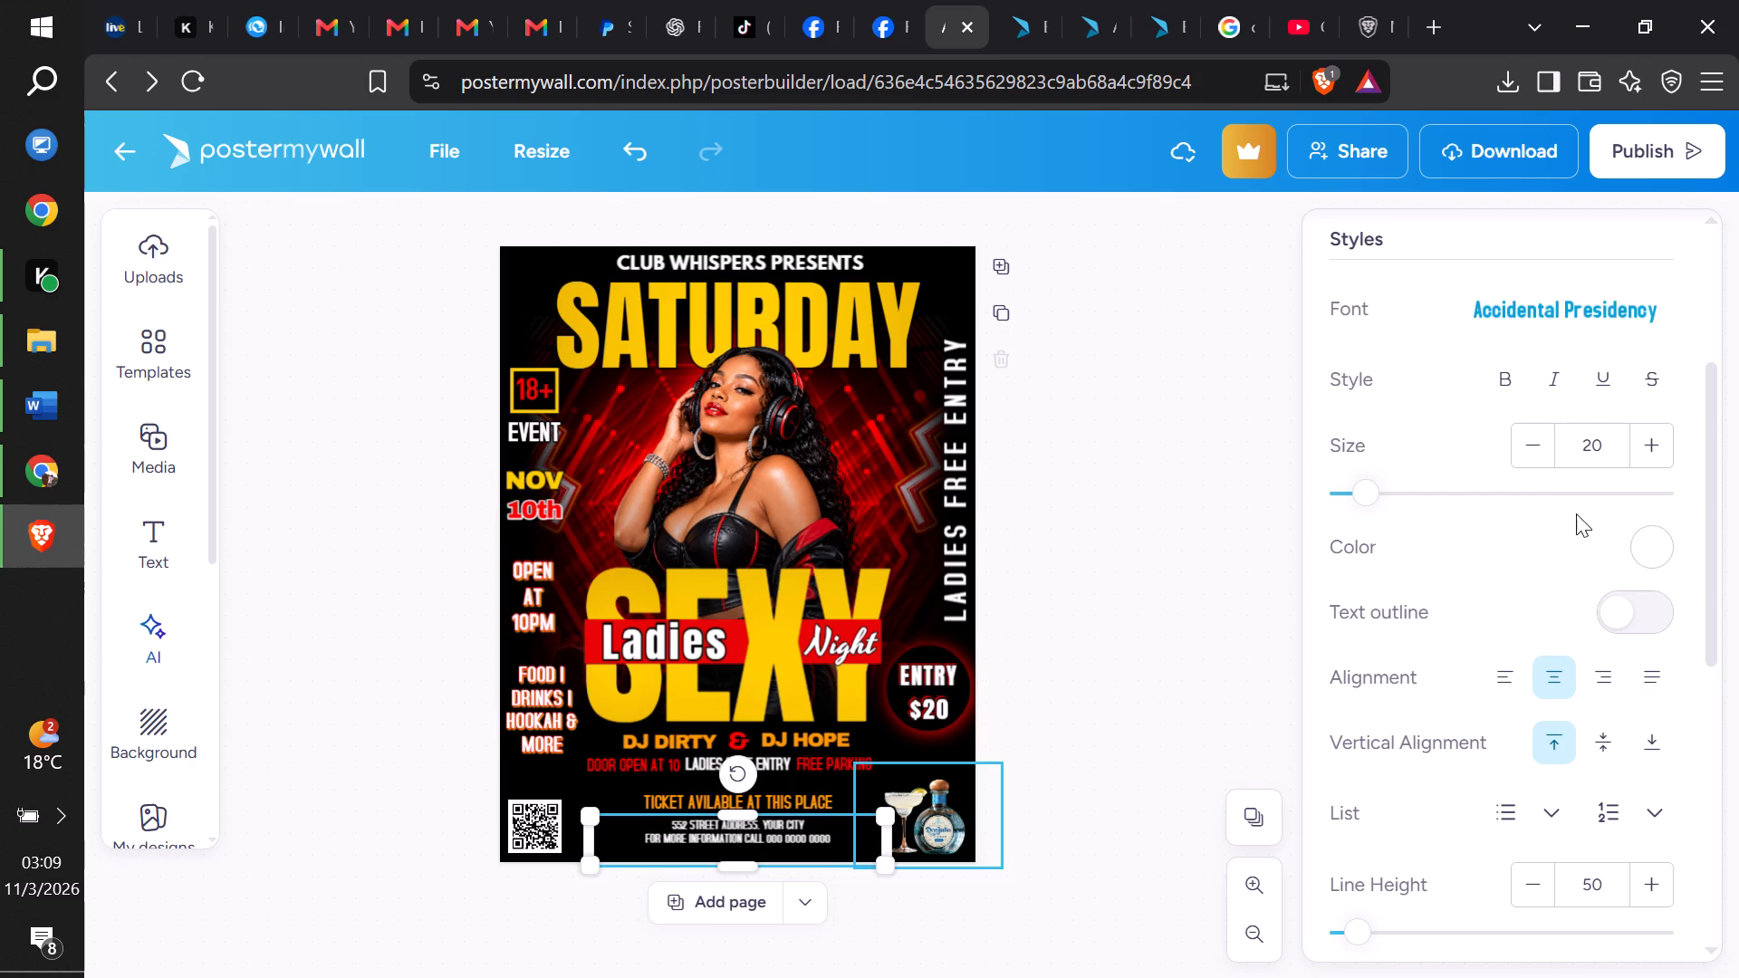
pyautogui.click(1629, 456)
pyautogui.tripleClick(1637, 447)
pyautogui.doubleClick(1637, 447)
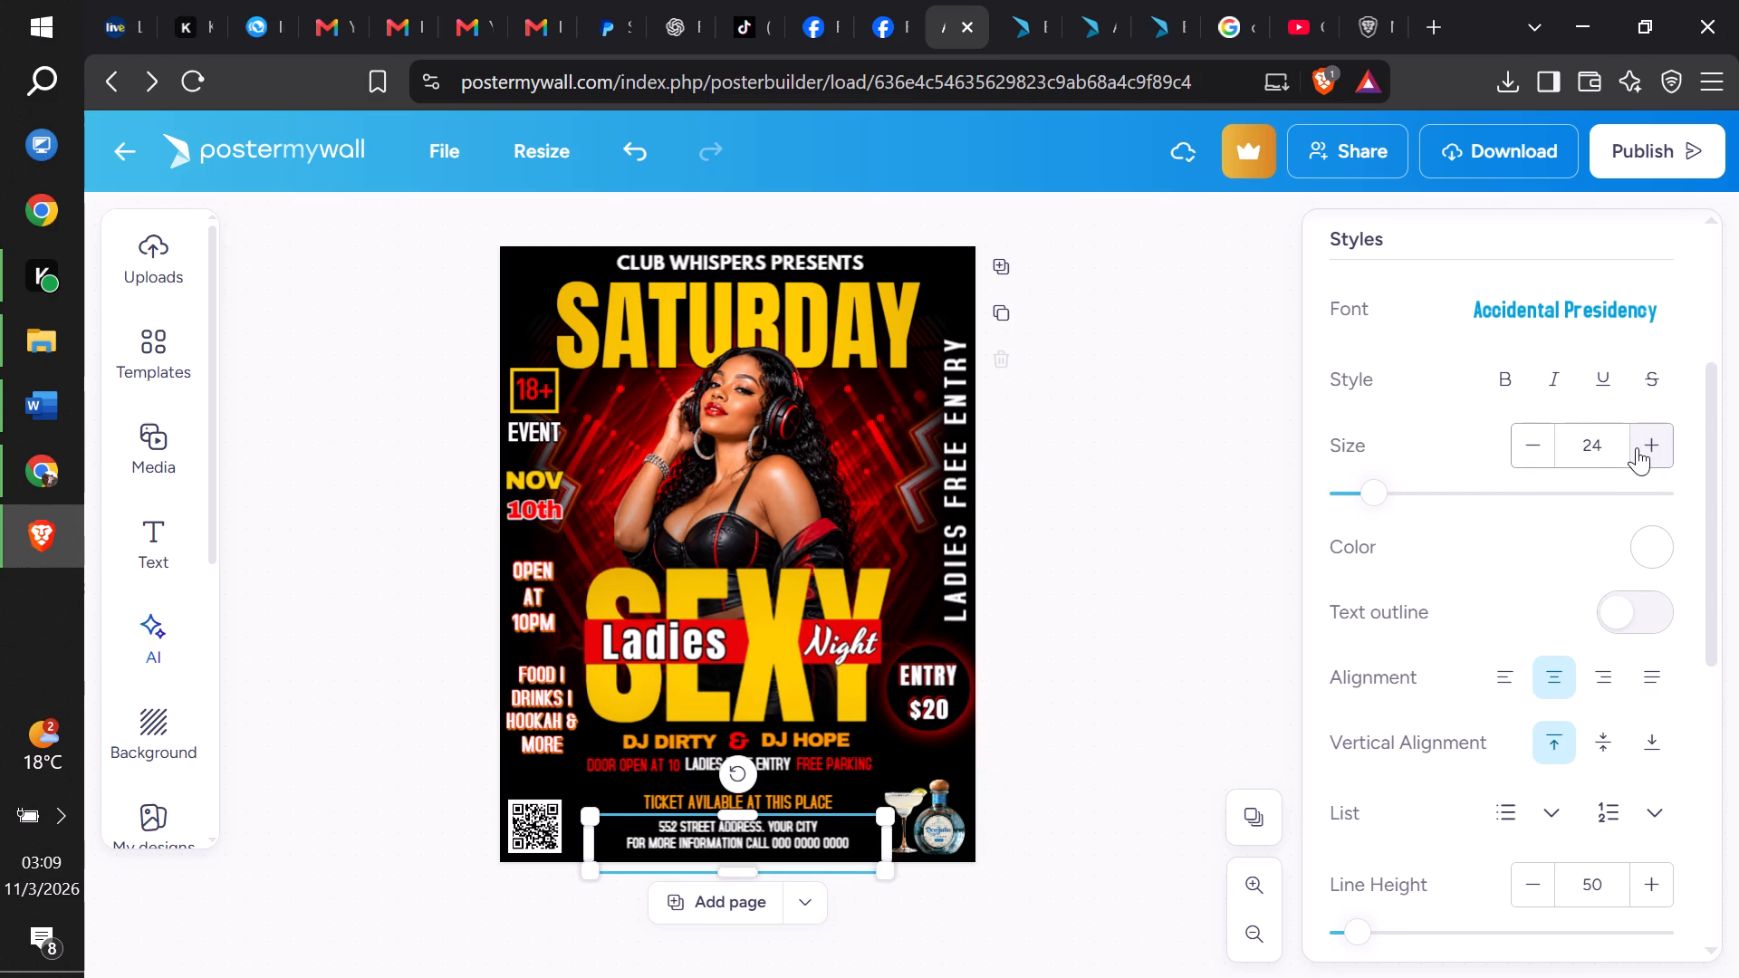
# Move the address and contact text block slightly down toward the flyer's bottom edge.
pyautogui.click(759, 848)
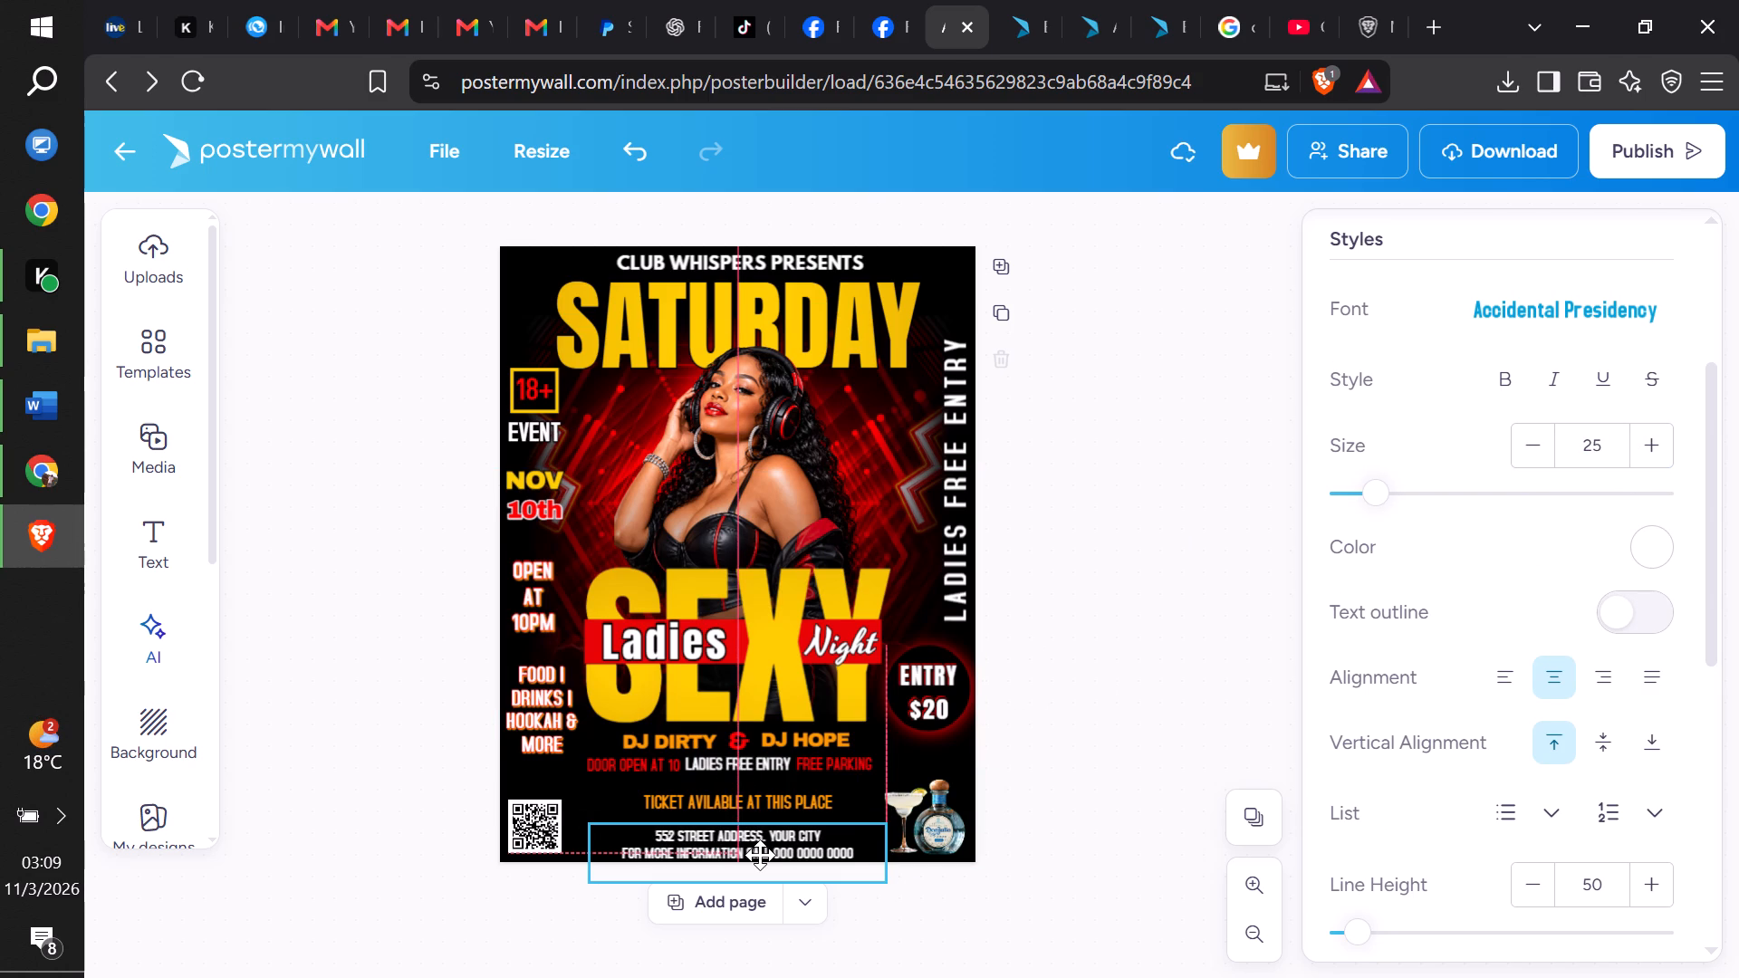
# Reduce the TICKET AVILABLE AT THIS PLACE line to size 25 and lower it to just above the street address.
pyautogui.click(761, 810)
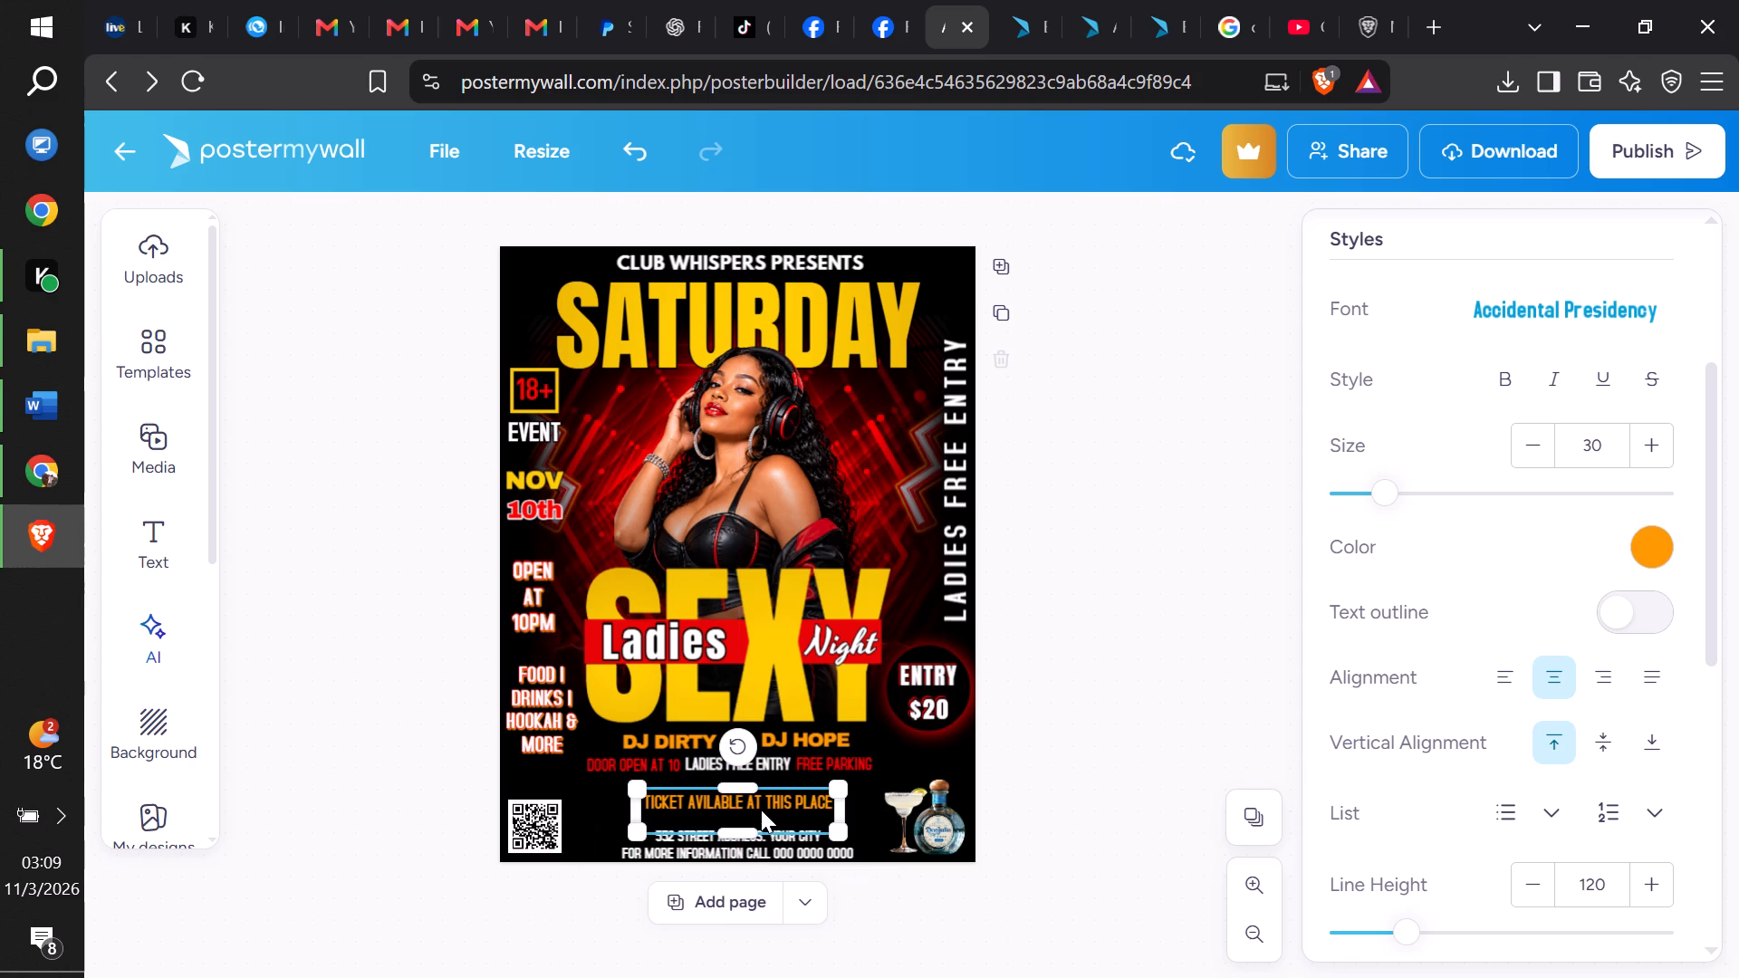
pyautogui.tripleClick(1542, 449)
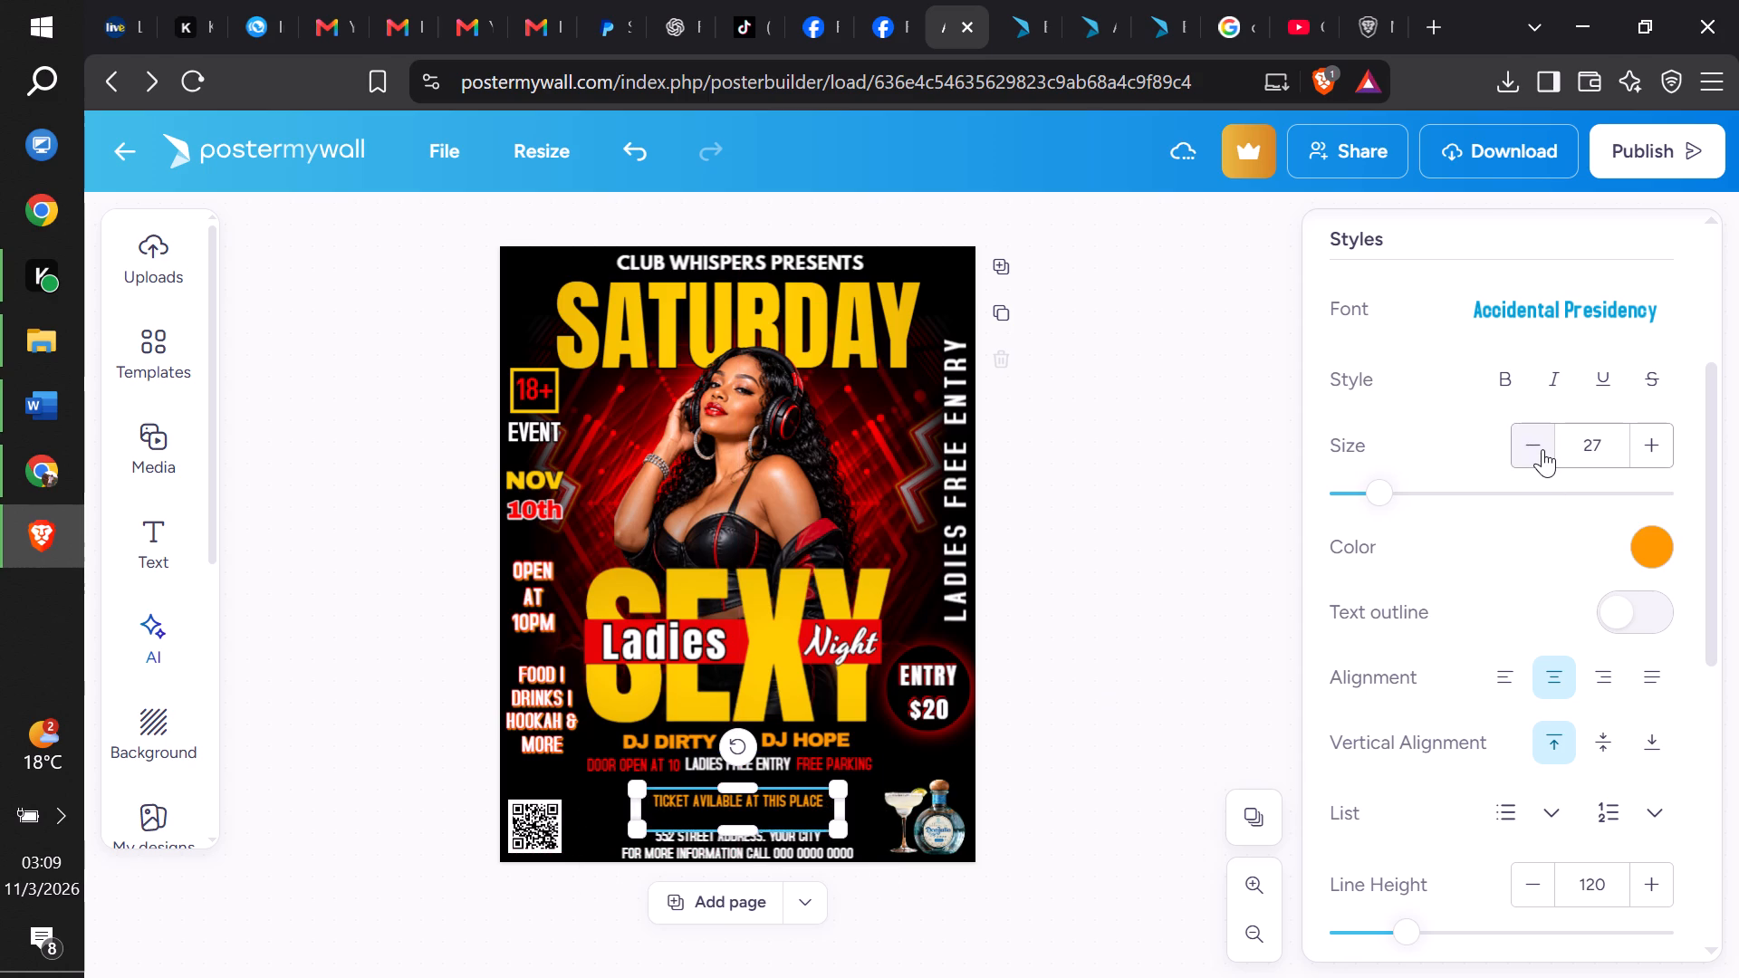
pyautogui.doubleClick(1542, 449)
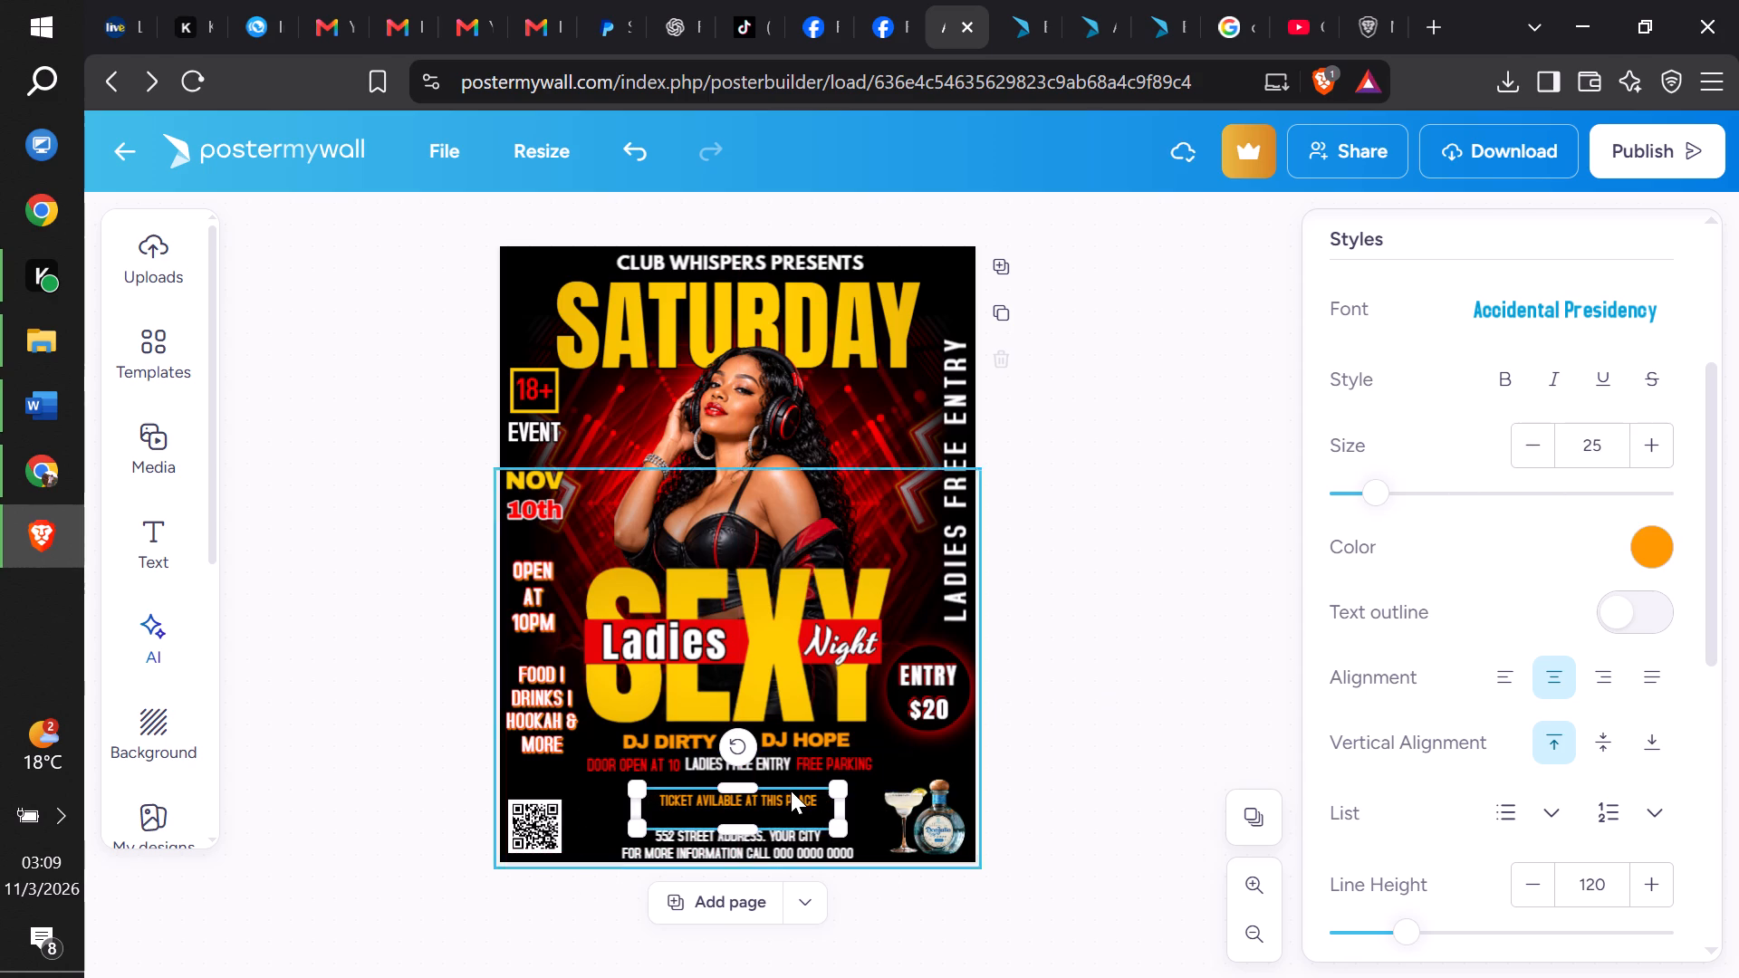
pyautogui.moveTo(781, 798); pyautogui.dragTo(779, 817)
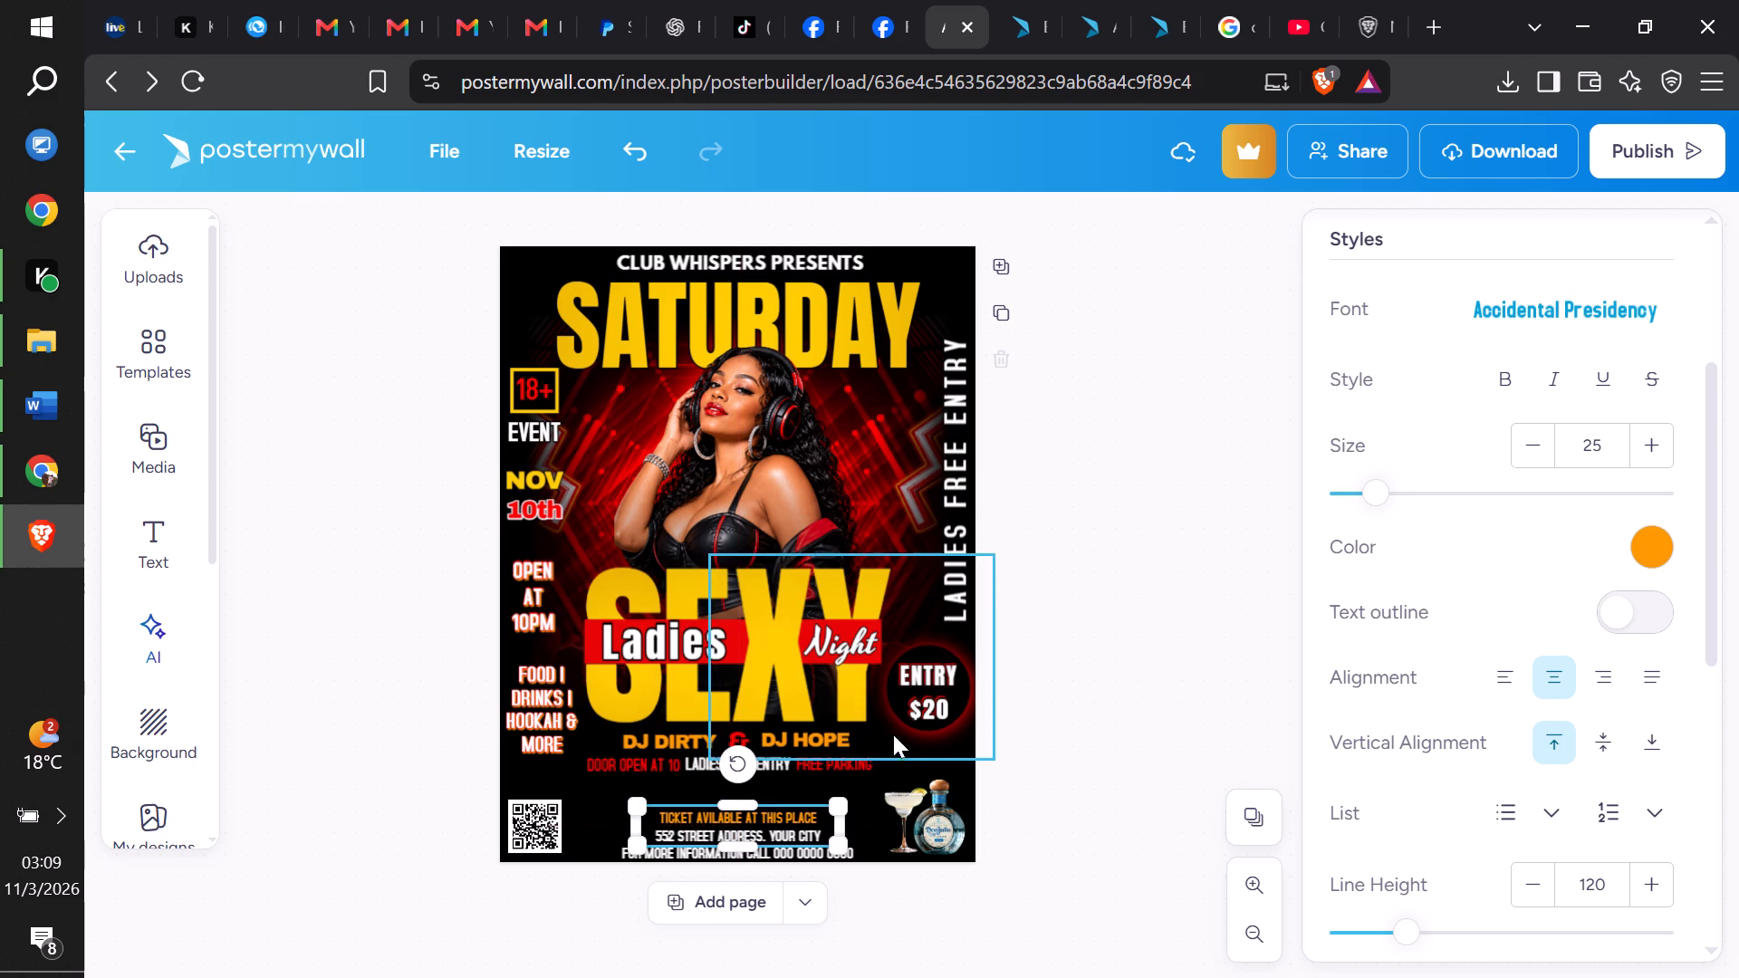
# Set FREE PARKING, LADIES FREE ENTRY and DOOR OPEN AT 10 in the row below the DJ names to size 25.
pyautogui.click(869, 762)
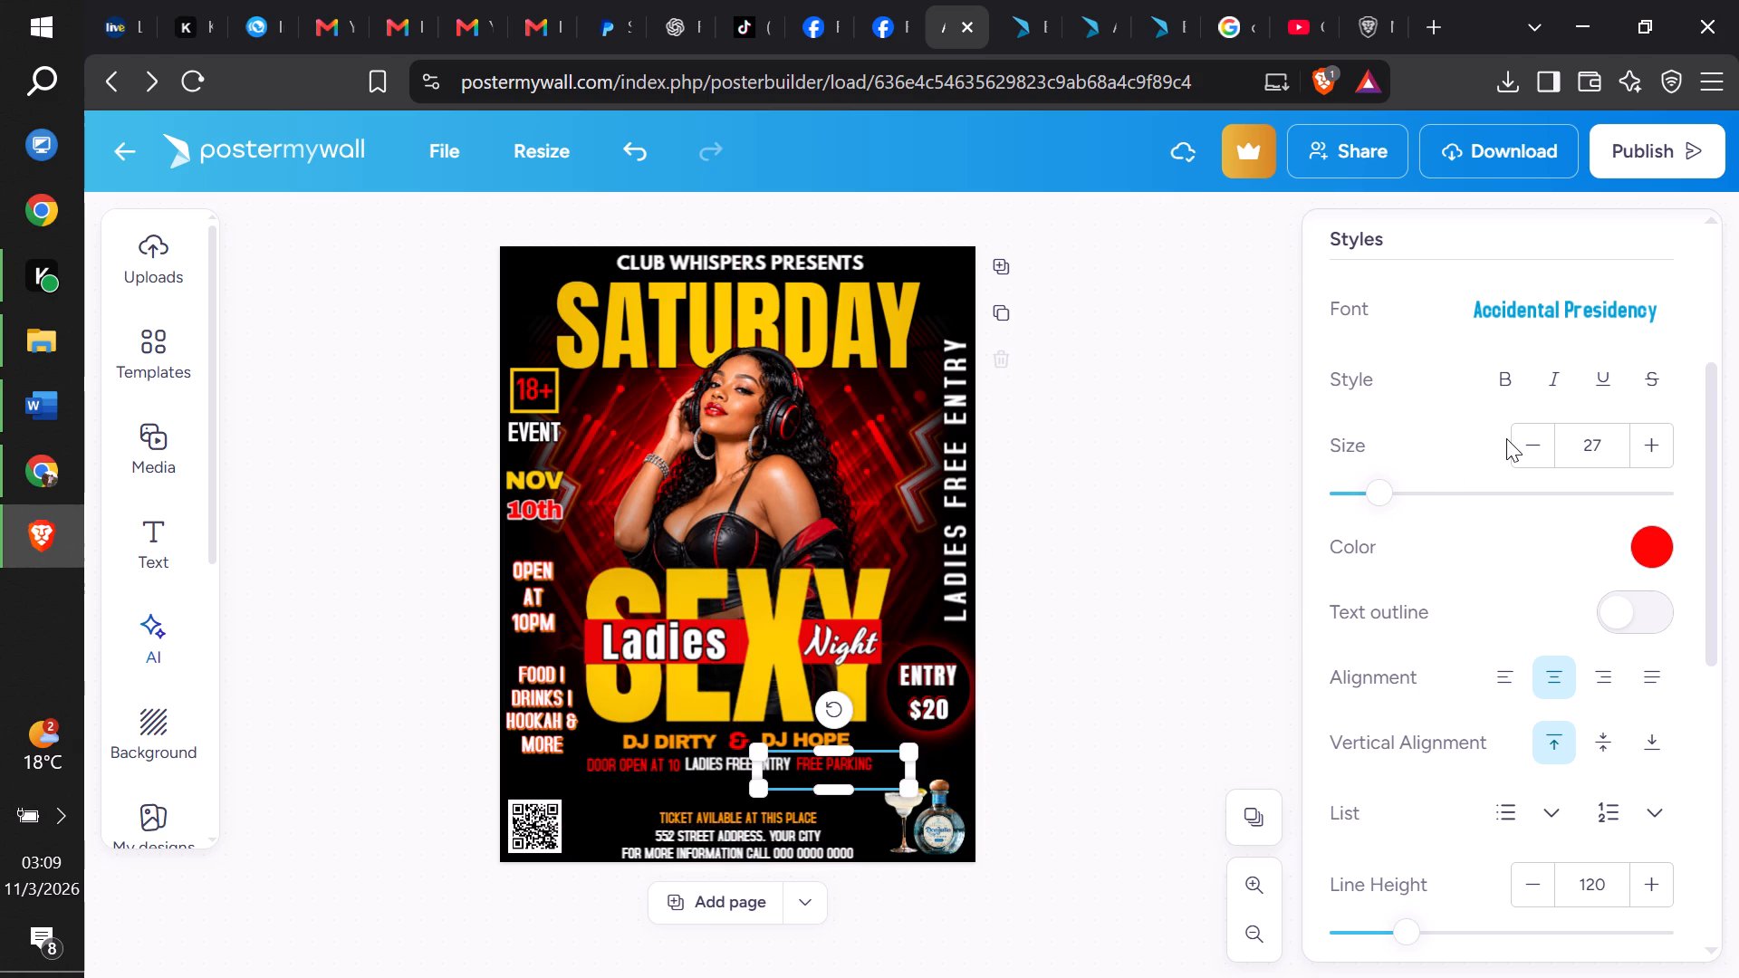
pyautogui.doubleClick(1529, 439)
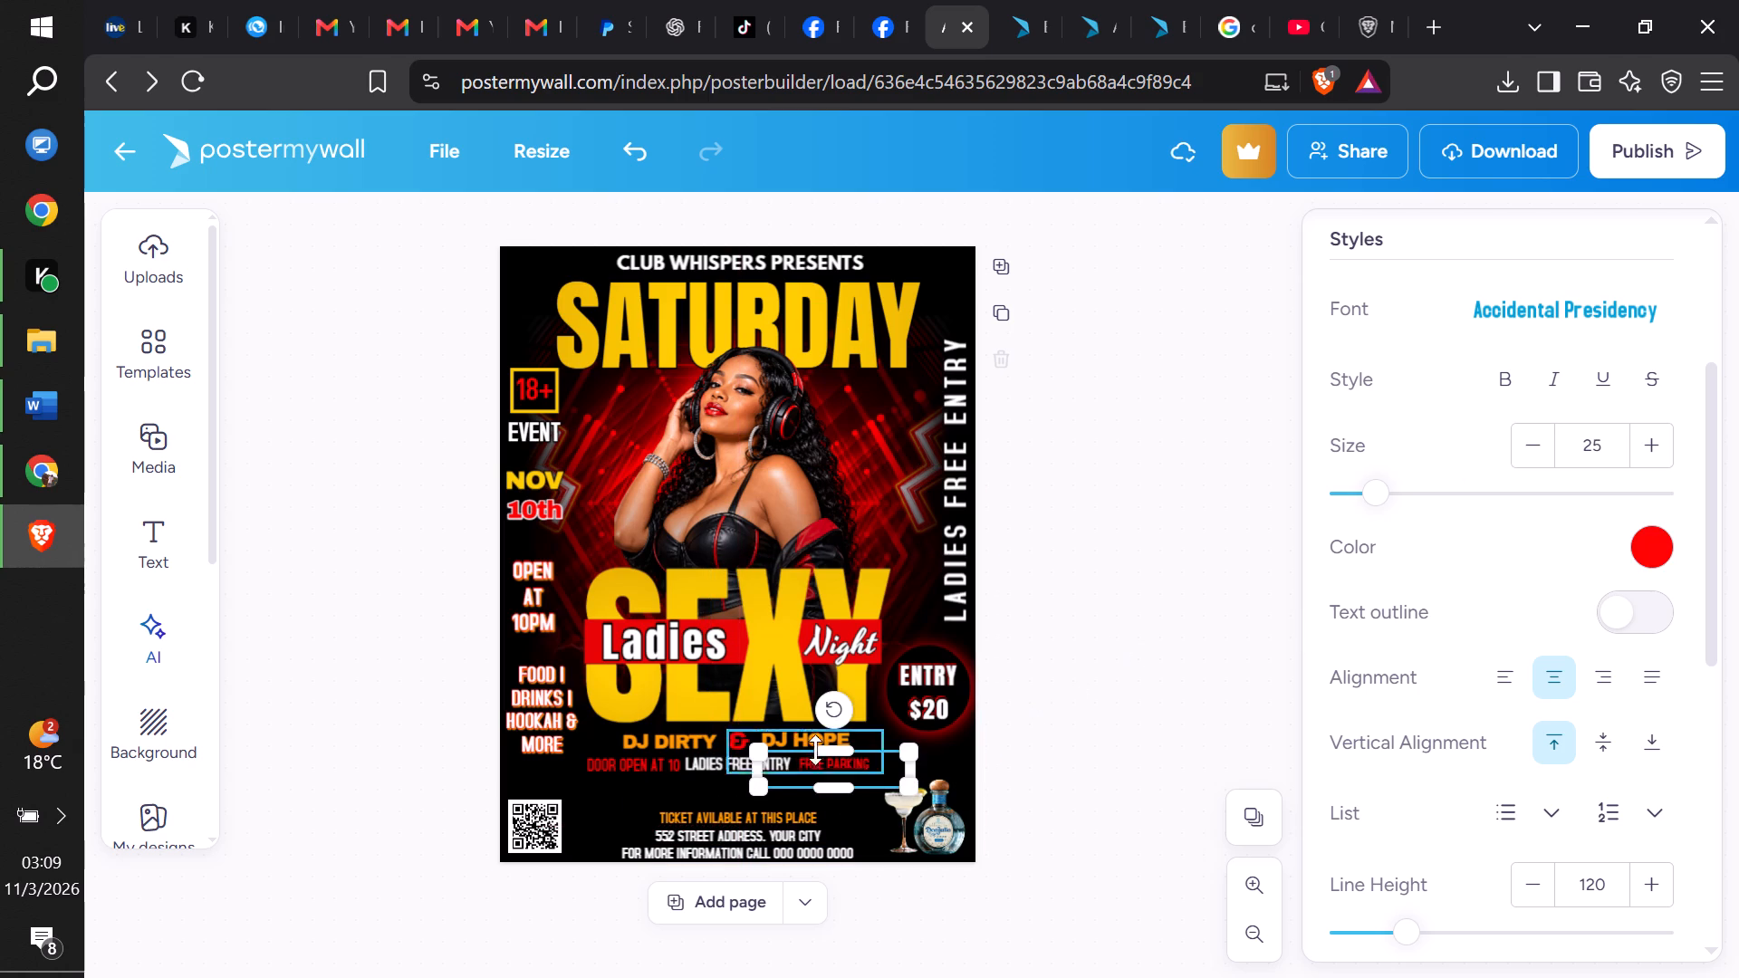
pyautogui.click(783, 758)
pyautogui.doubleClick(1536, 443)
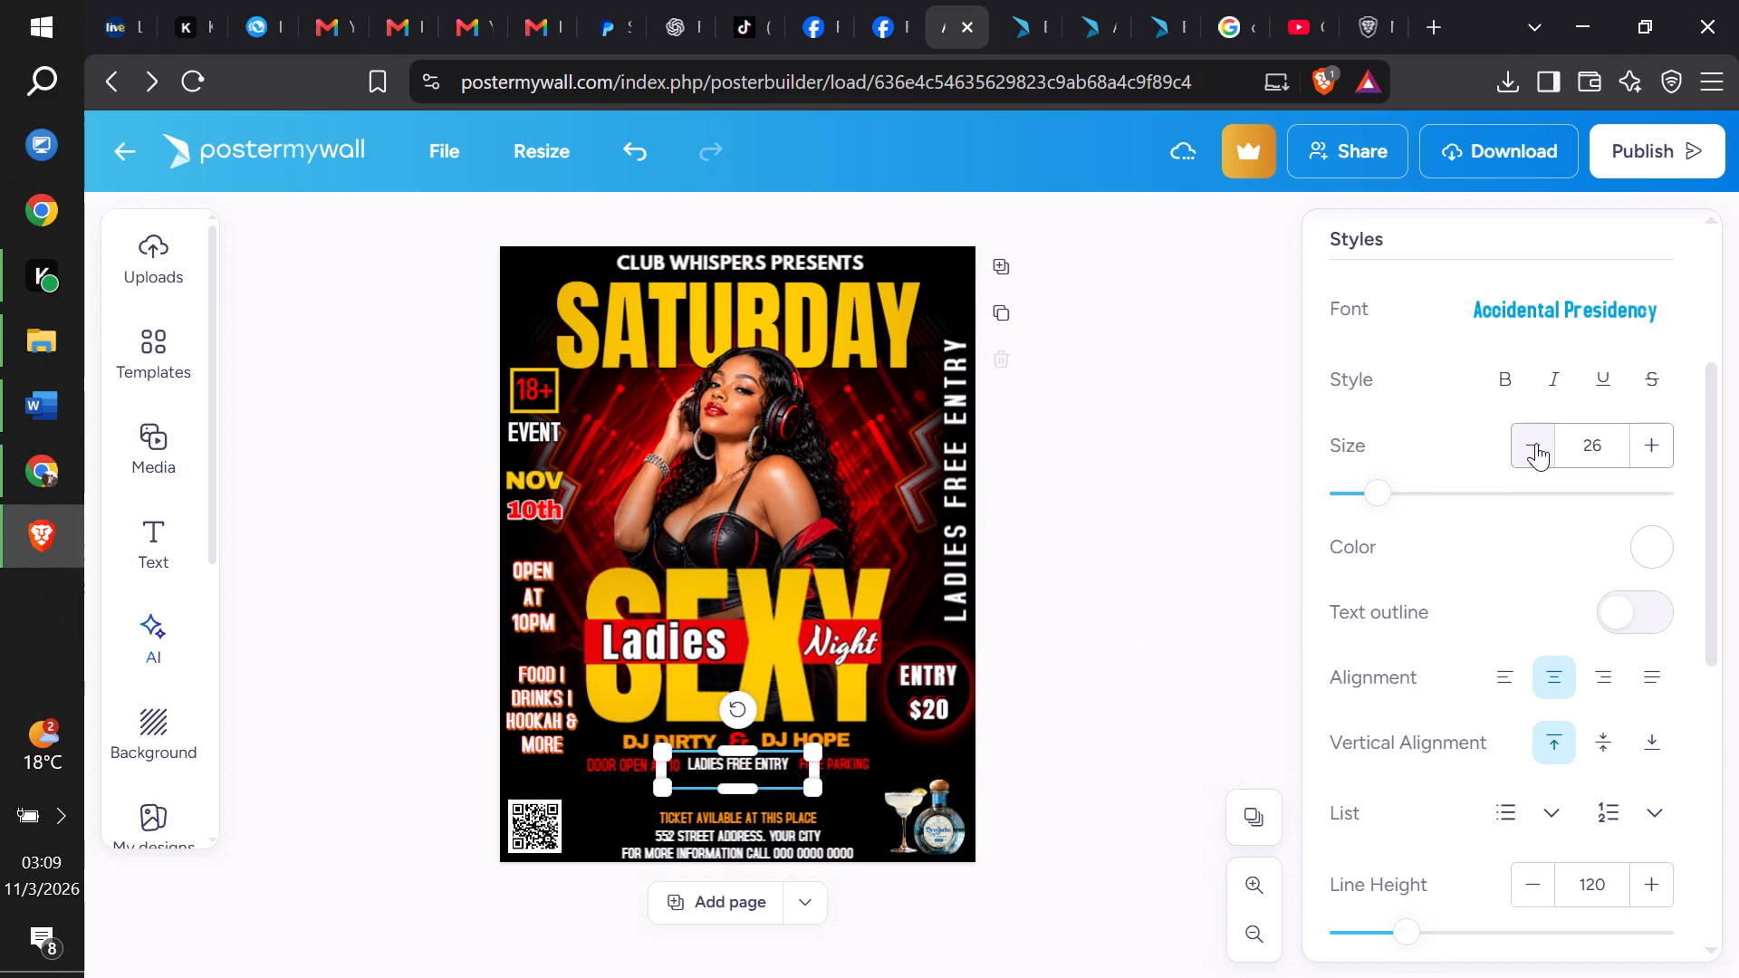
pyautogui.click(640, 770)
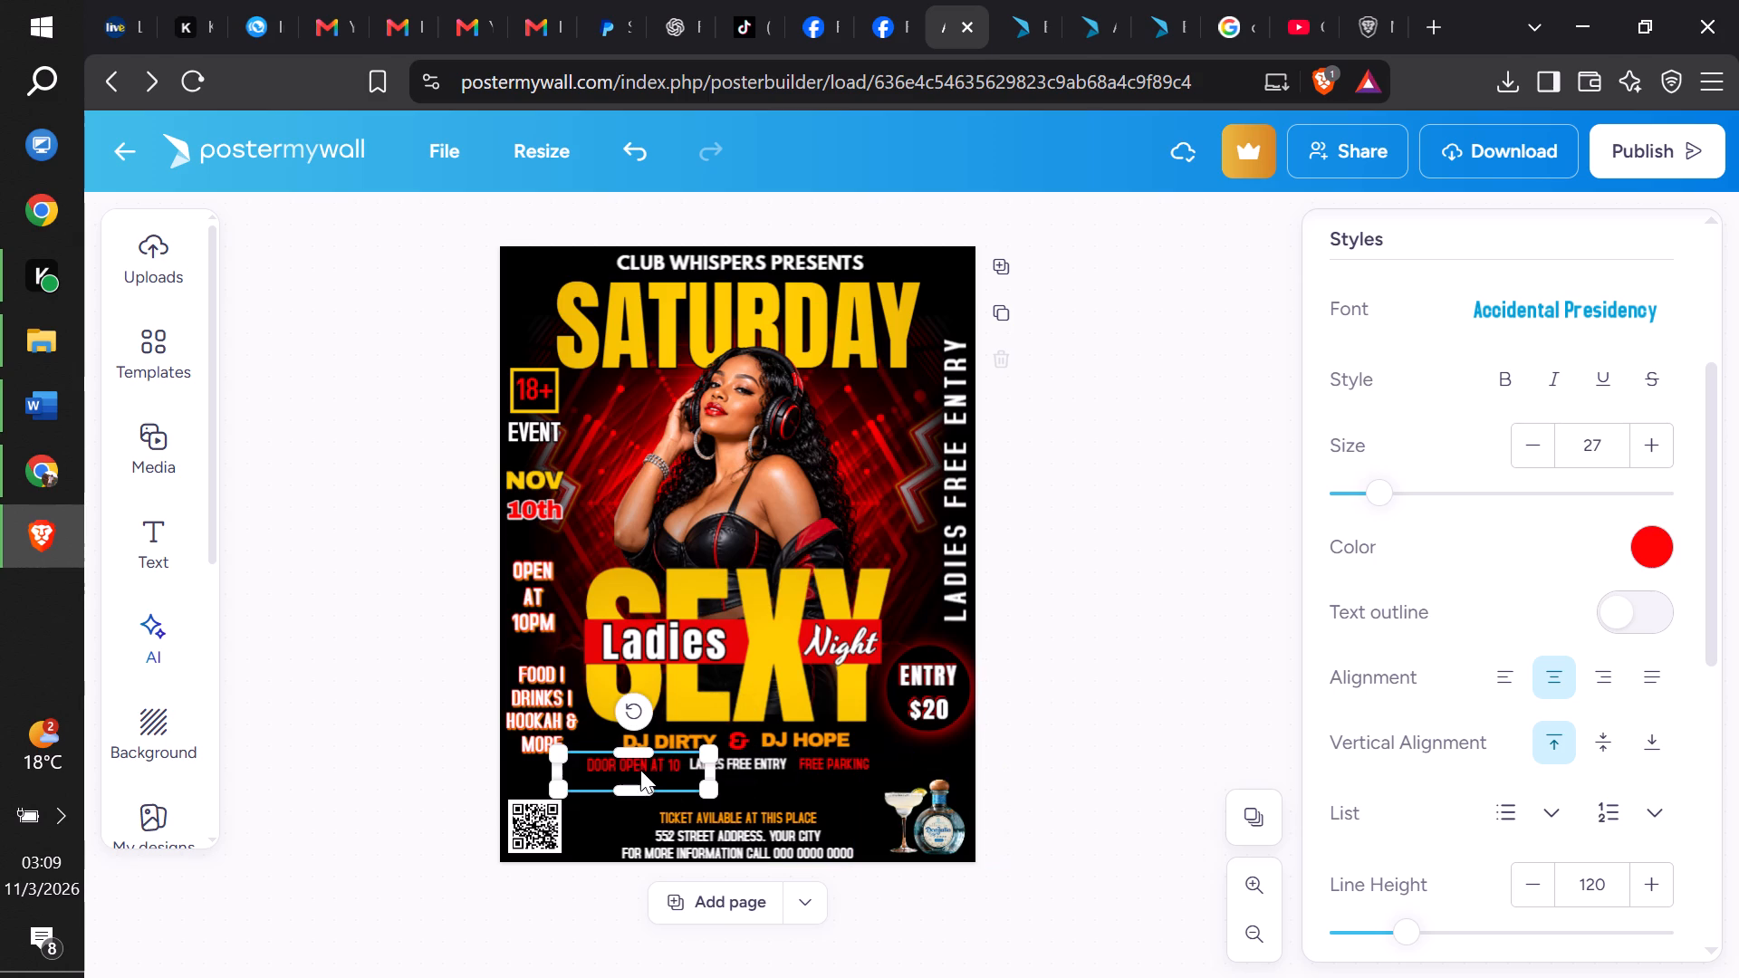
pyautogui.doubleClick(1538, 446)
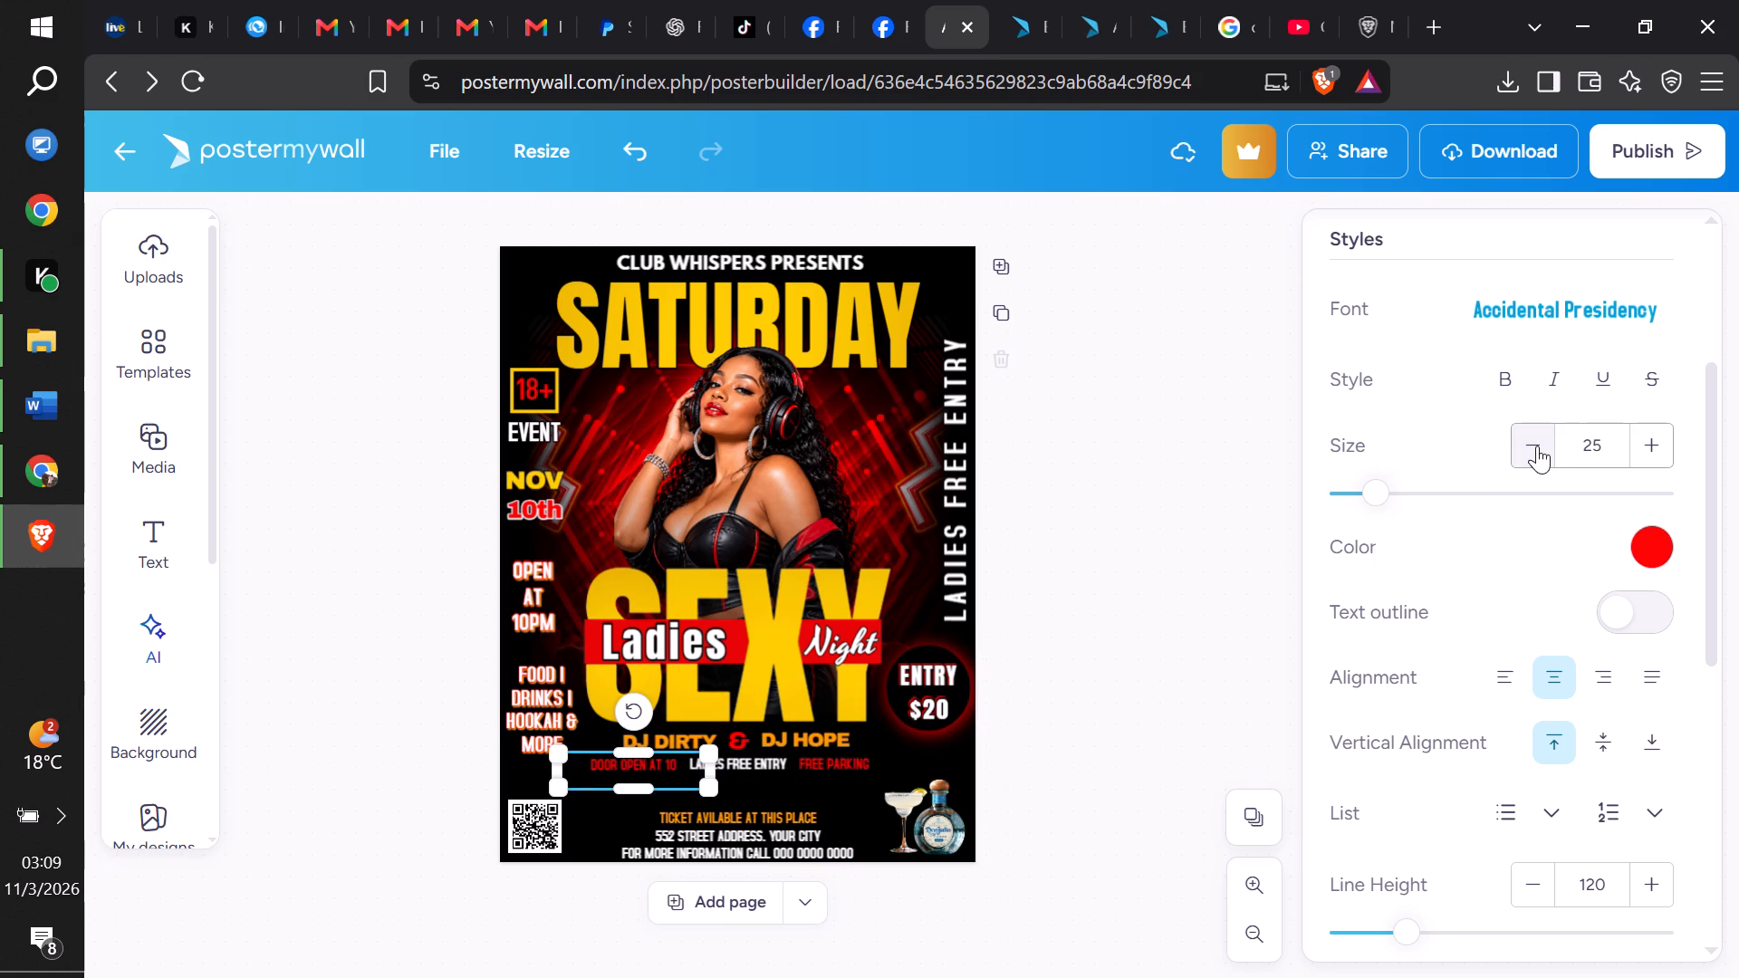
pyautogui.click(1137, 584)
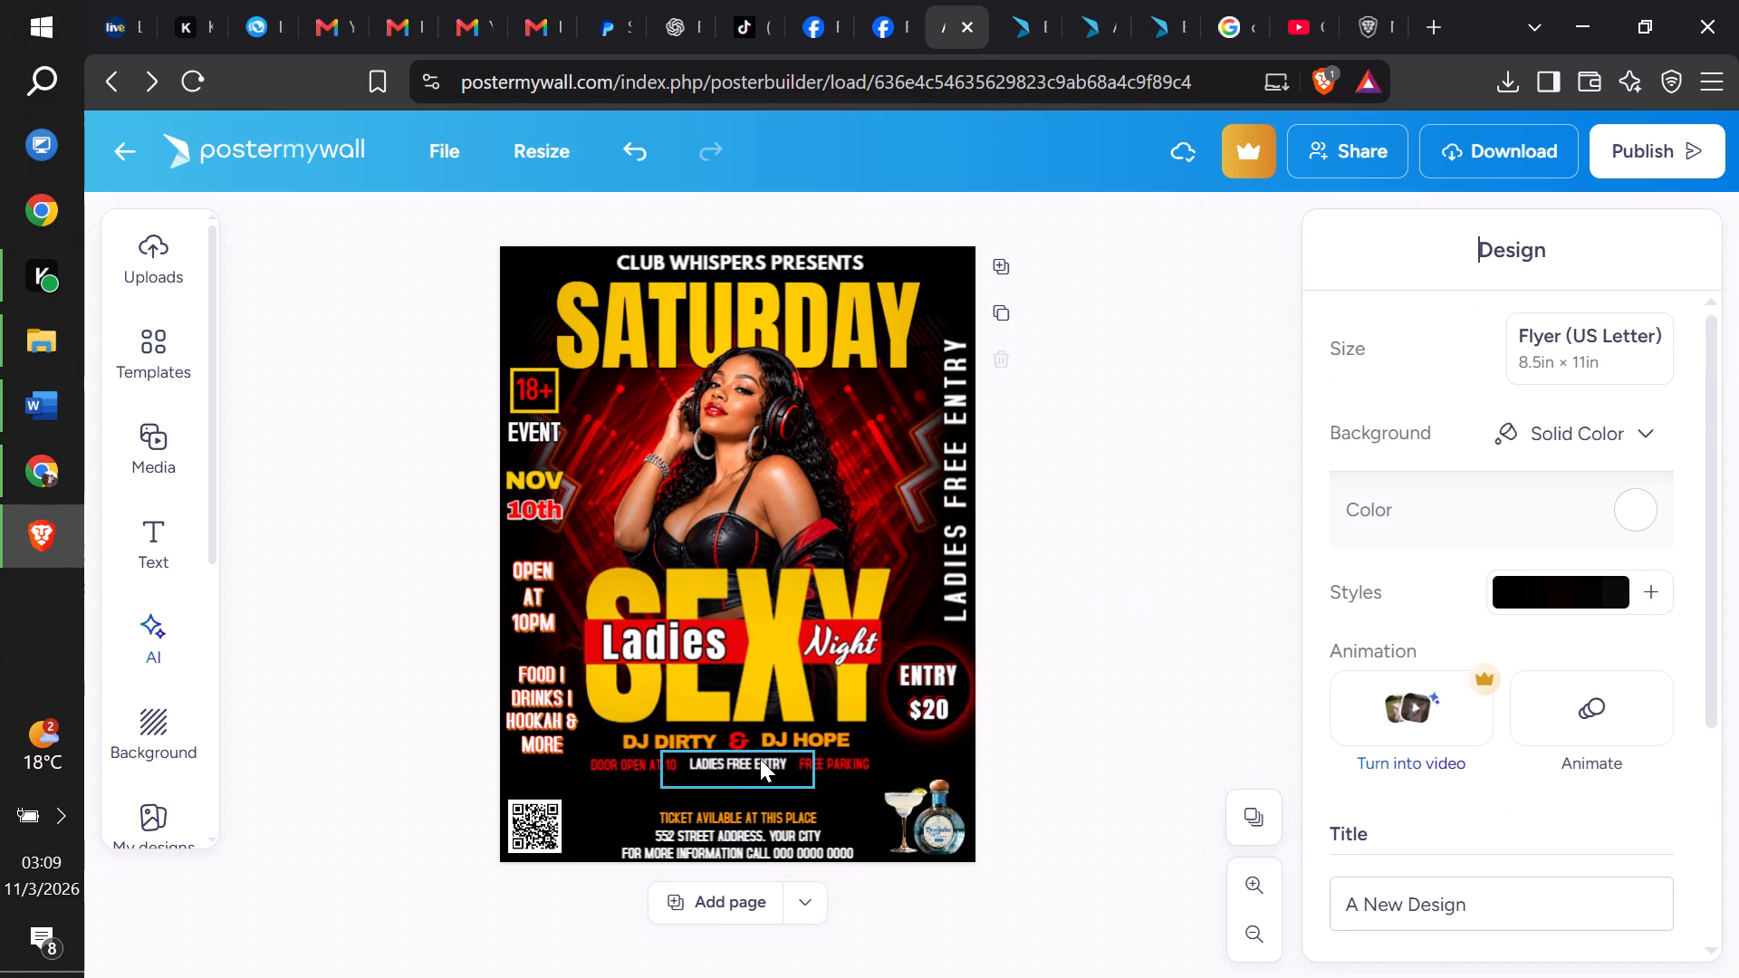
# Tighten the row below the DJ names by moving FREE PARKING and DOOR OPEN AT 10 slightly inward toward LADIES FREE ENTRY.
pyautogui.click(760, 759)
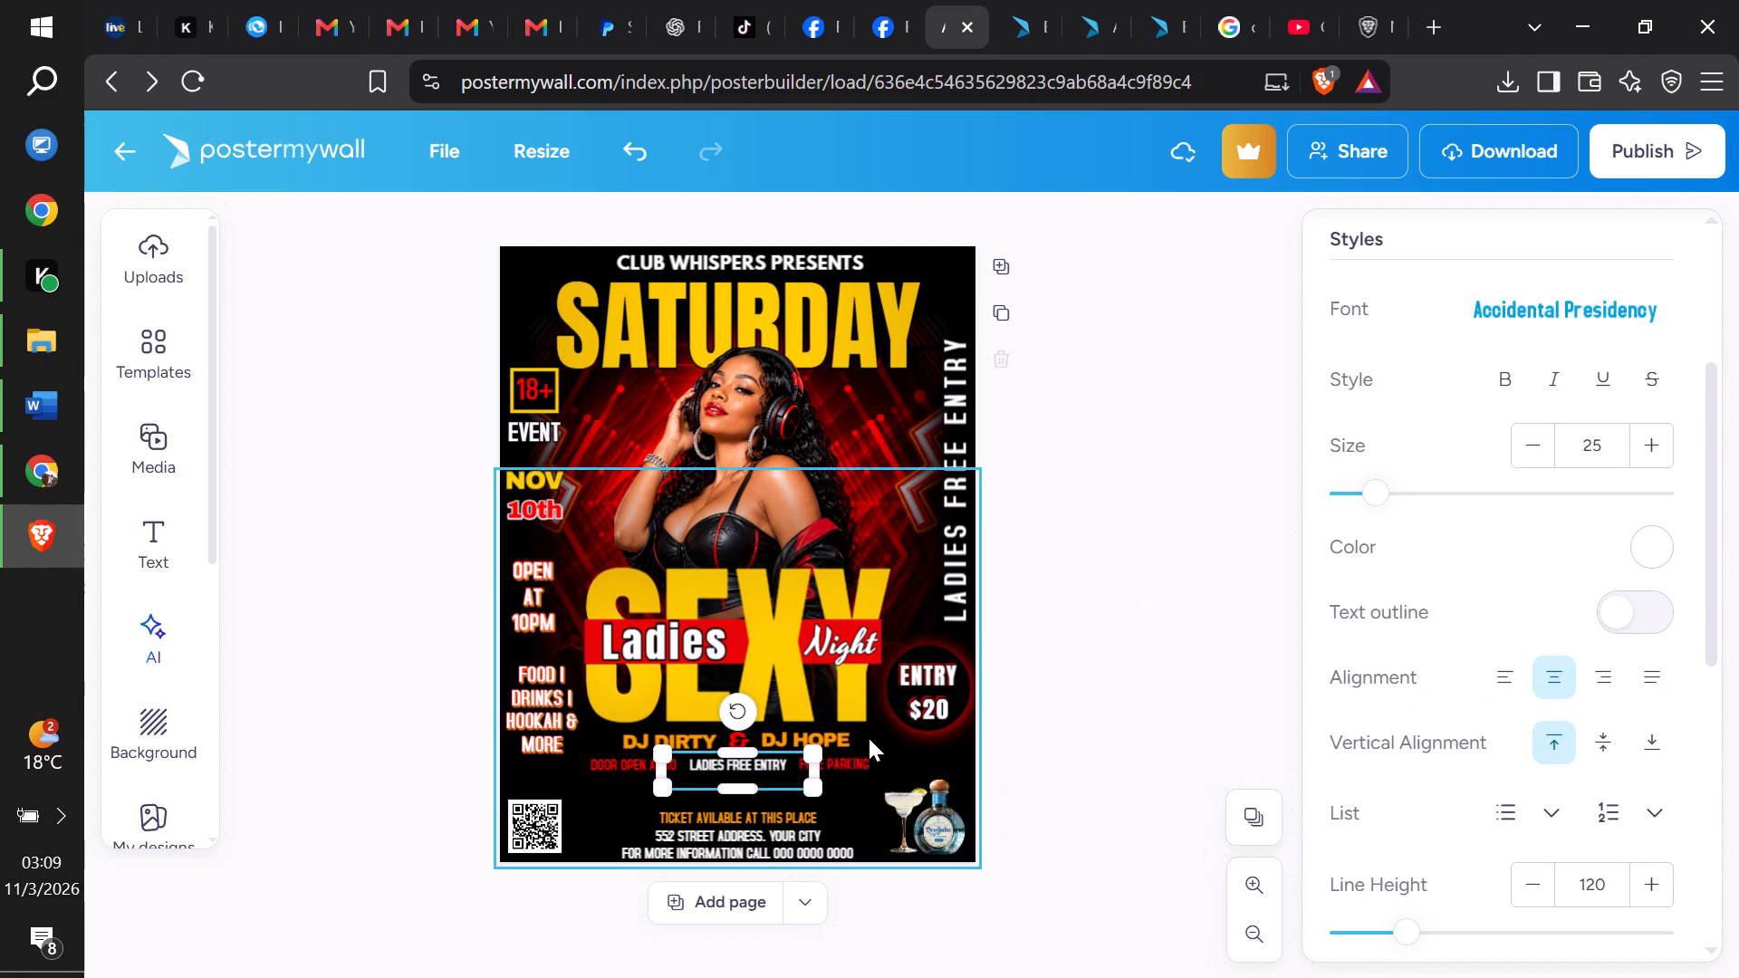
pyautogui.click(860, 754)
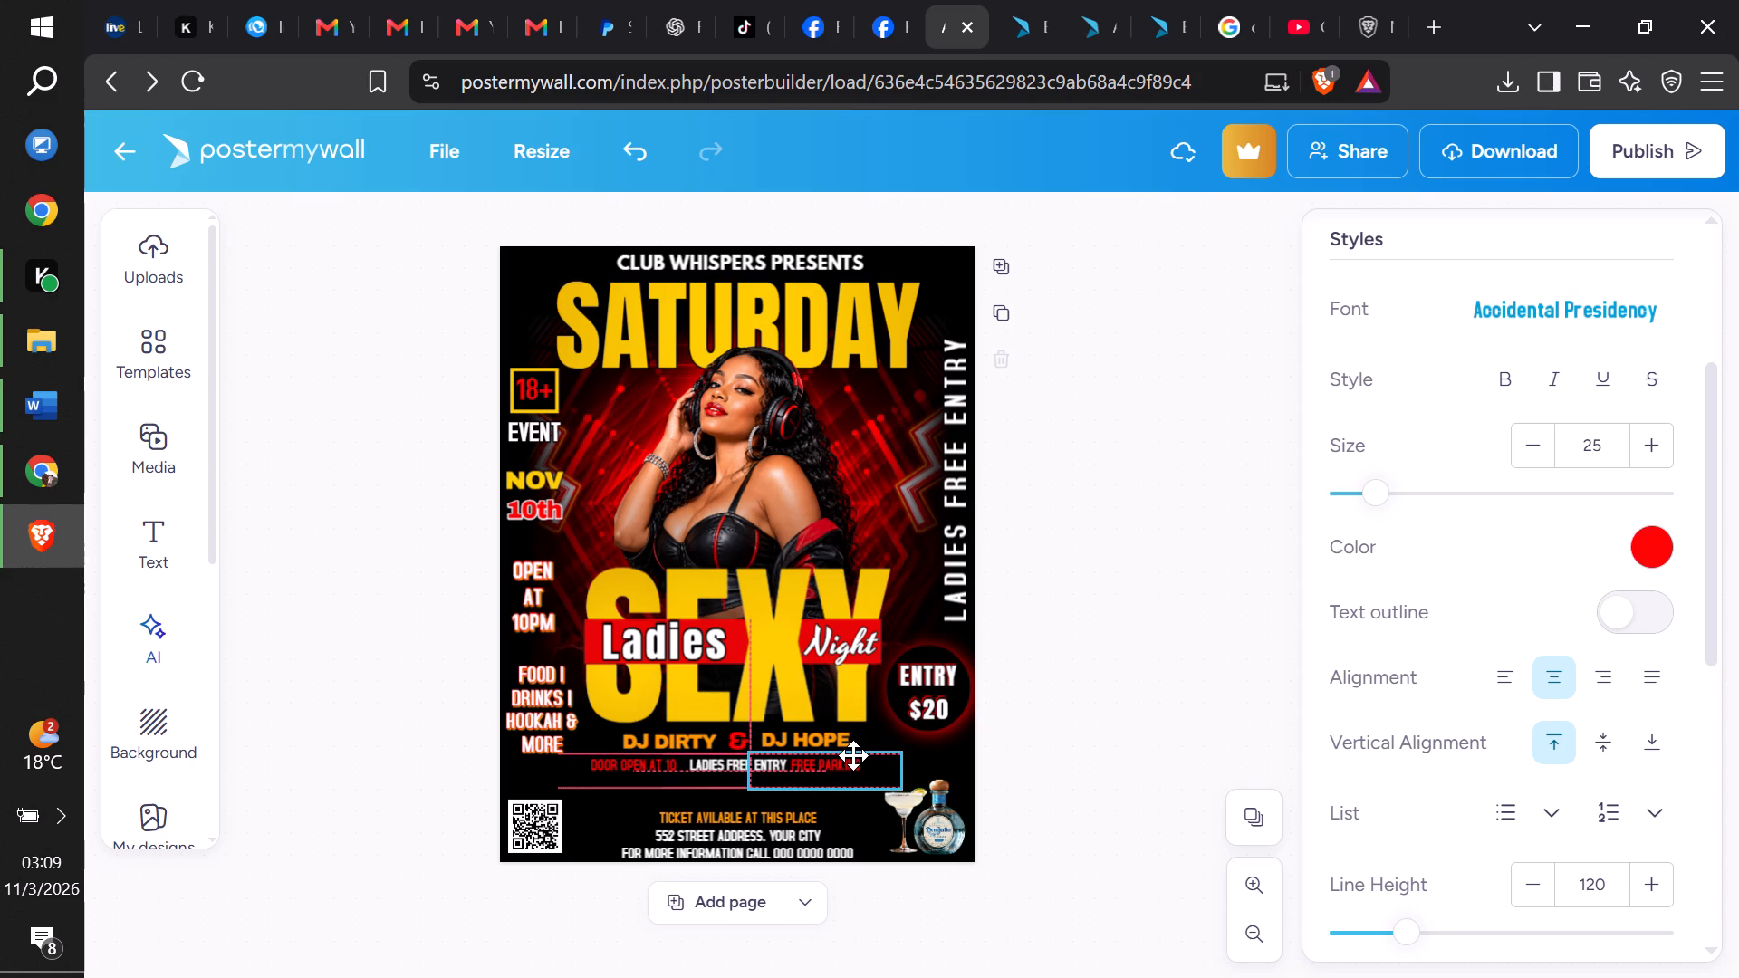
pyautogui.moveTo(639, 765); pyautogui.dragTo(643, 764)
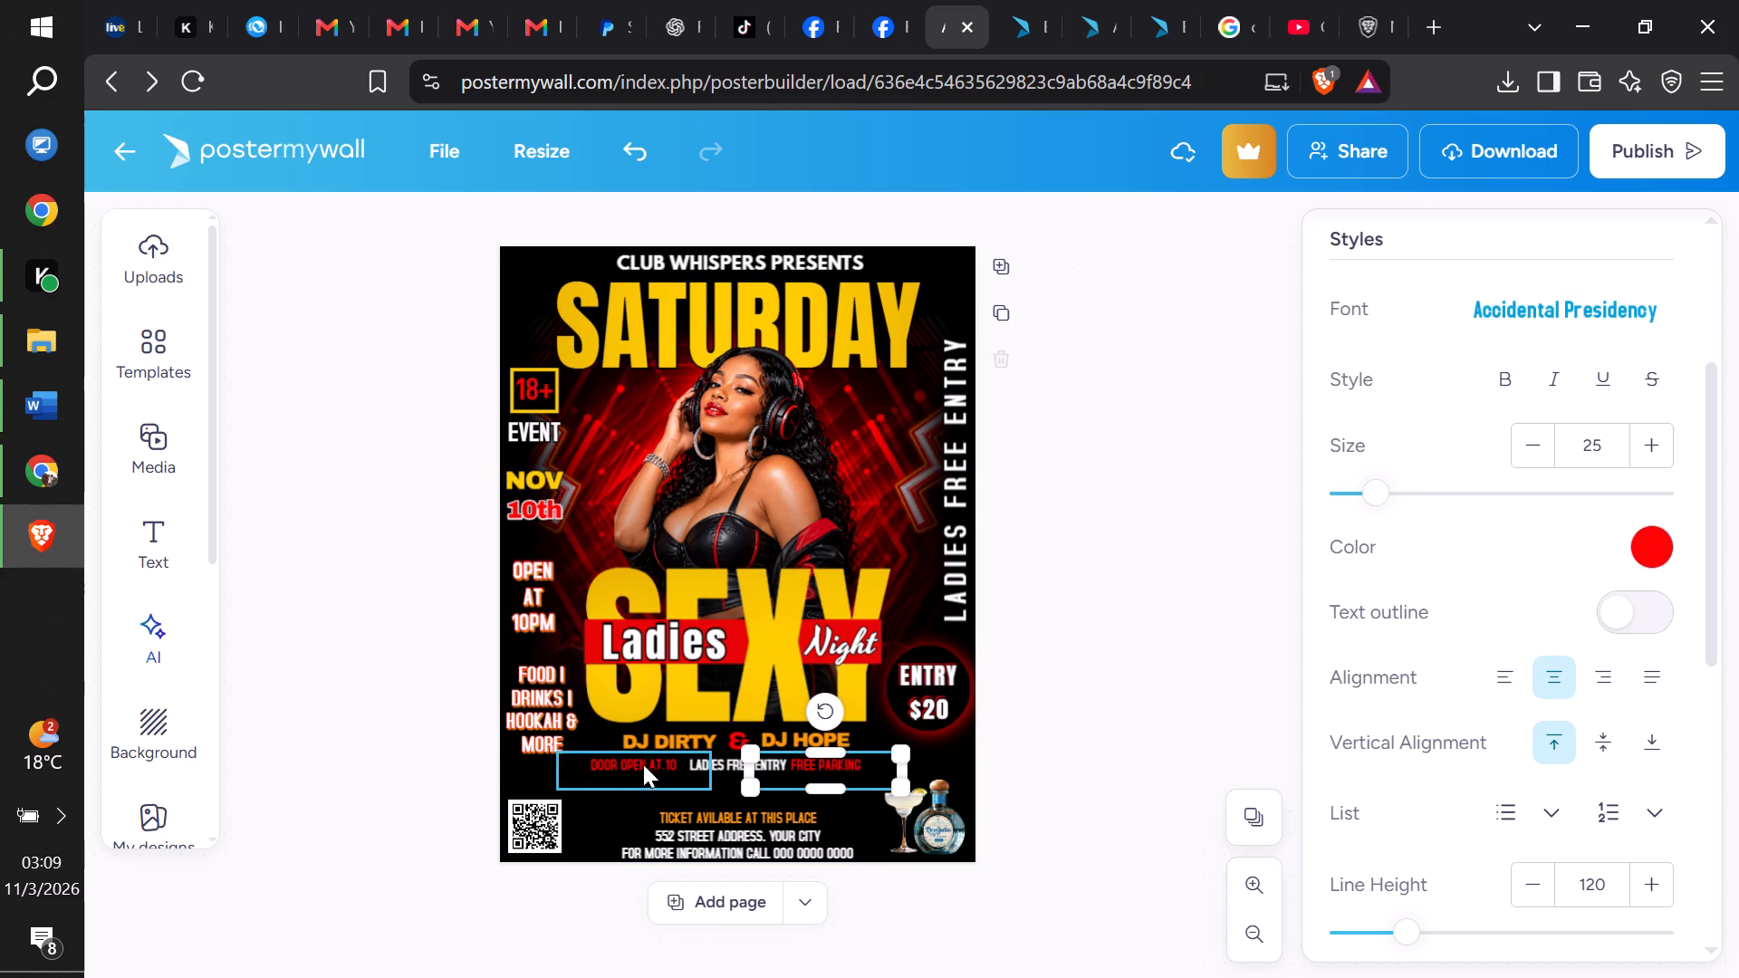
# Nudge DOOR OPEN AT 10 slightly closer to LADIES FREE ENTRY in the row below the DJ names.
pyautogui.moveTo(643, 764); pyautogui.dragTo(646, 764)
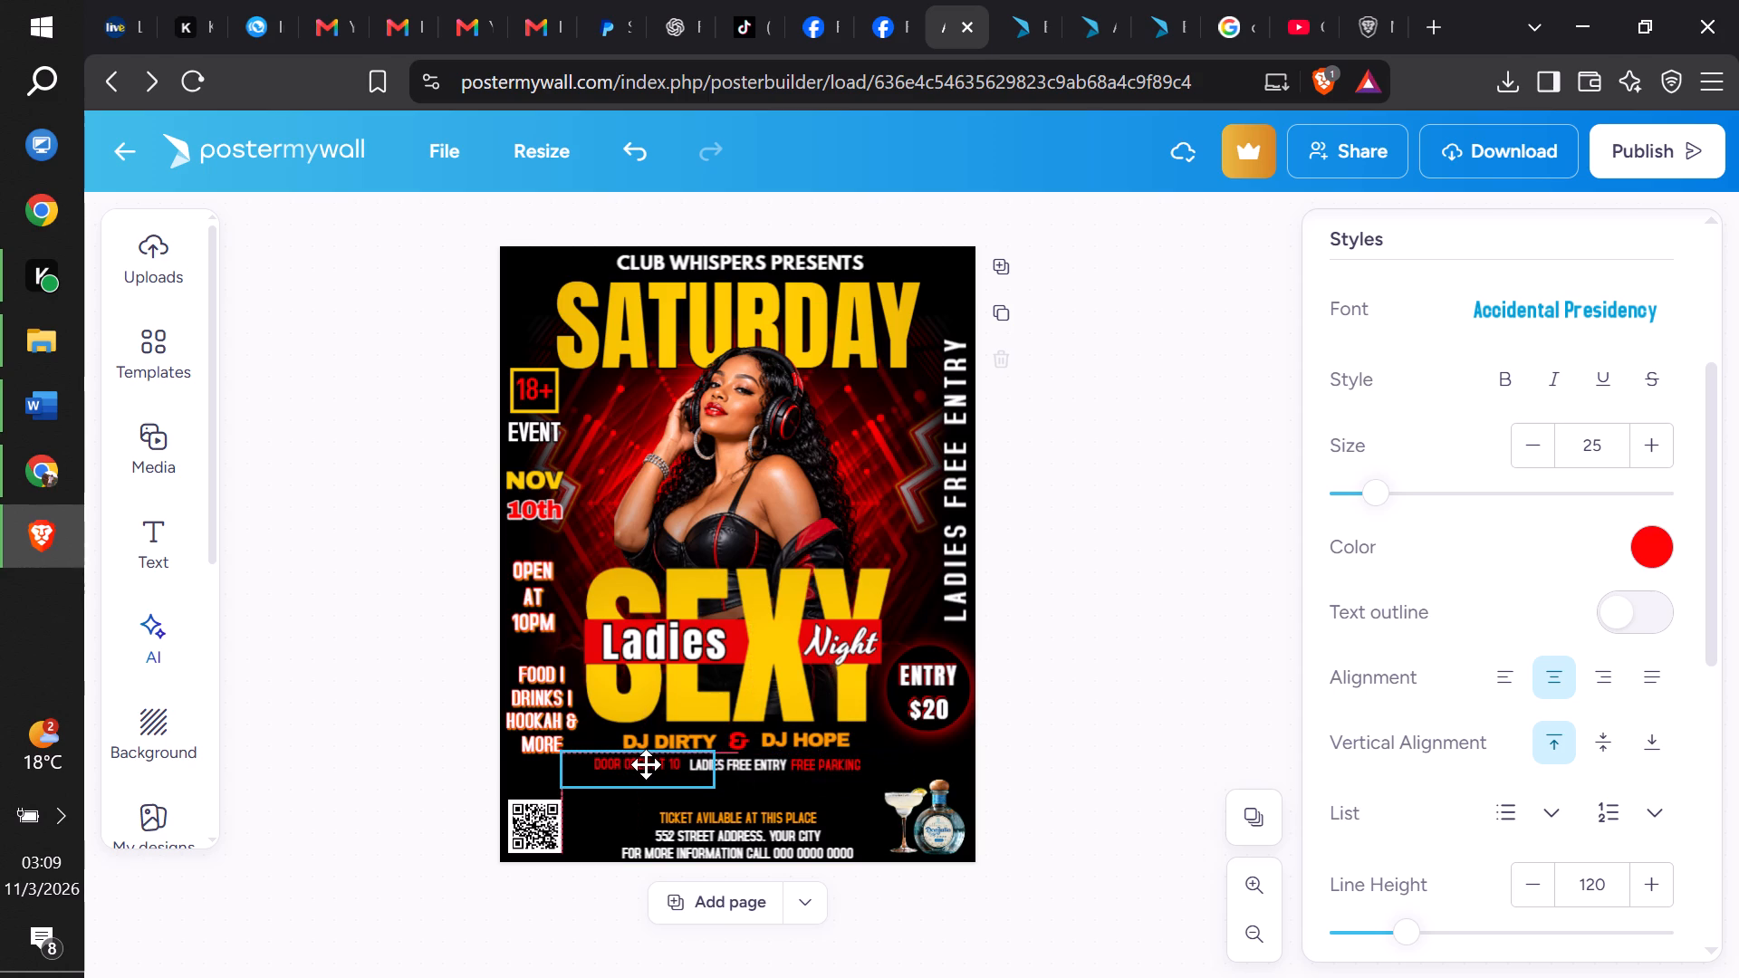
# Nudge DOOR OPEN AT 10 slightly closer to LADIES FREE ENTRY in the row below the DJ names.
pyautogui.moveTo(646, 764); pyautogui.dragTo(649, 766)
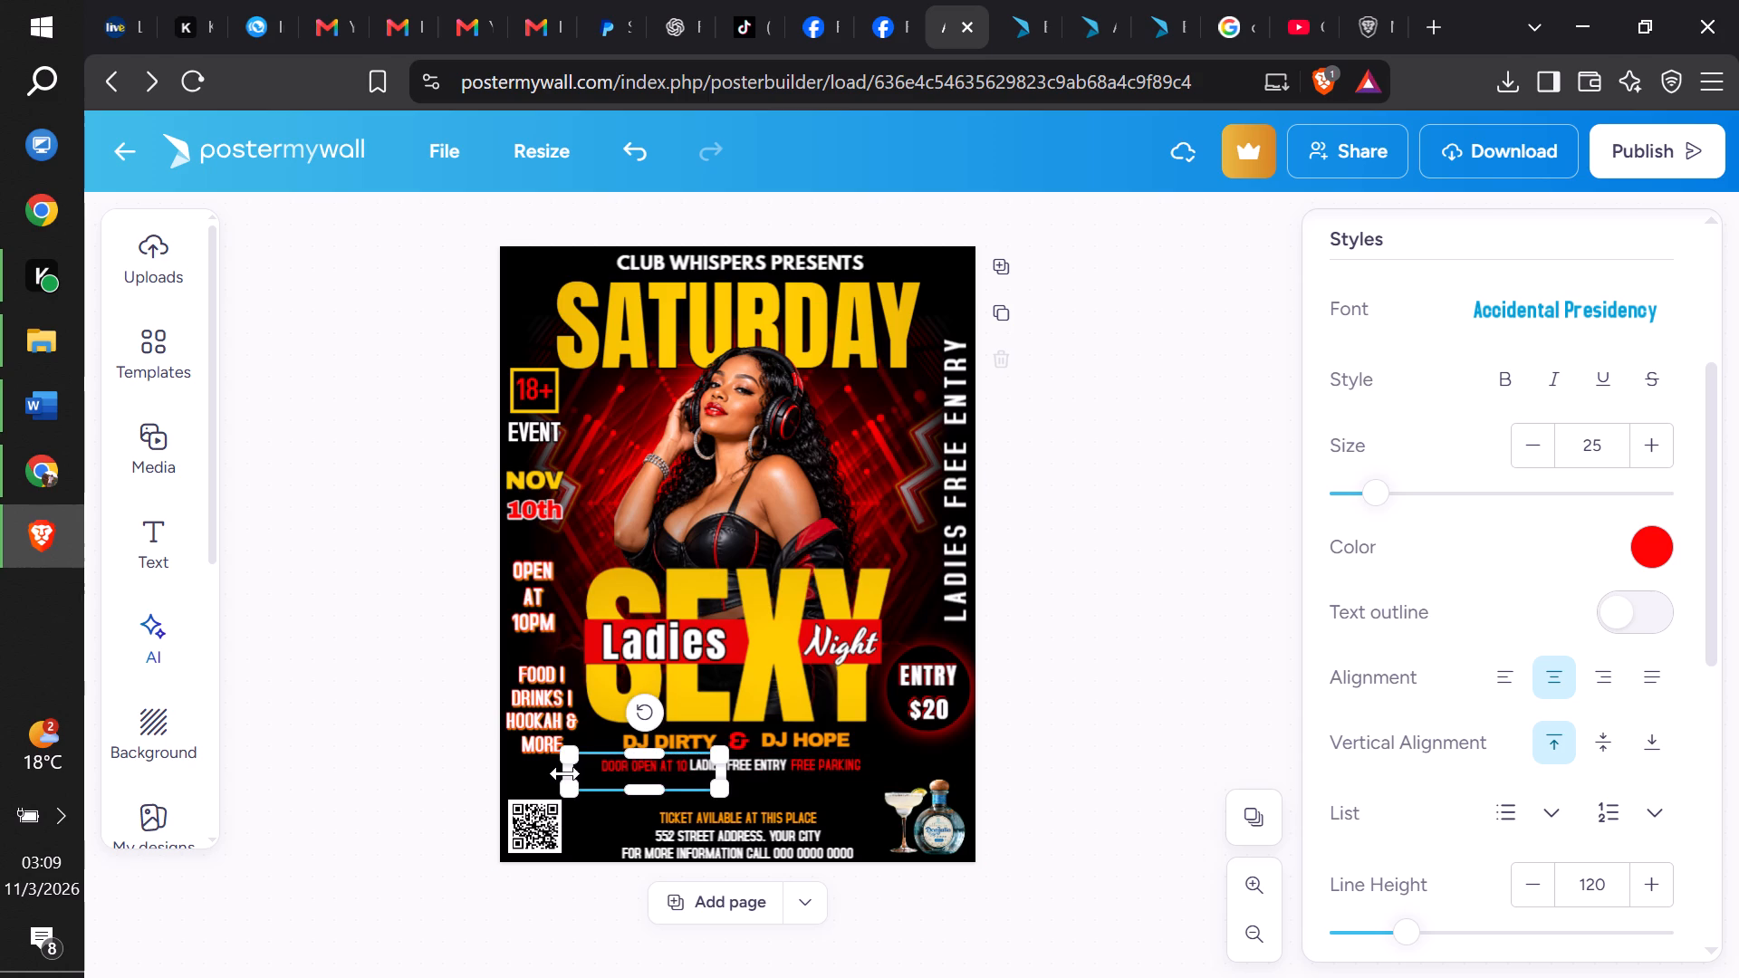
pyautogui.click(565, 773)
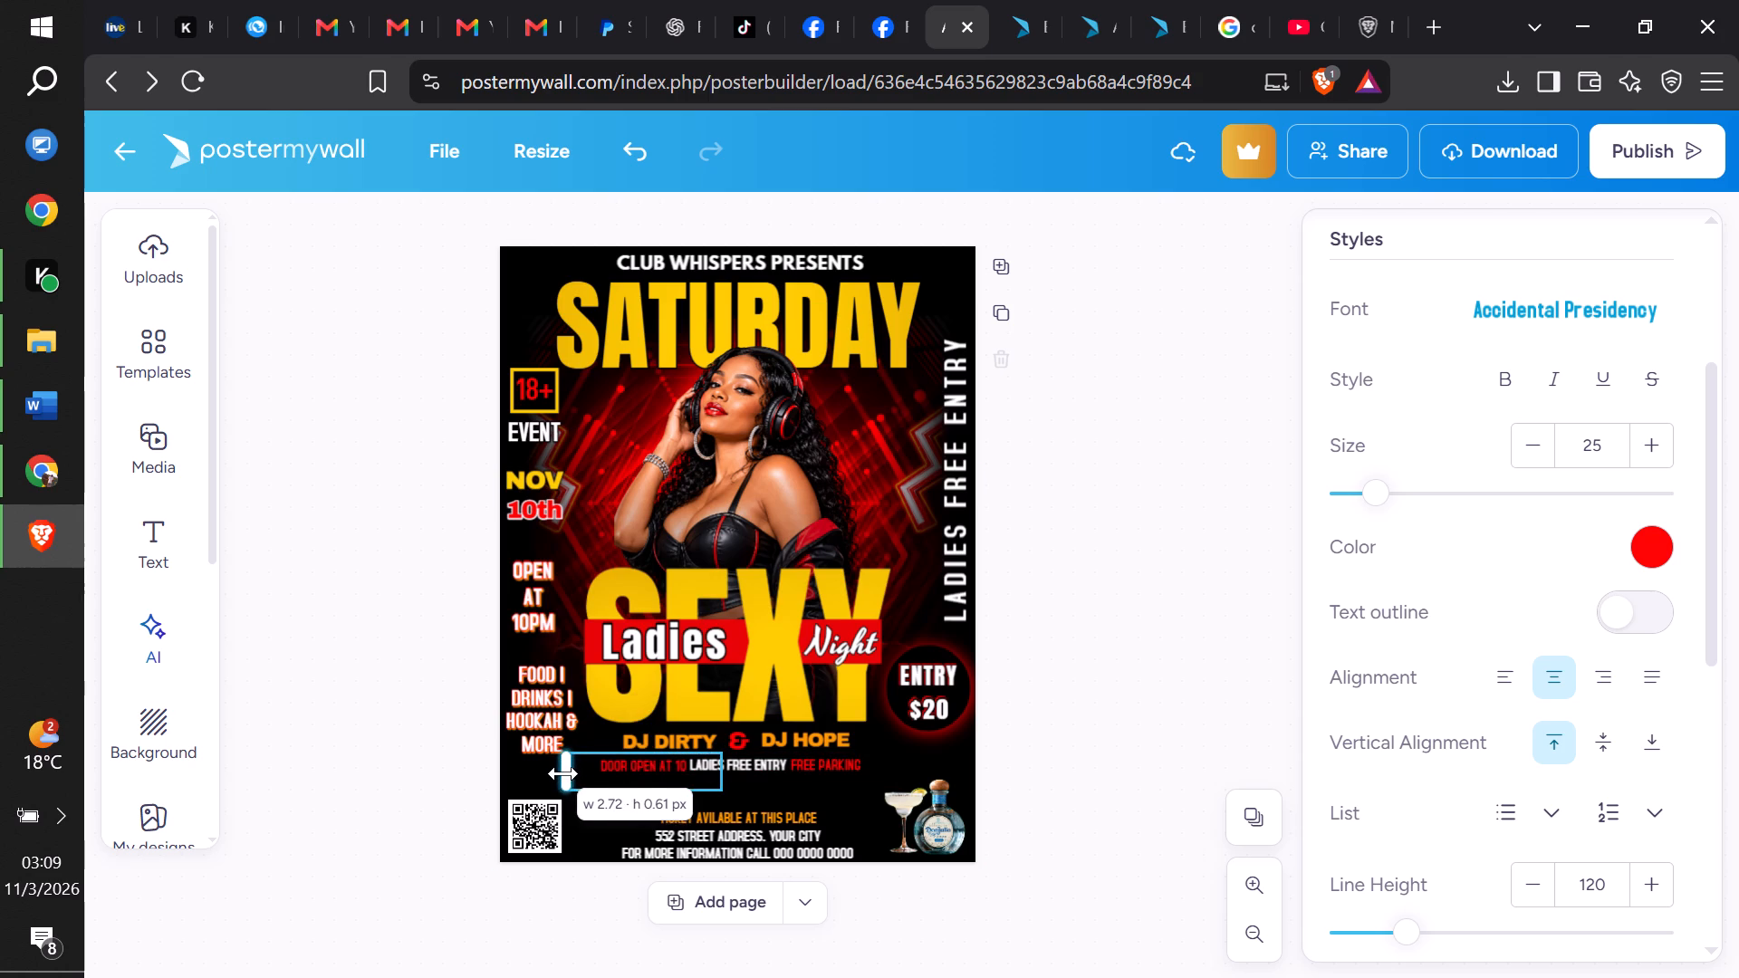
pyautogui.click(1053, 778)
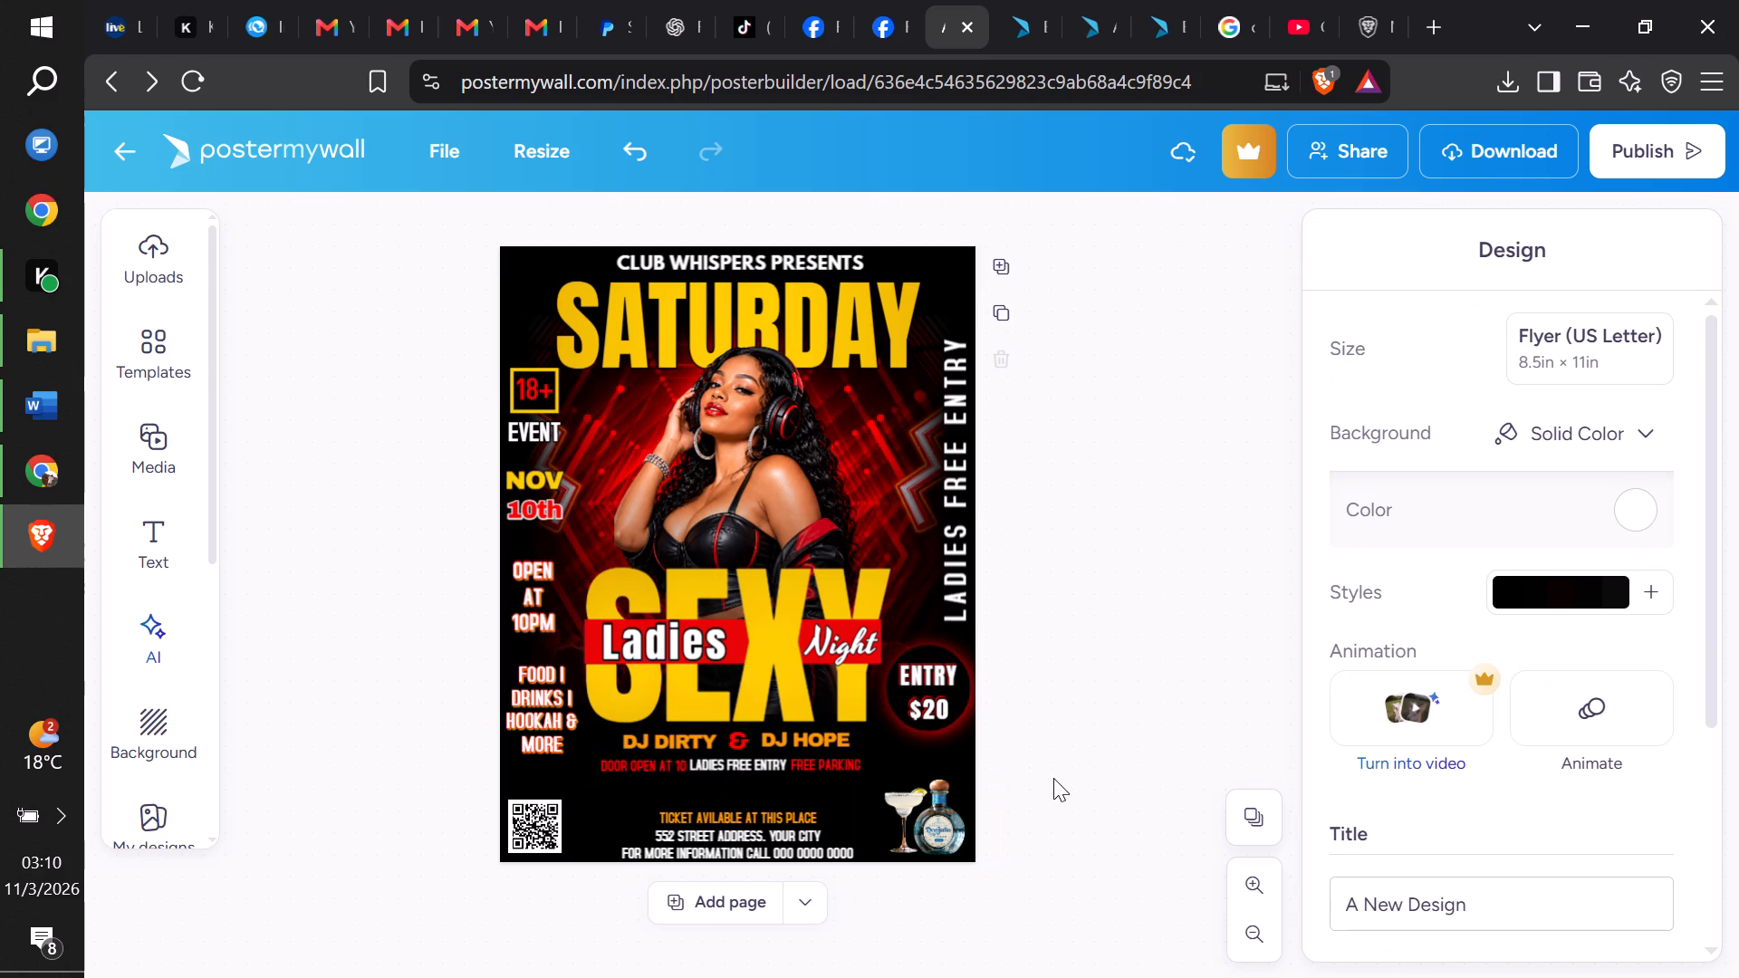
# Copy the drinks, microphone and hookah icon strip from the Club Whispers Friday Party design into the Saturday flyer, between the DJ names and the ticket line.
pyautogui.click(1102, 0)
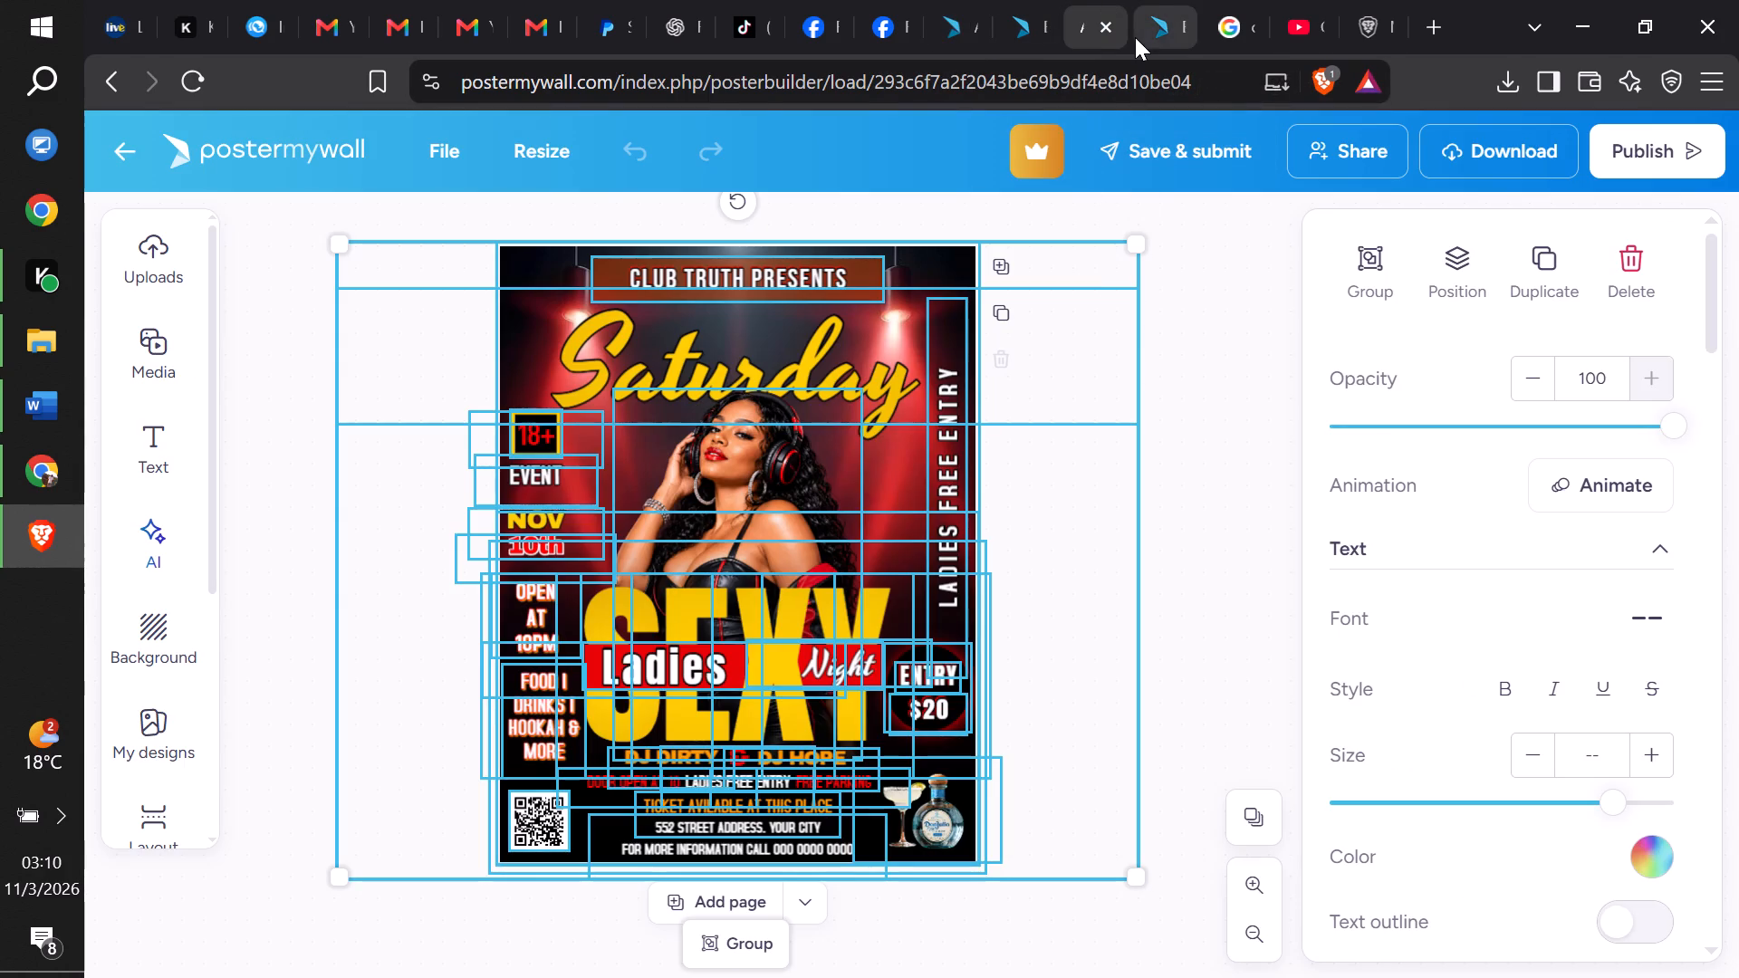
pyautogui.click(1135, 37)
pyautogui.click(1205, 530)
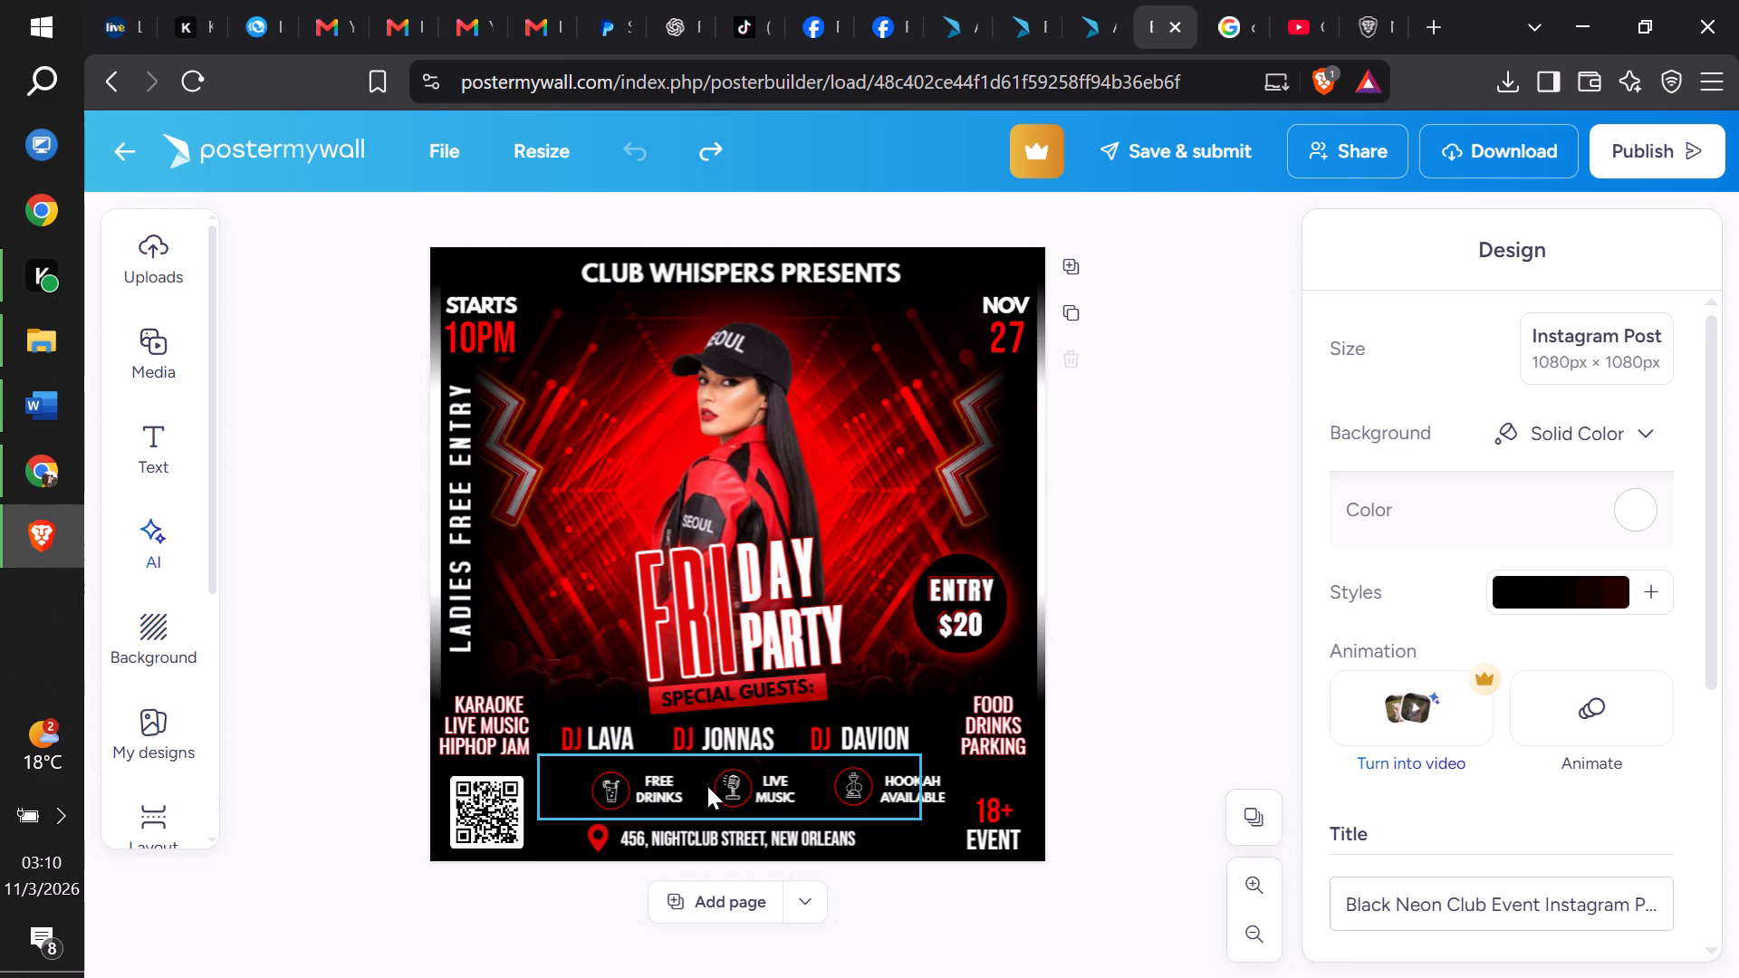
pyautogui.rightClick(707, 786)
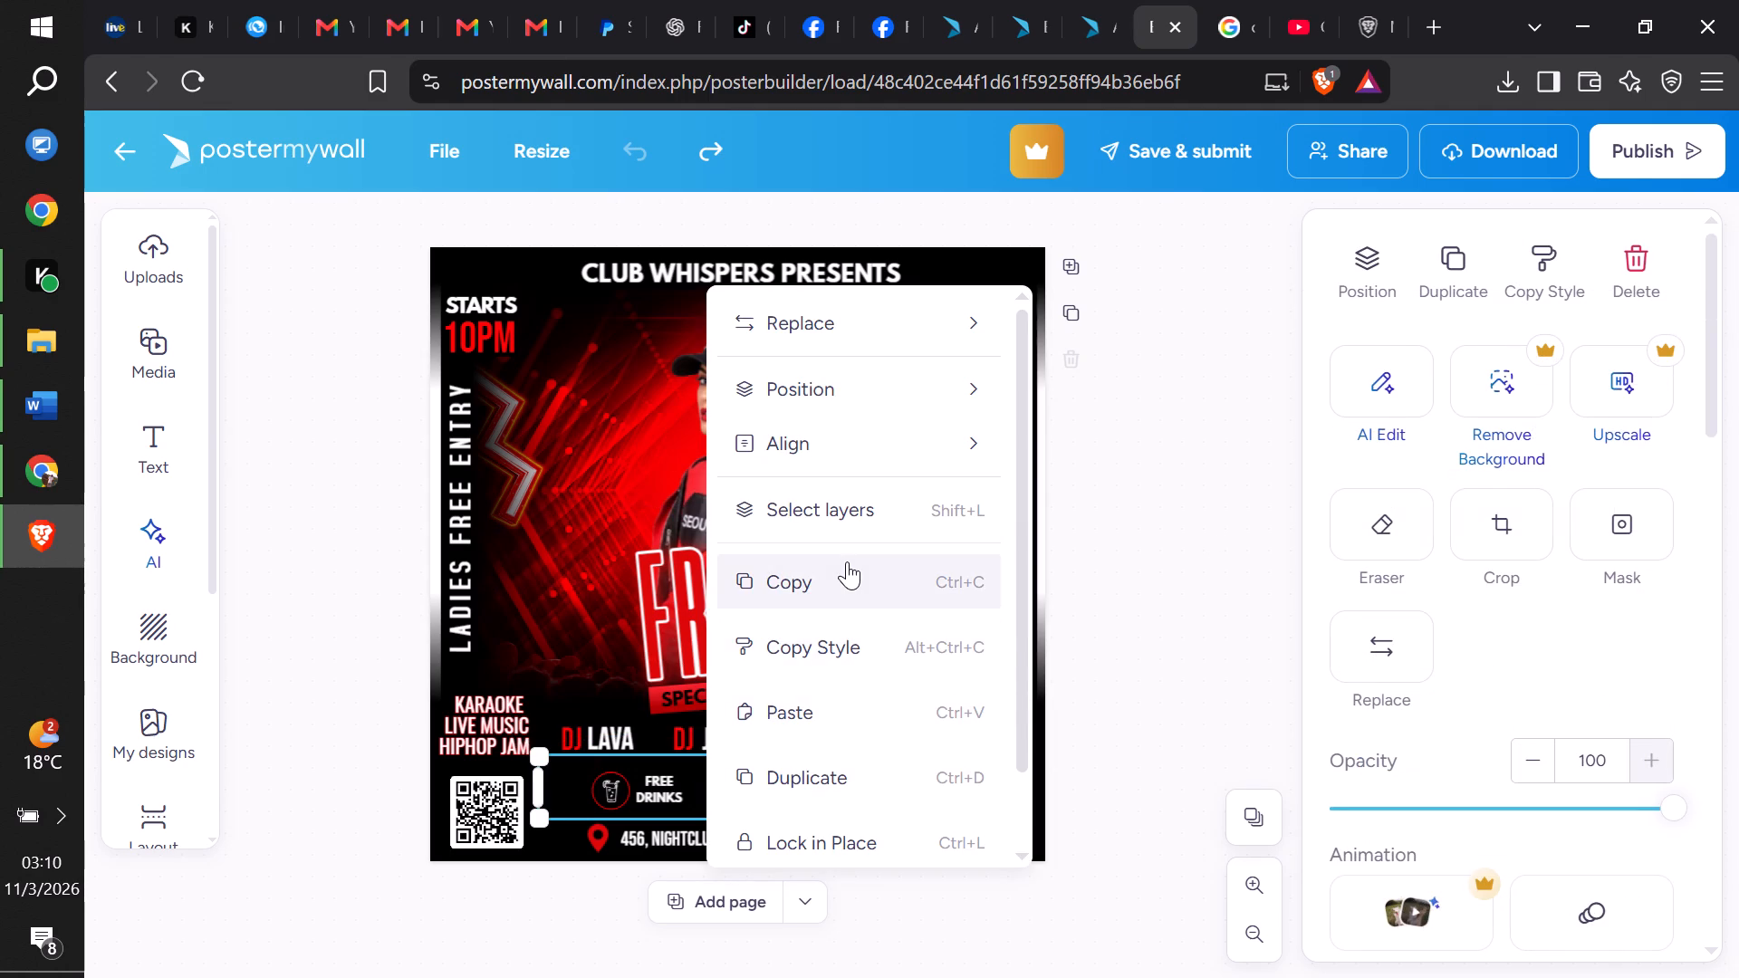
pyautogui.click(847, 561)
pyautogui.click(940, 0)
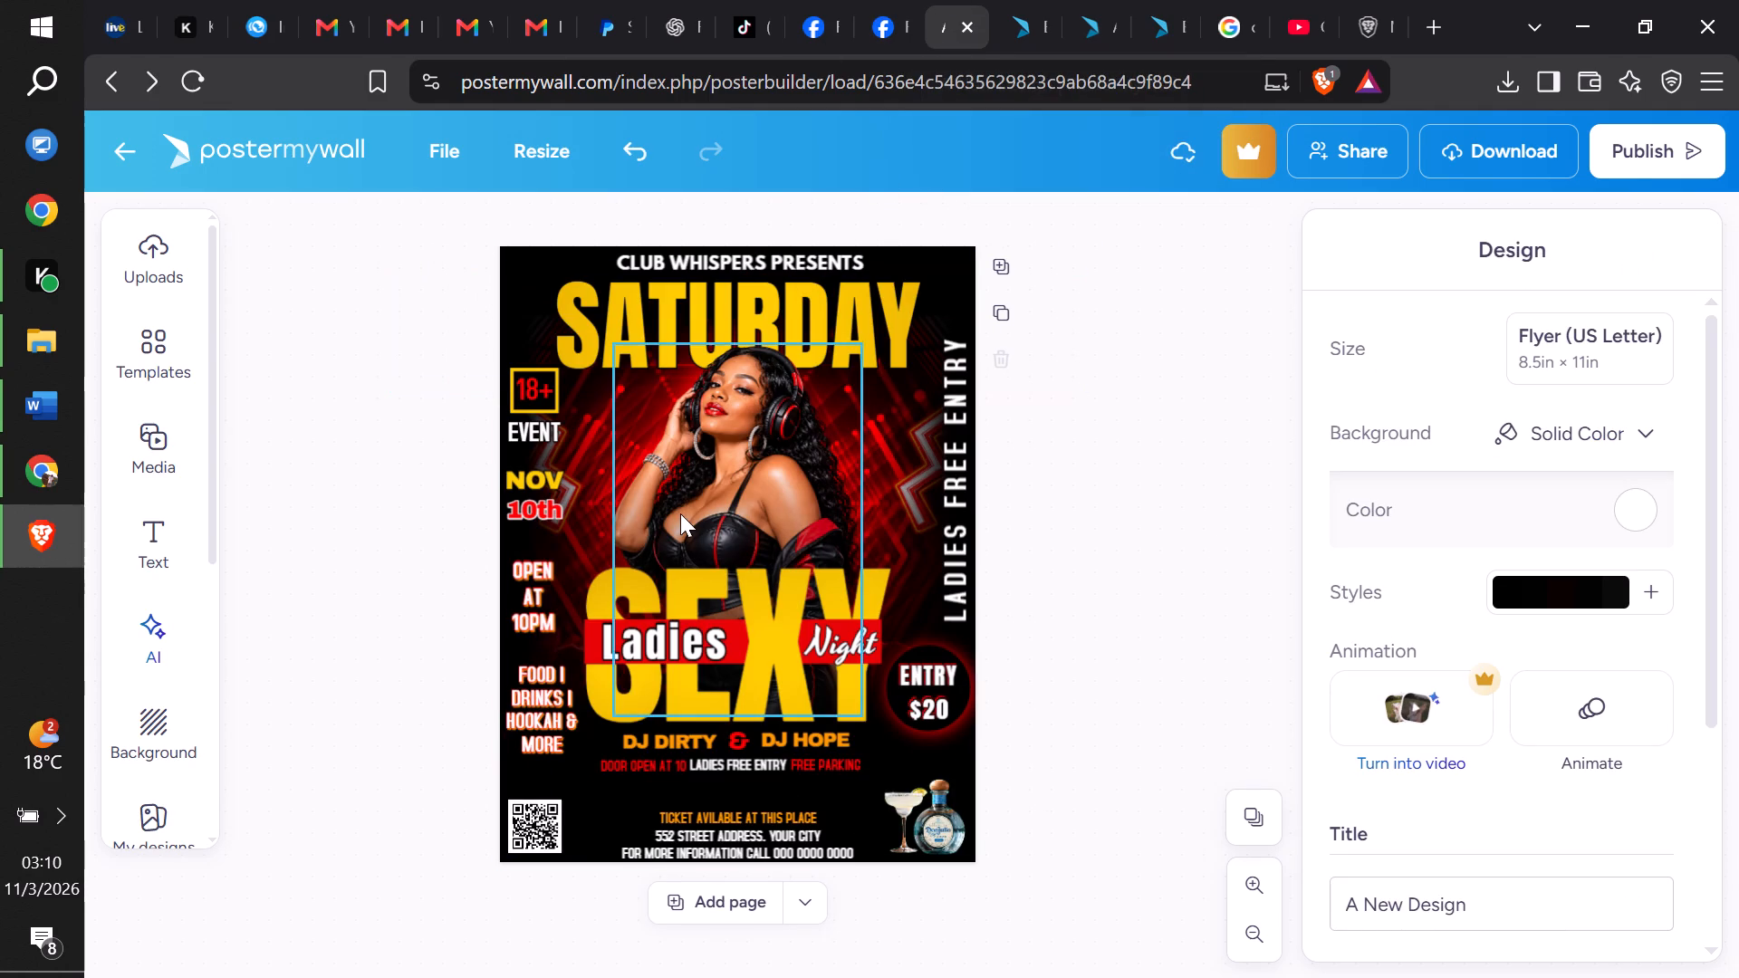
pyautogui.hotkey('ctrl', 'v')
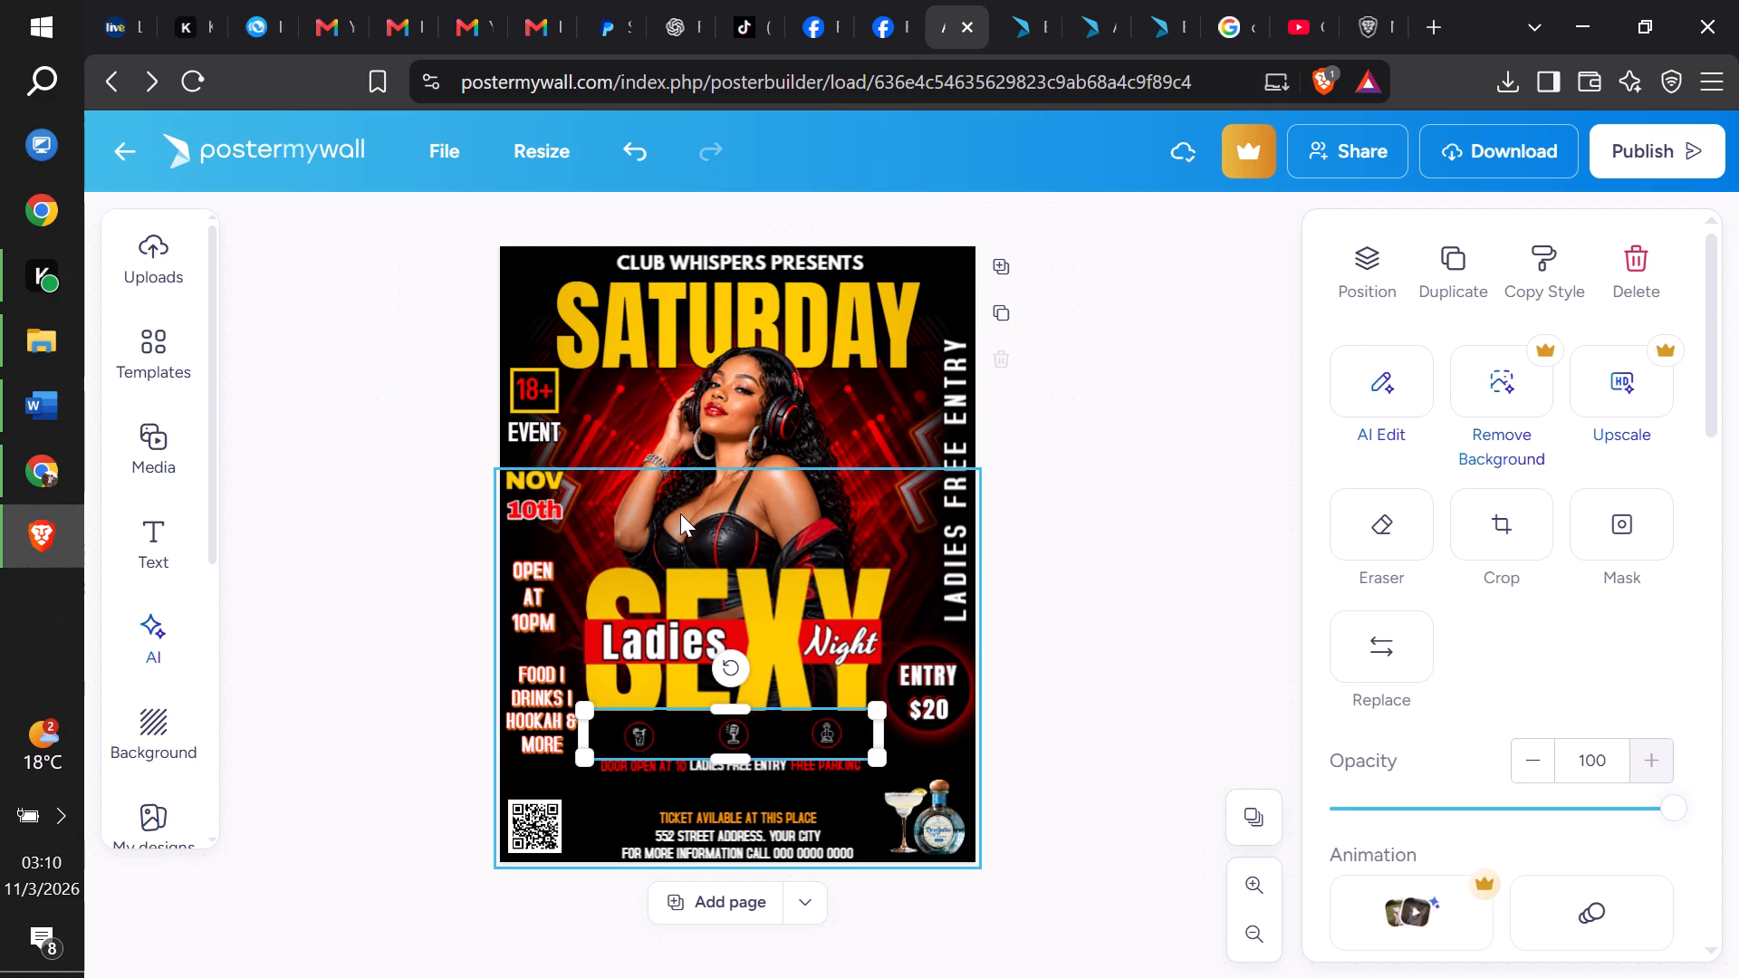
pyautogui.moveTo(754, 733); pyautogui.dragTo(757, 783)
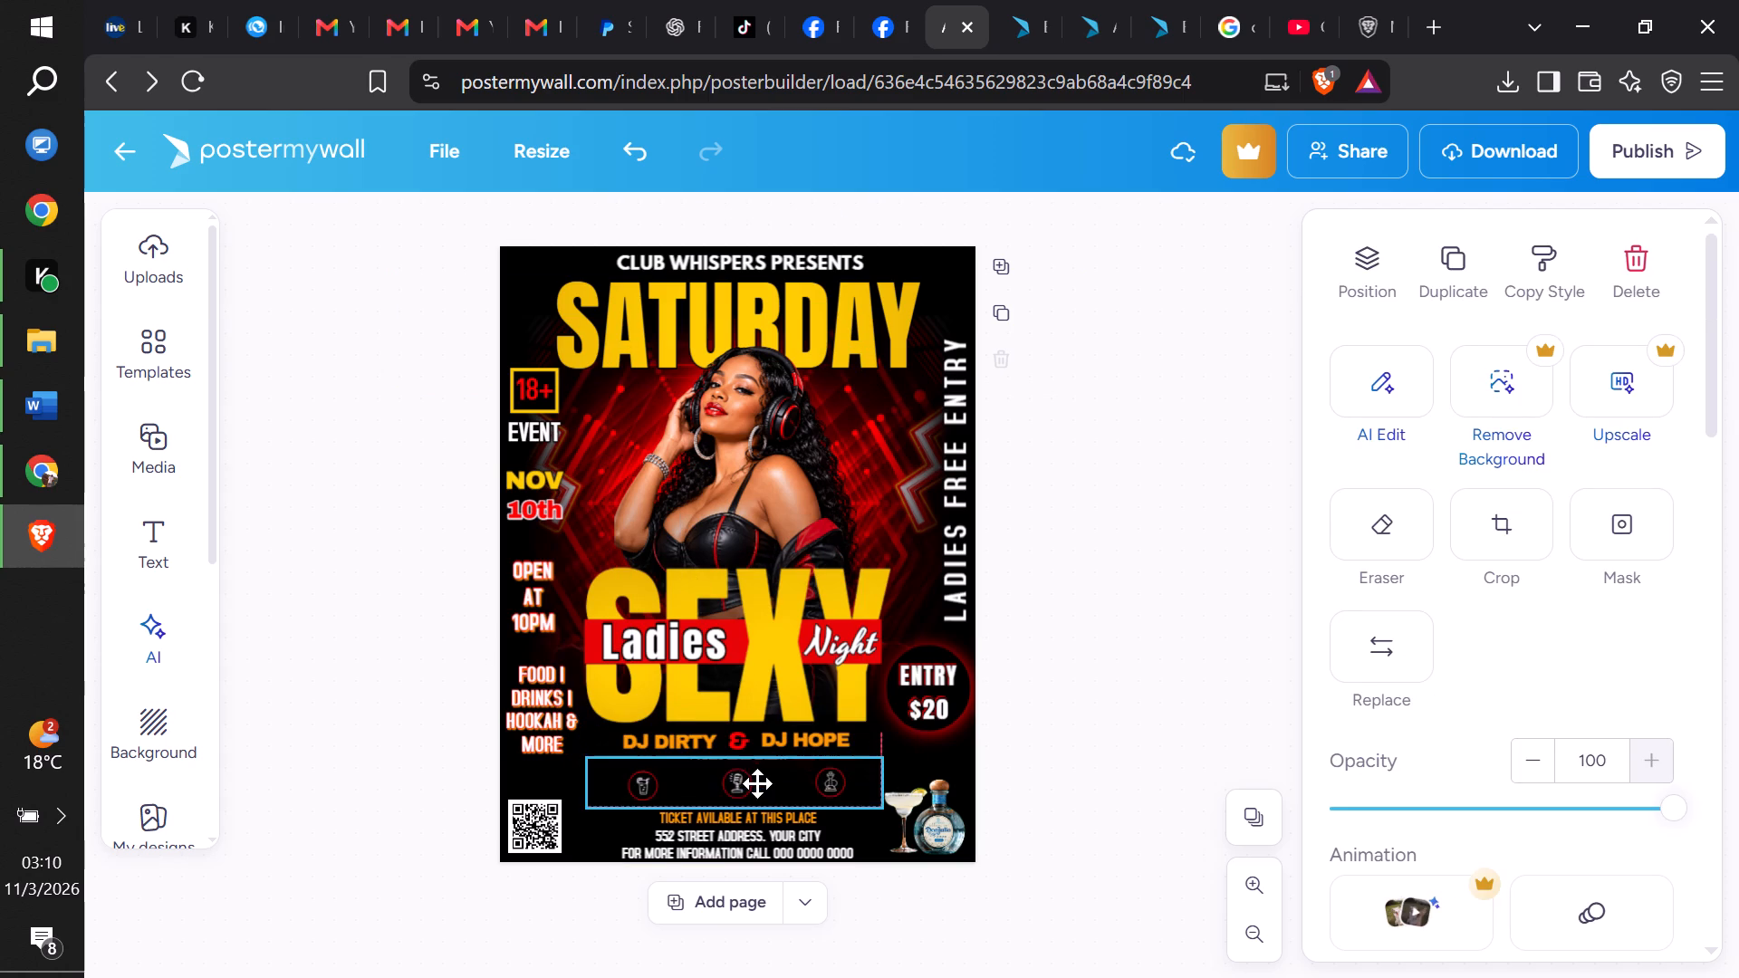
# Lower the strip of three round icons to between the DOOR OPEN AT 10 row and the ticket line.
pyautogui.moveTo(757, 783); pyautogui.dragTo(755, 795)
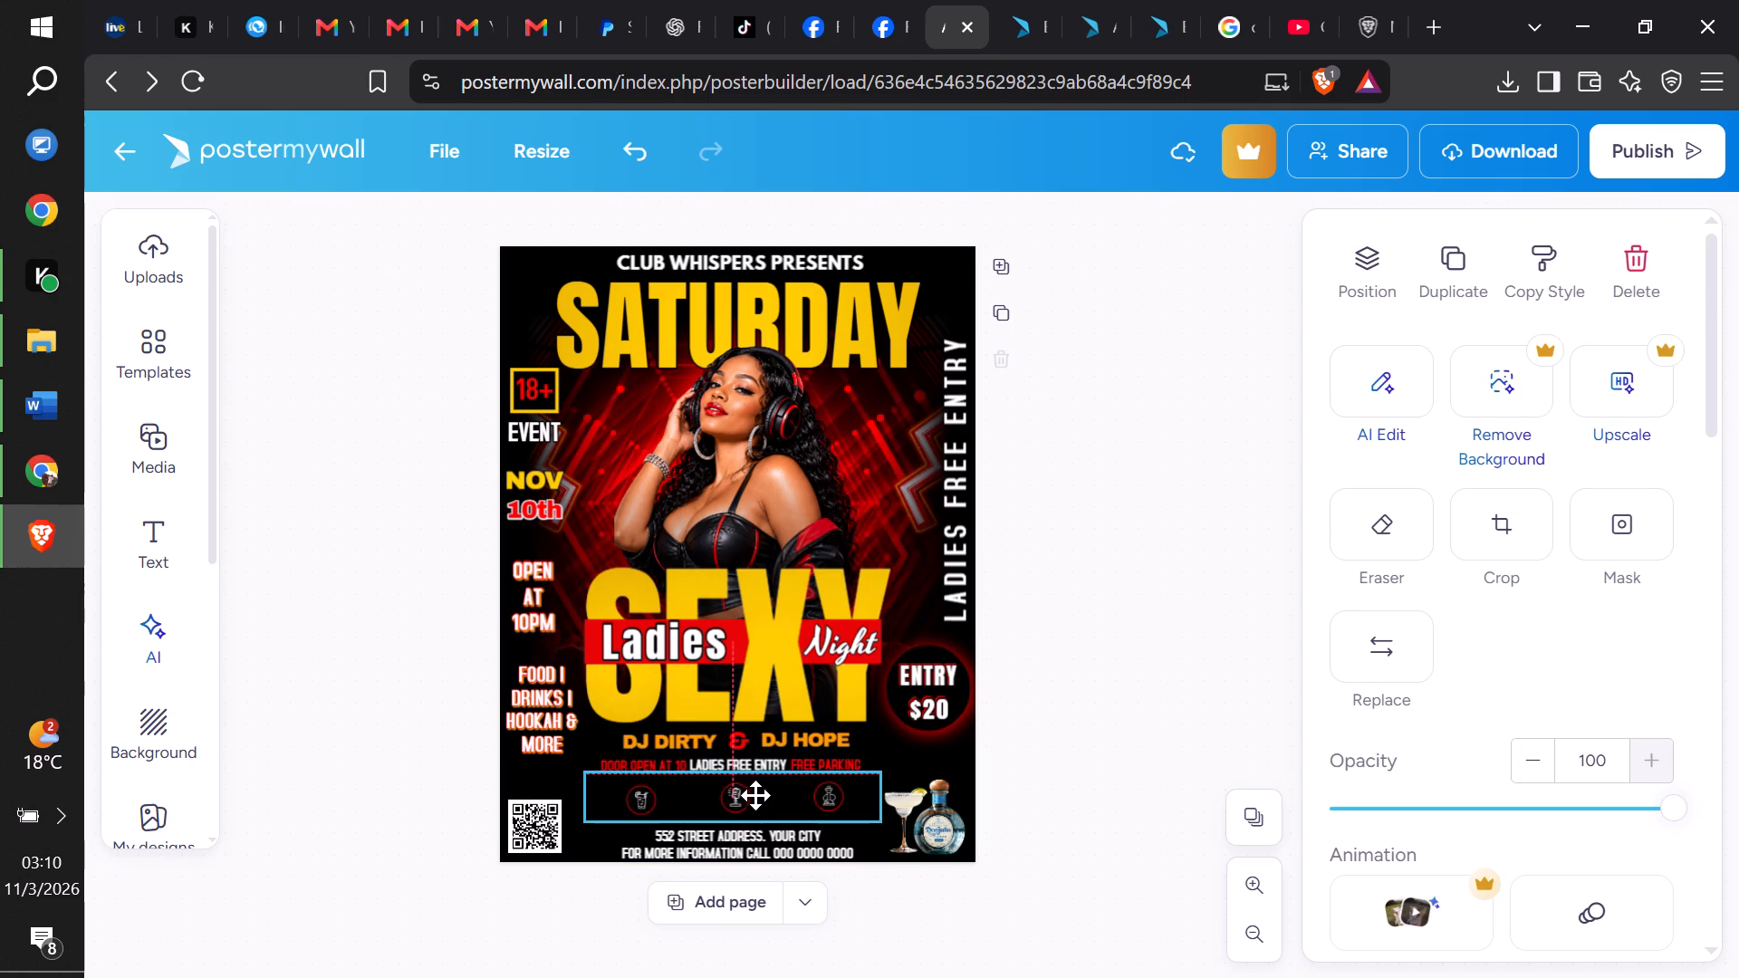
pyautogui.moveTo(755, 795); pyautogui.dragTo(755, 797)
pyautogui.moveTo(755, 797); pyautogui.dragTo(756, 789)
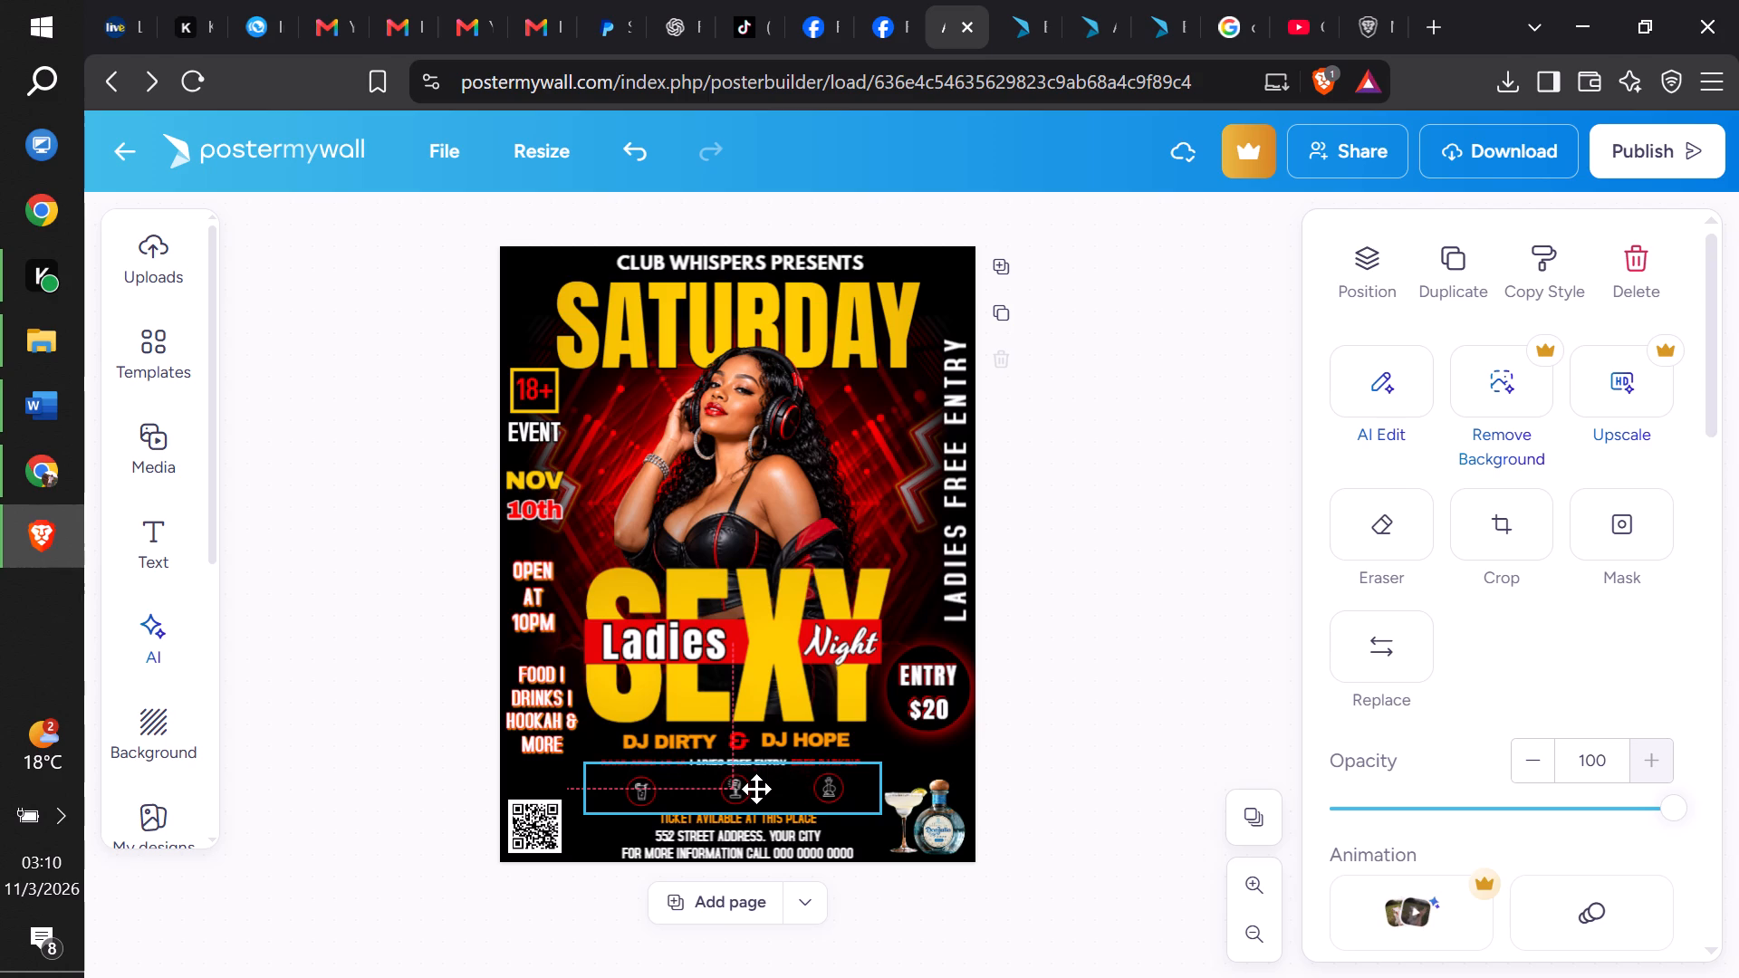
pyautogui.moveTo(756, 789); pyautogui.dragTo(756, 791)
# Bring the ticket availability line above the street address to the top layer, in front of the icon strip.
pyautogui.click(759, 822)
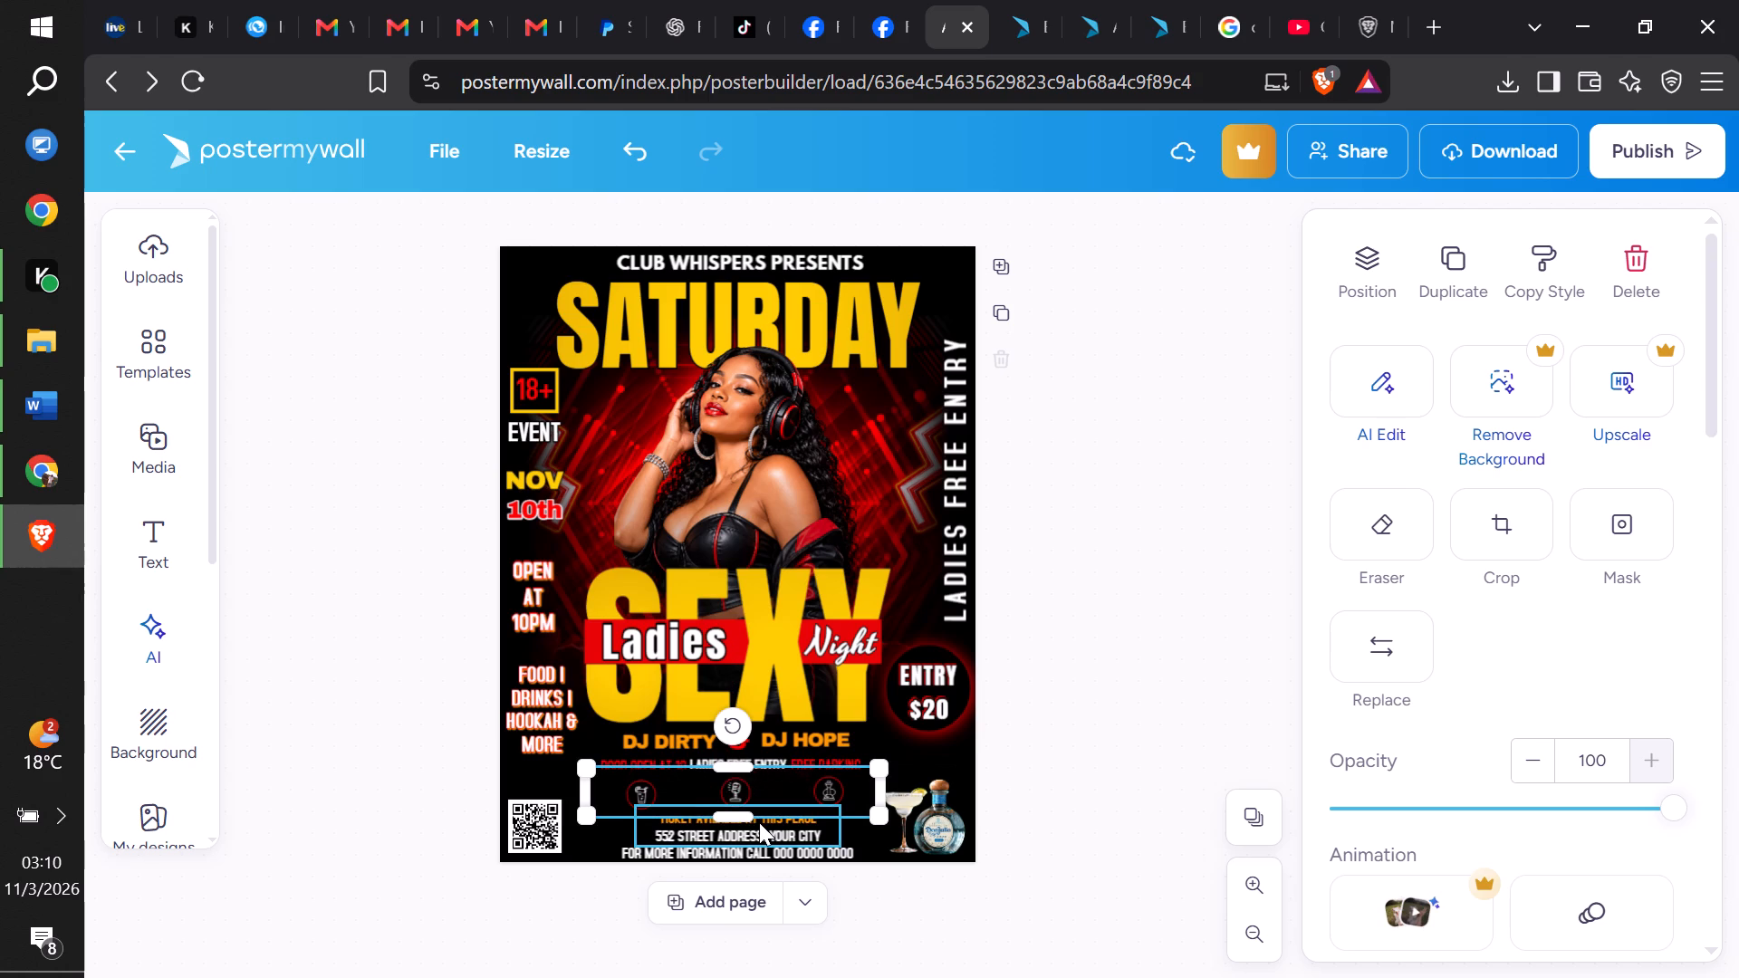
pyautogui.click(1381, 293)
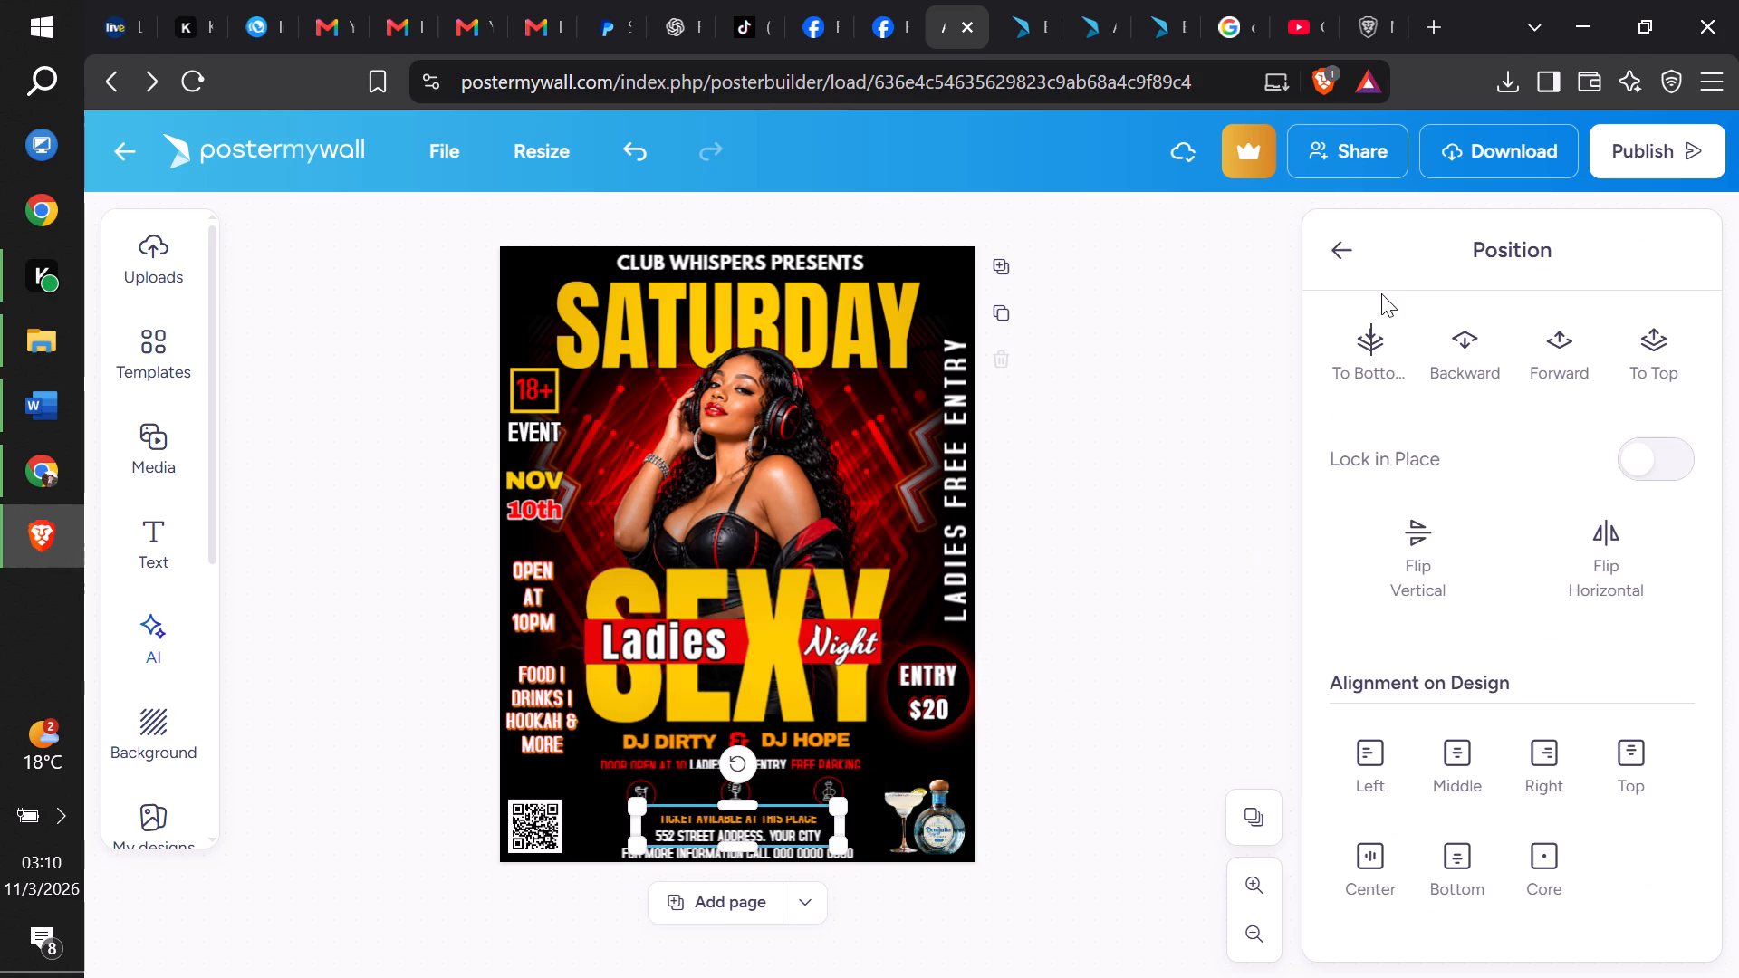
pyautogui.click(1657, 352)
pyautogui.click(1194, 526)
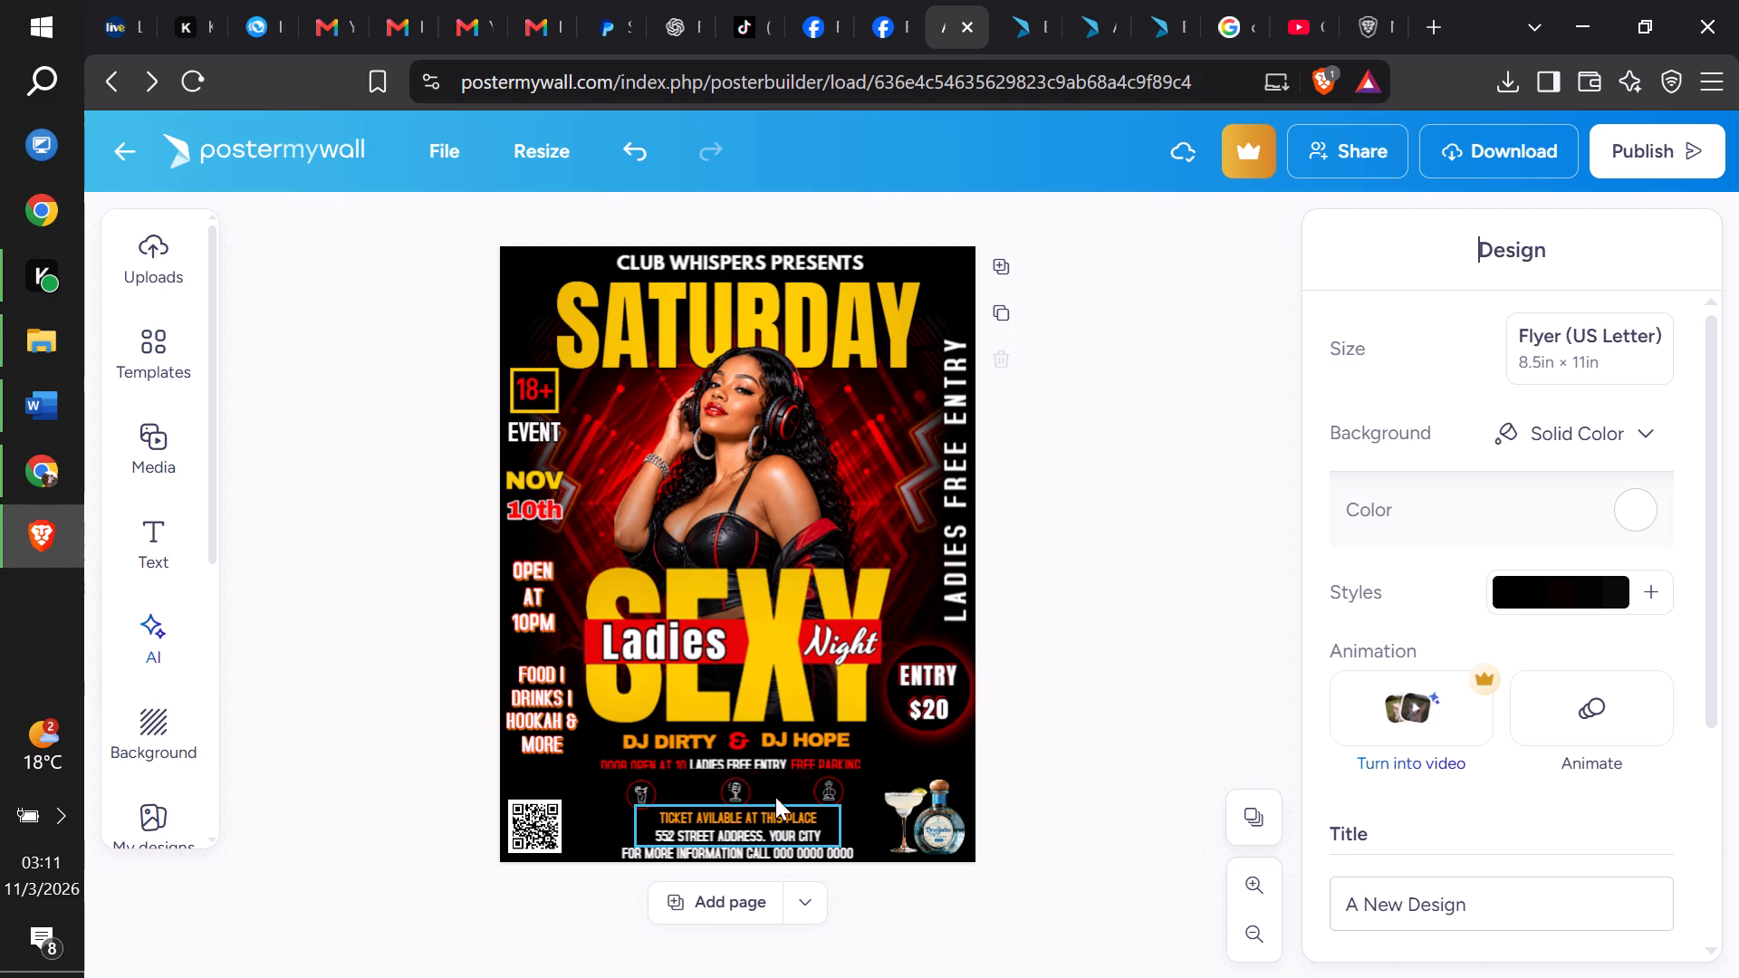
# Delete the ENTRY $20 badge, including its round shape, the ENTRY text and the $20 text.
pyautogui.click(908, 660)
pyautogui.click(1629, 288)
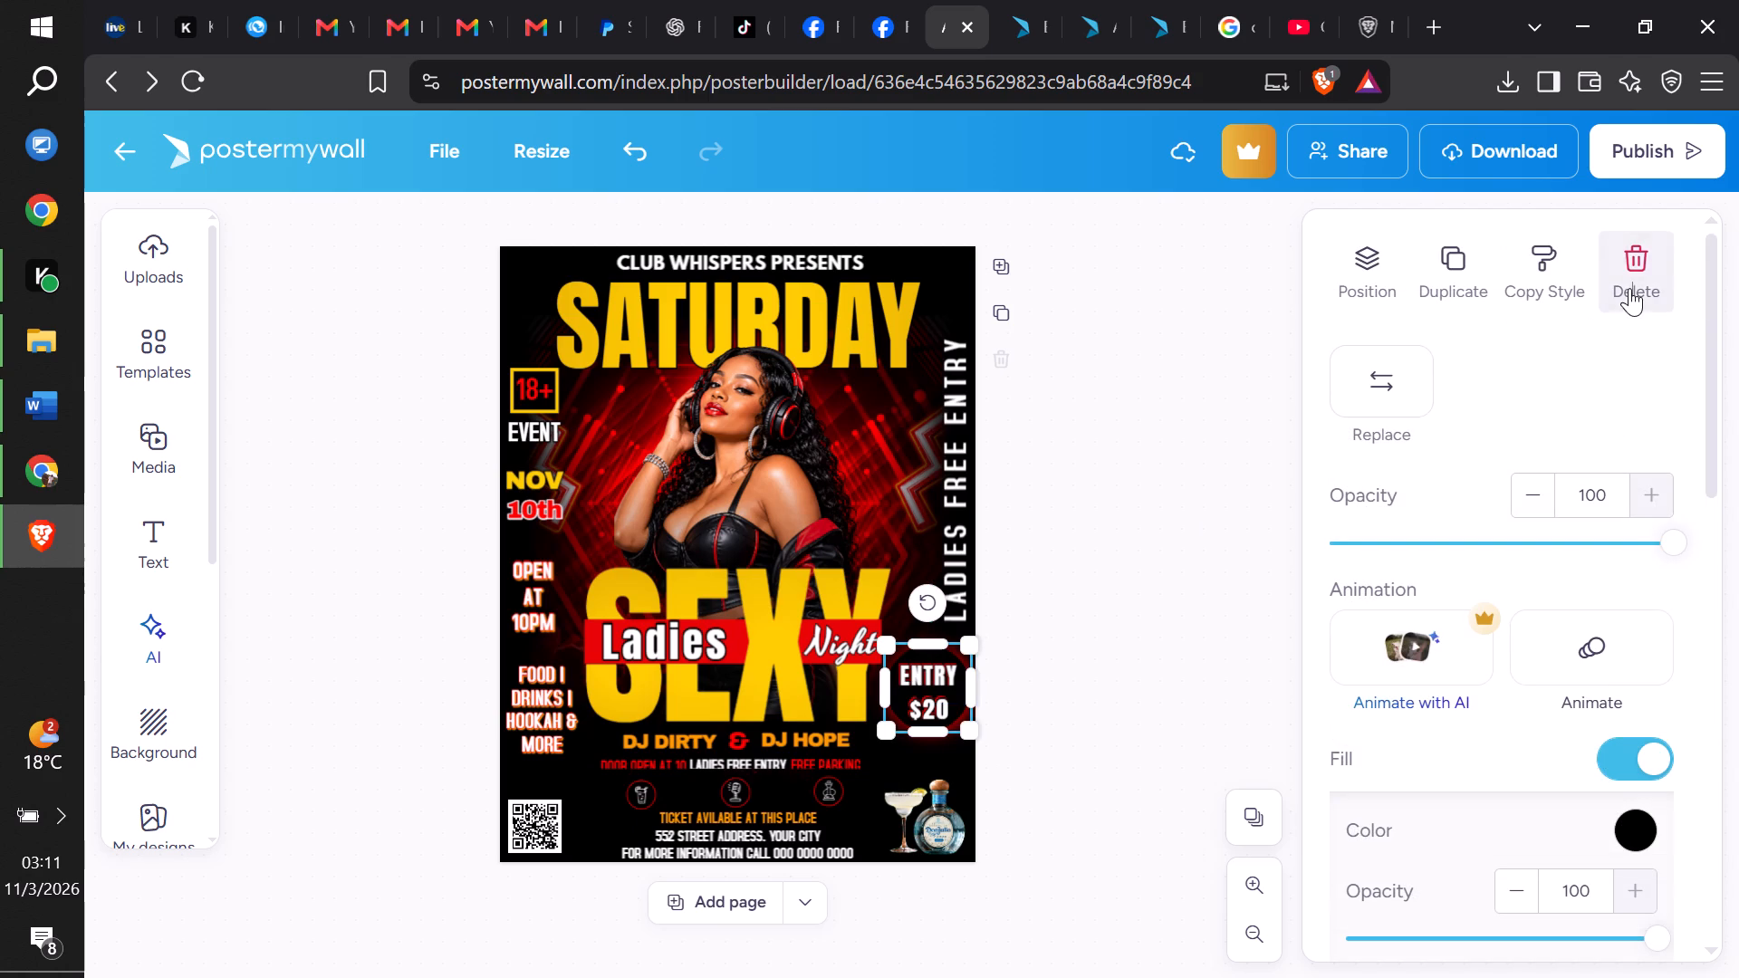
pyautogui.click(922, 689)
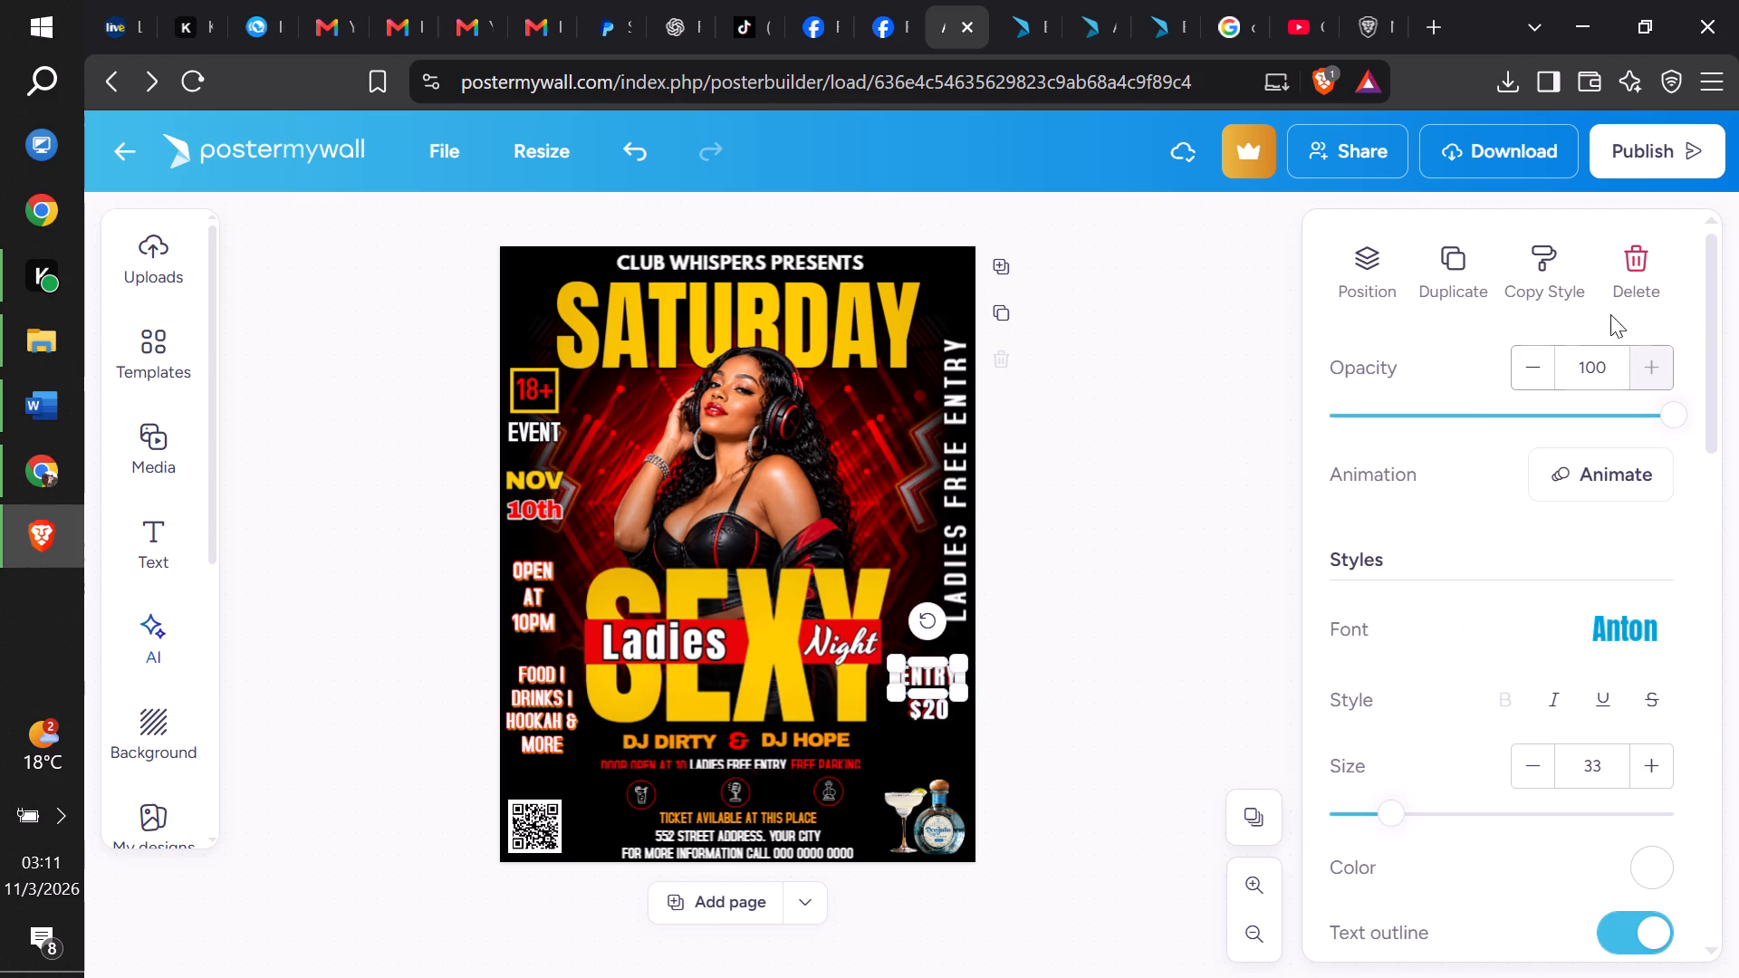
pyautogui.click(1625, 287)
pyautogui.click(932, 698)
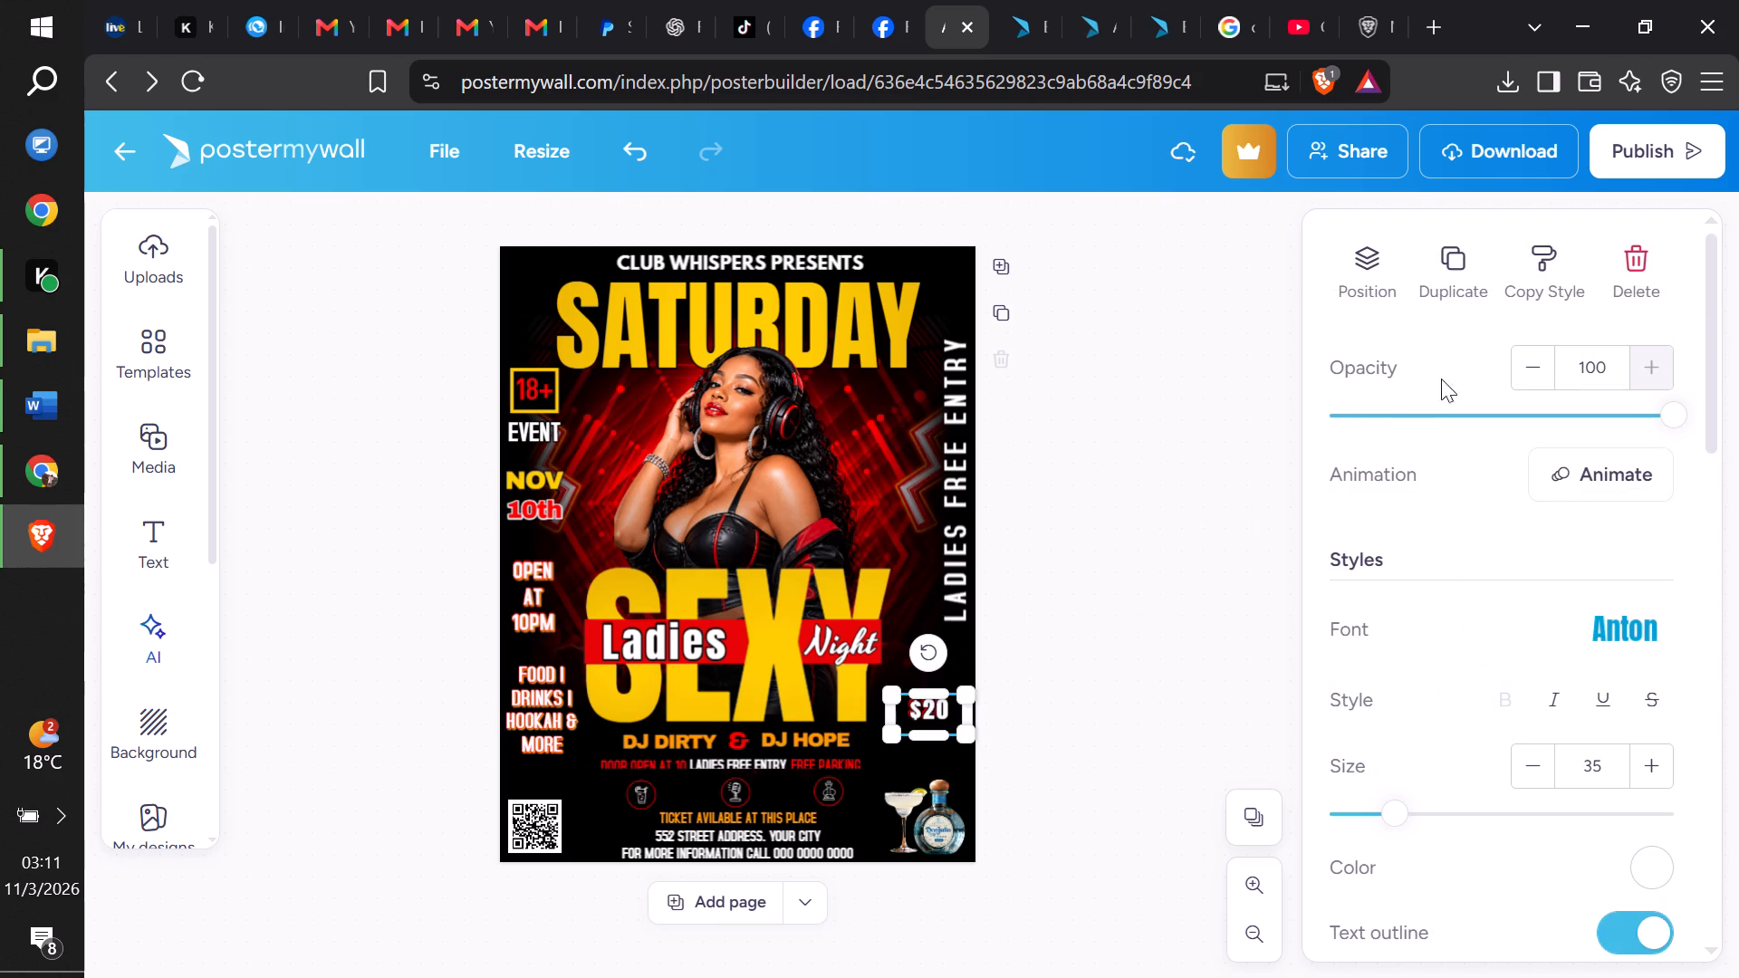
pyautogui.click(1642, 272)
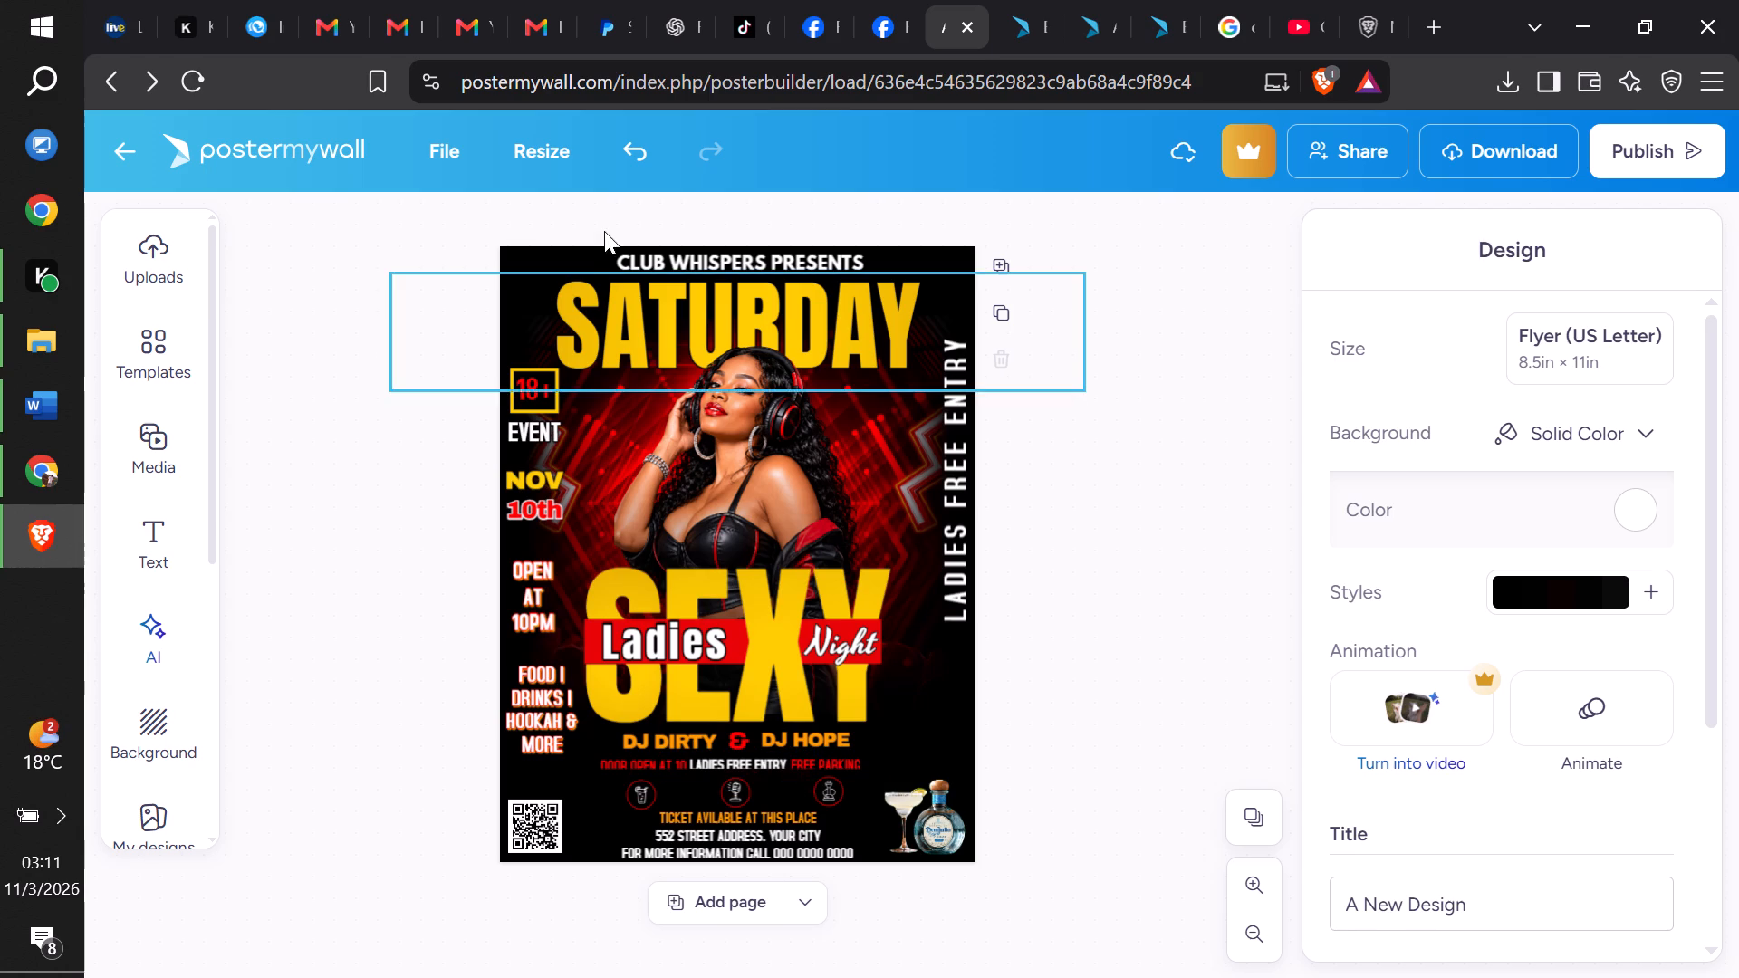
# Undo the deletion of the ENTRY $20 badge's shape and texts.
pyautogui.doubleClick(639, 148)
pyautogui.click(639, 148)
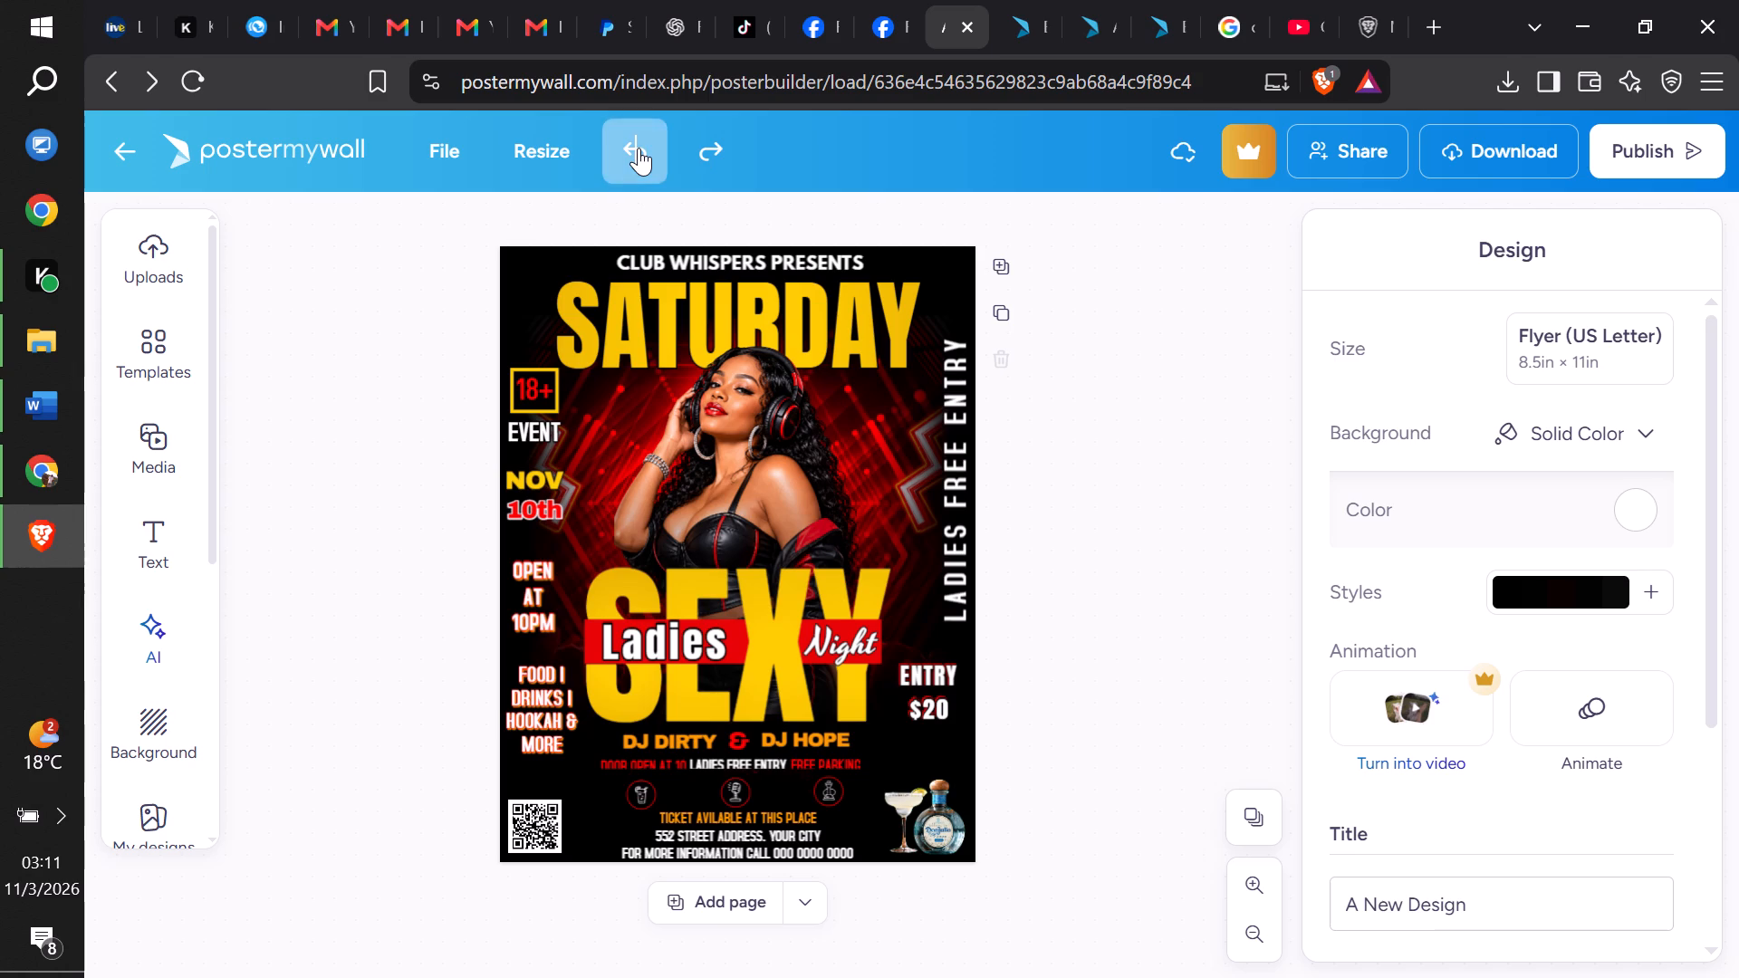
# Bring DOOR OPEN AT 10, LADIES FREE ENTRY and FREE PARKING below the DJ names to the top layer.
pyautogui.click(625, 759)
pyautogui.click(1382, 259)
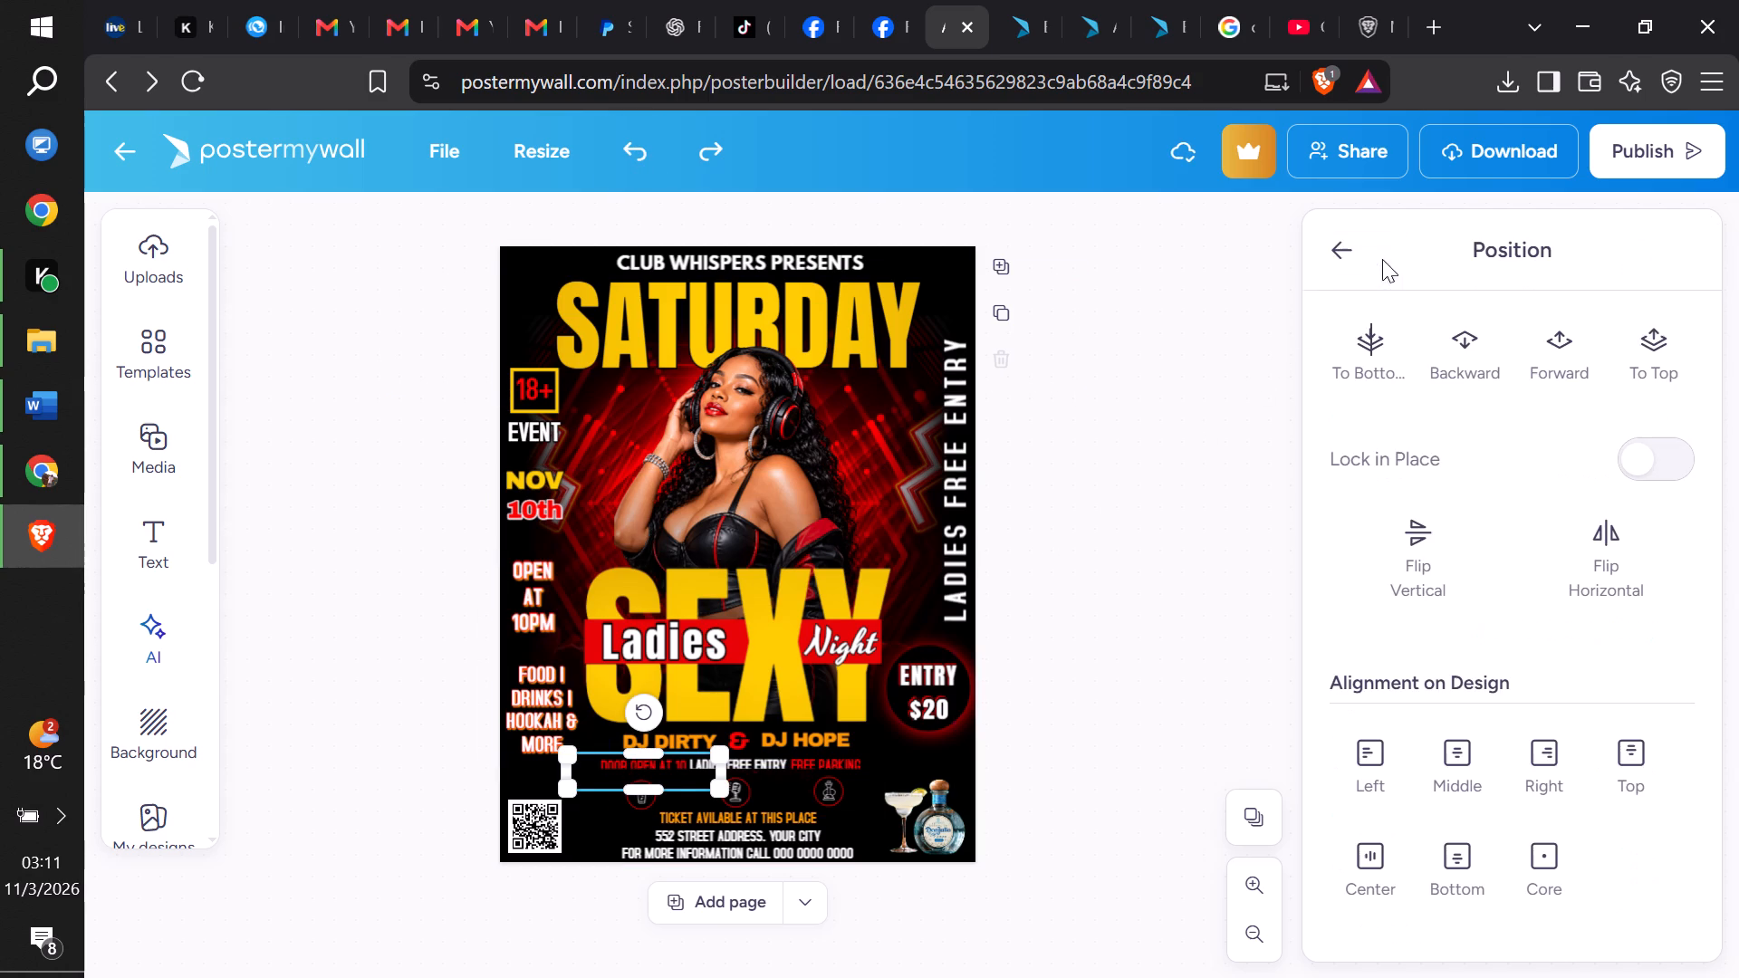
pyautogui.click(1649, 321)
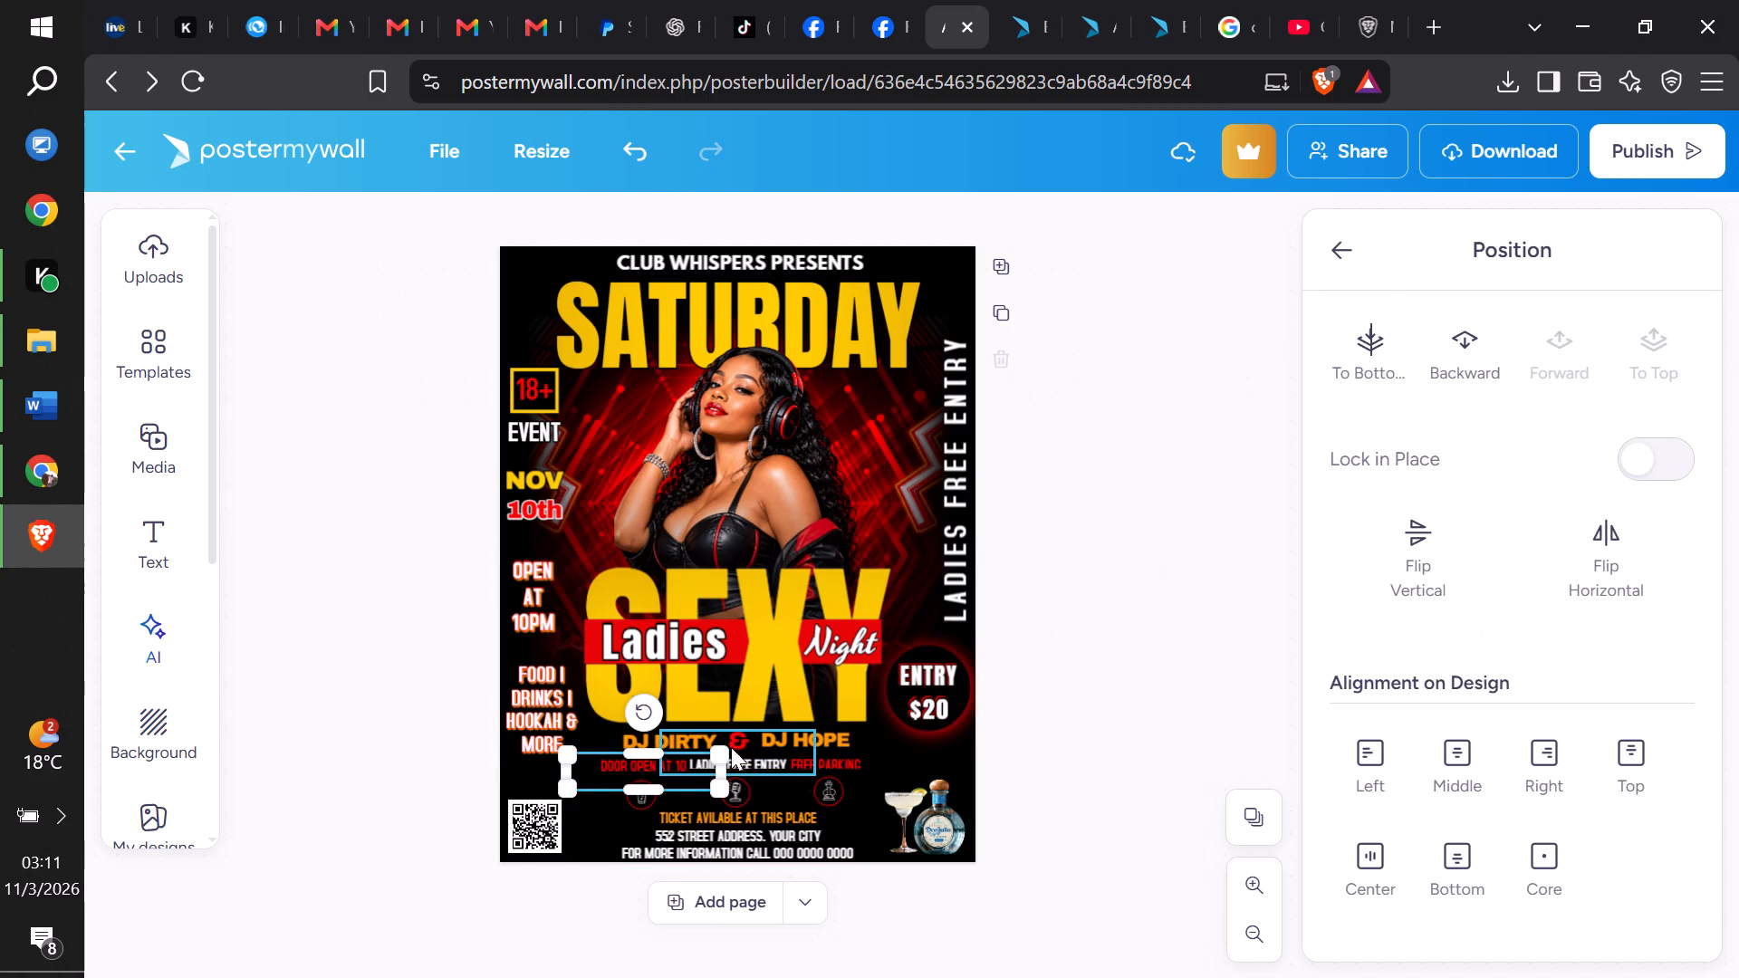
pyautogui.click(730, 748)
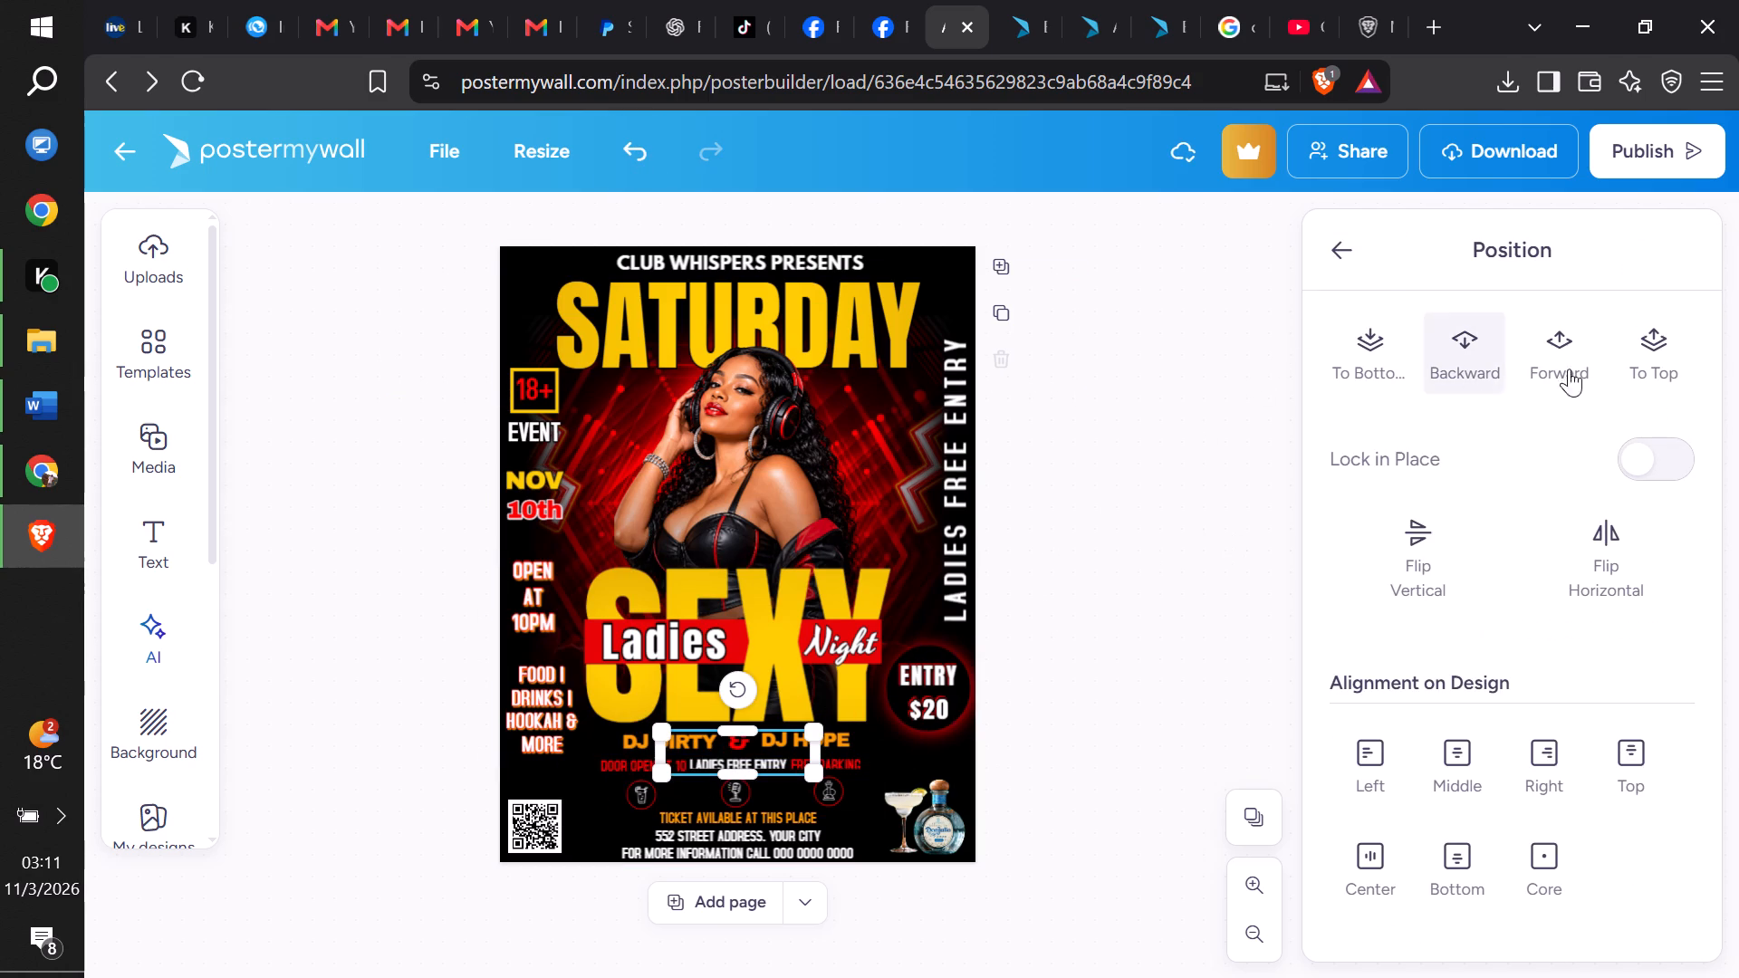
pyautogui.click(1618, 368)
pyautogui.click(850, 762)
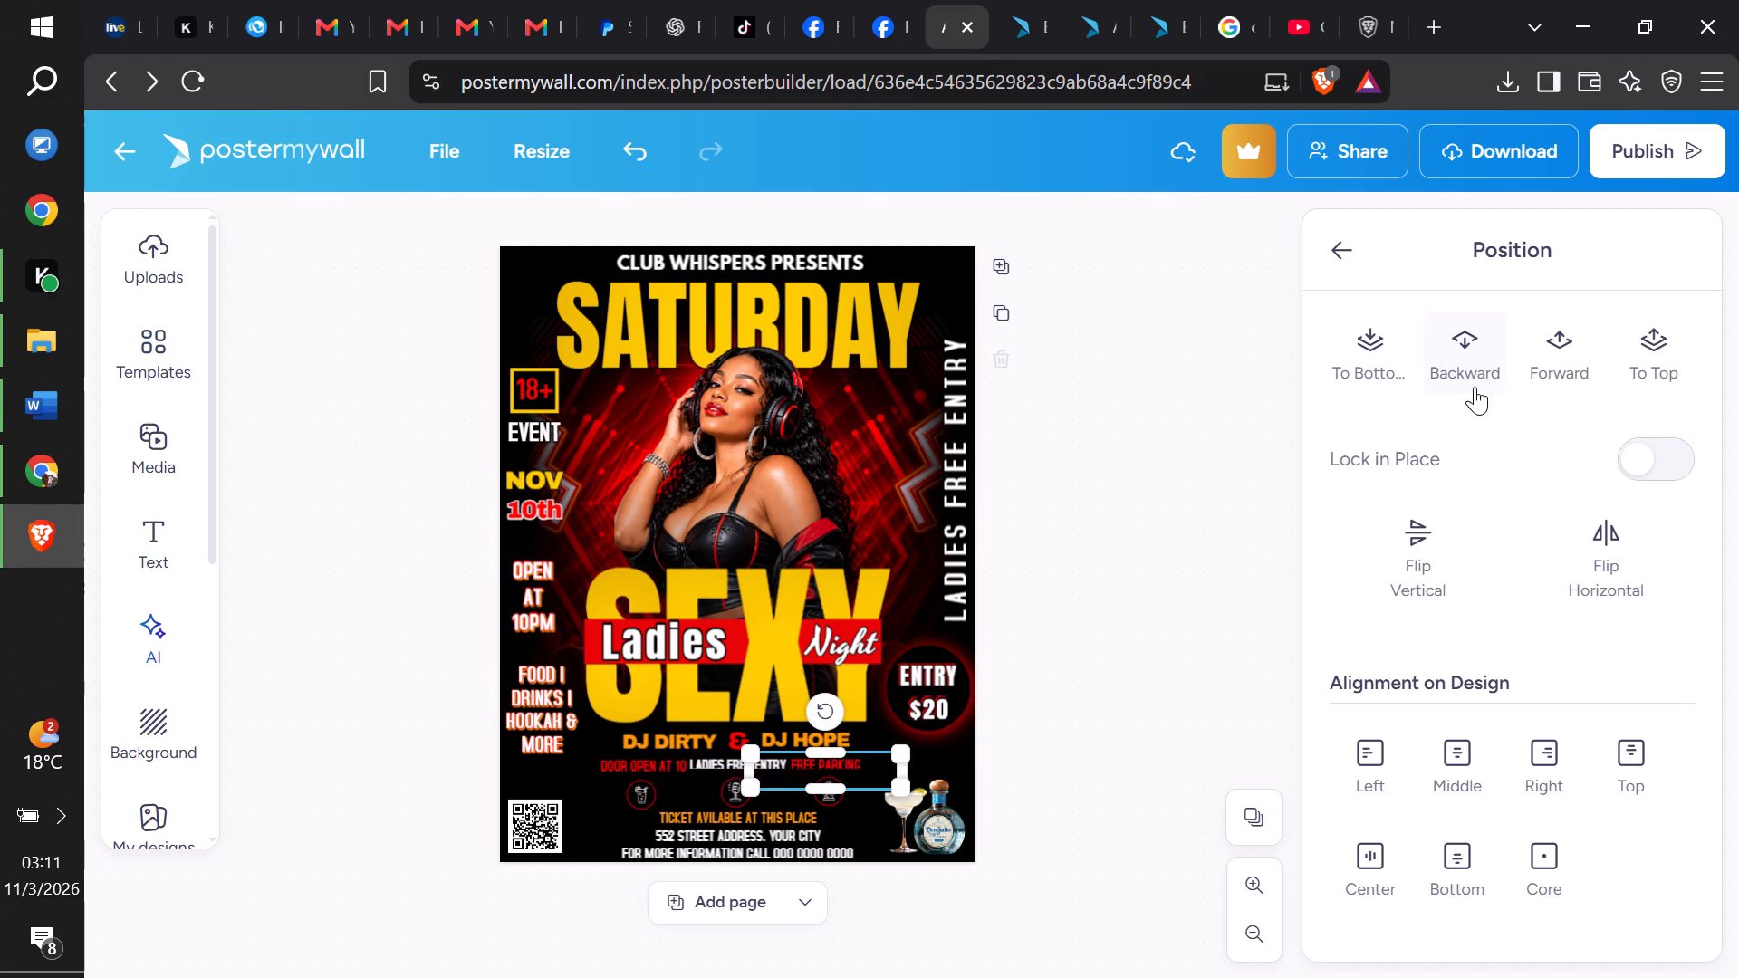
pyautogui.click(1658, 357)
pyautogui.click(1081, 657)
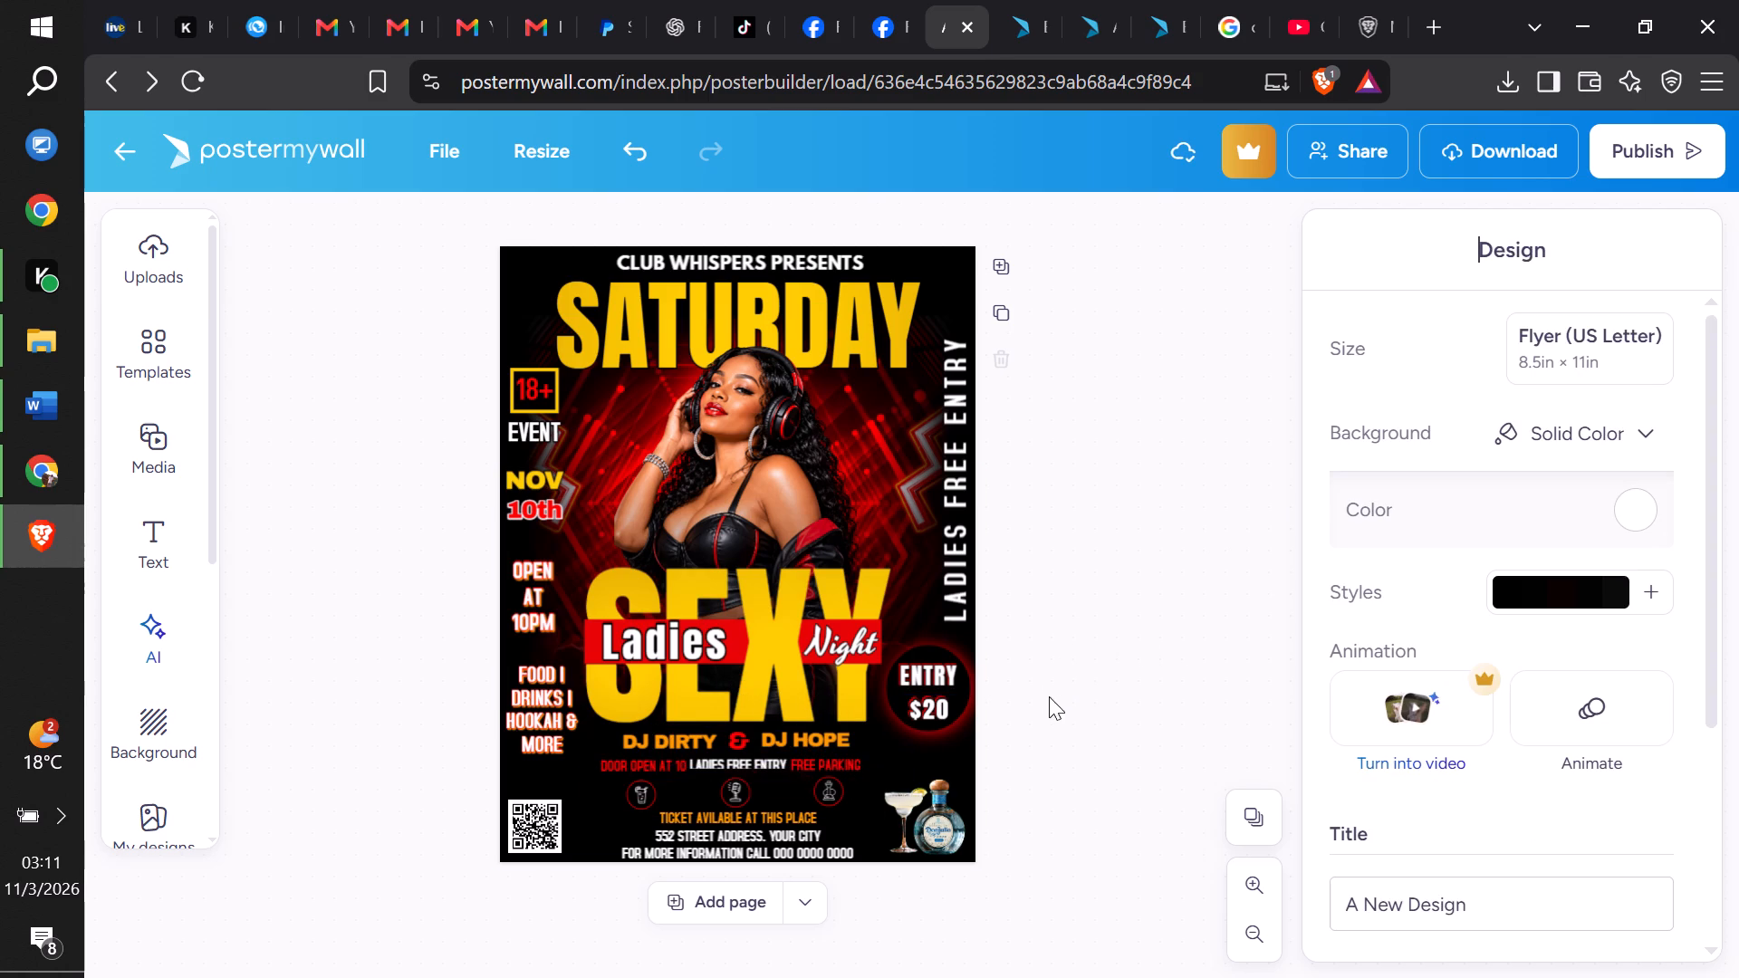
# Shift the strip of three round icons slightly right to centre it across the flyer.
pyautogui.click(861, 791)
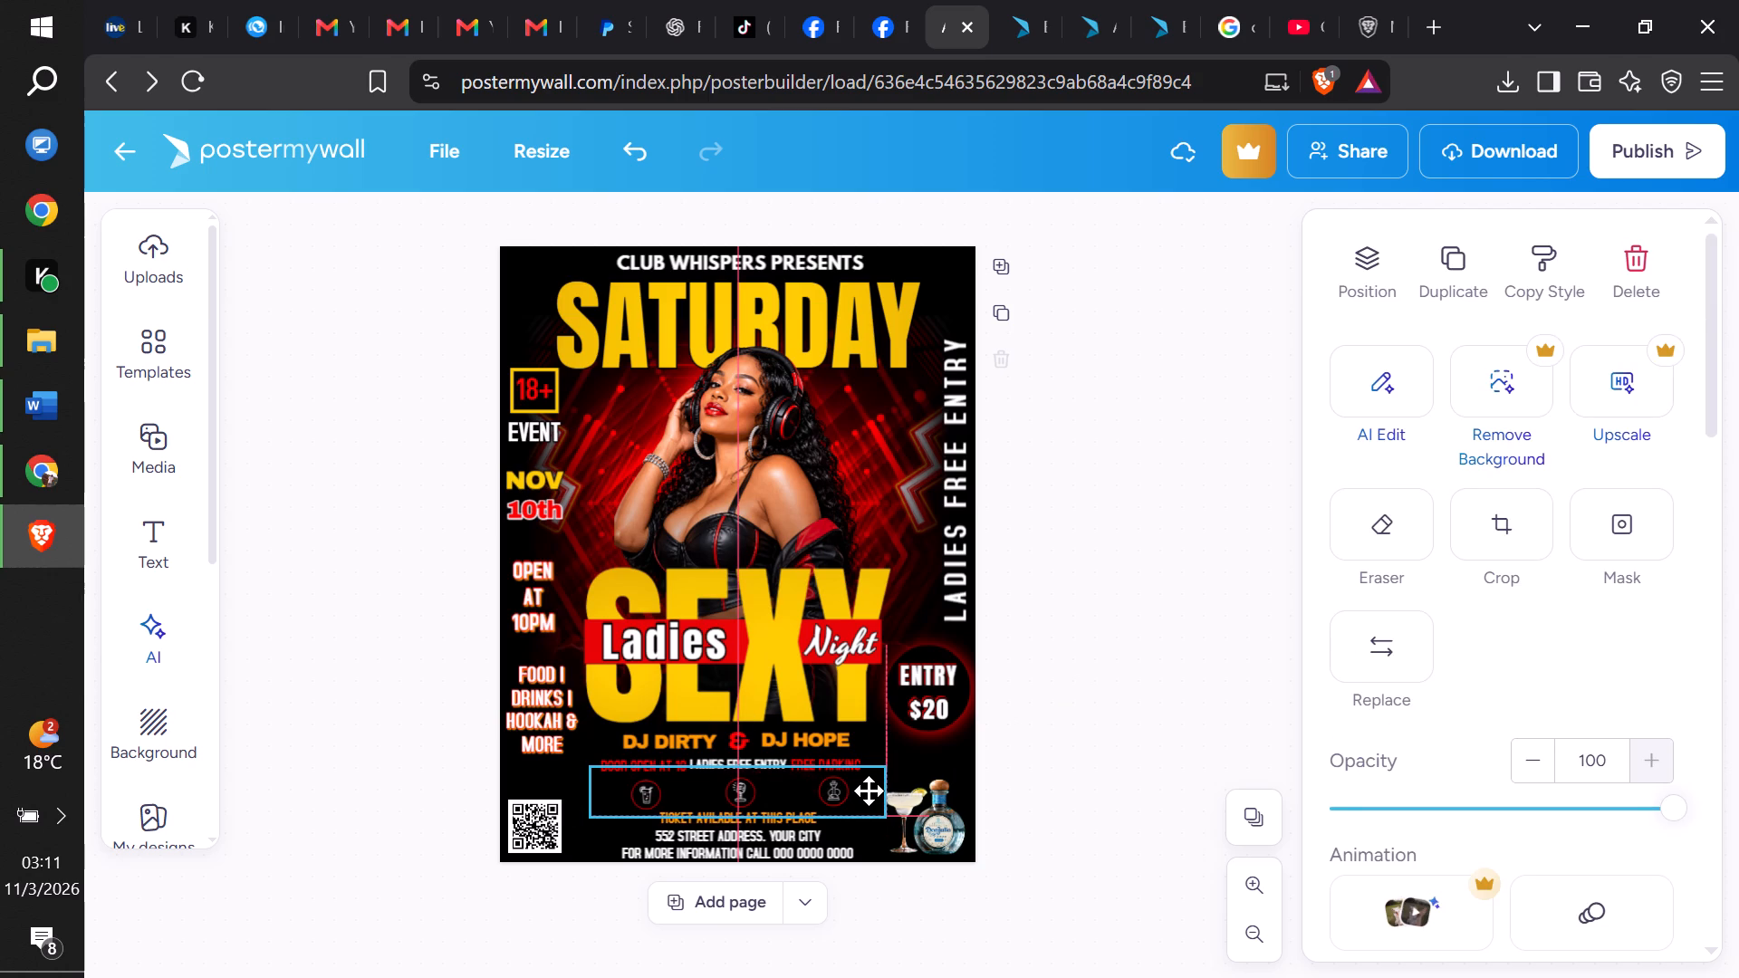
pyautogui.click(1179, 644)
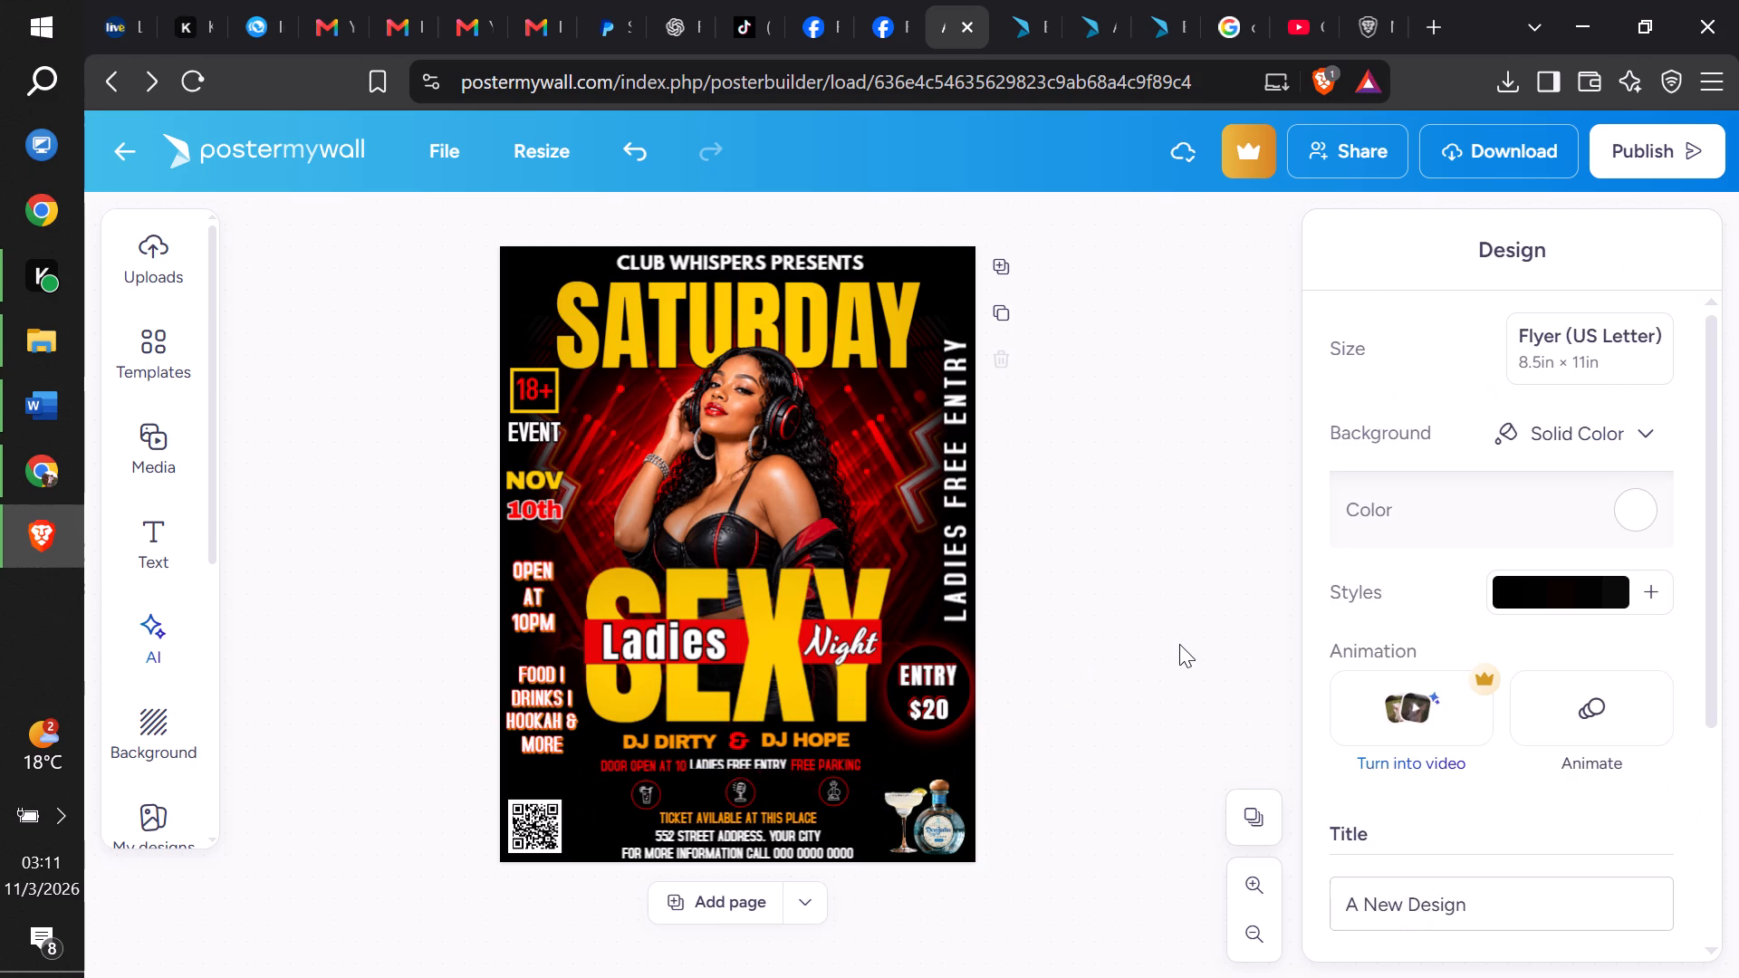
# Raise the woman's image so her head overlaps more of SATURDAY, keeping her horizontally centred on the flyer.
pyautogui.click(927, 826)
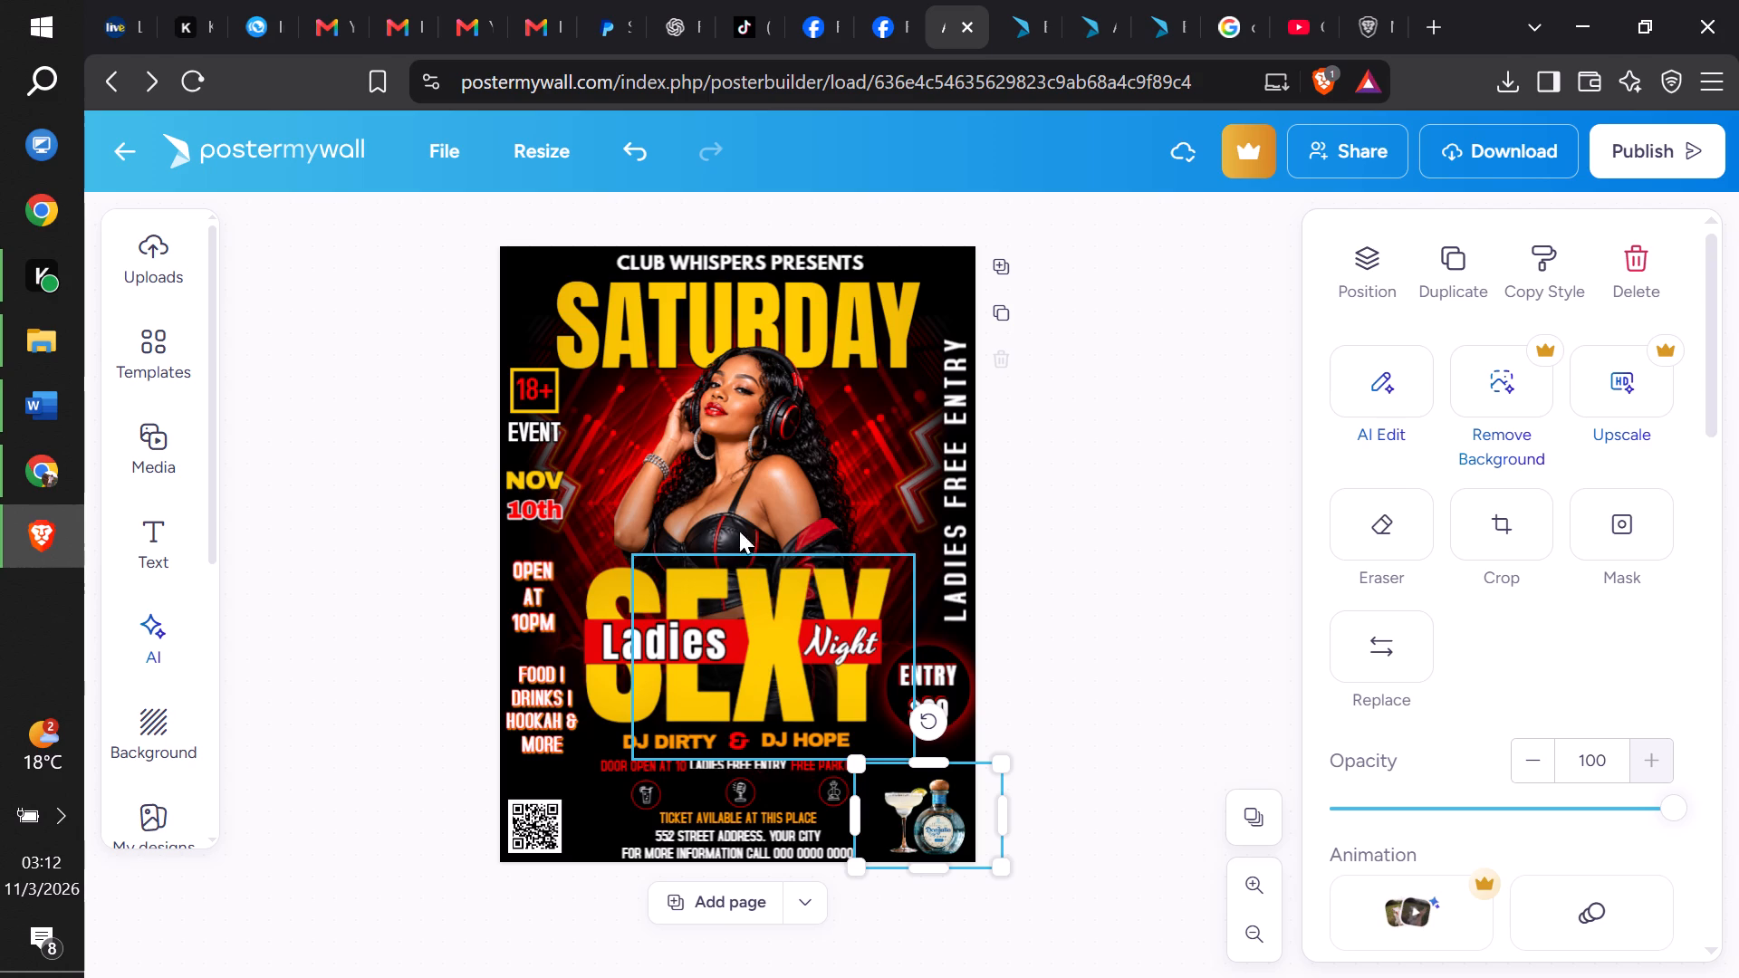
pyautogui.moveTo(742, 424); pyautogui.dragTo(747, 405)
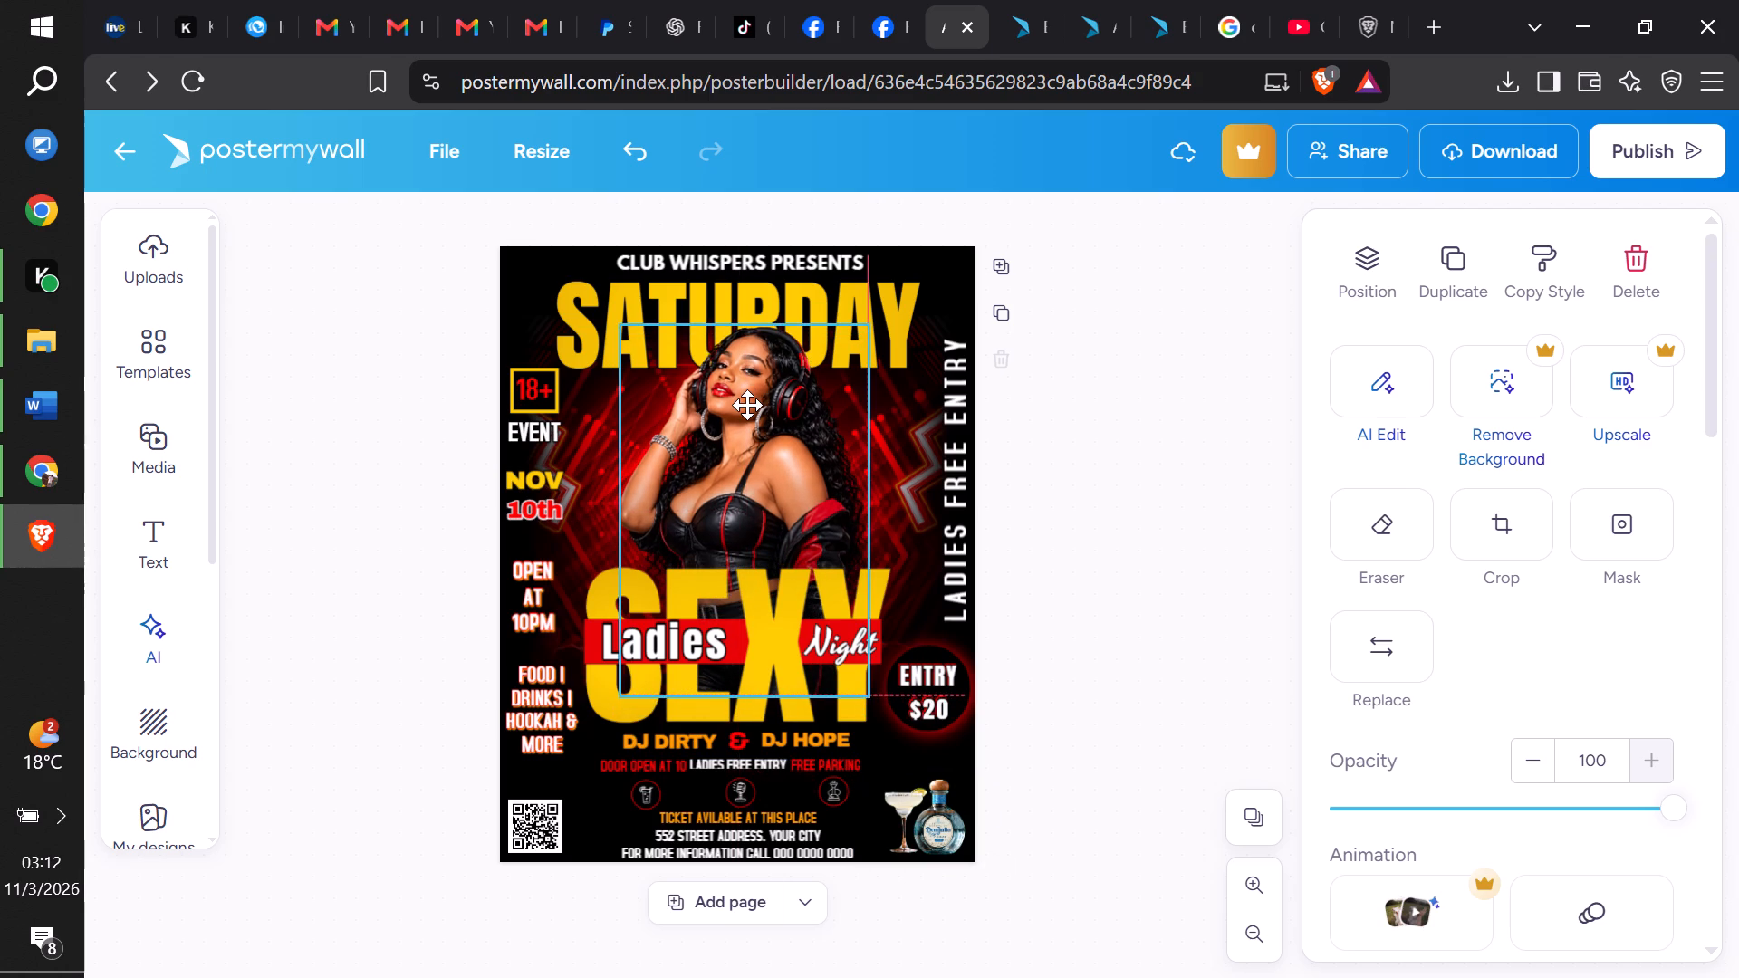
pyautogui.moveTo(747, 405); pyautogui.dragTo(747, 402)
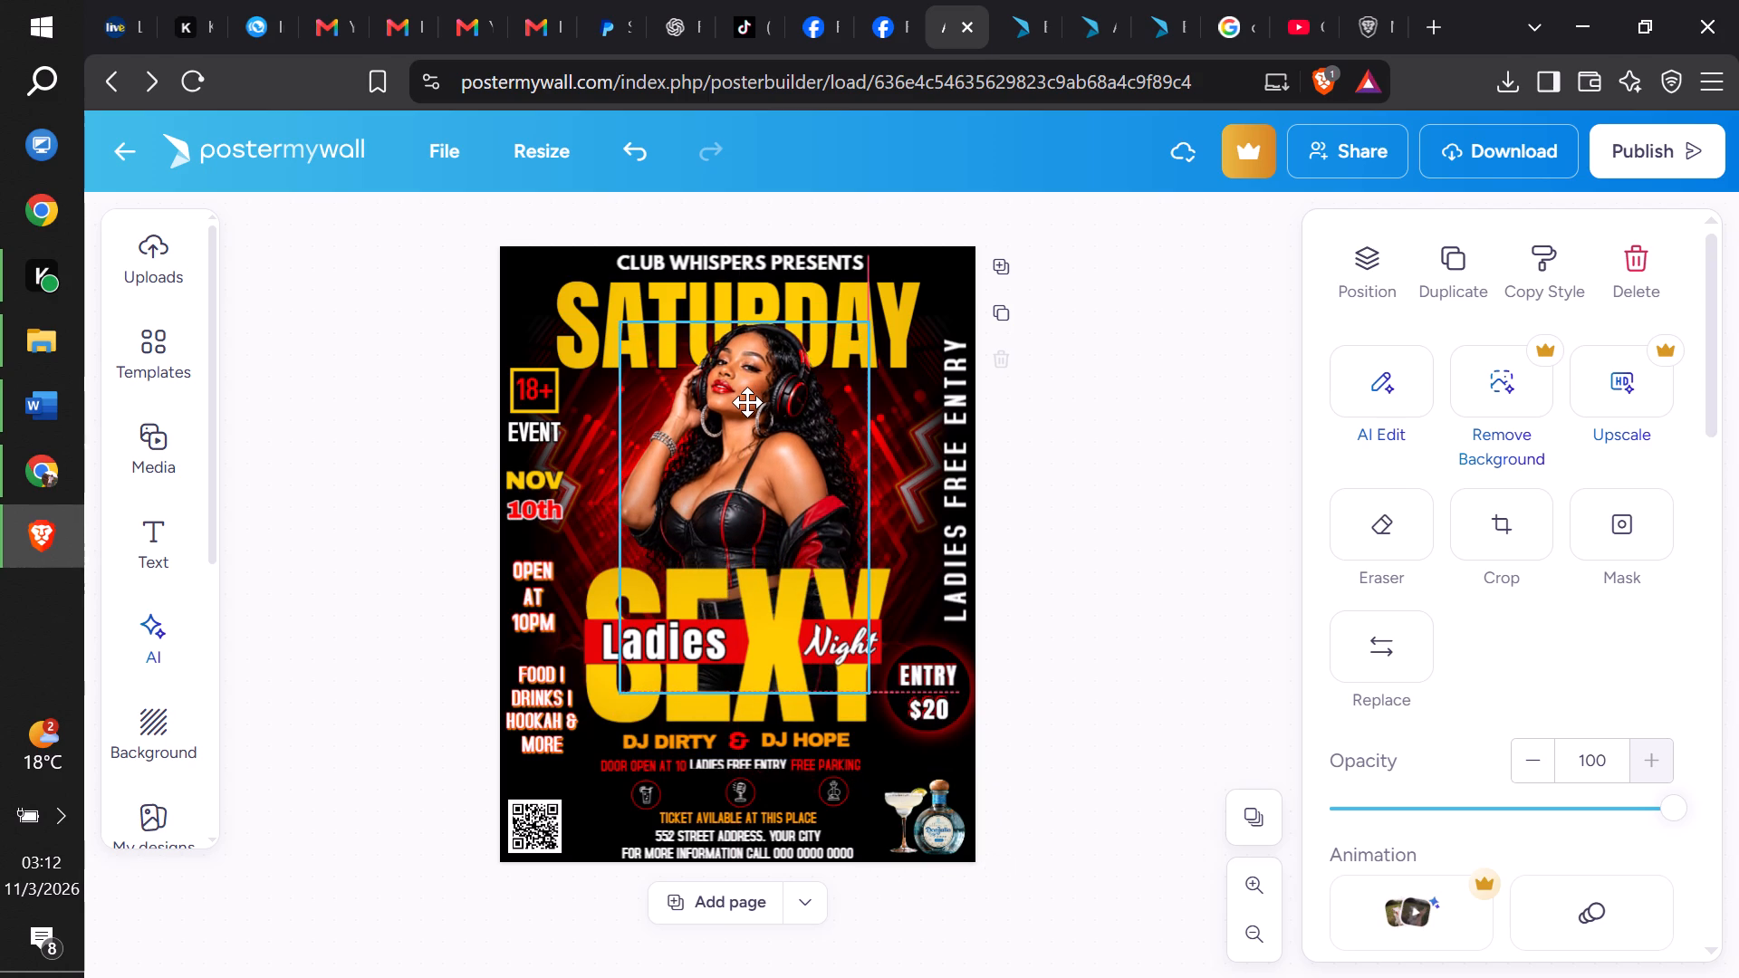
pyautogui.moveTo(747, 402); pyautogui.dragTo(743, 402)
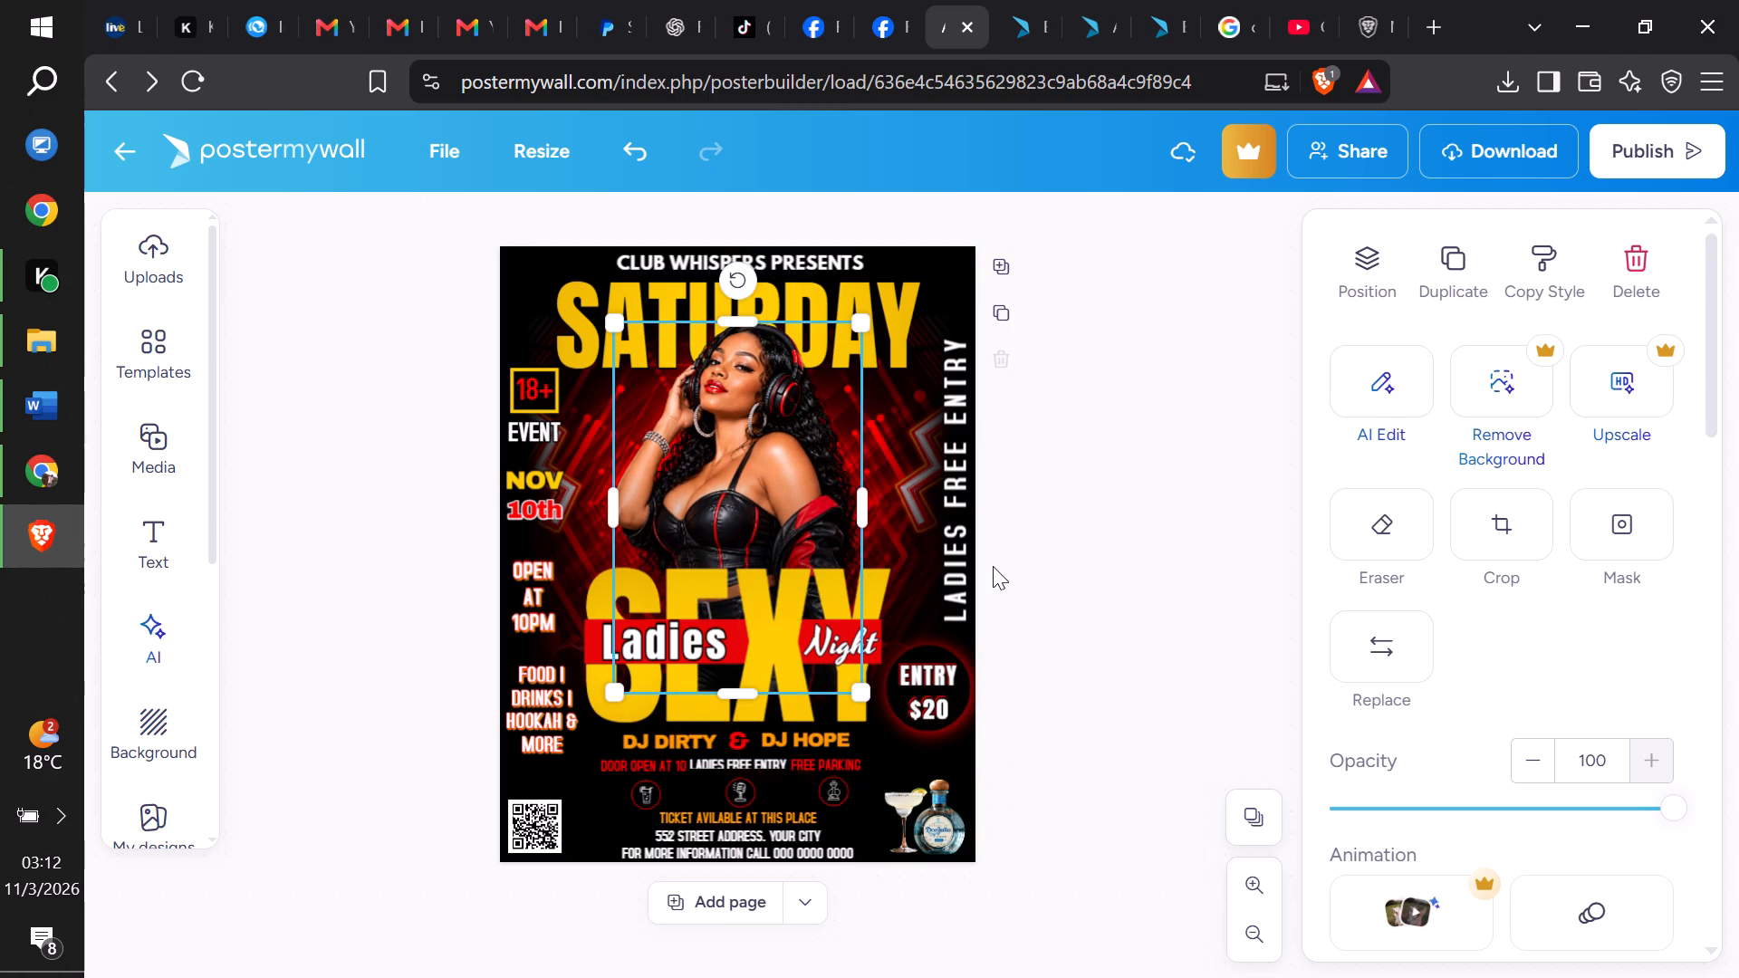
pyautogui.click(1103, 552)
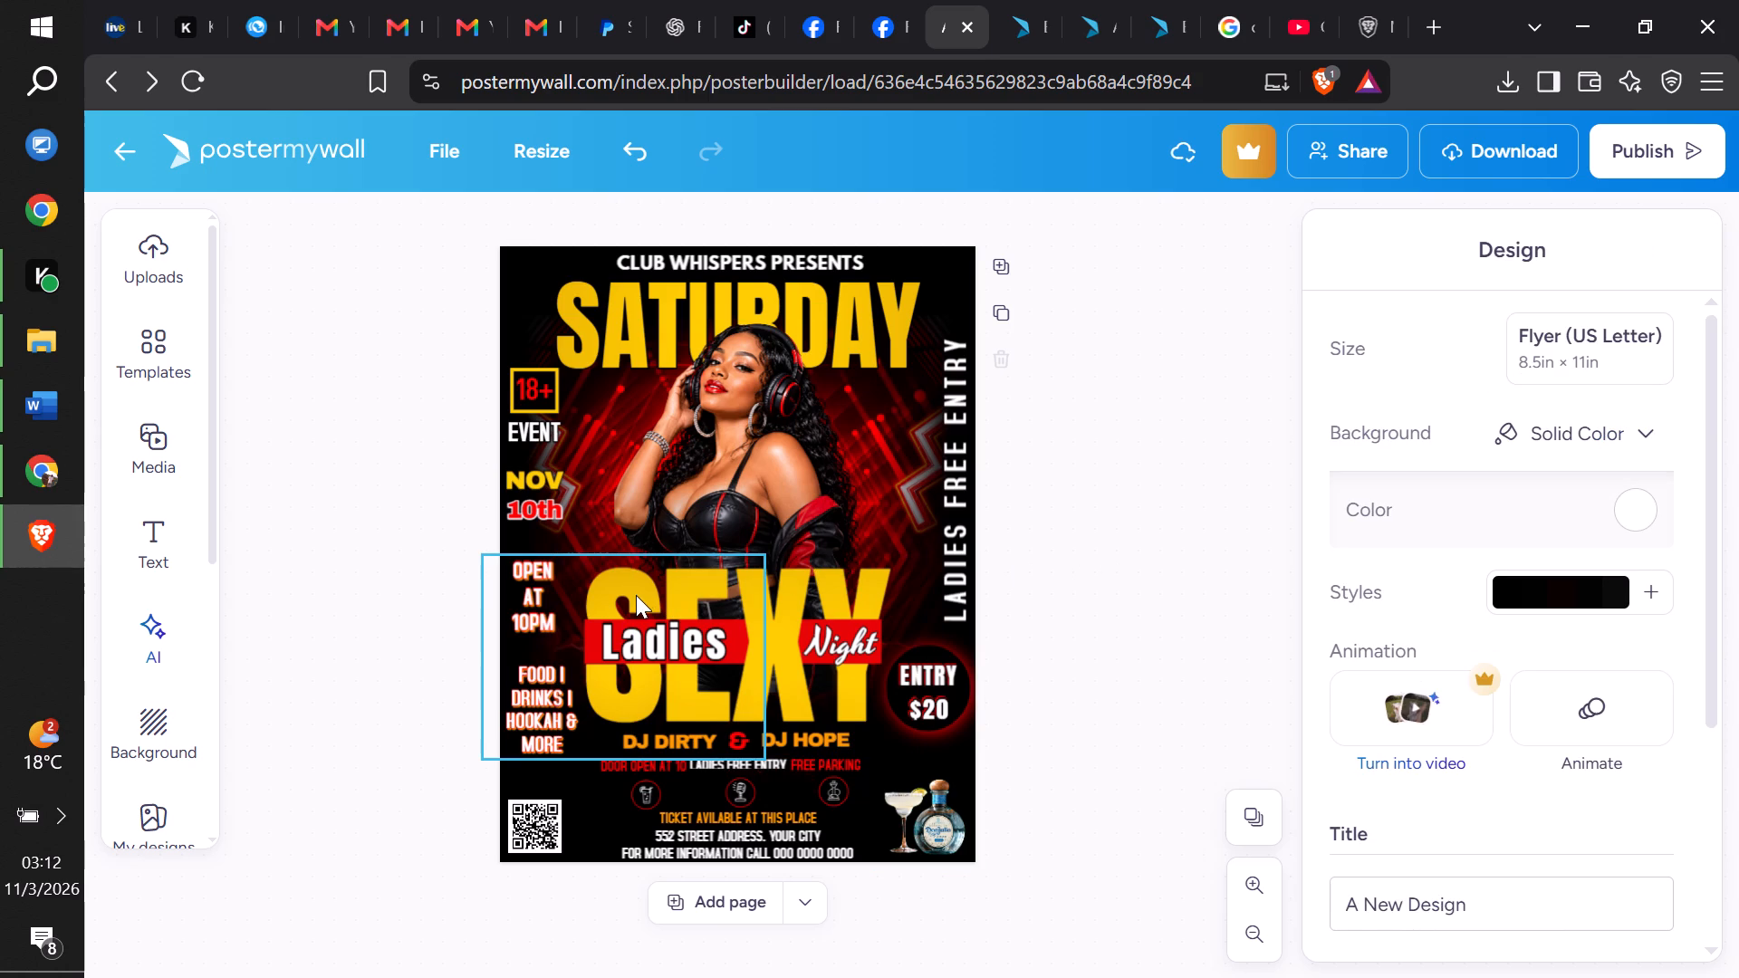
# Raise the separate S, E, X and Y letters of SEXY slightly and by the same amount, keeping them level.
pyautogui.moveTo(636, 595); pyautogui.dragTo(636, 585)
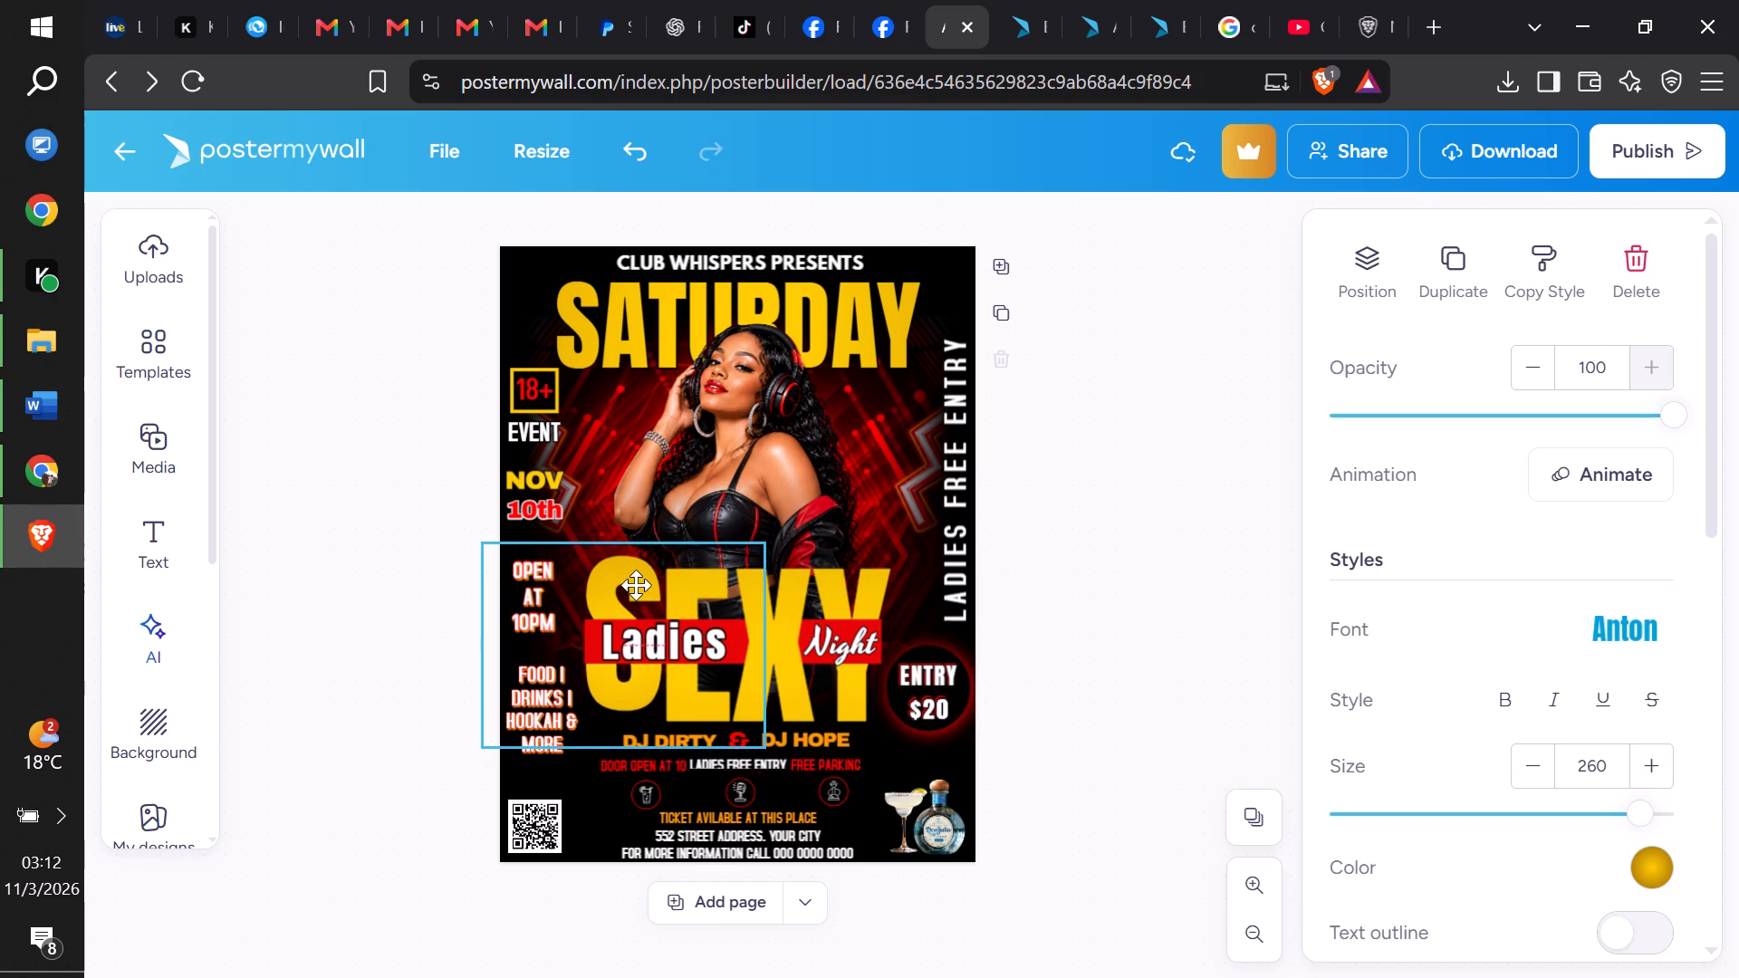
pyautogui.moveTo(636, 585); pyautogui.dragTo(635, 585)
pyautogui.moveTo(682, 587); pyautogui.dragTo(682, 585)
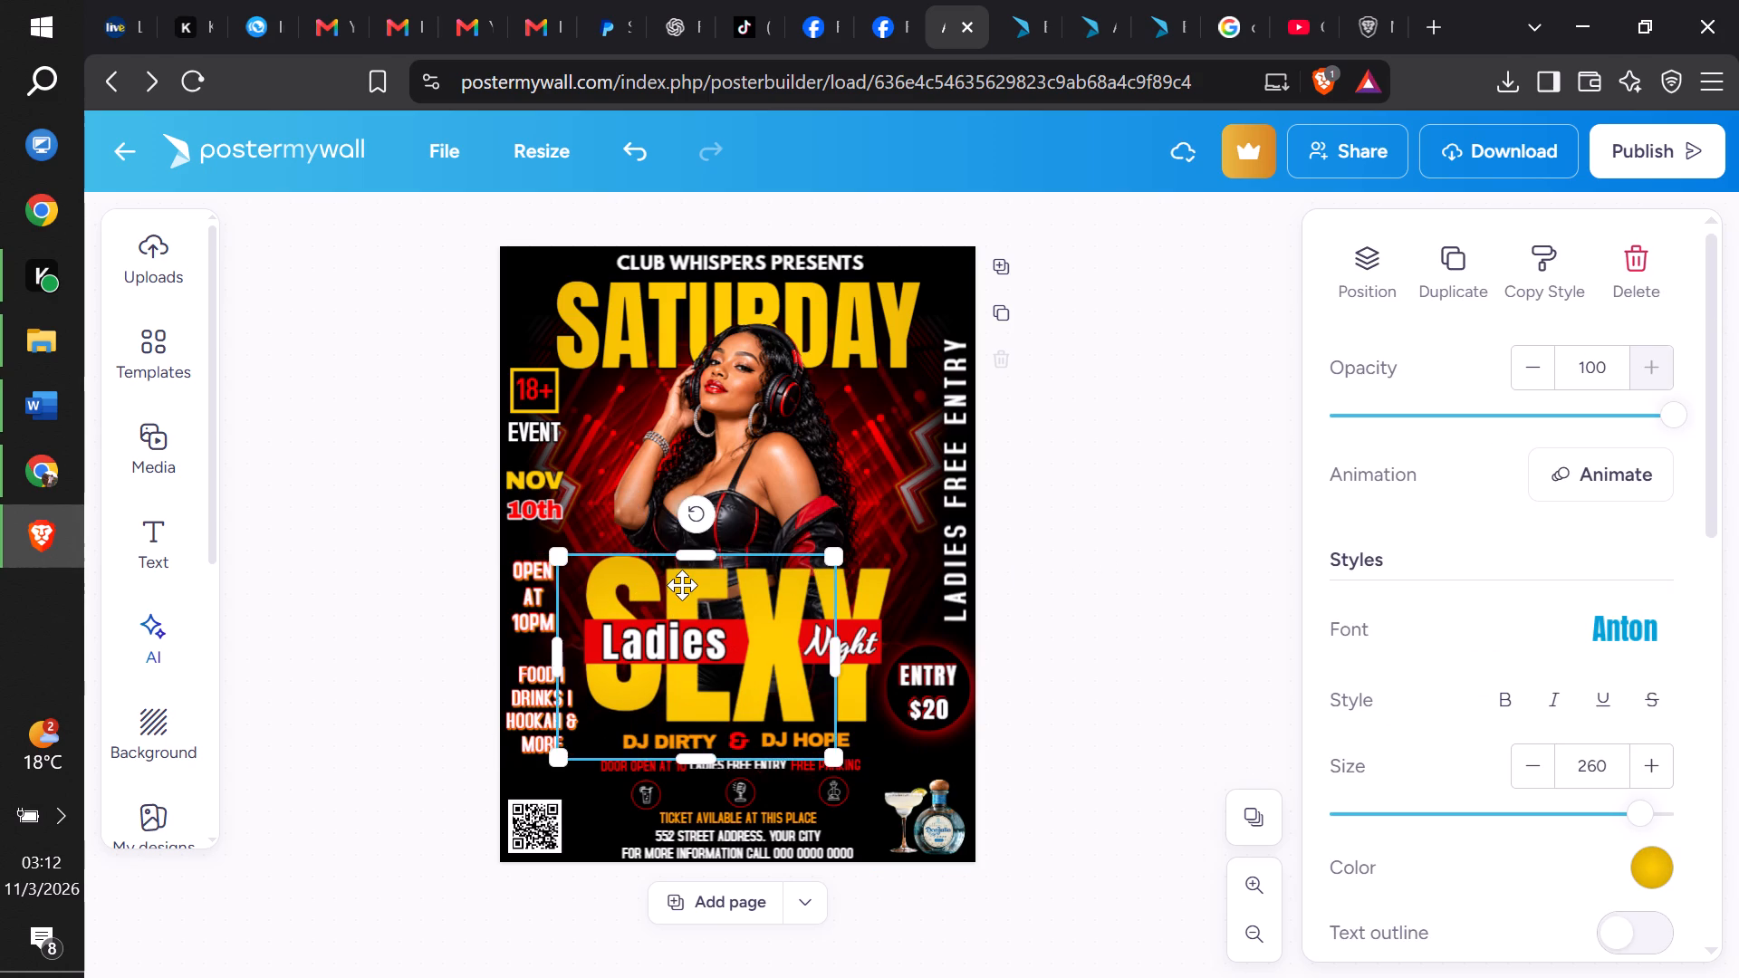
pyautogui.moveTo(682, 585); pyautogui.dragTo(682, 579)
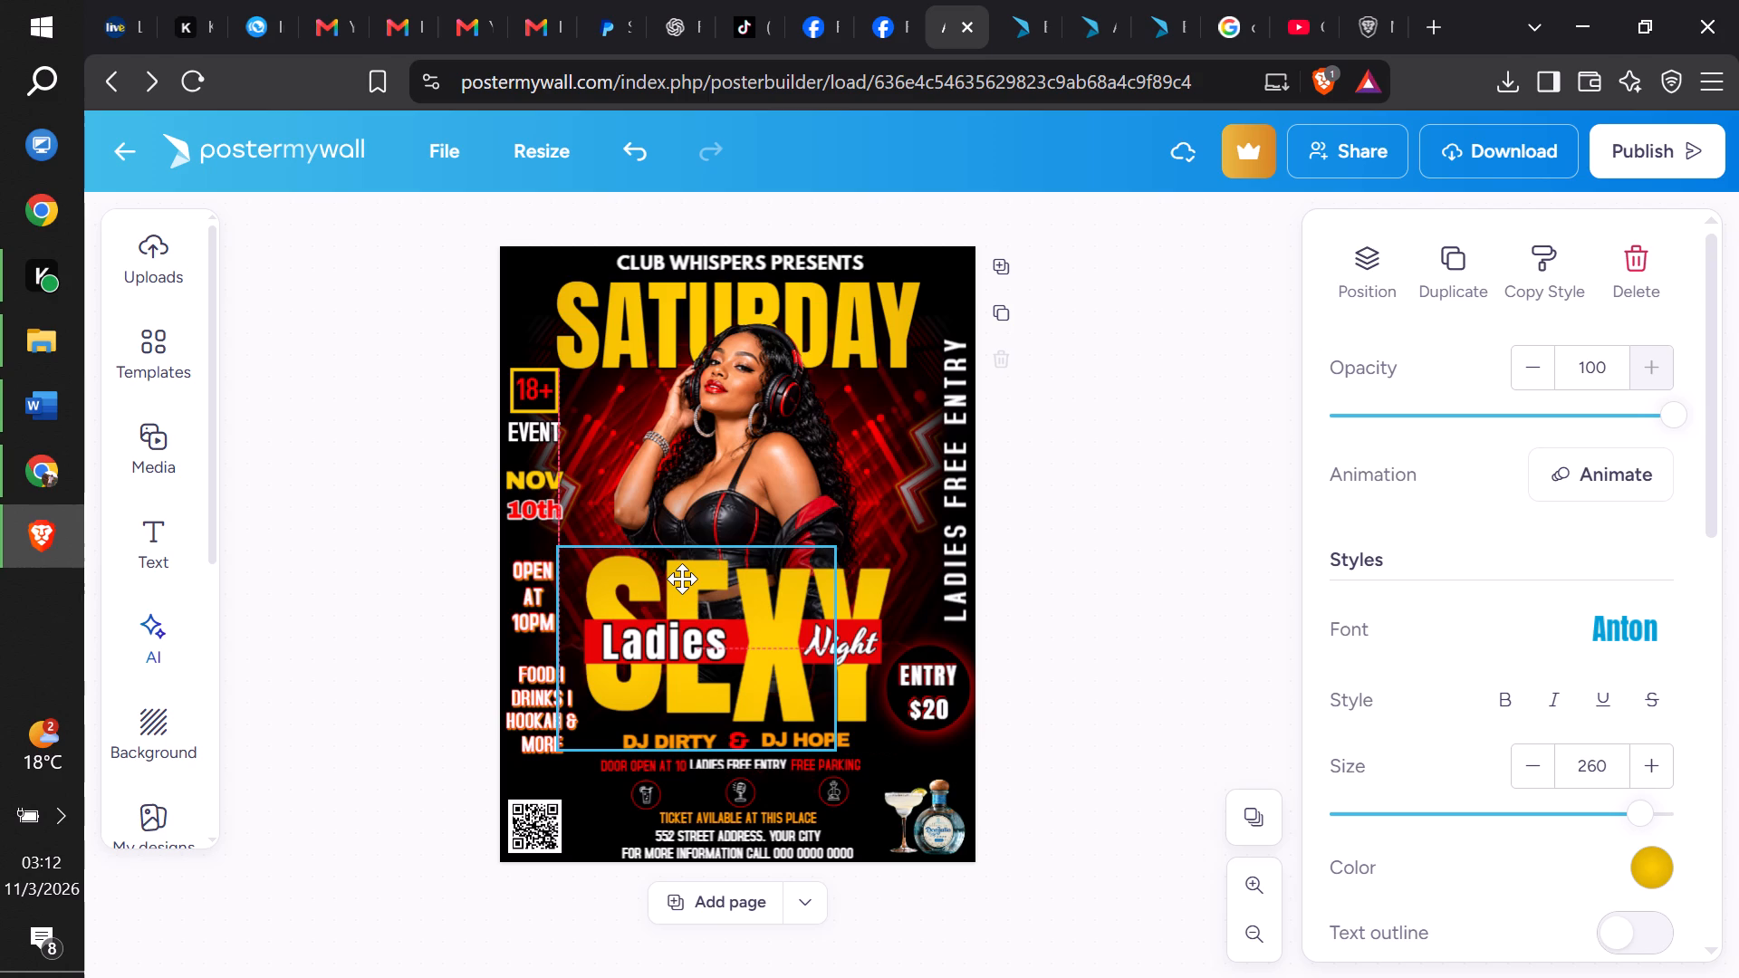
pyautogui.moveTo(682, 579); pyautogui.dragTo(682, 577)
pyautogui.moveTo(743, 593); pyautogui.dragTo(743, 591)
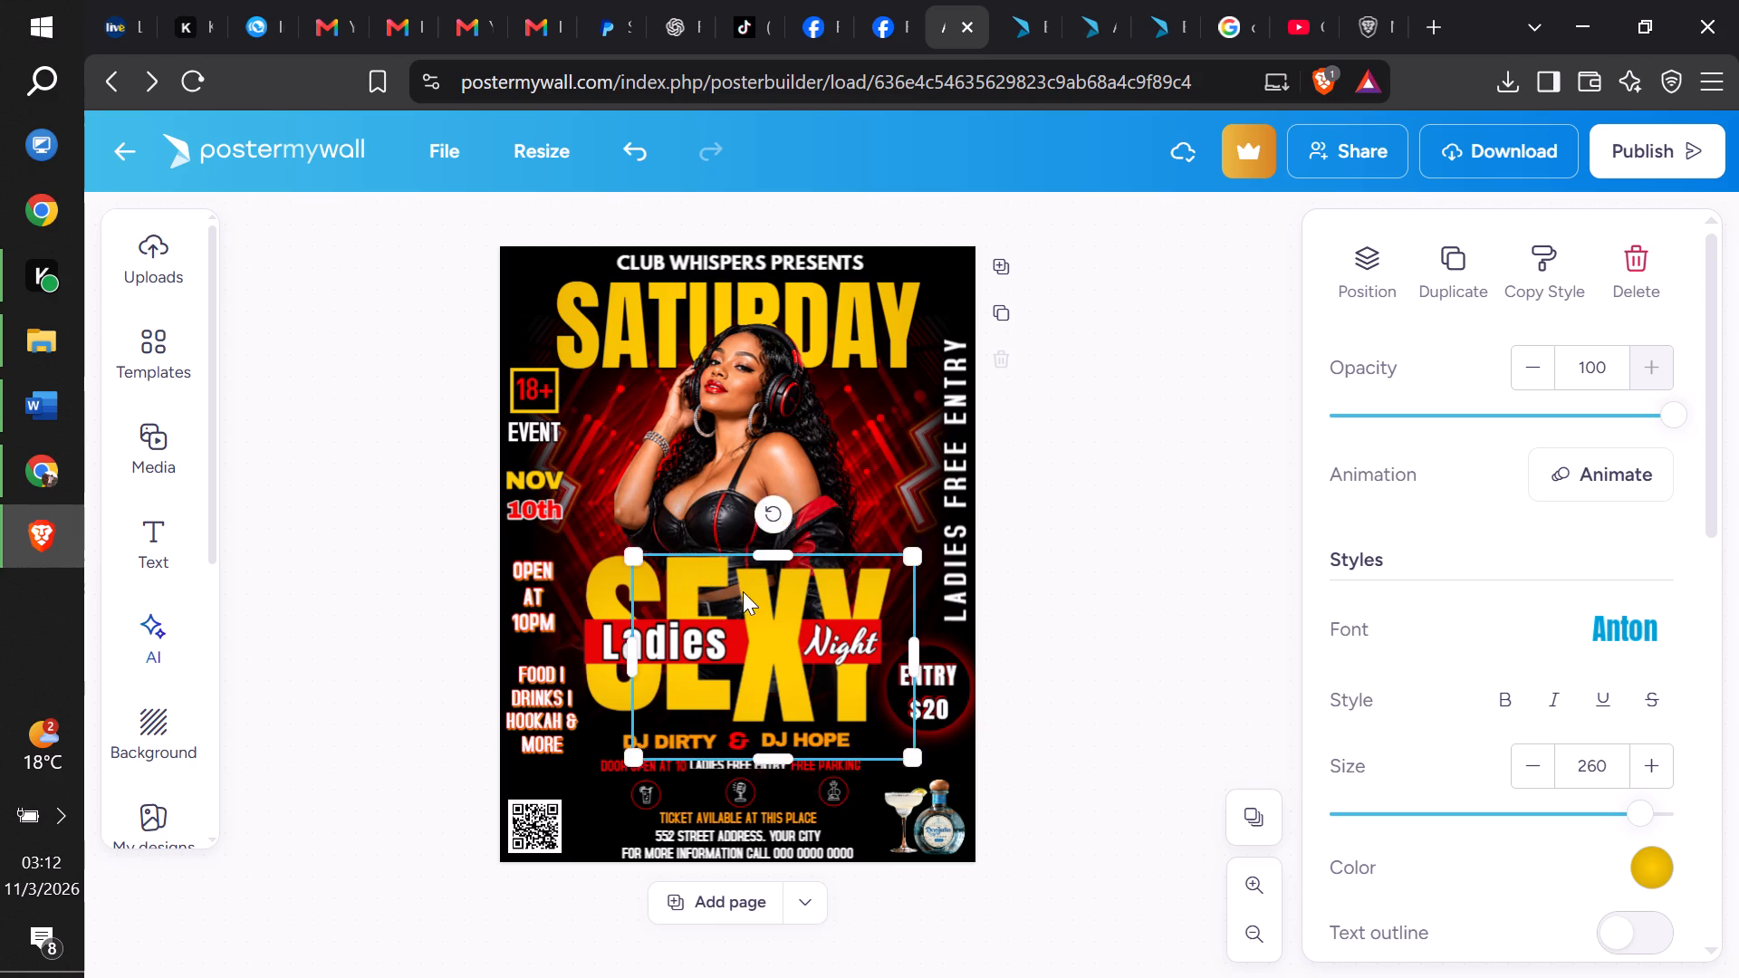
pyautogui.moveTo(743, 591); pyautogui.dragTo(741, 581)
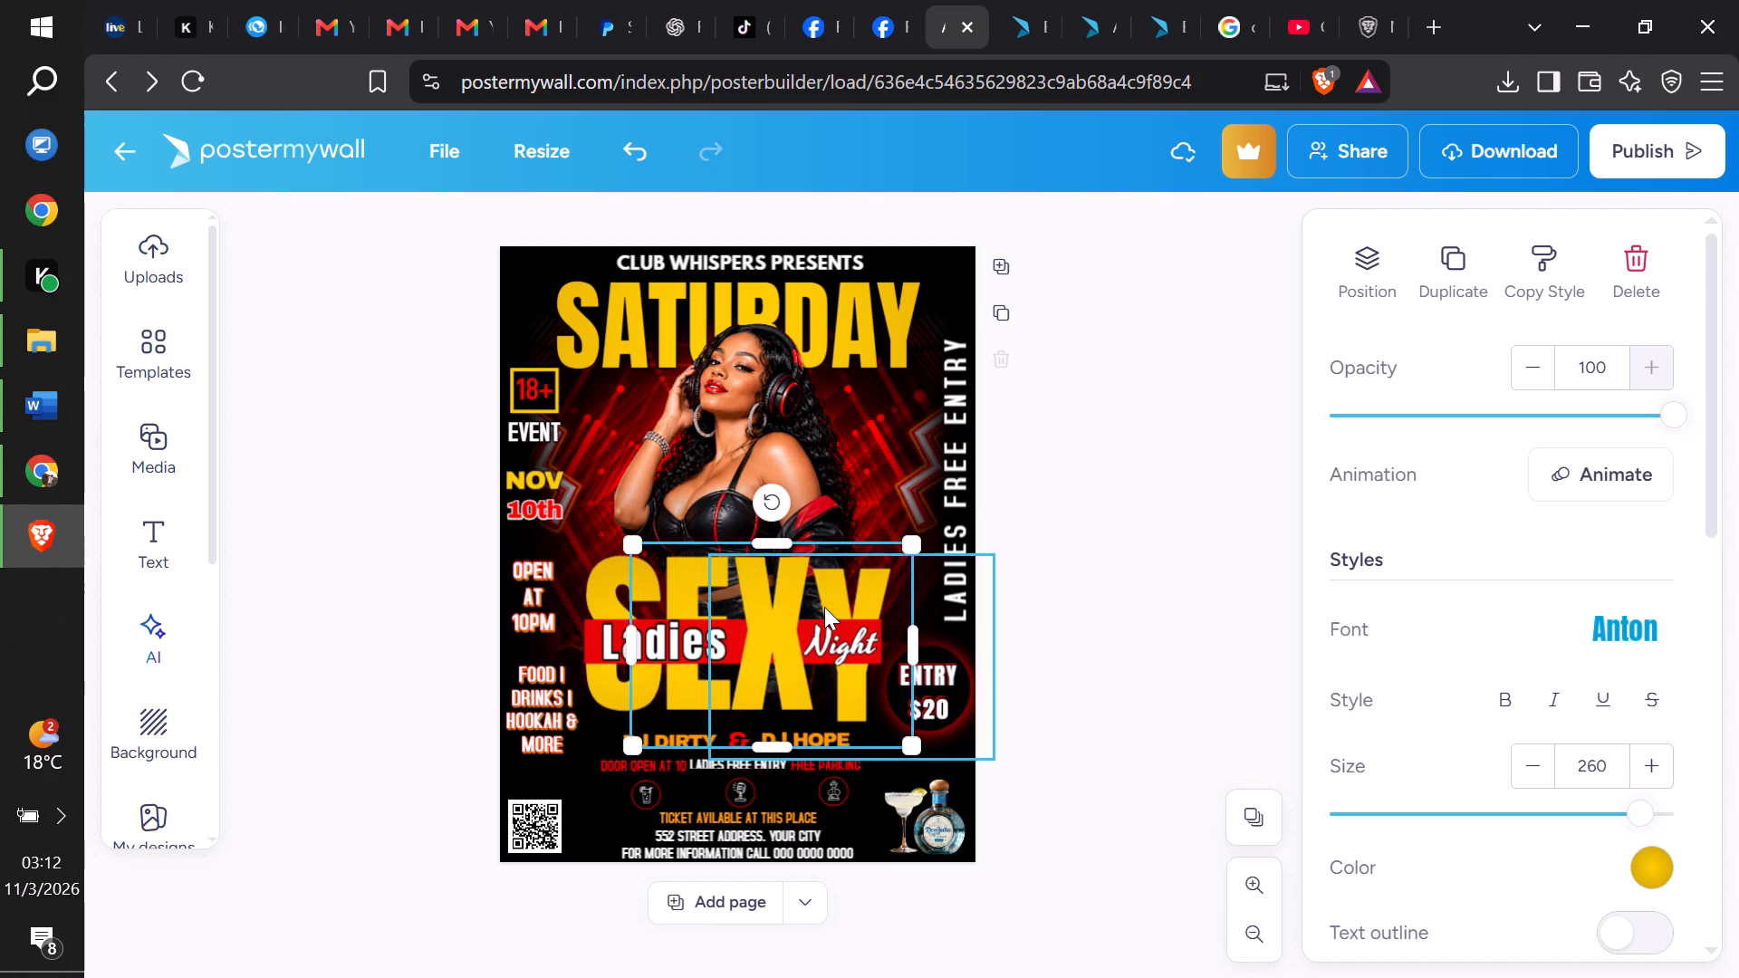
pyautogui.moveTo(824, 607); pyautogui.dragTo(824, 594)
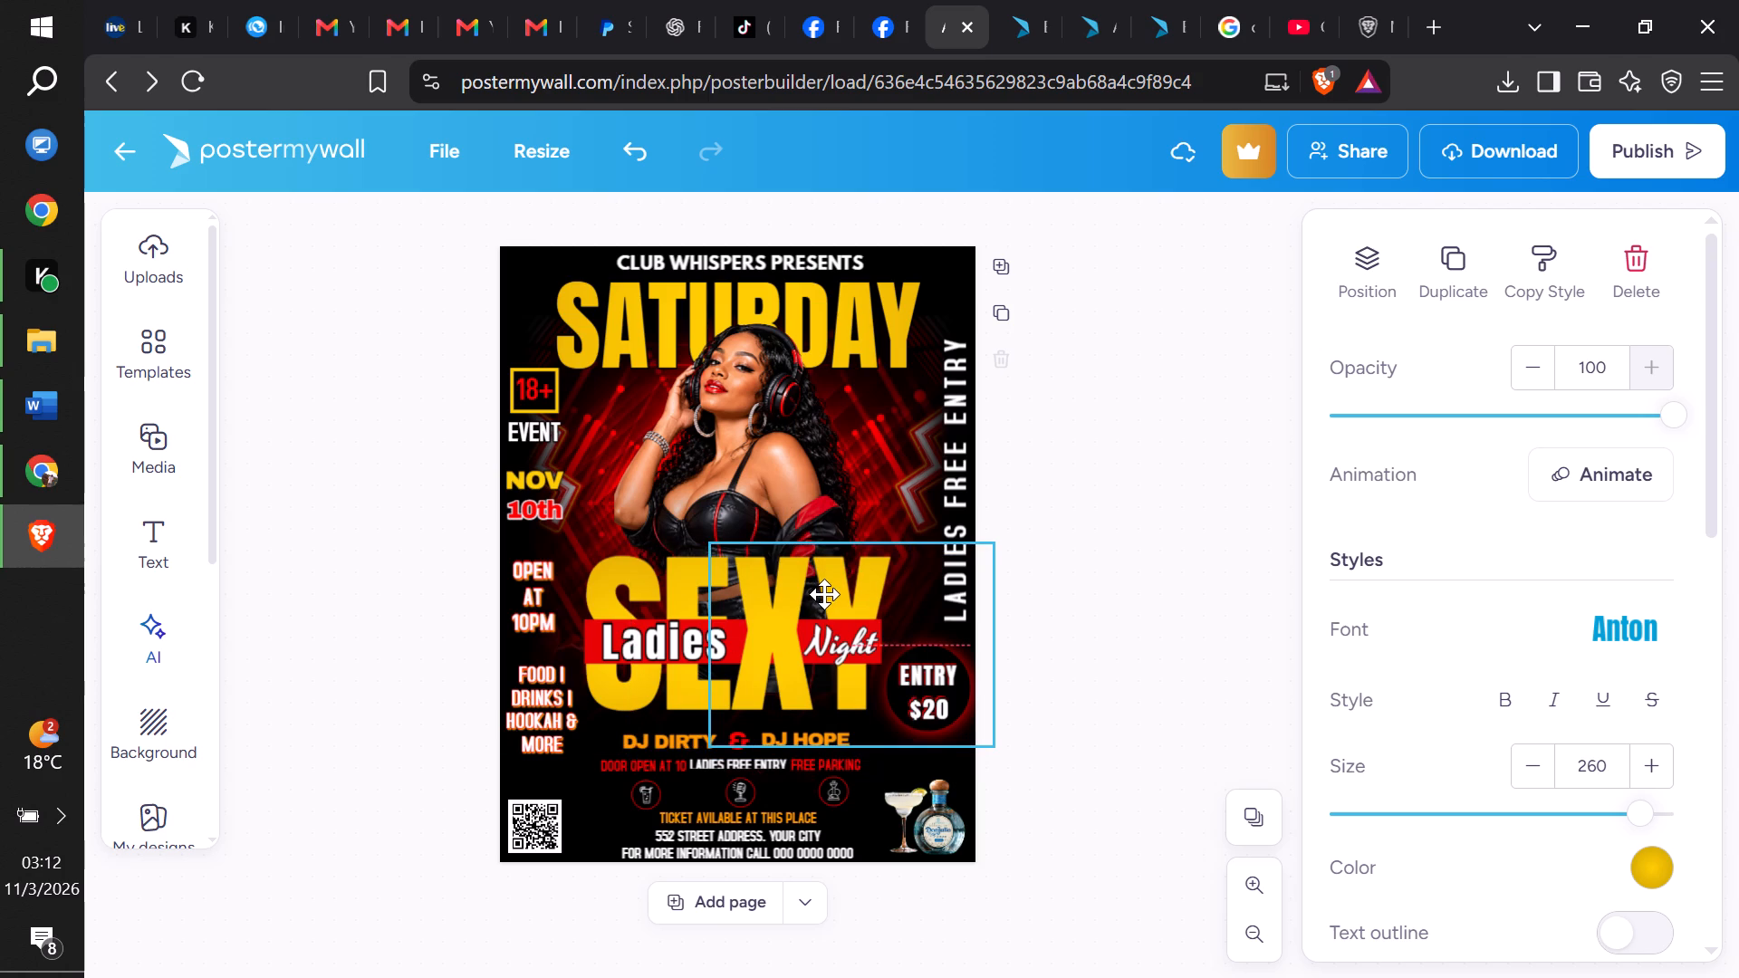
pyautogui.moveTo(824, 594); pyautogui.dragTo(821, 594)
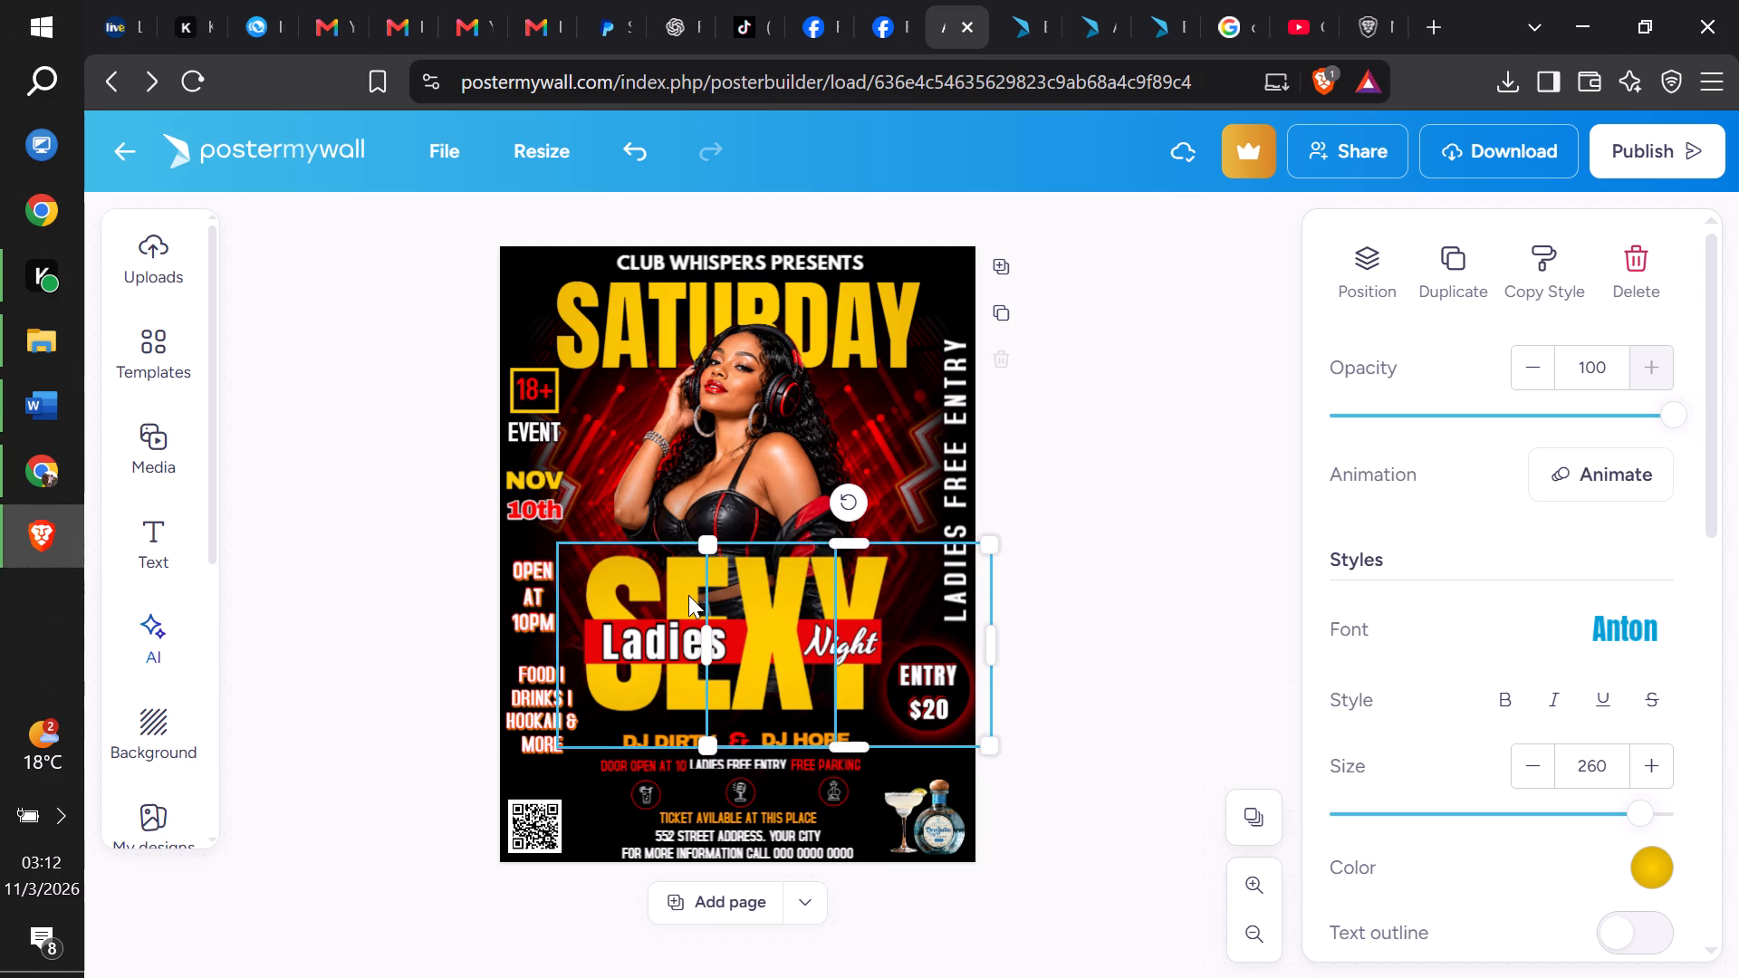
pyautogui.click(634, 591)
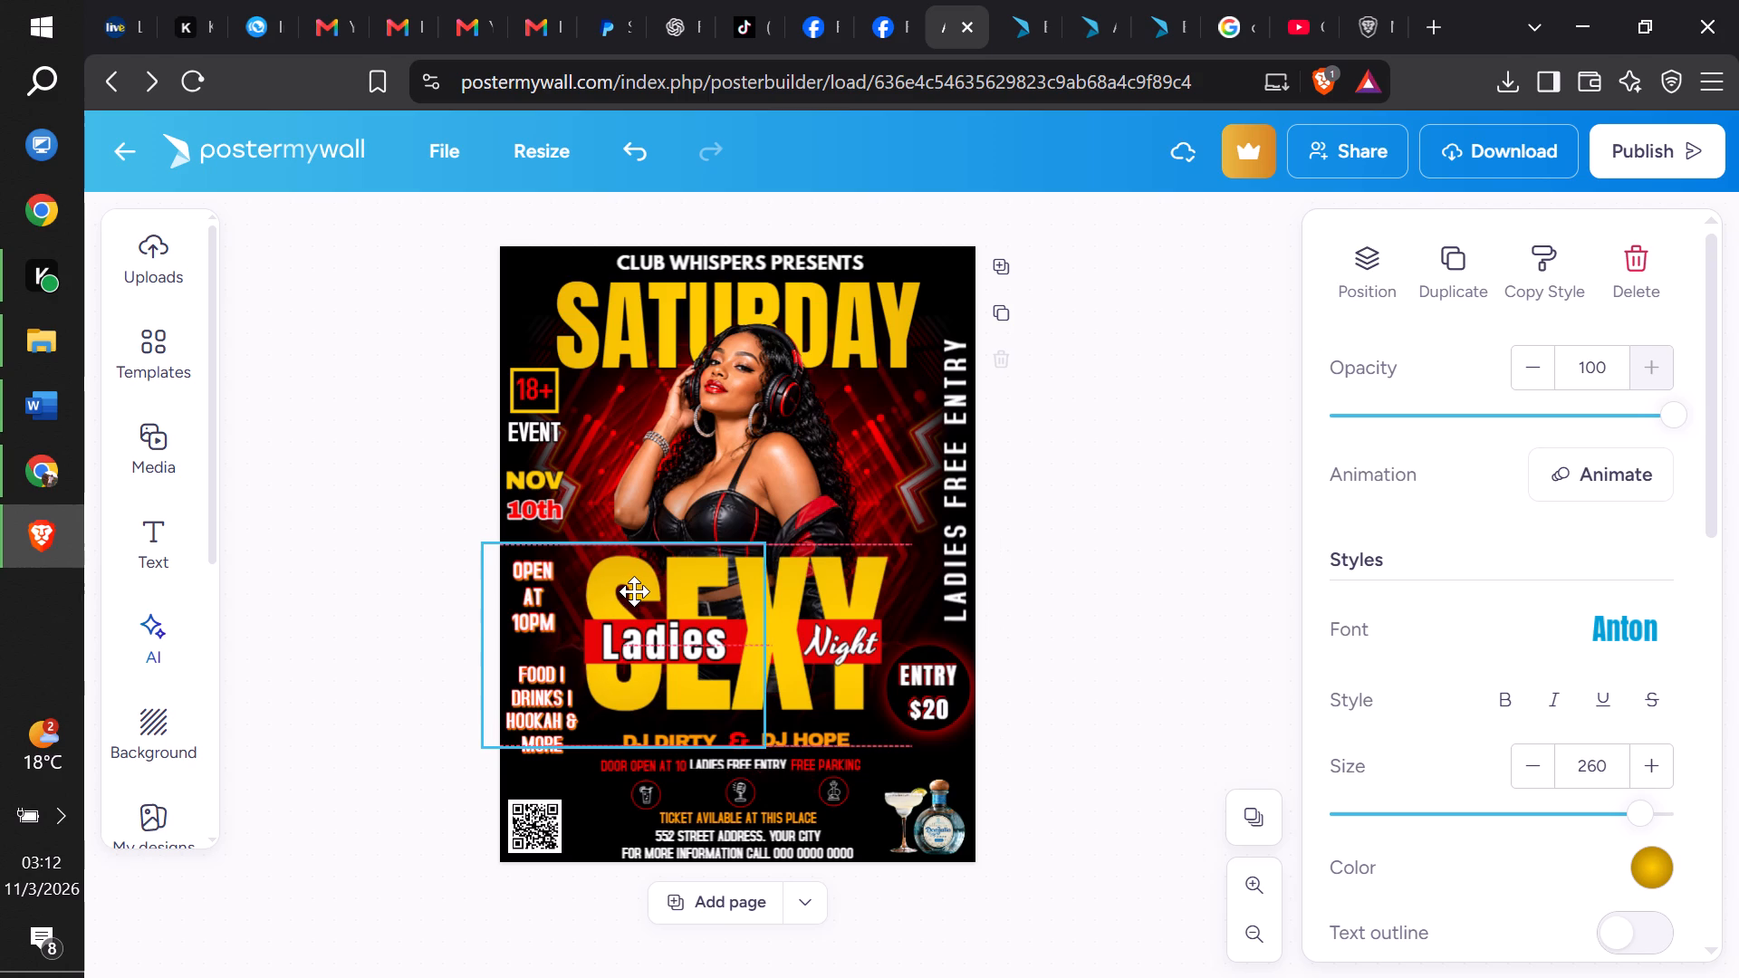
pyautogui.click(1096, 683)
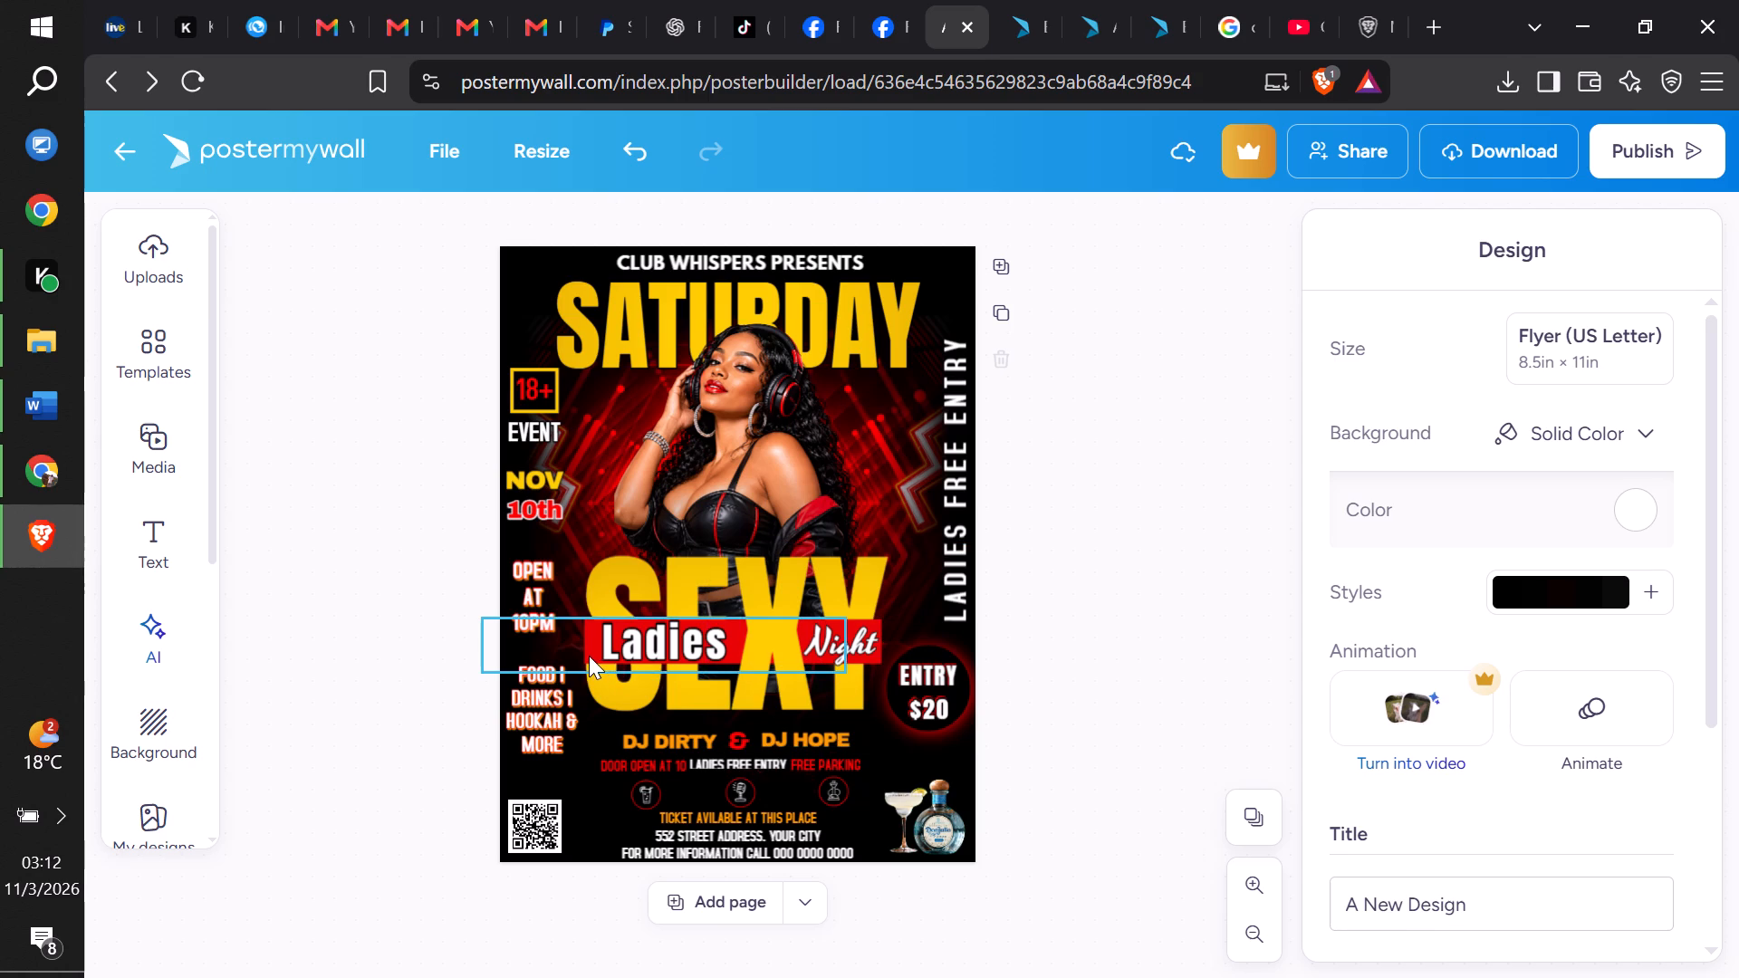
# Raise the red band and the Ladies and Night texts slightly by the same amount, keeping them aligned across SEXY.
pyautogui.moveTo(588, 637); pyautogui.dragTo(589, 637)
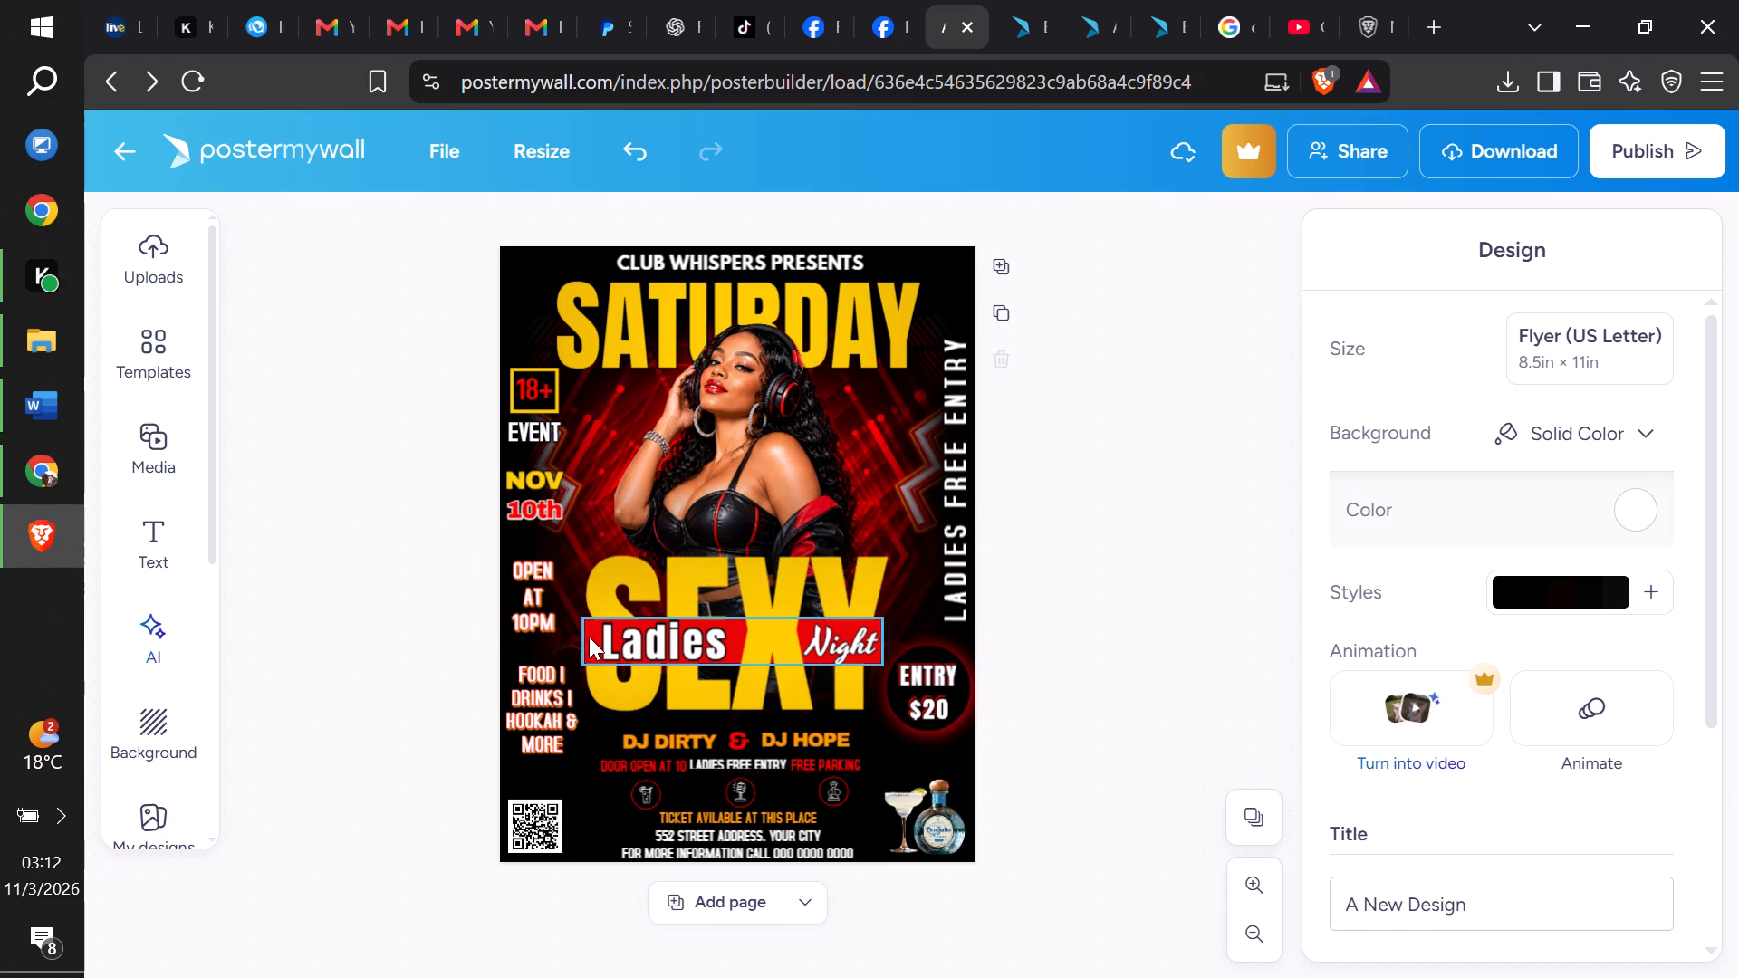
pyautogui.moveTo(589, 637); pyautogui.dragTo(590, 626)
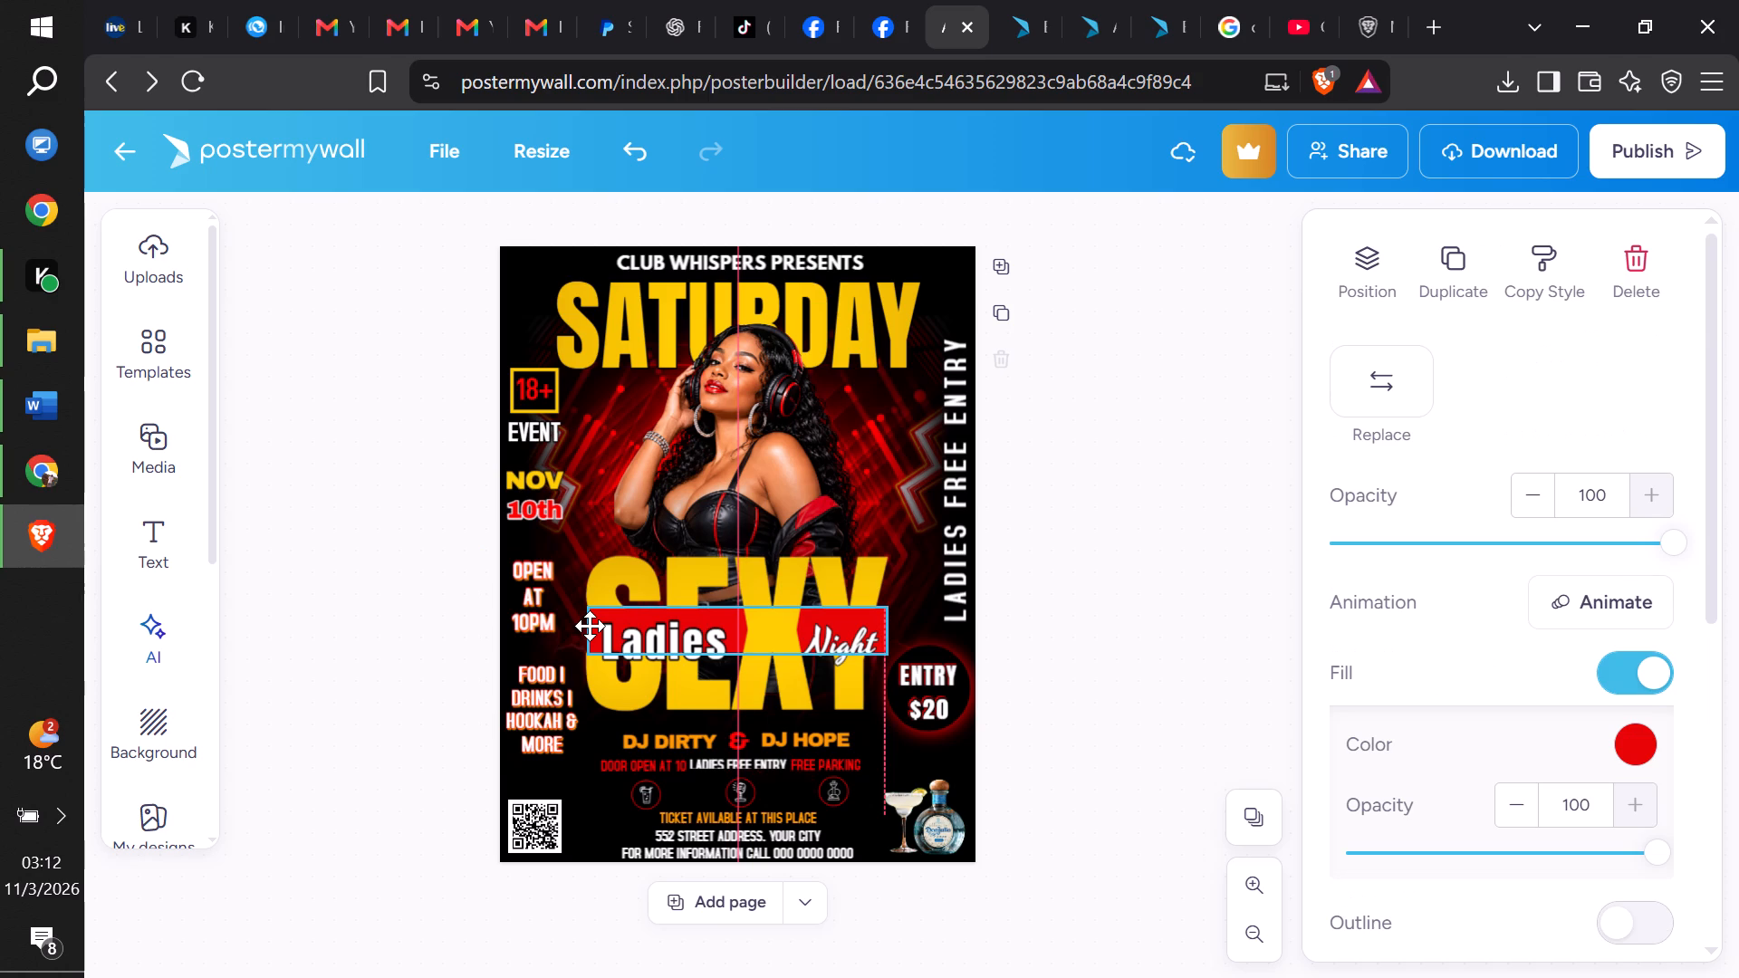
pyautogui.moveTo(648, 631); pyautogui.dragTo(648, 623)
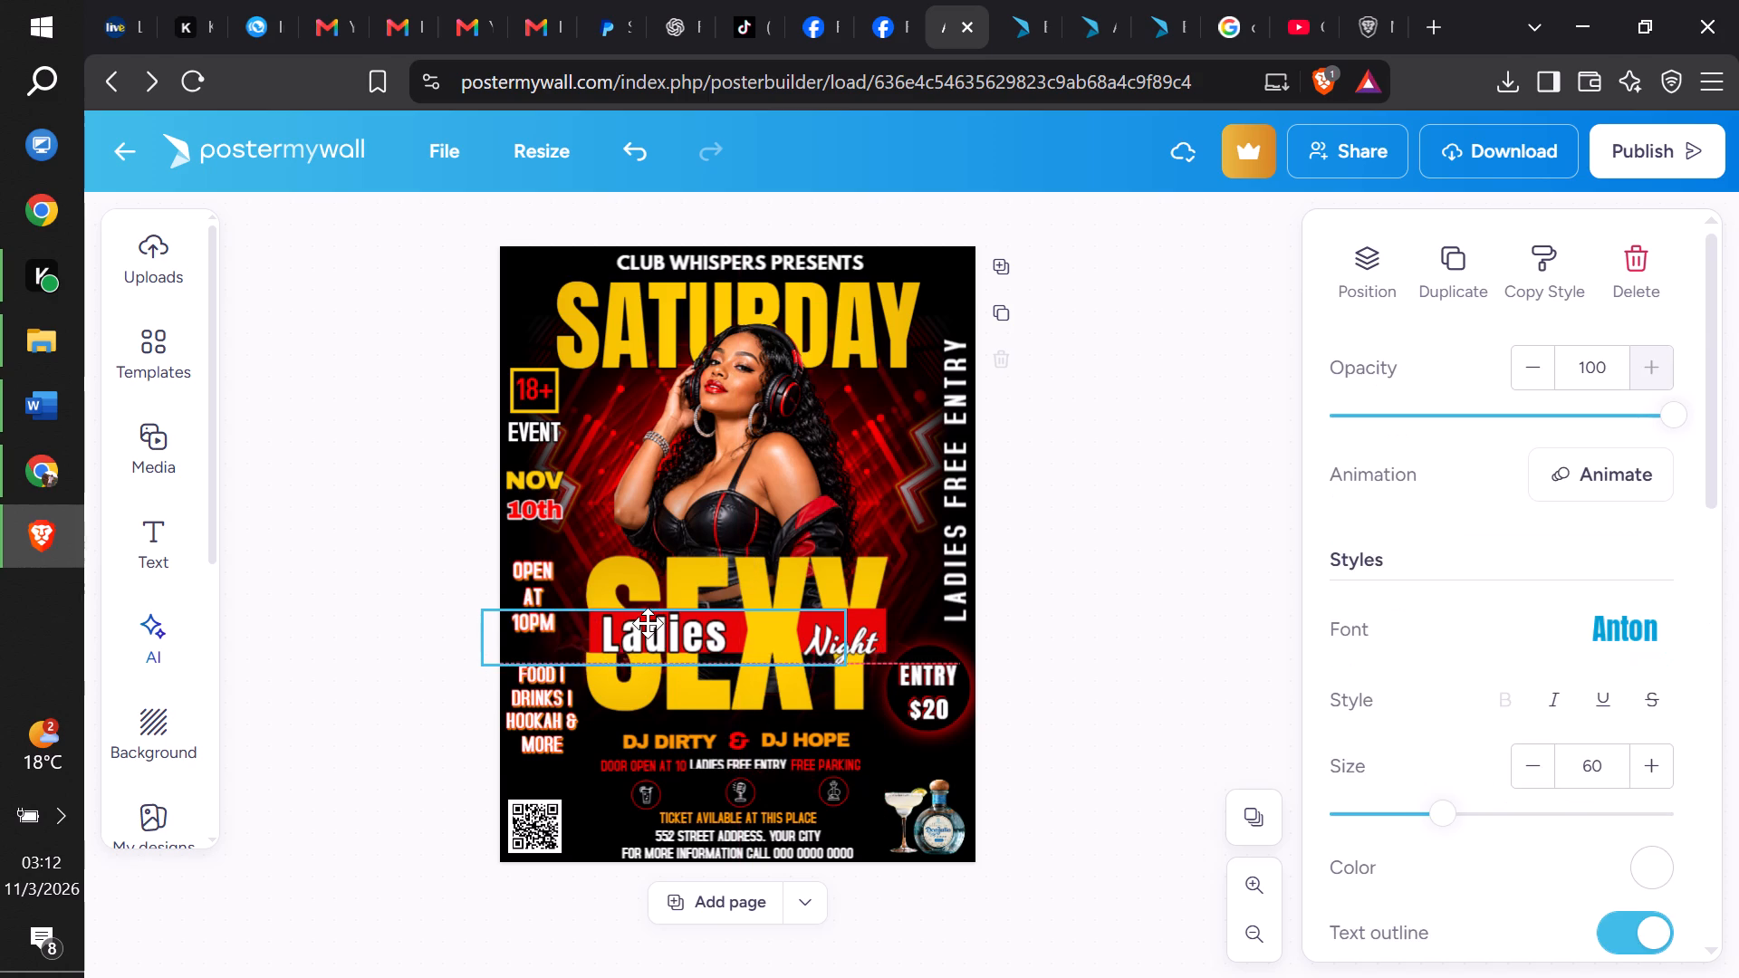
pyautogui.moveTo(648, 623); pyautogui.dragTo(647, 618)
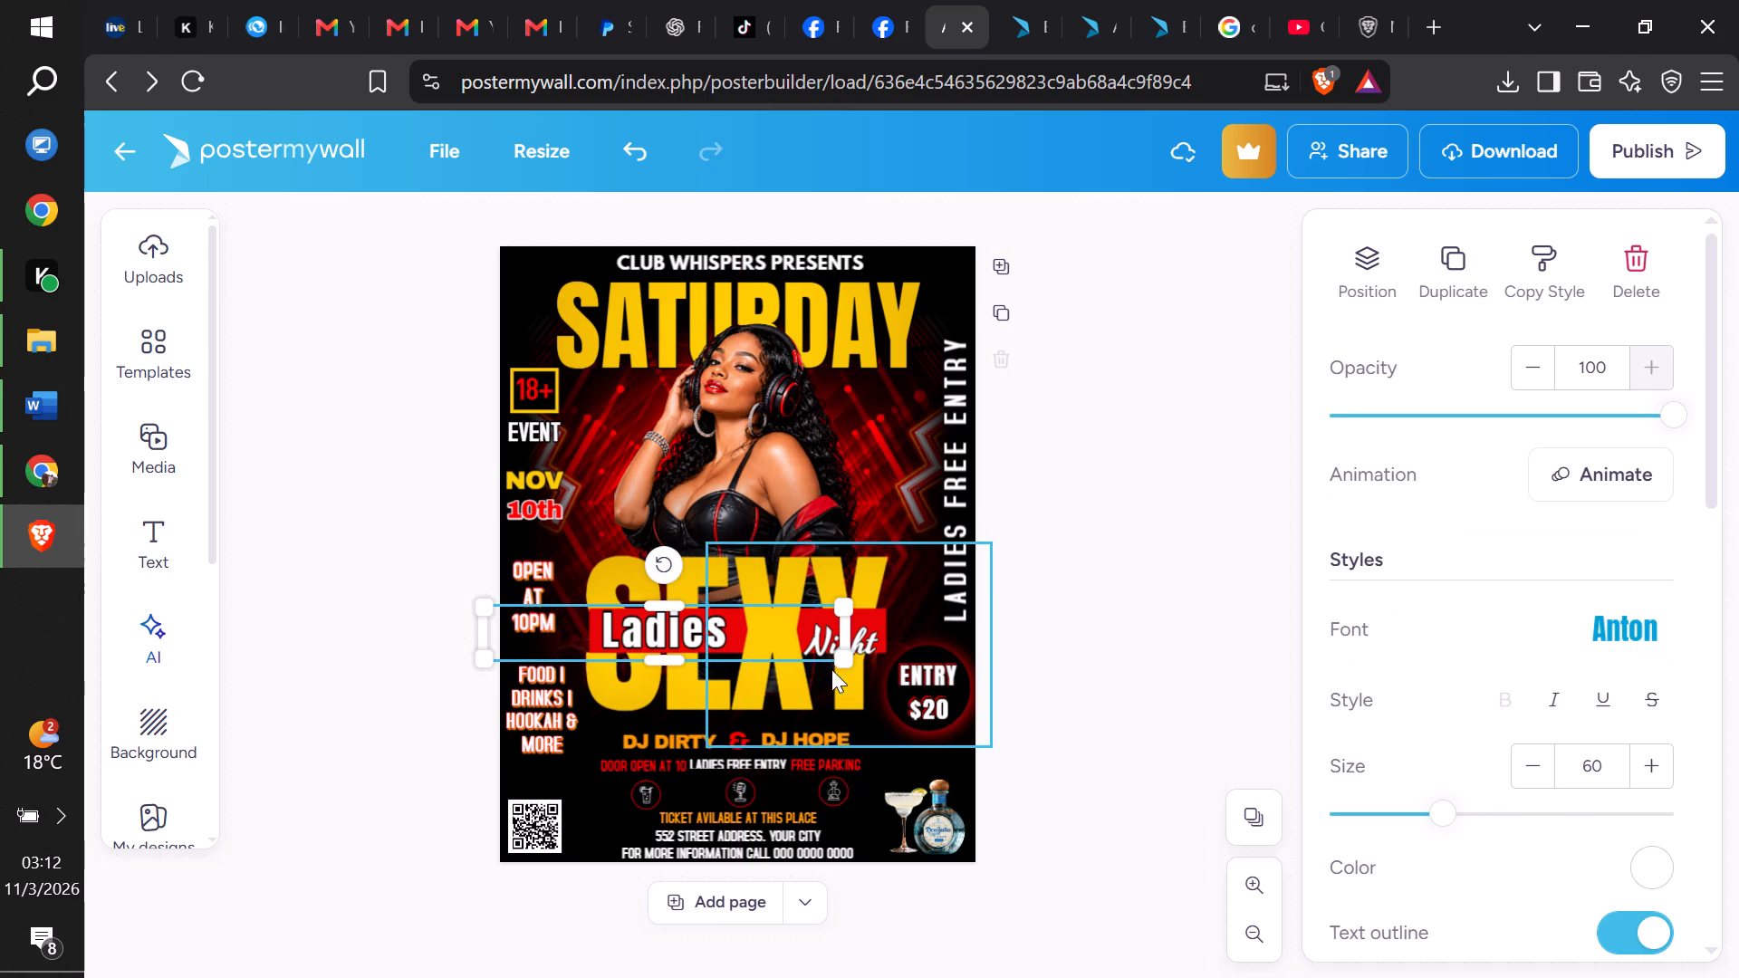
pyautogui.click(860, 641)
pyautogui.moveTo(860, 641); pyautogui.dragTo(860, 631)
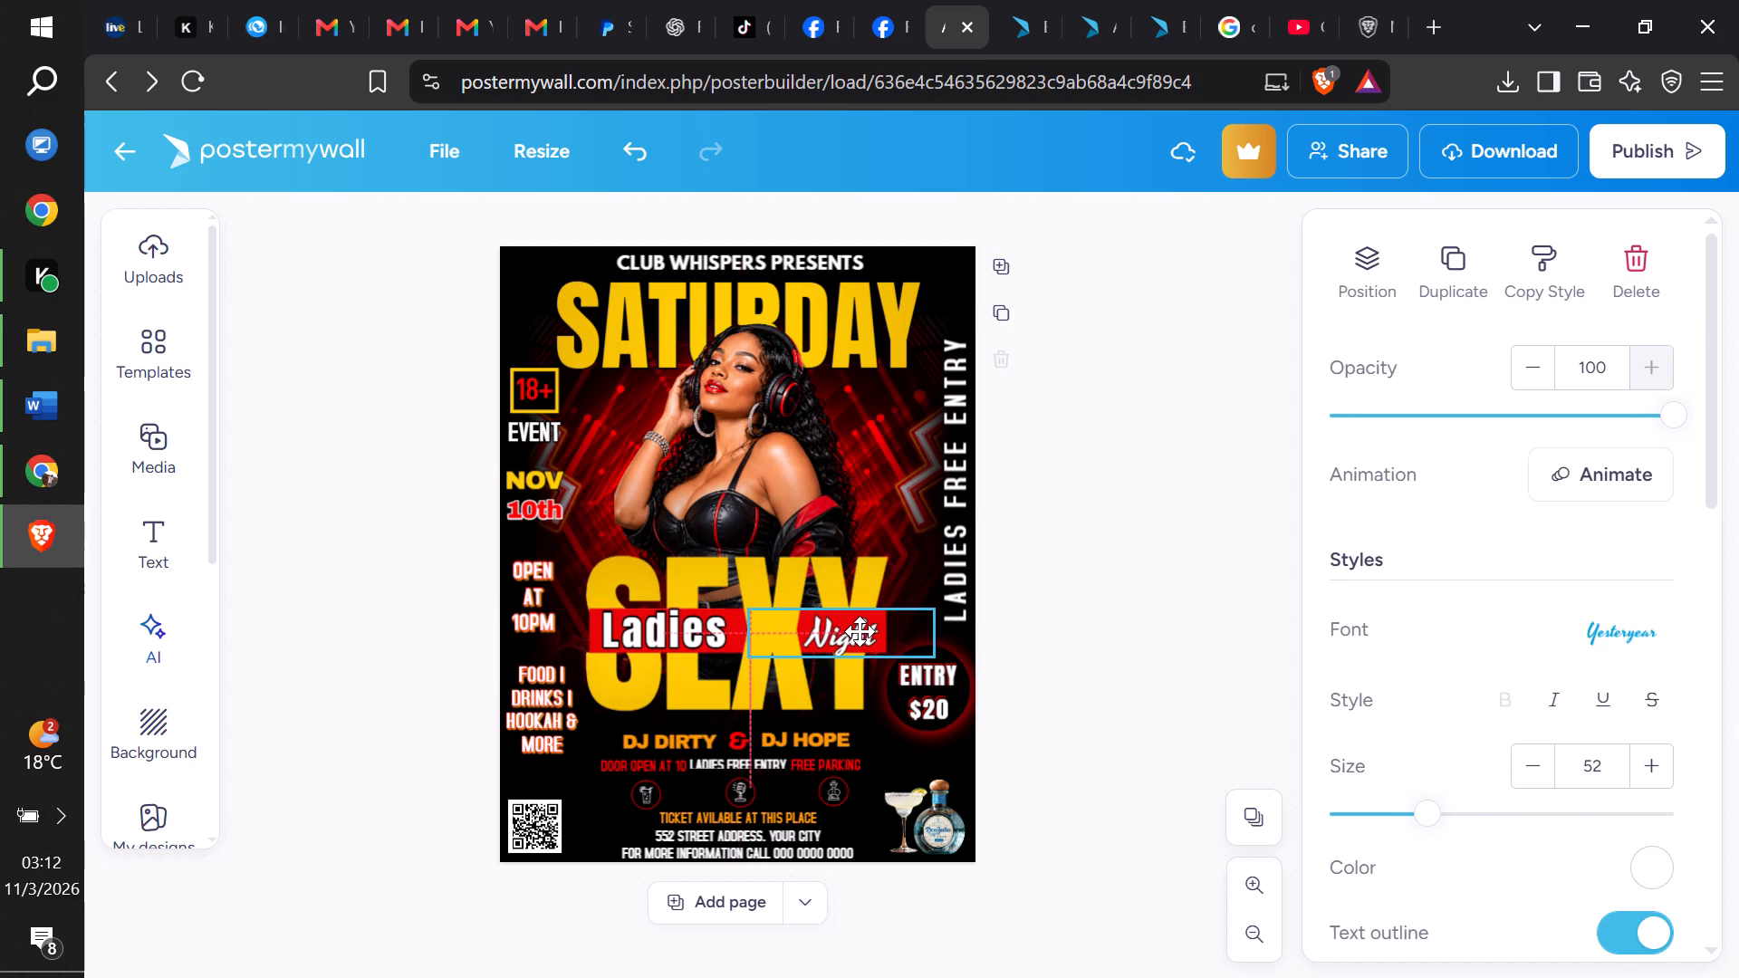
pyautogui.moveTo(860, 631); pyautogui.dragTo(860, 628)
pyautogui.click(1124, 661)
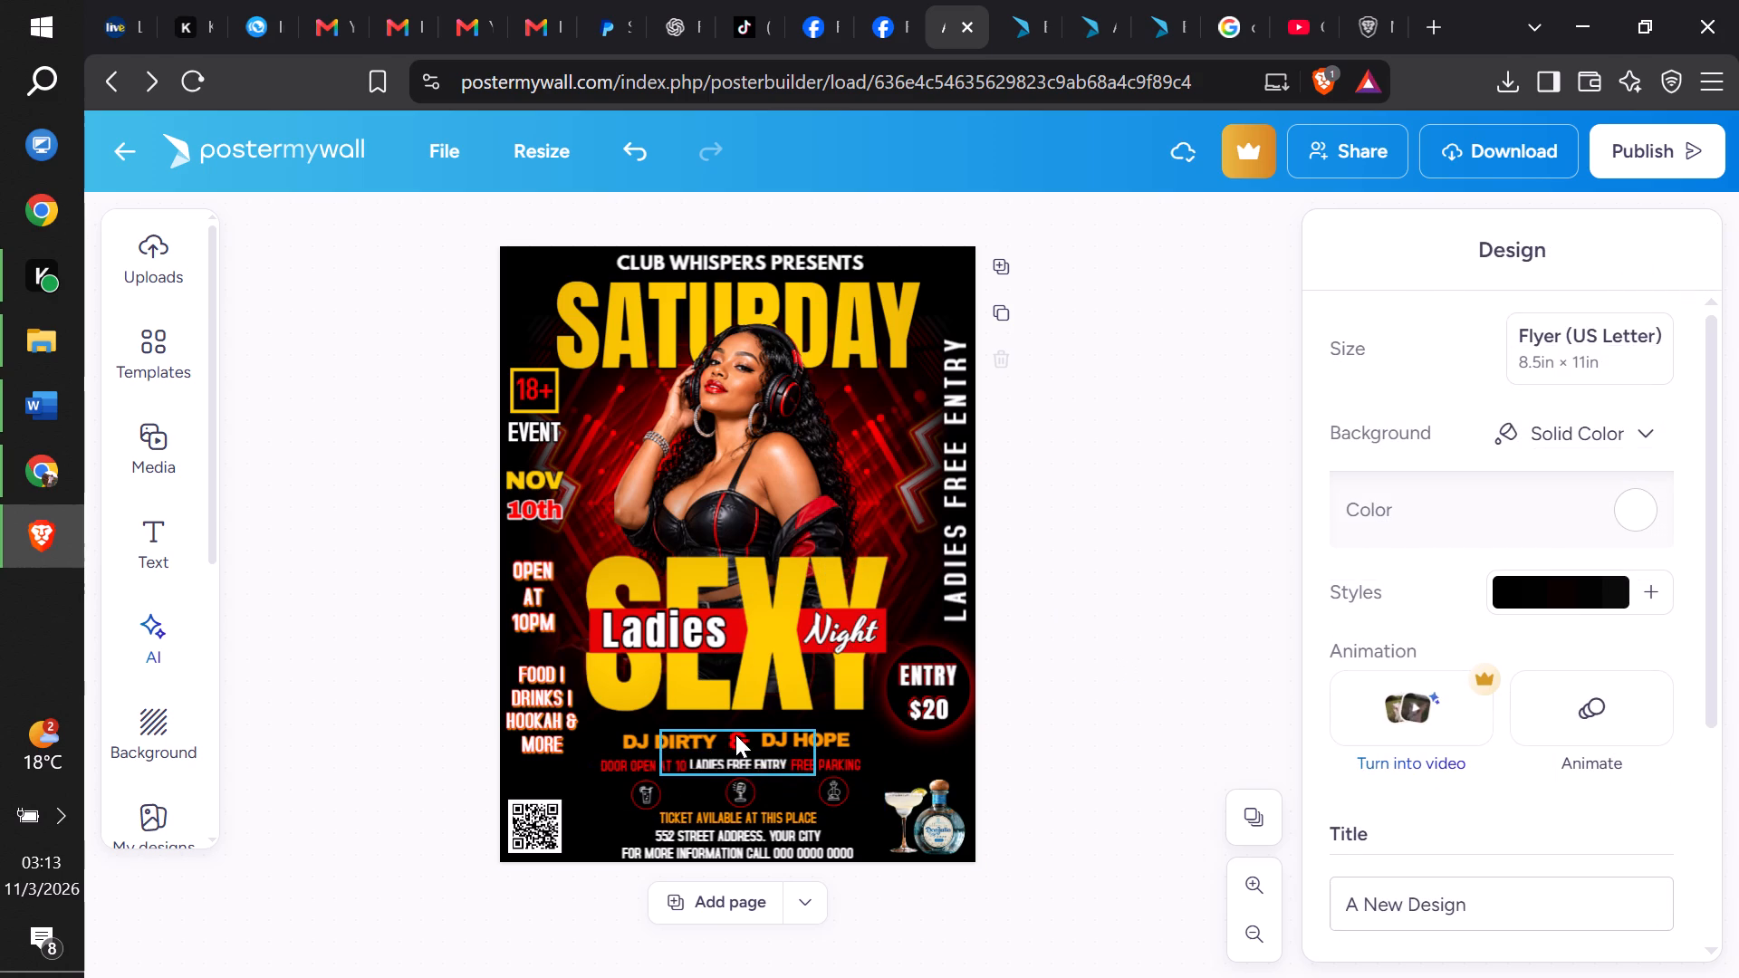
# Raise DJ DIRTY, the red ampersand and DJ HOPE closer under SEXY on one level, moving DJ HOPE slightly nearer the ampersand.
pyautogui.moveTo(735, 733); pyautogui.dragTo(735, 722)
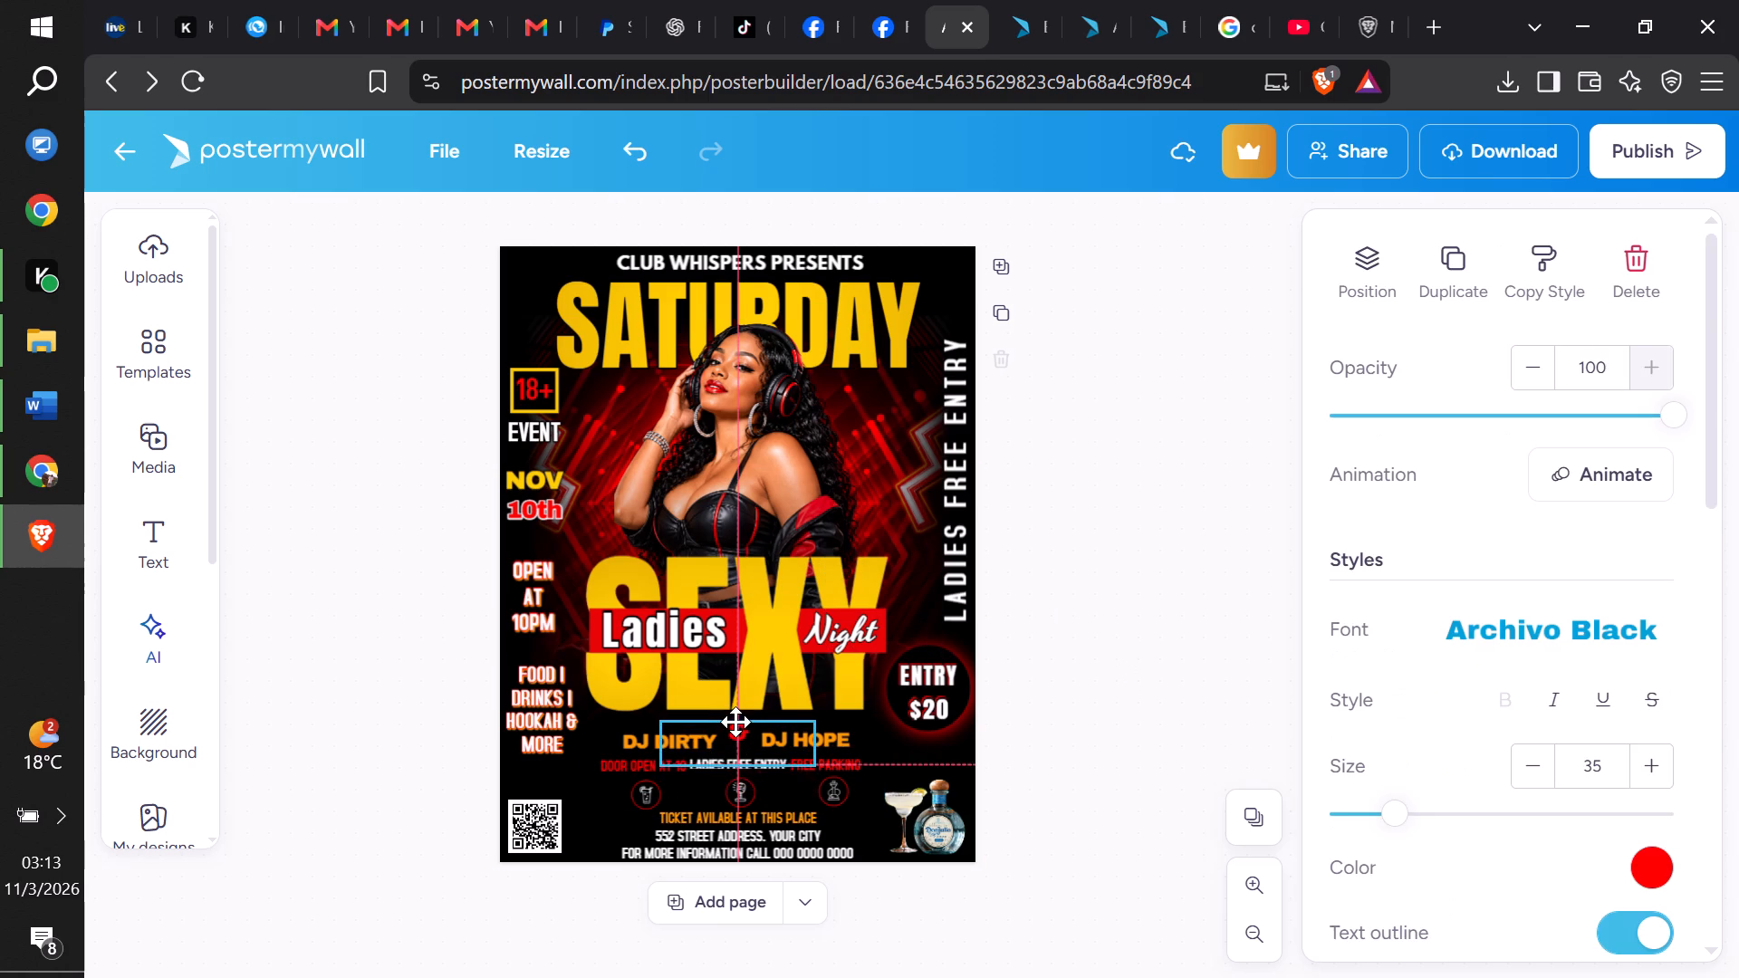
pyautogui.moveTo(735, 722); pyautogui.dragTo(735, 721)
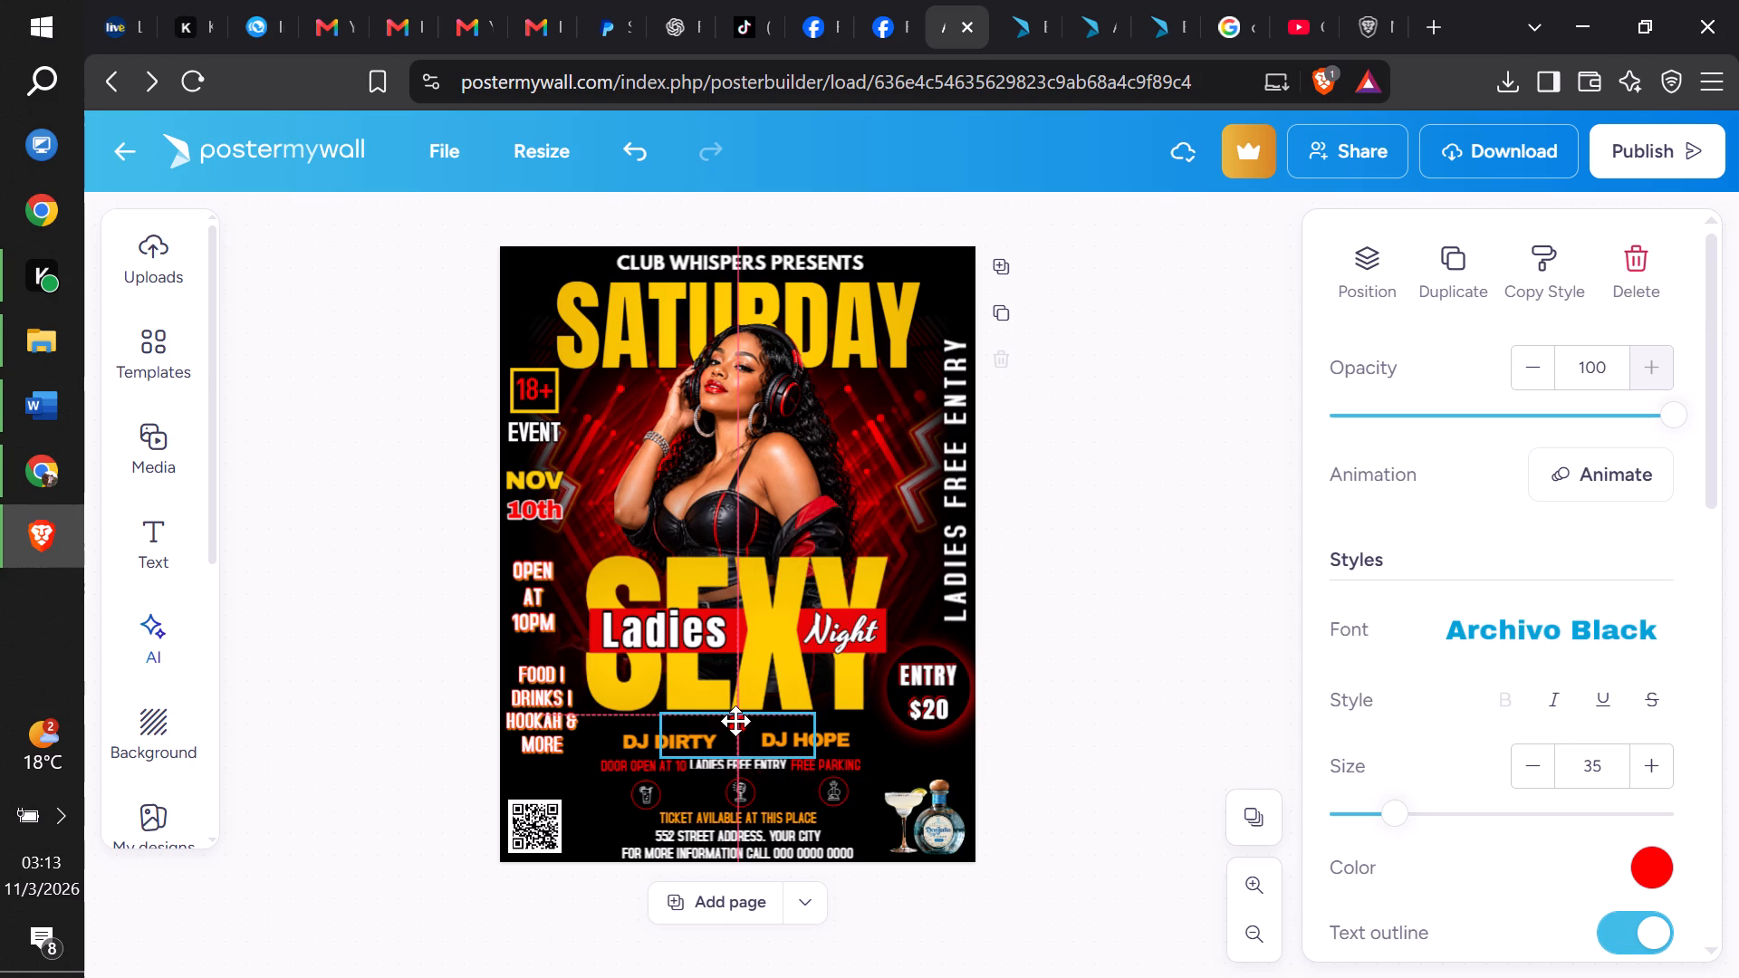
pyautogui.moveTo(735, 721); pyautogui.dragTo(735, 723)
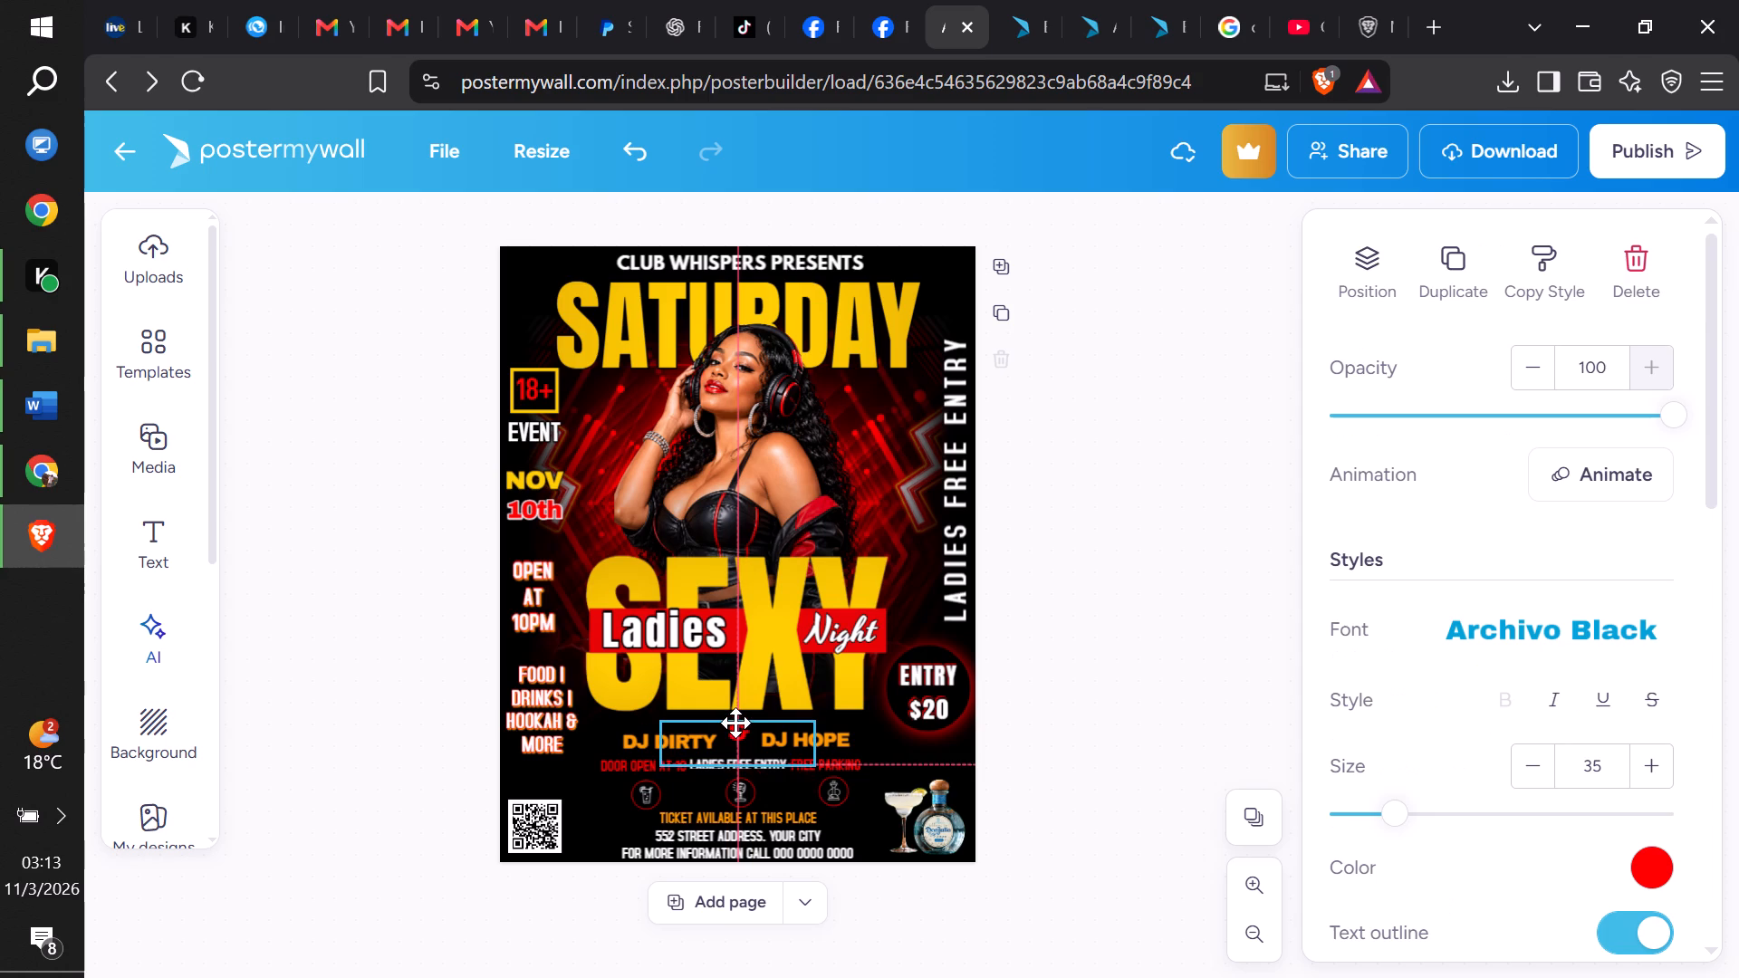
pyautogui.moveTo(735, 723); pyautogui.dragTo(735, 722)
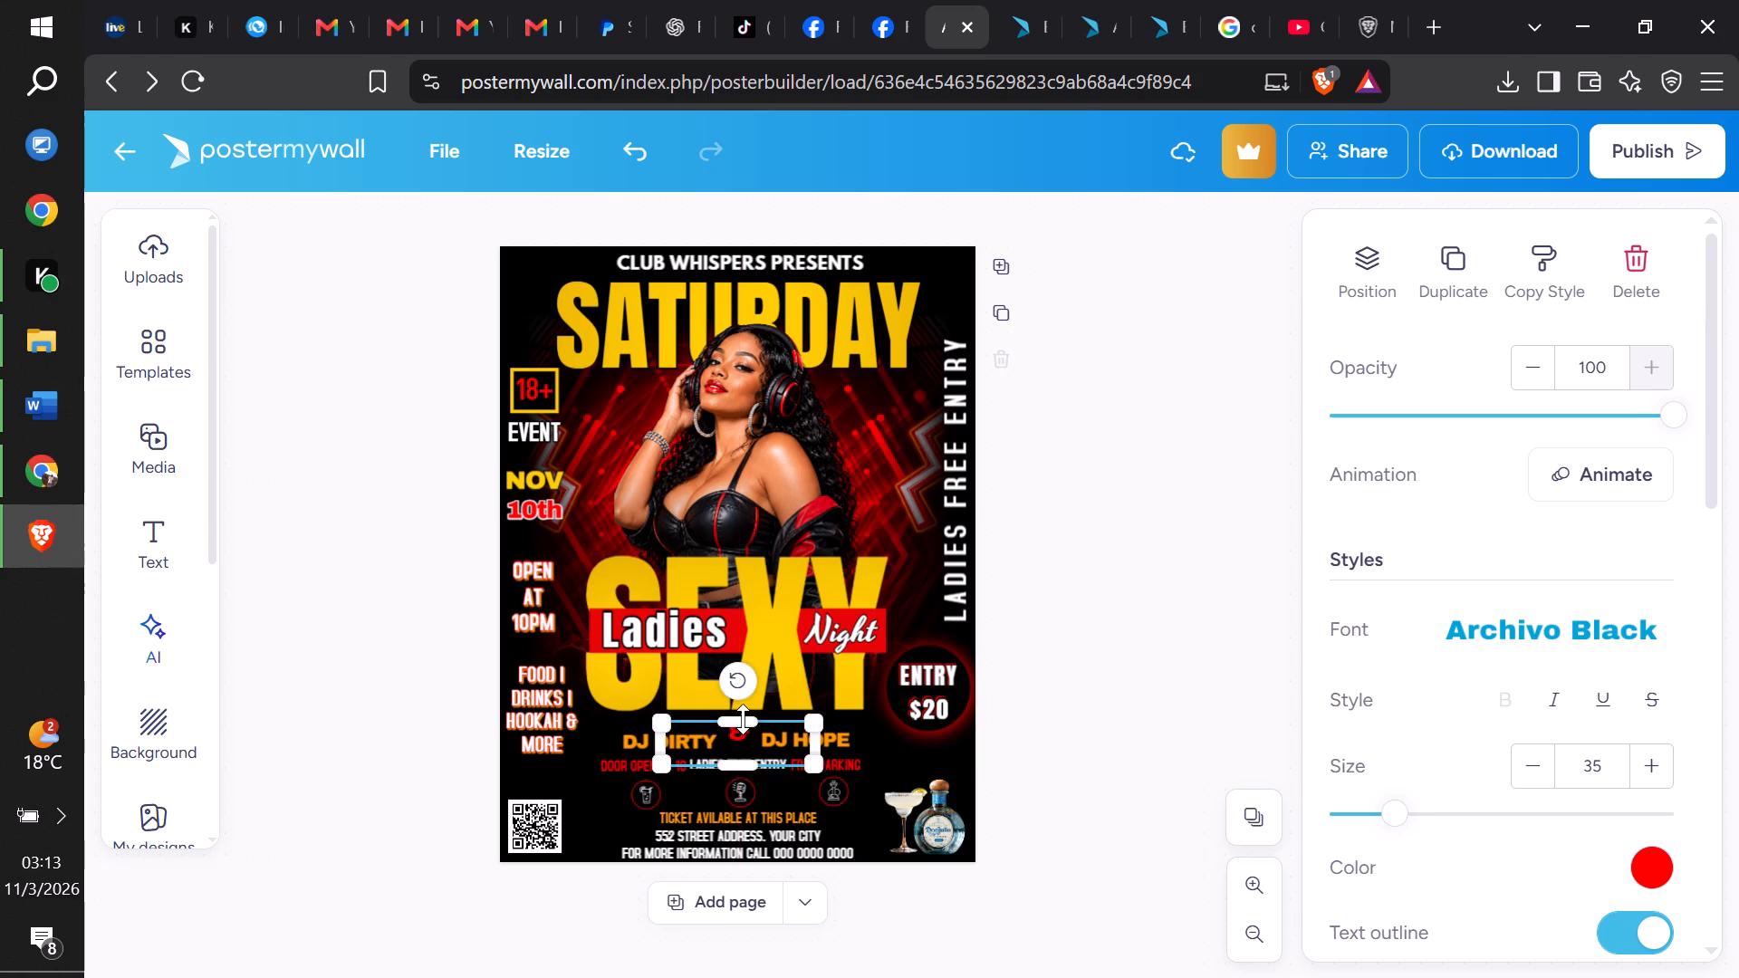
pyautogui.click(743, 719)
pyautogui.click(1040, 771)
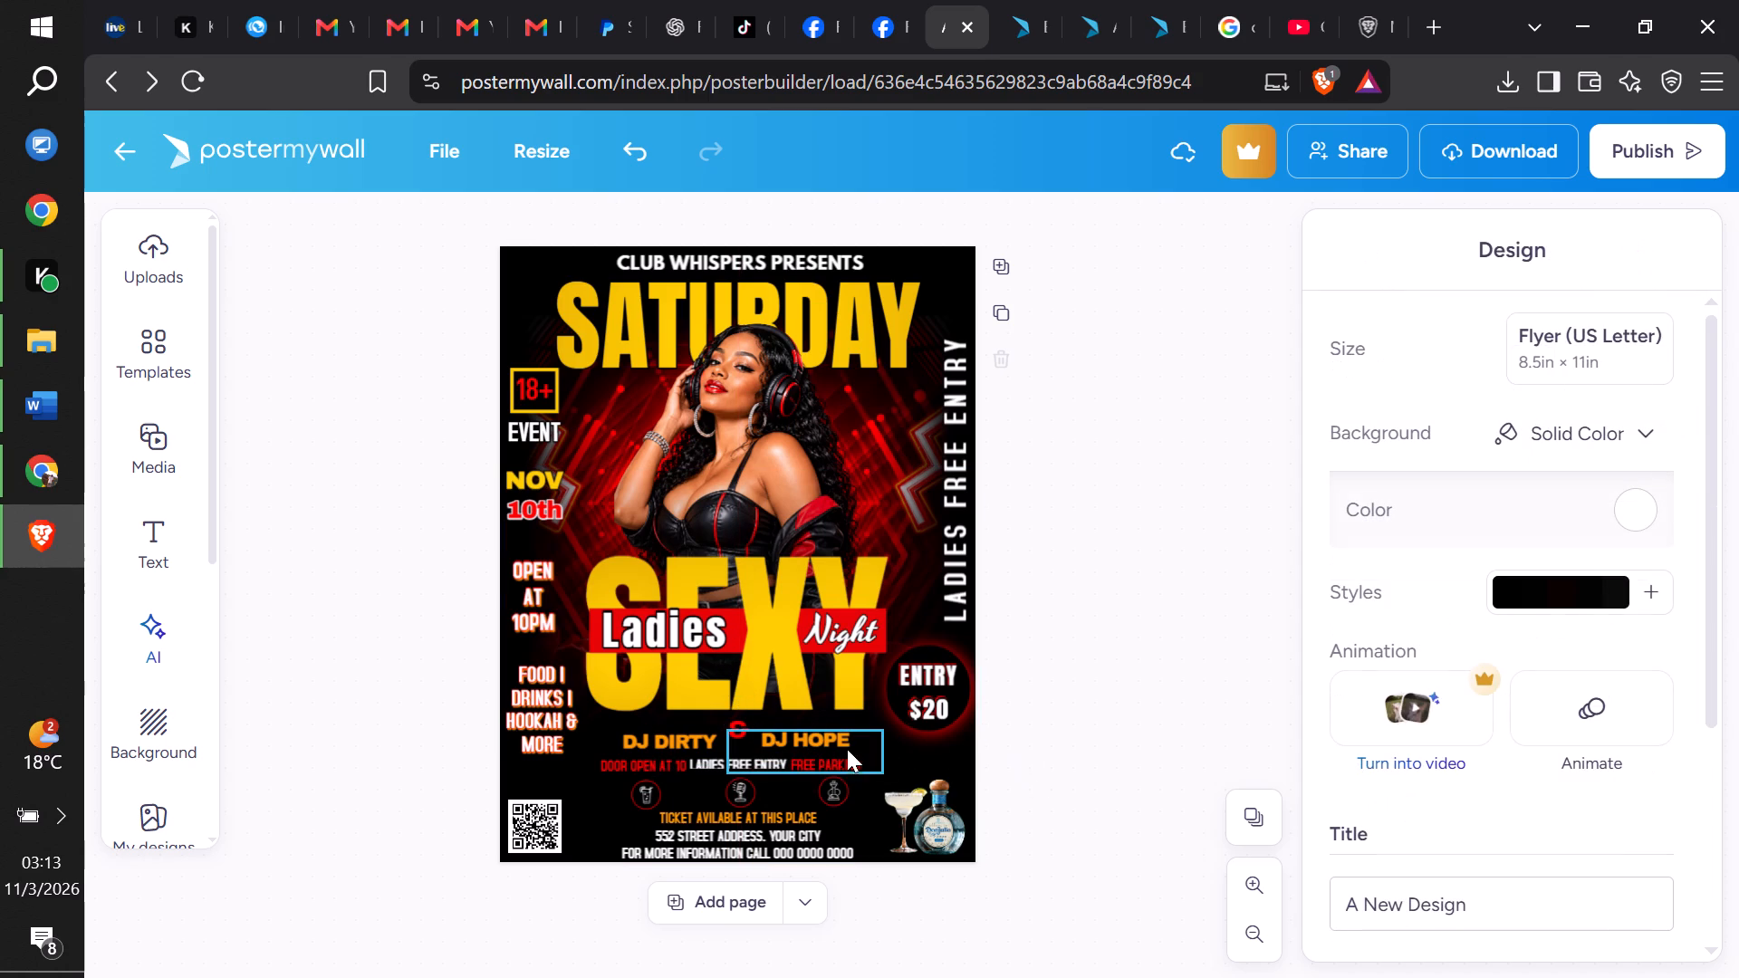
pyautogui.moveTo(823, 739); pyautogui.dragTo(823, 730)
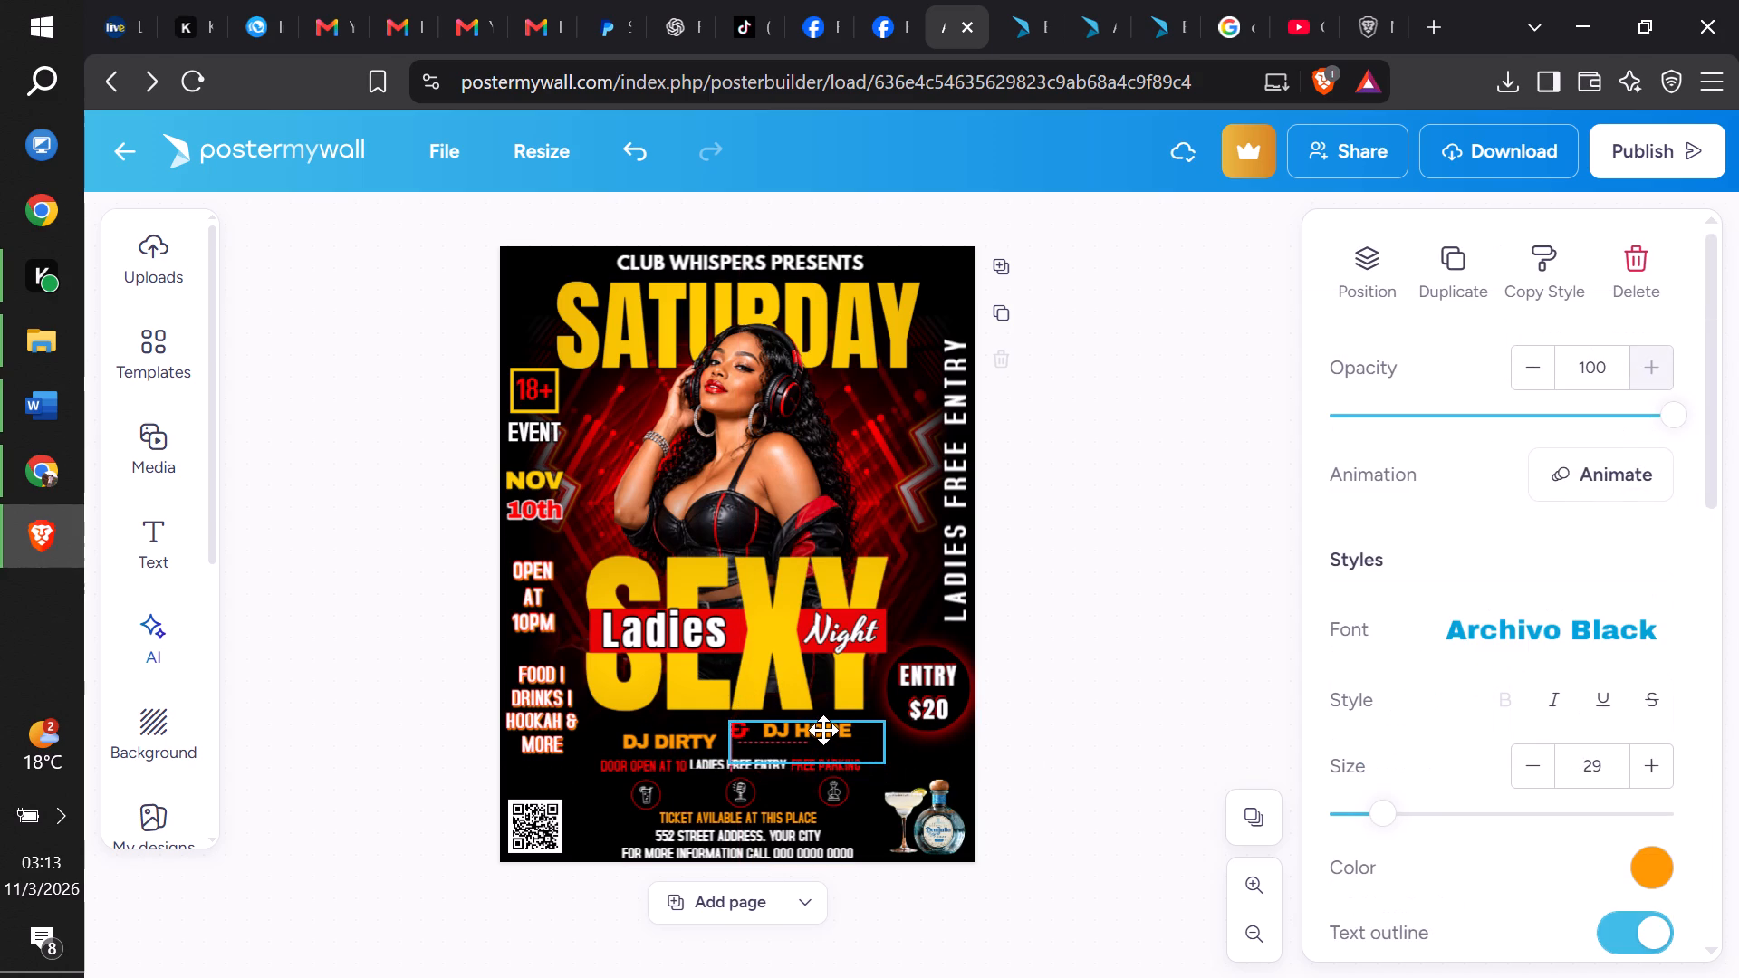
pyautogui.moveTo(823, 730); pyautogui.dragTo(821, 730)
pyautogui.click(745, 731)
pyautogui.click(741, 715)
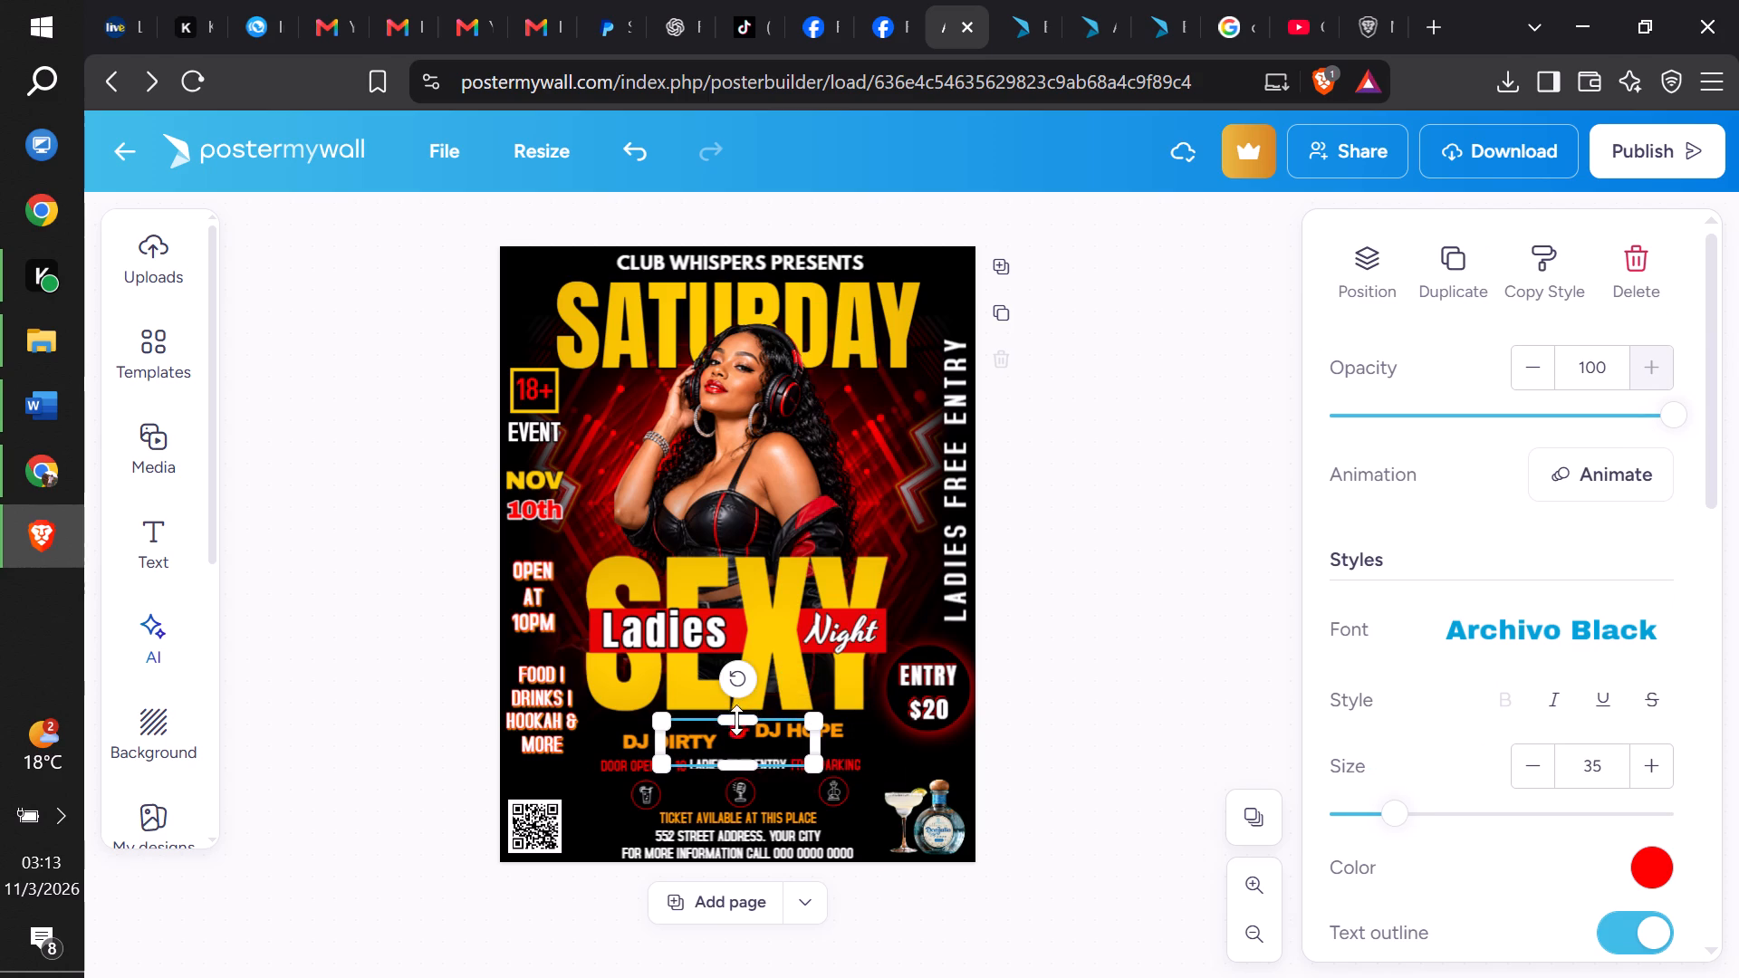
pyautogui.moveTo(686, 734); pyautogui.dragTo(687, 723)
pyautogui.click(1179, 739)
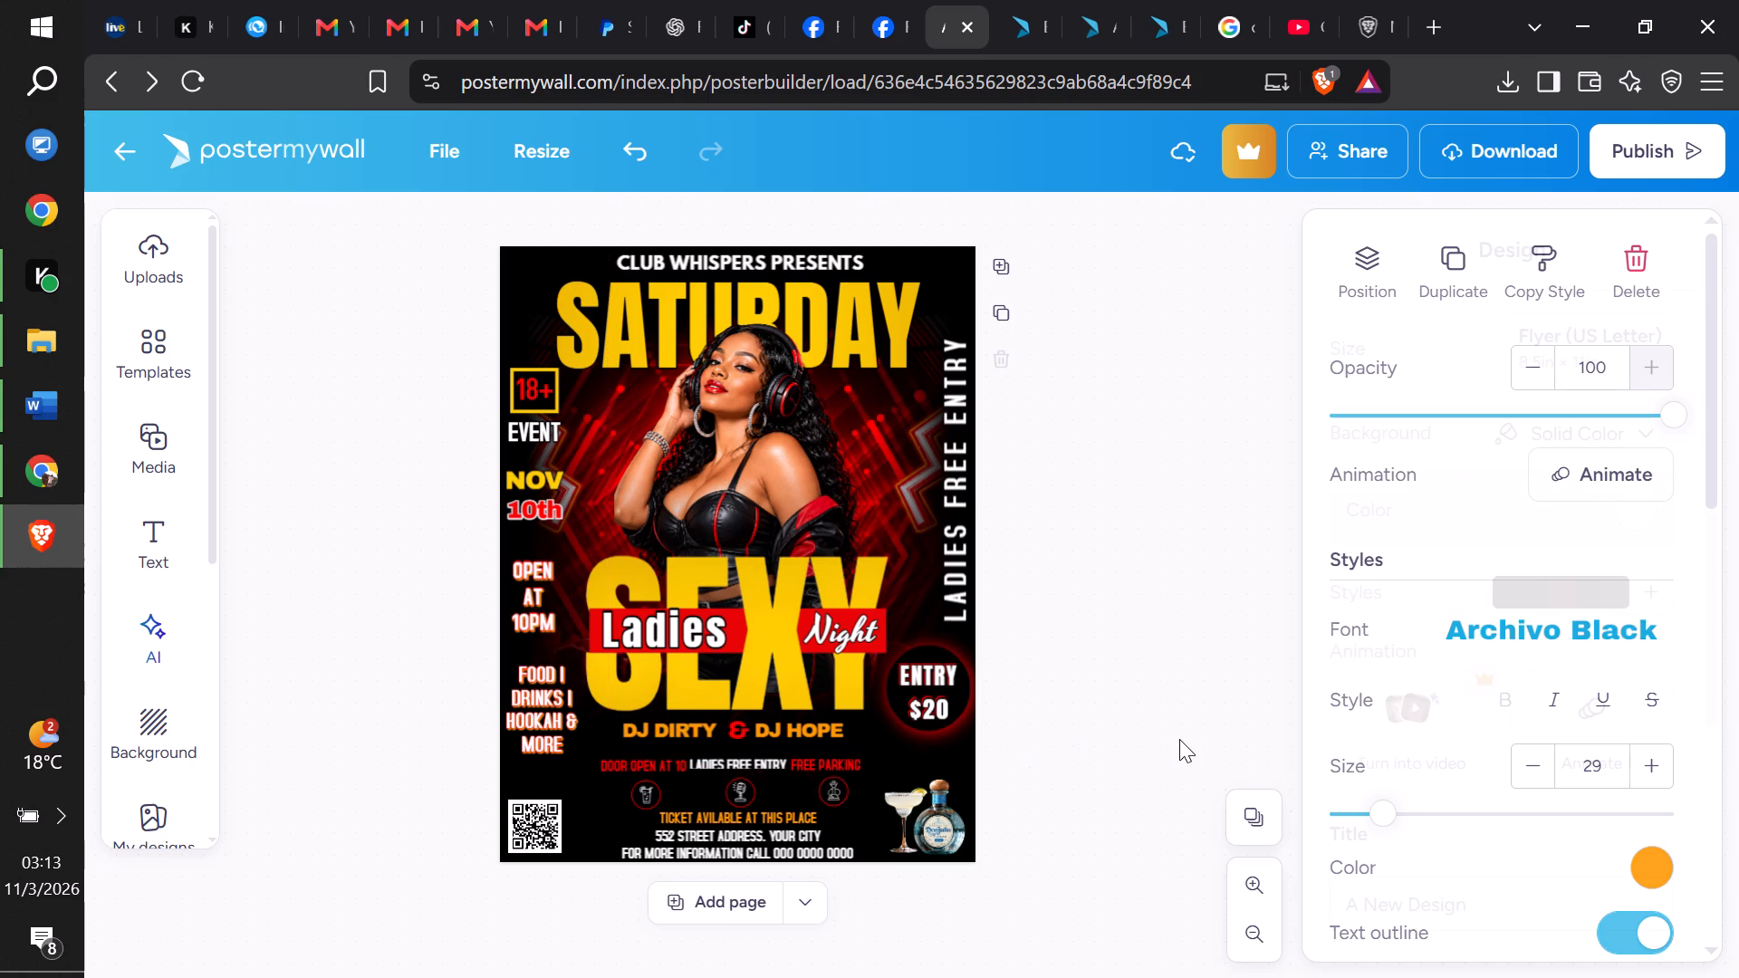
# Raise LADIES FREE ENTRY, FREE PARKING and DOOR OPEN AT 10 into one level line just beneath the DJ names.
pyautogui.moveTo(749, 762); pyautogui.dragTo(749, 755)
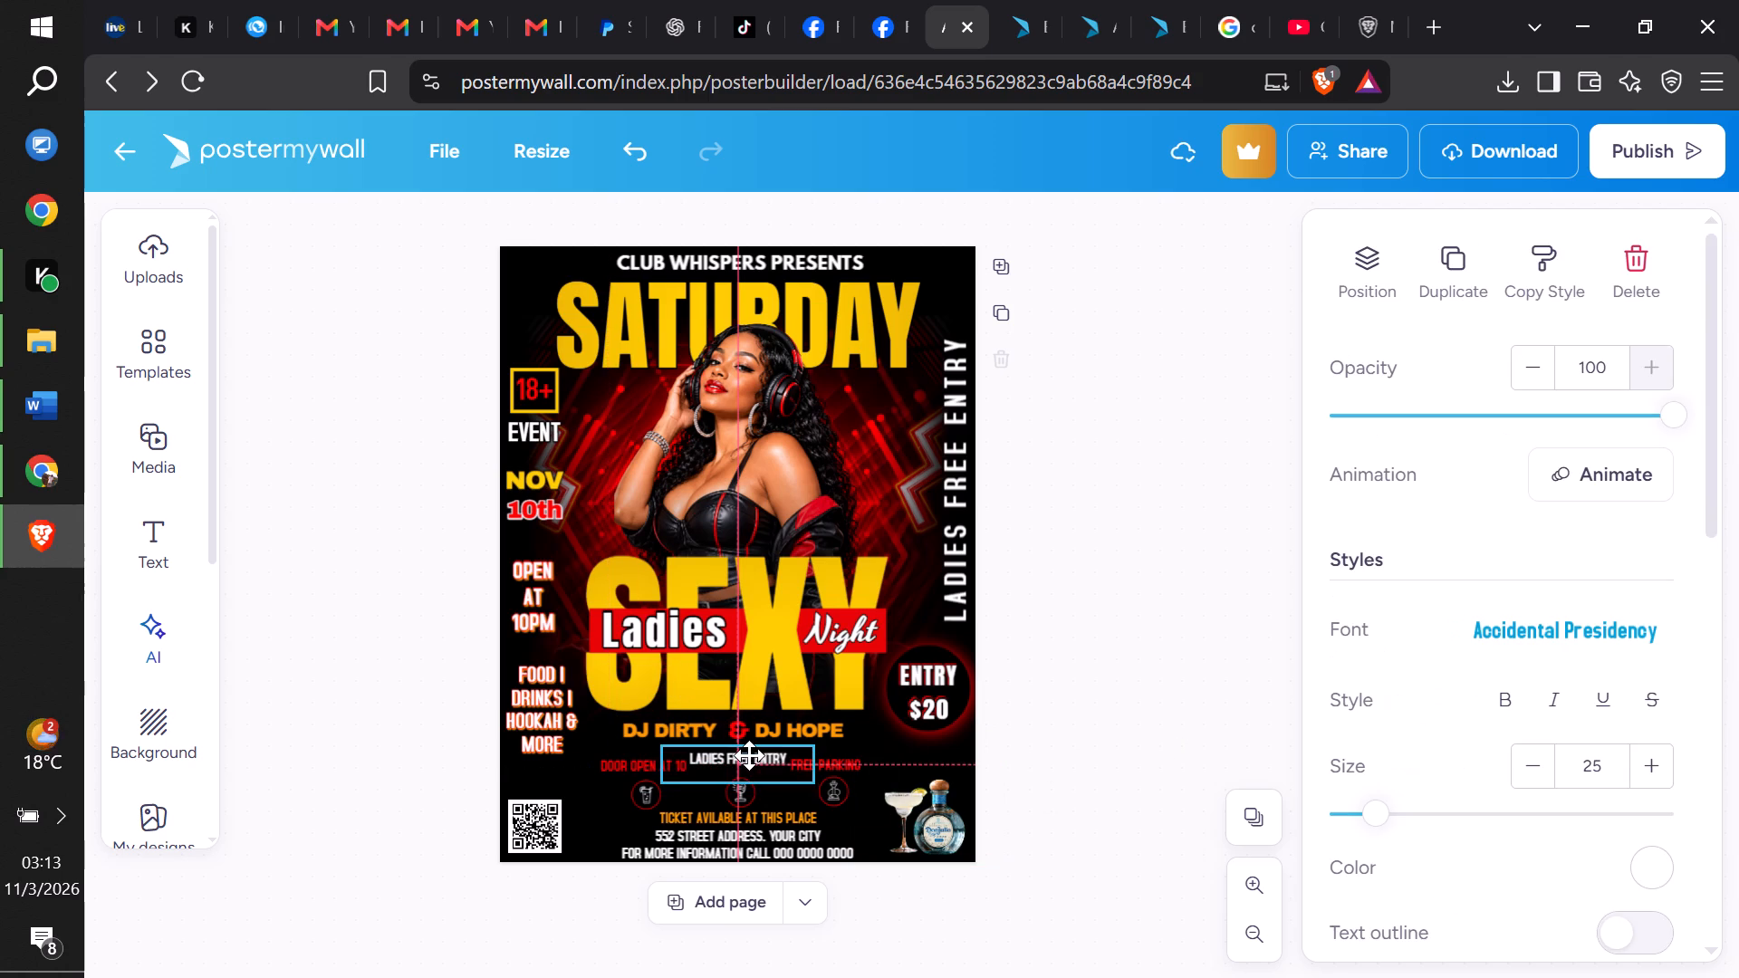
pyautogui.moveTo(749, 755); pyautogui.dragTo(749, 751)
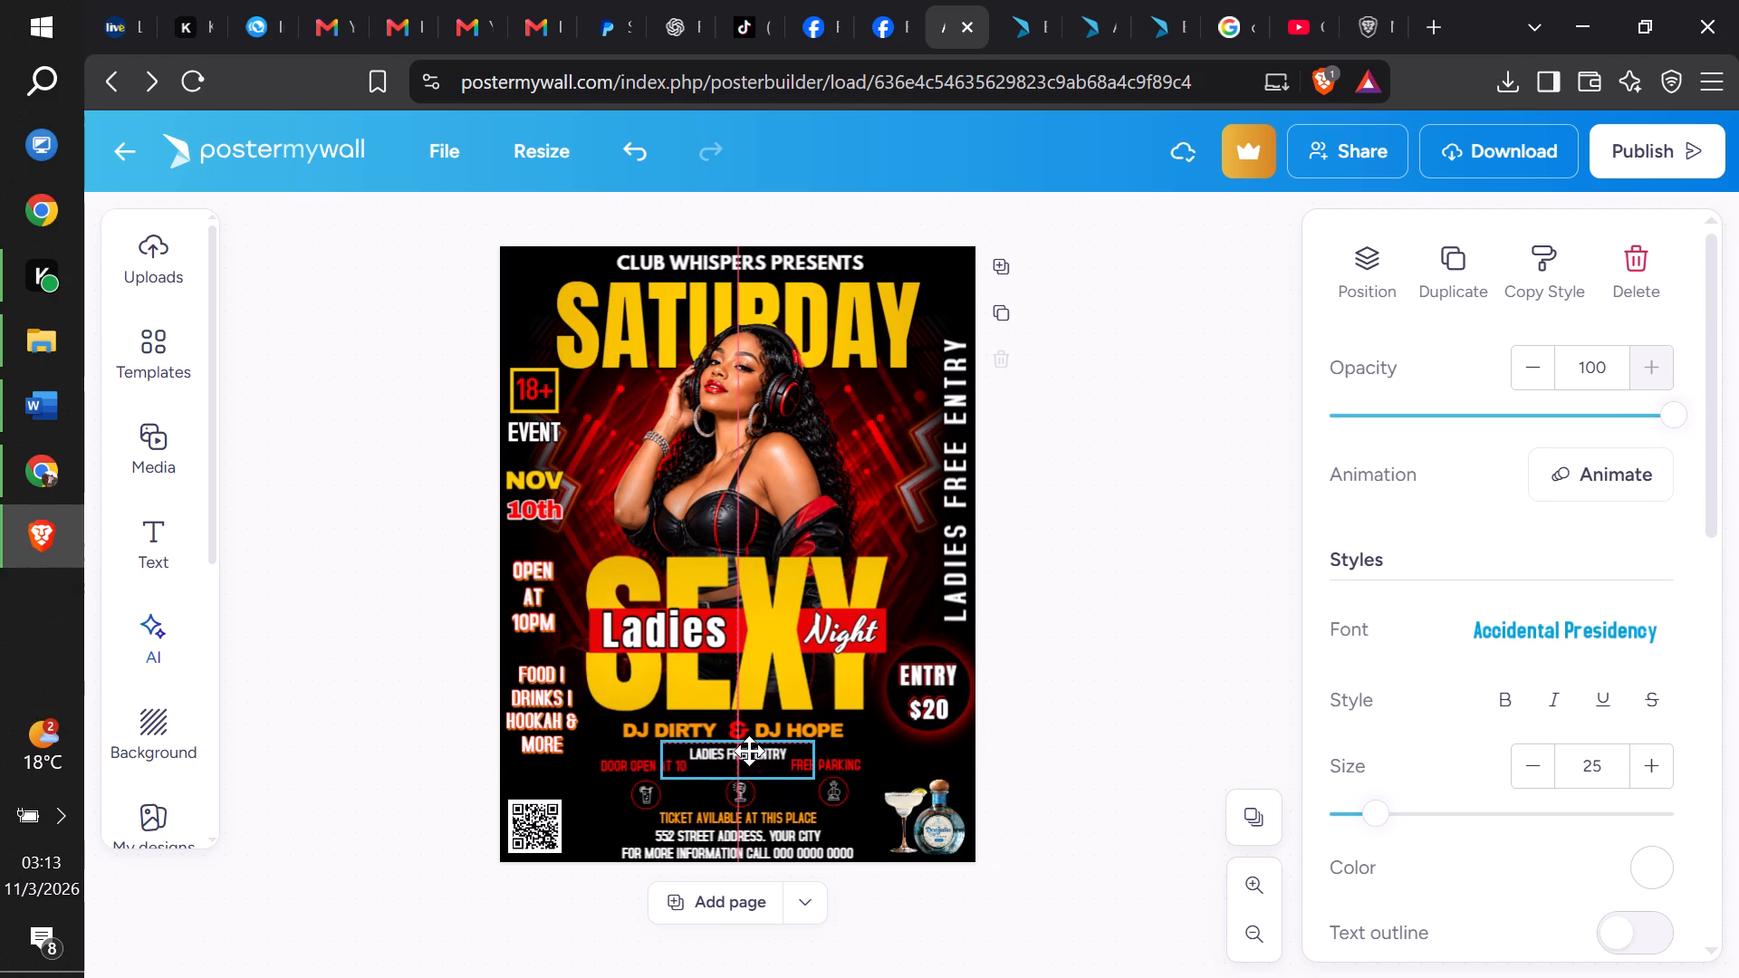
pyautogui.moveTo(749, 751); pyautogui.dragTo(749, 746)
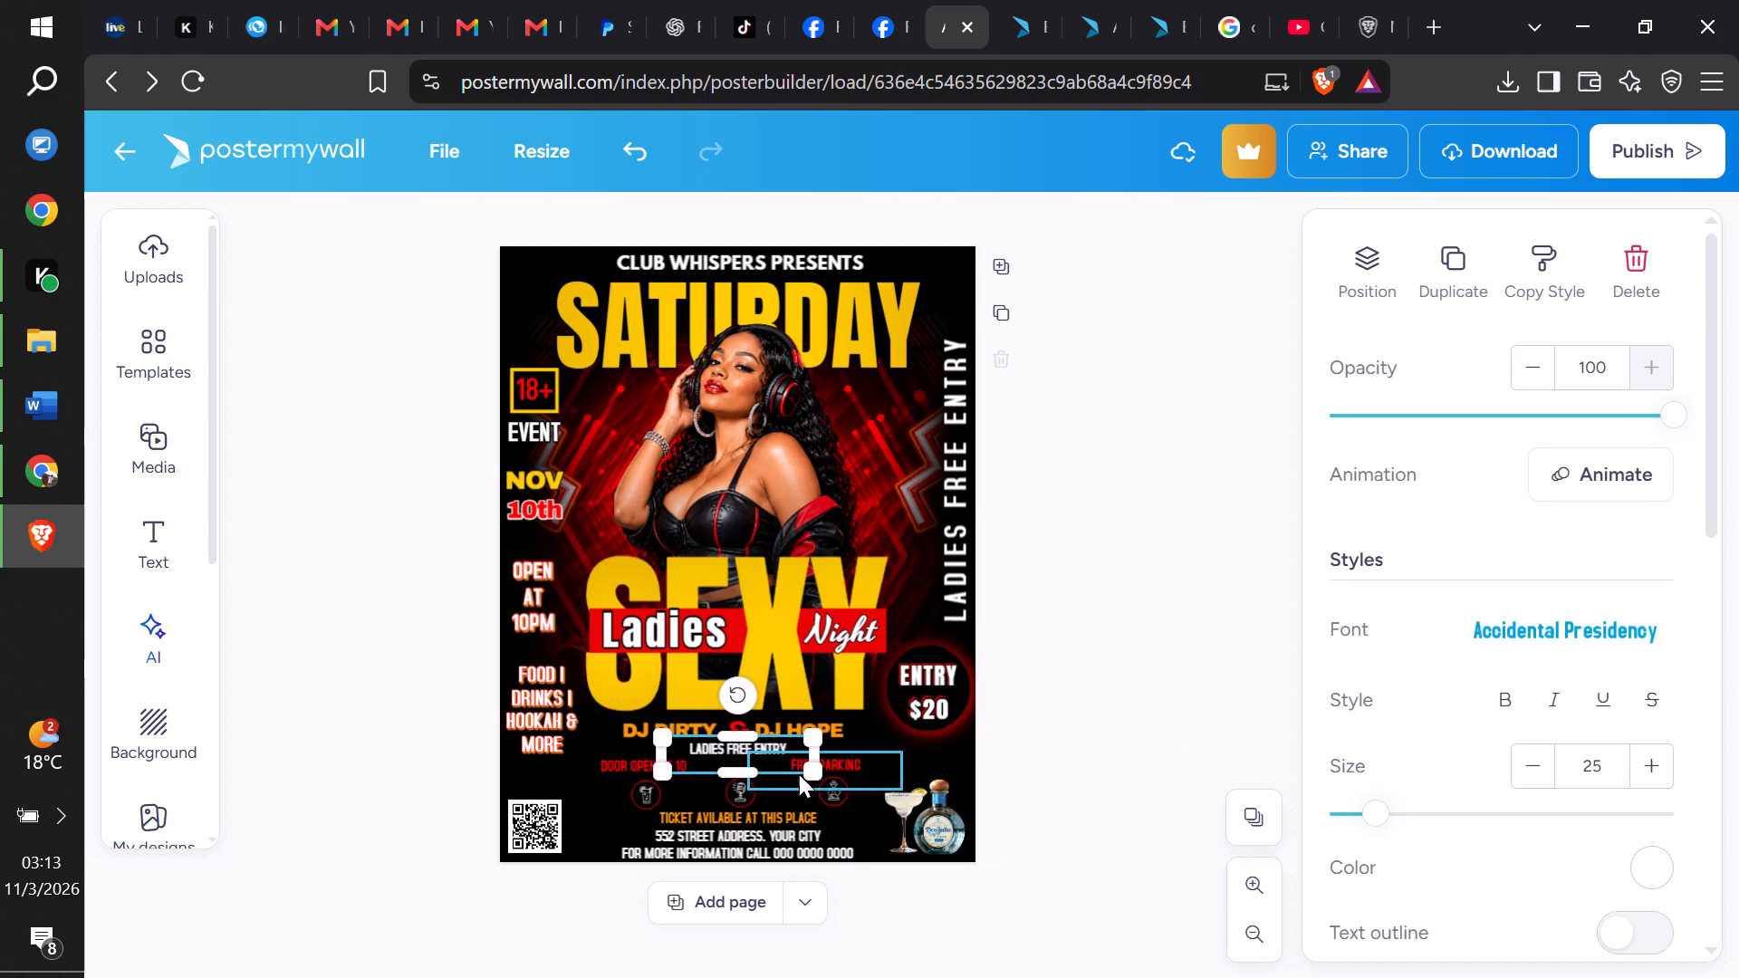
pyautogui.click(749, 740)
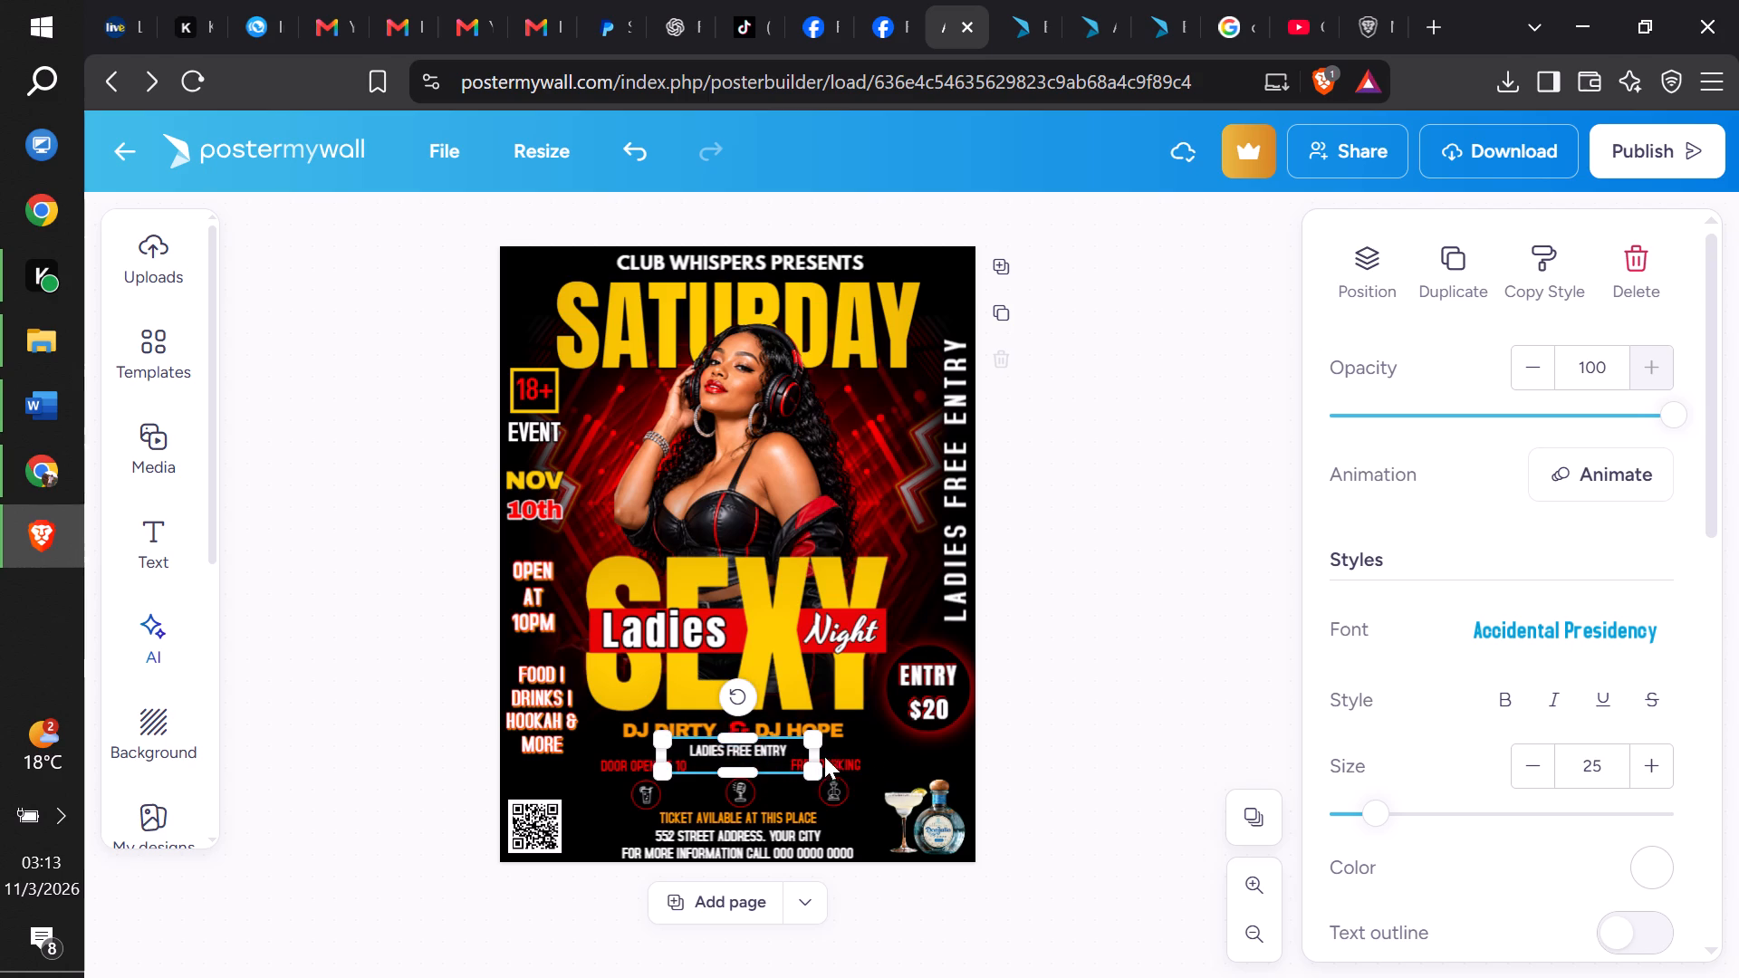
pyautogui.moveTo(831, 757); pyautogui.dragTo(834, 744)
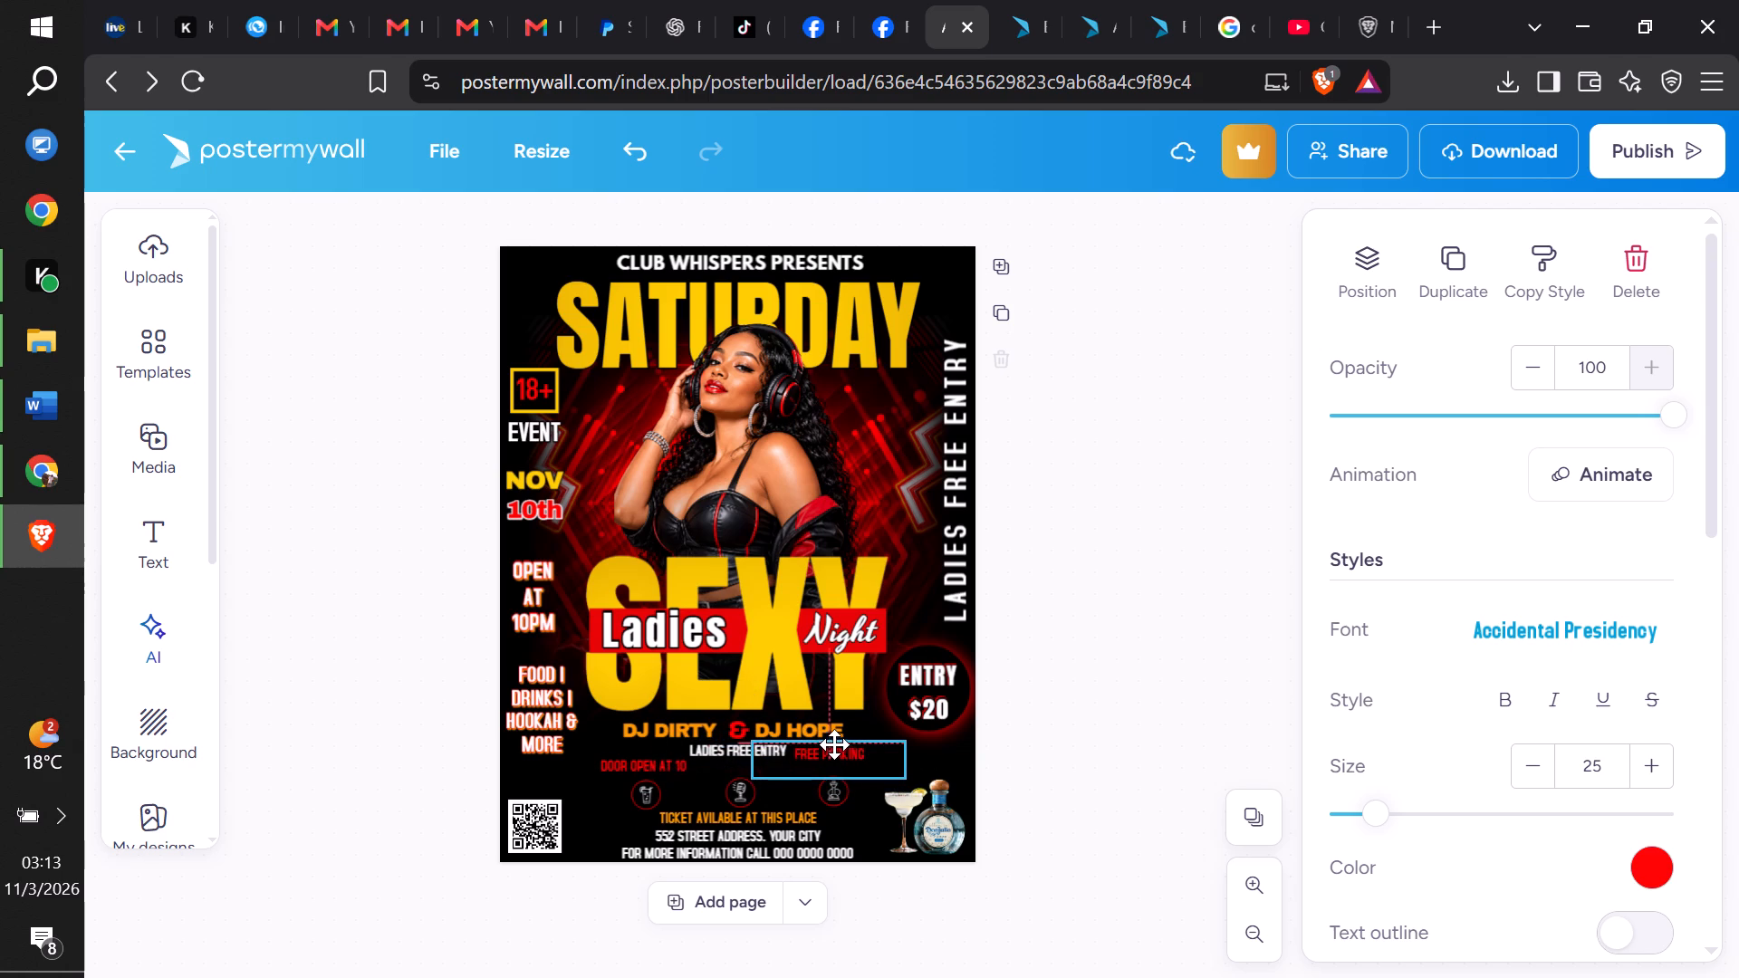
pyautogui.moveTo(834, 744); pyautogui.dragTo(831, 743)
pyautogui.moveTo(667, 761); pyautogui.dragTo(668, 756)
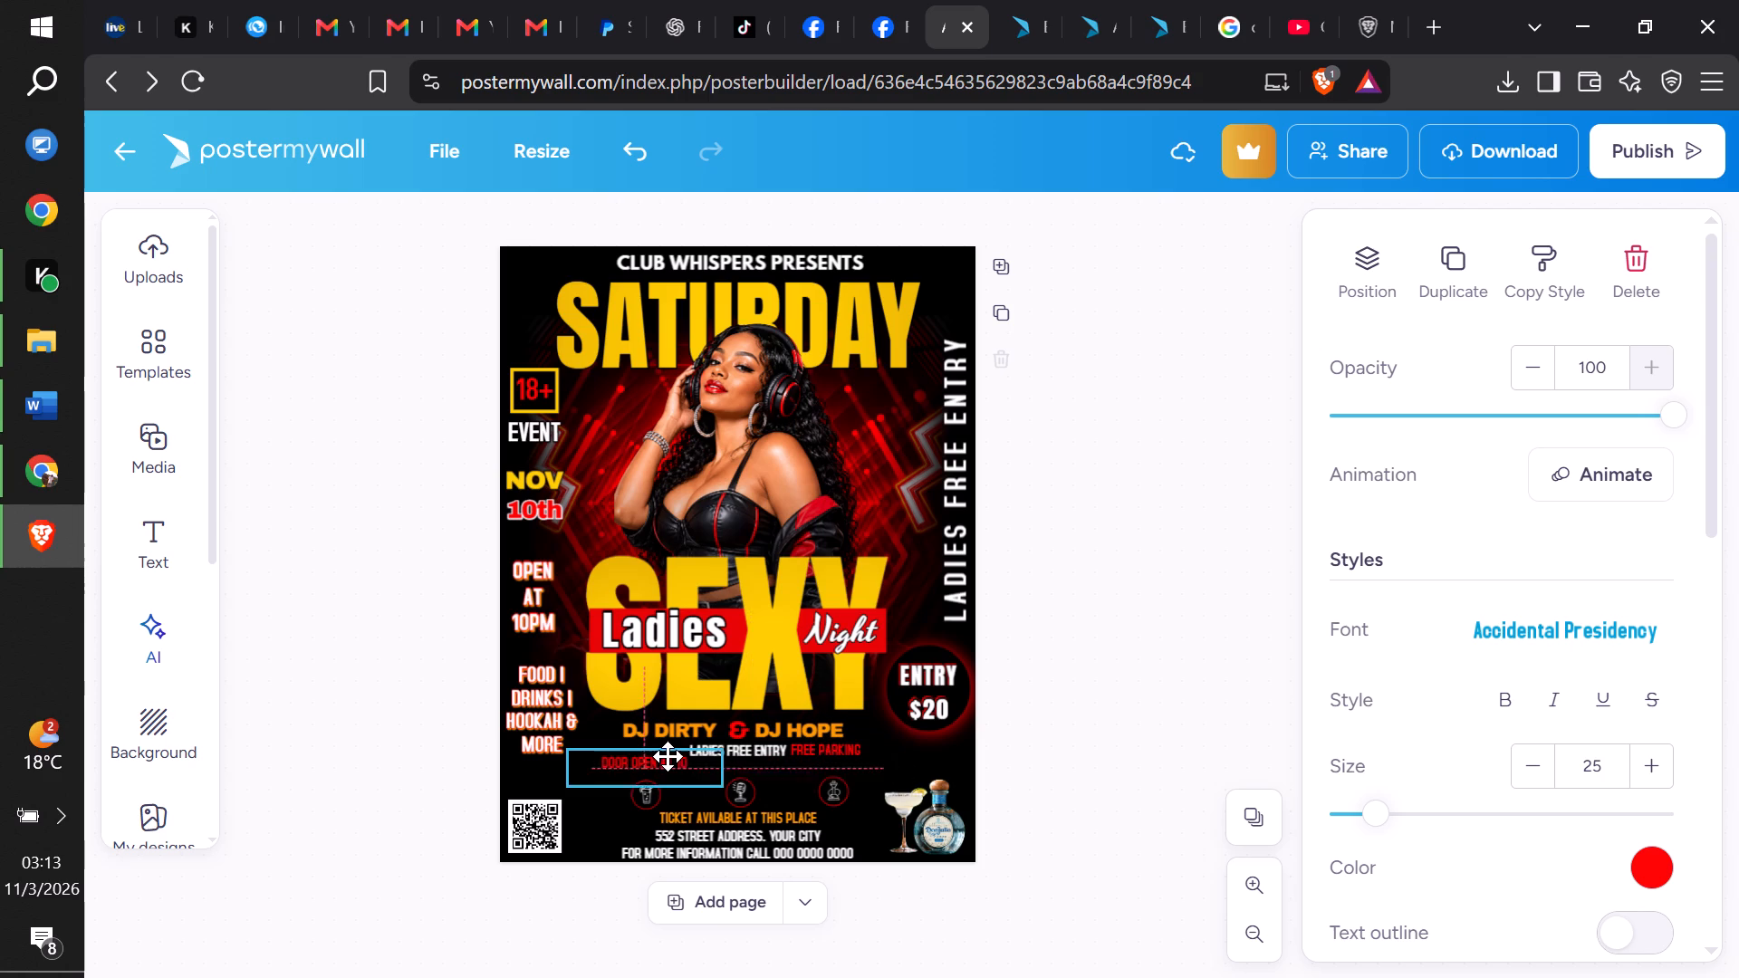
pyautogui.moveTo(668, 756); pyautogui.dragTo(668, 745)
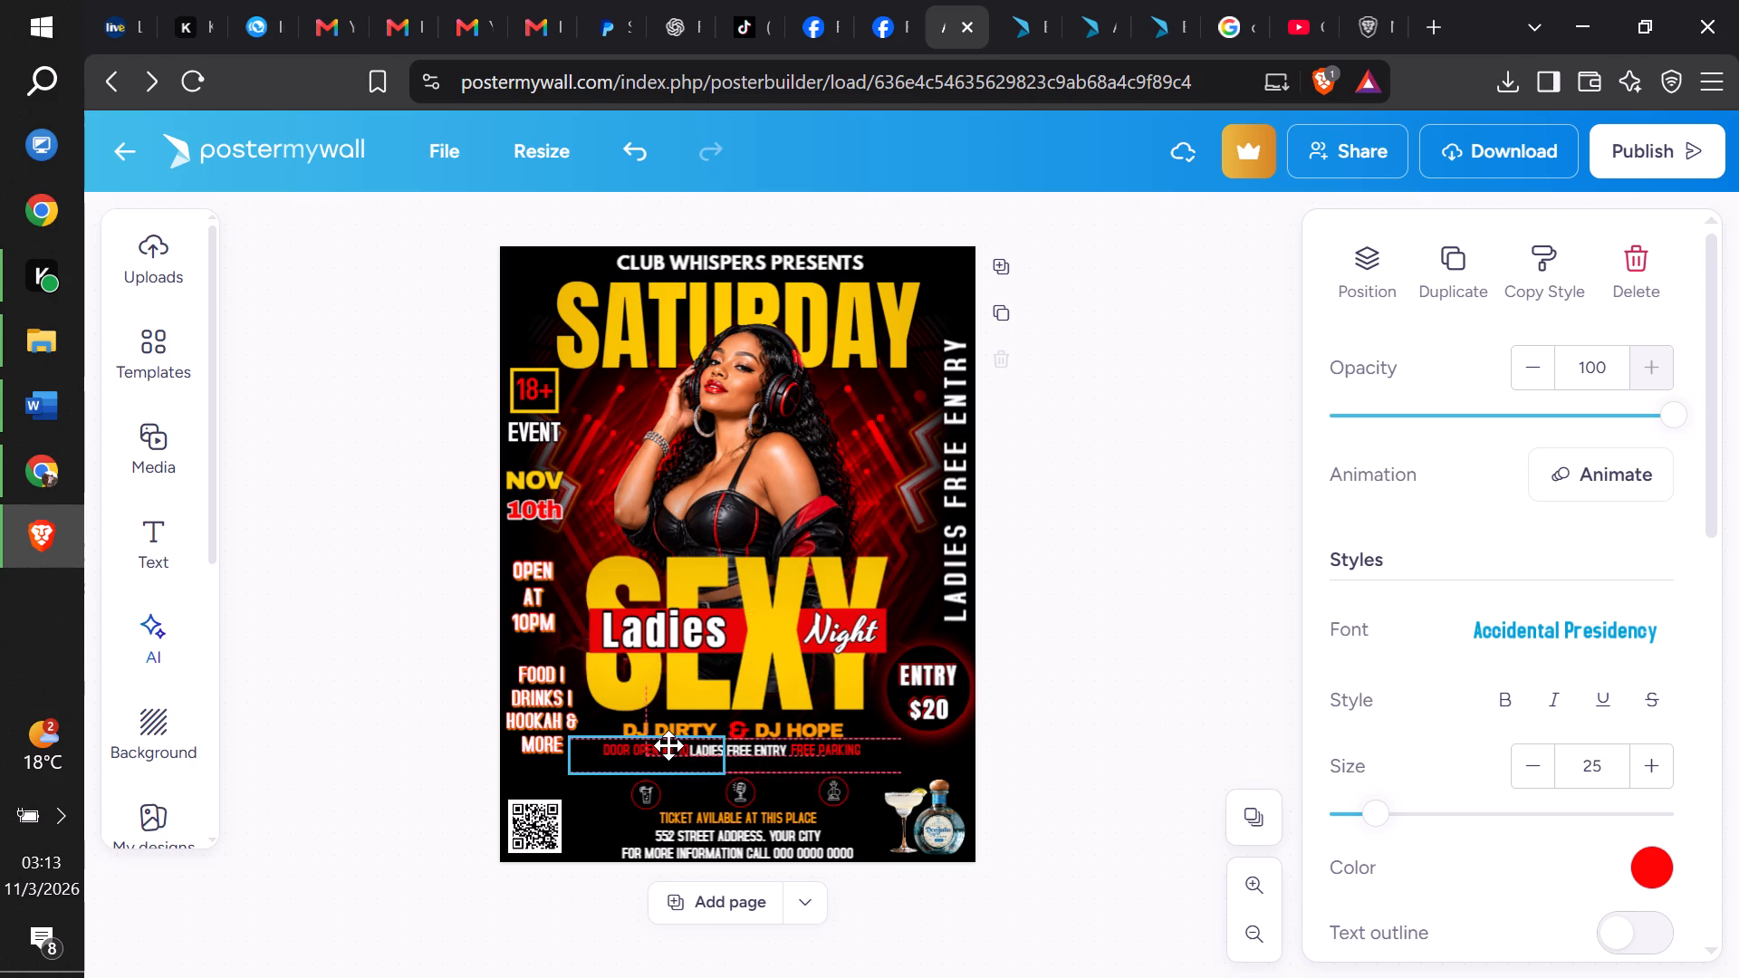
pyautogui.moveTo(668, 745); pyautogui.dragTo(666, 745)
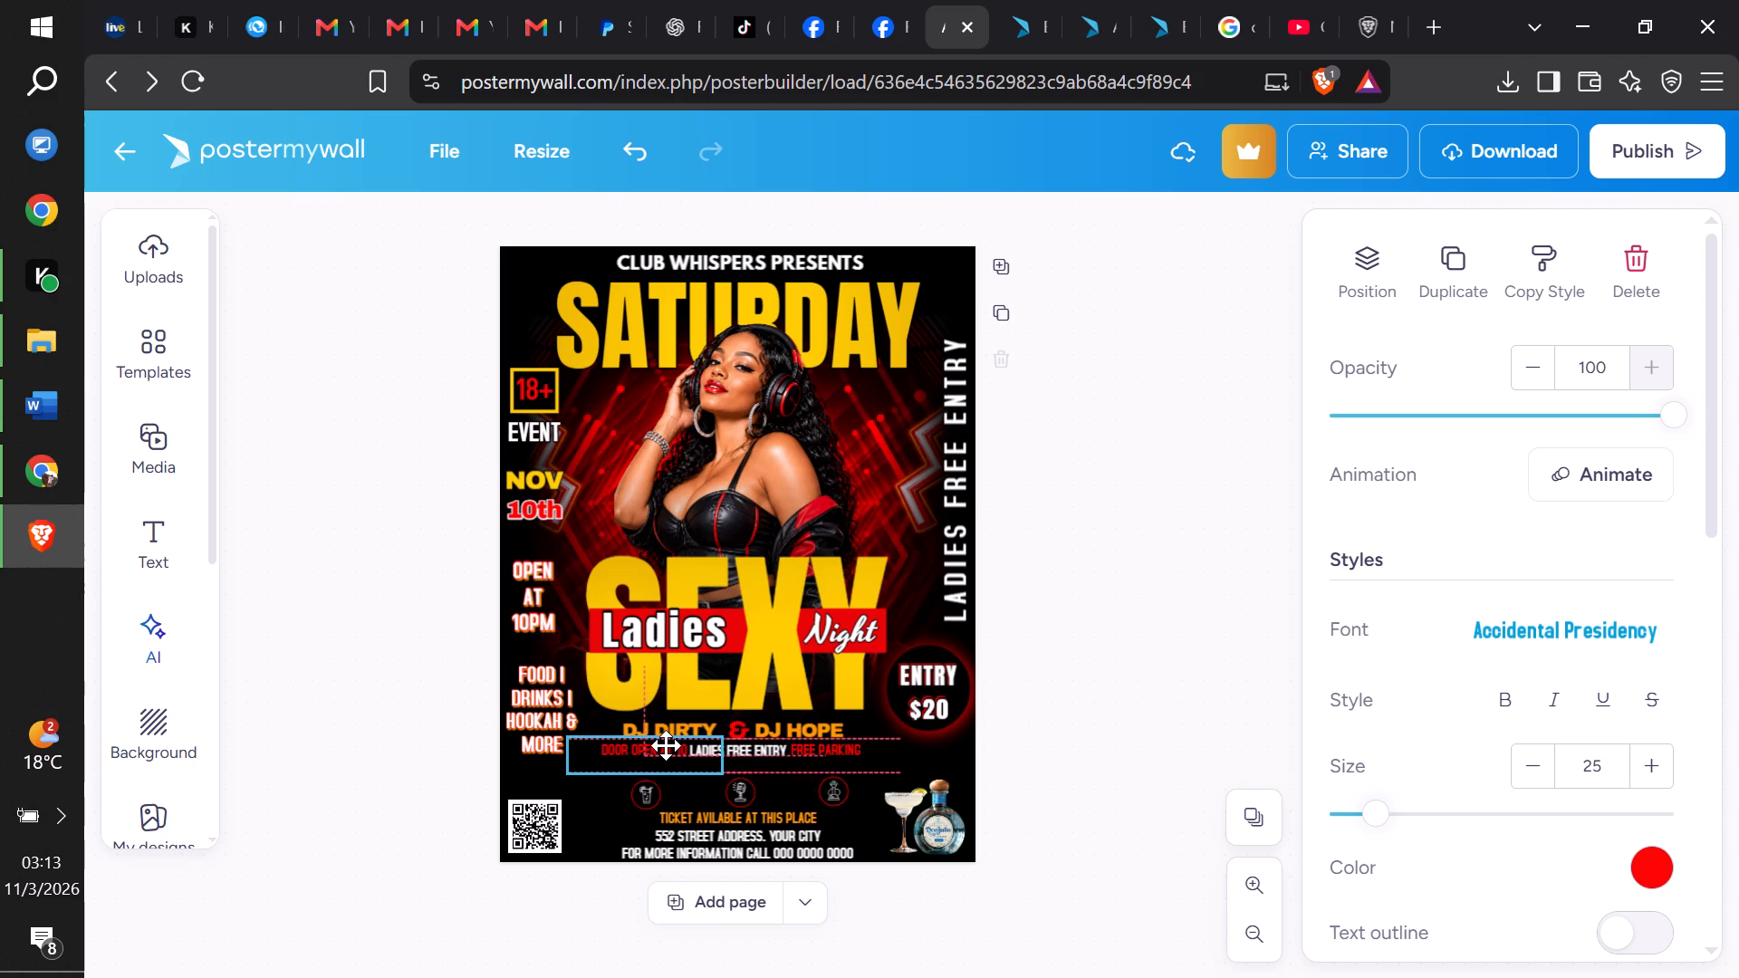
pyautogui.moveTo(666, 745); pyautogui.dragTo(664, 745)
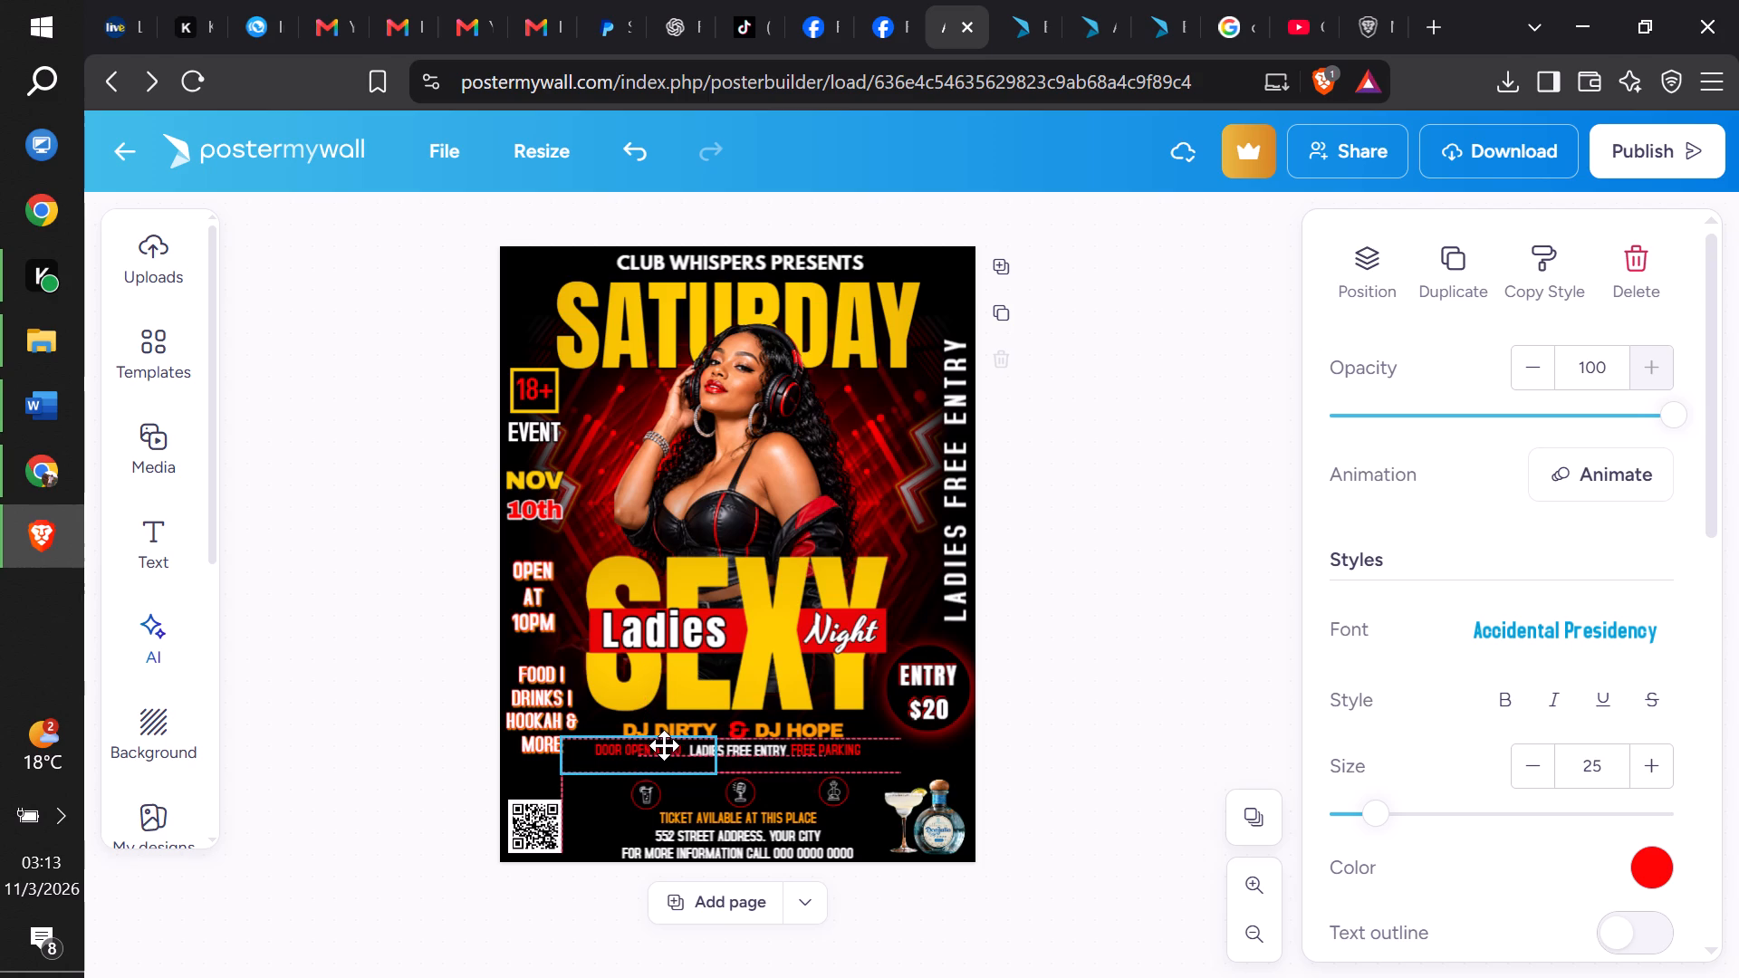
pyautogui.moveTo(664, 745); pyautogui.dragTo(666, 745)
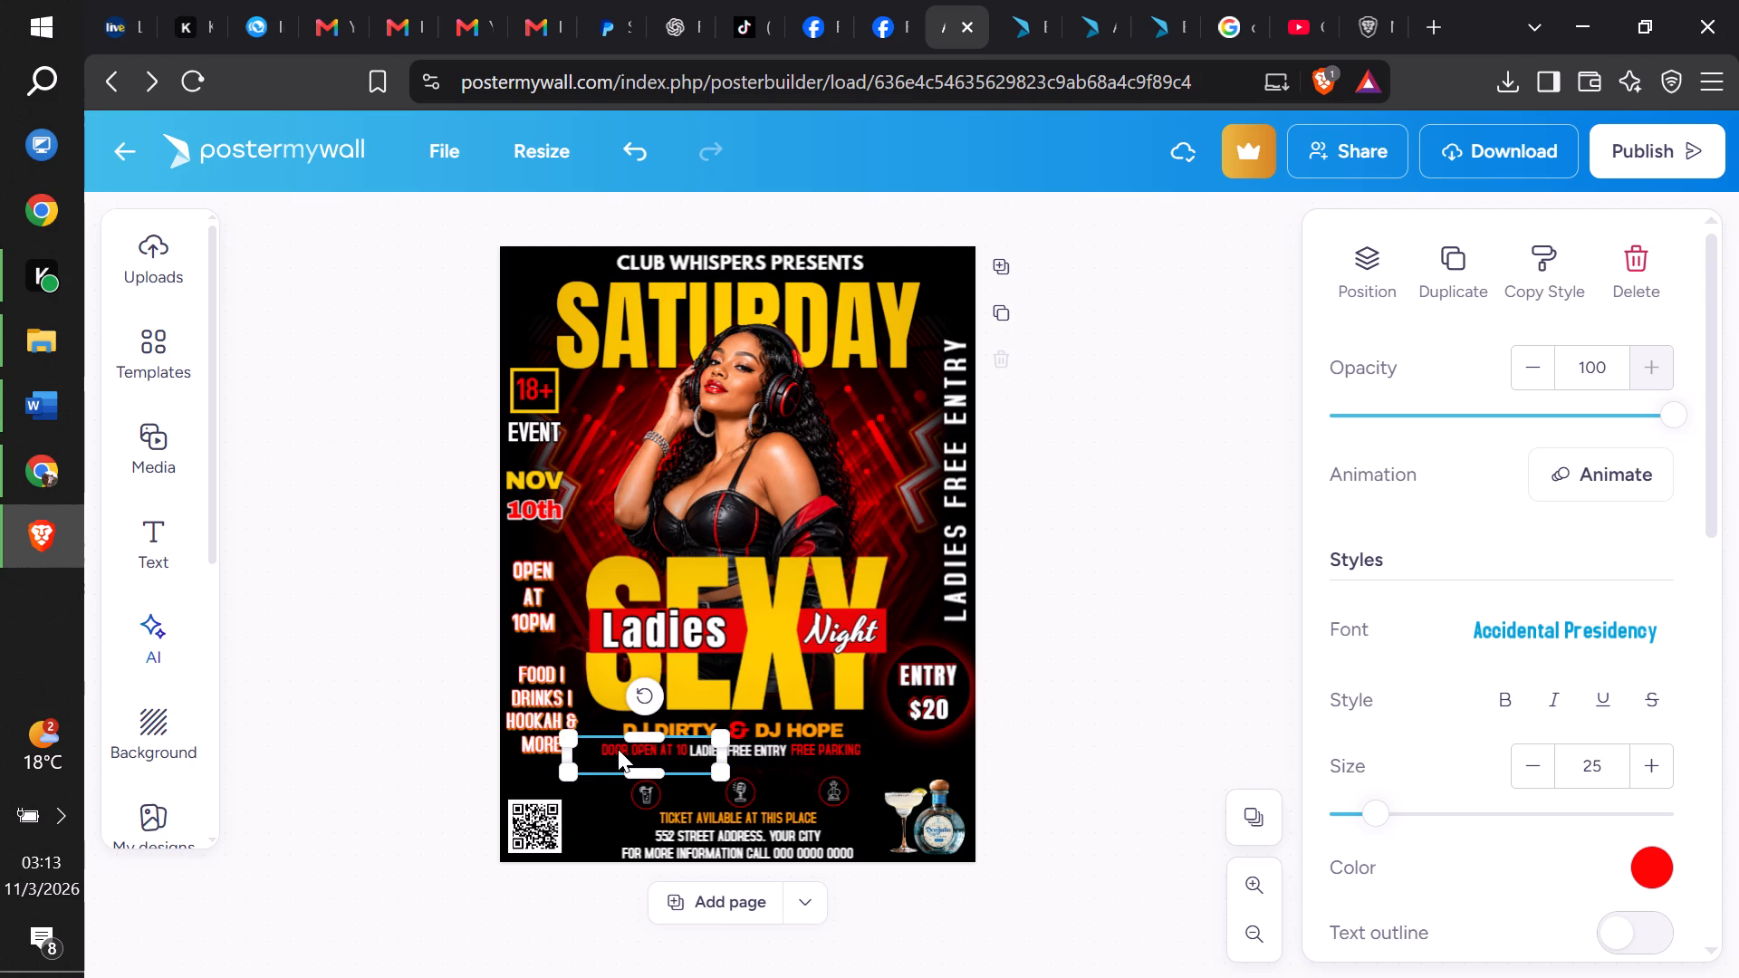
pyautogui.click(569, 749)
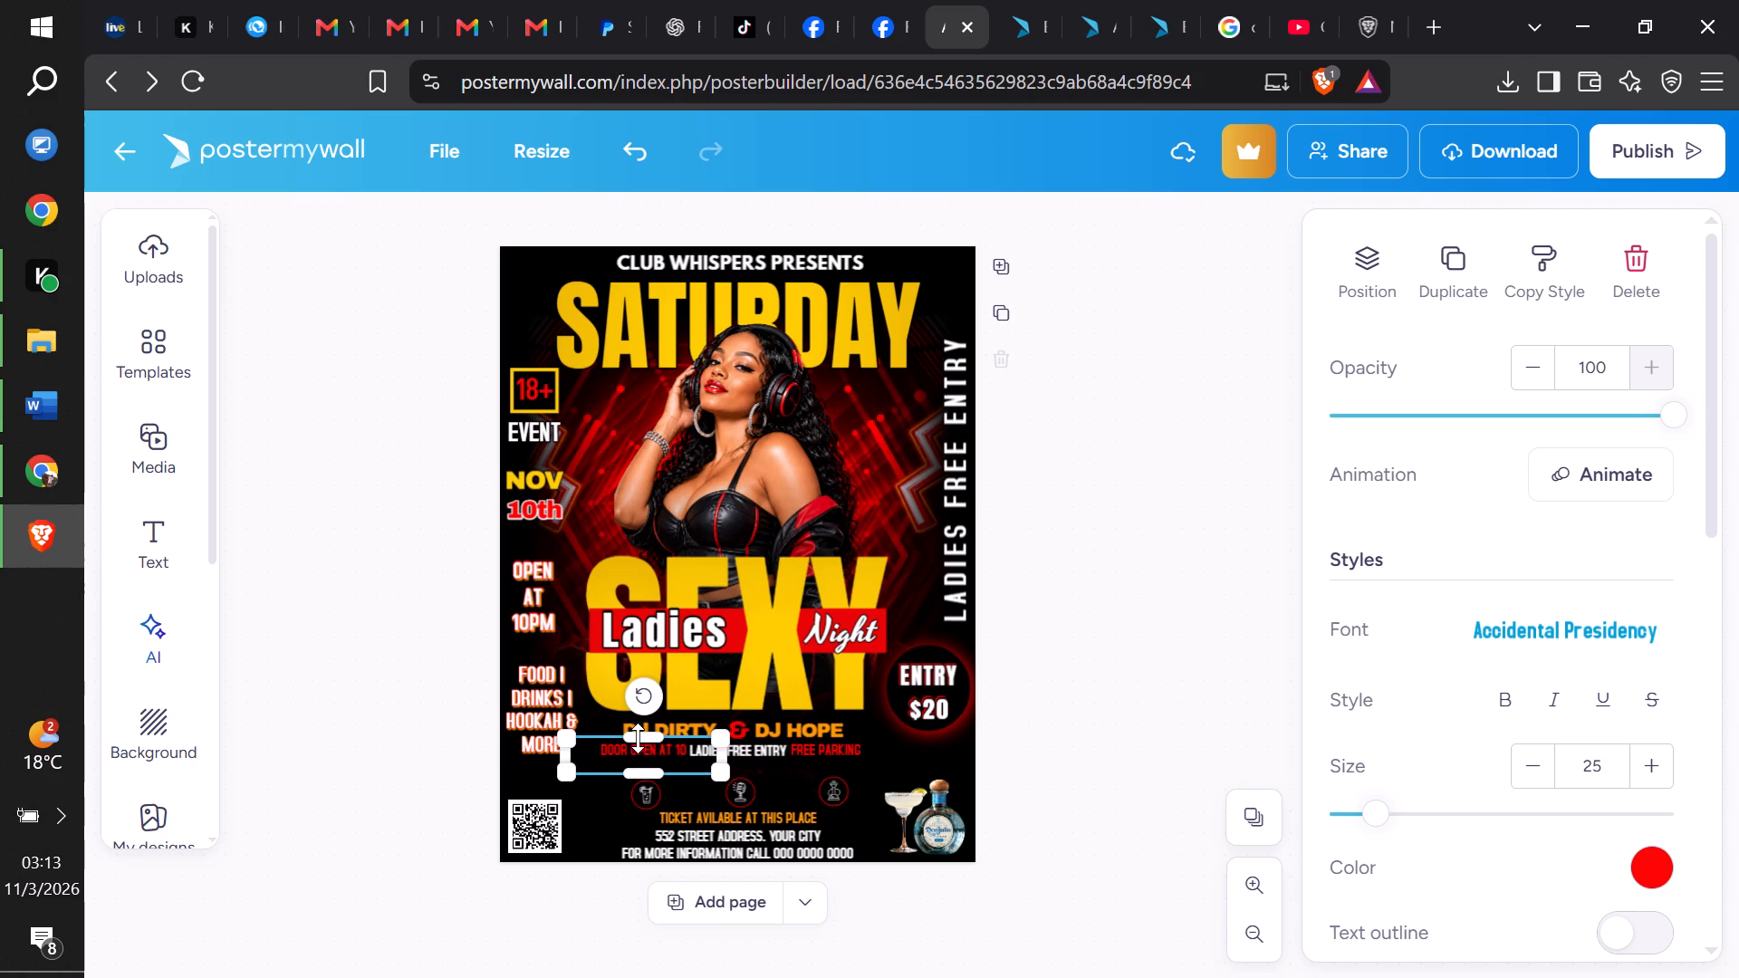
pyautogui.click(638, 738)
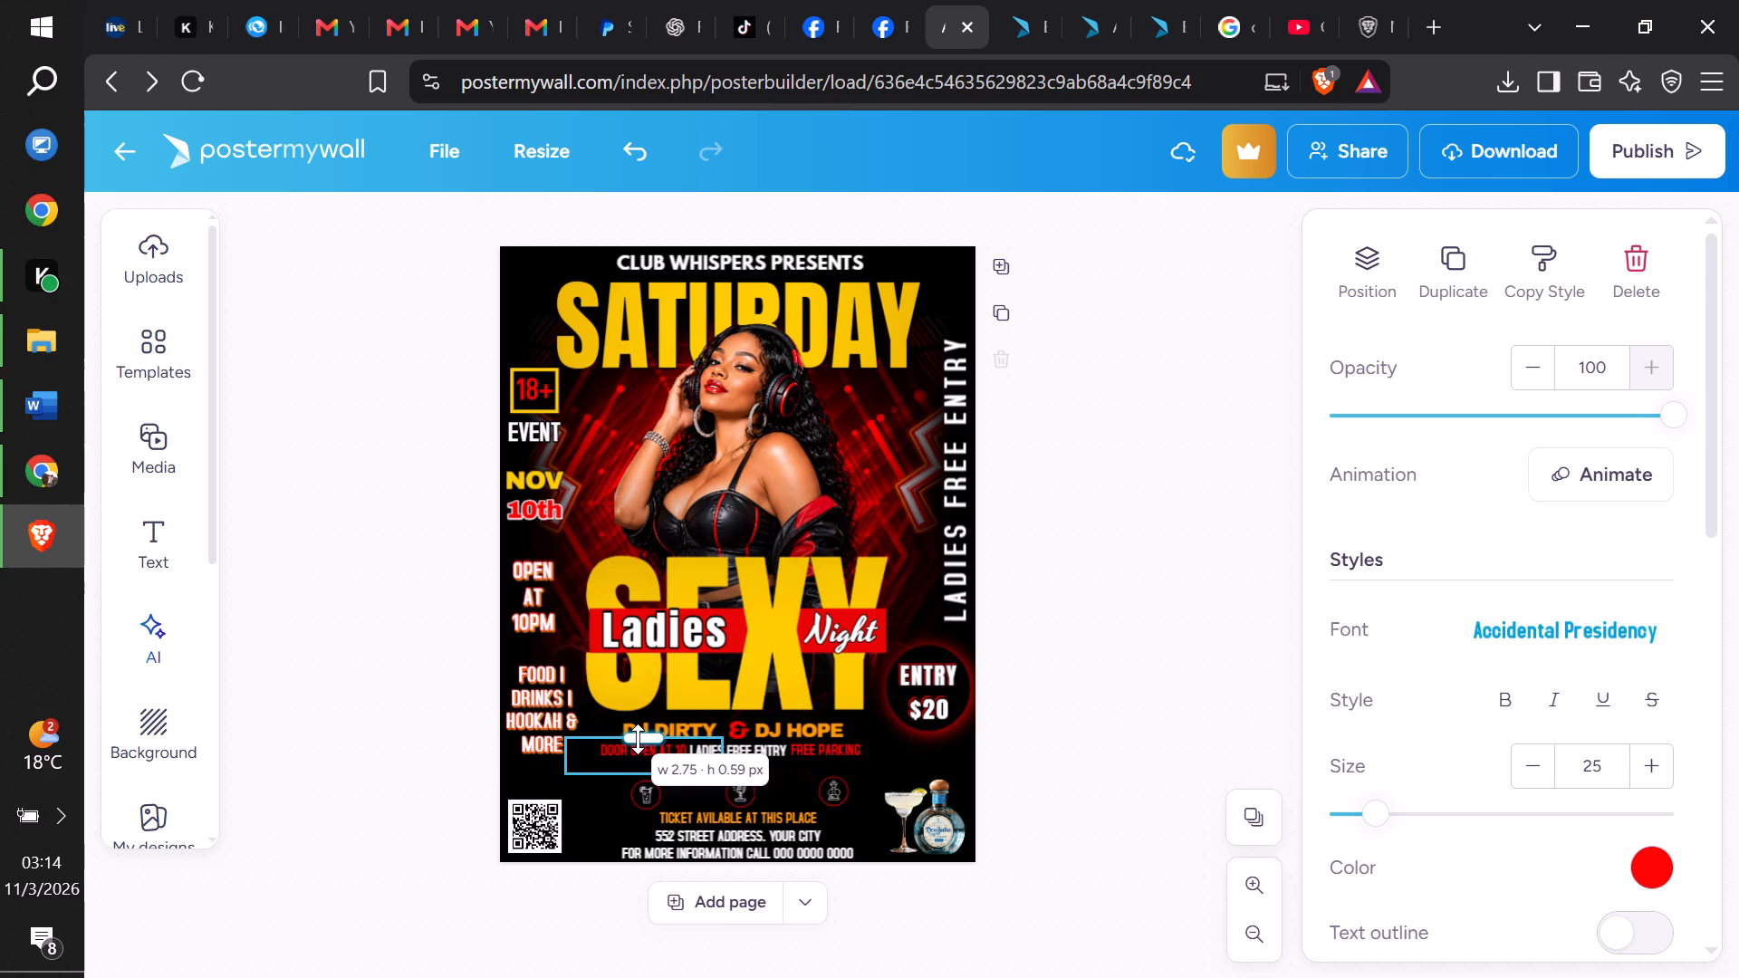
pyautogui.click(1061, 741)
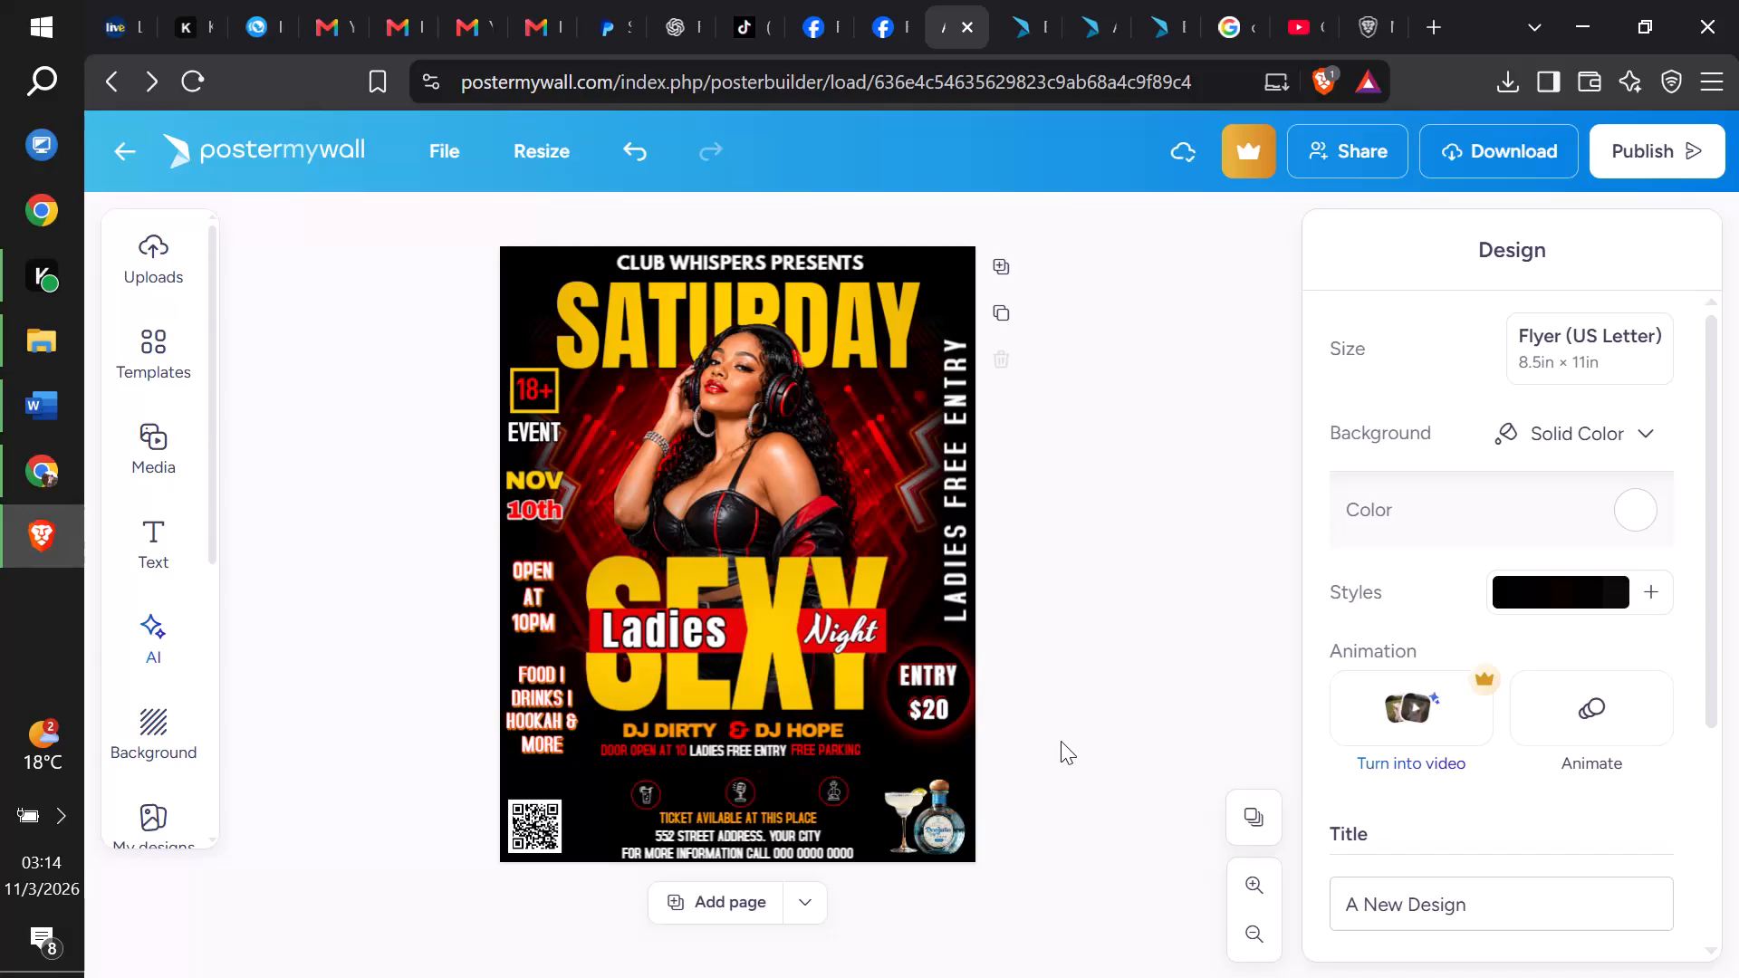
# Raise the strip of three round icons slightly, keeping it horizontally centred on the flyer.
pyautogui.moveTo(749, 788); pyautogui.dragTo(749, 779)
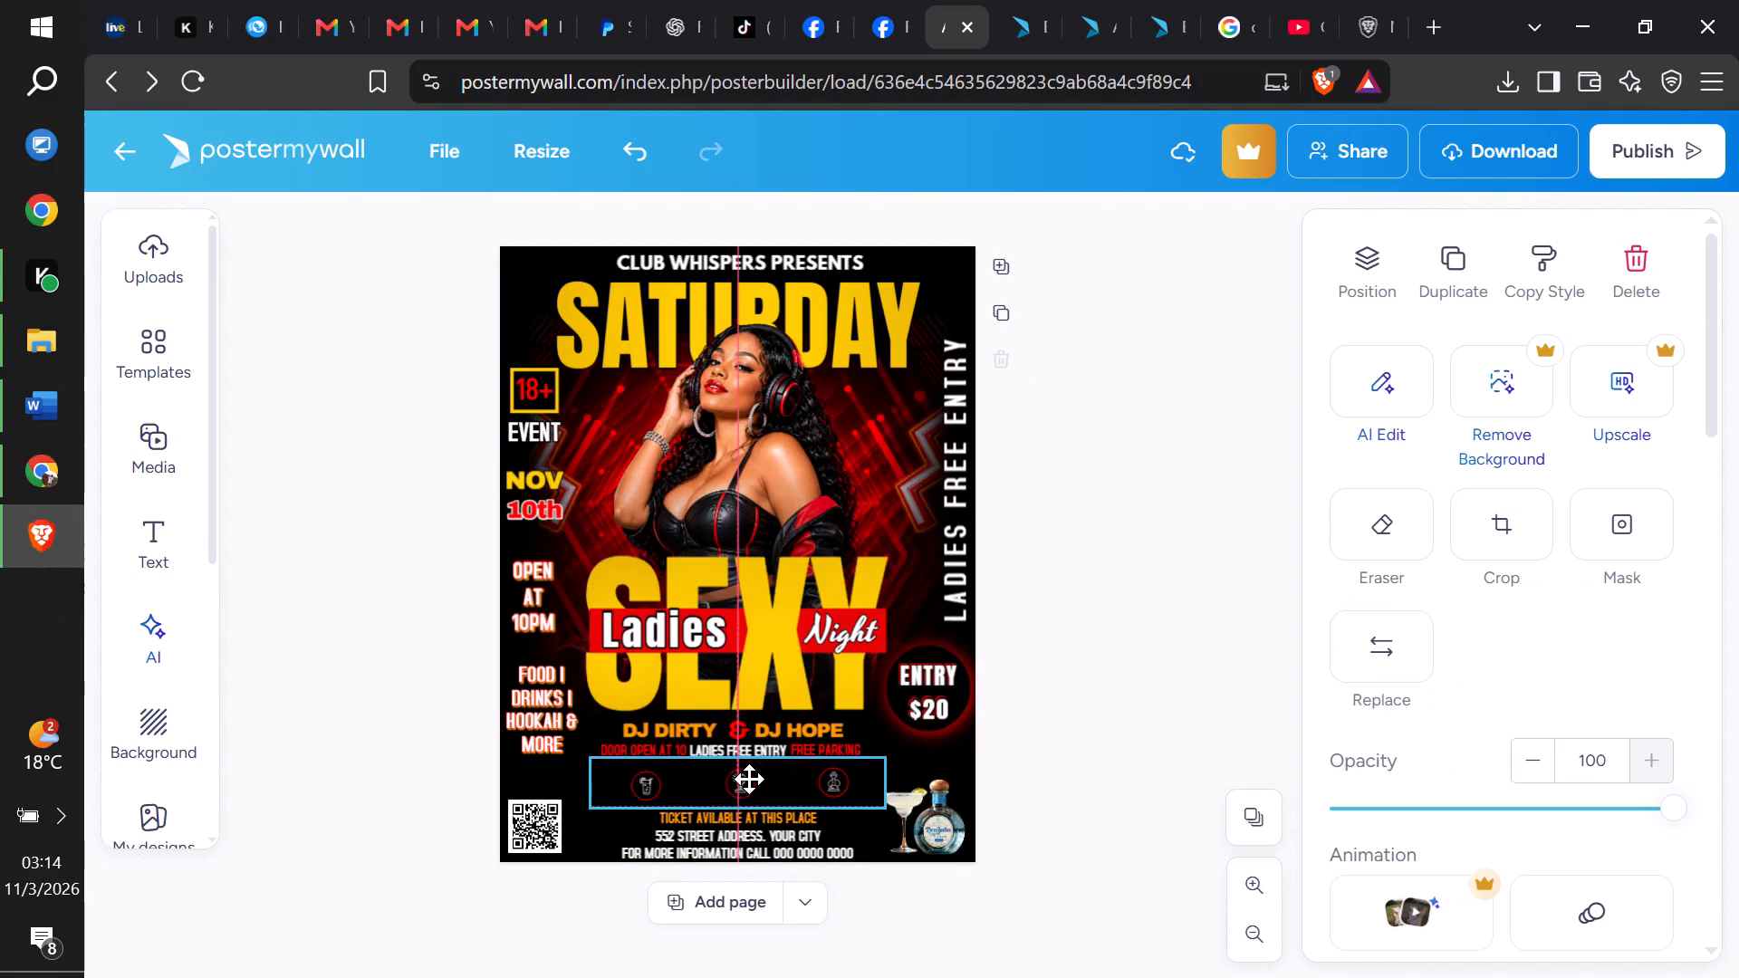
pyautogui.moveTo(749, 779); pyautogui.dragTo(748, 779)
pyautogui.click(1080, 760)
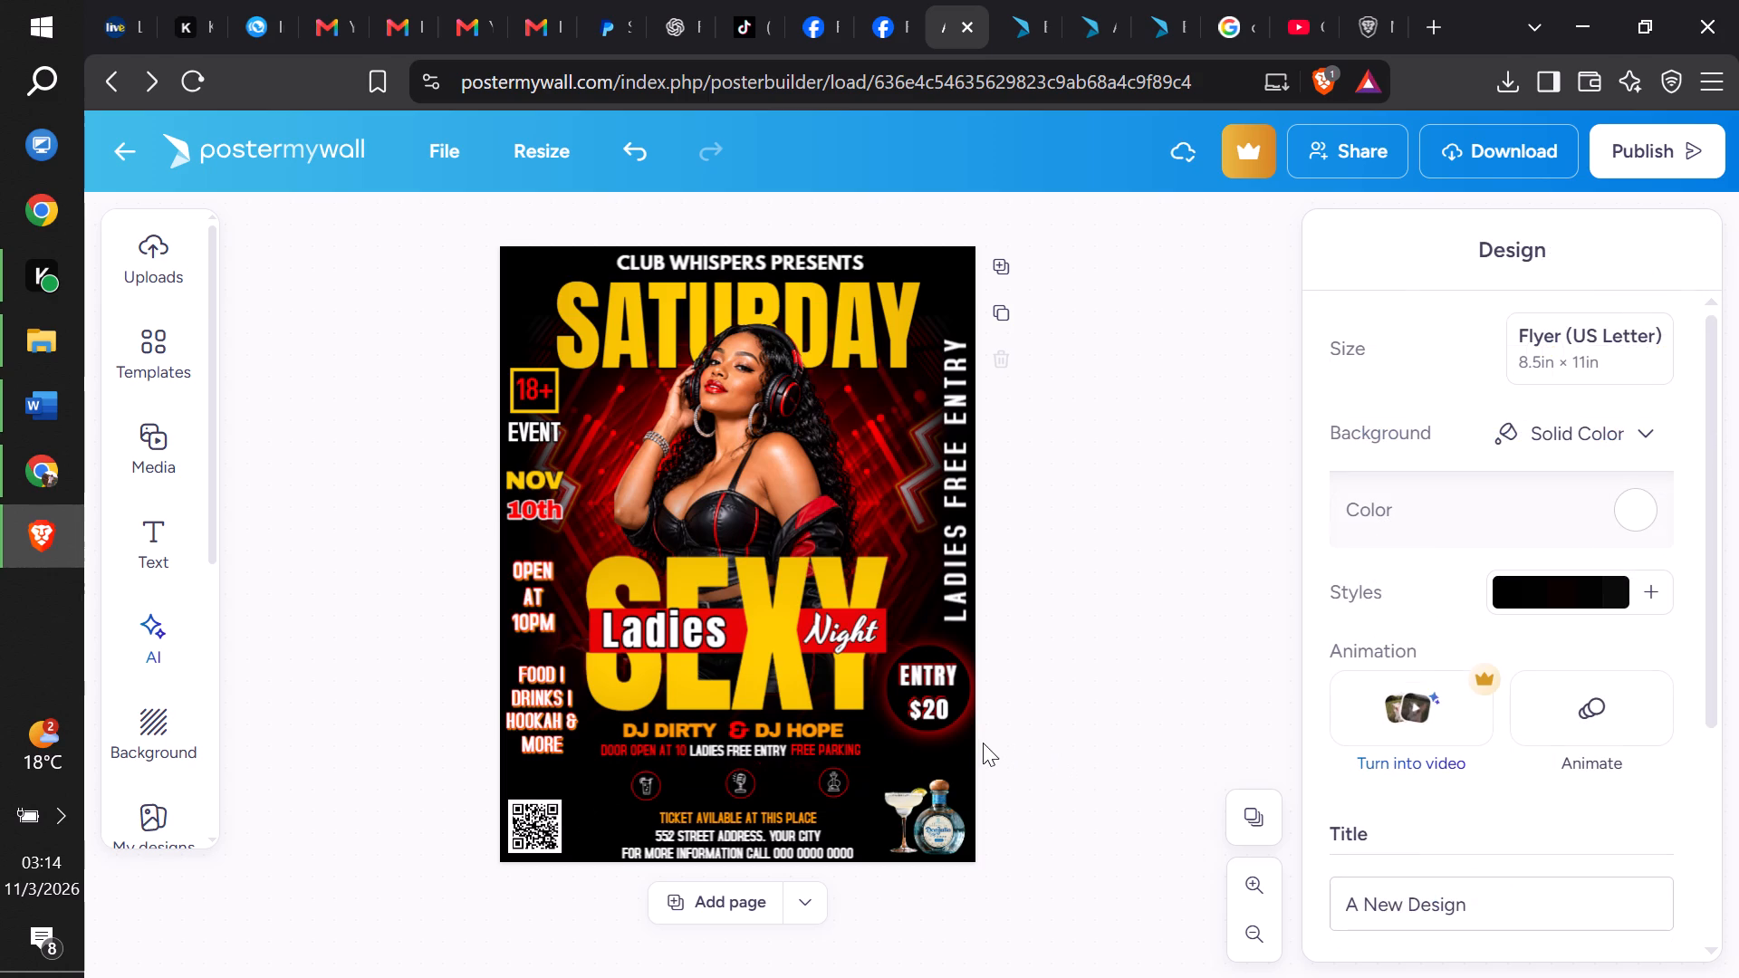
# Raise DJ DIRTY, the red ampersand and DJ HOPE slightly to one level, widening DJ HOPE's box to about 2.79 for more space after the ampersand.
pyautogui.click(659, 729)
pyautogui.click(667, 721)
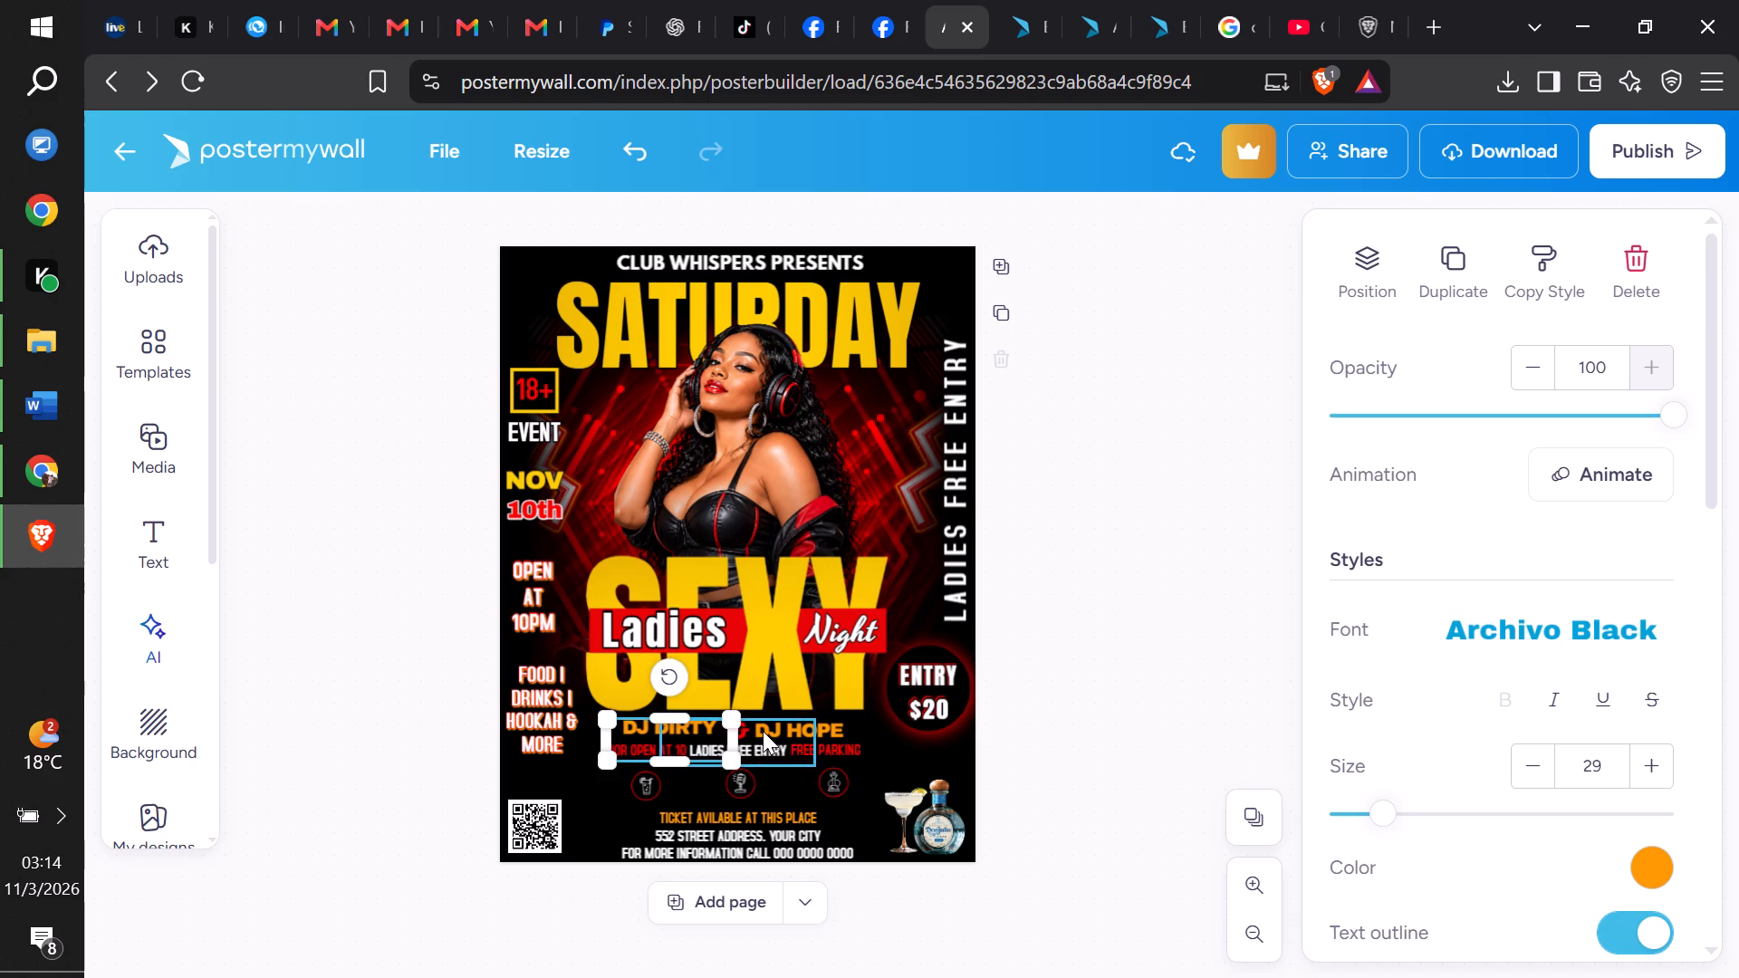
pyautogui.click(794, 728)
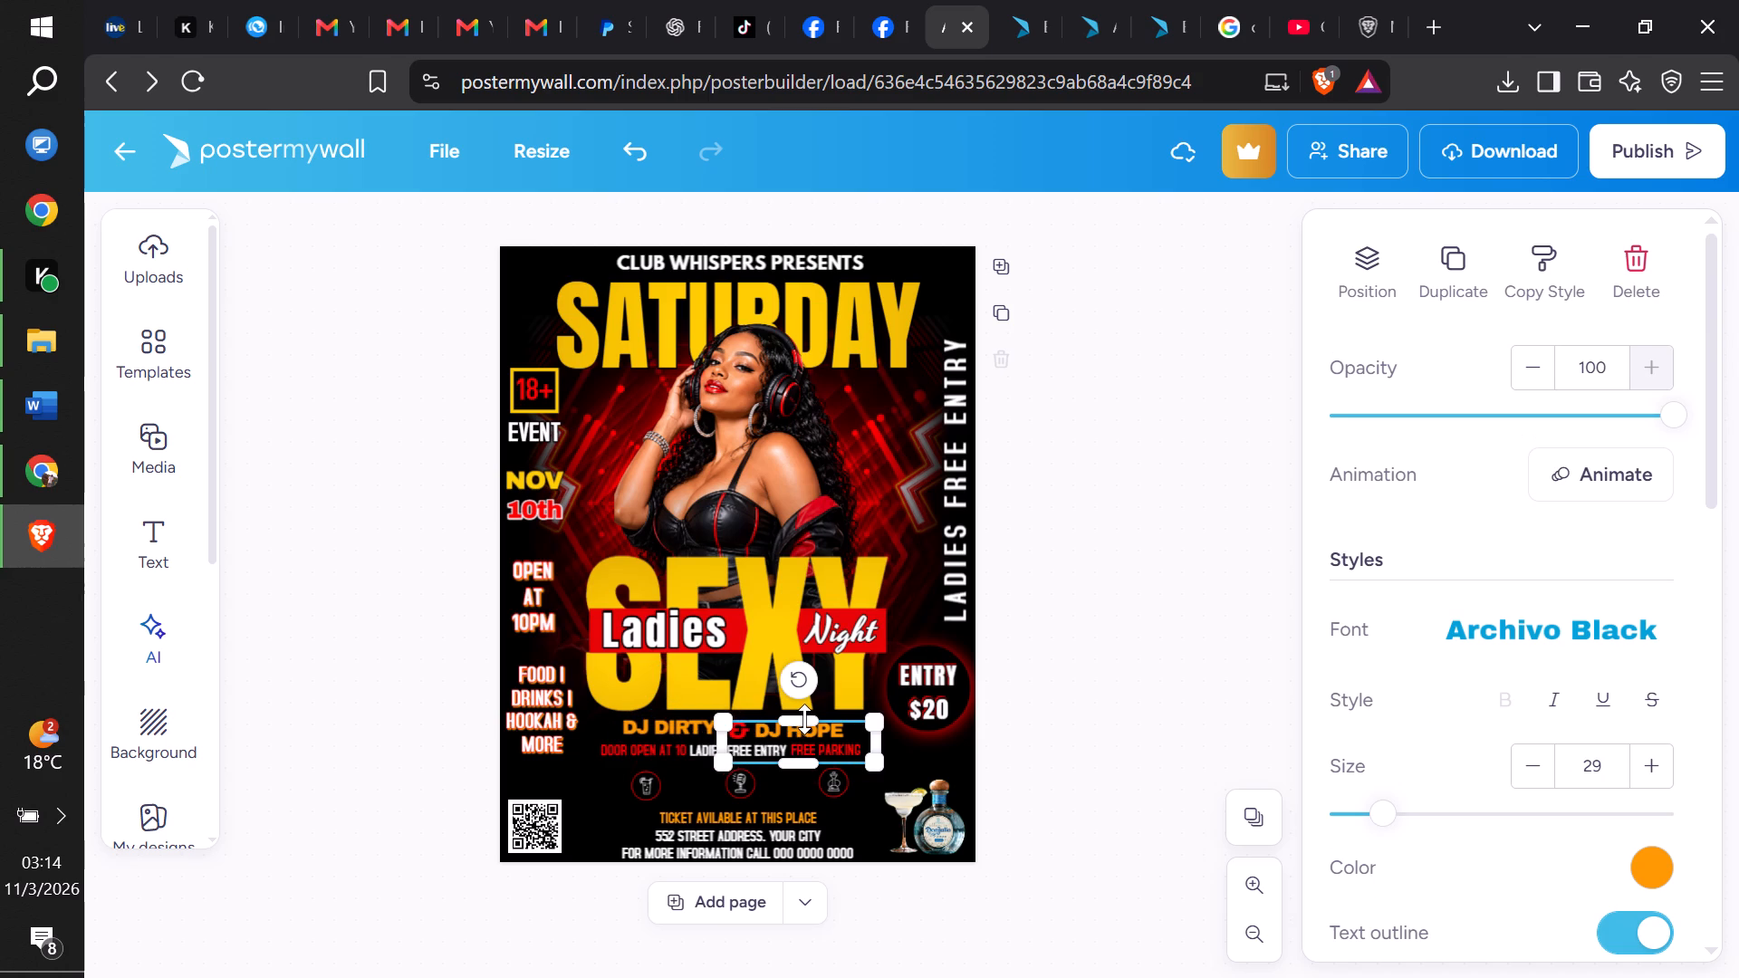
pyautogui.click(805, 719)
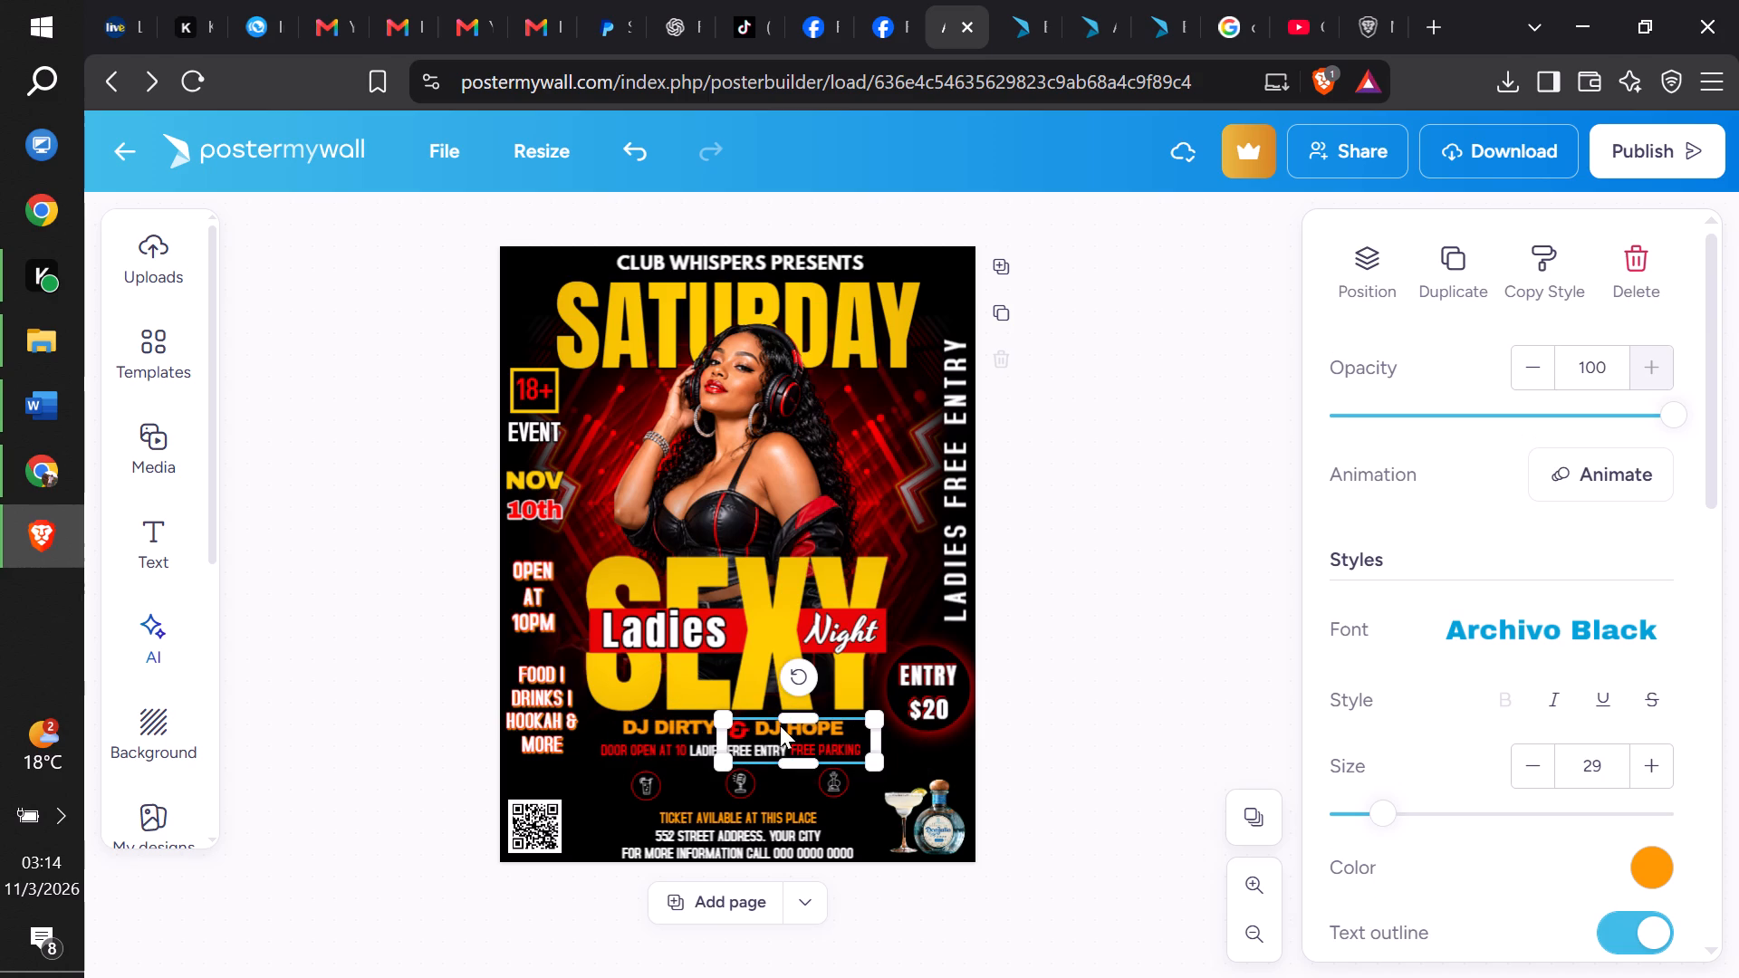
pyautogui.click(741, 729)
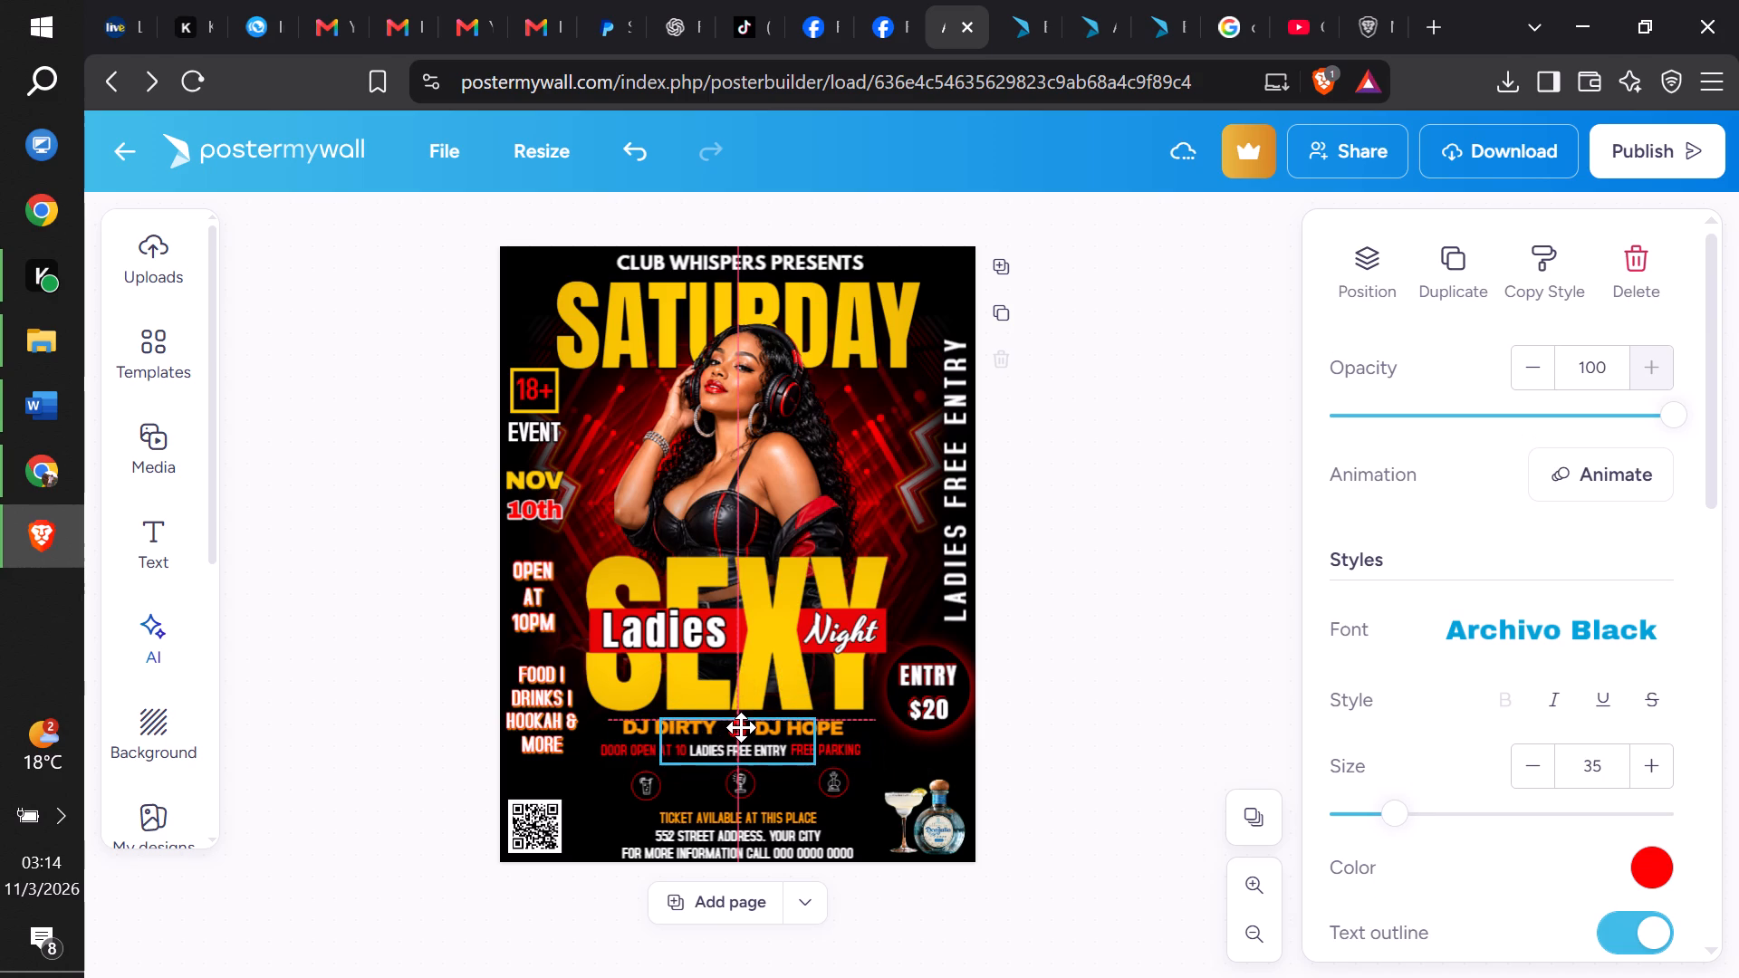
pyautogui.click(741, 719)
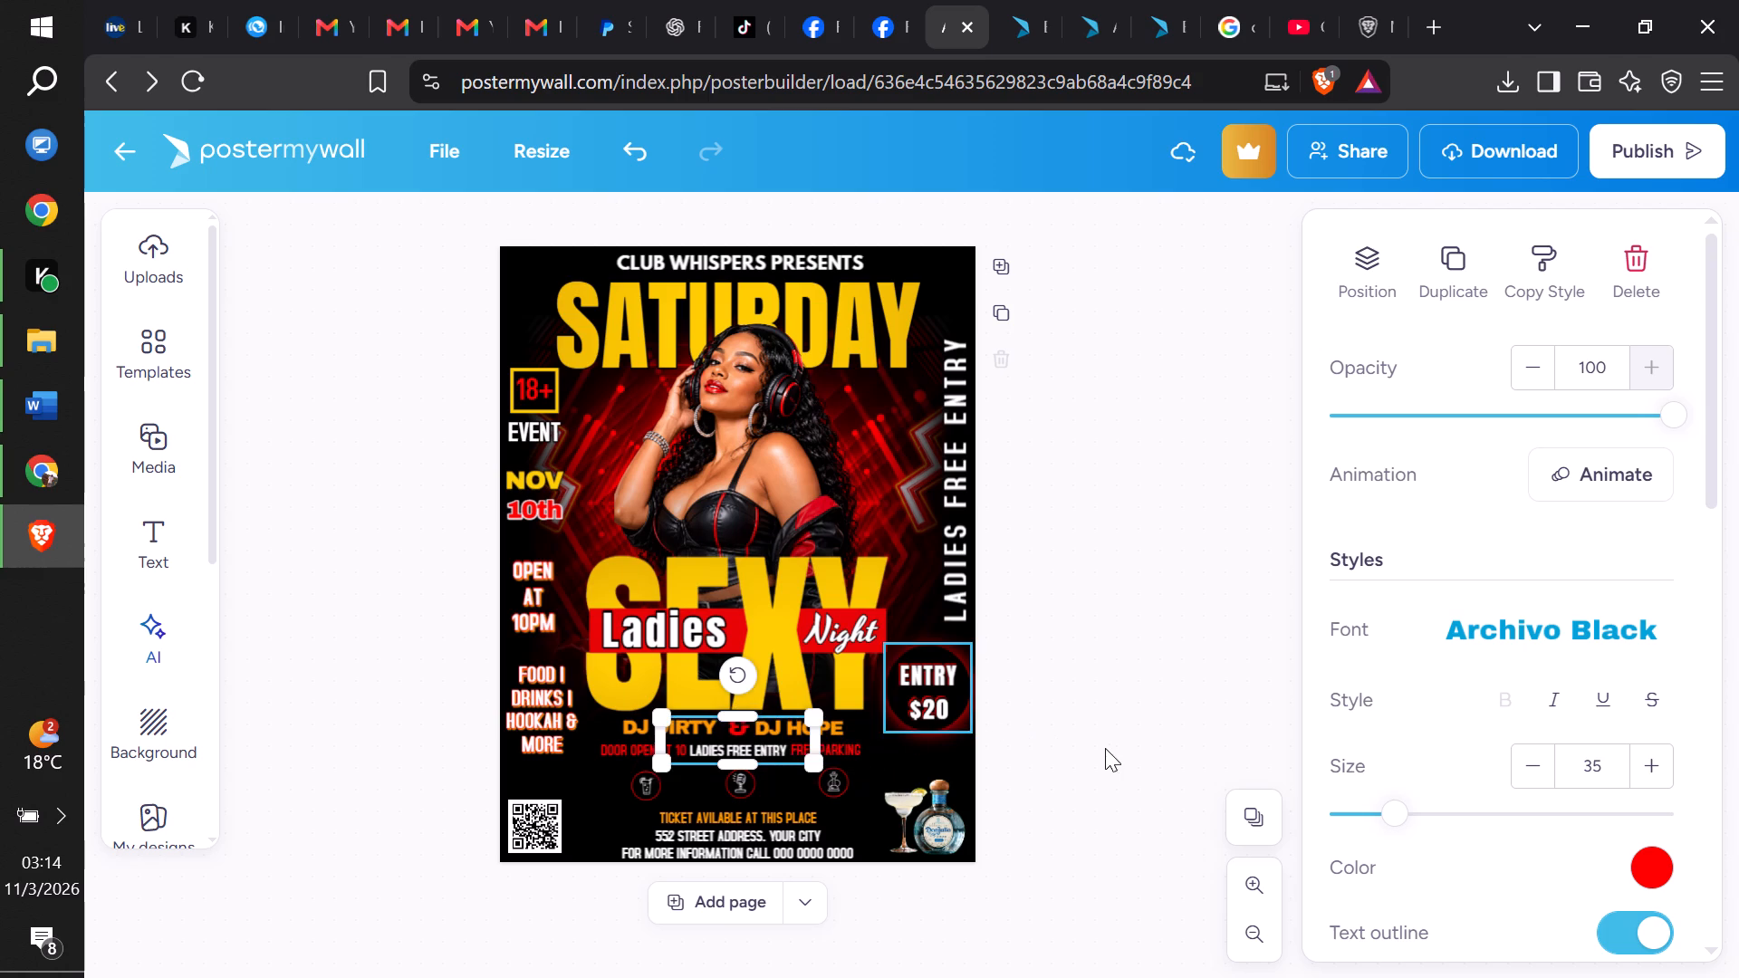
pyautogui.click(1114, 751)
pyautogui.click(792, 727)
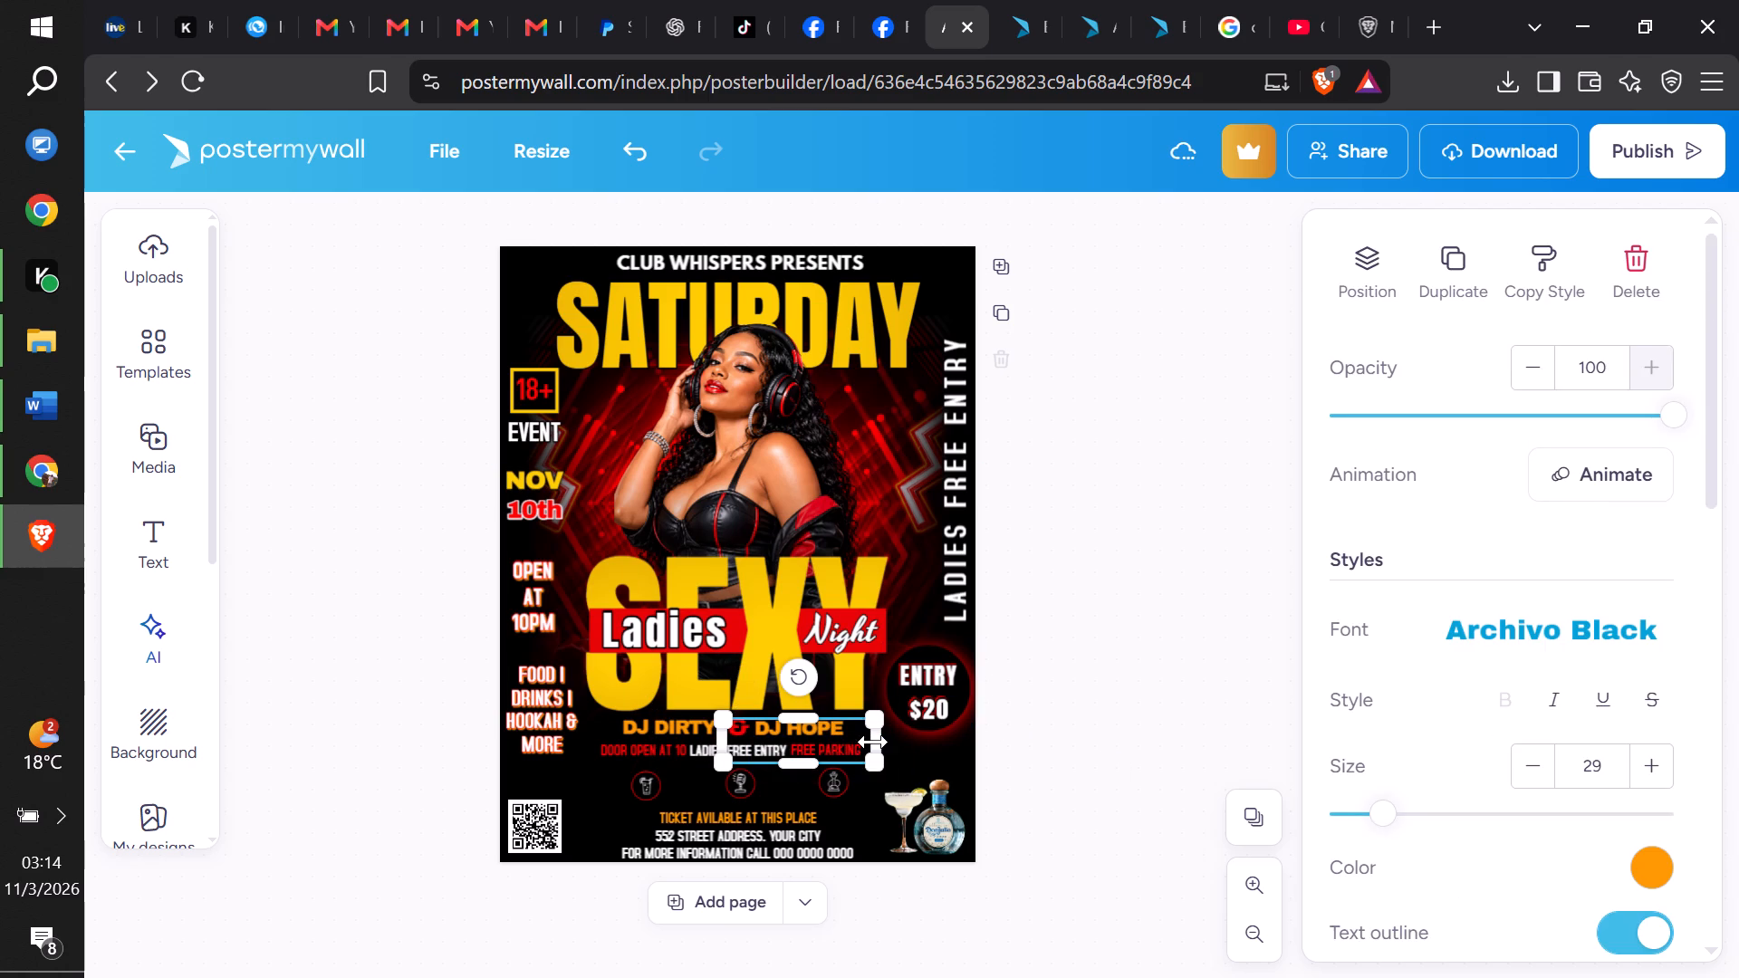
pyautogui.click(877, 742)
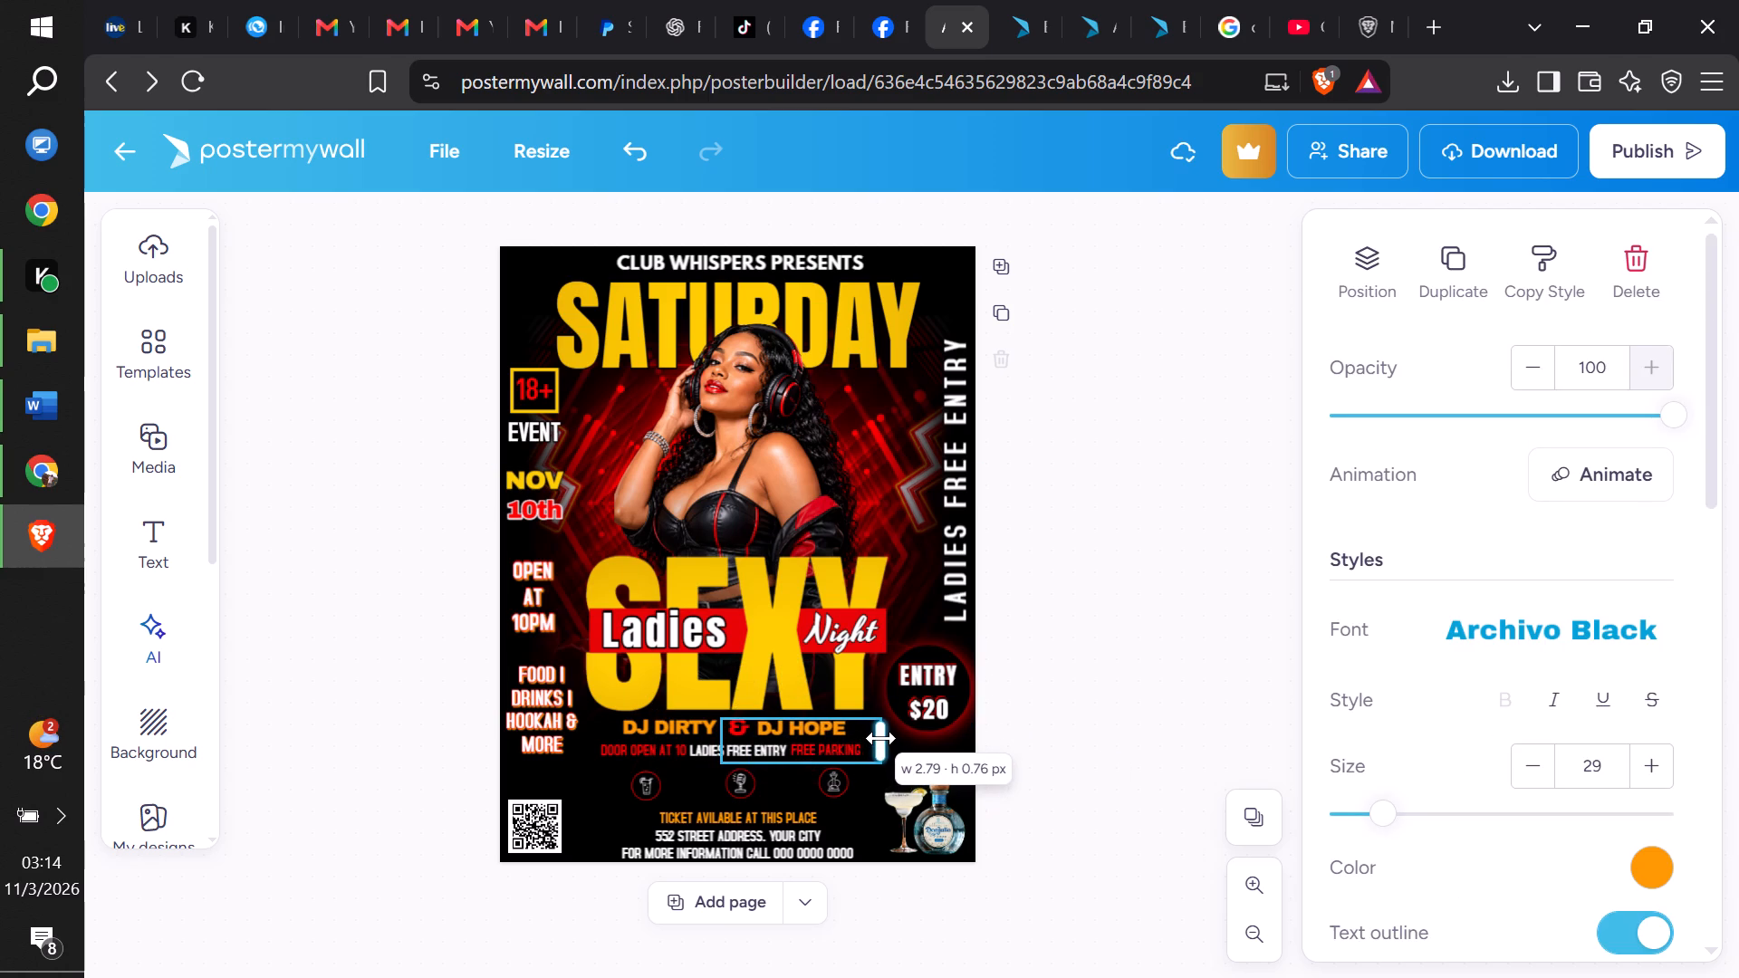
pyautogui.click(804, 717)
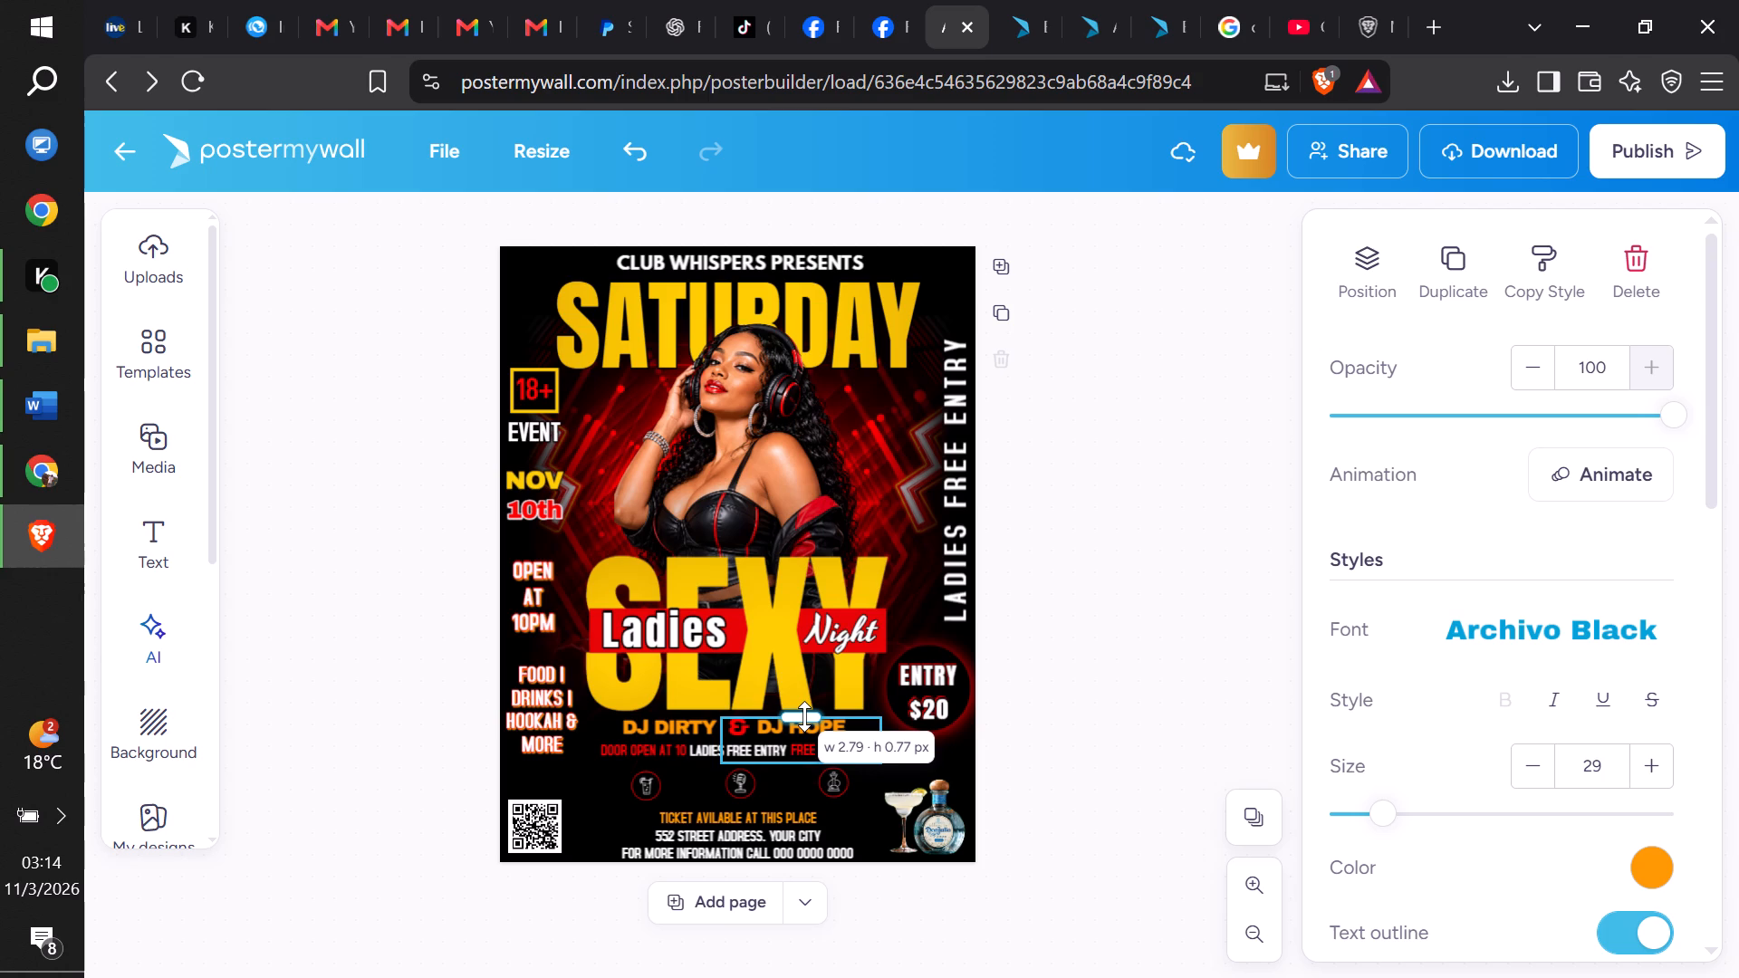
pyautogui.click(1127, 736)
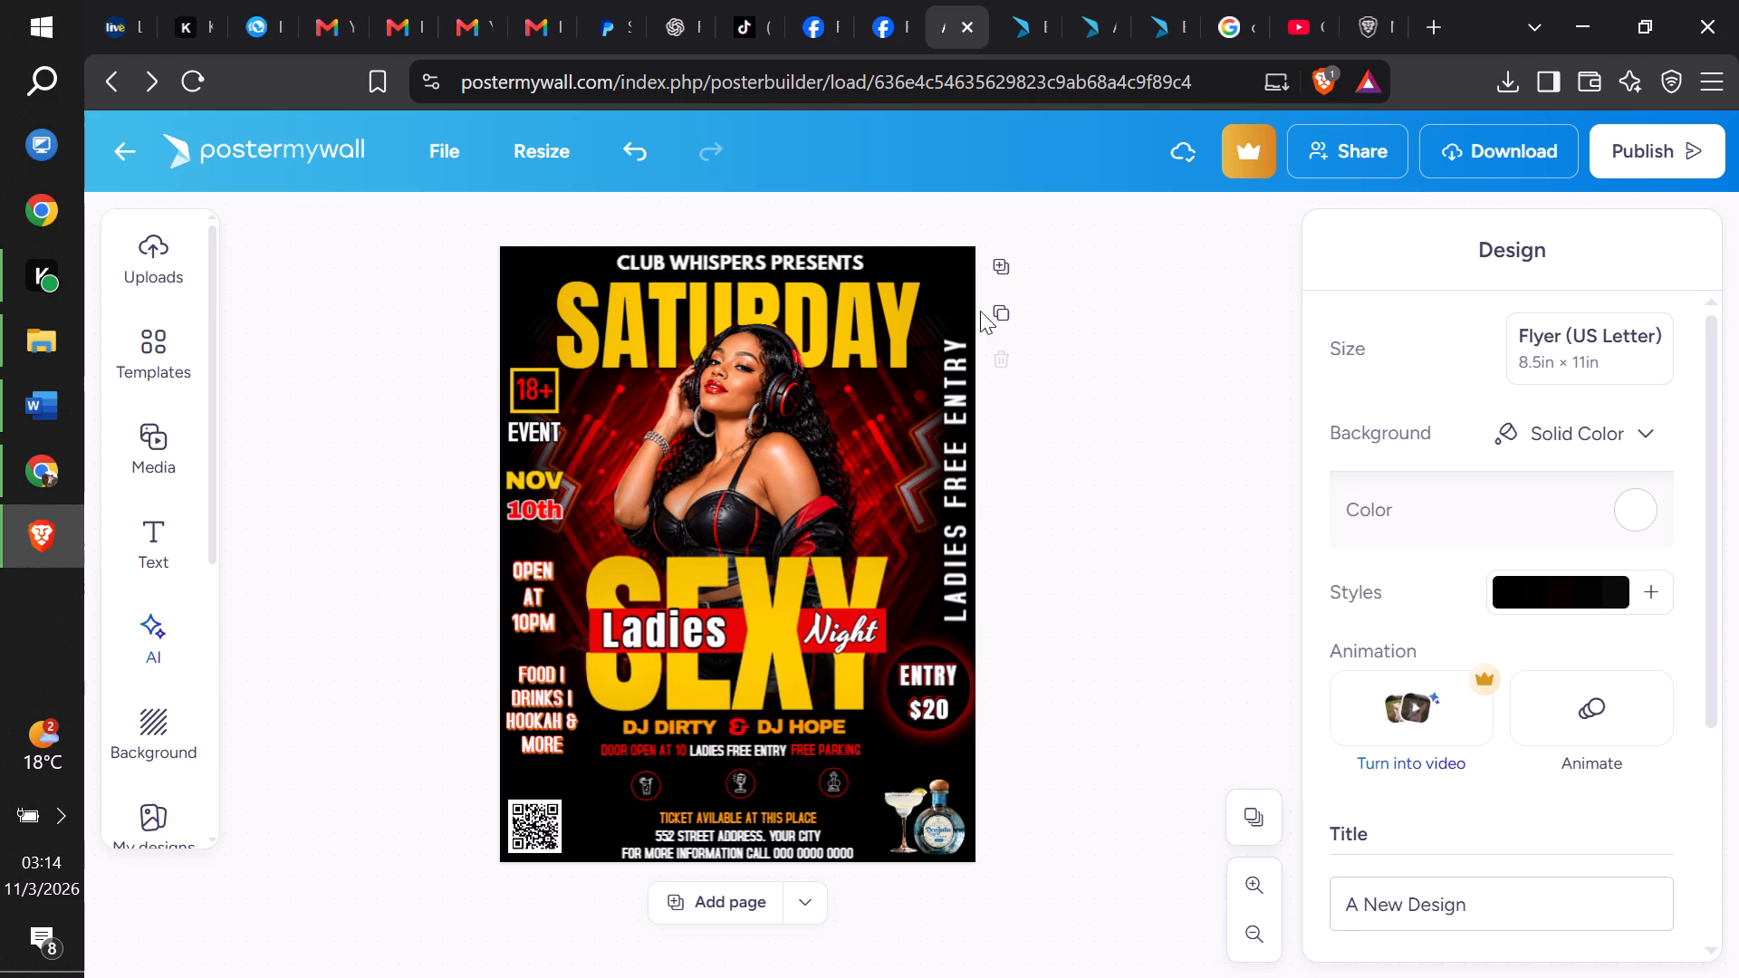
# Copy the FREE DRINKS text from the Friday Party design into the Saturday flyer, beside the first round icon, at size 15.
pyautogui.click(1138, 0)
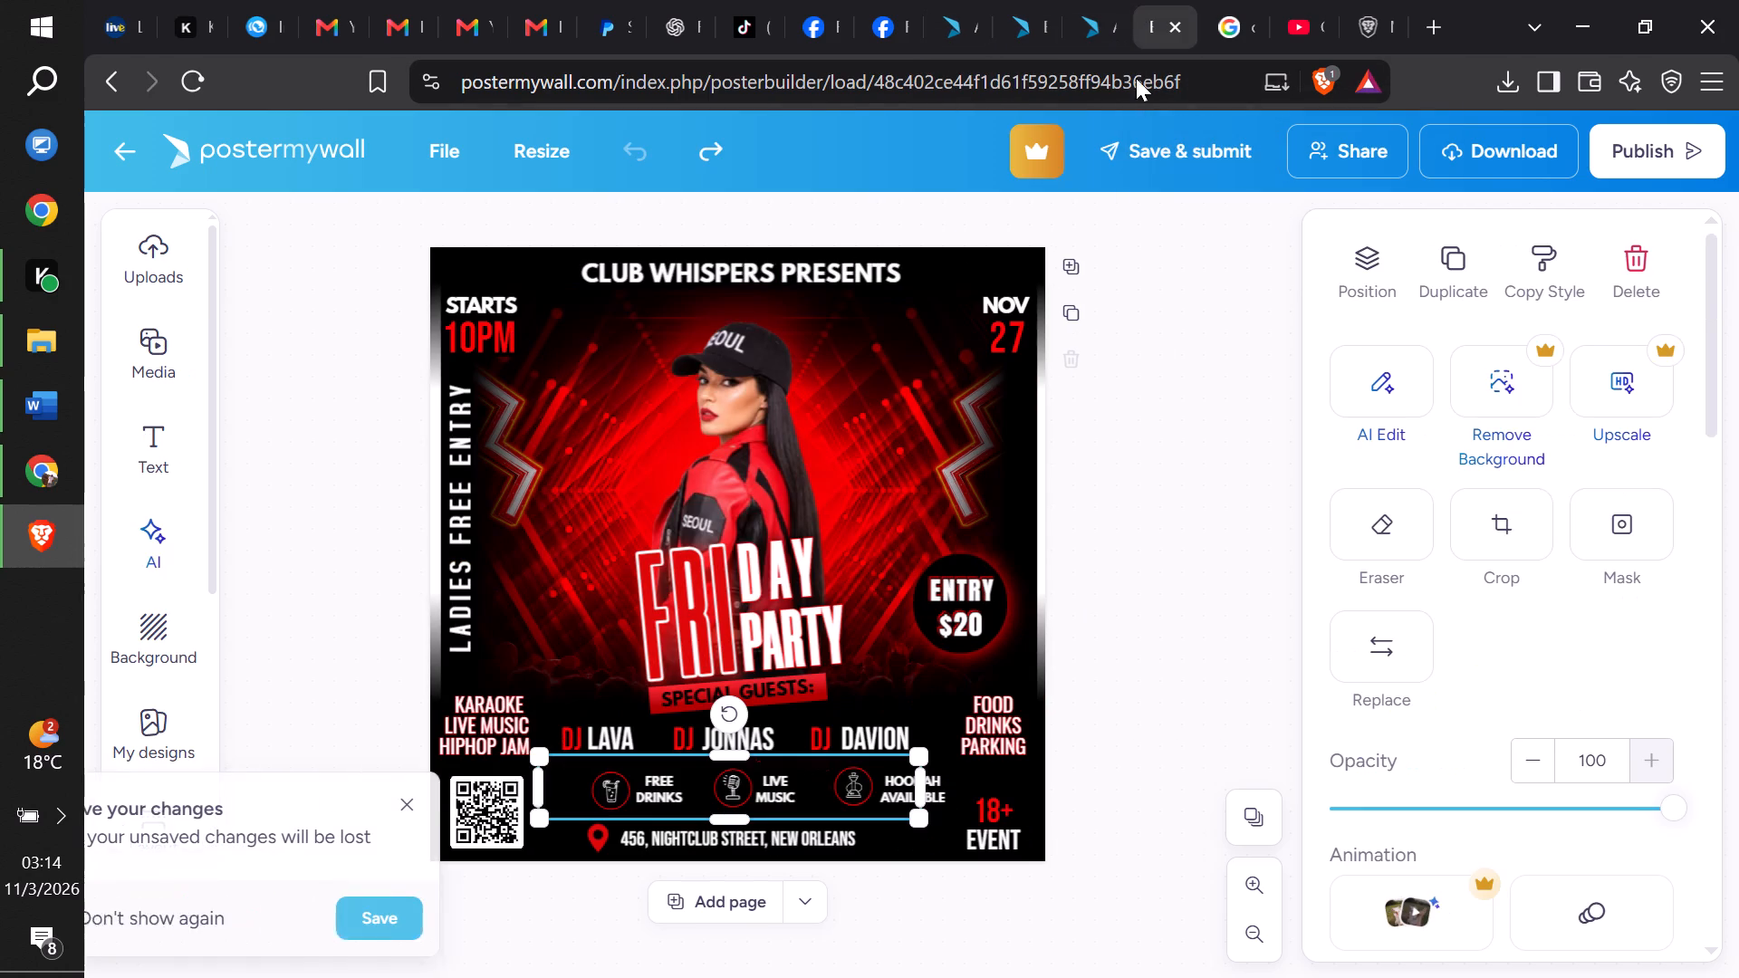
pyautogui.click(1192, 541)
pyautogui.rightClick(651, 800)
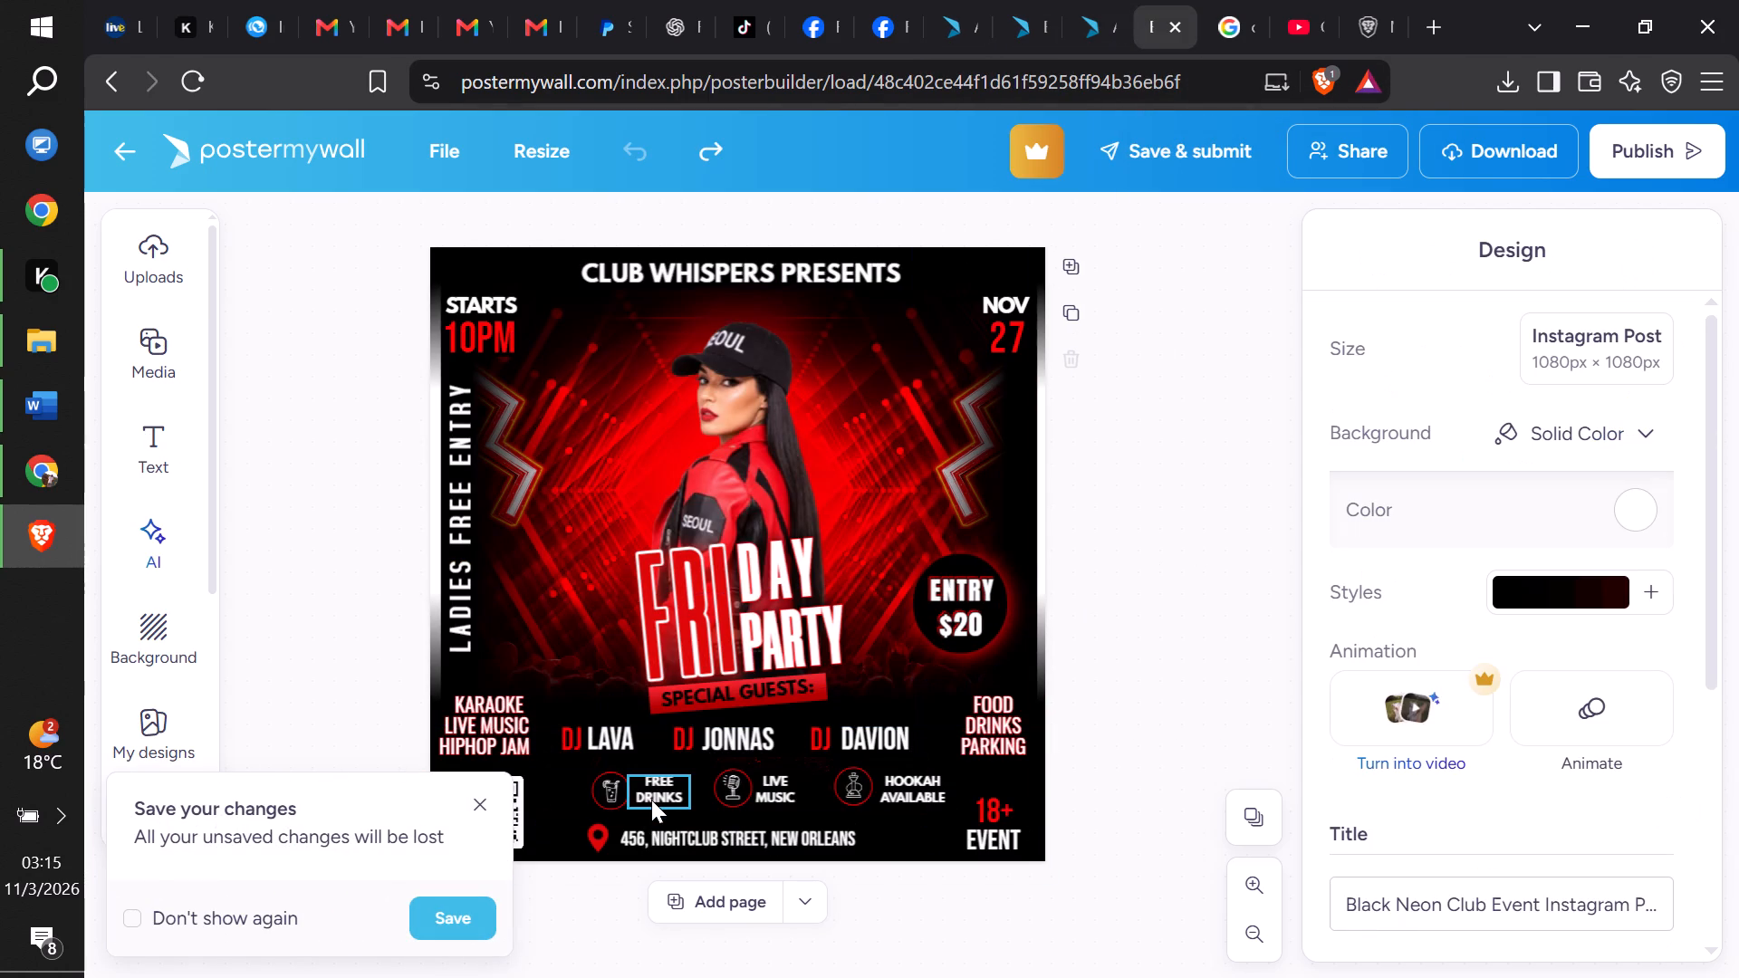
pyautogui.click(770, 528)
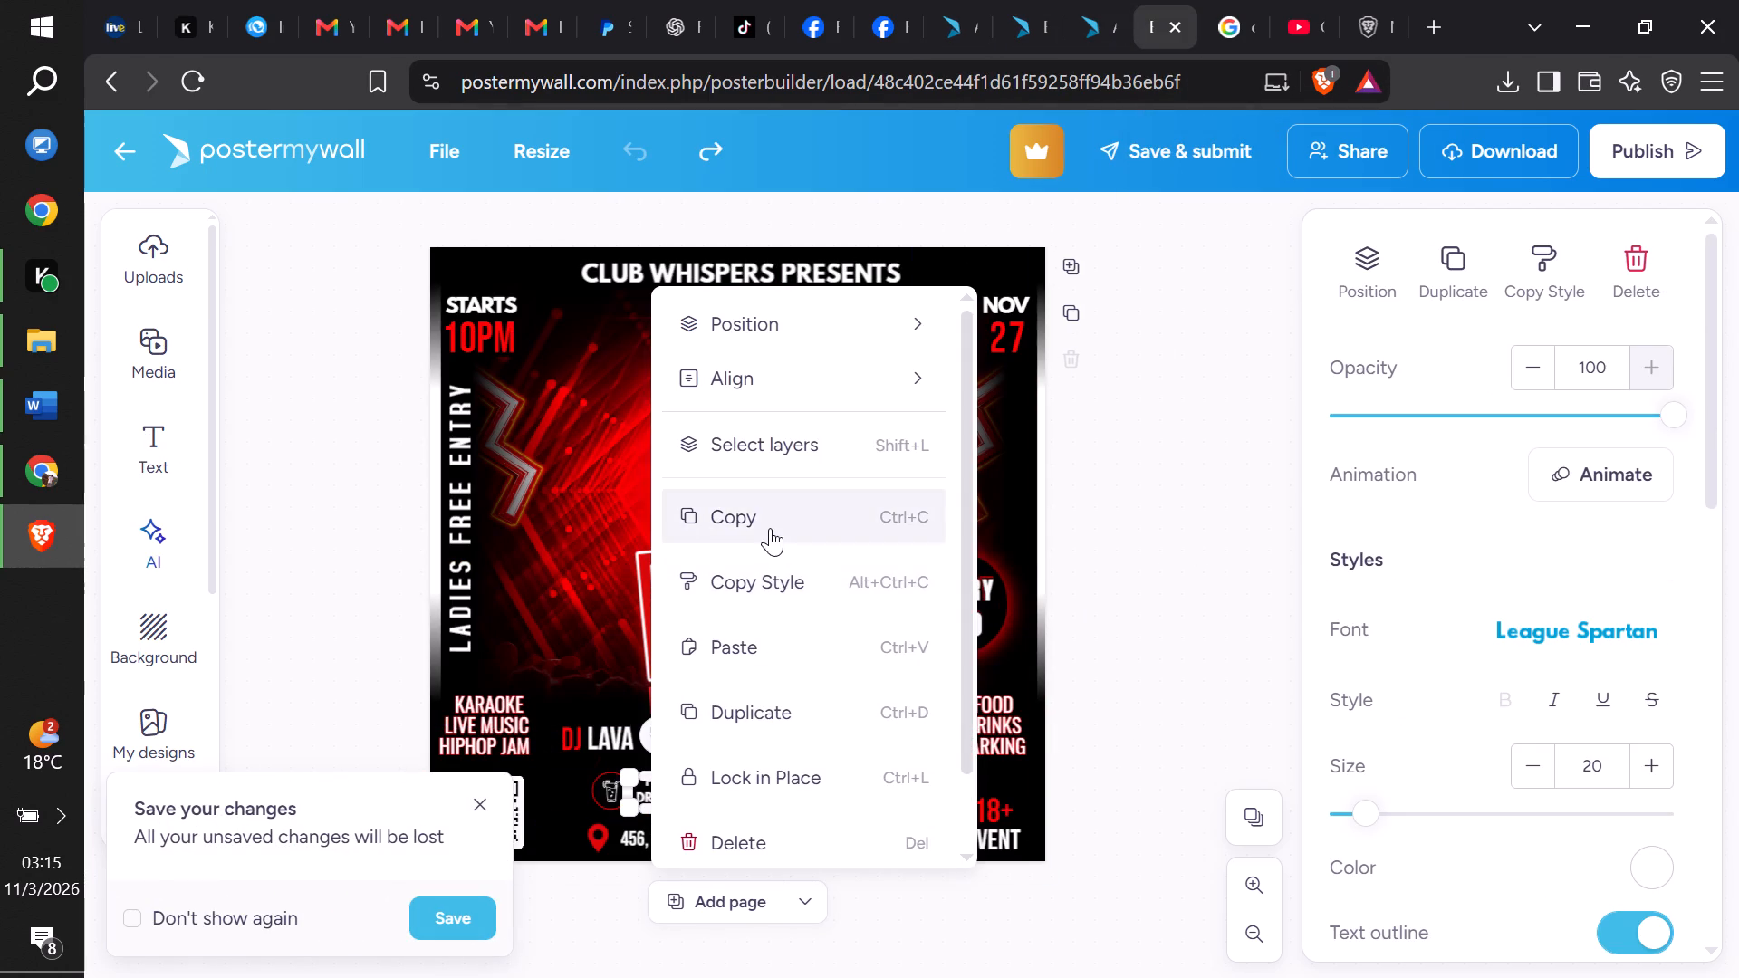
pyautogui.click(960, 12)
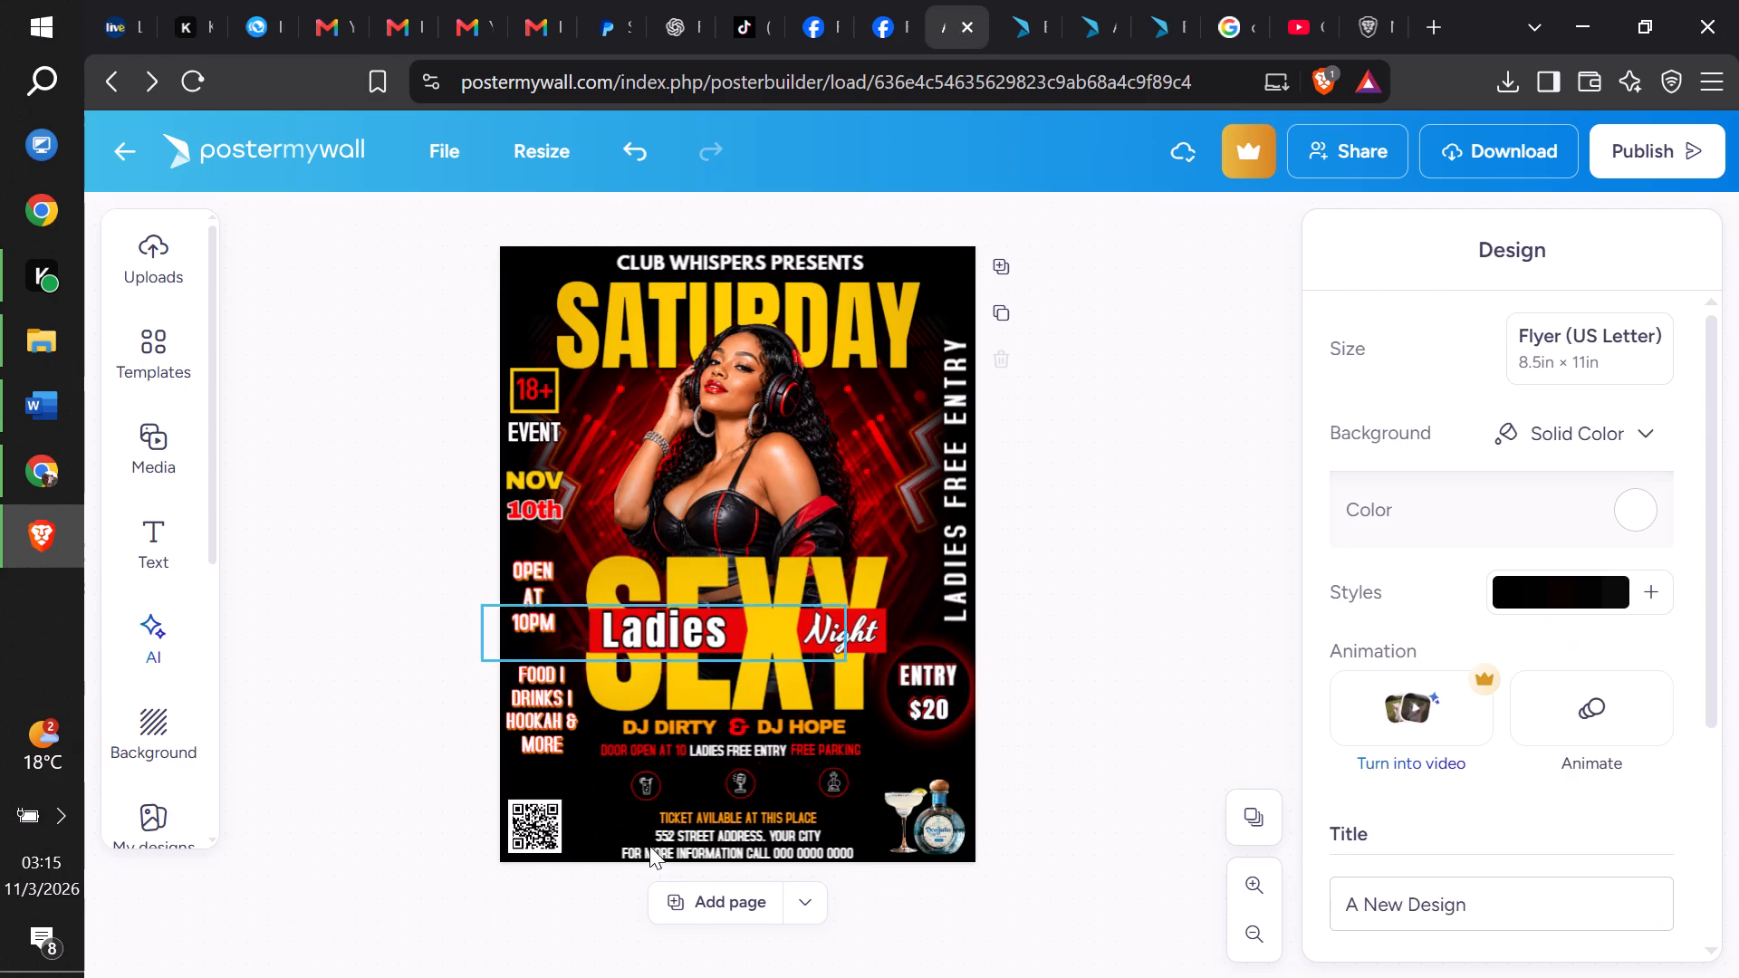
pyautogui.hotkey('ctrl', 'v')
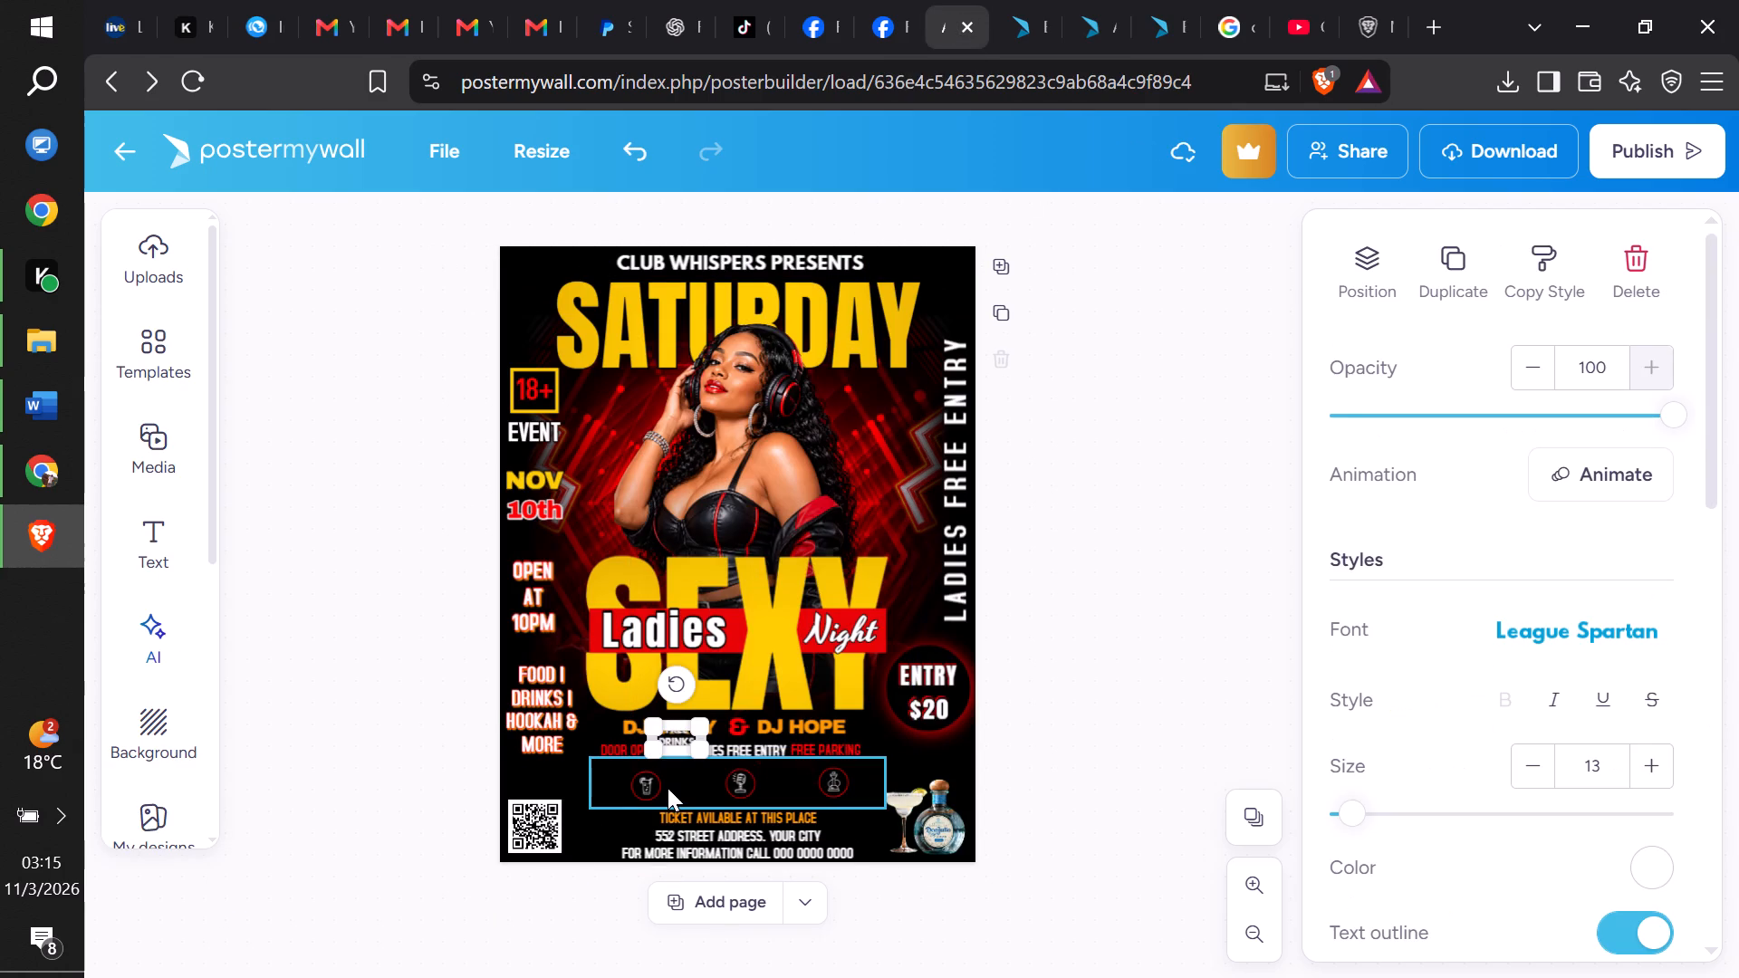
pyautogui.moveTo(677, 735); pyautogui.dragTo(685, 782)
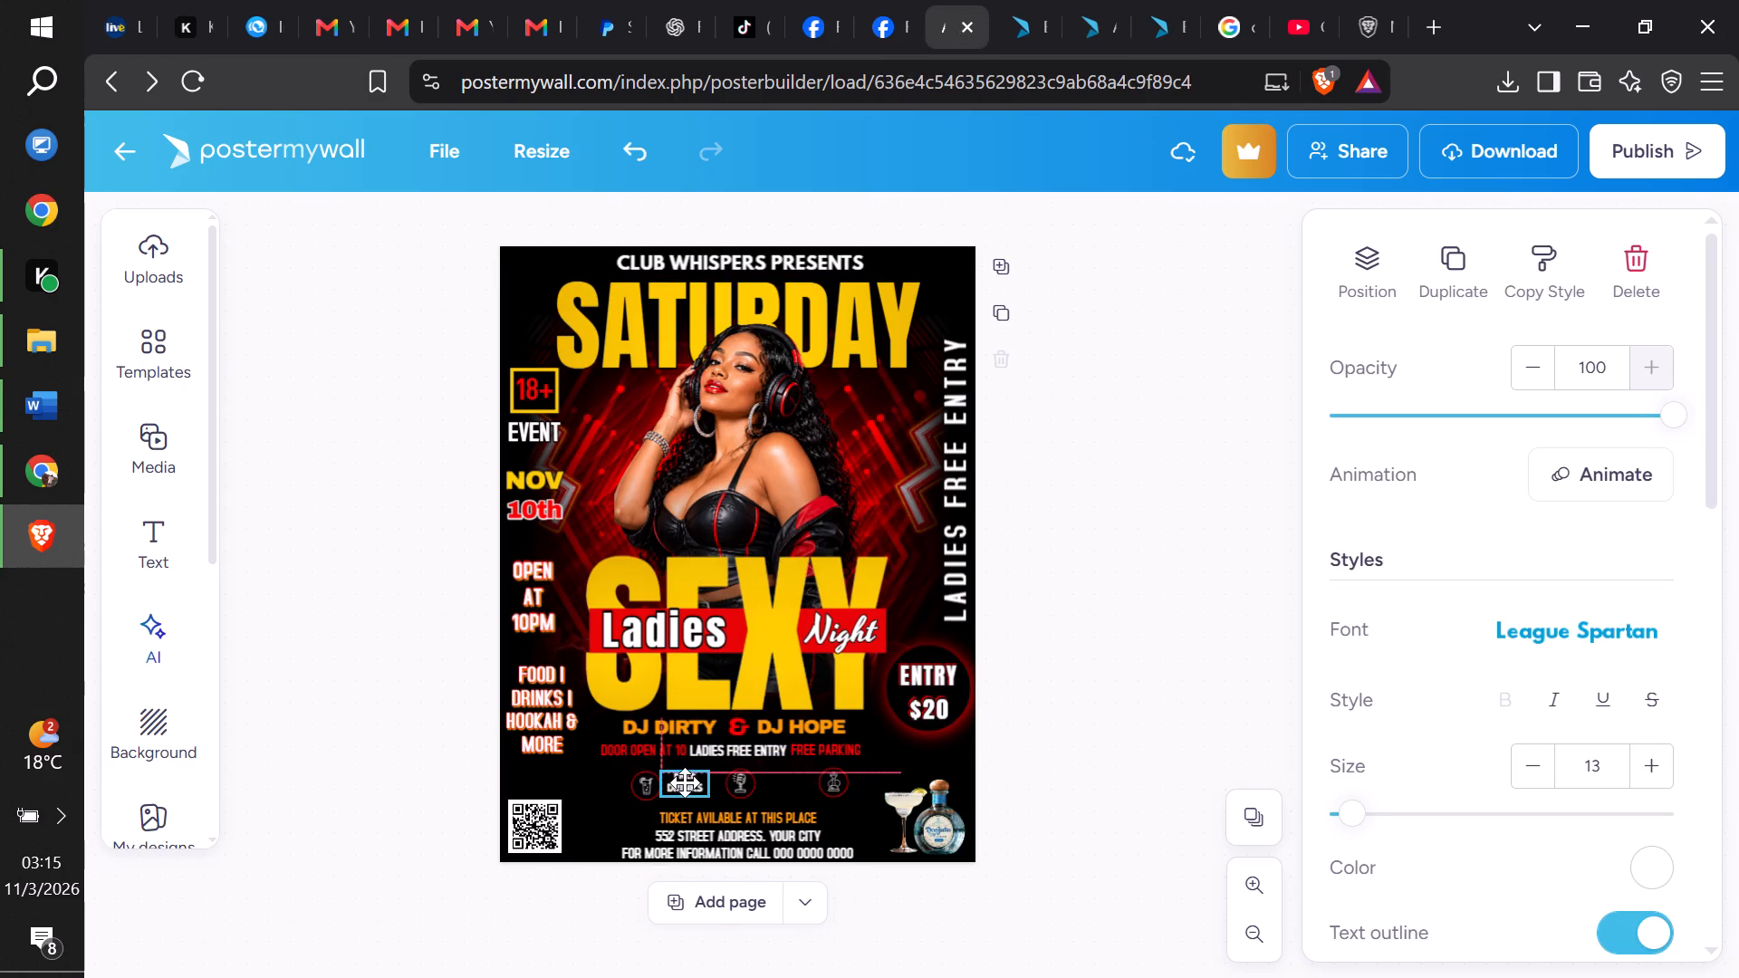
pyautogui.moveTo(685, 782); pyautogui.dragTo(686, 787)
pyautogui.click(1126, 674)
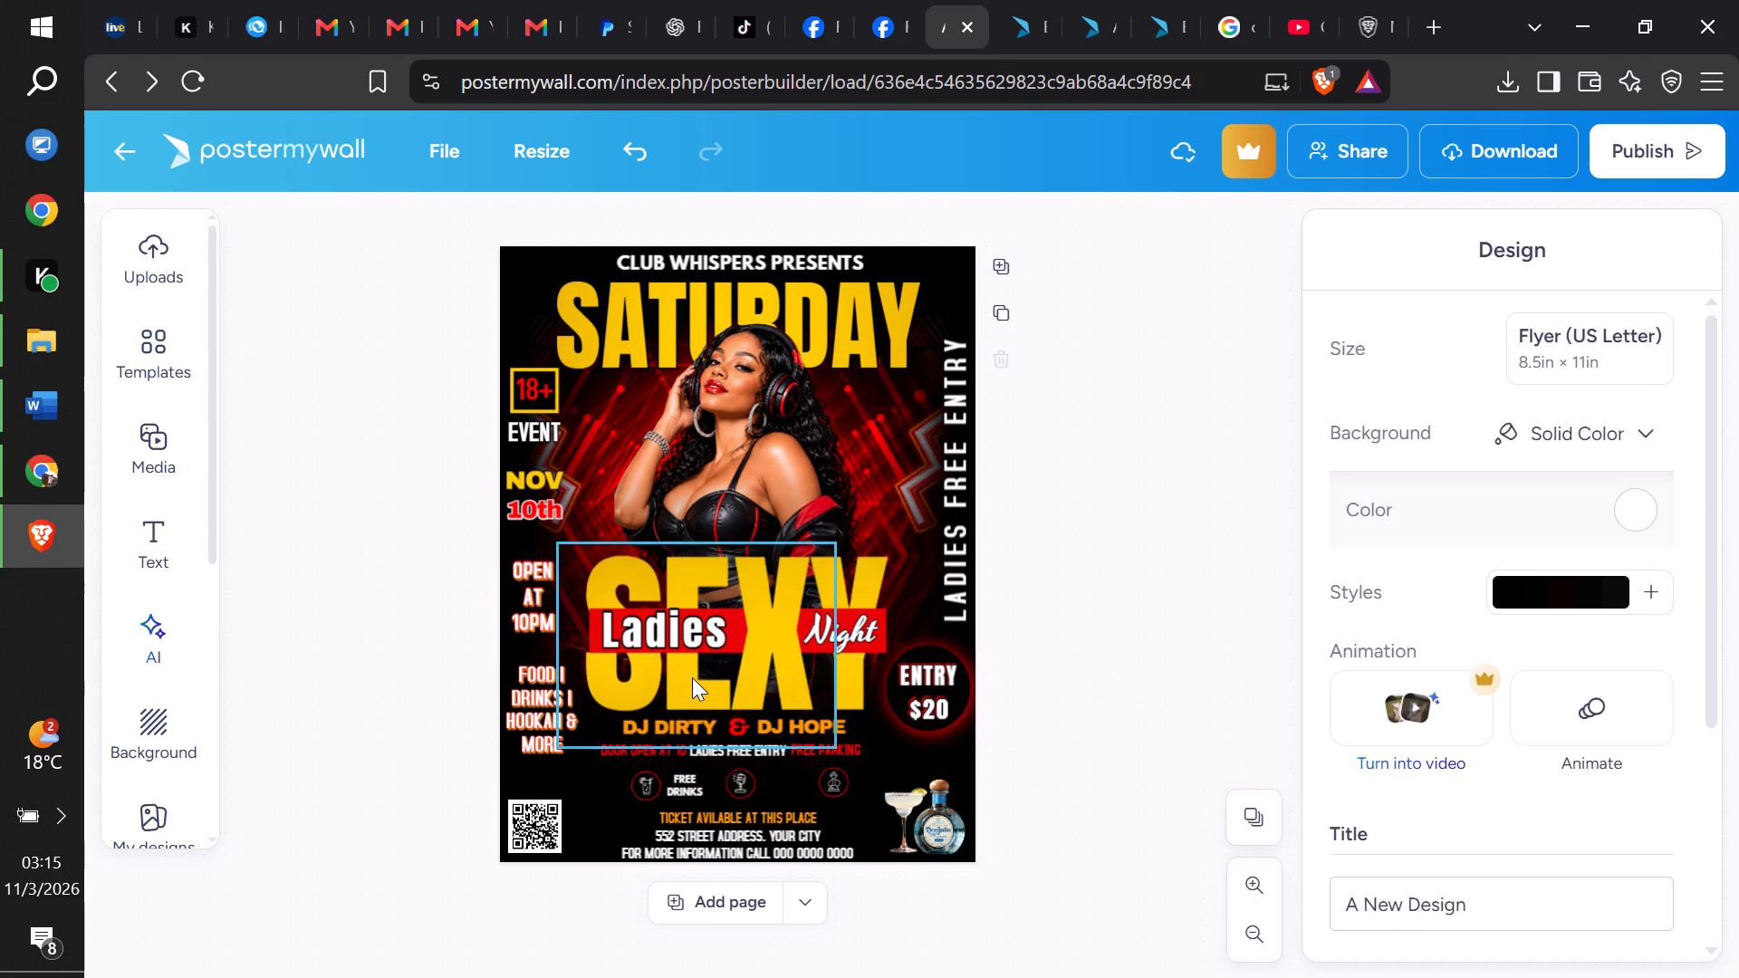
pyautogui.click(683, 781)
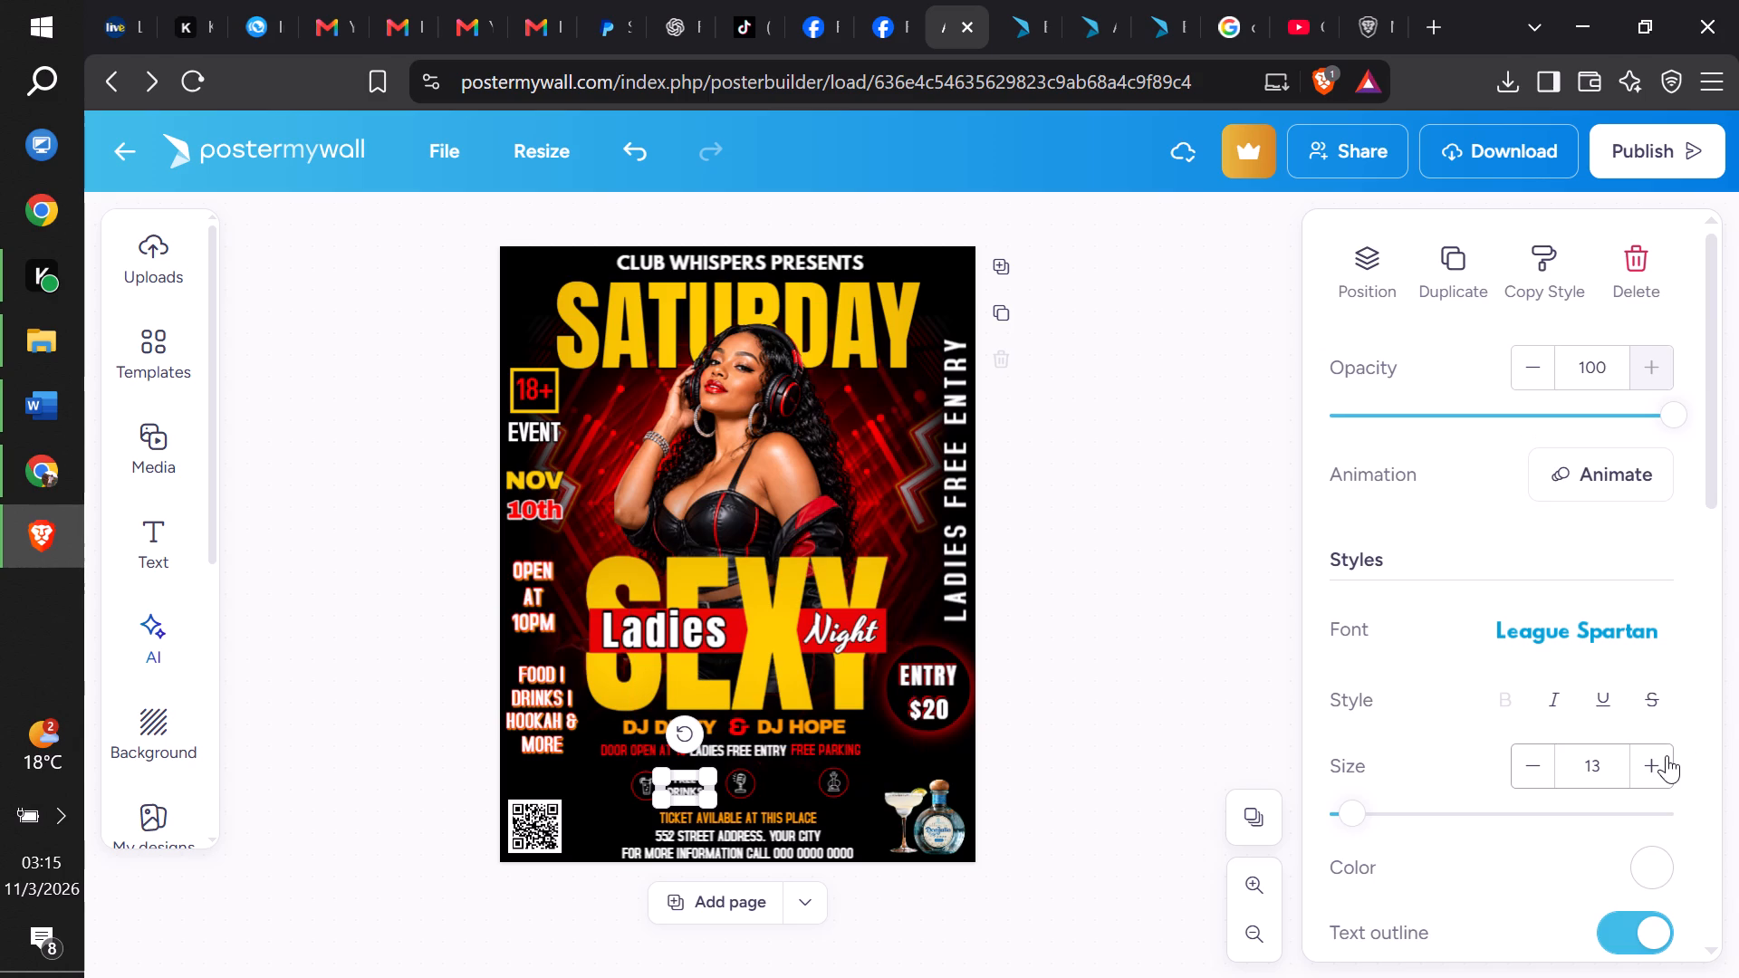
pyautogui.doubleClick(1667, 755)
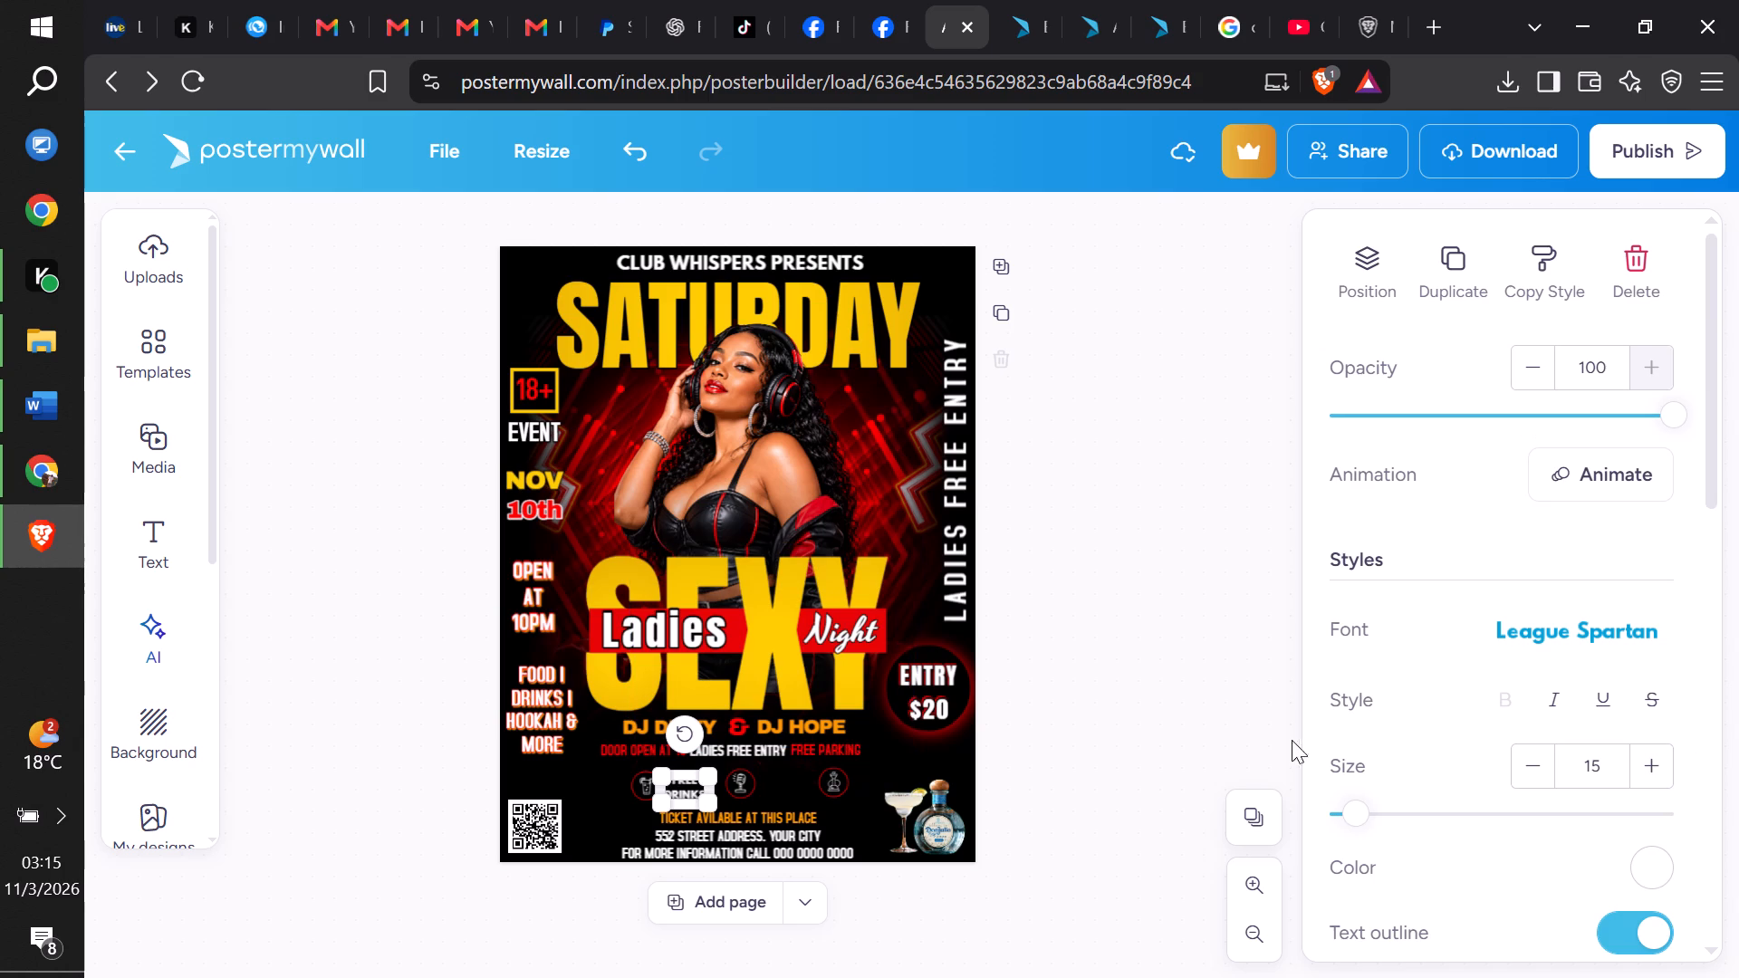
pyautogui.click(1112, 692)
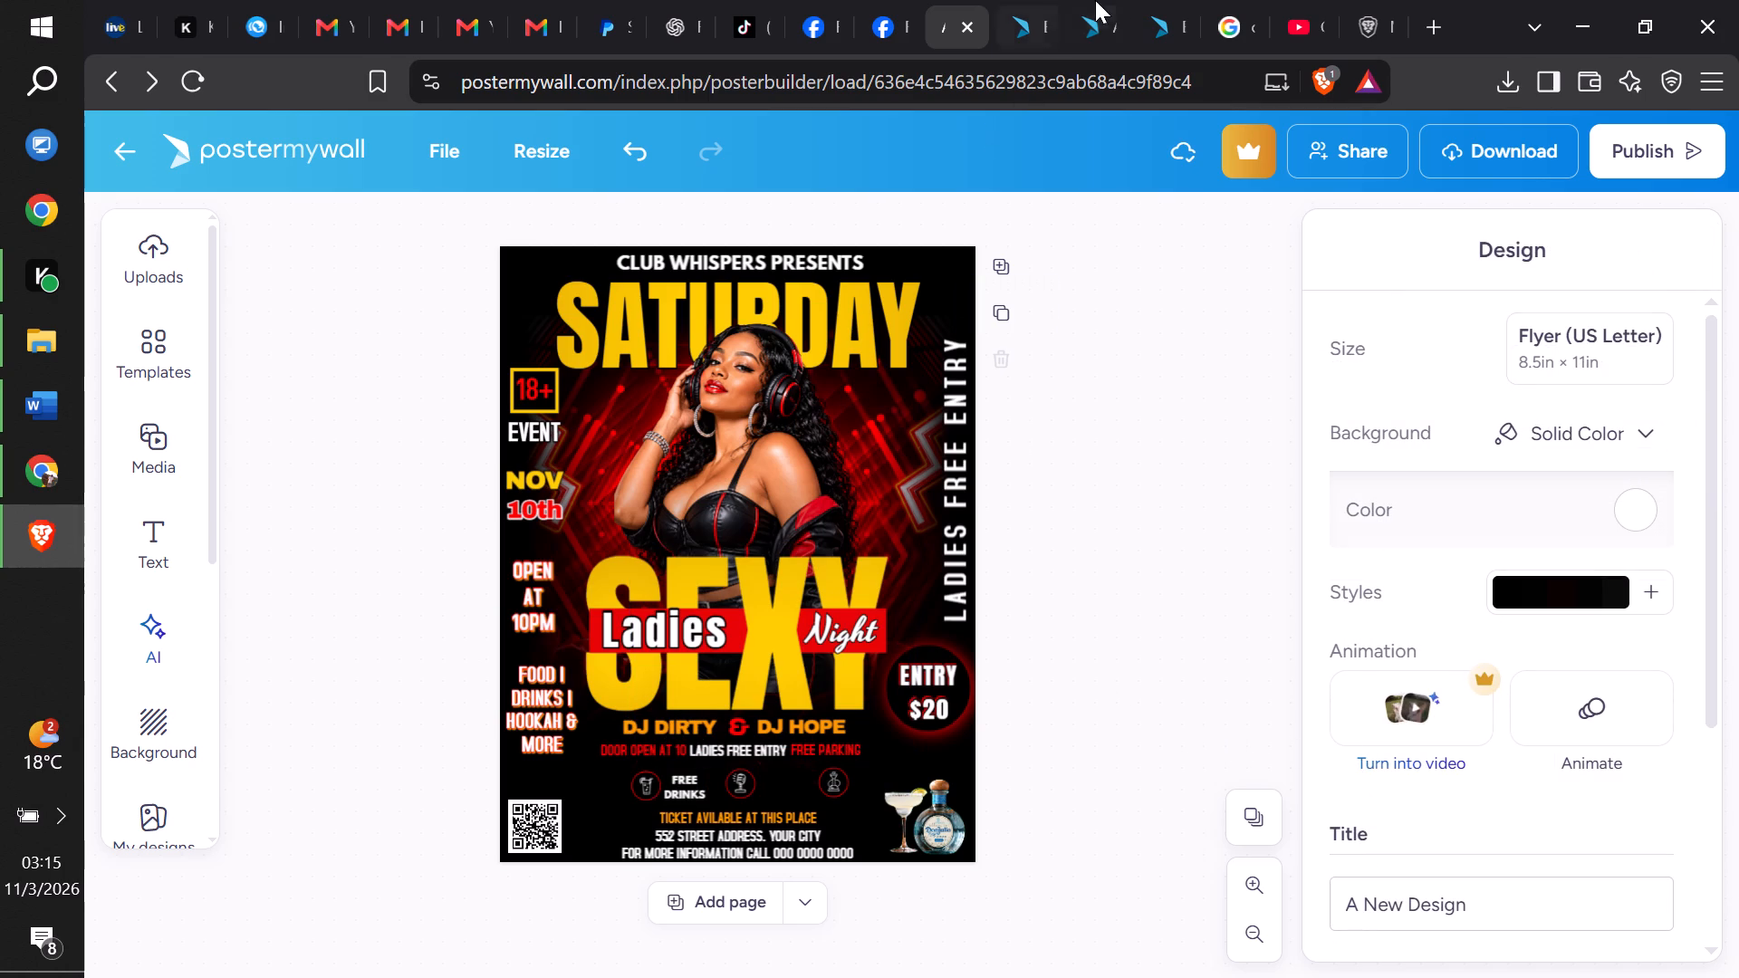
# Copy the LIVE MUSIC text from the Friday Party design into the Saturday flyer, beside the middle round icon, at size 15 level with FREE DRINKS.
pyautogui.click(1130, 0)
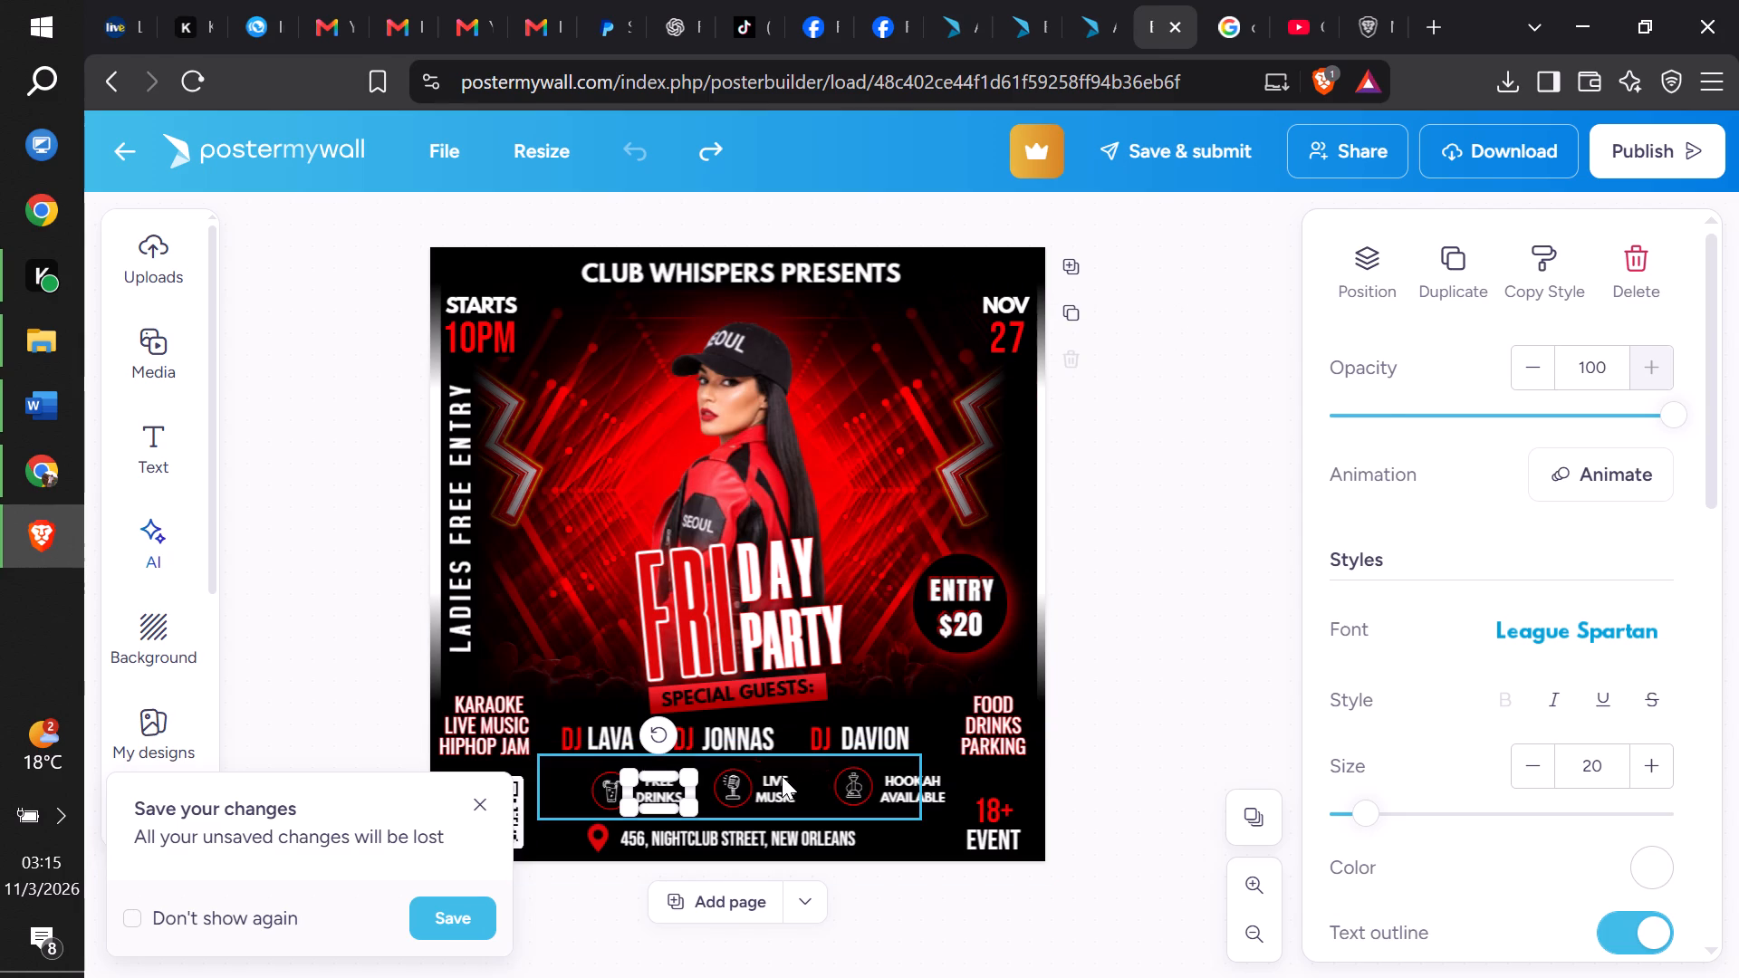
pyautogui.rightClick(782, 776)
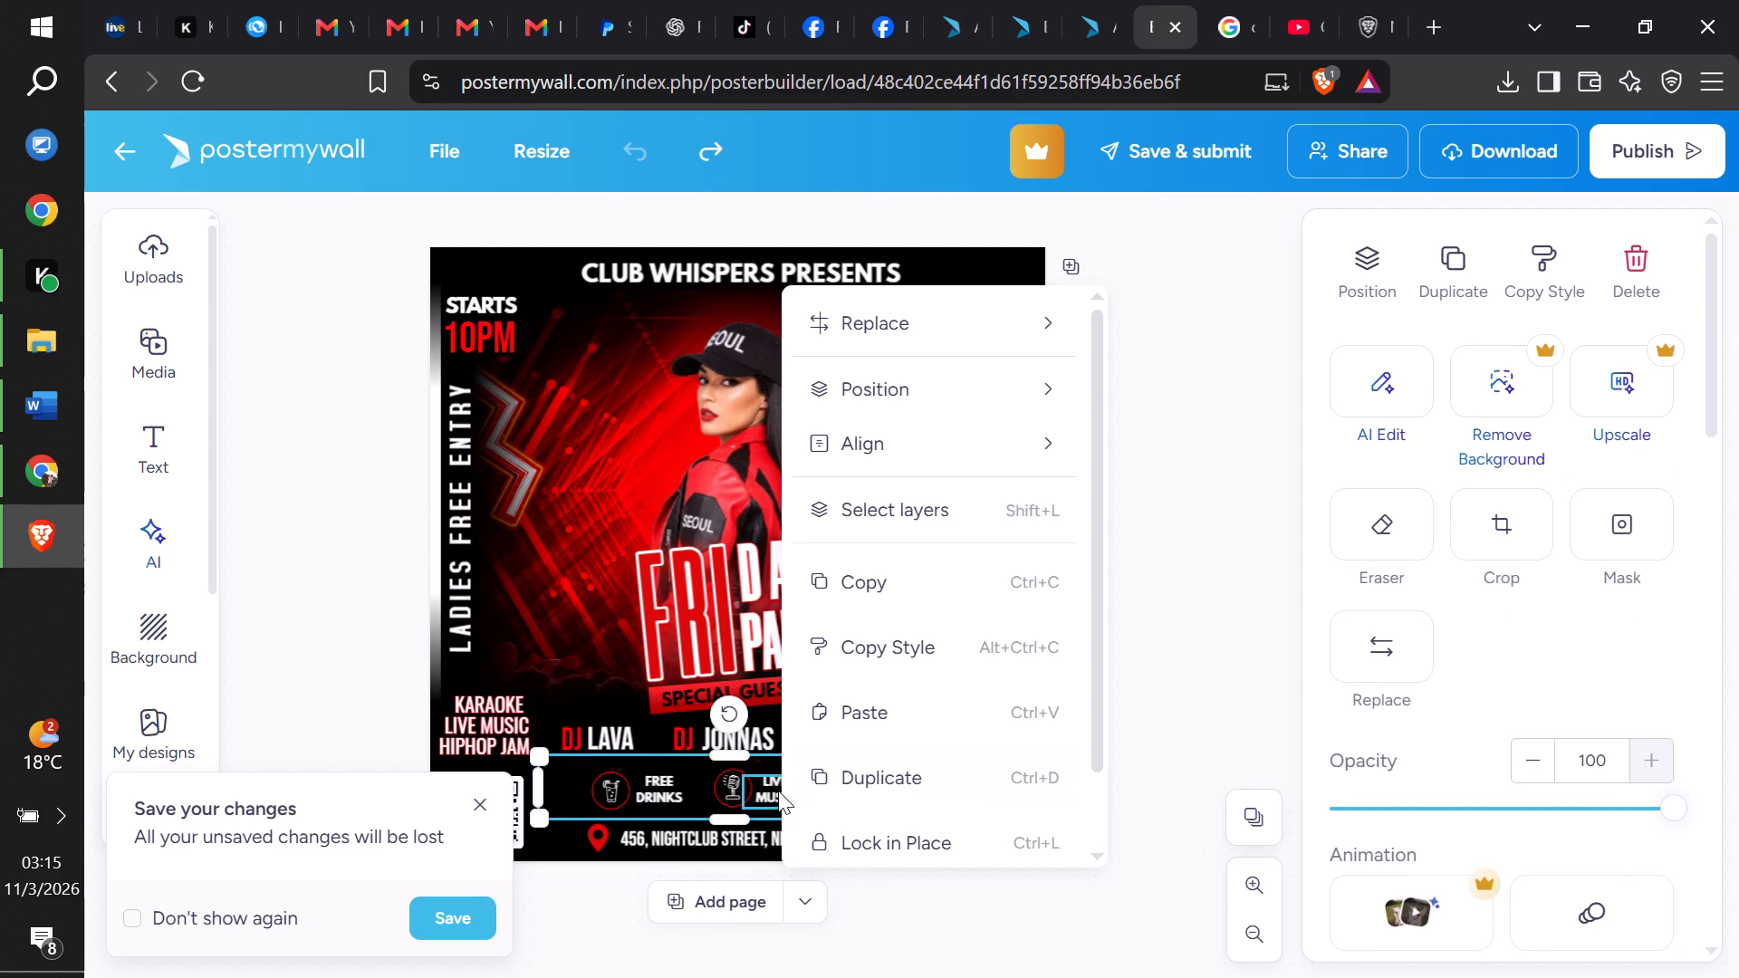
pyautogui.rightClick(765, 791)
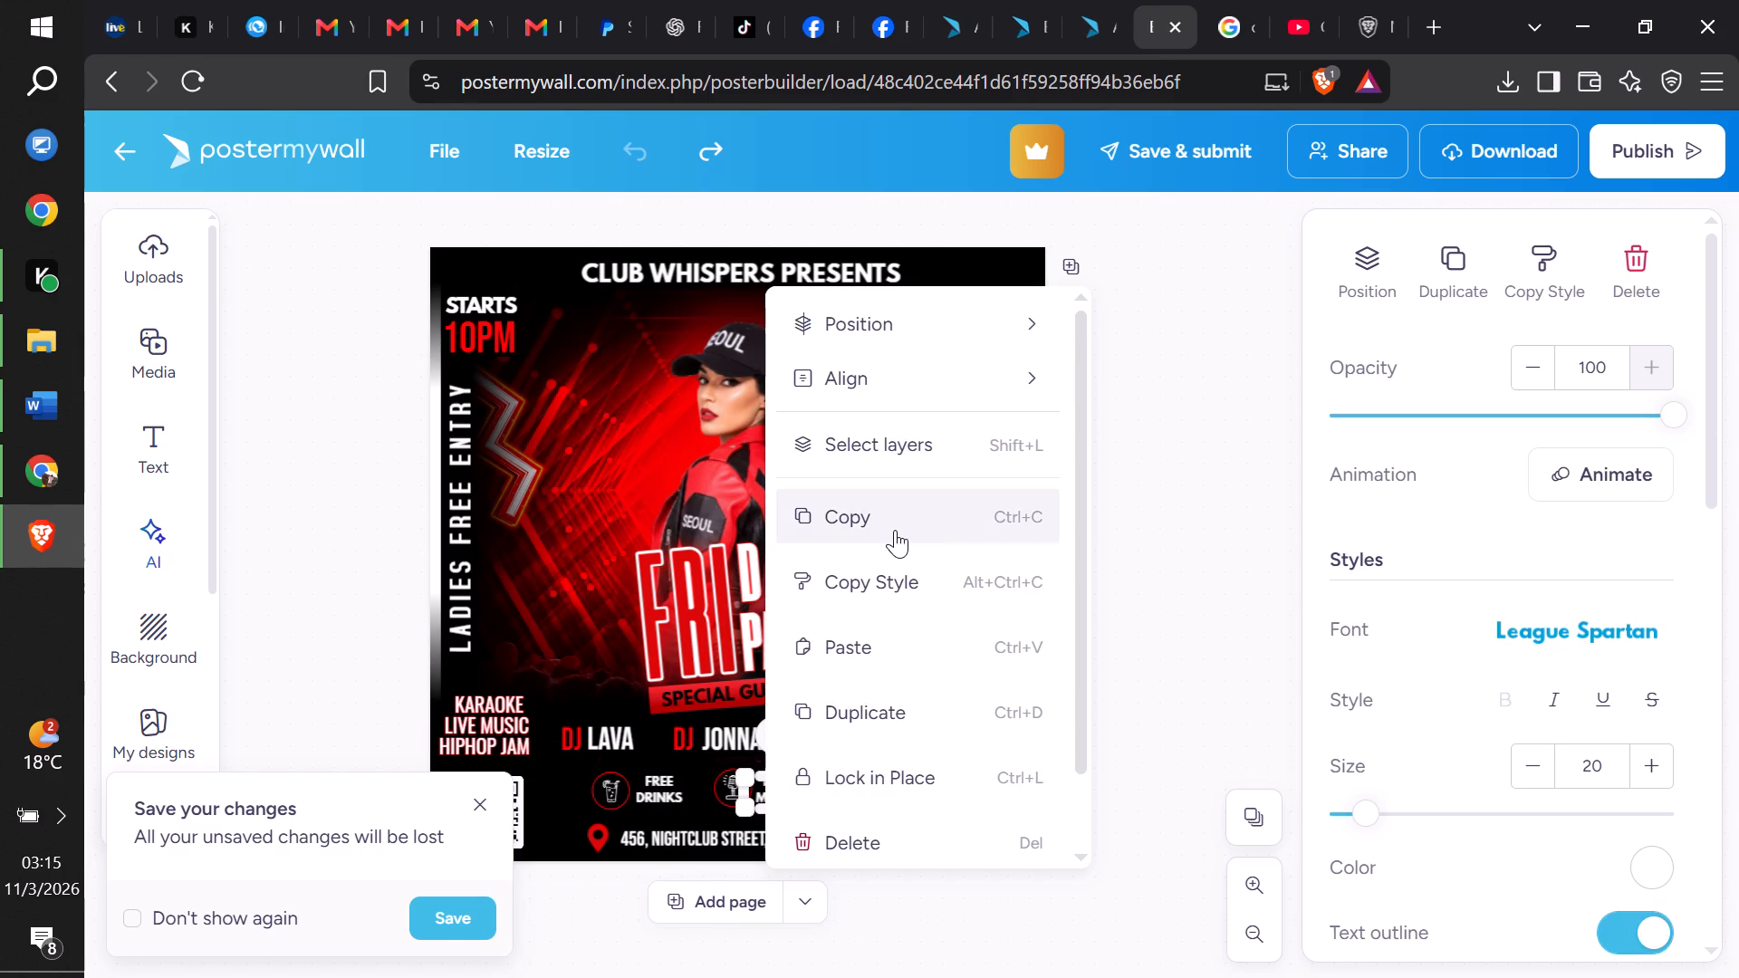
pyautogui.click(895, 530)
pyautogui.click(948, 33)
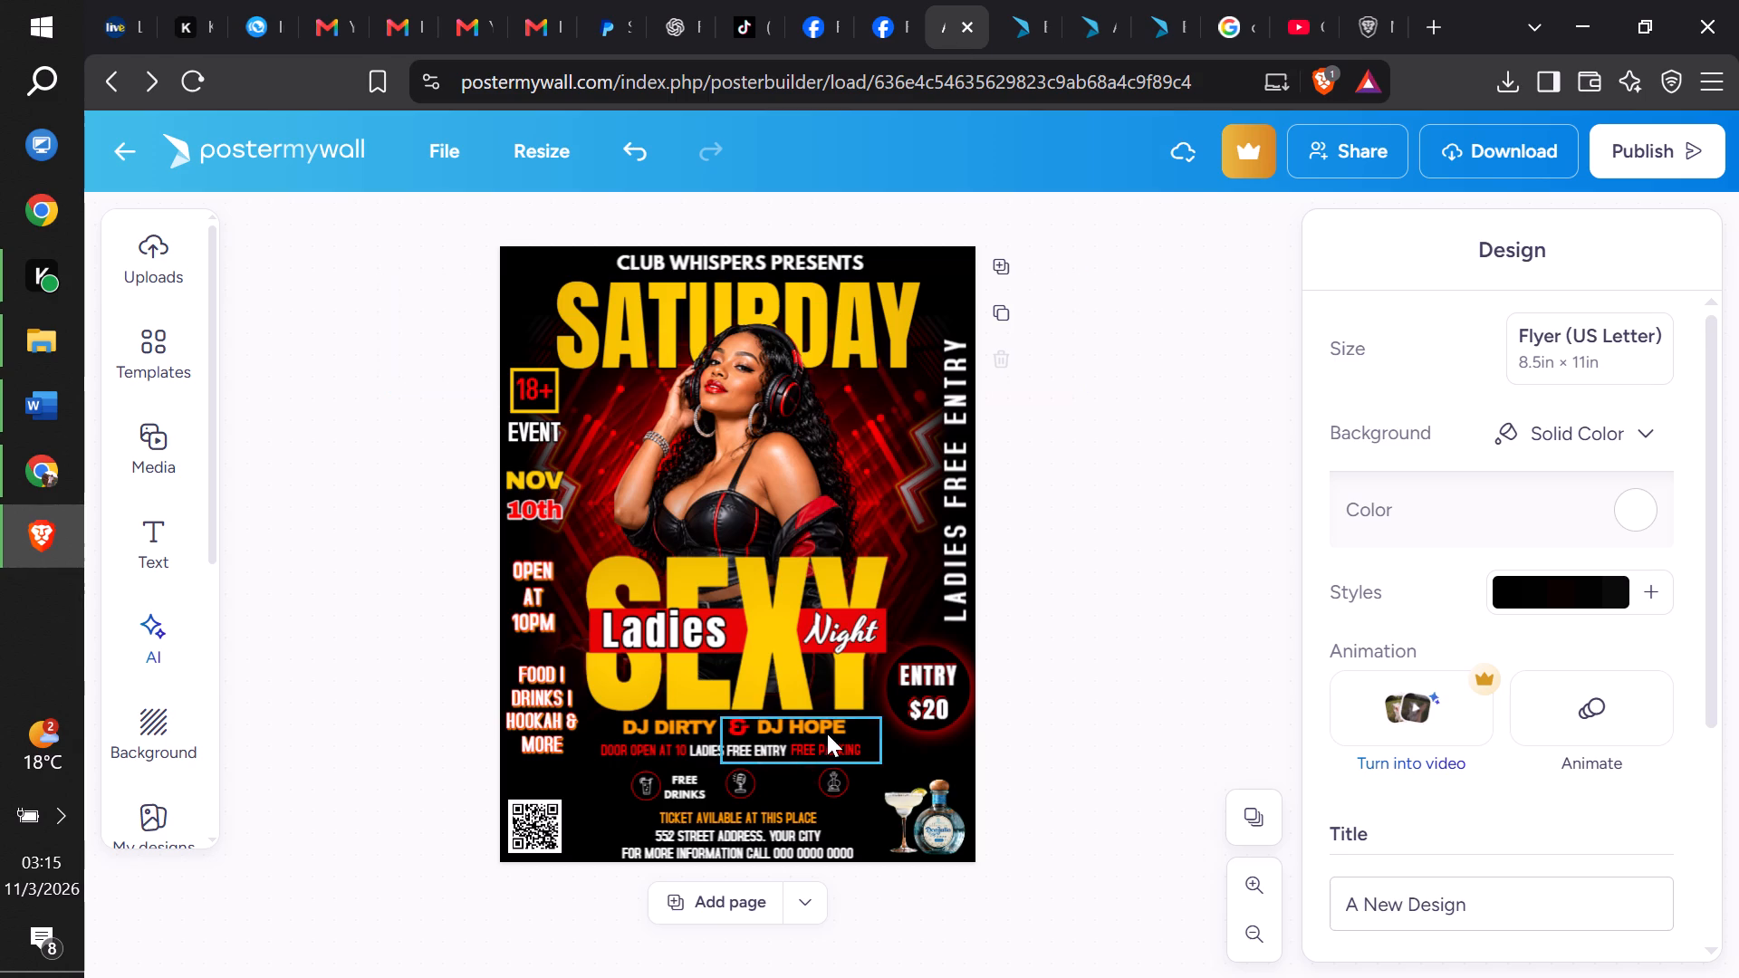
pyautogui.hotkey('ctrl', 'v')
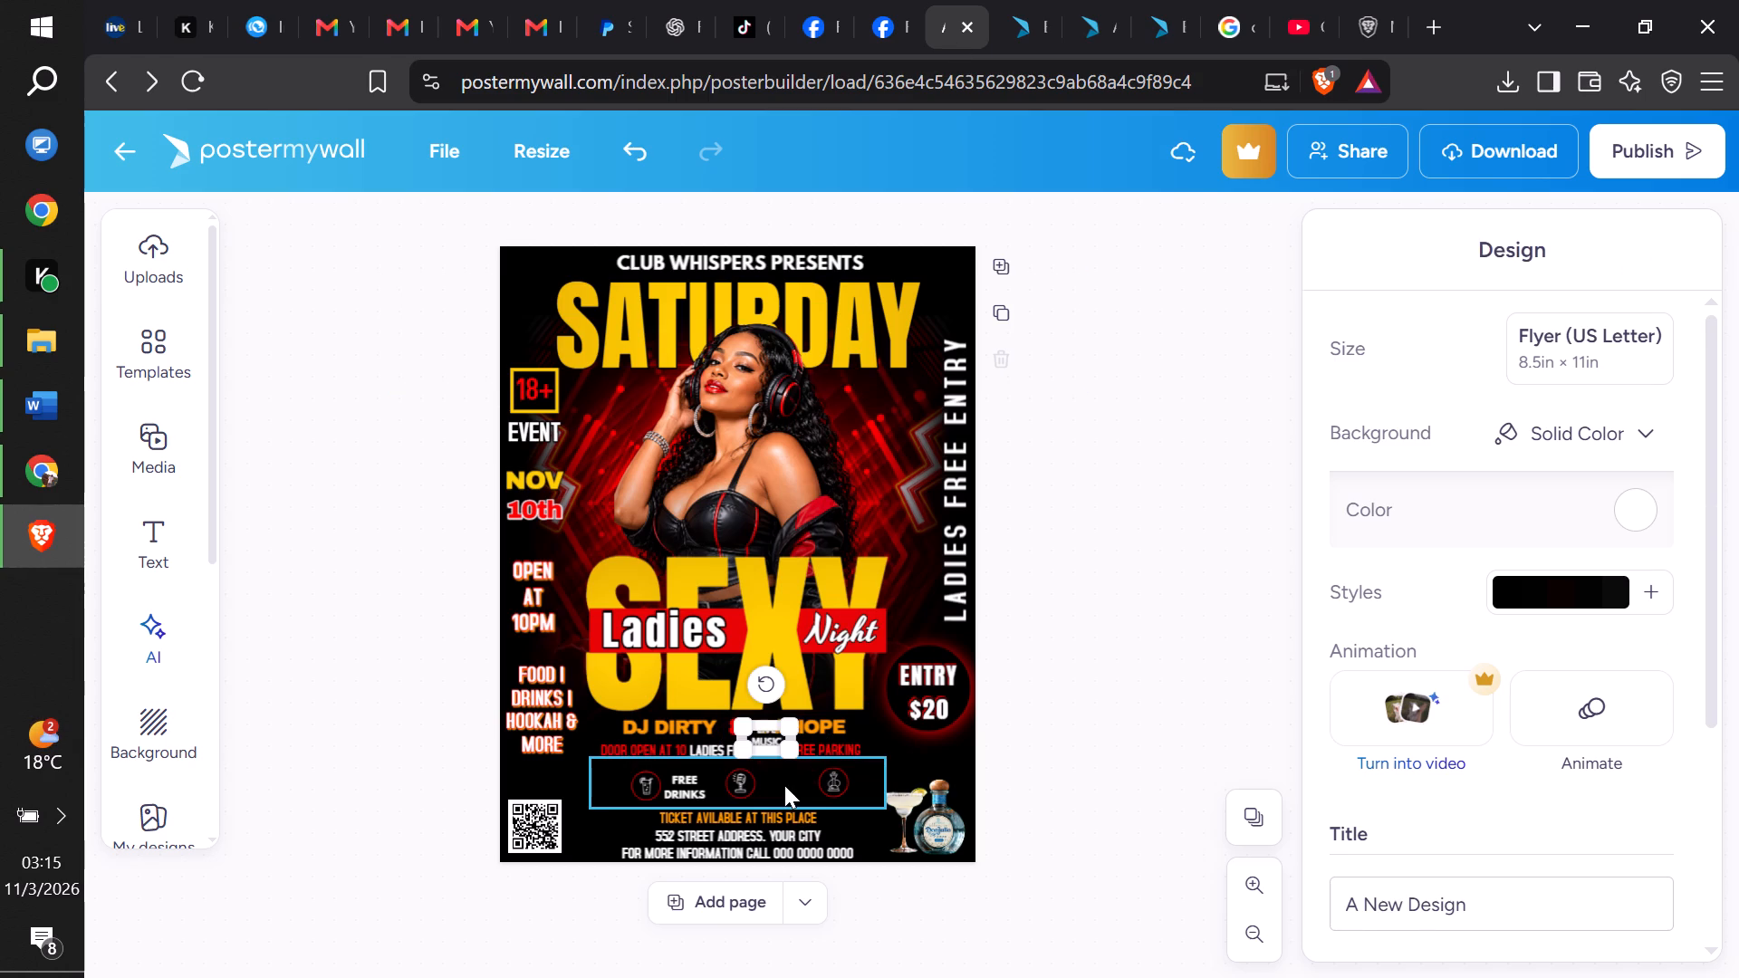
pyautogui.moveTo(773, 739); pyautogui.dragTo(777, 774)
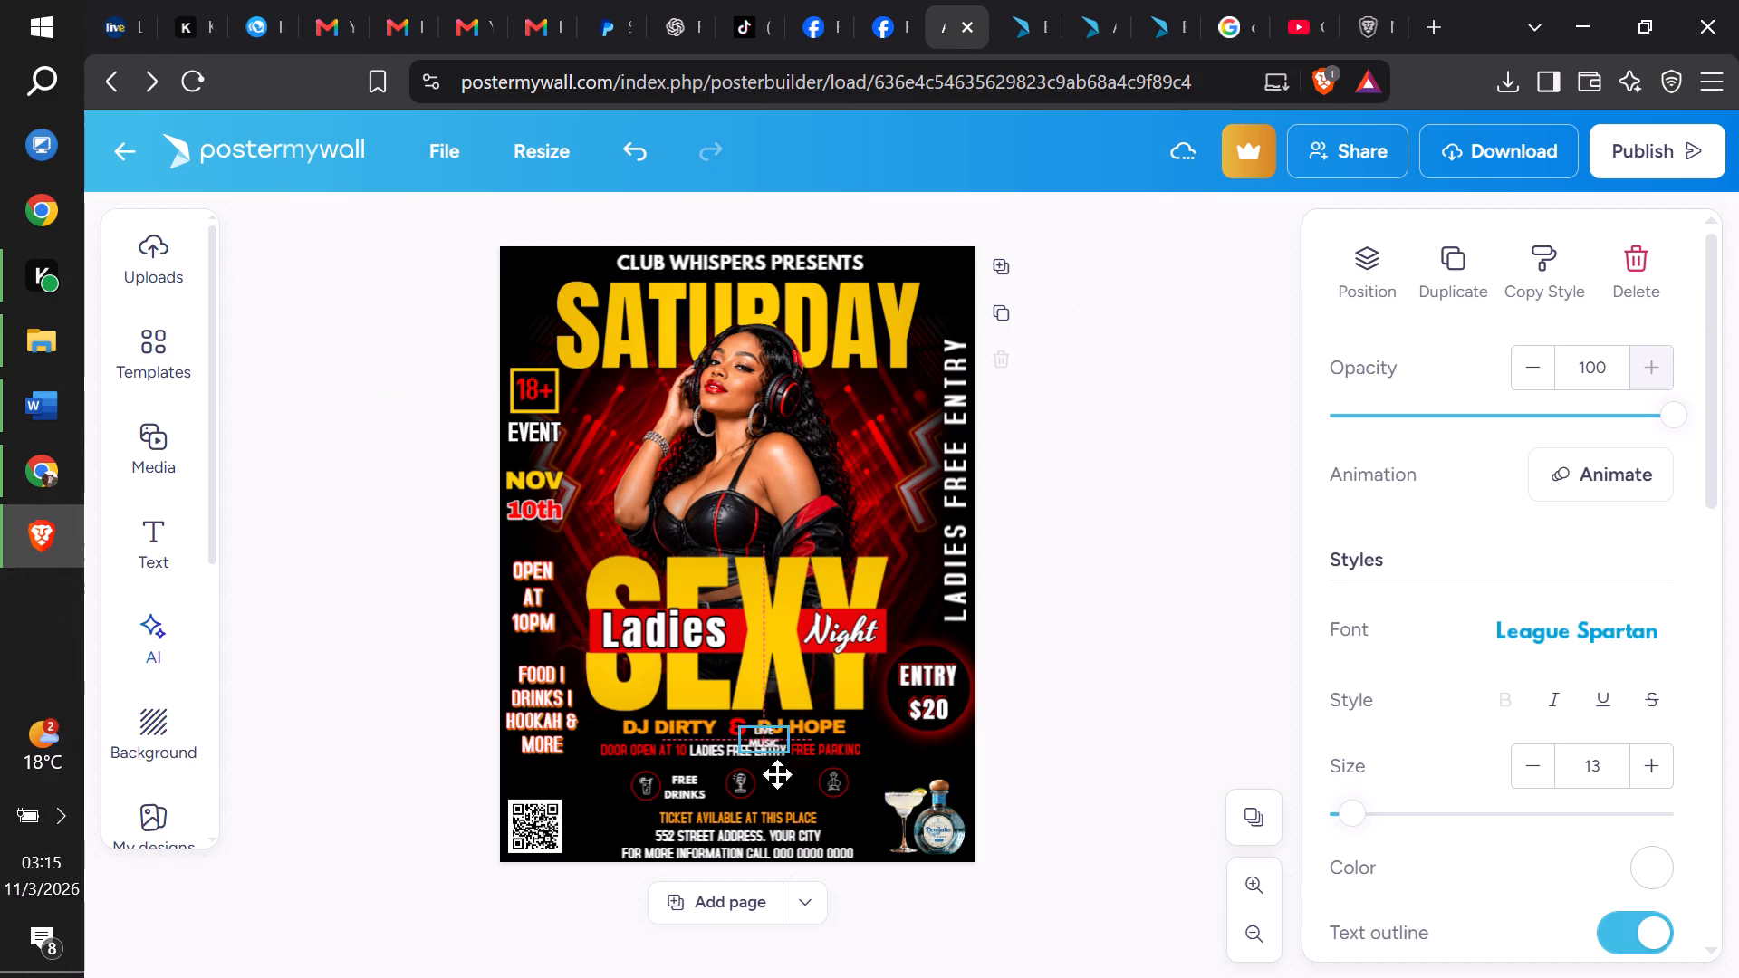
pyautogui.moveTo(777, 774); pyautogui.dragTo(784, 788)
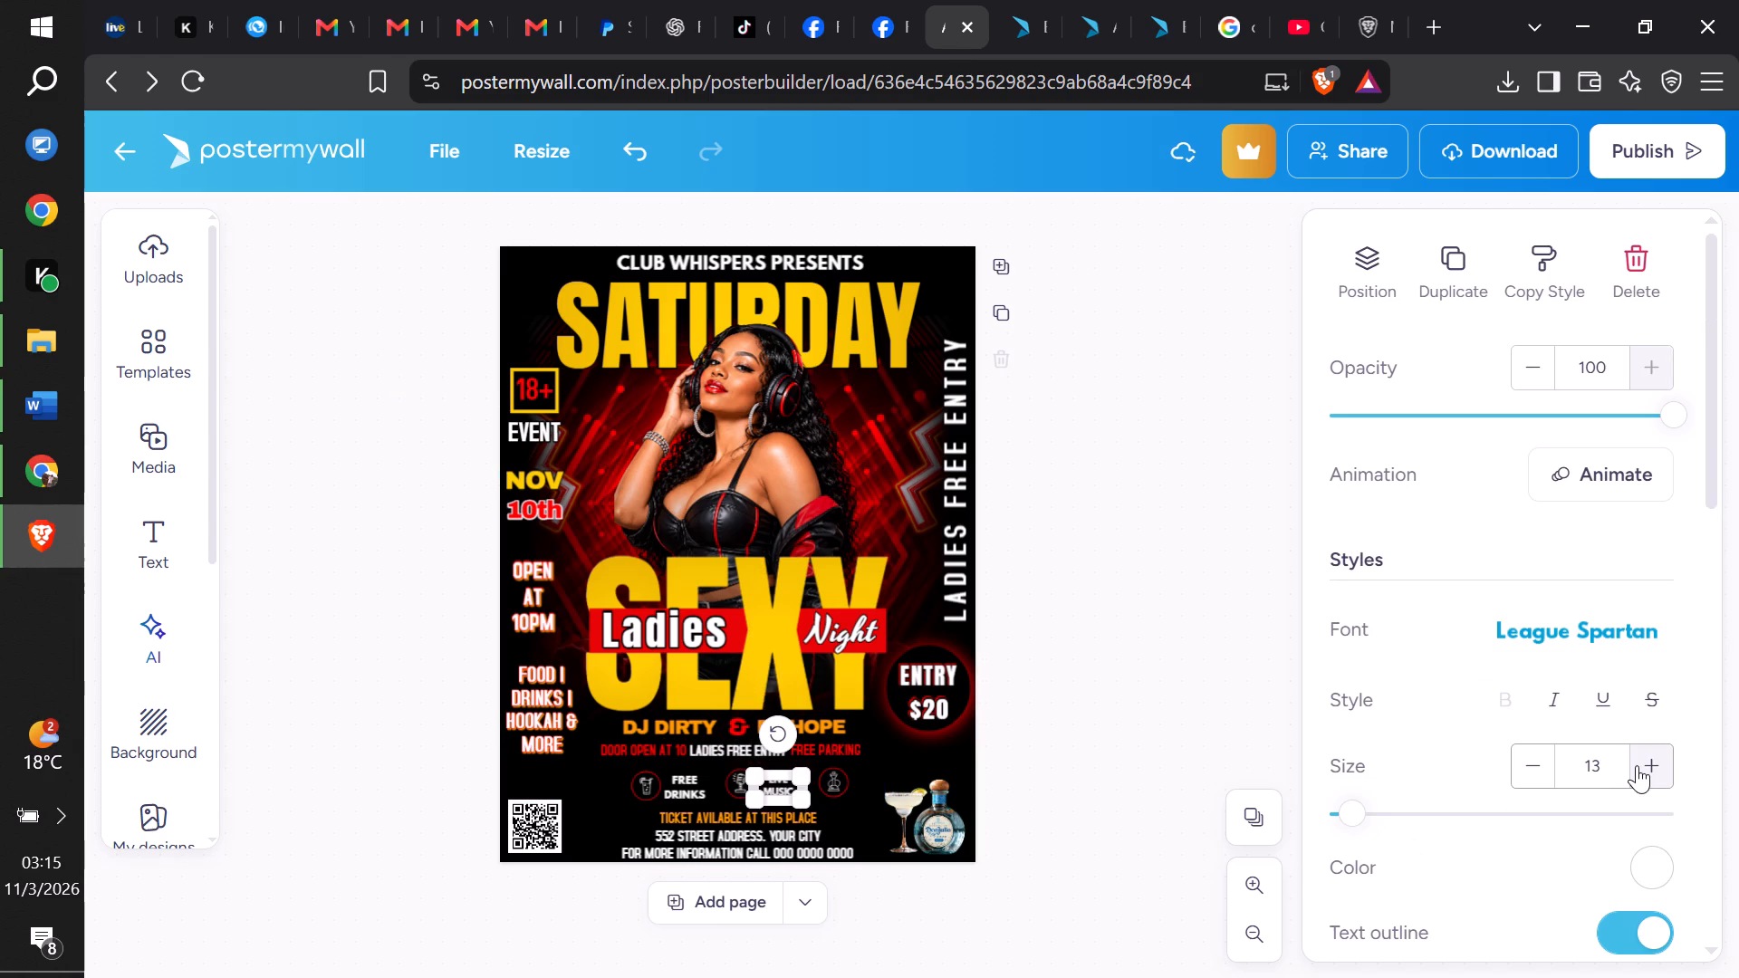
pyautogui.doubleClick(1637, 765)
pyautogui.click(701, 780)
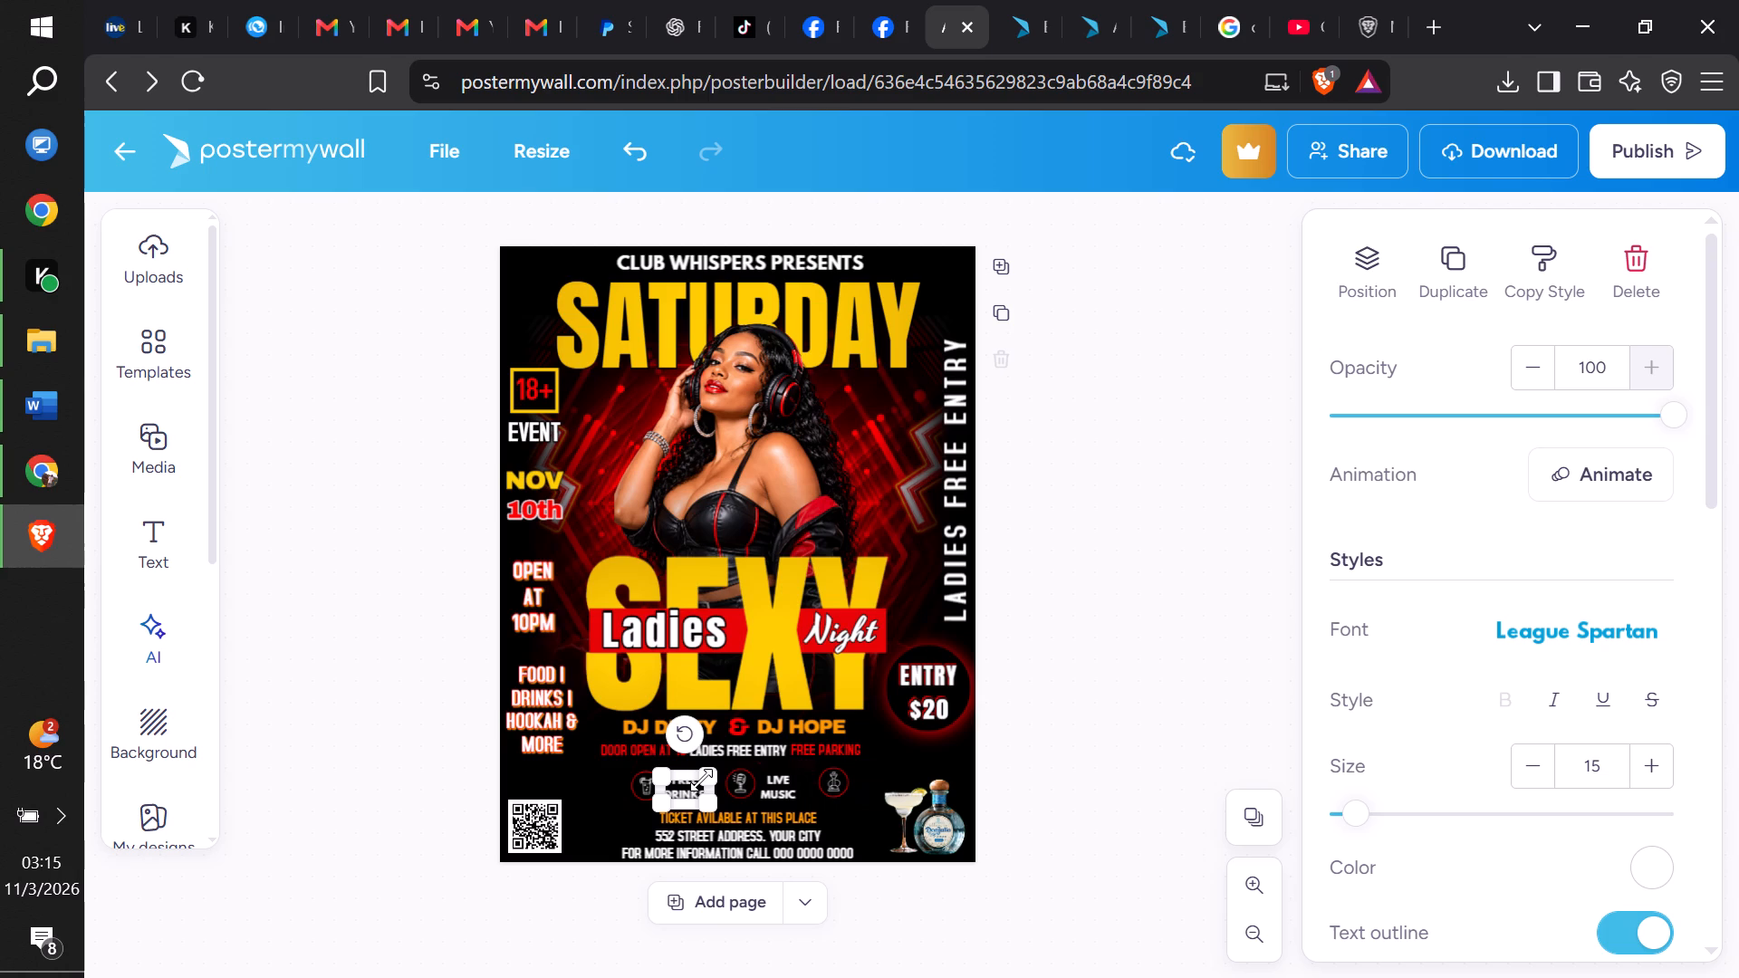
pyautogui.click(1104, 673)
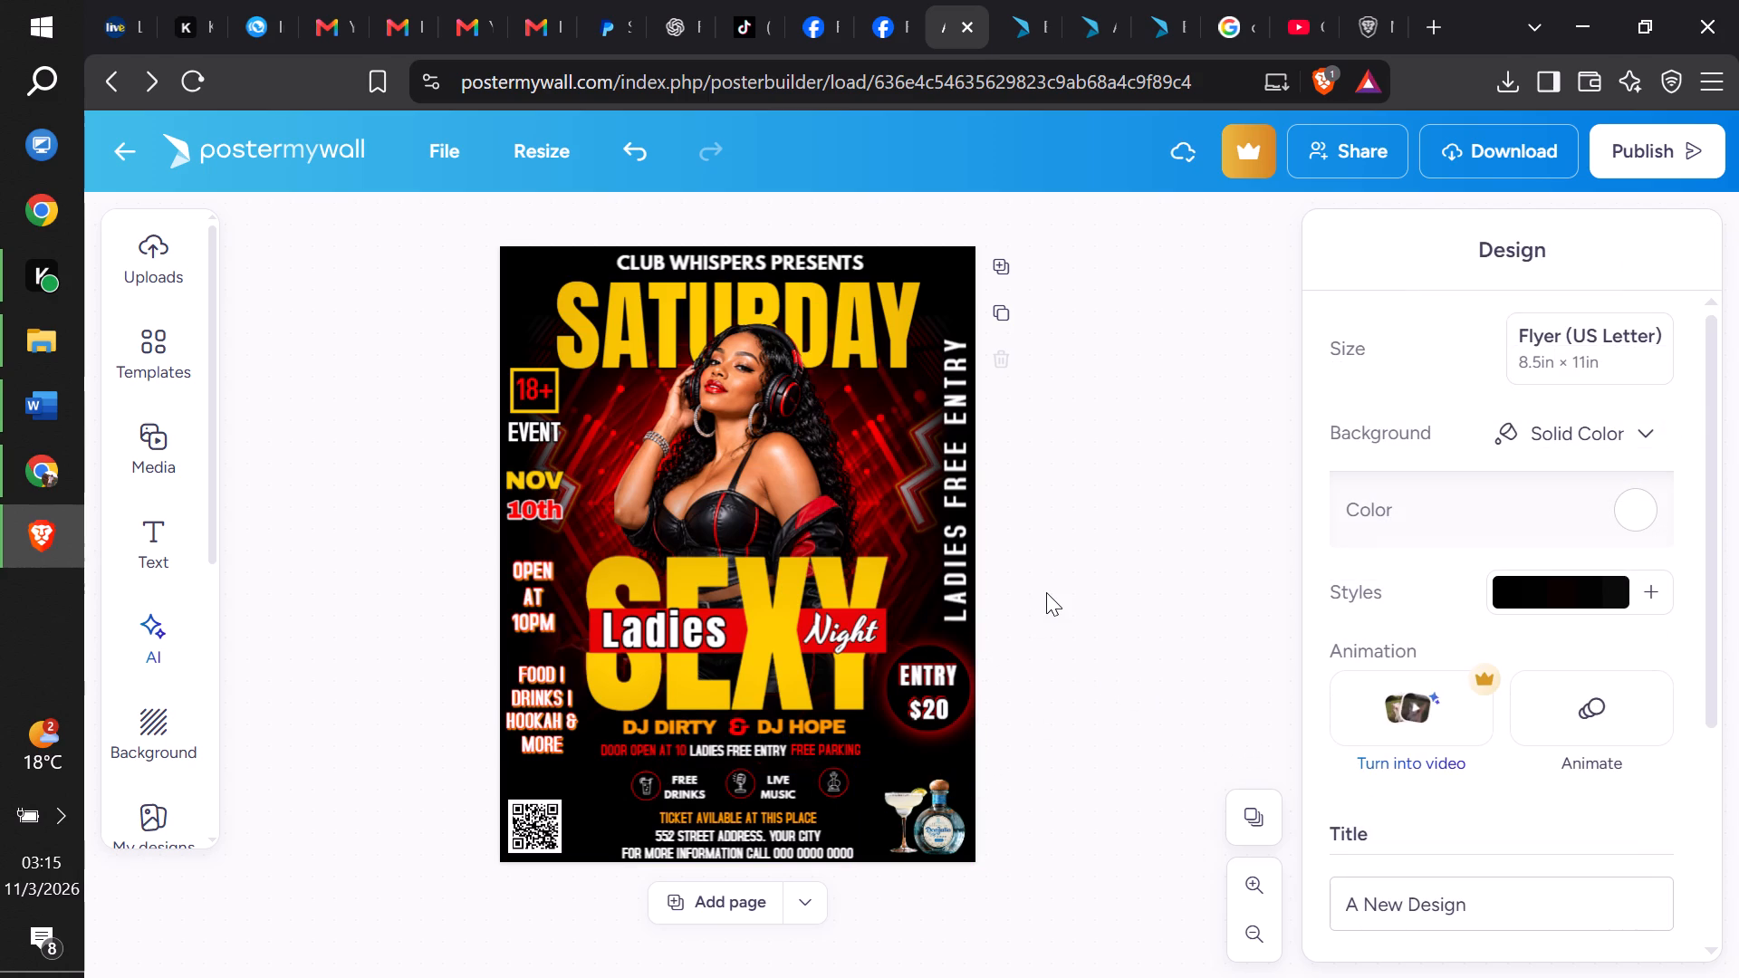
# Shrink the cocktail and bottle image slightly, keeping it in the flyer's bottom corner clear of the round icons.
pyautogui.click(919, 791)
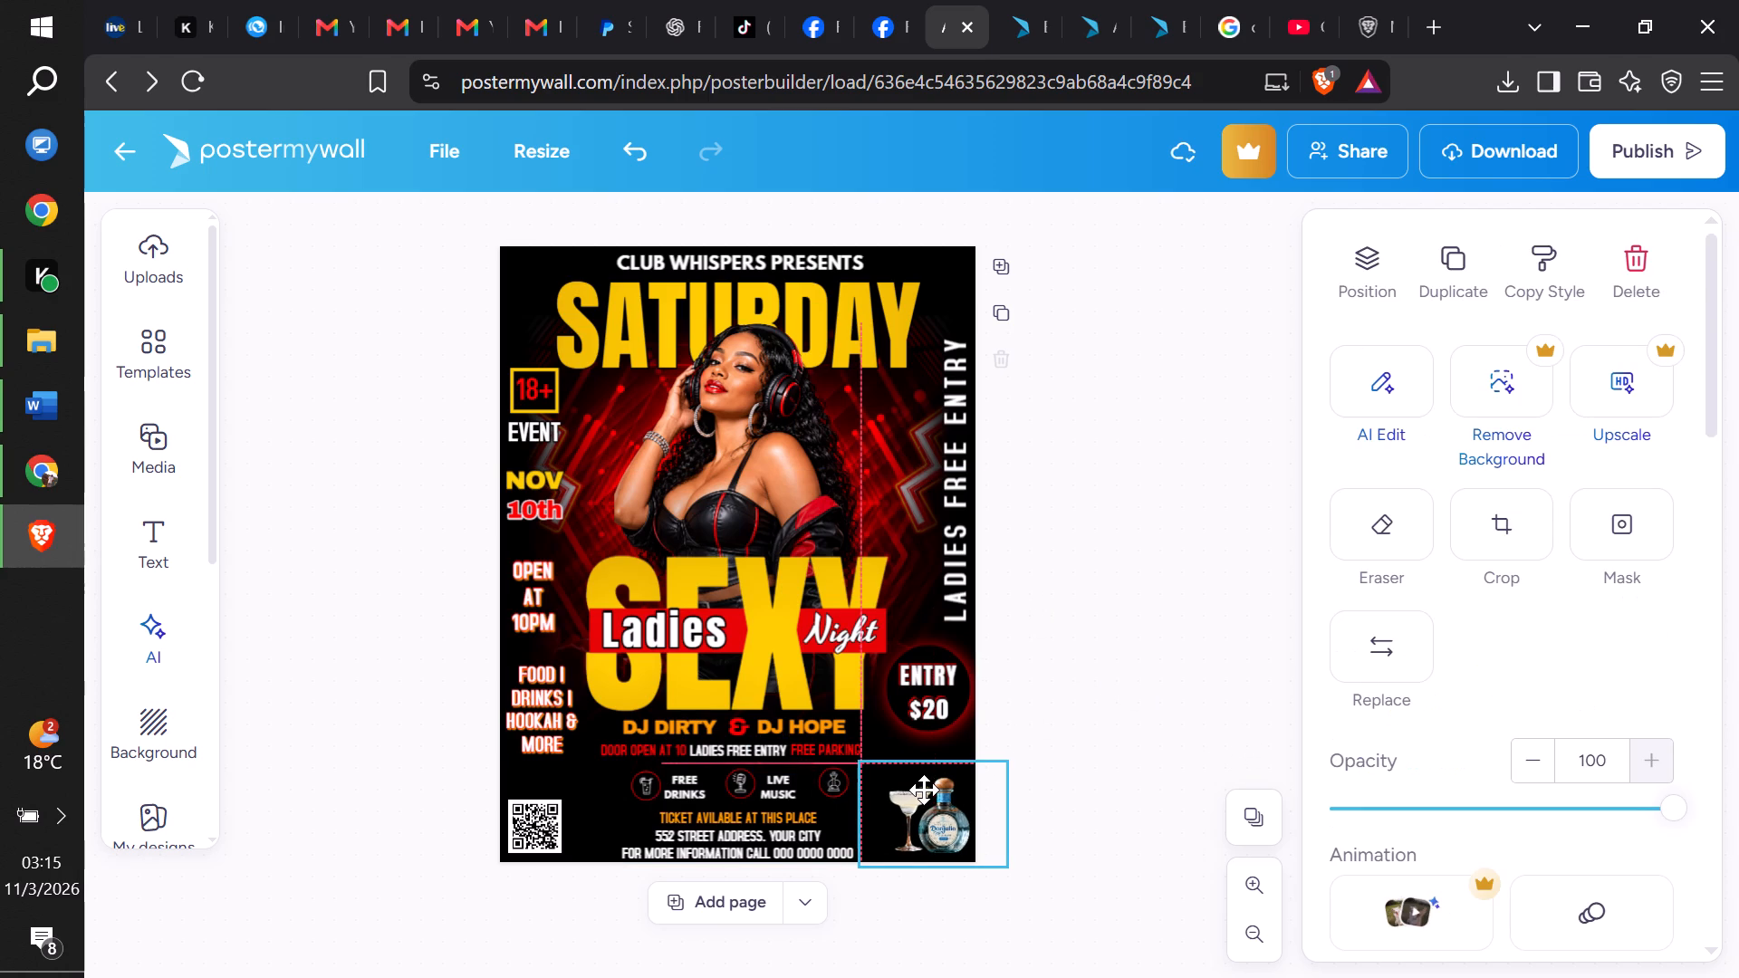
pyautogui.click(865, 757)
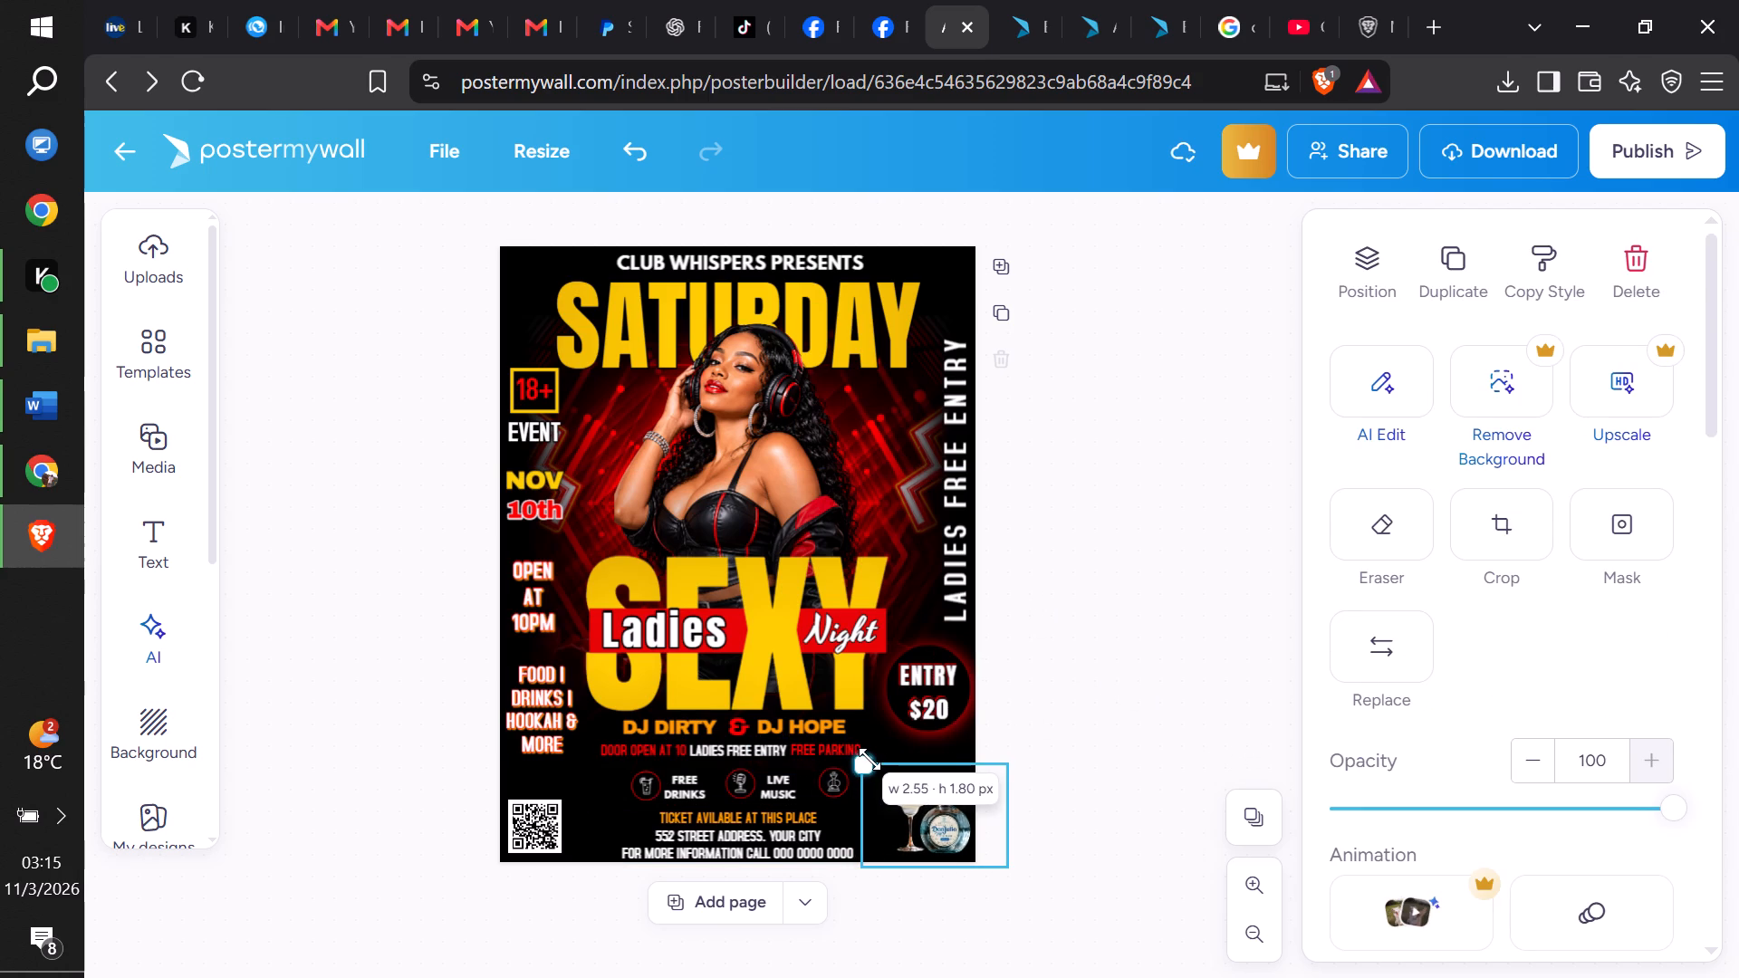
# Lower the FOOD, DRINKS, HOOKAH & MORE text and the OPEN AT 10PM text slightly below the date, undoing any accidental rotation.
pyautogui.click(567, 724)
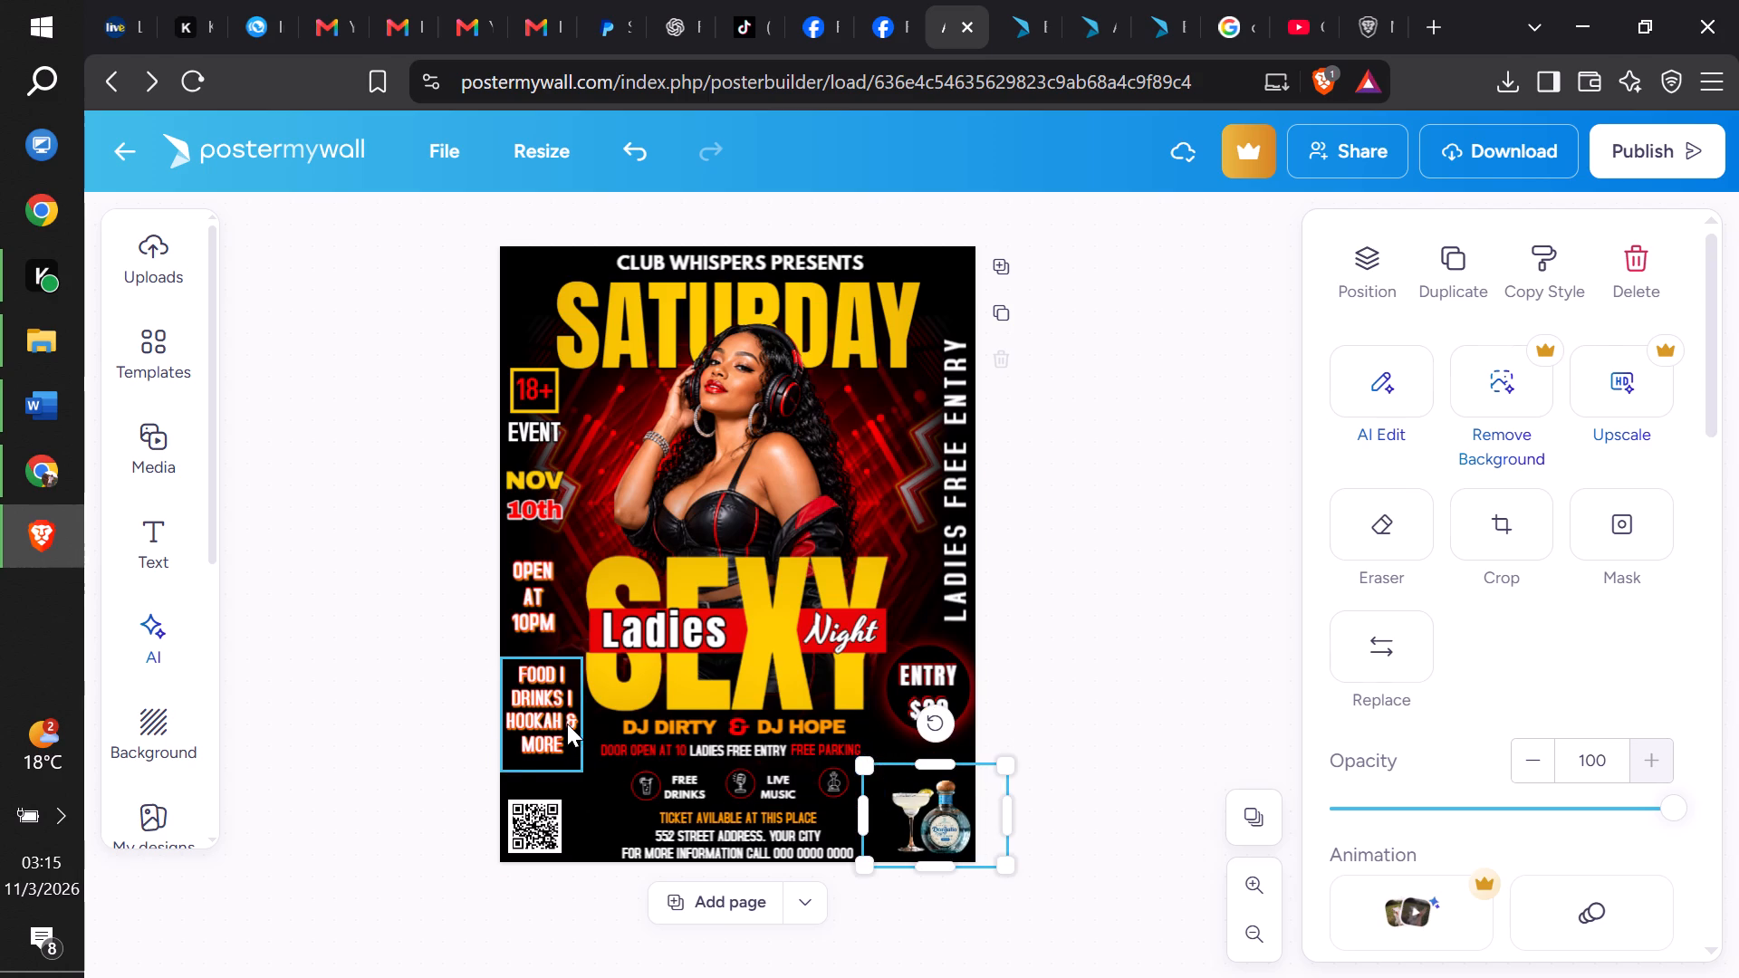
pyautogui.click(1162, 697)
pyautogui.click(528, 612)
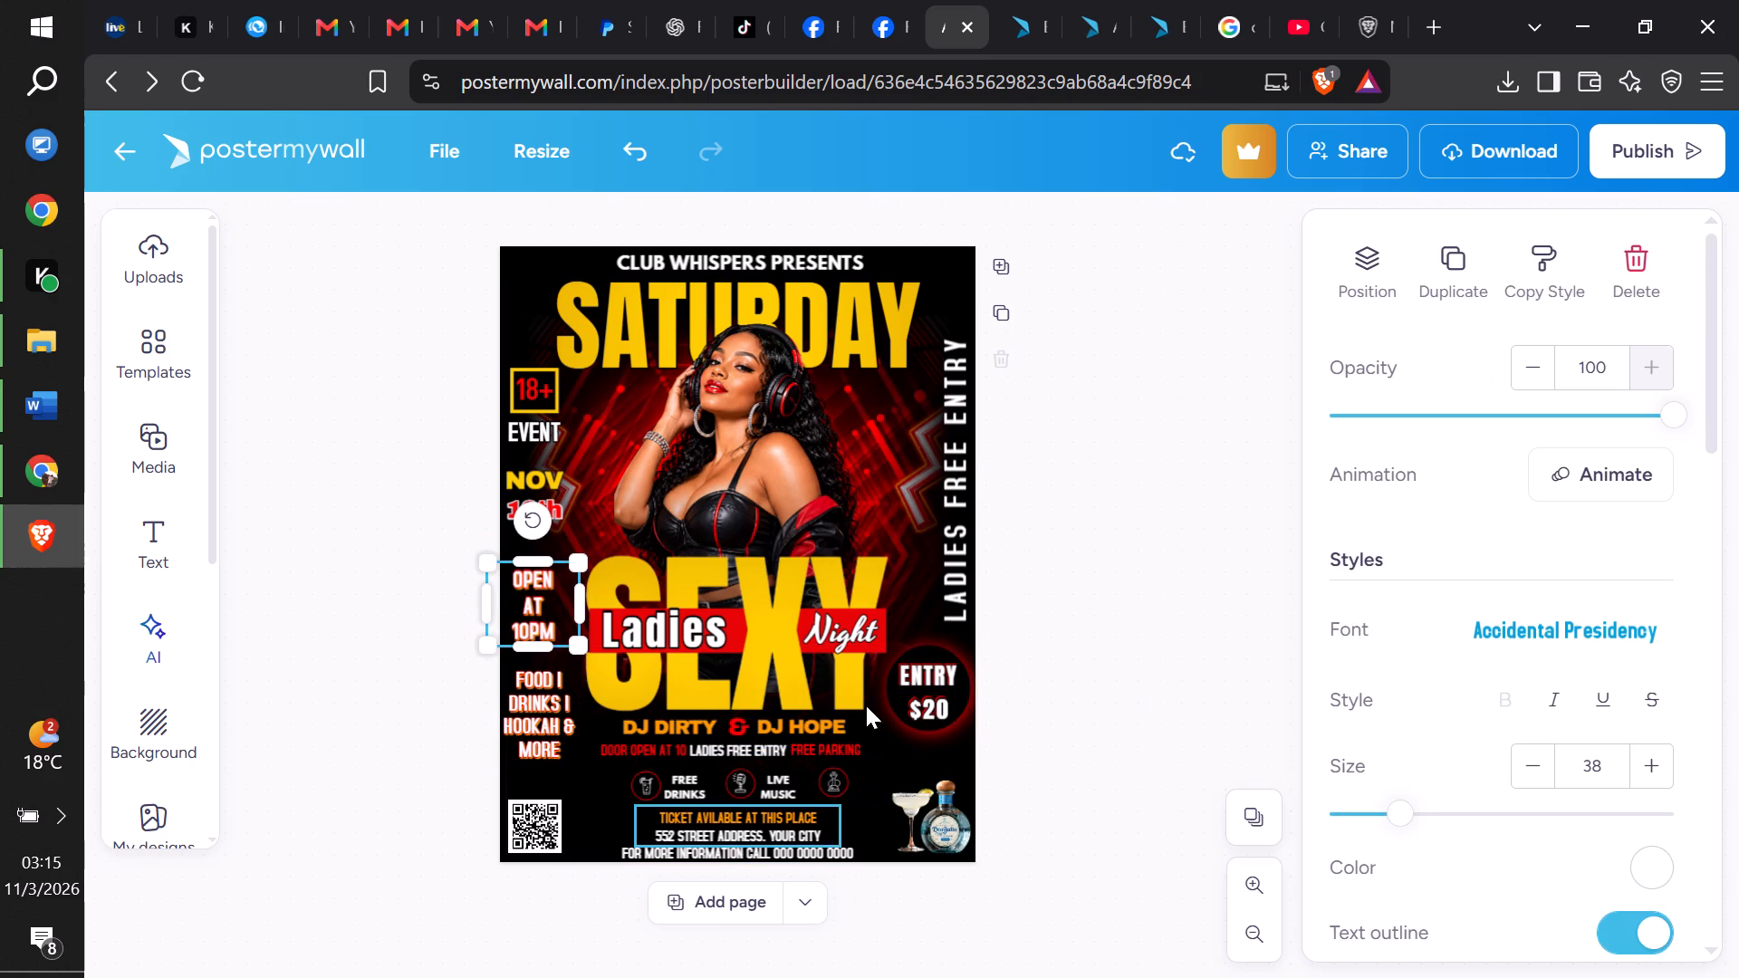
pyautogui.click(523, 503)
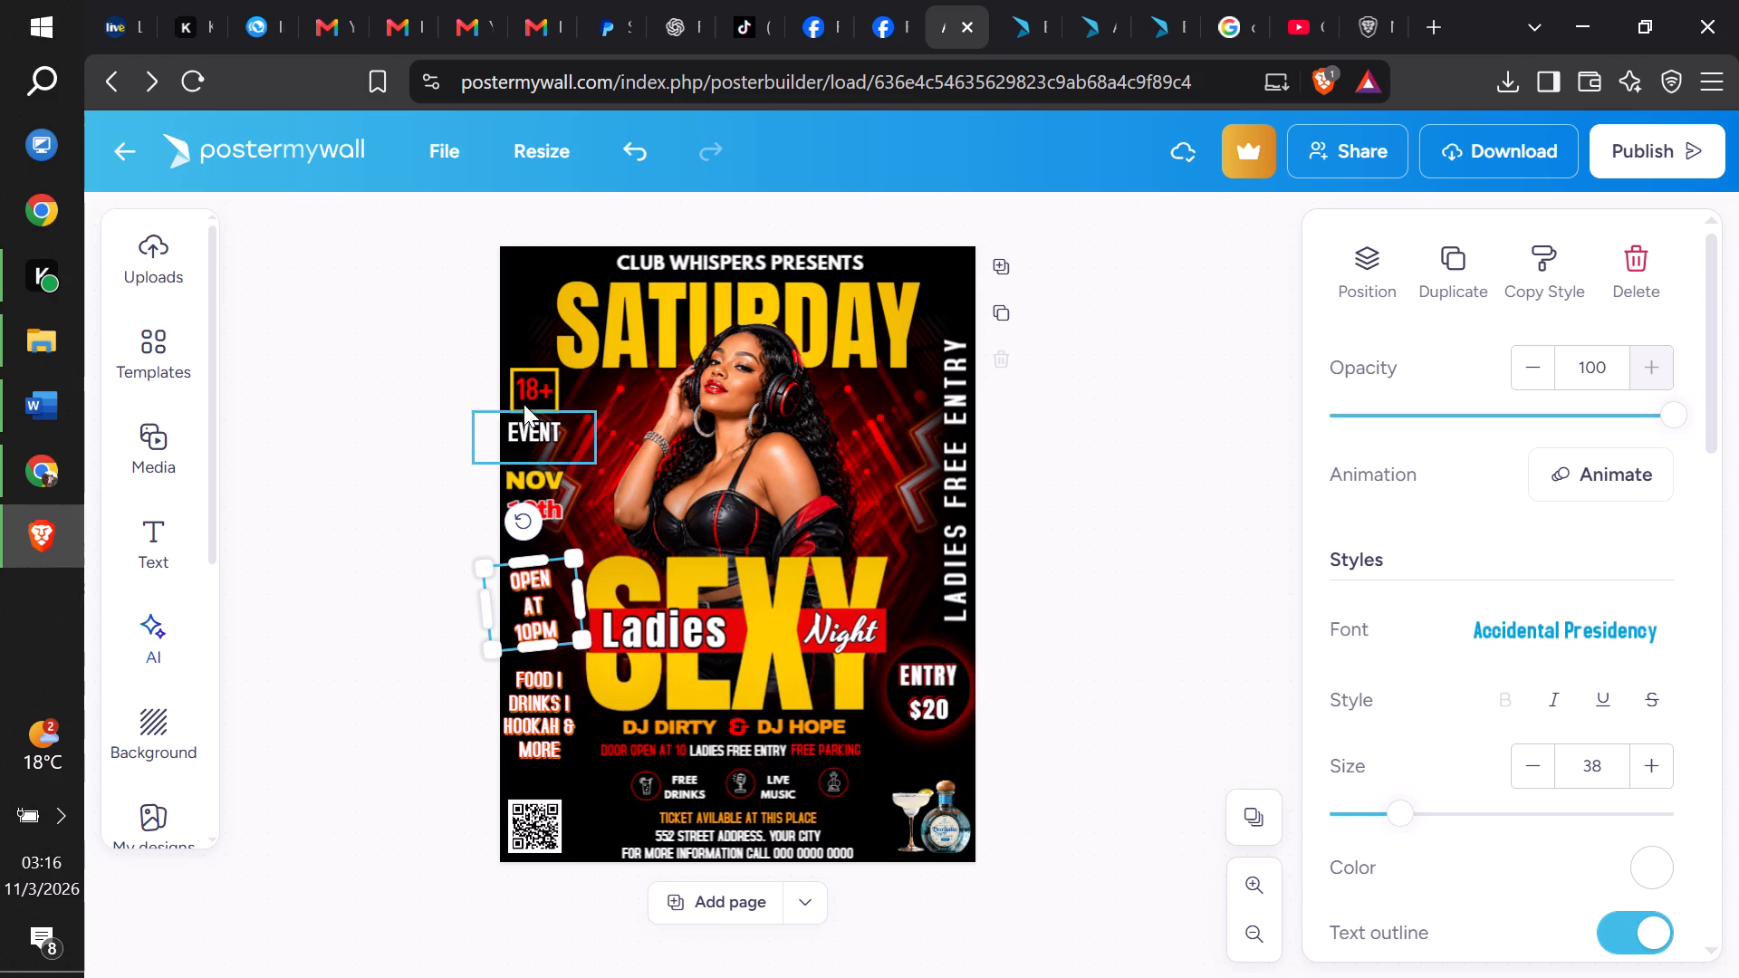
pyautogui.click(634, 157)
pyautogui.click(555, 504)
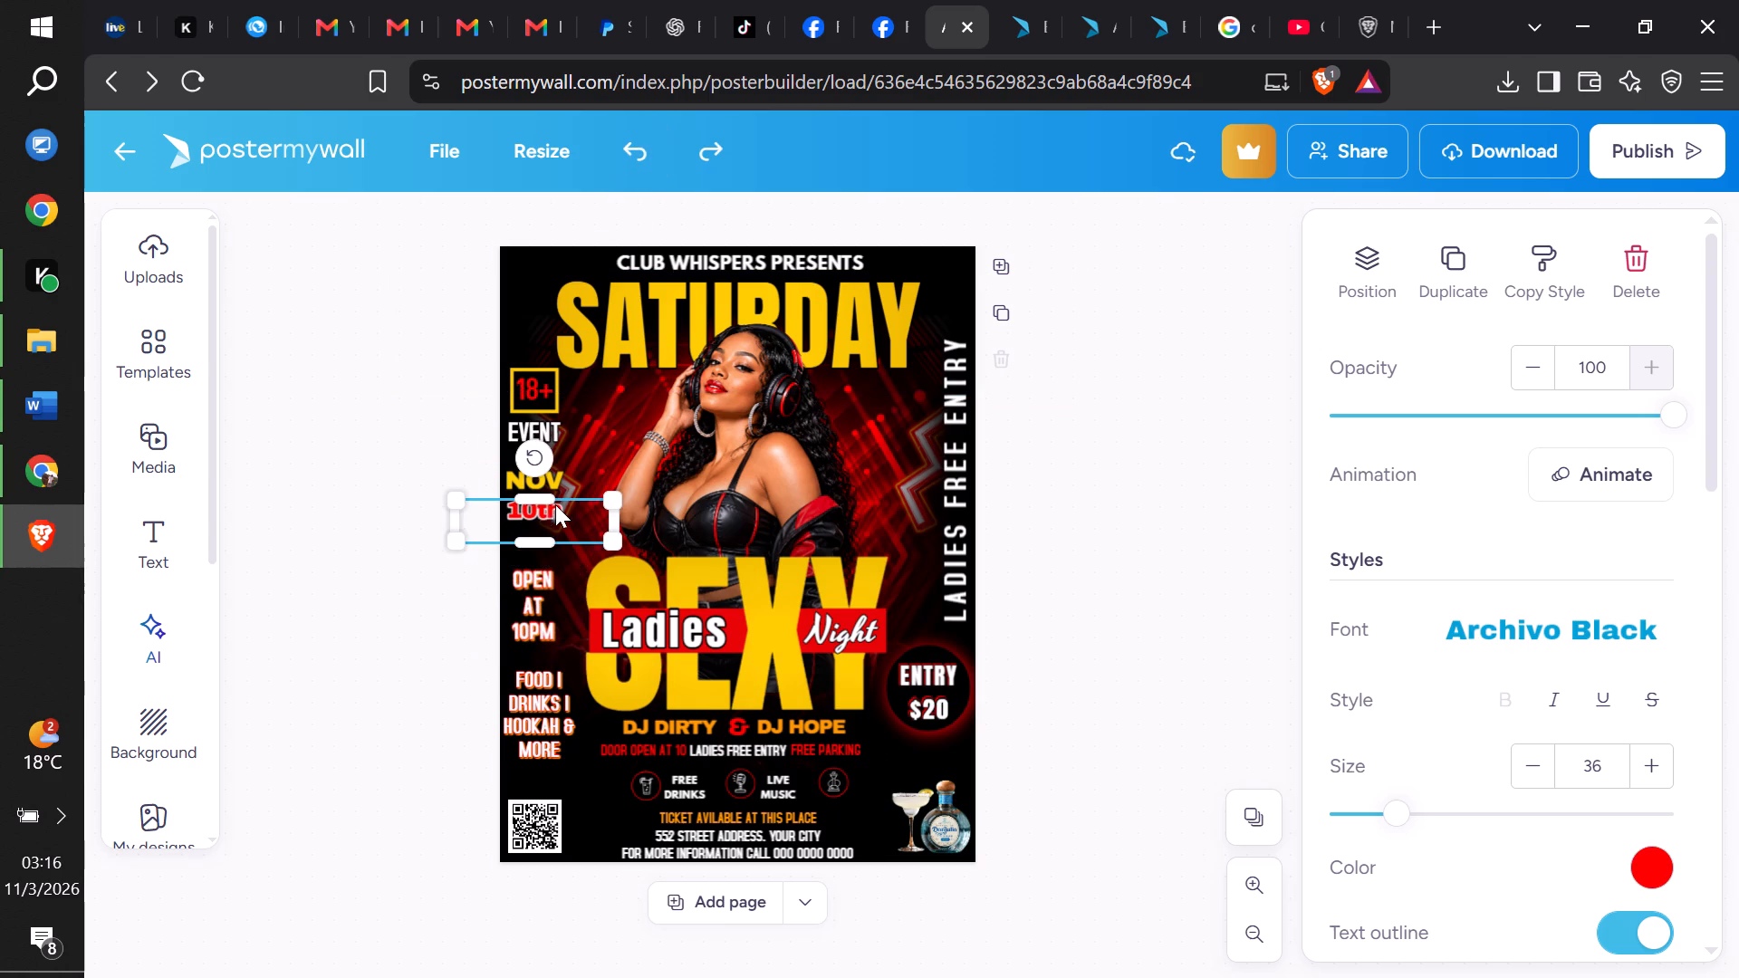
pyautogui.click(542, 498)
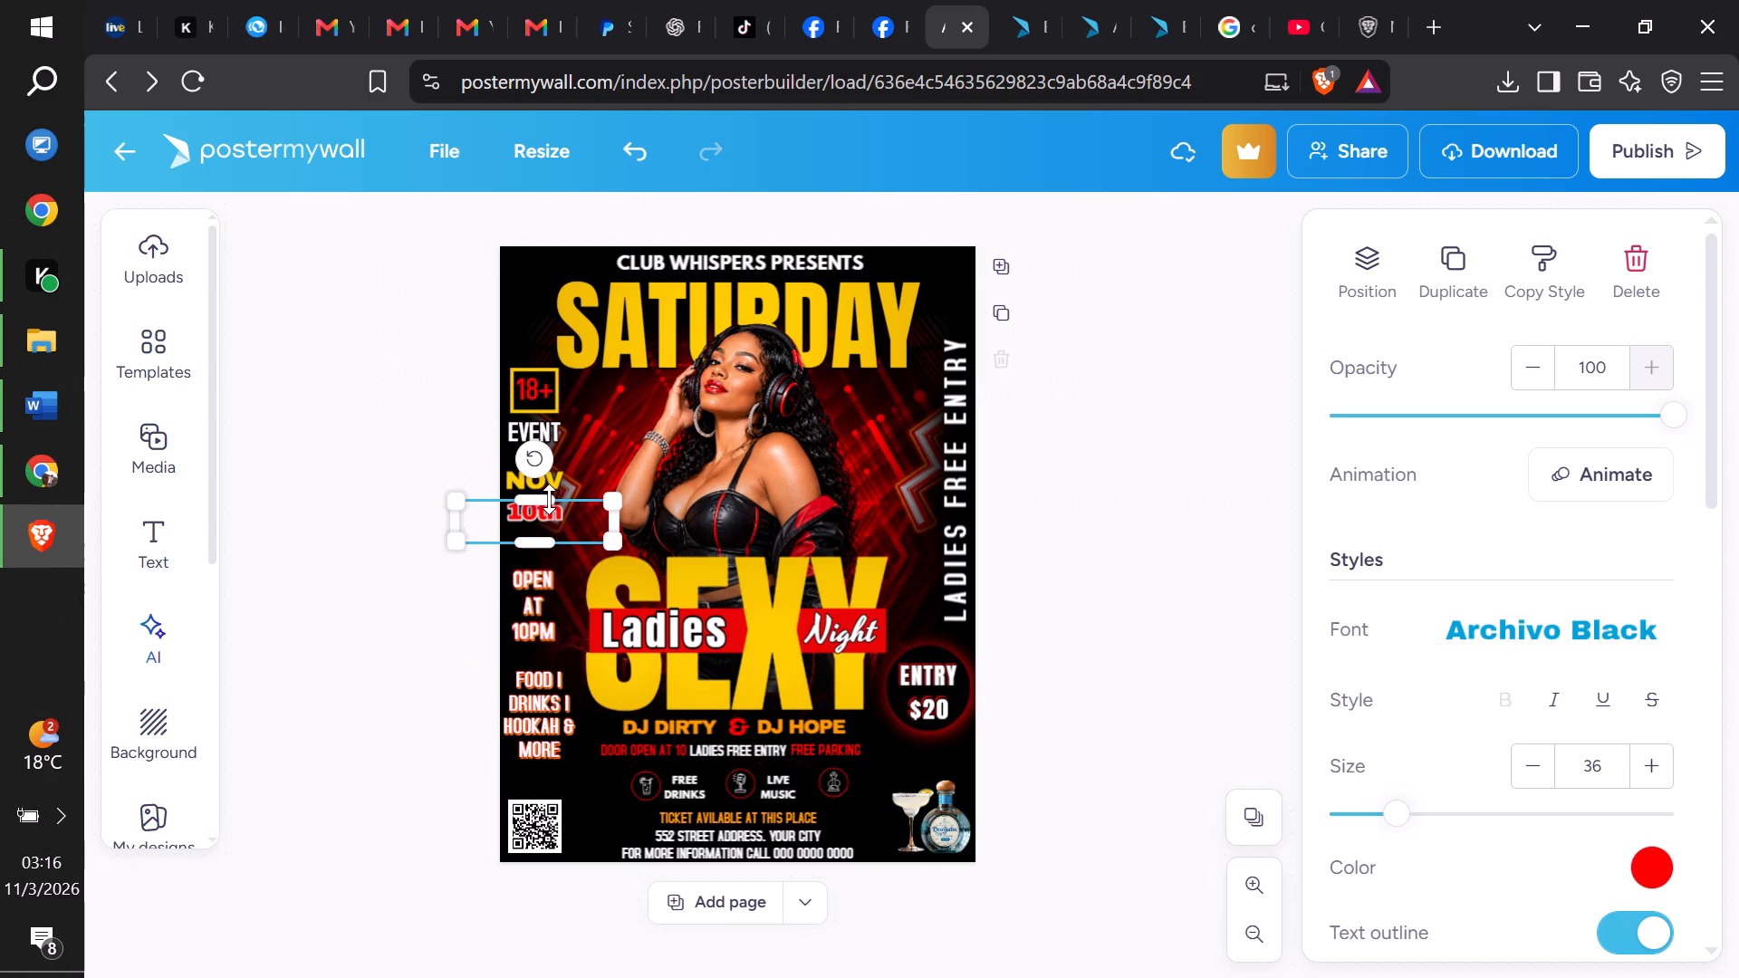
pyautogui.click(612, 516)
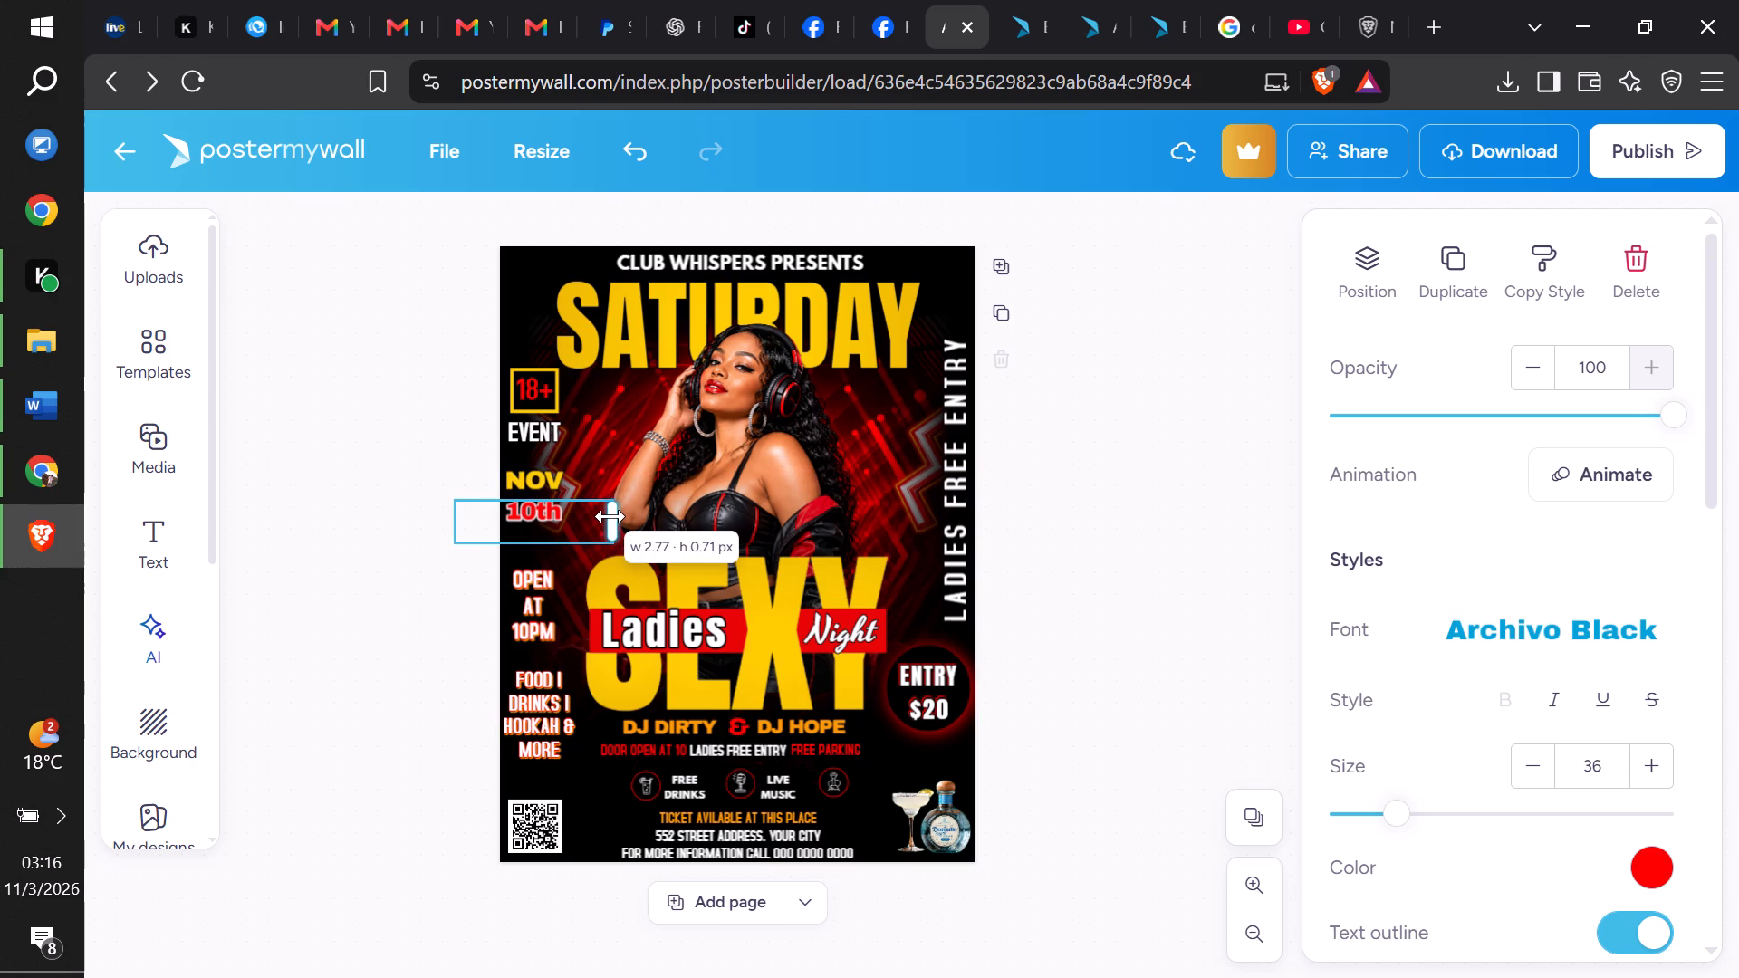
# Nudge the LIVE MUSIC text slightly upward beside the middle round icon.
pyautogui.click(1164, 604)
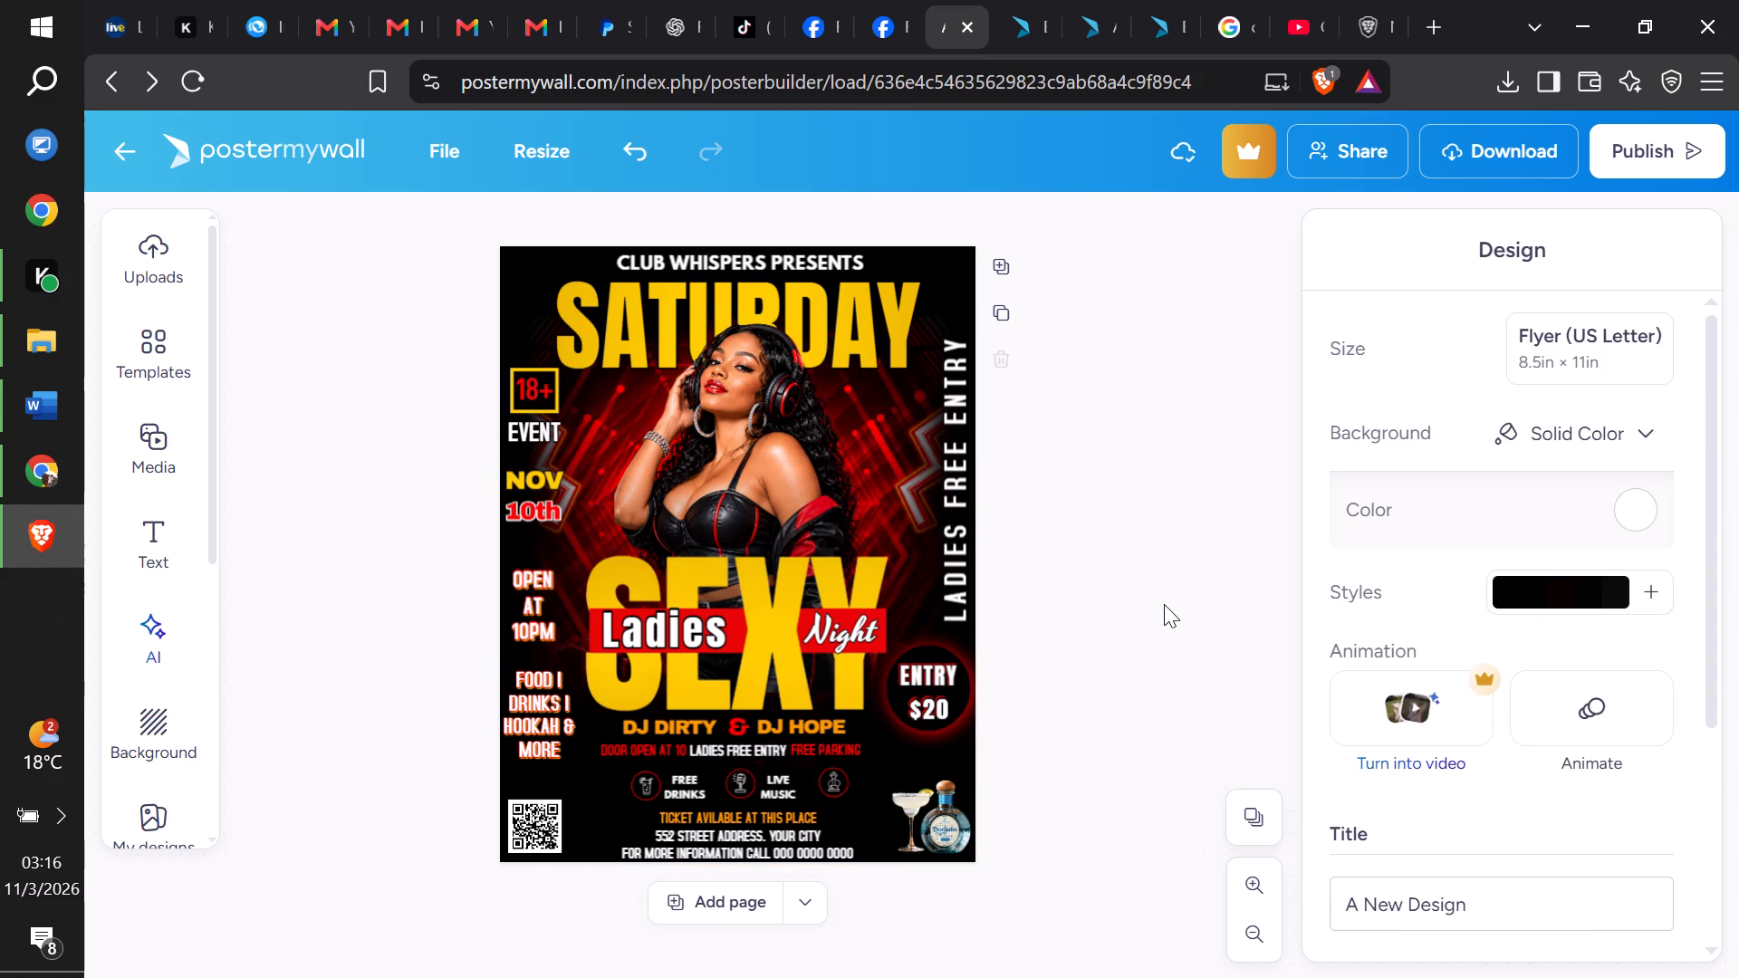
pyautogui.click(793, 772)
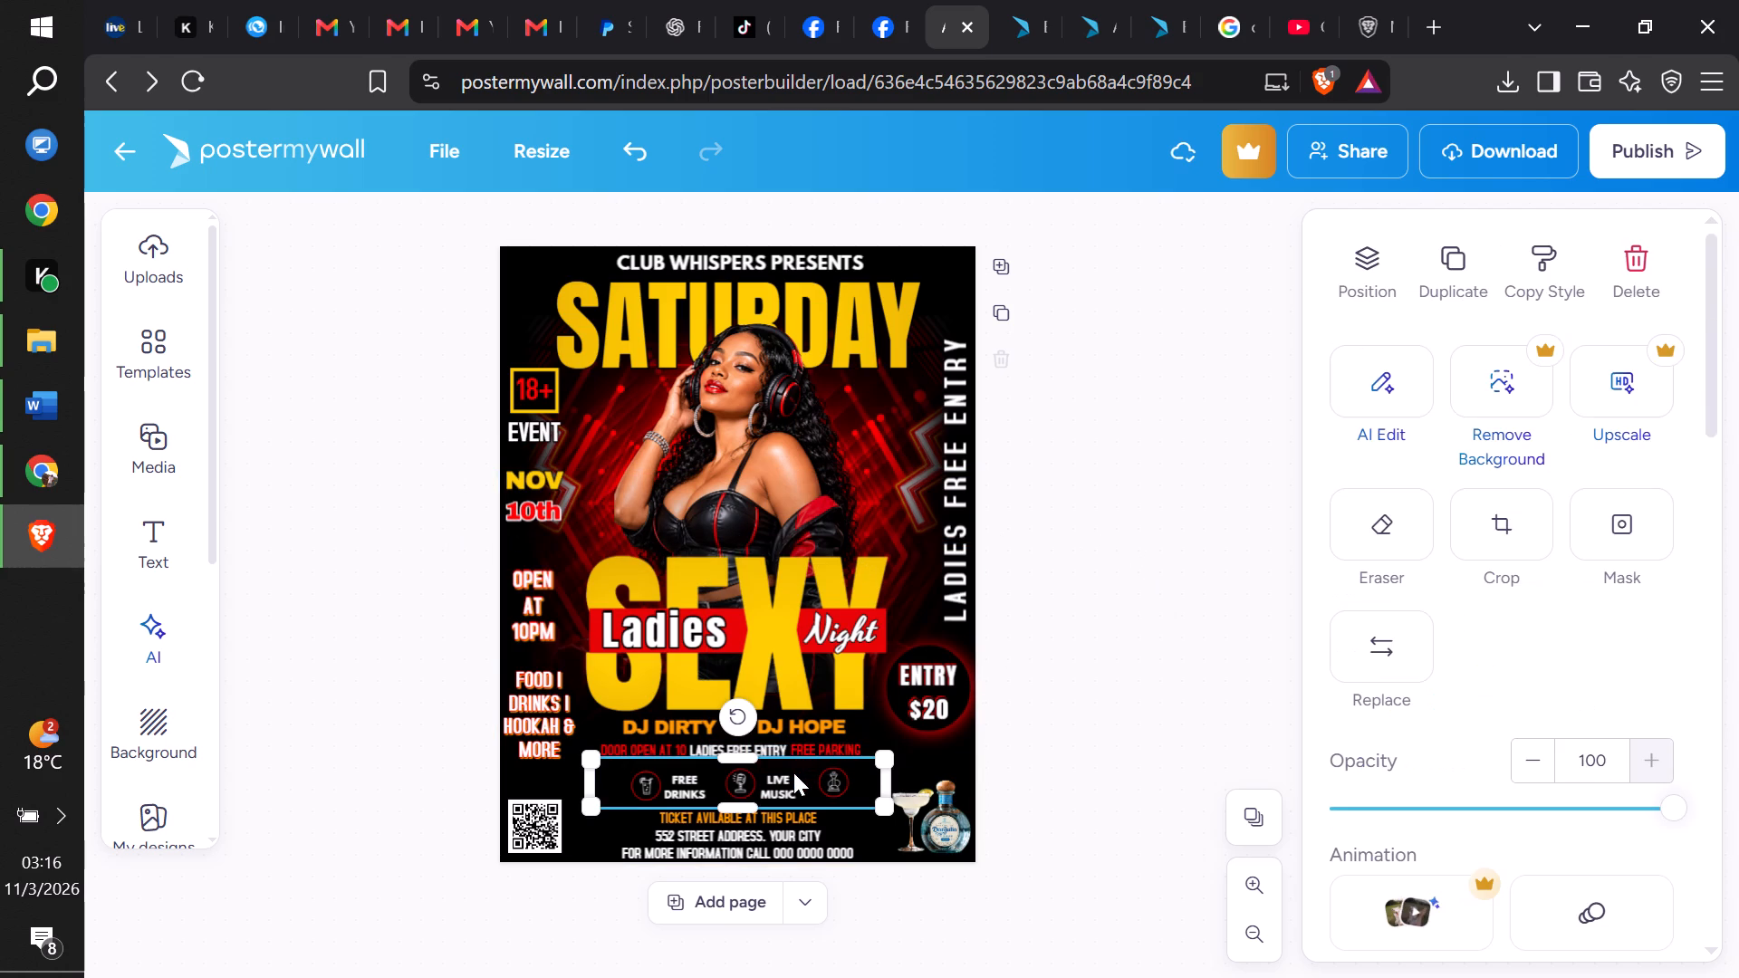
pyautogui.click(783, 783)
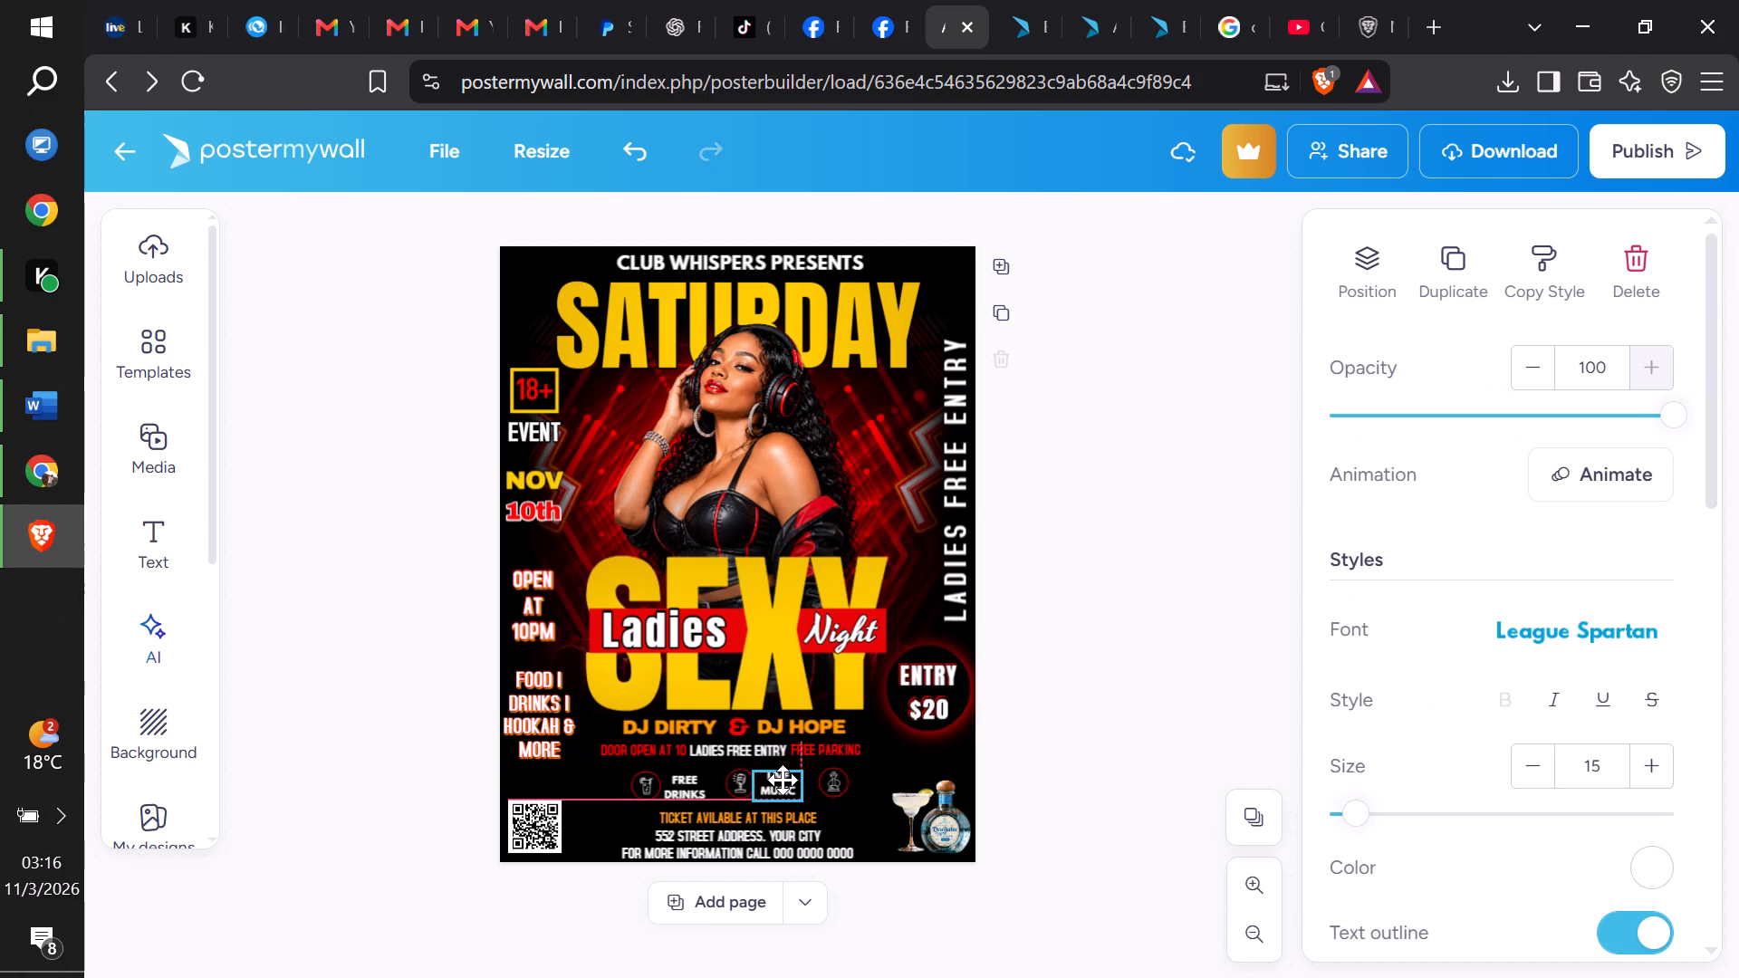
pyautogui.click(1105, 745)
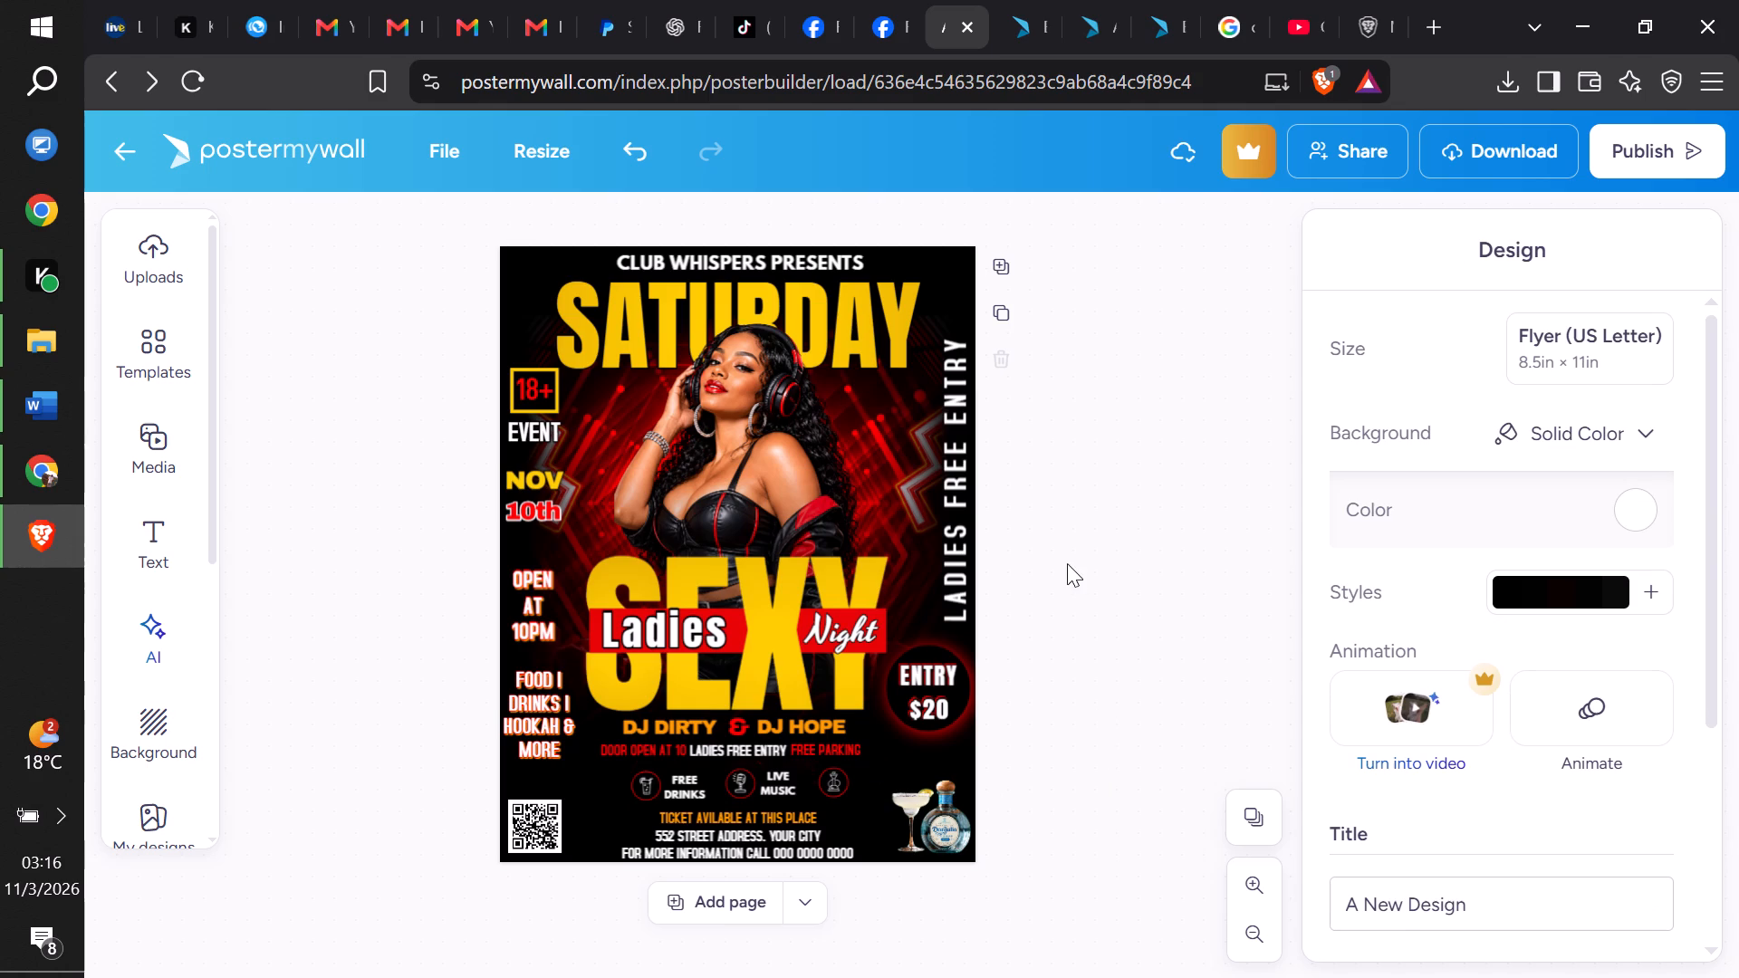
# Copy the HOOKAH AVAILABLE text from the Friday Party design and return to the Saturday flyer.
pyautogui.click(1148, 0)
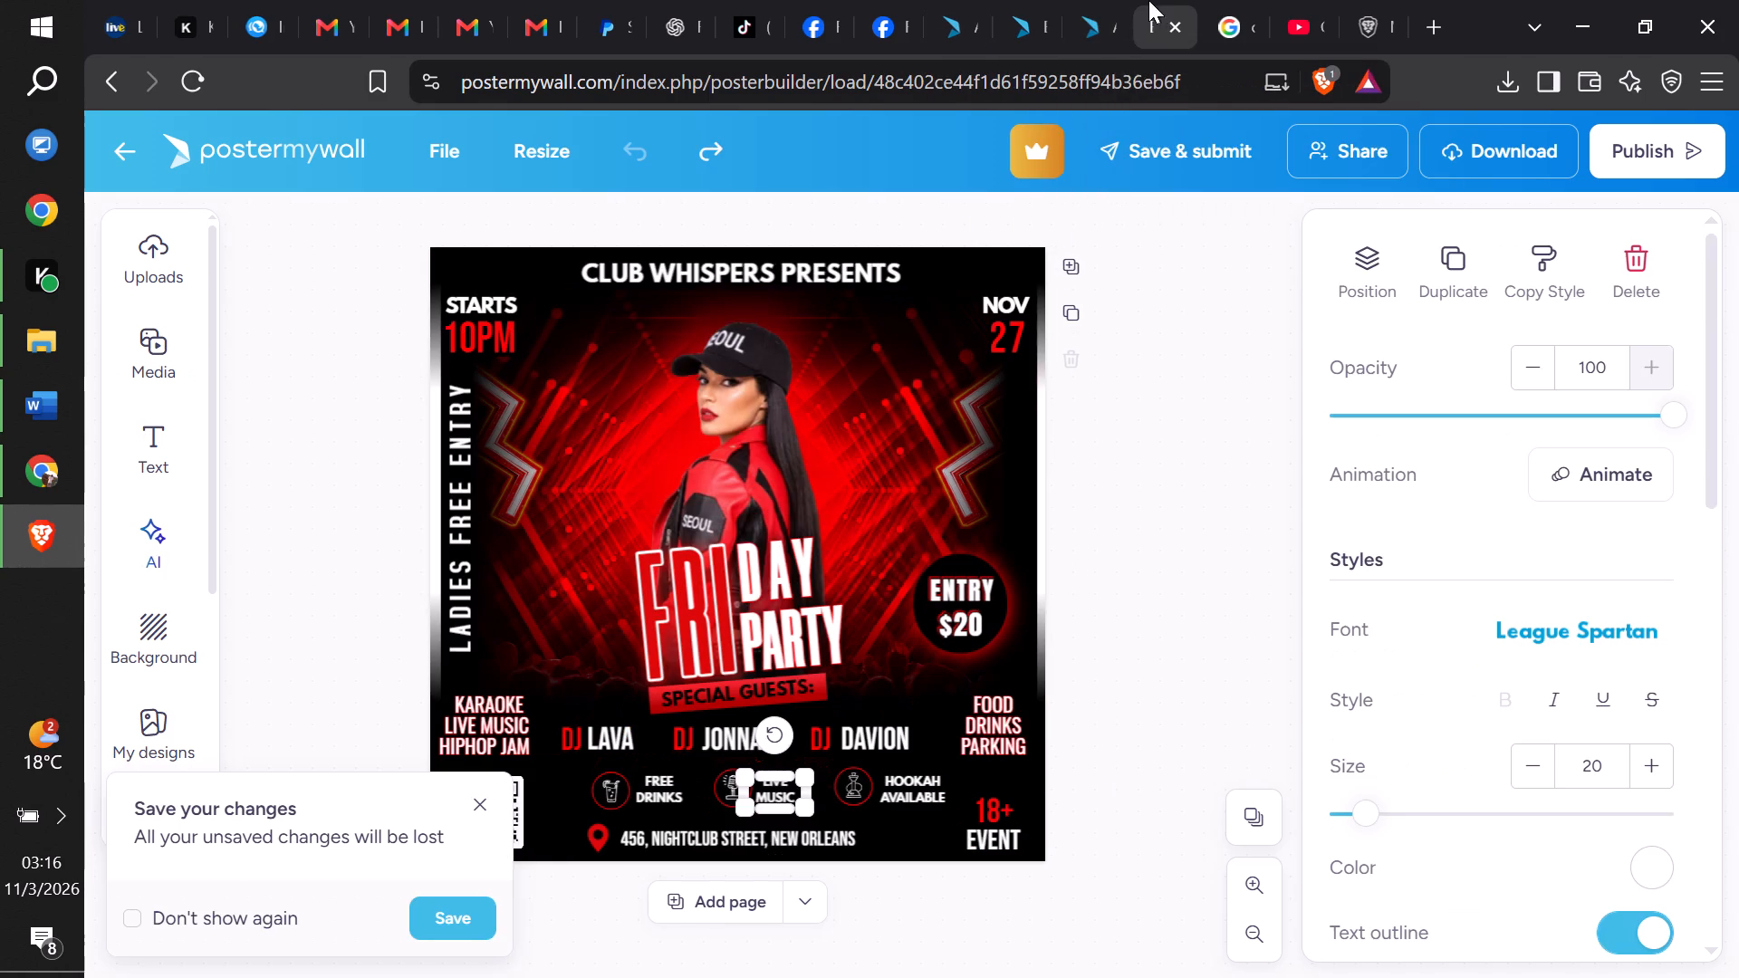
pyautogui.rightClick(928, 780)
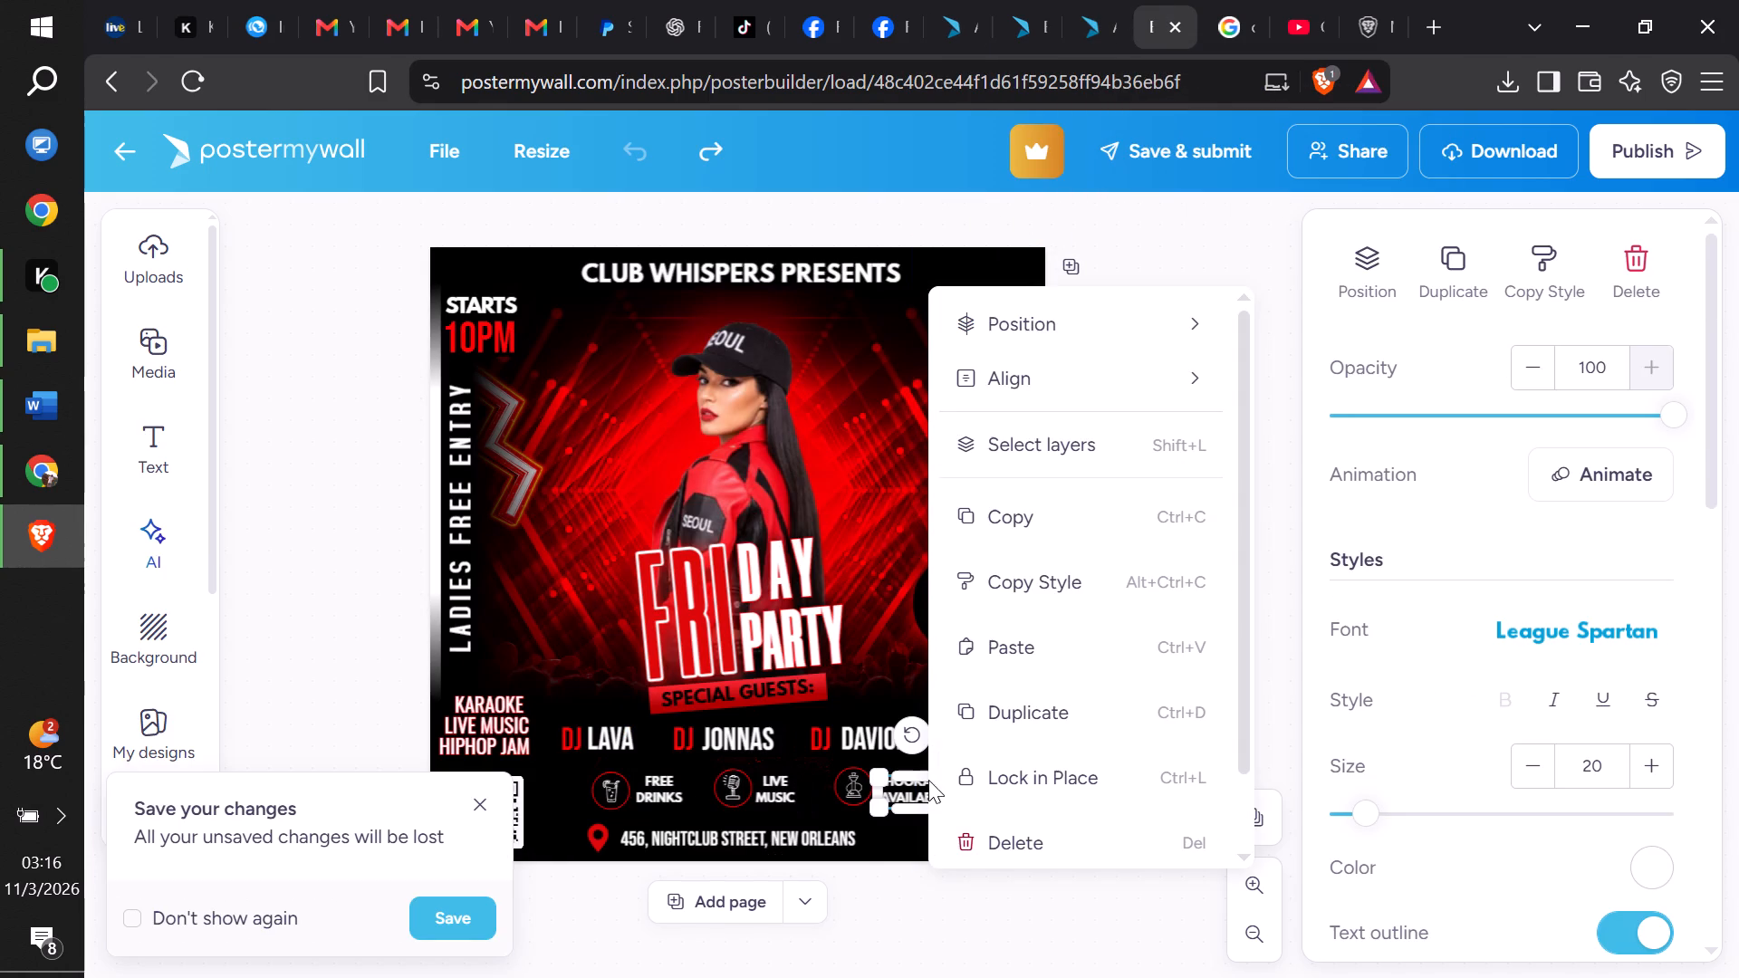
pyautogui.click(1027, 513)
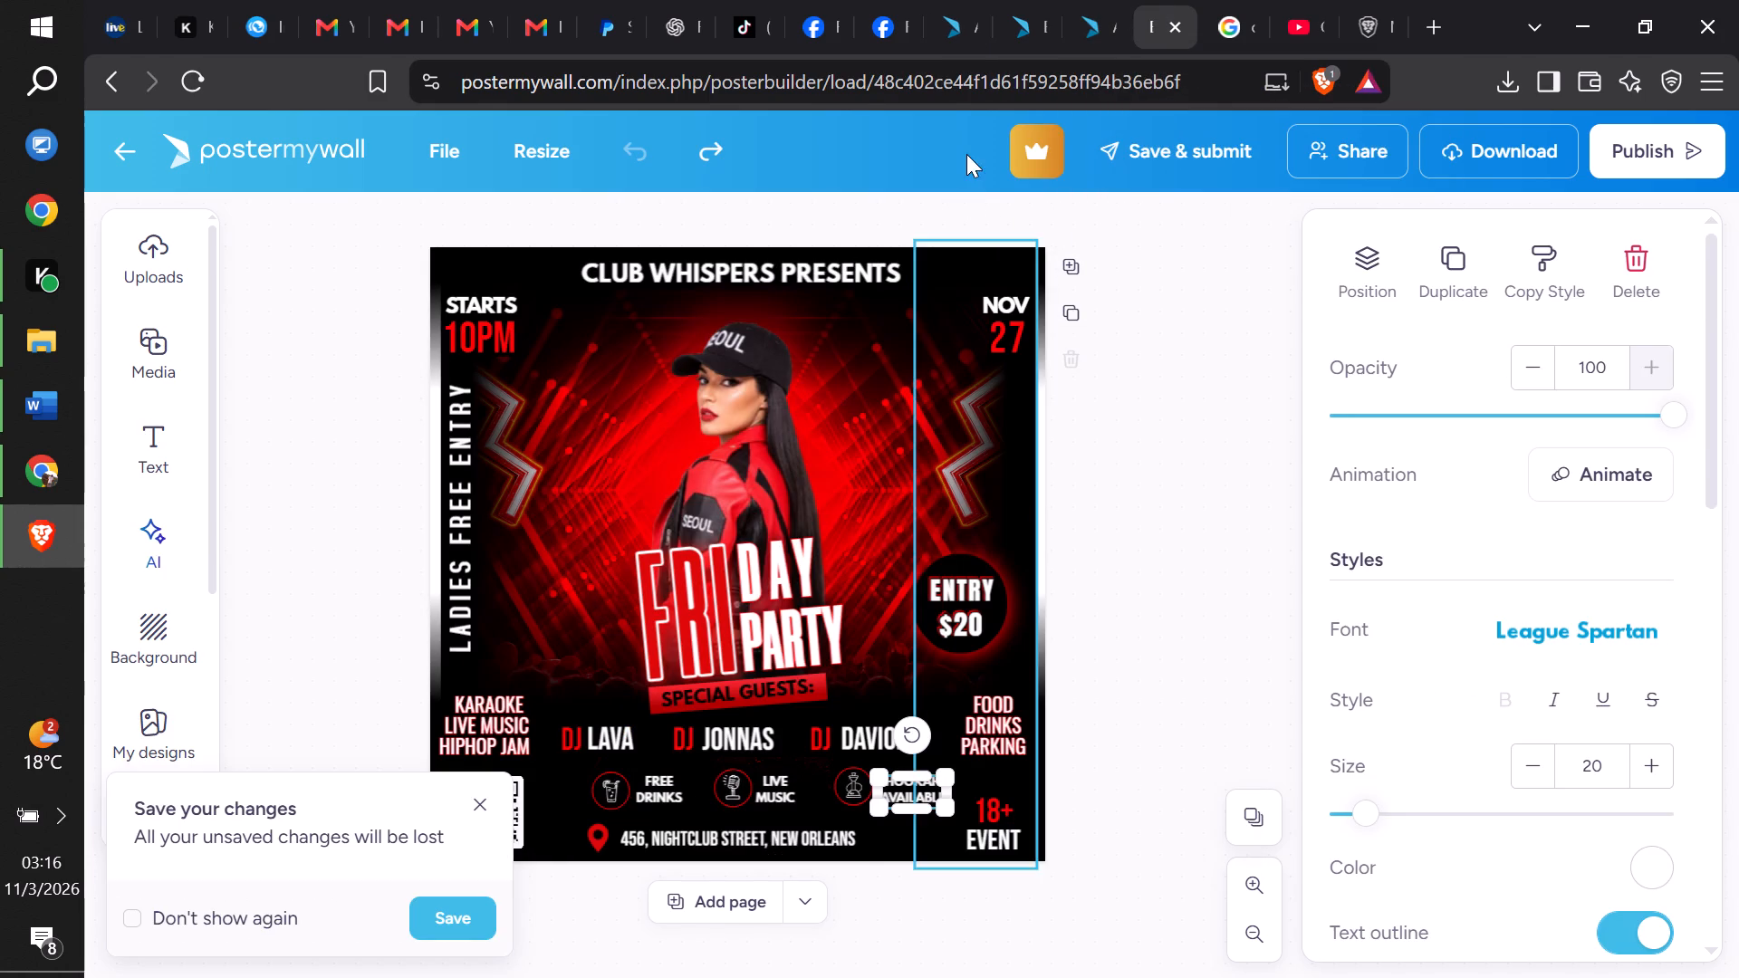
pyautogui.click(972, 0)
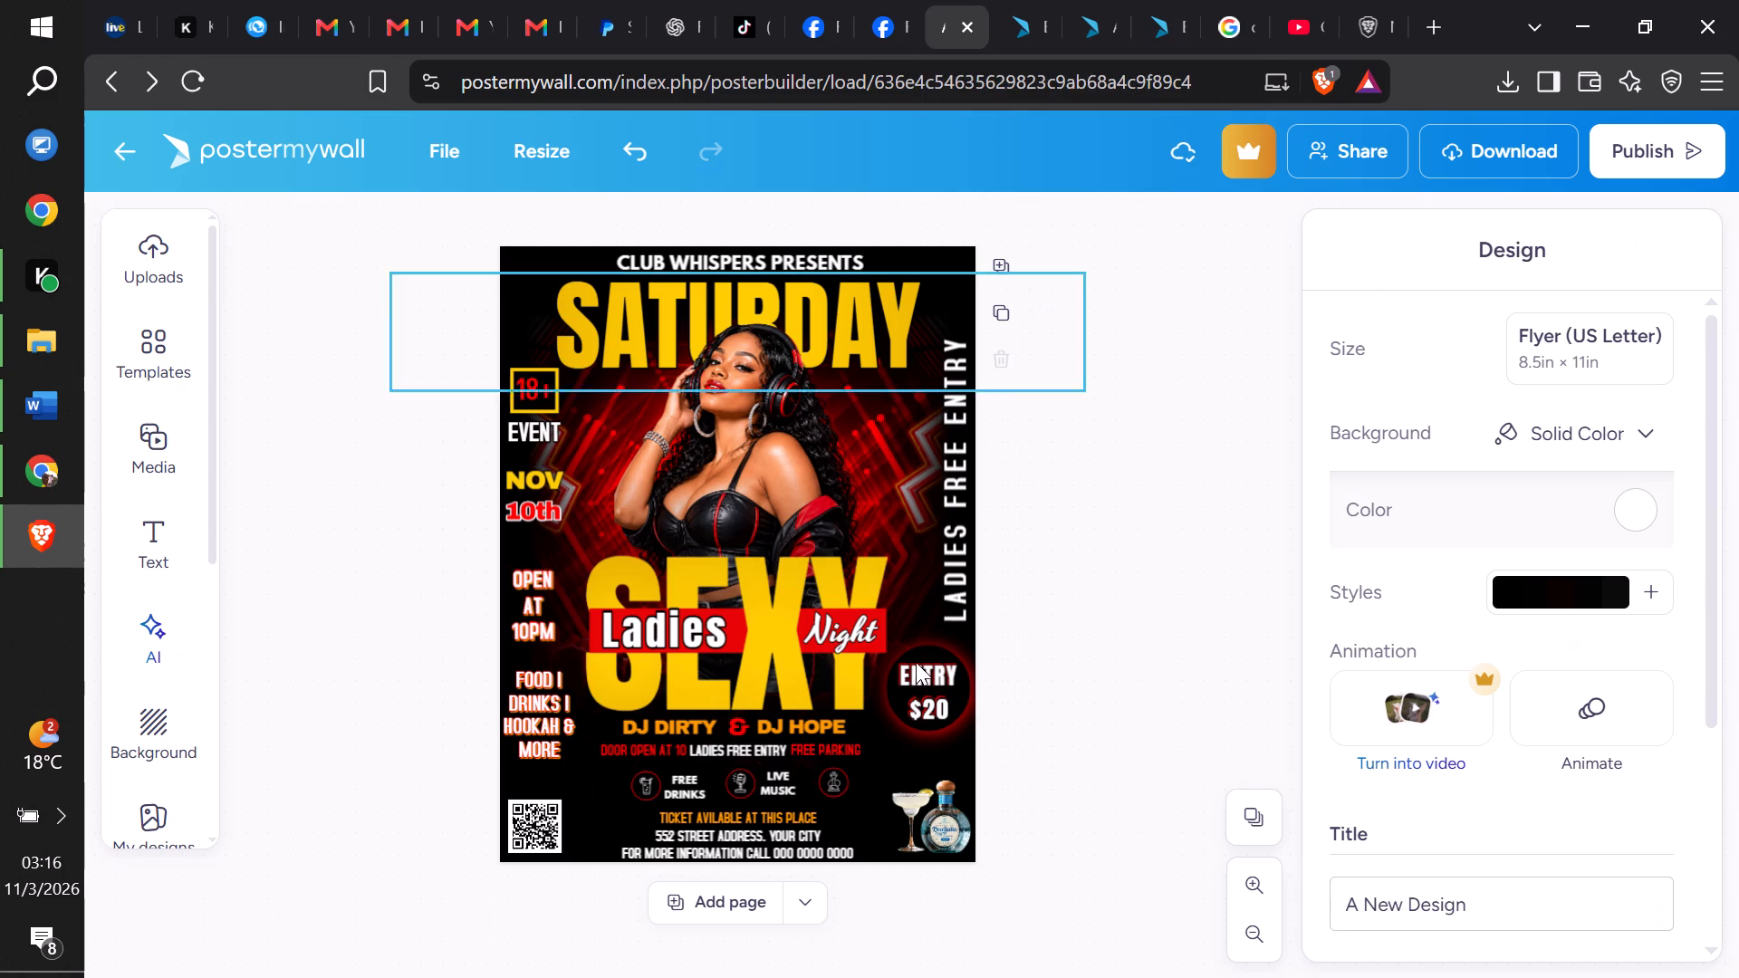
# Shift the row of round icons slightly left, moving the FREE DRINKS text left to sit beside the first icon.
pyautogui.click(852, 776)
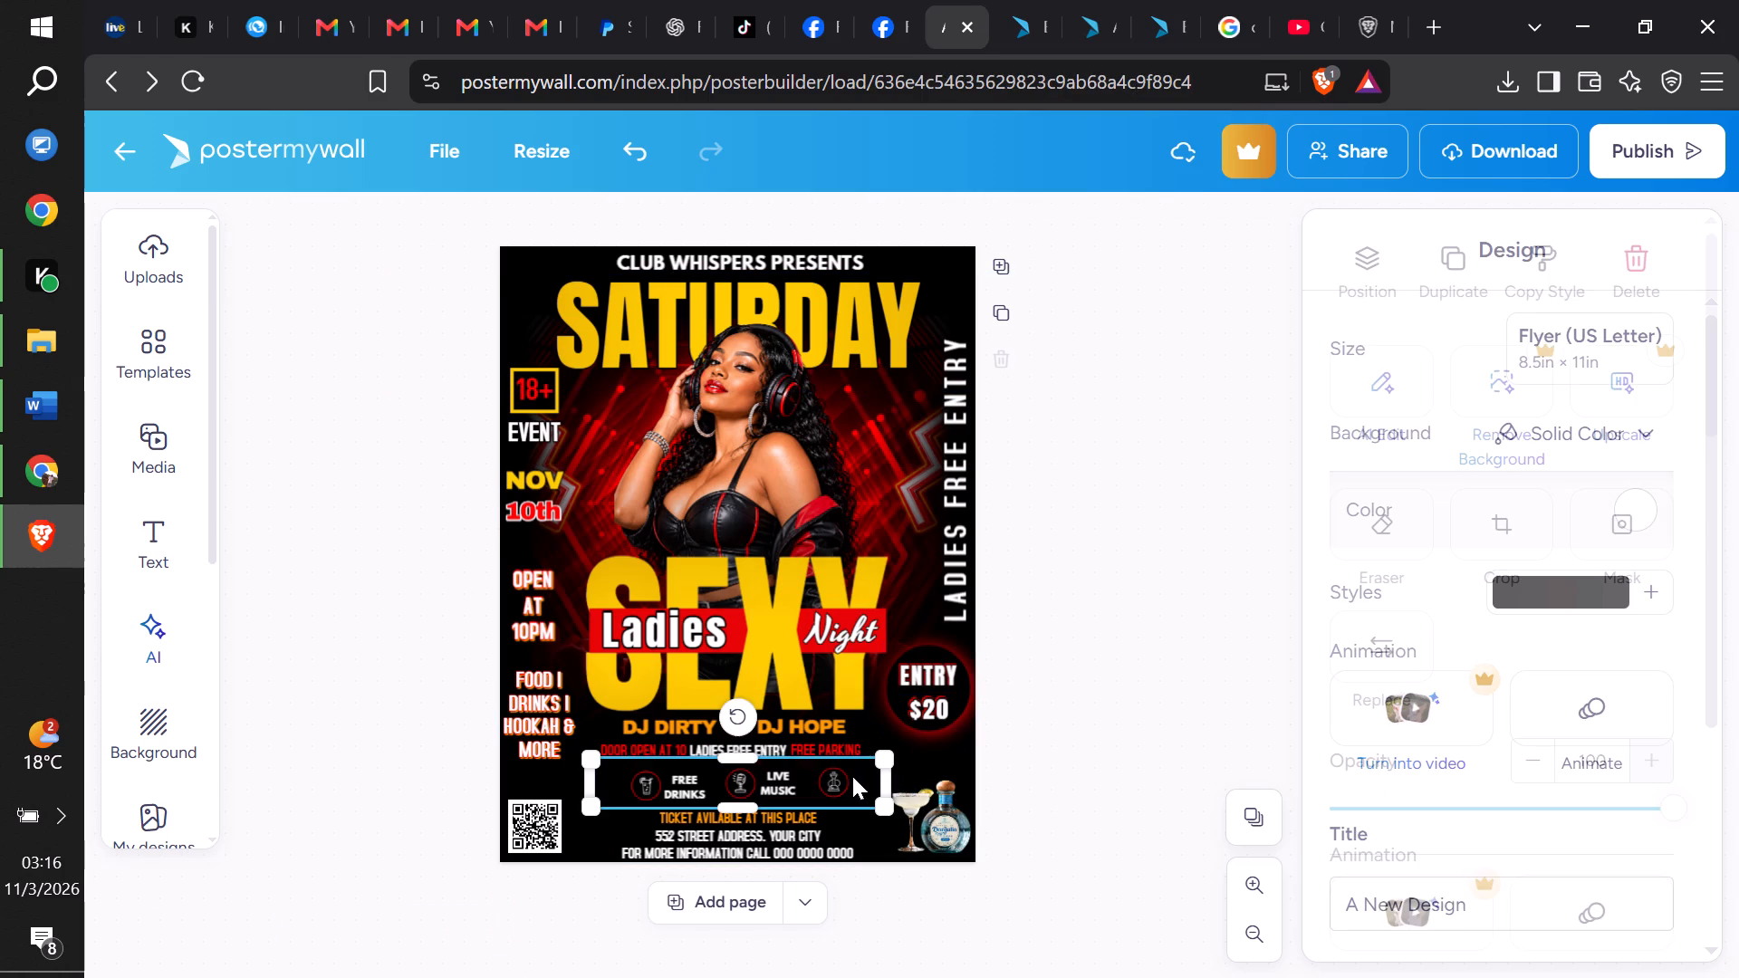
pyautogui.moveTo(852, 778); pyautogui.dragTo(837, 778)
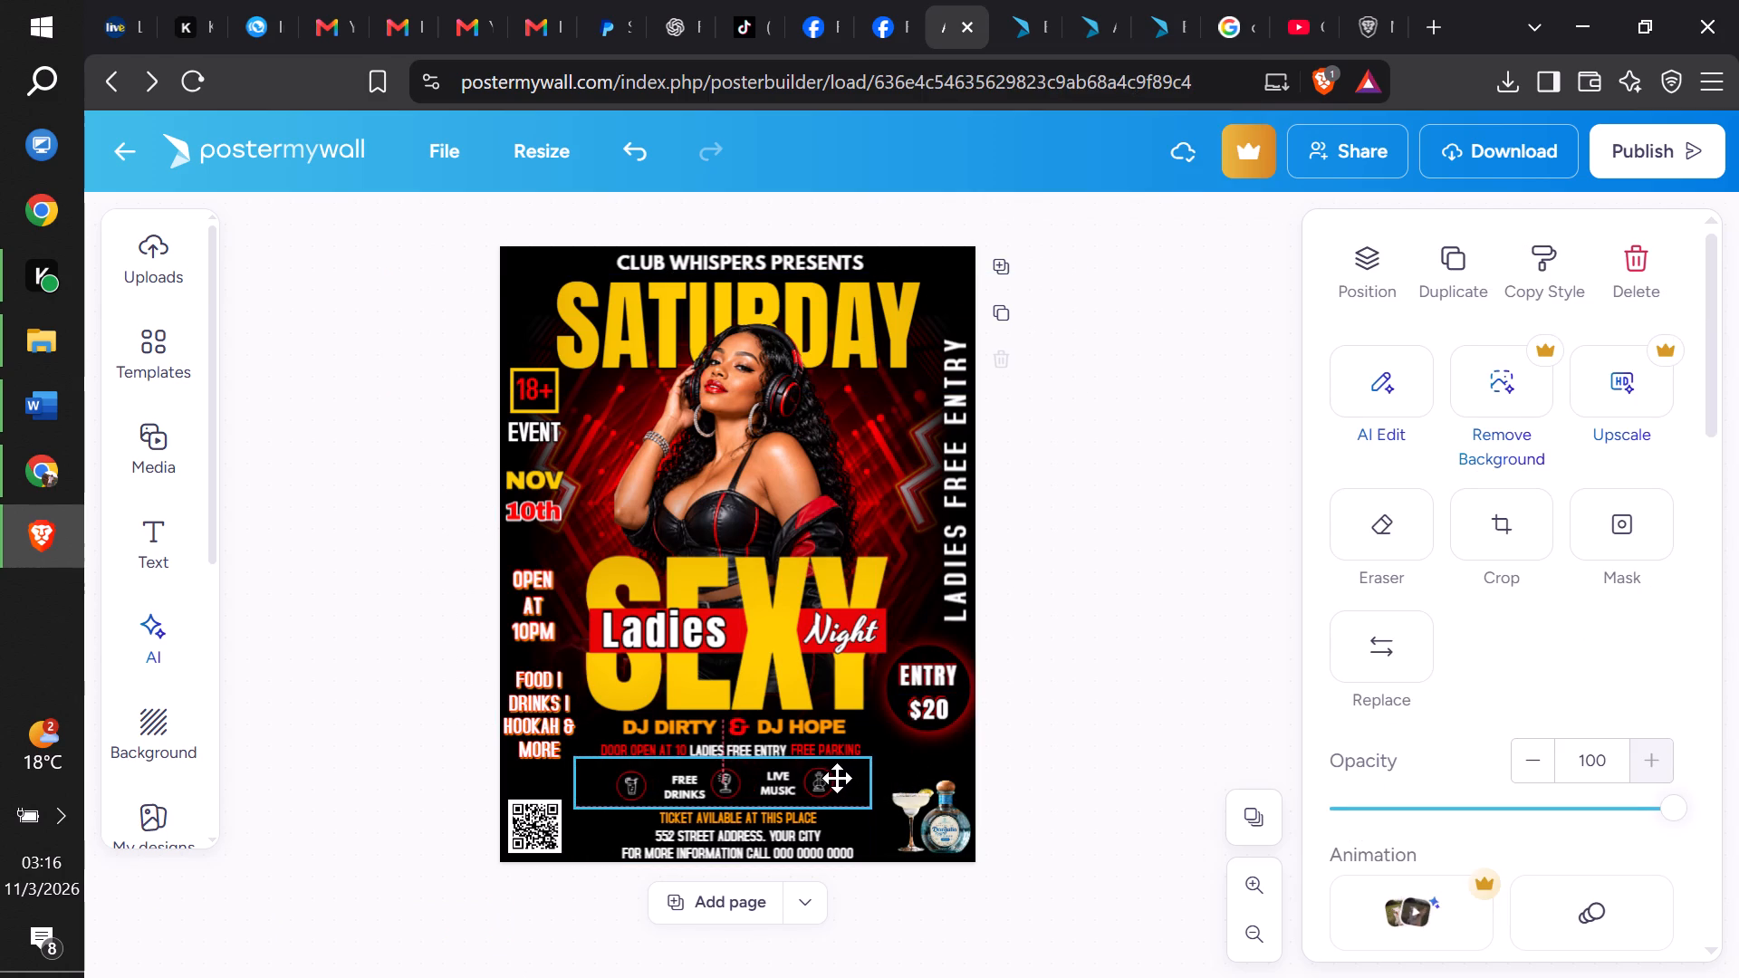
pyautogui.moveTo(837, 778); pyautogui.dragTo(831, 777)
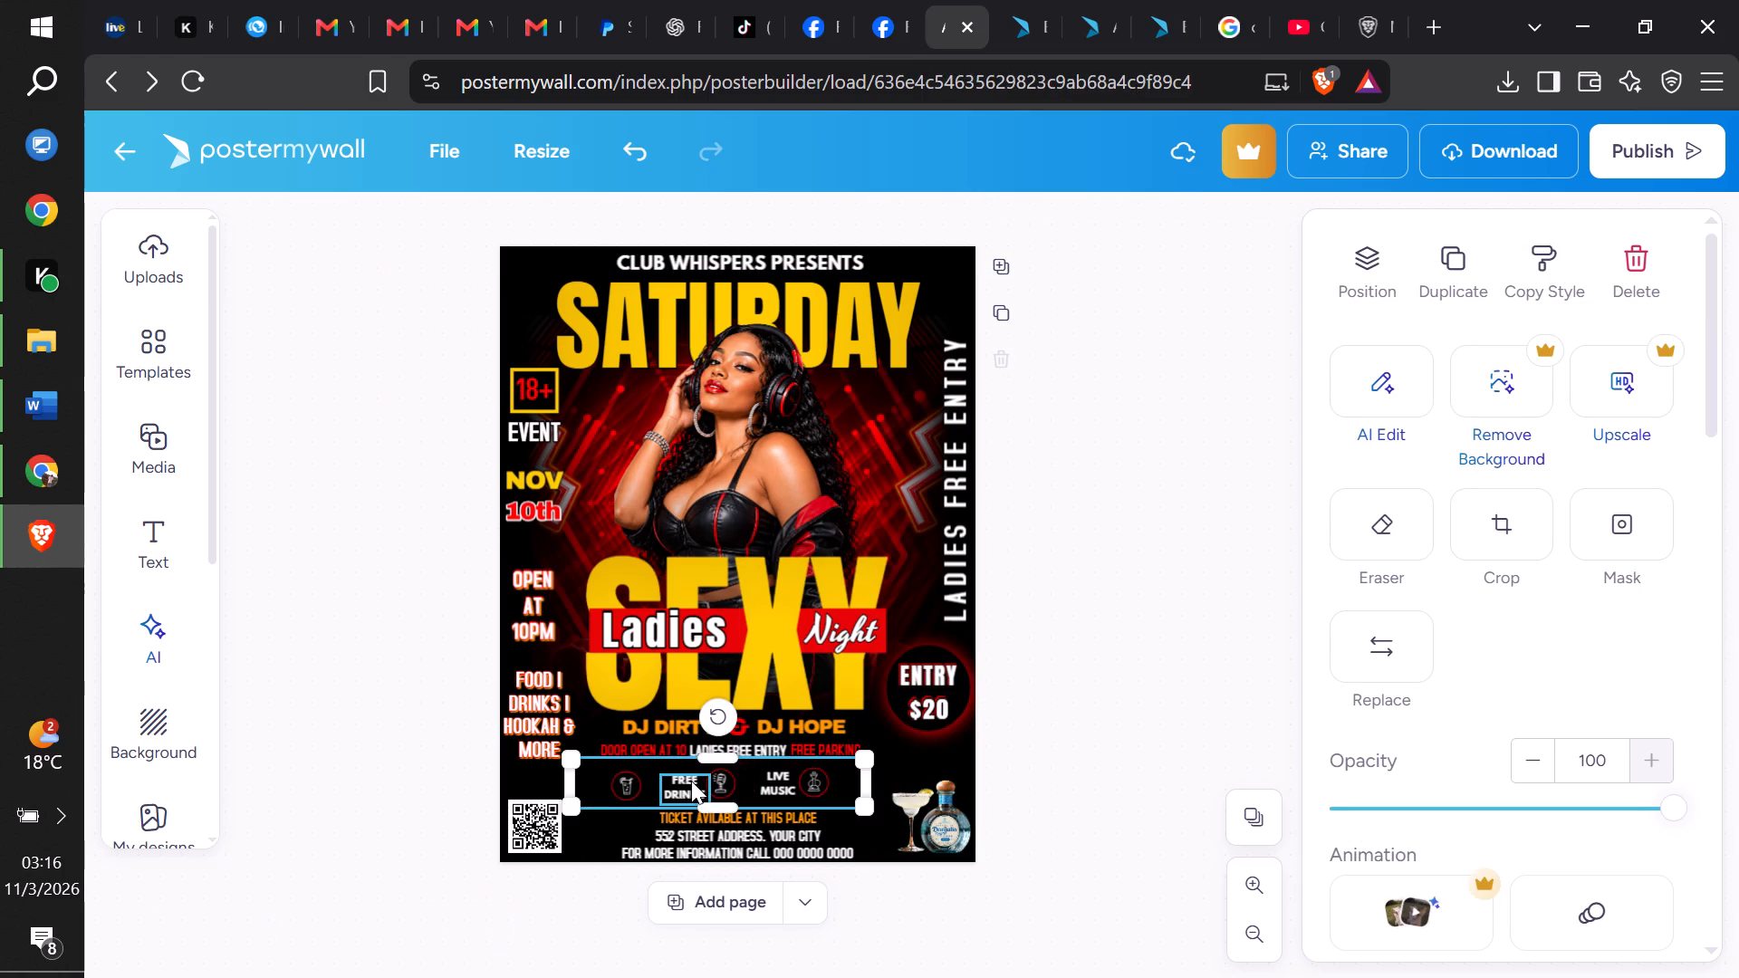
pyautogui.moveTo(686, 781); pyautogui.dragTo(672, 781)
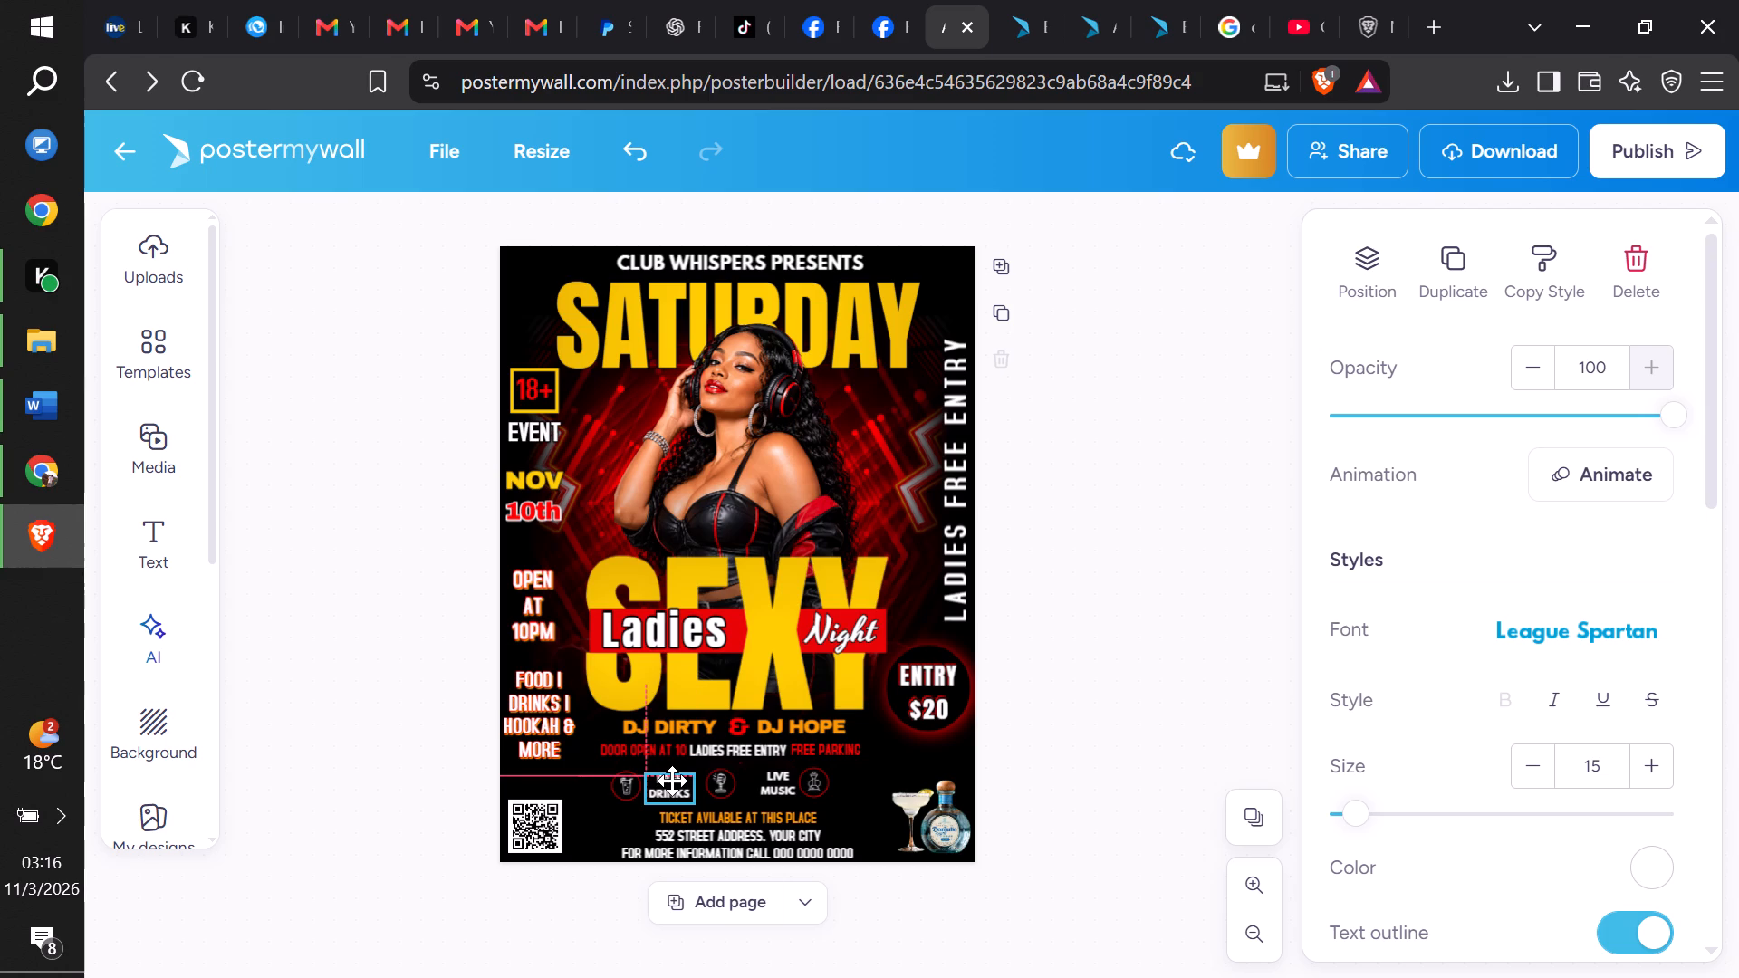
# Move FREE DRINKS and LIVE MUSIC slightly toward the QR code side, close beside their round icons.
pyautogui.moveTo(672, 781); pyautogui.dragTo(669, 781)
pyautogui.moveTo(779, 781); pyautogui.dragTo(766, 781)
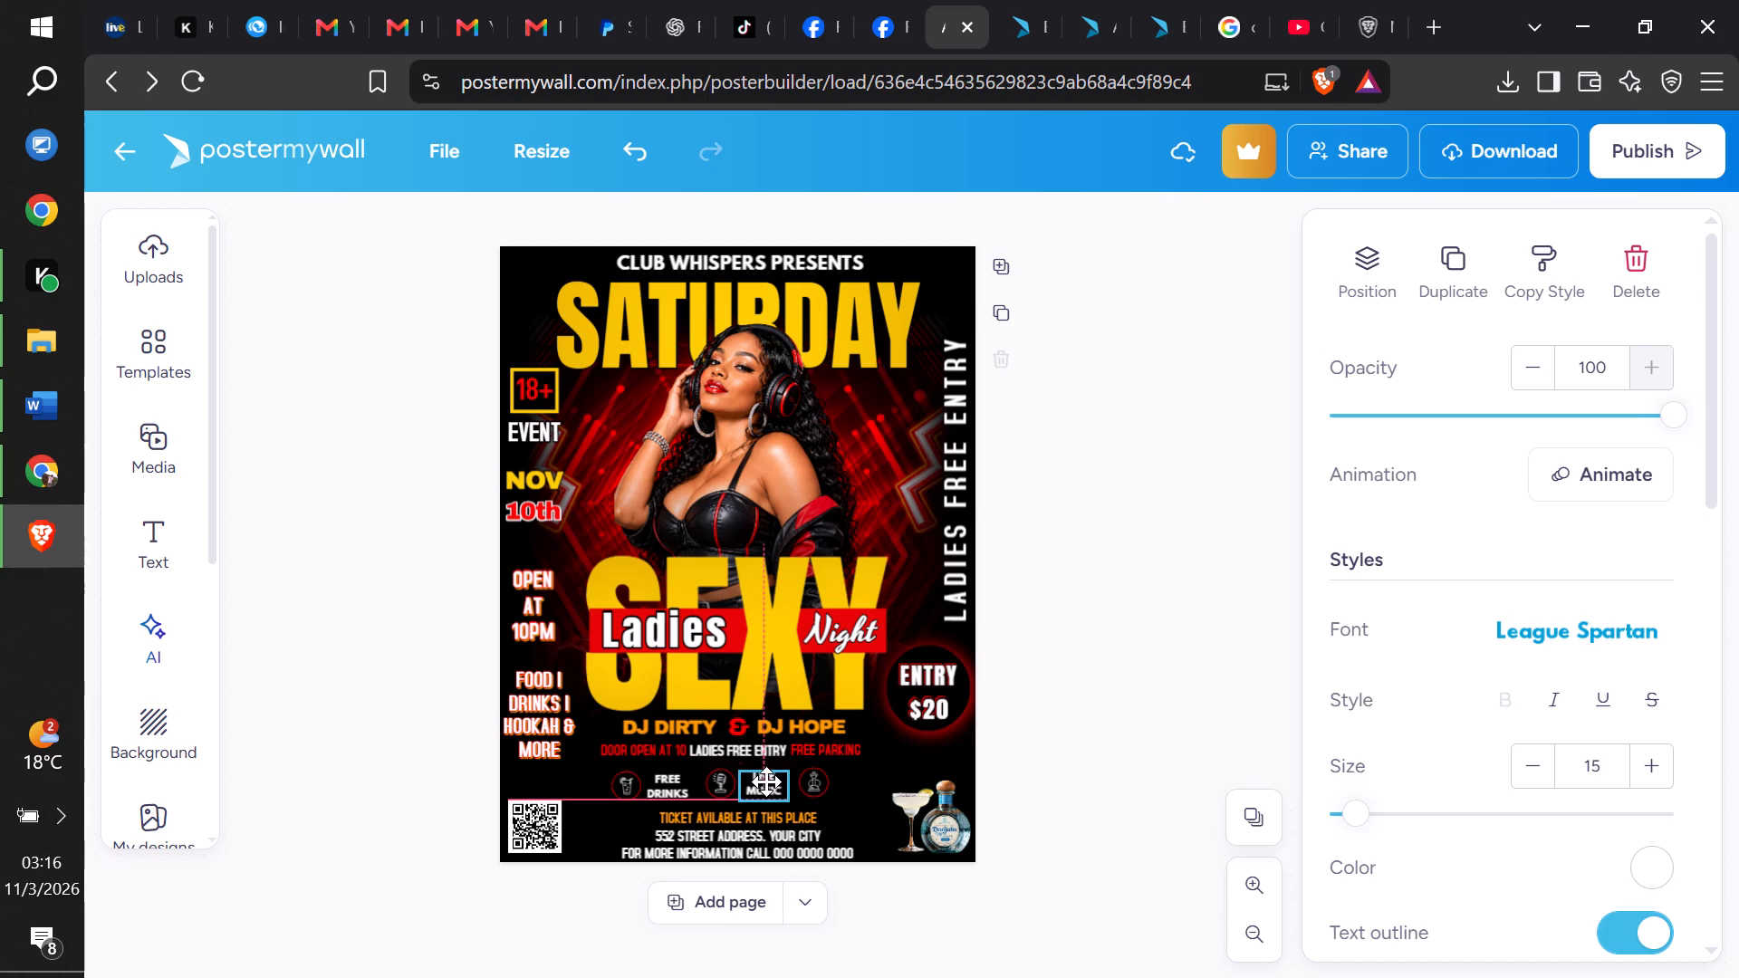
pyautogui.moveTo(766, 781); pyautogui.dragTo(764, 781)
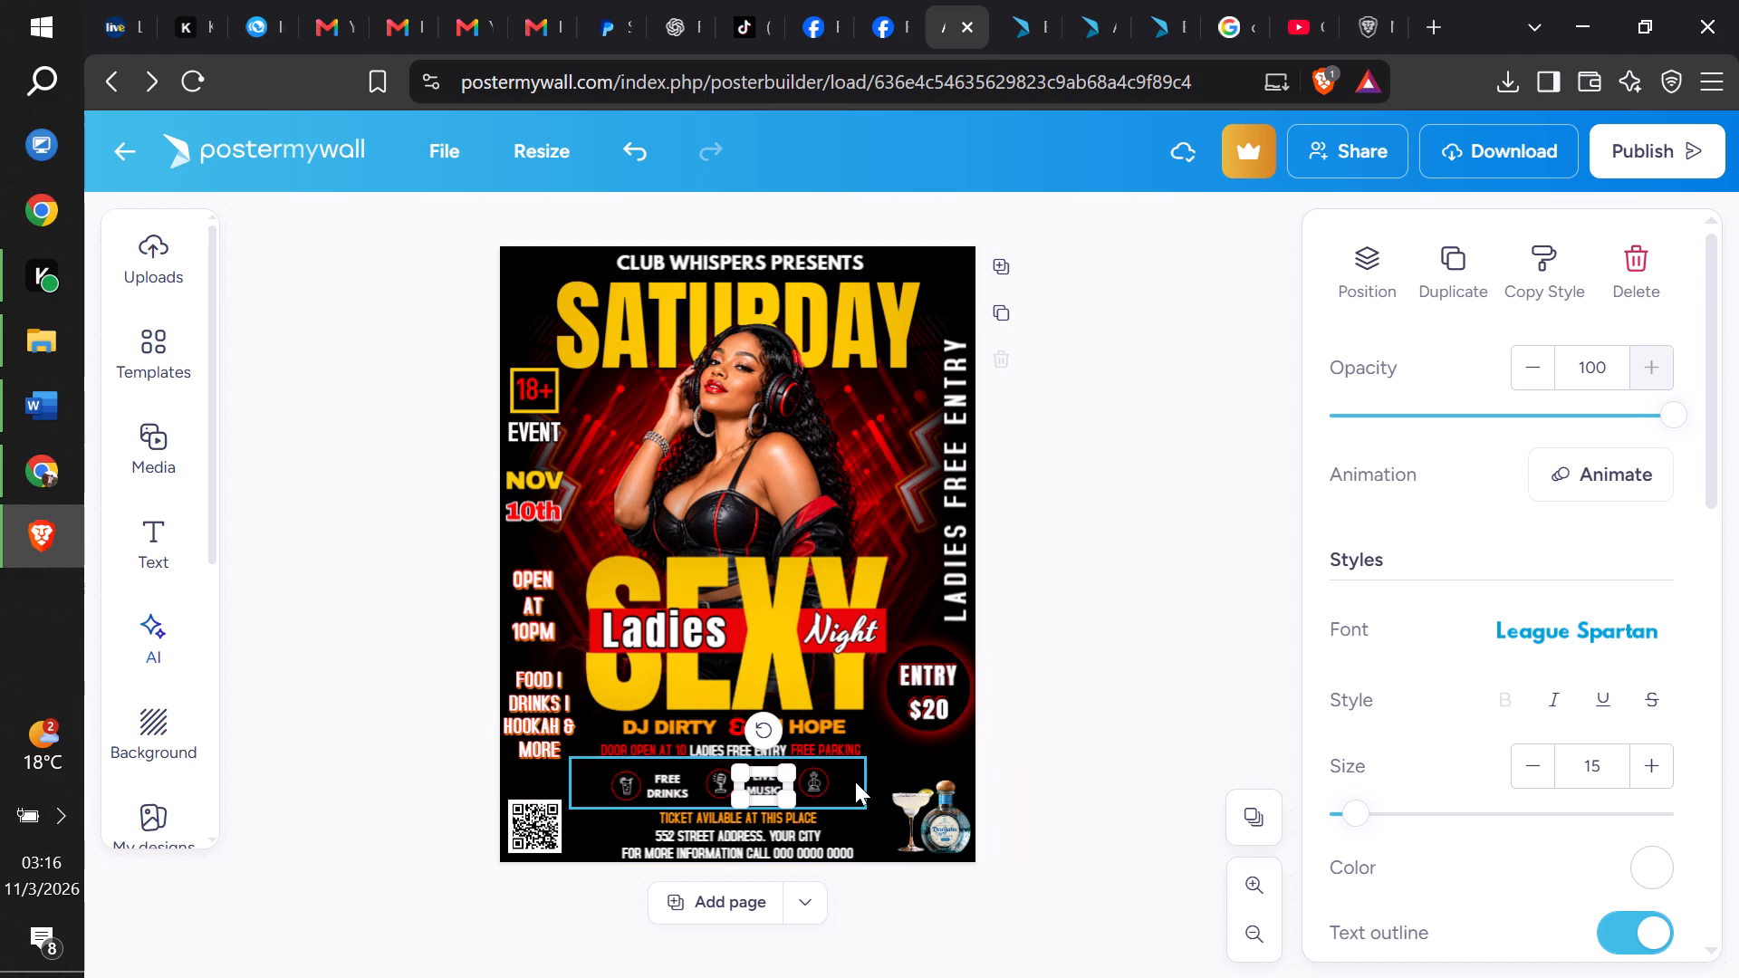
# Paste the HOOKAH AVAILABLE text into the Saturday flyer and place it beside the last round icon, level with LIVE MUSIC.
pyautogui.hotkey('ctrl', 'v')
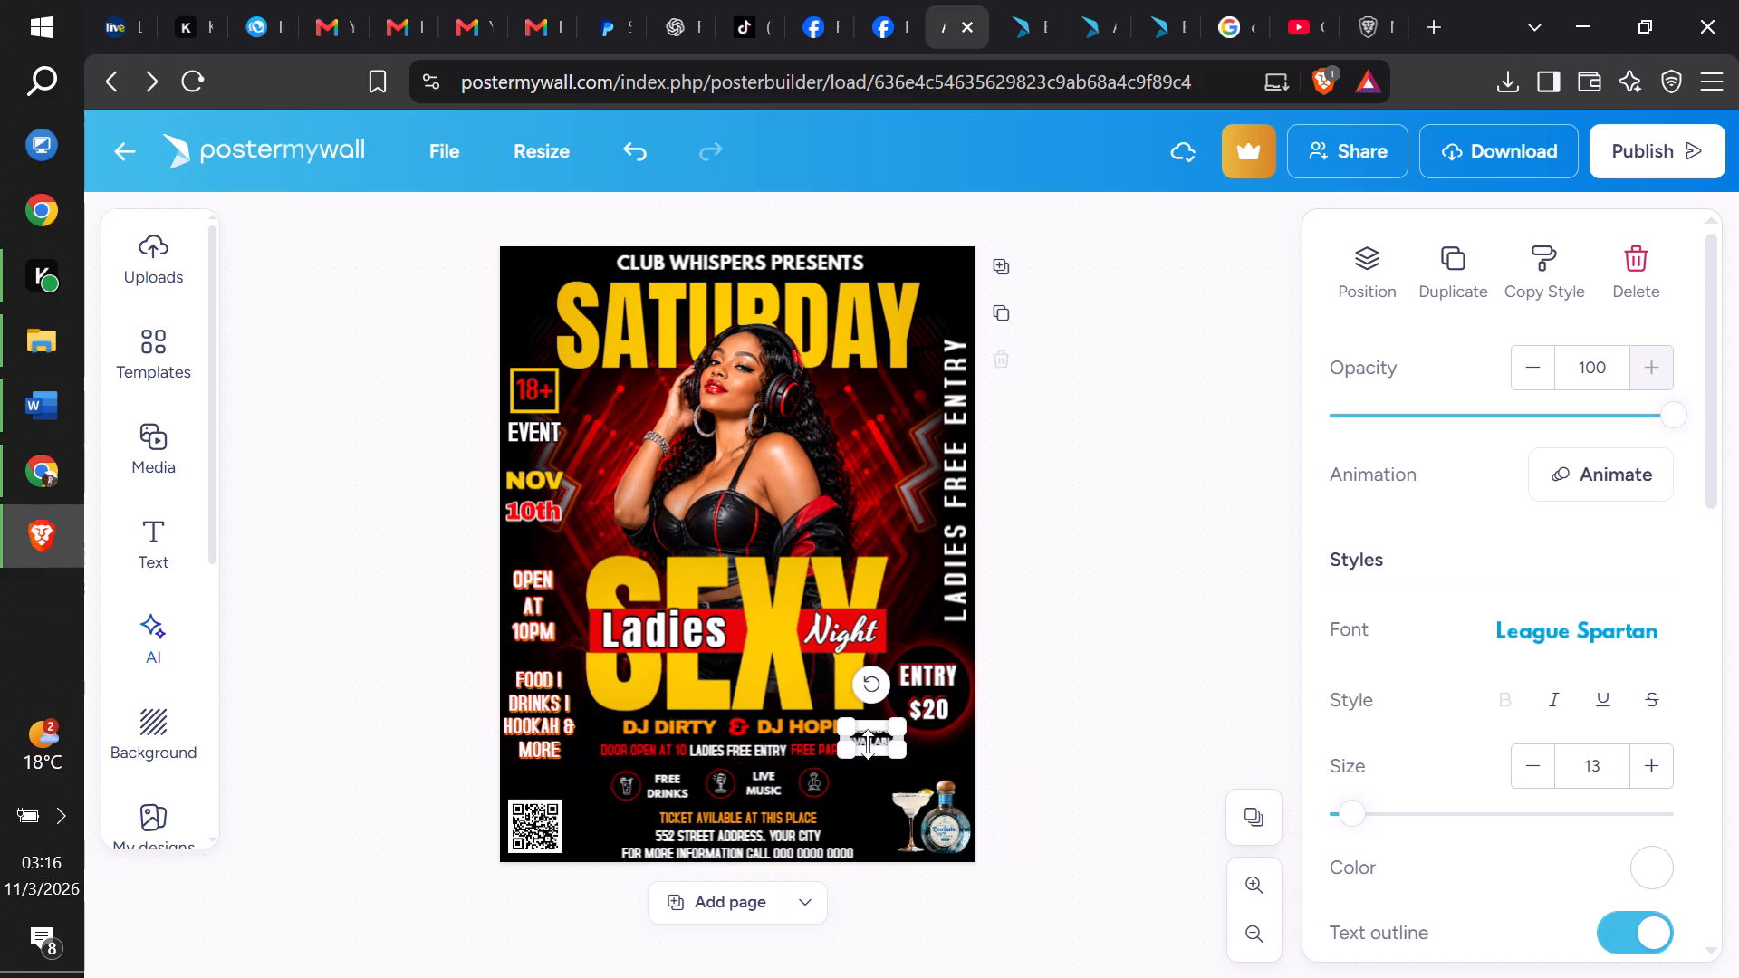
pyautogui.moveTo(870, 742); pyautogui.dragTo(860, 790)
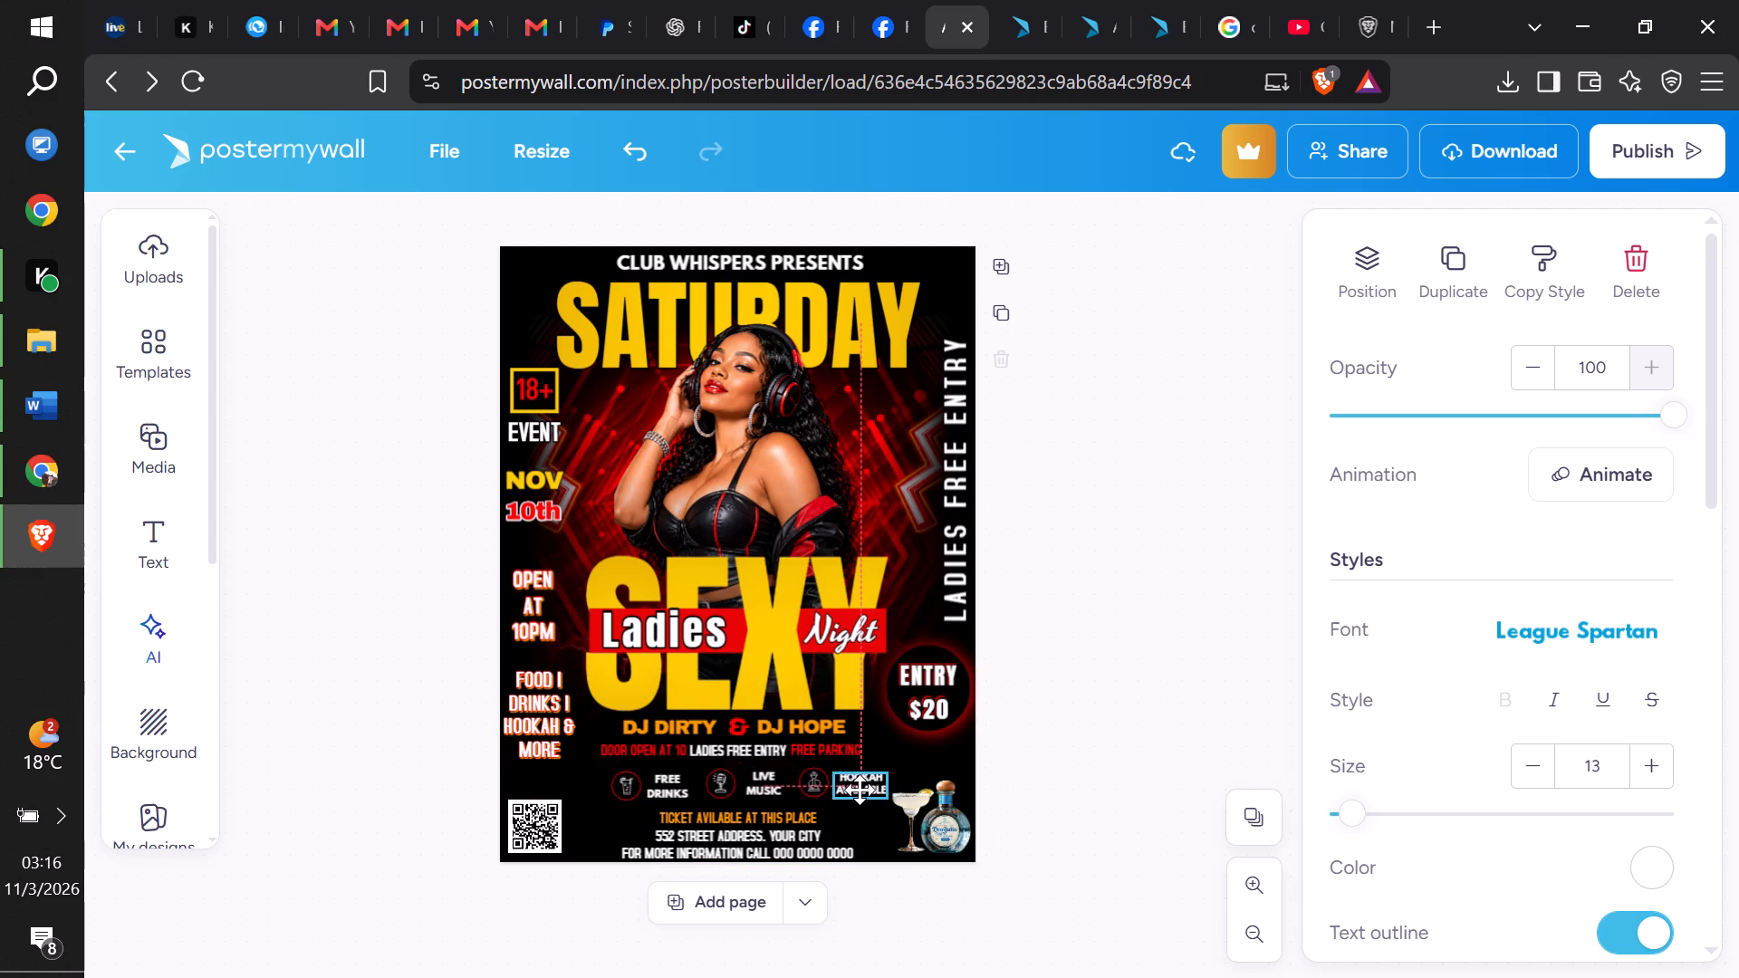
pyautogui.moveTo(860, 790); pyautogui.dragTo(858, 790)
pyautogui.click(1212, 745)
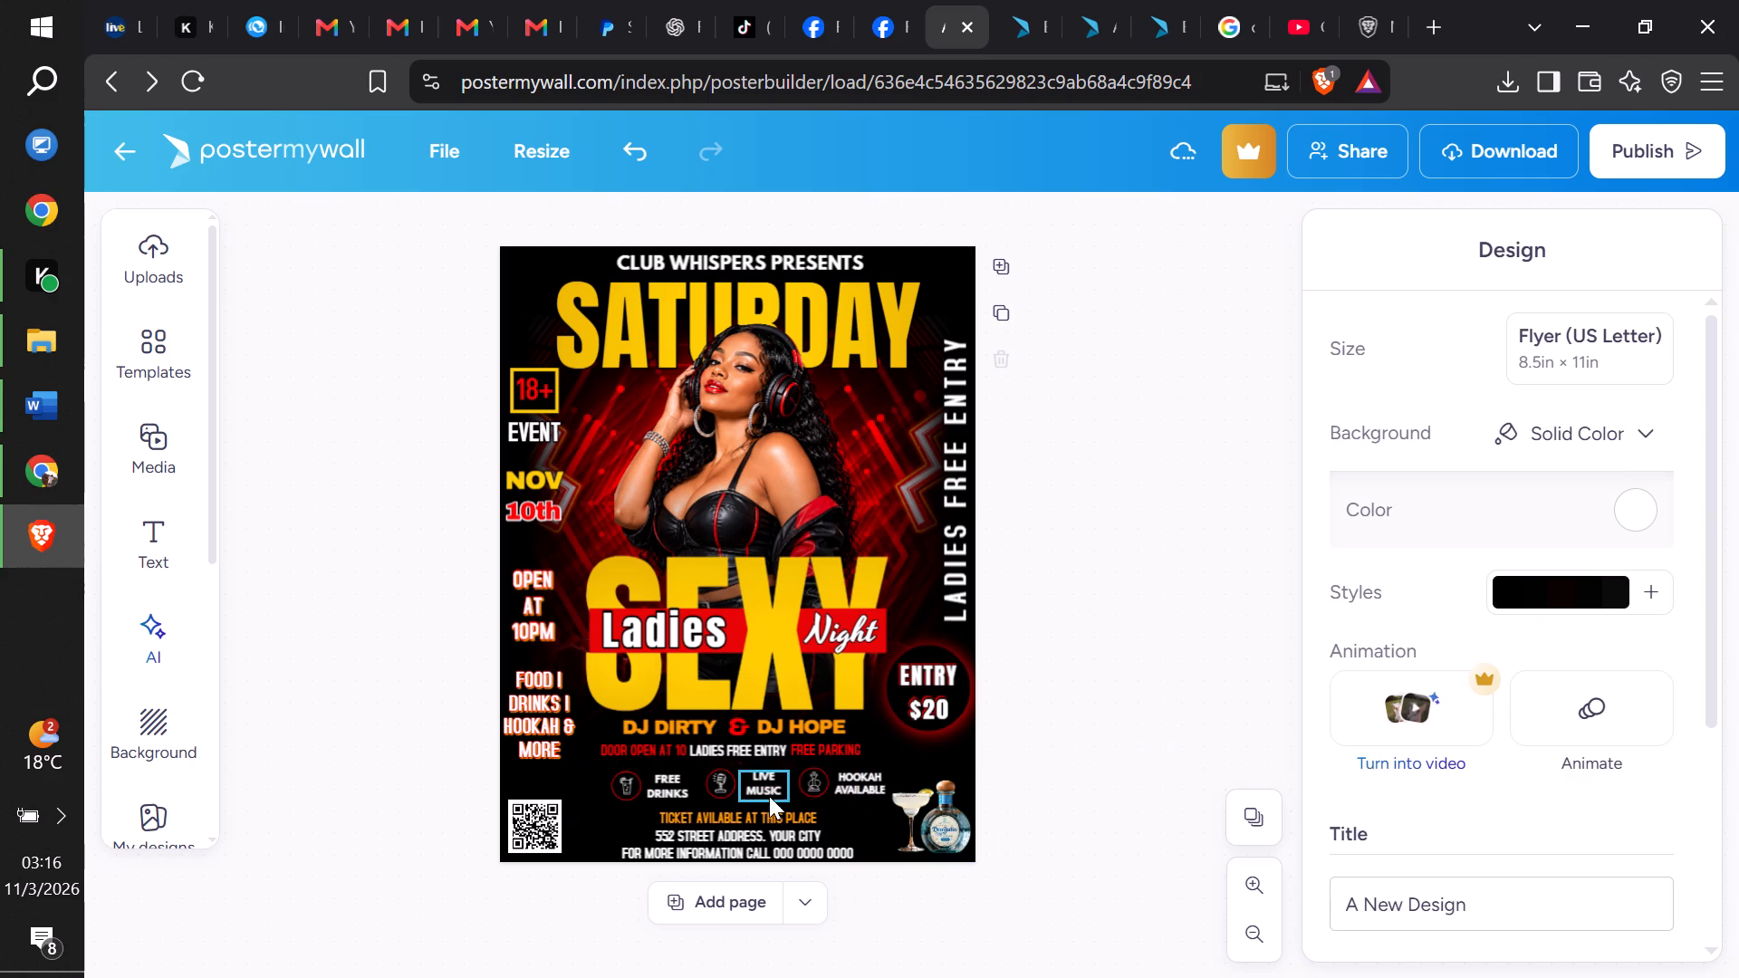
# Shift the round icon row slightly toward the QR code side and move FREE DRINKS and LIVE MUSIC along with it.
pyautogui.click(809, 791)
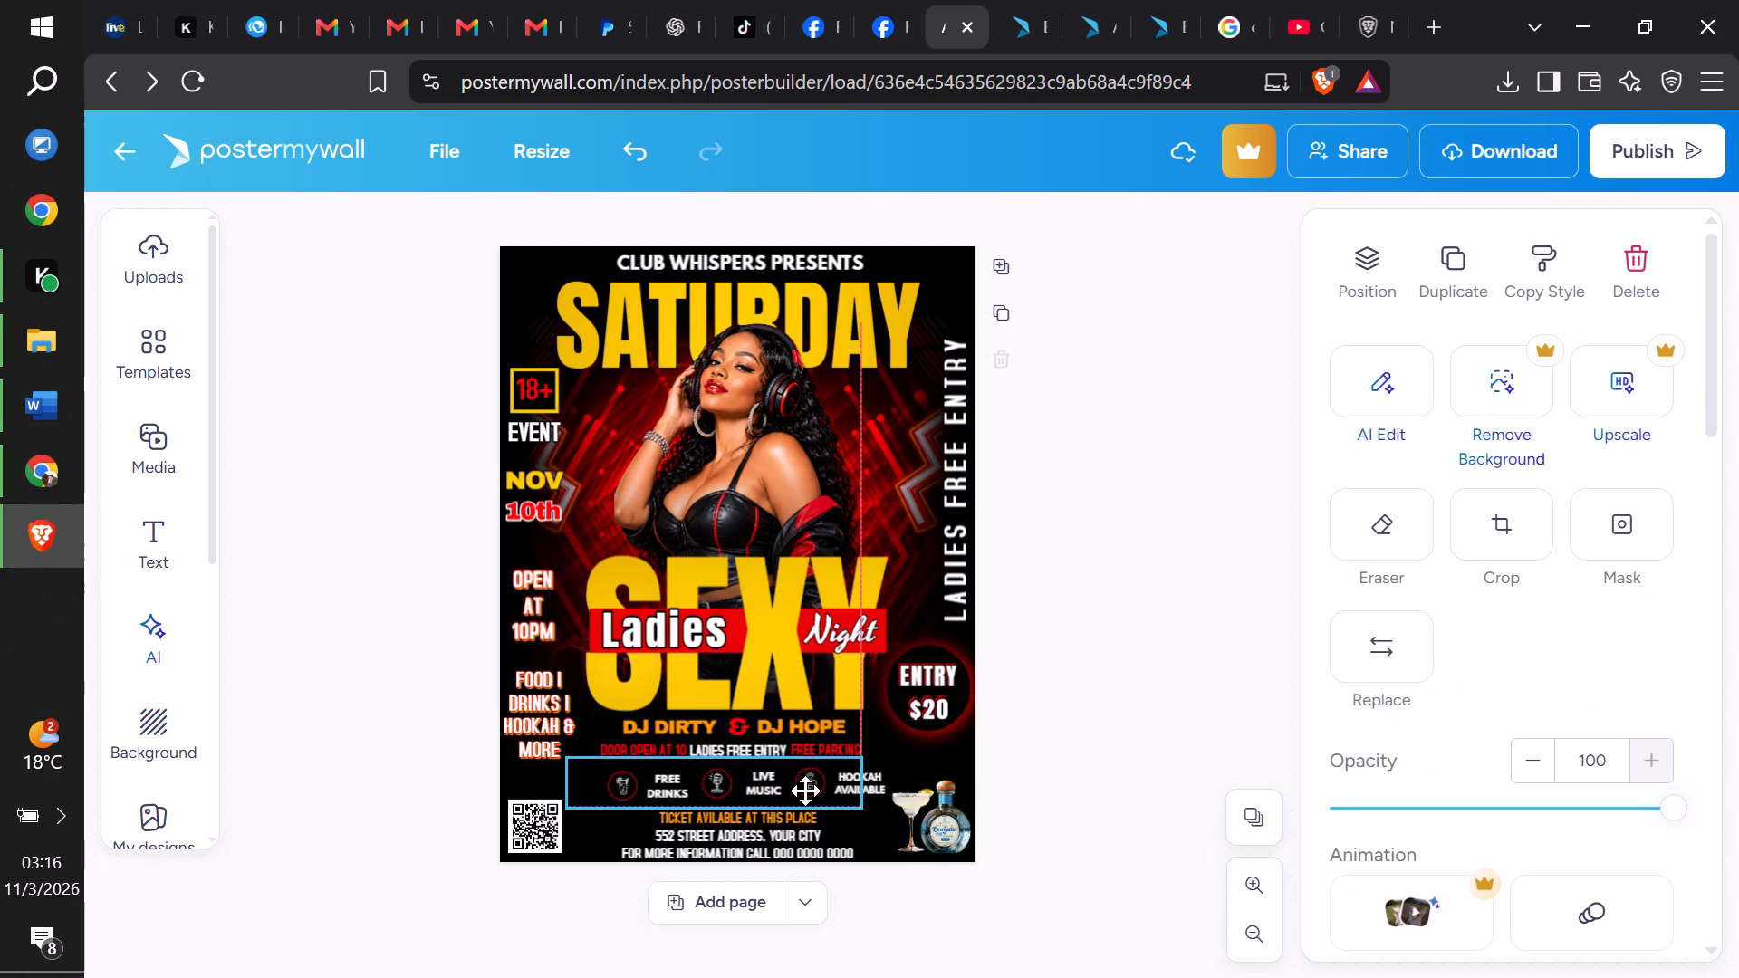
pyautogui.click(667, 794)
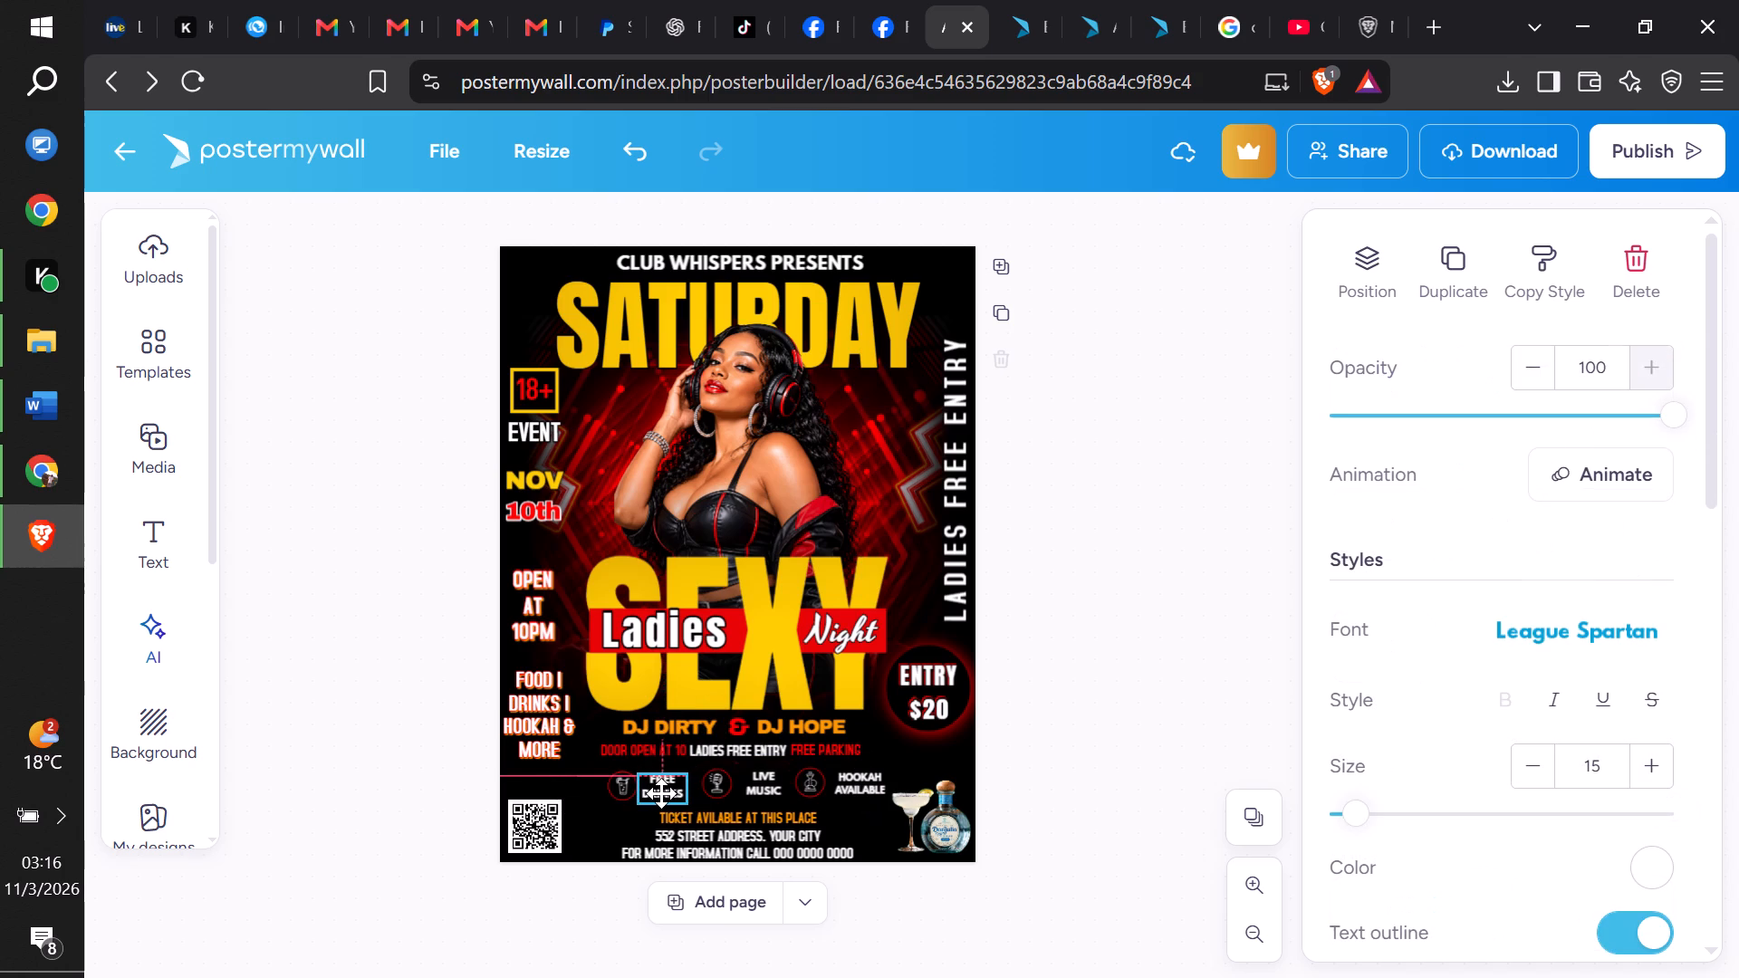
pyautogui.click(755, 780)
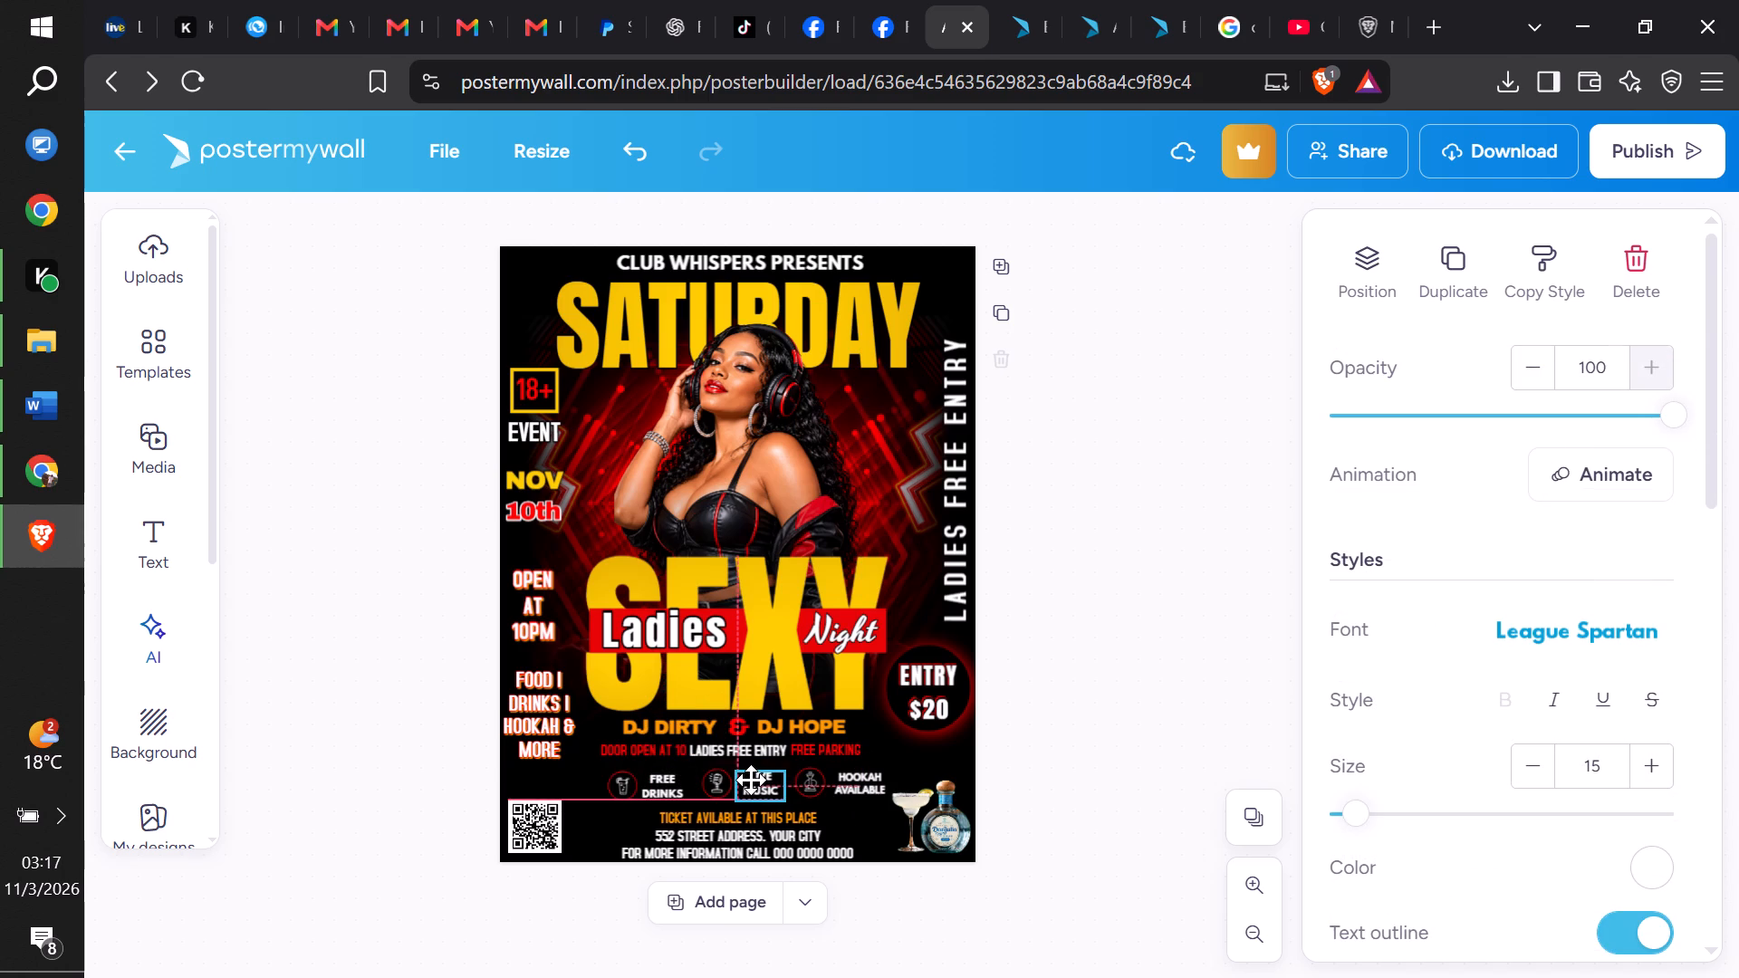
# Move HOOKAH AVAILABLE closer to the last round icon and set its text size to 15.
pyautogui.click(855, 781)
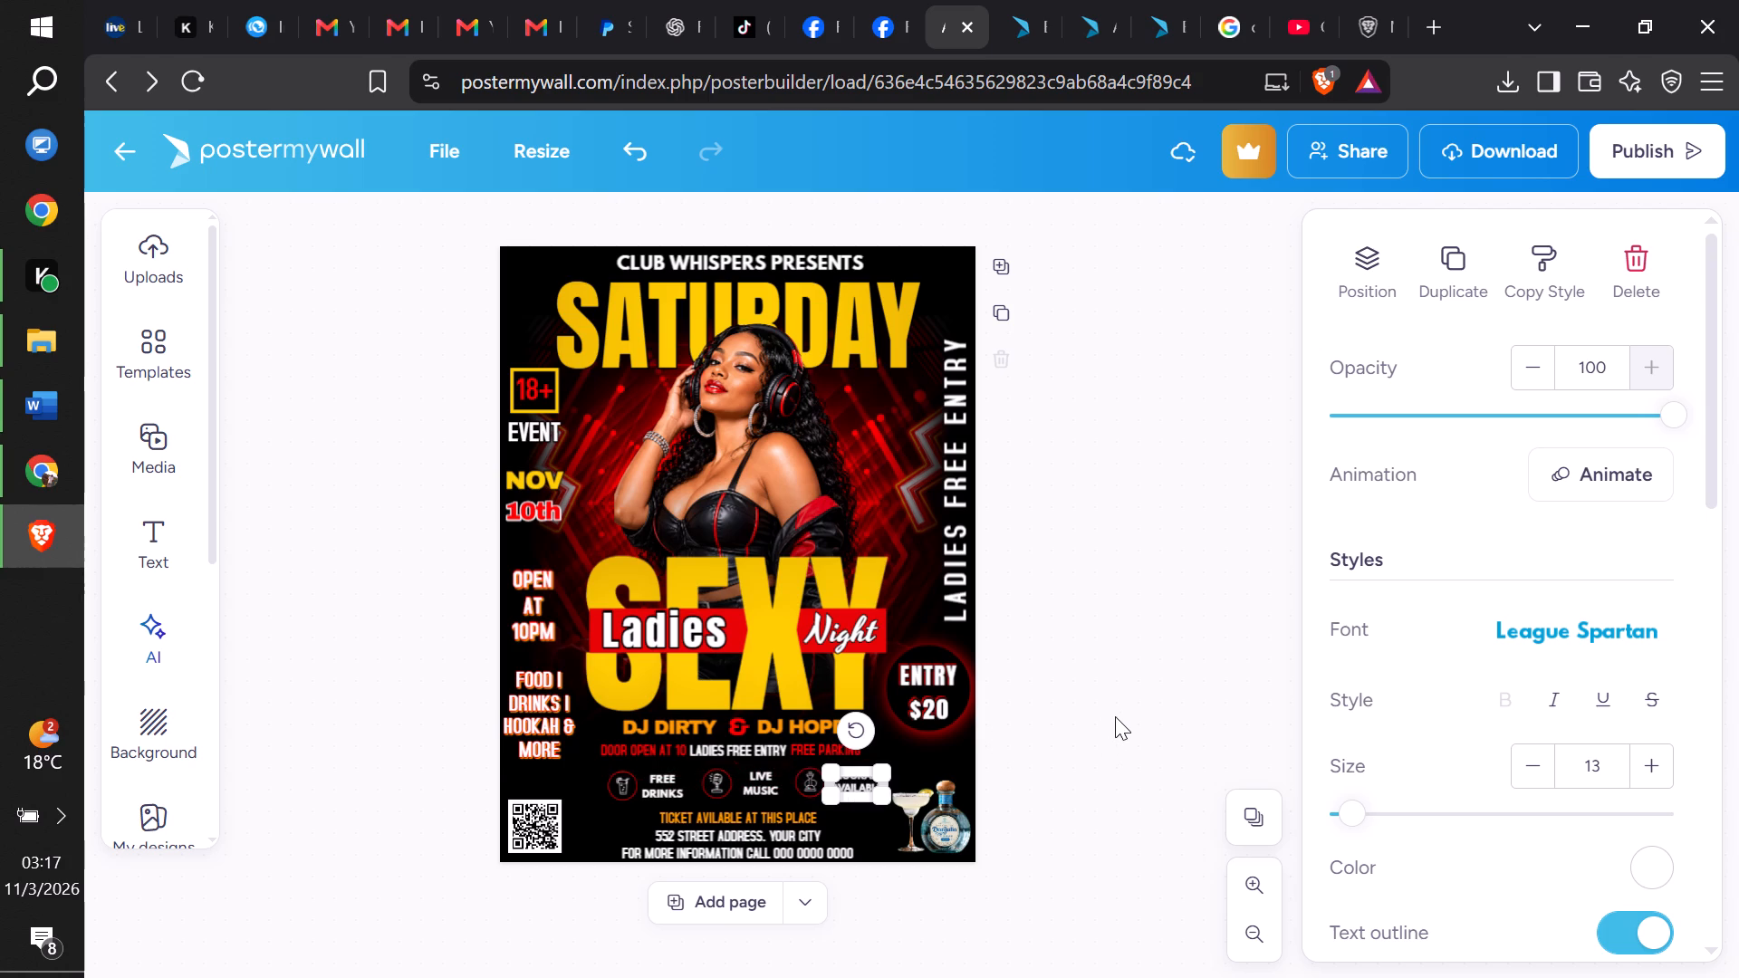
pyautogui.doubleClick(1650, 769)
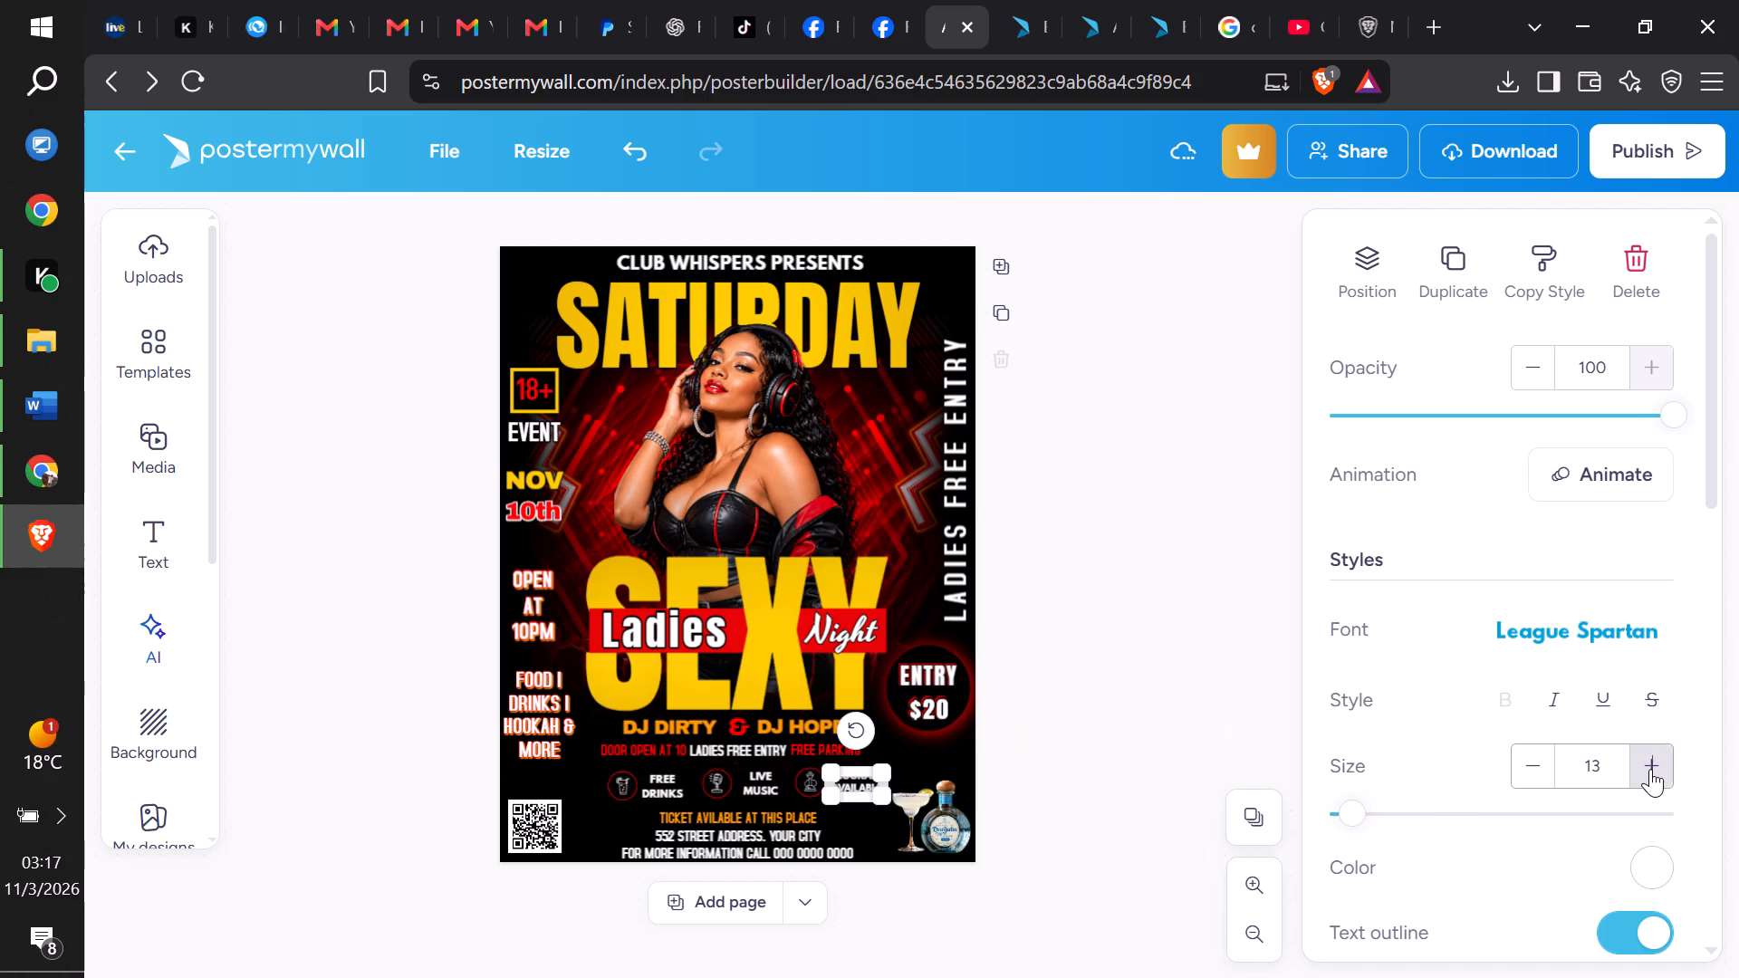
pyautogui.click(1042, 696)
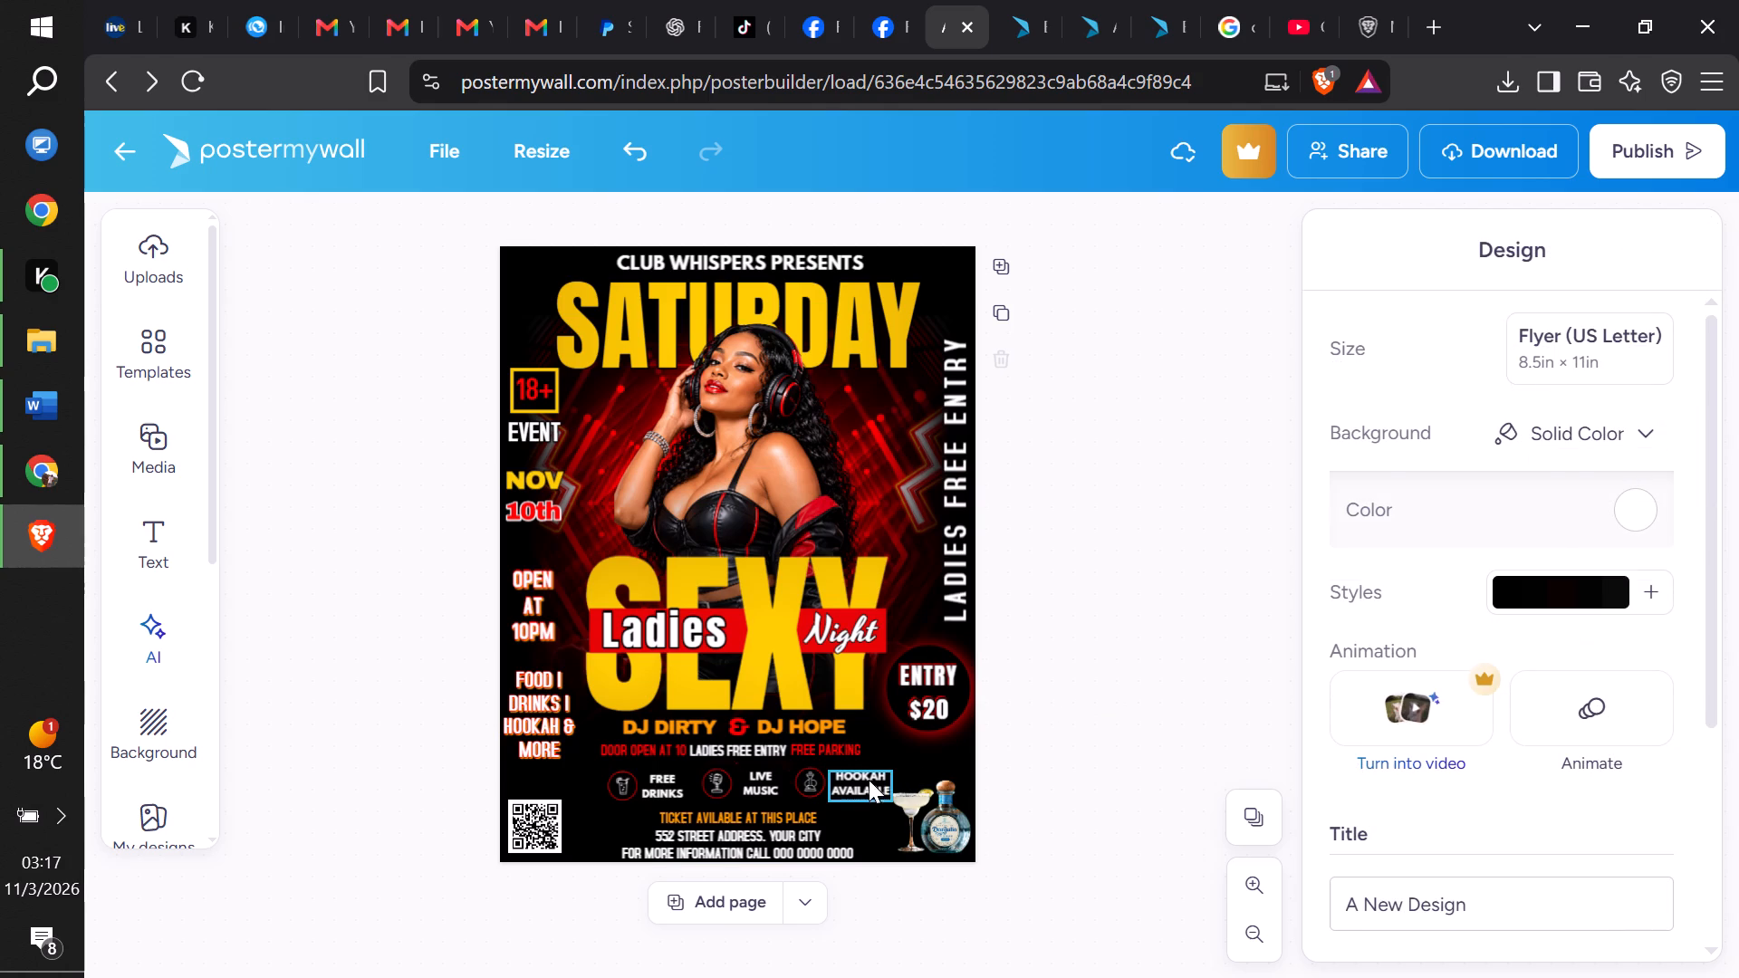
# Fine-tune HOOKAH AVAILABLE, LIVE MUSIC and FREE DRINKS so each sits evenly close to its round icon on one level.
pyautogui.click(868, 781)
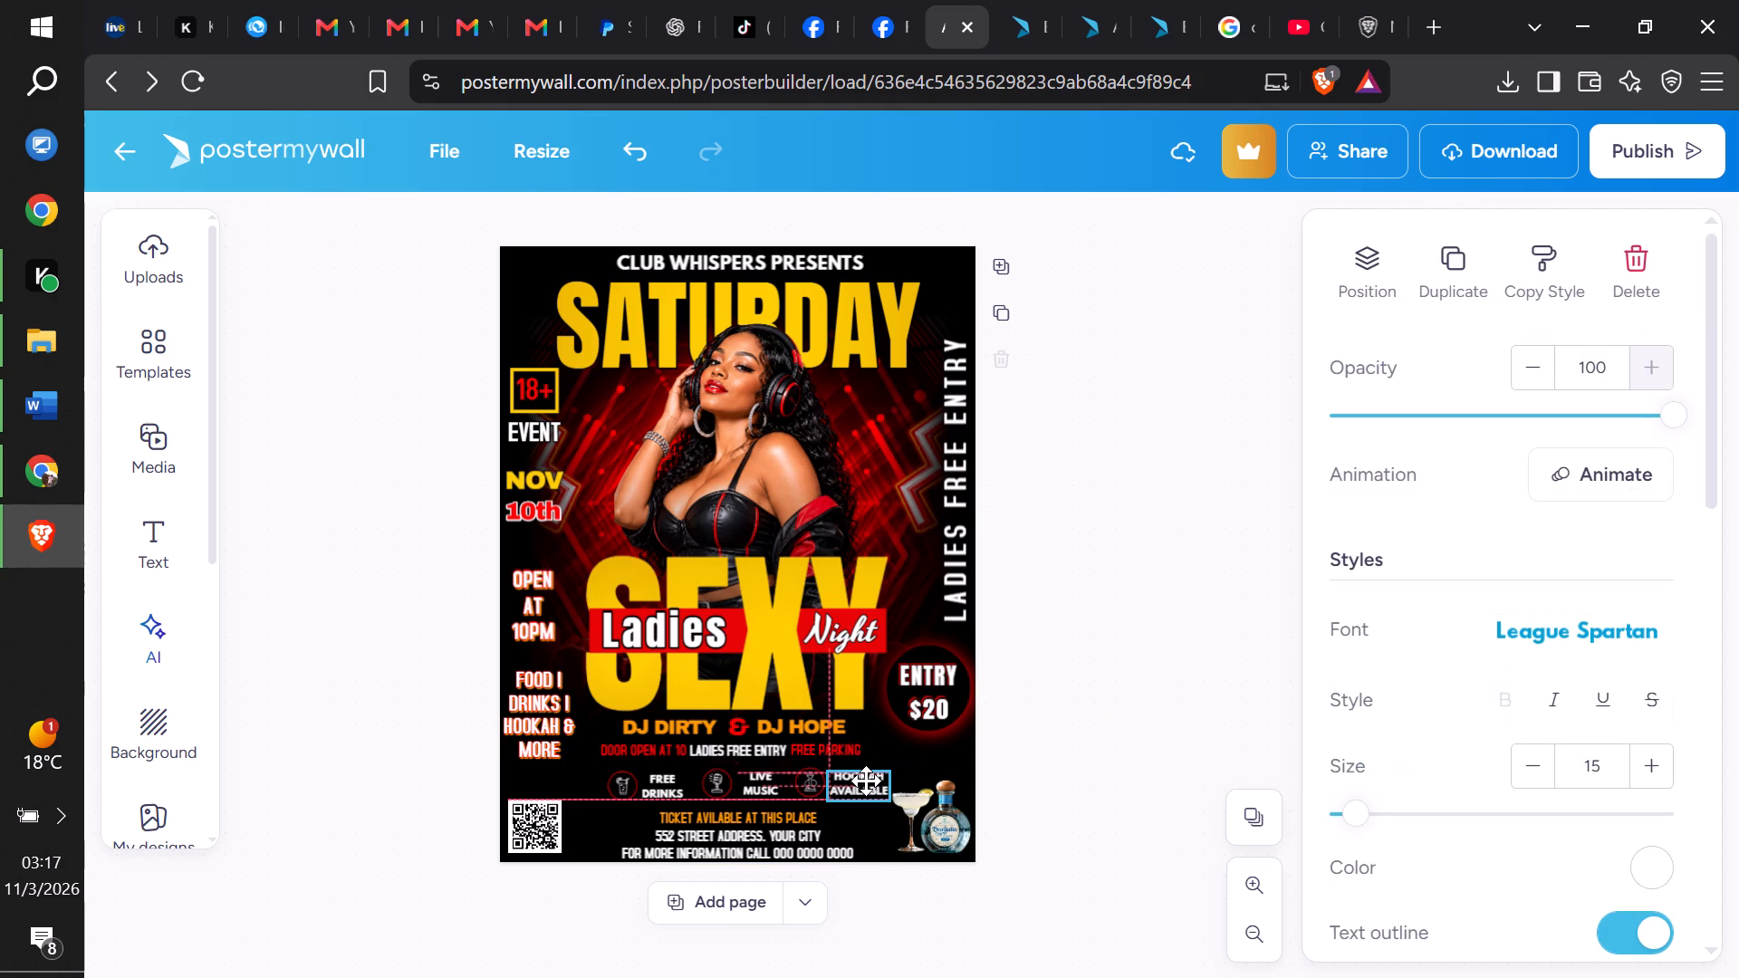
pyautogui.click(765, 782)
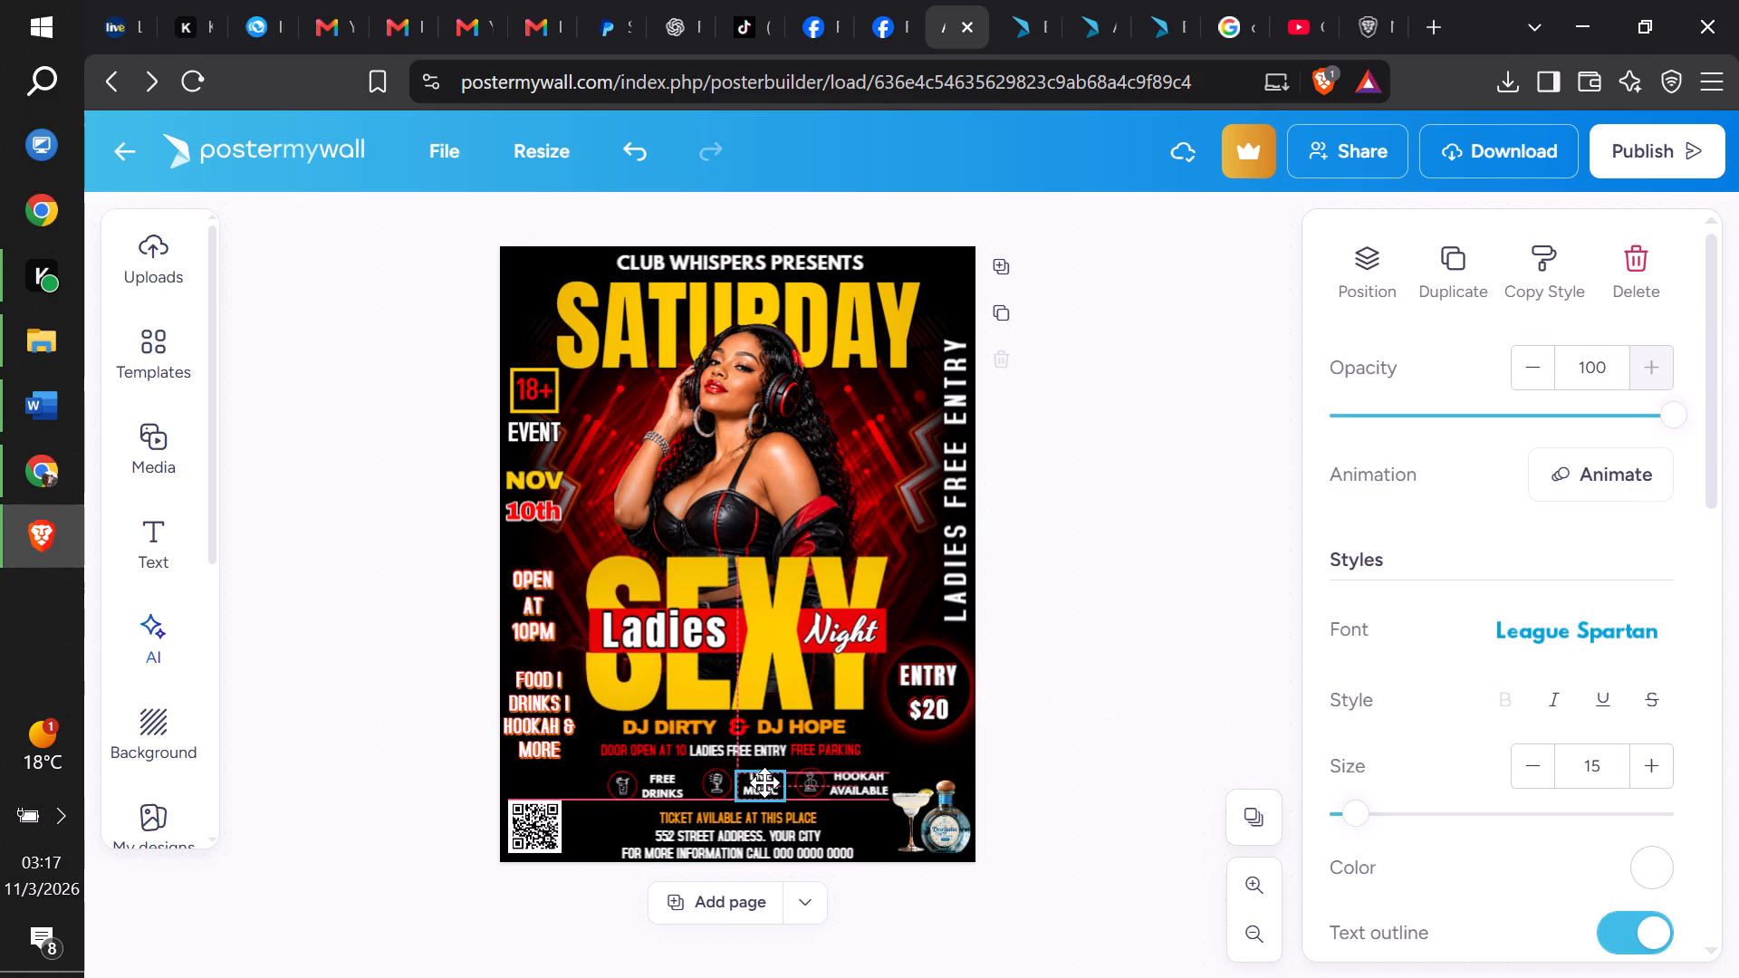
pyautogui.click(668, 781)
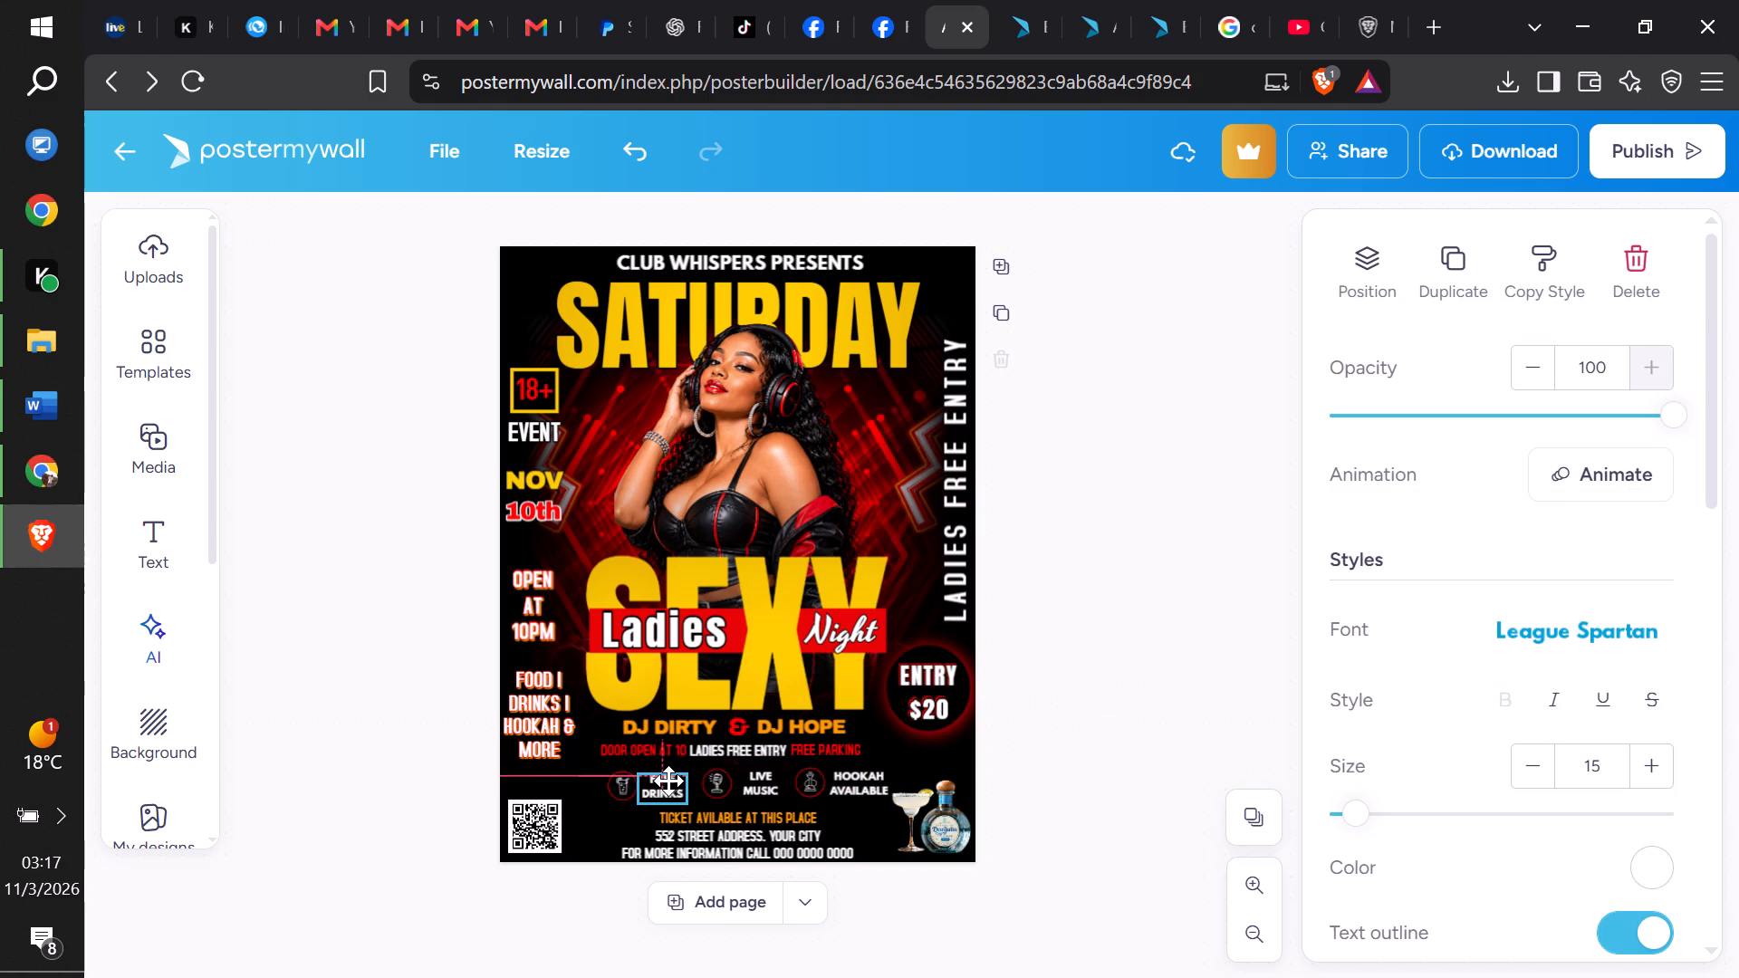
pyautogui.click(1208, 724)
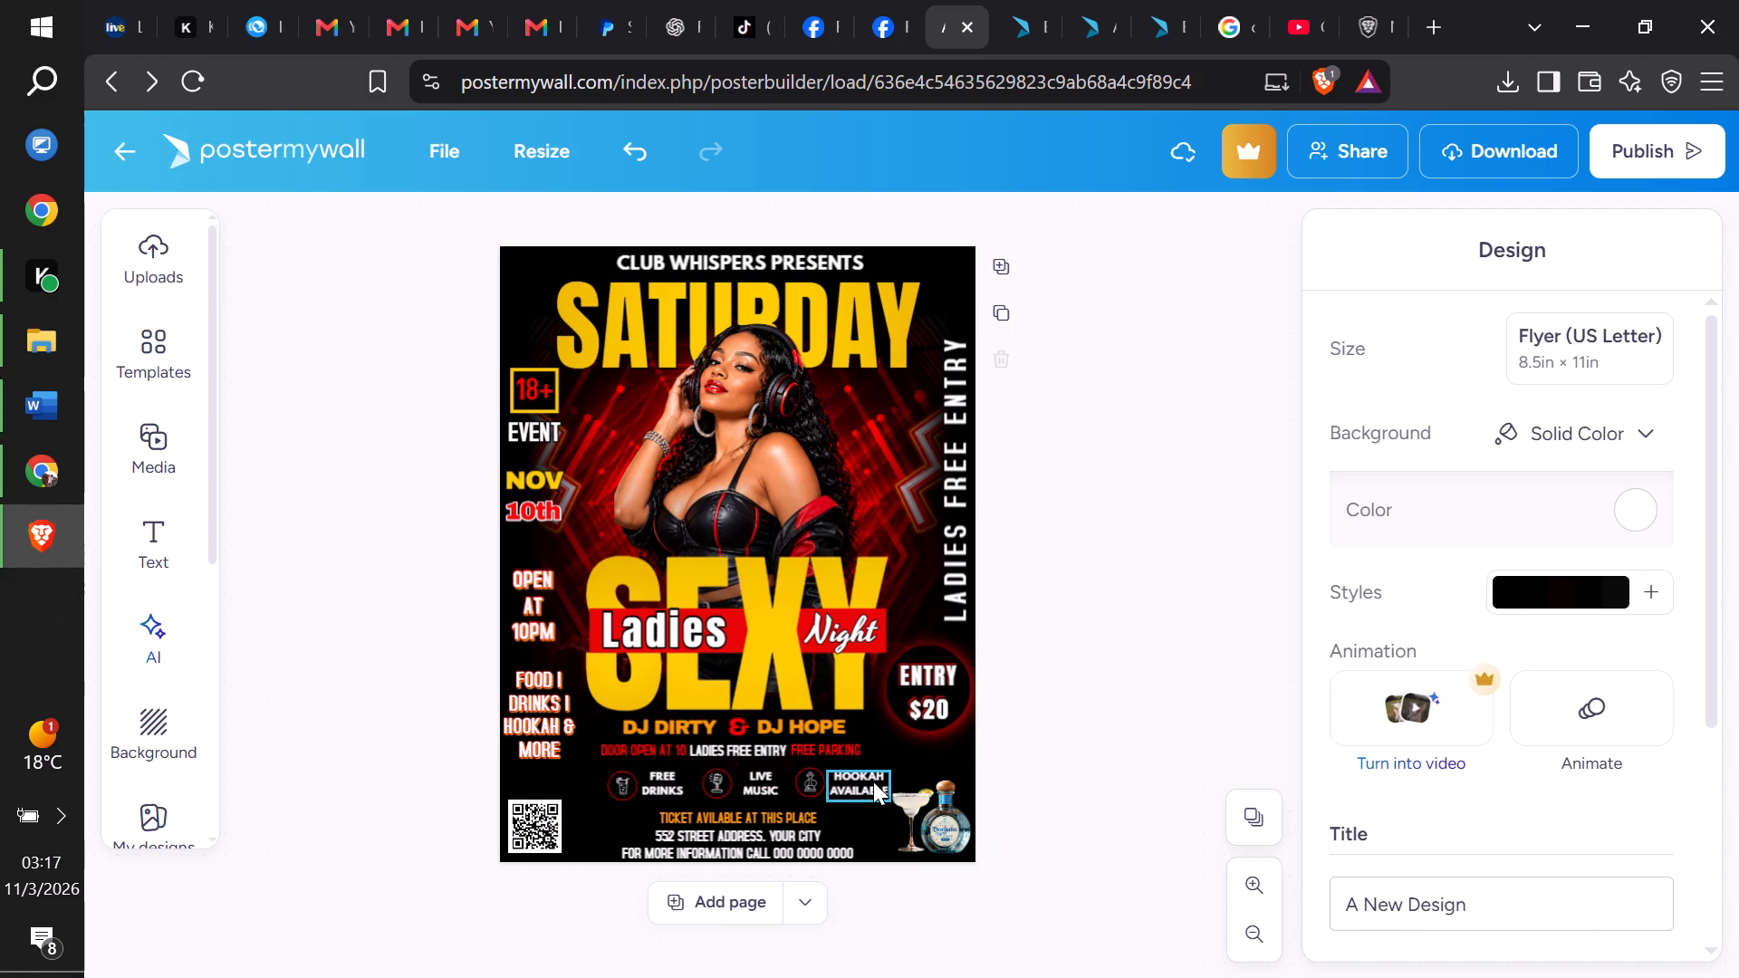
pyautogui.click(873, 781)
pyautogui.click(1169, 698)
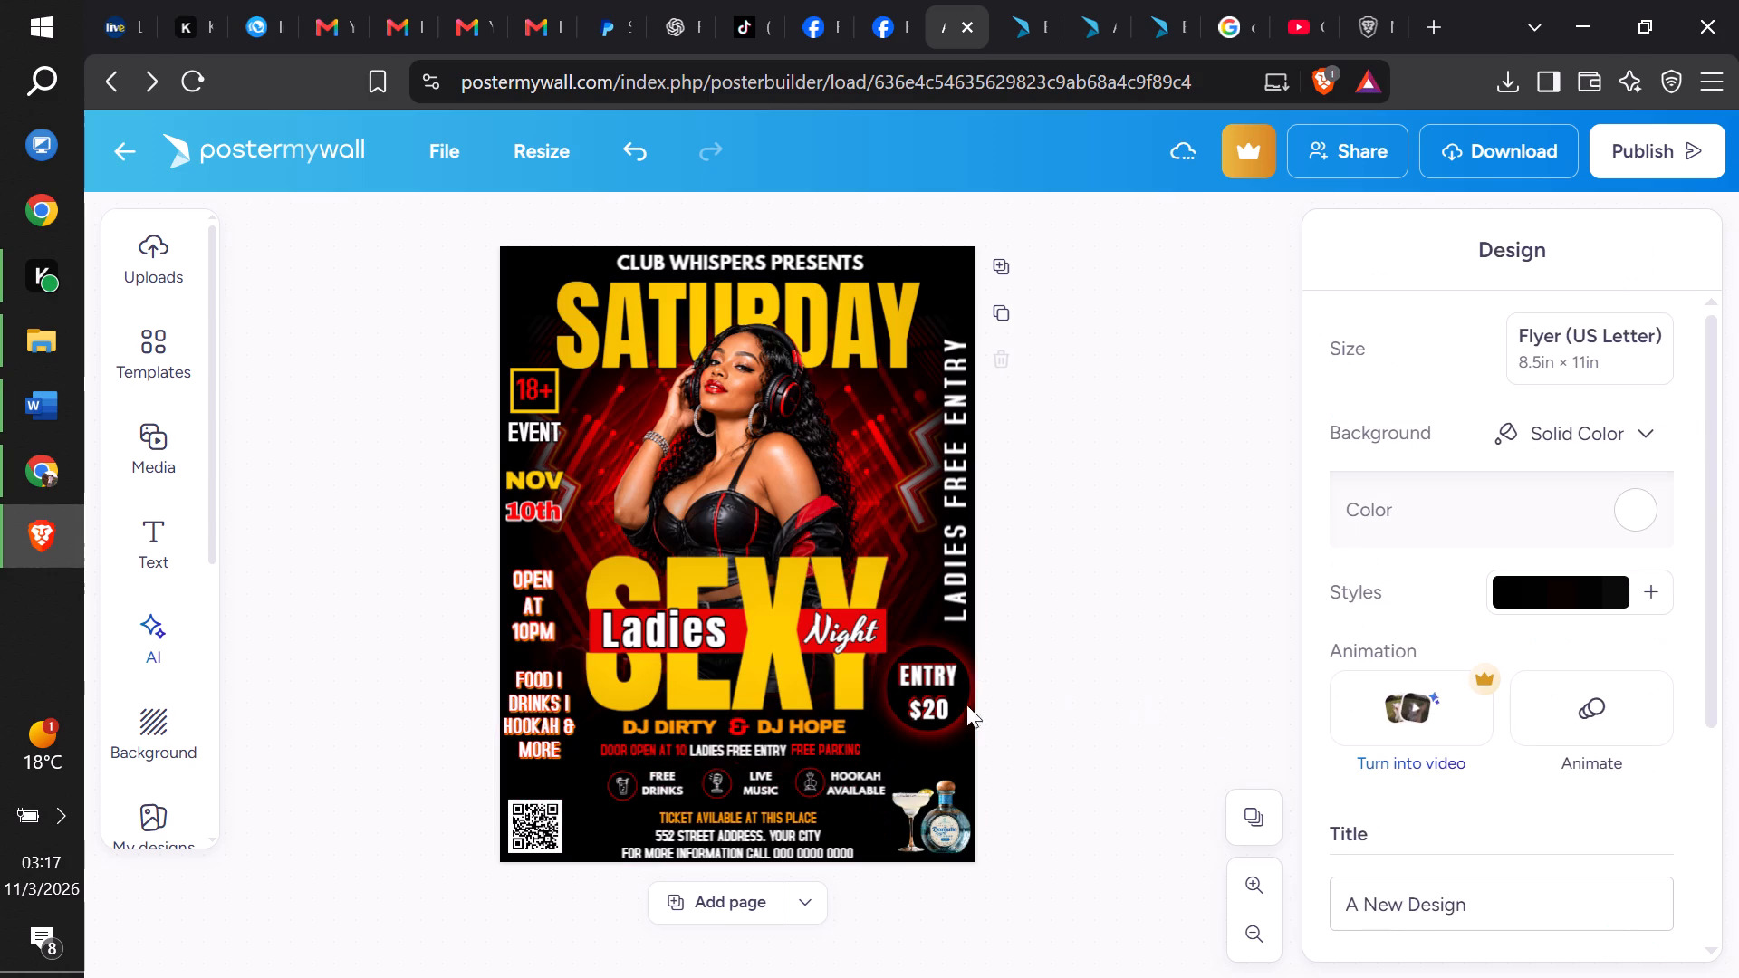
pyautogui.click(773, 791)
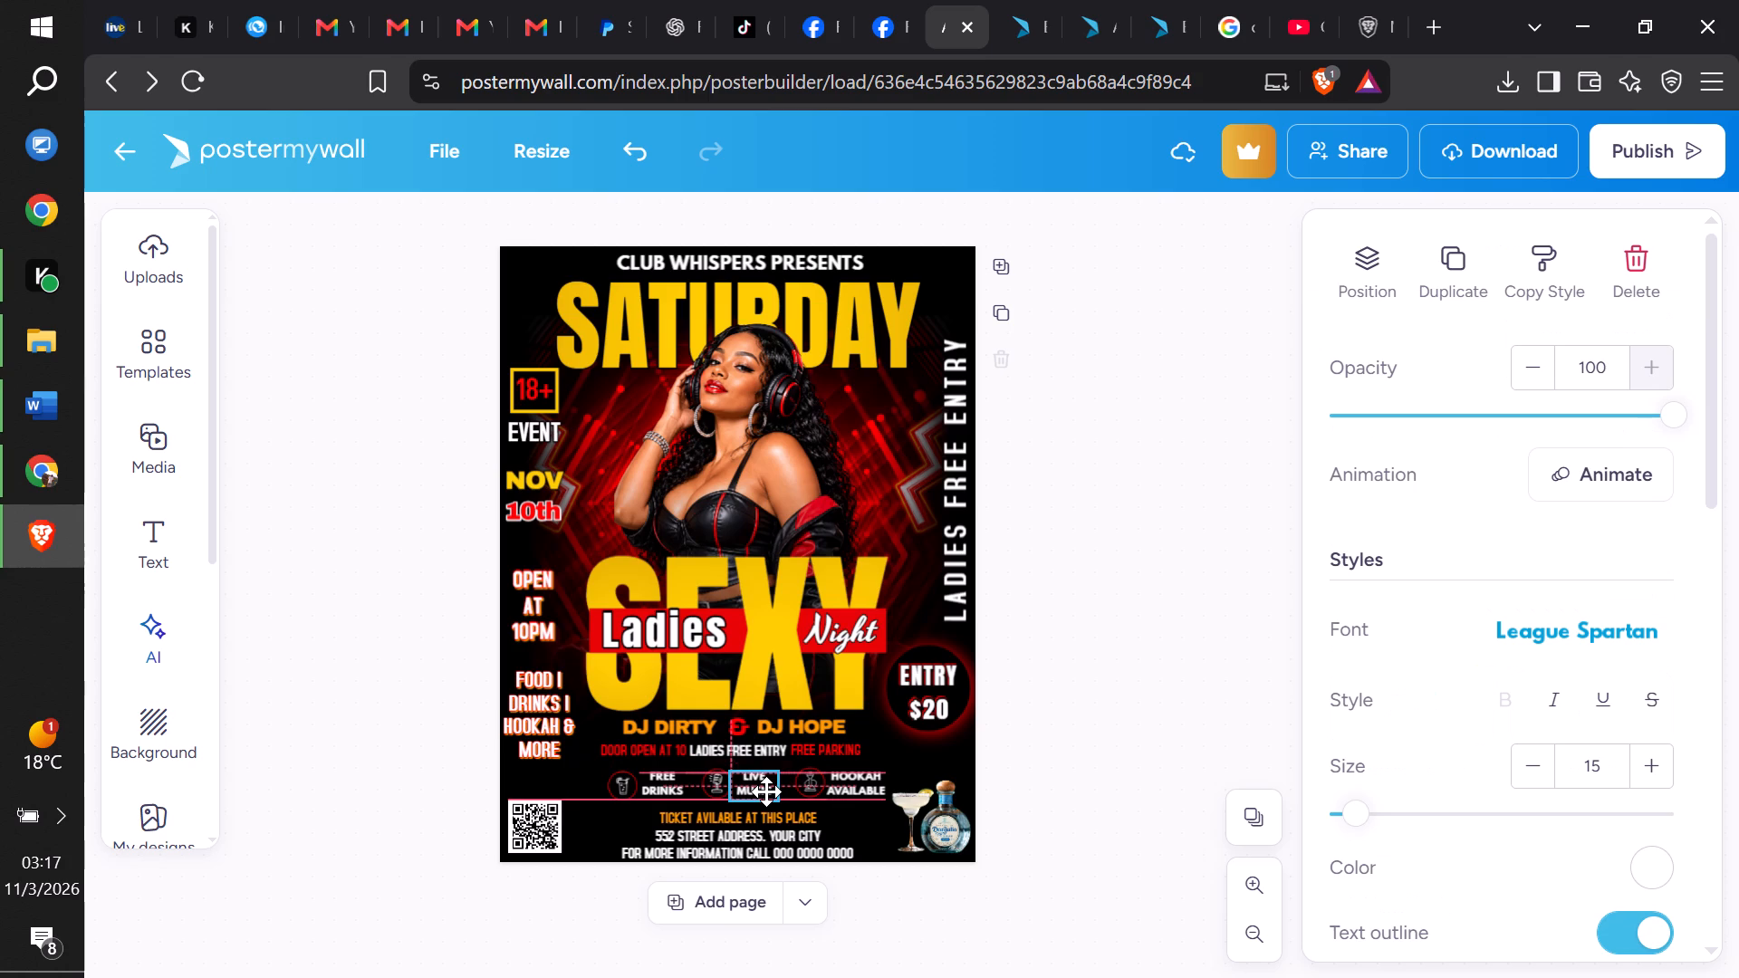
pyautogui.click(652, 787)
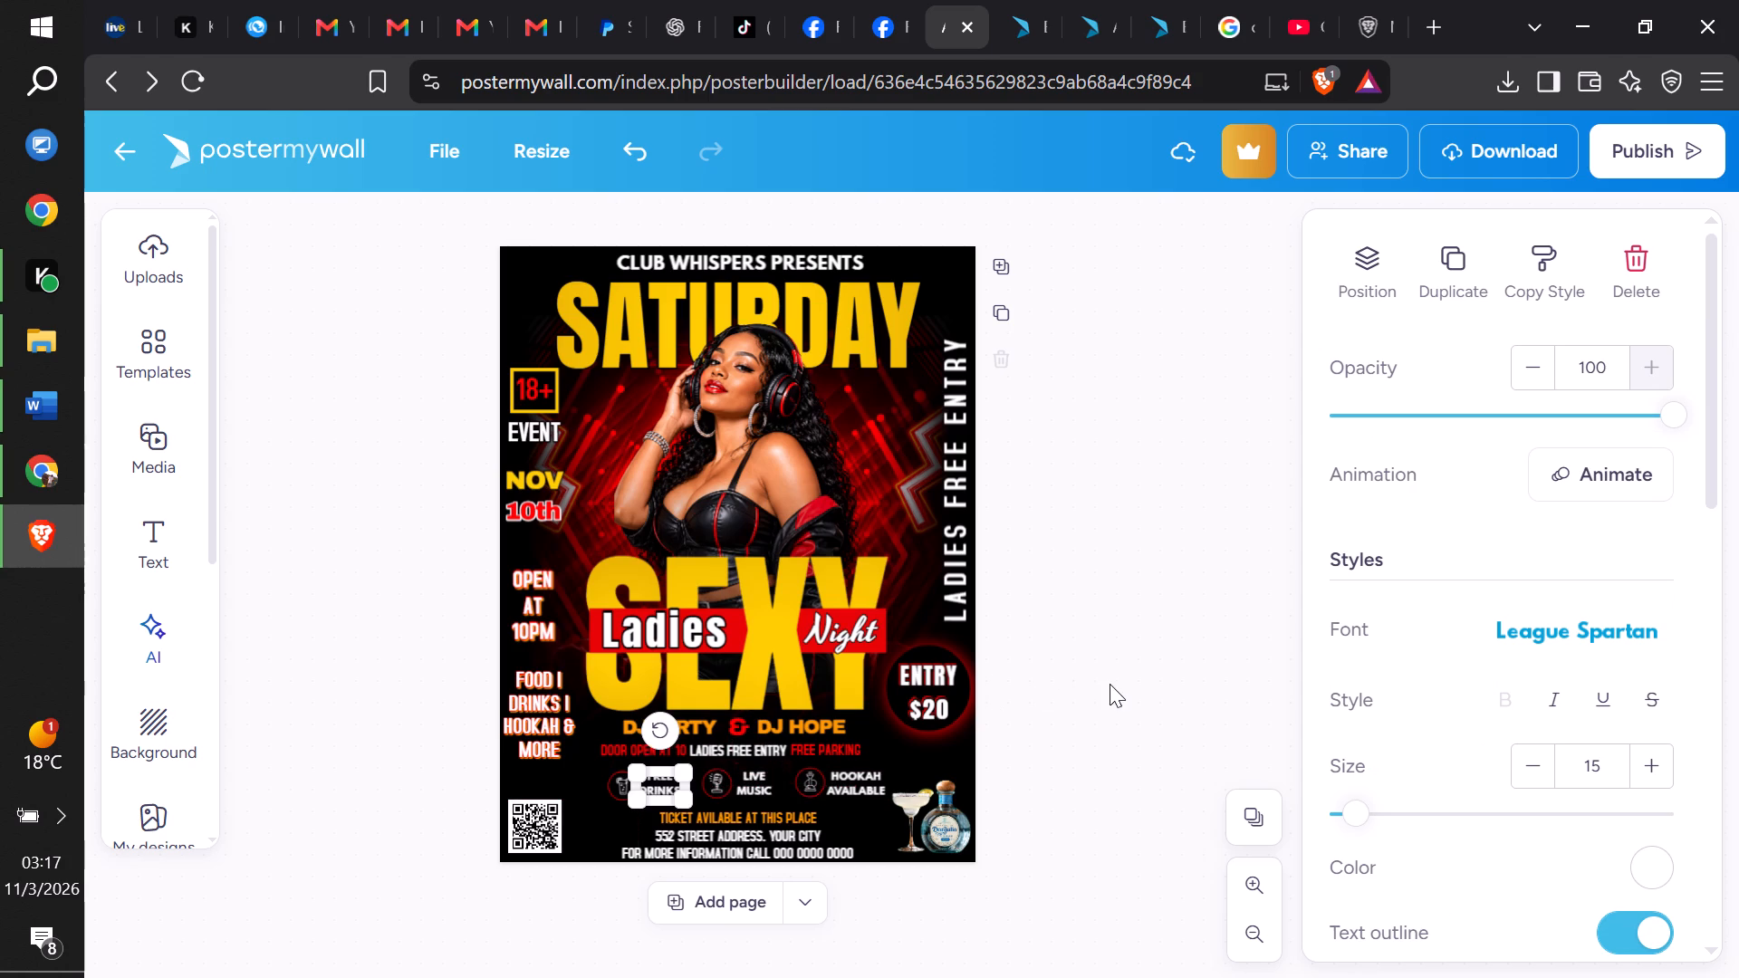
pyautogui.click(1176, 650)
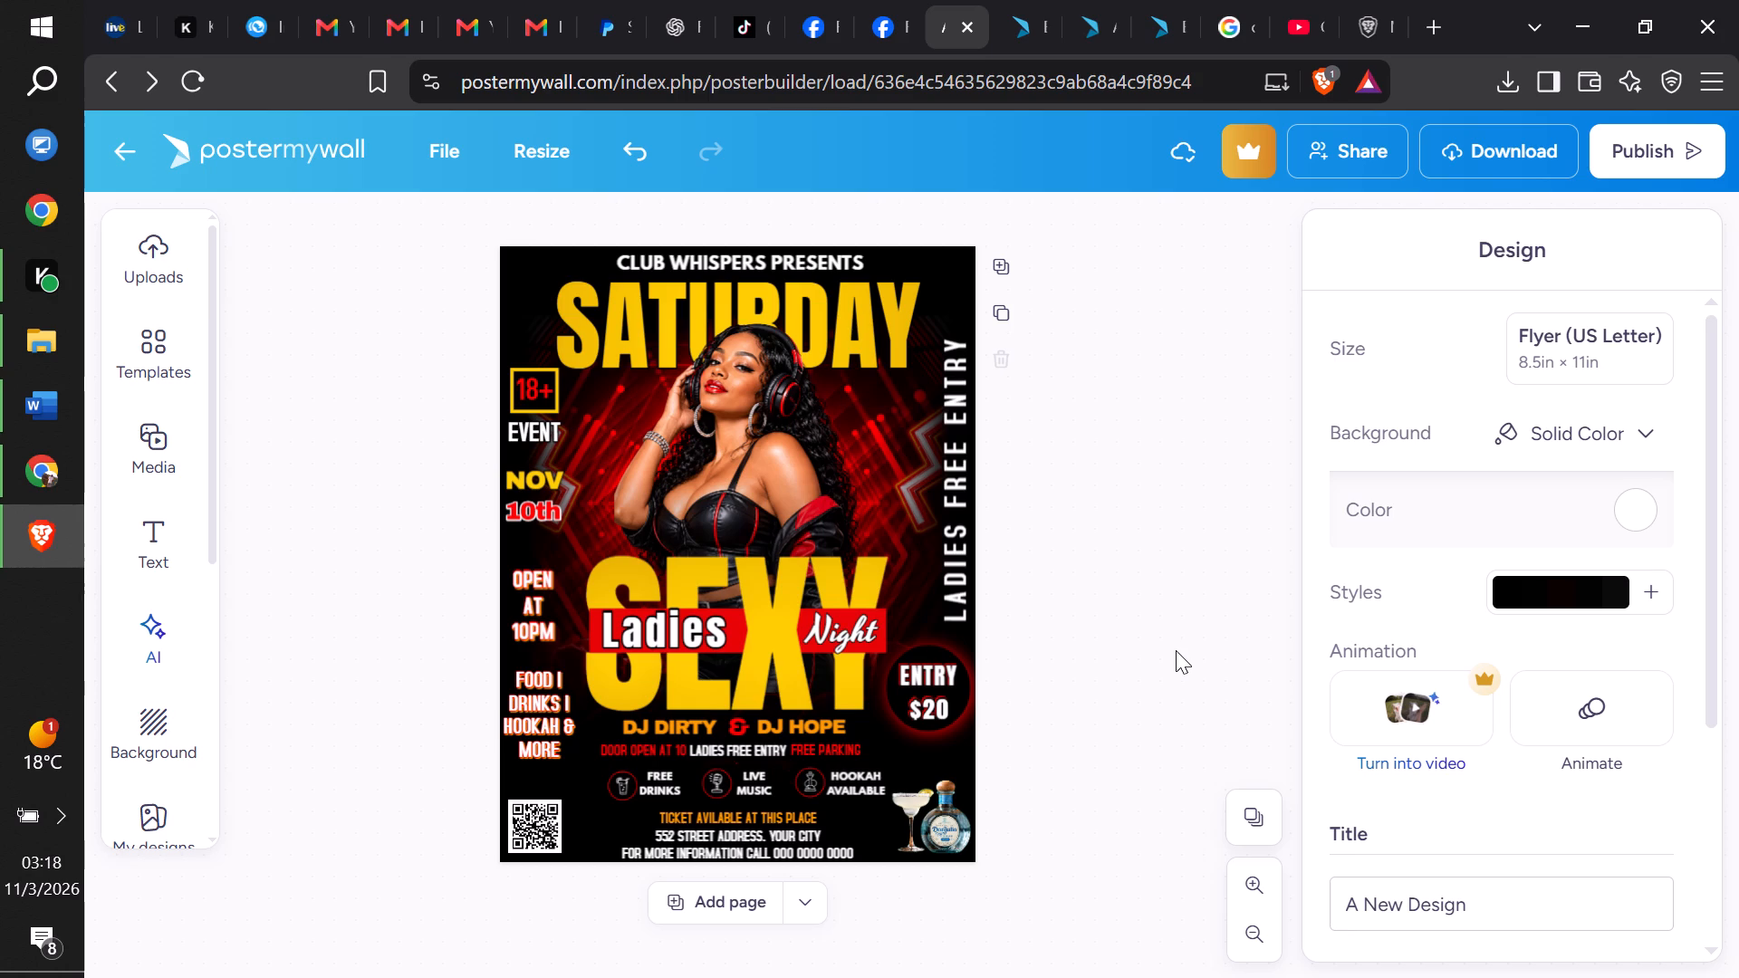
# Lower the CLUB WHISPERS PRESENTS line slightly above SATURDAY, keeping it centred on the flyer.
pyautogui.click(819, 265)
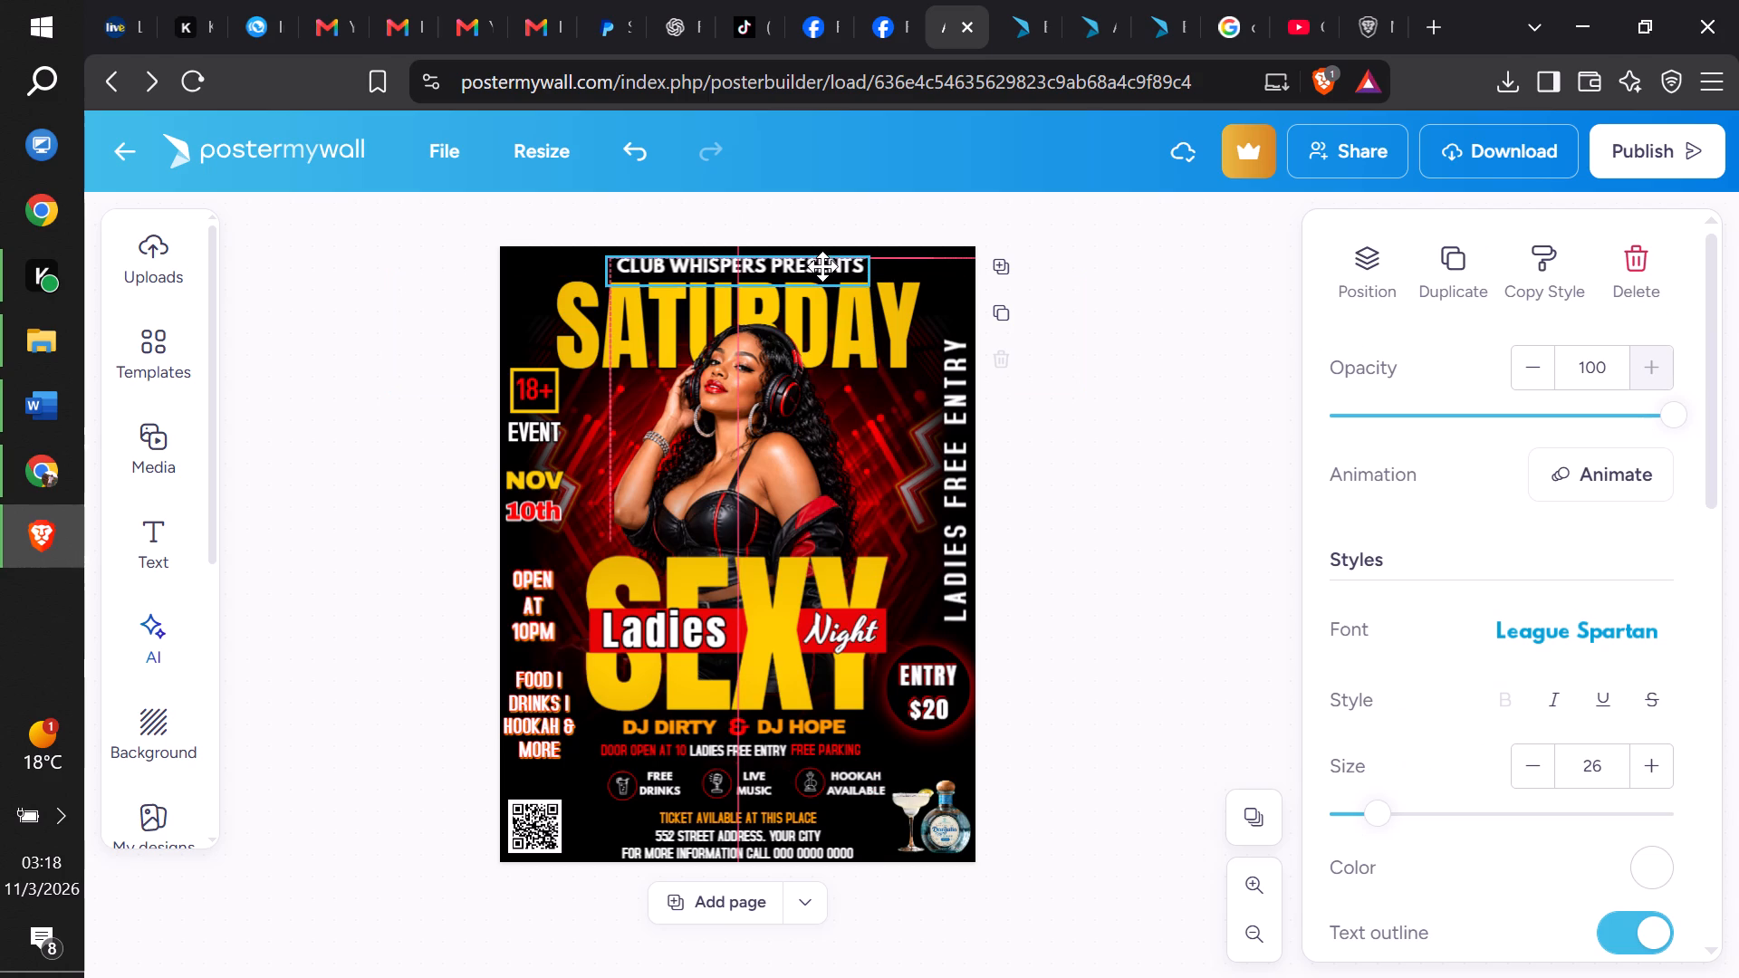
pyautogui.click(1177, 494)
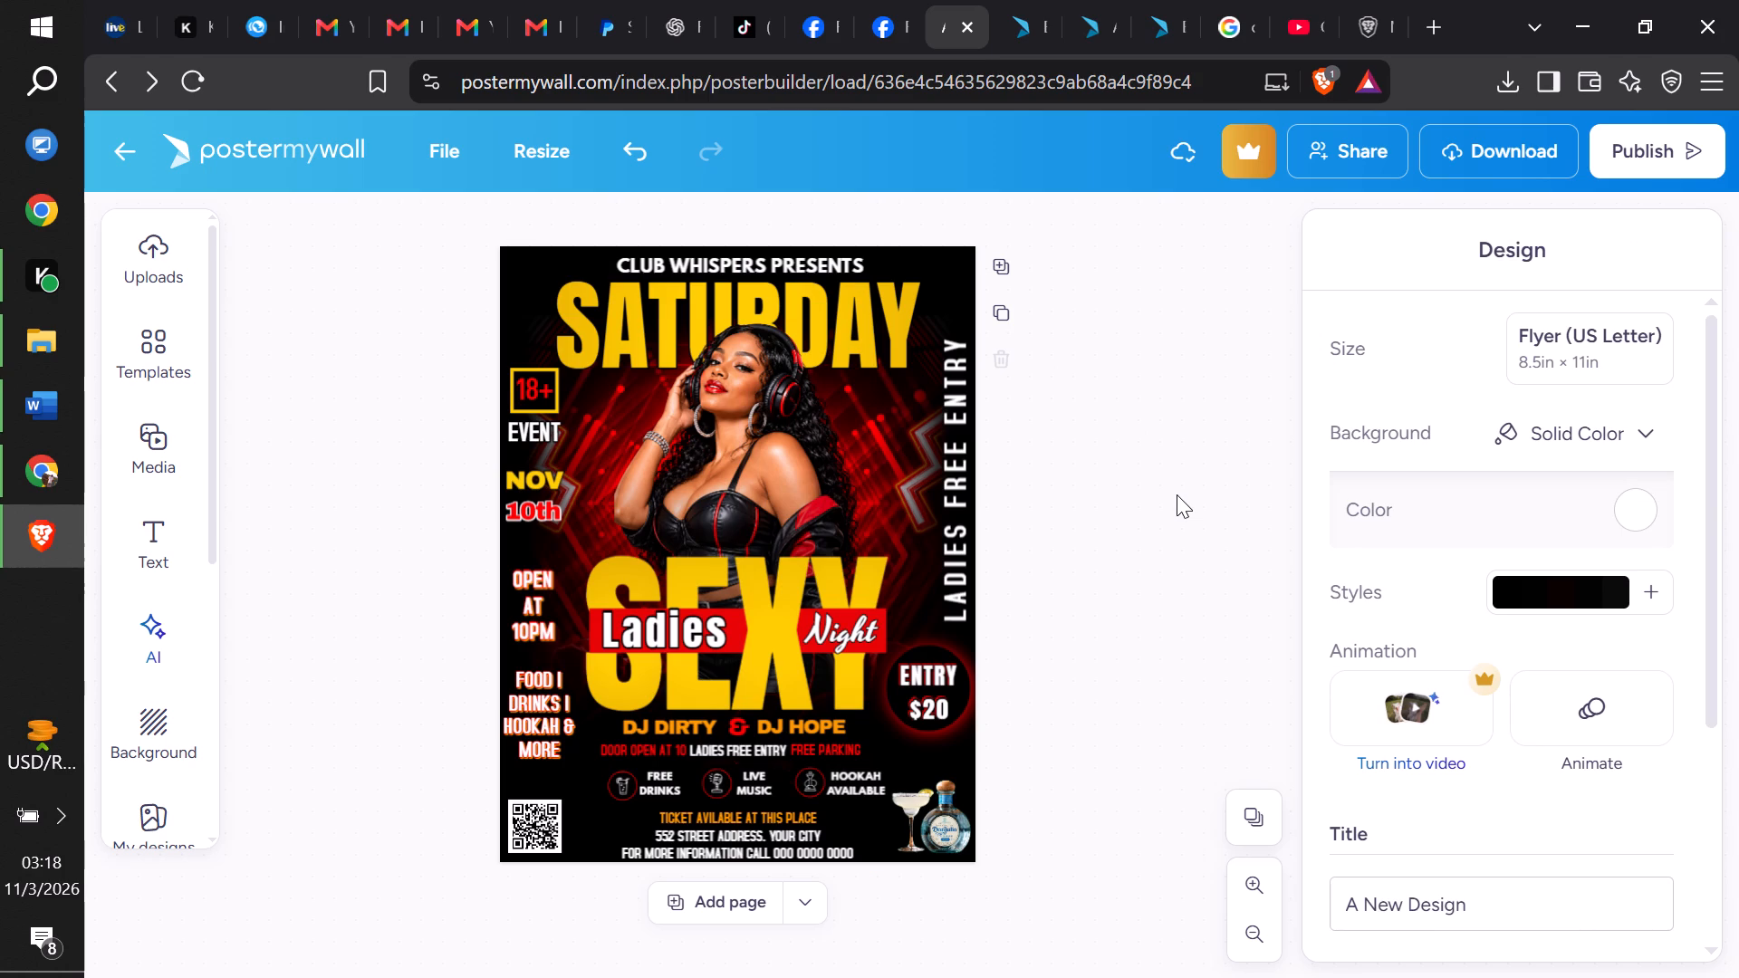
# Submit the Saturday flyer as a template.
pyautogui.click(456, 159)
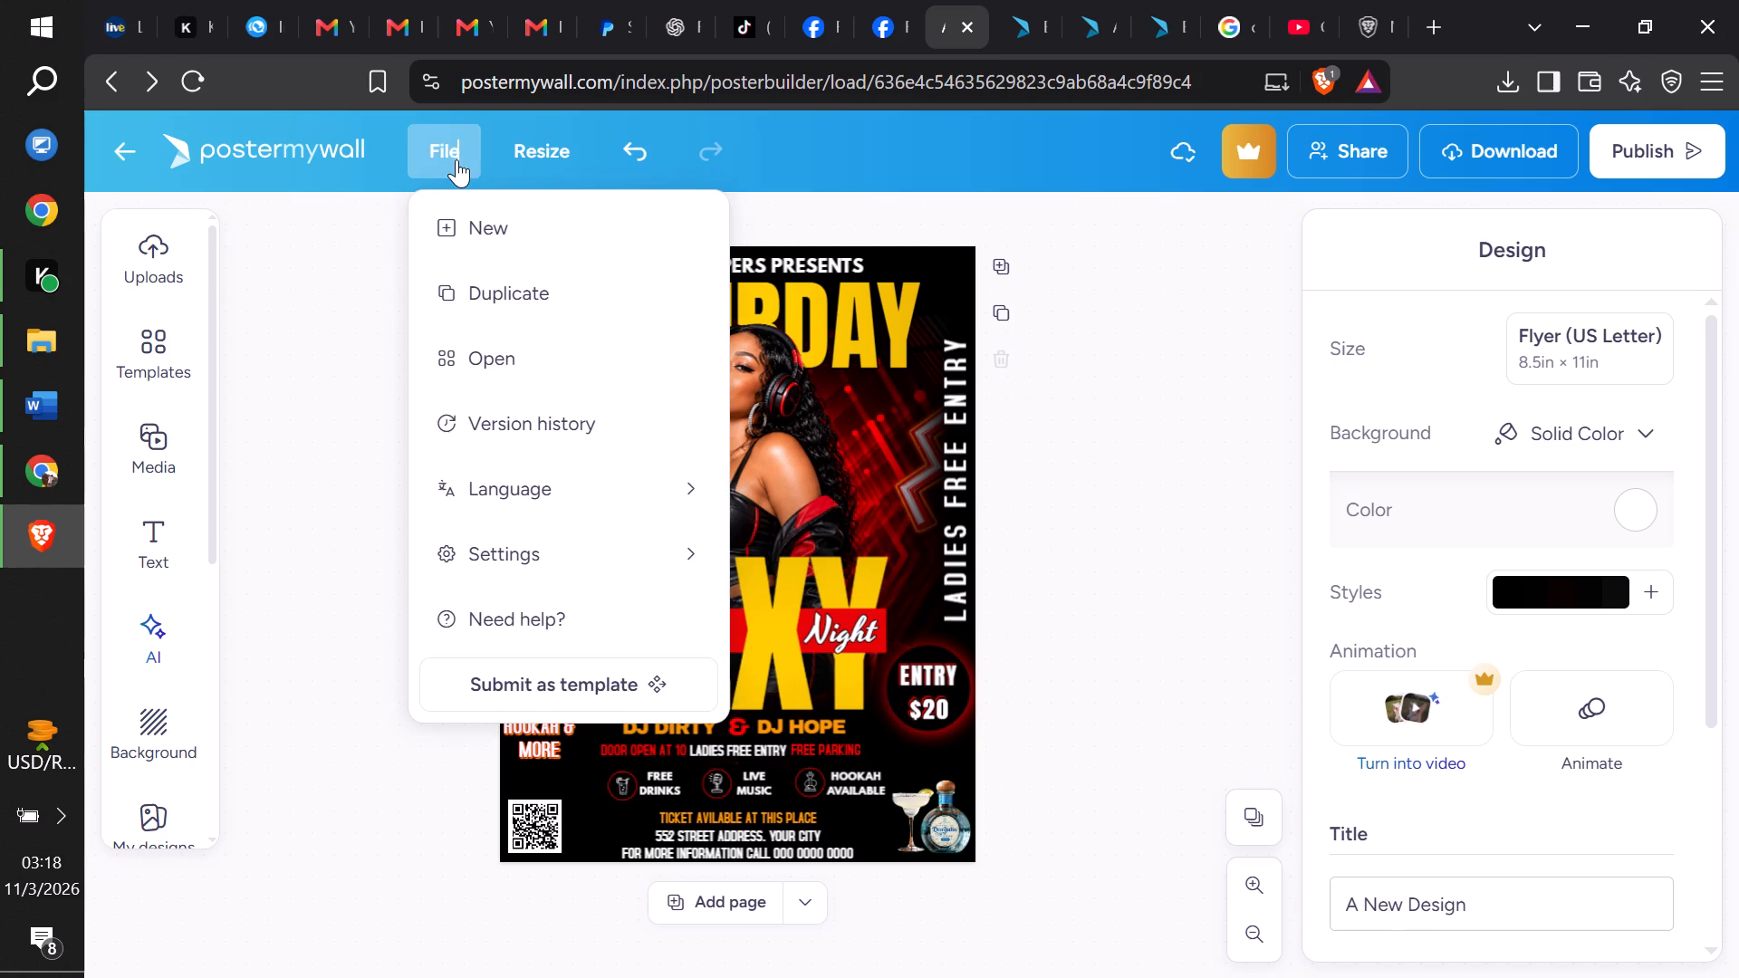
pyautogui.click(540, 676)
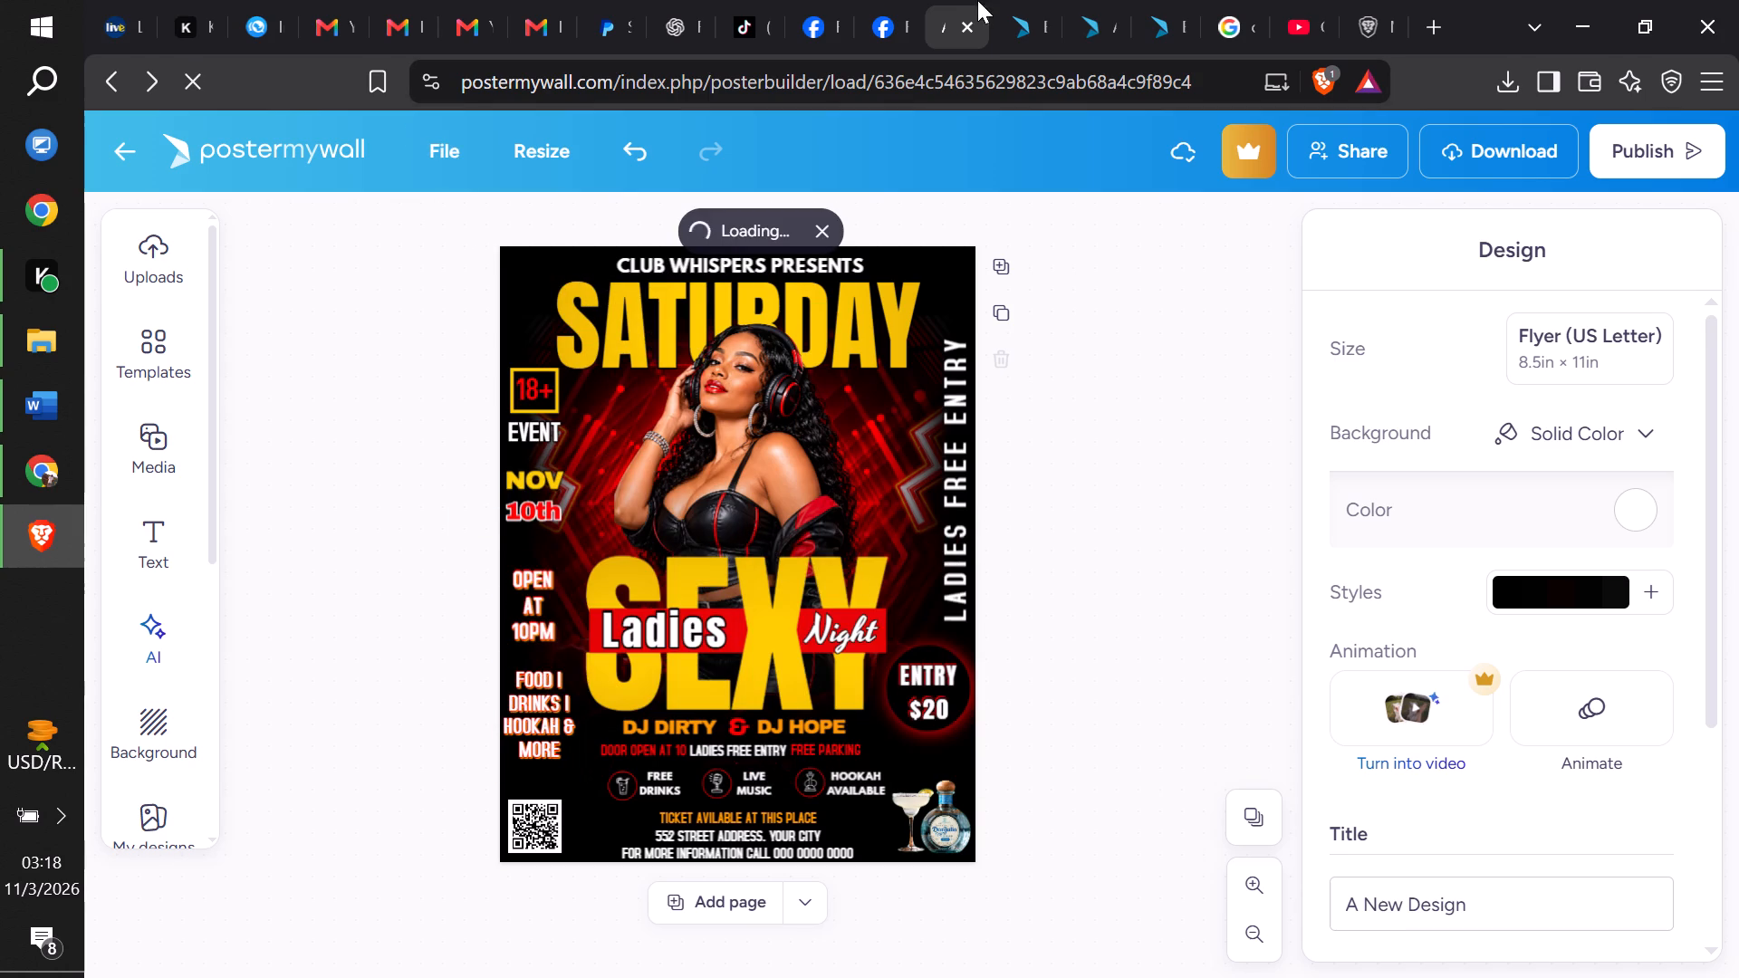
# Leave the open Club Timber, Club Truth and Club Whispers Friday designs without saving, returning each tab to the designs list.
pyautogui.click(1014, 0)
pyautogui.click(296, 151)
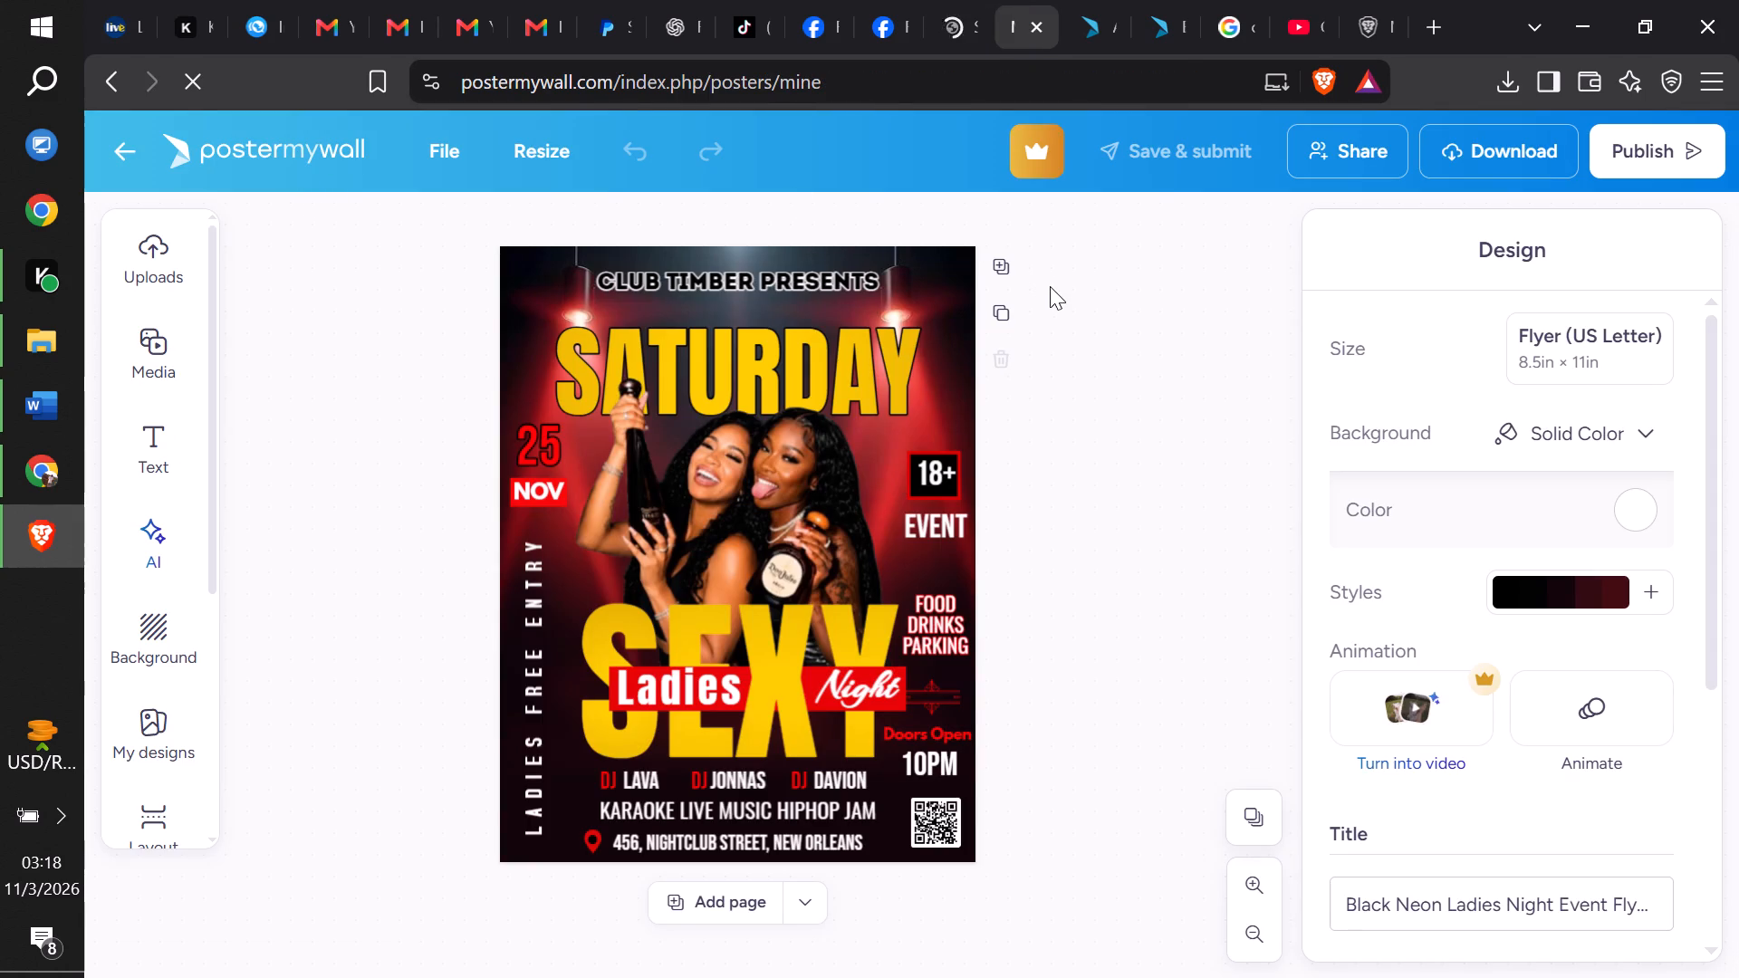
pyautogui.click(1081, 24)
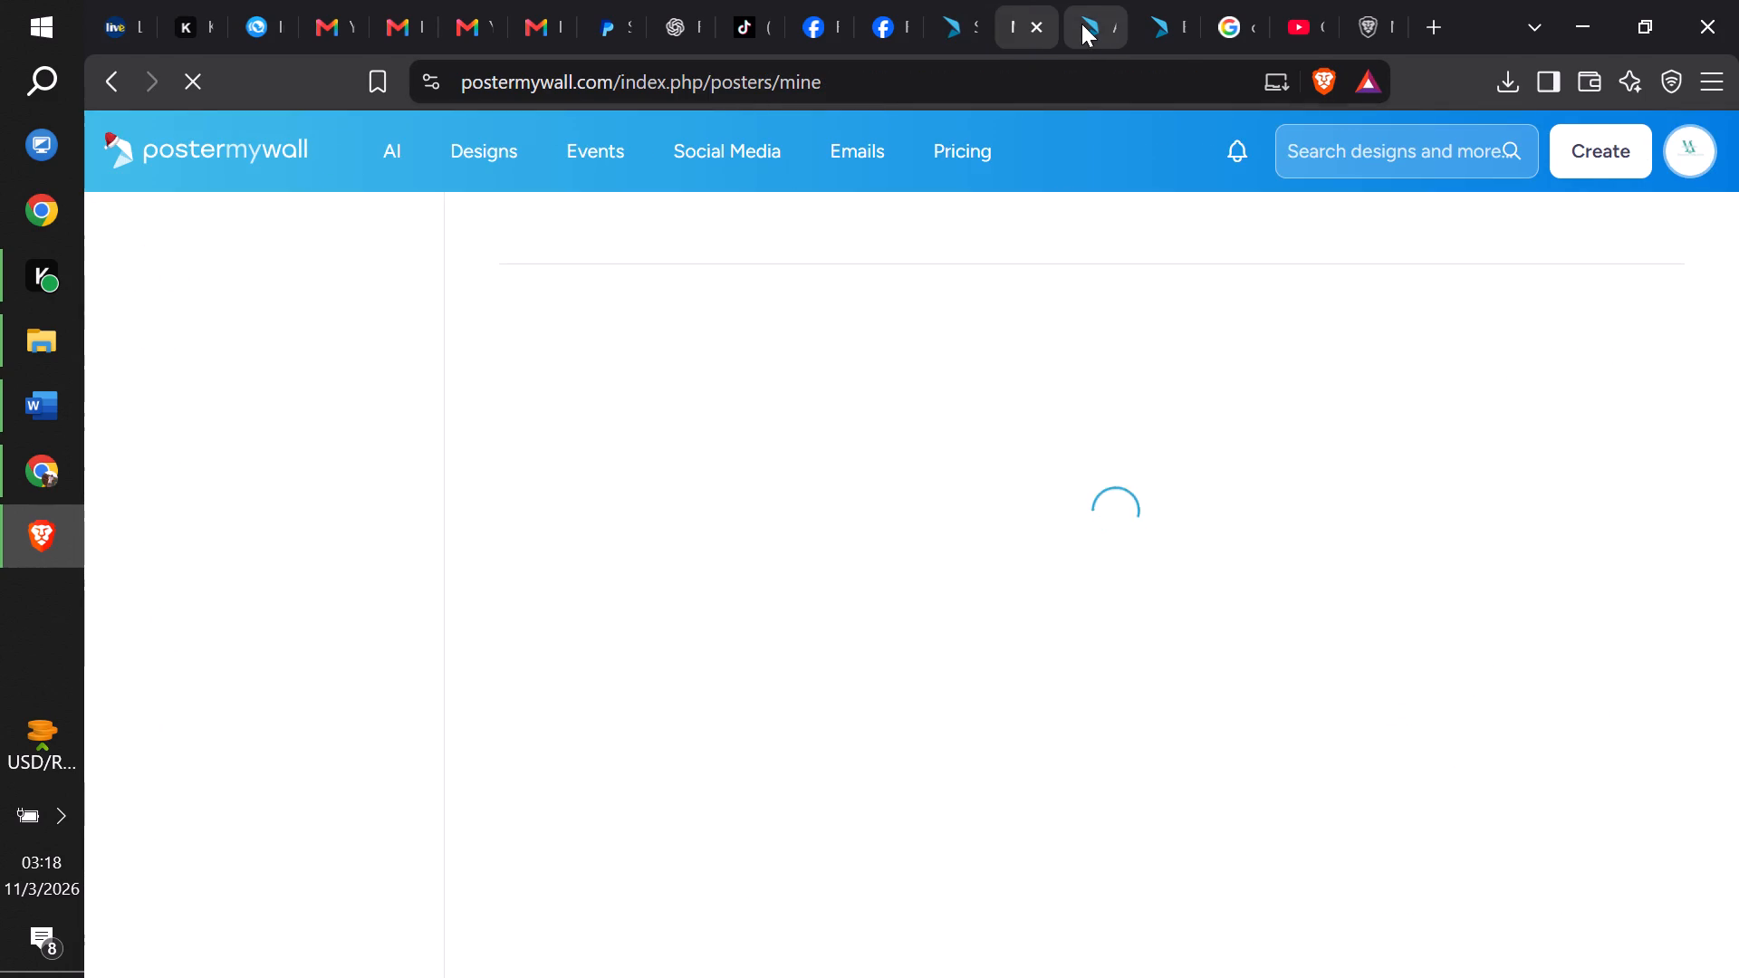
pyautogui.click(392, 198)
pyautogui.click(321, 149)
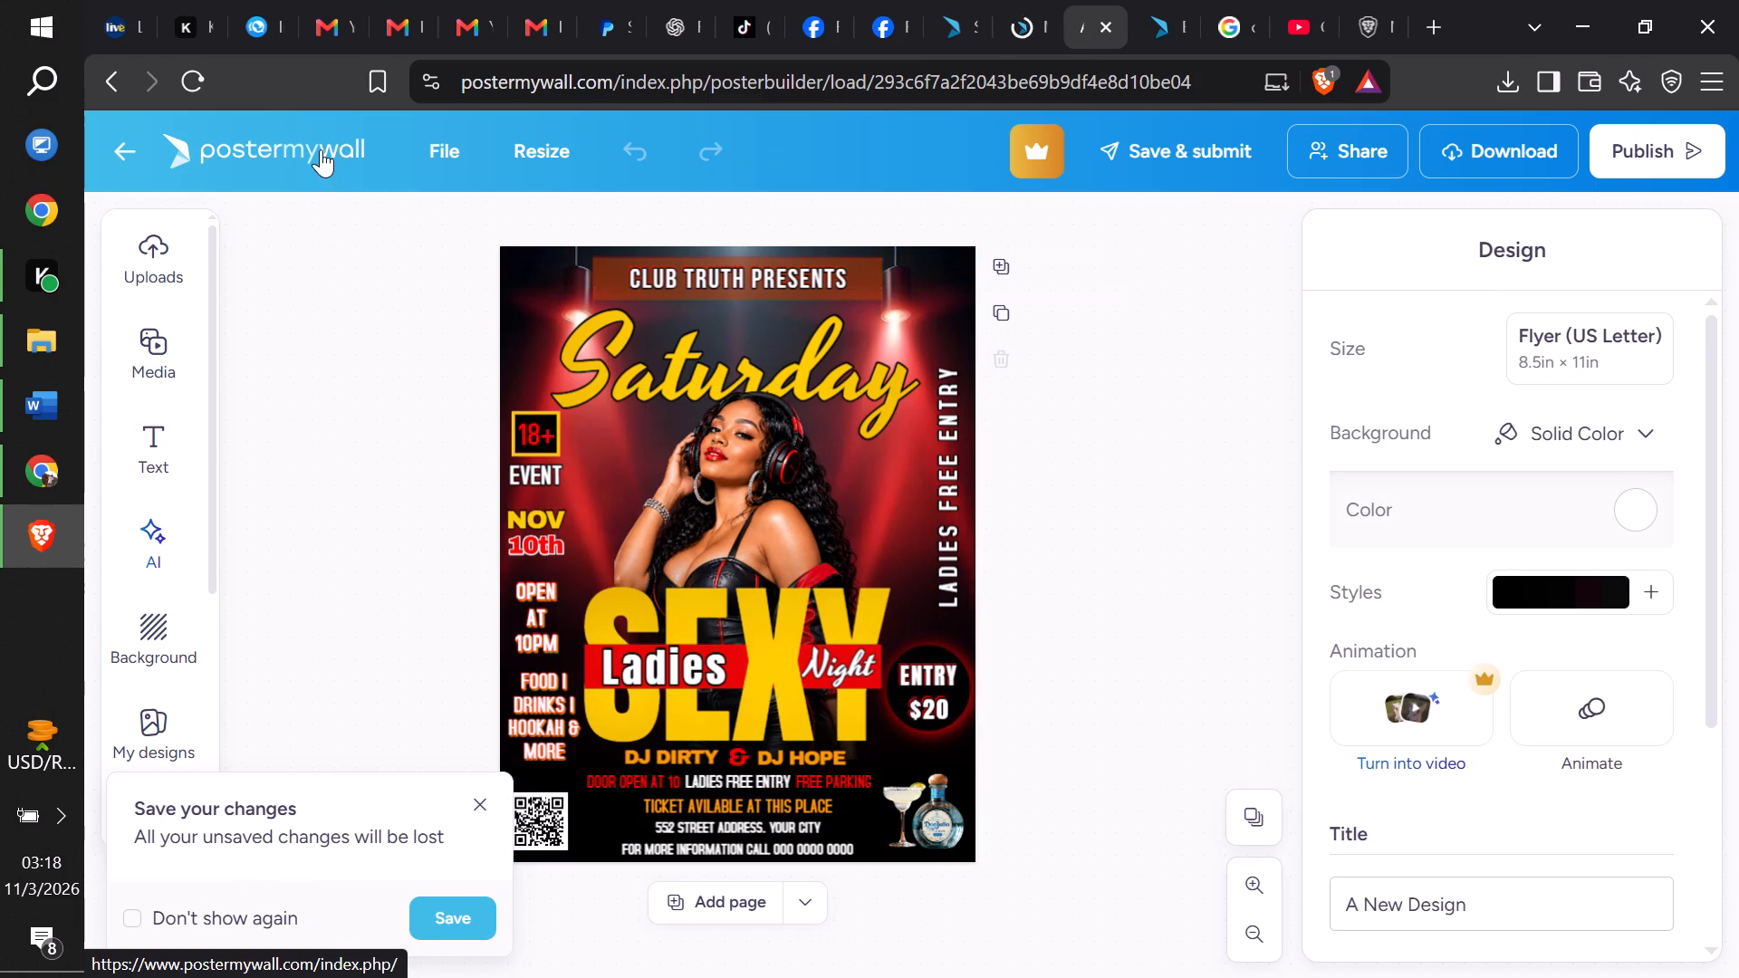
pyautogui.click(995, 264)
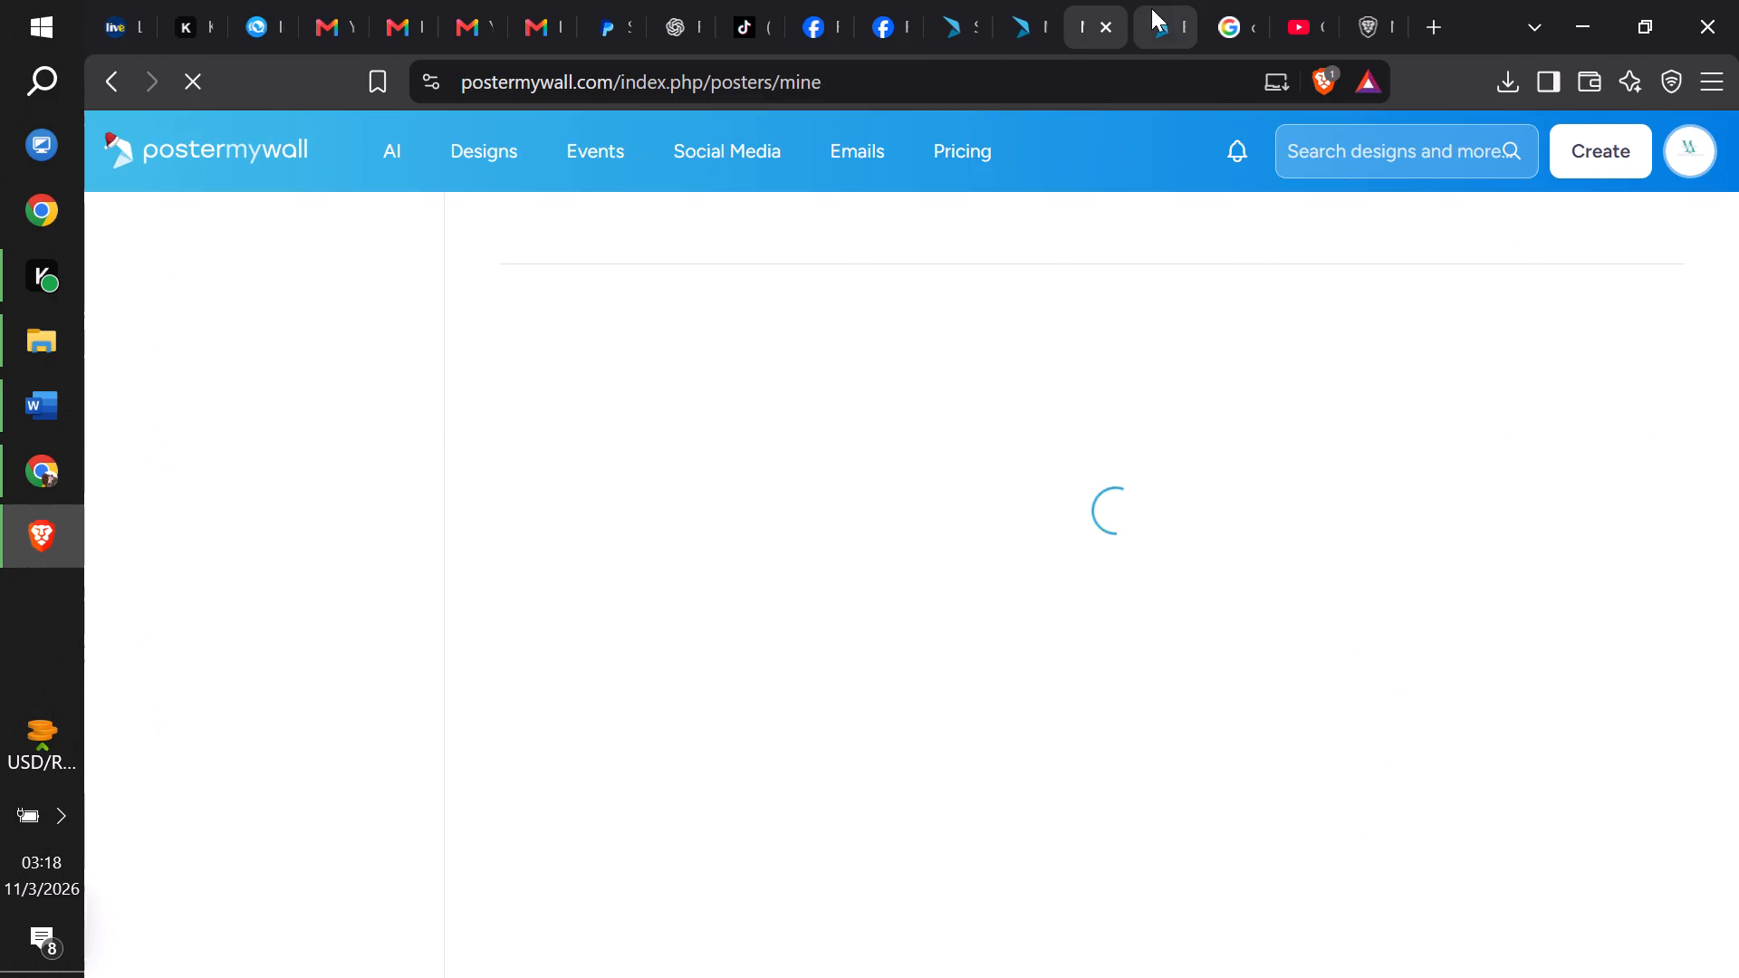
pyautogui.click(1151, 8)
pyautogui.click(346, 155)
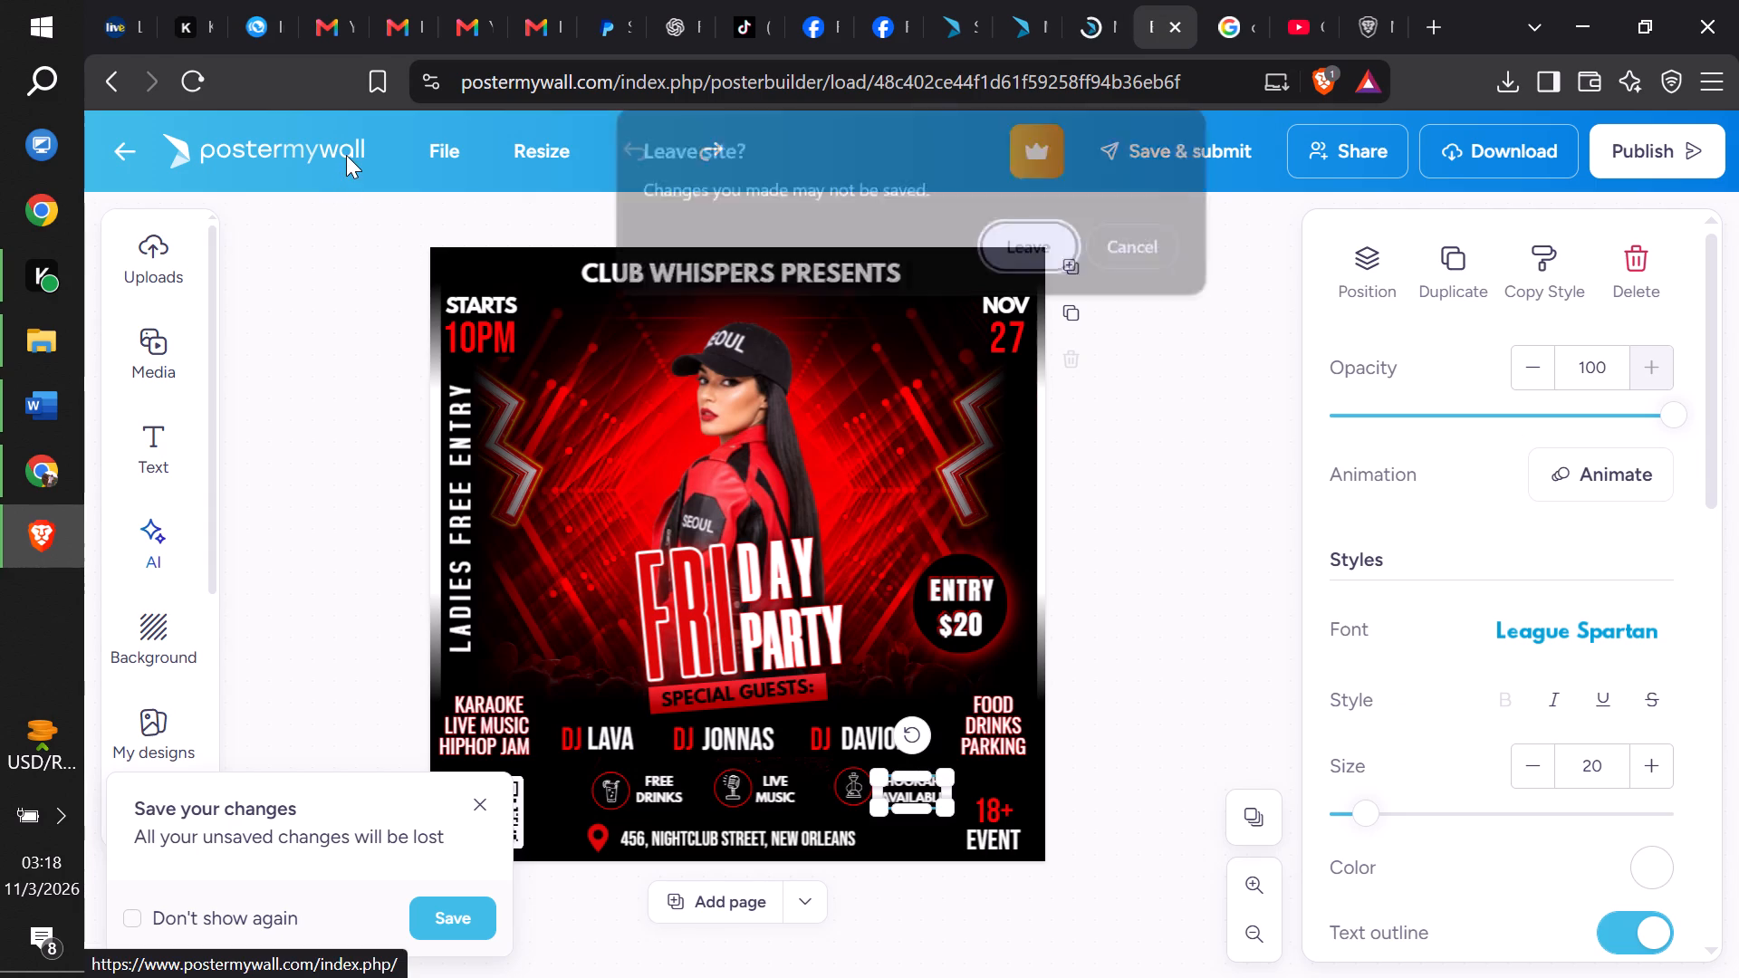
pyautogui.click(992, 258)
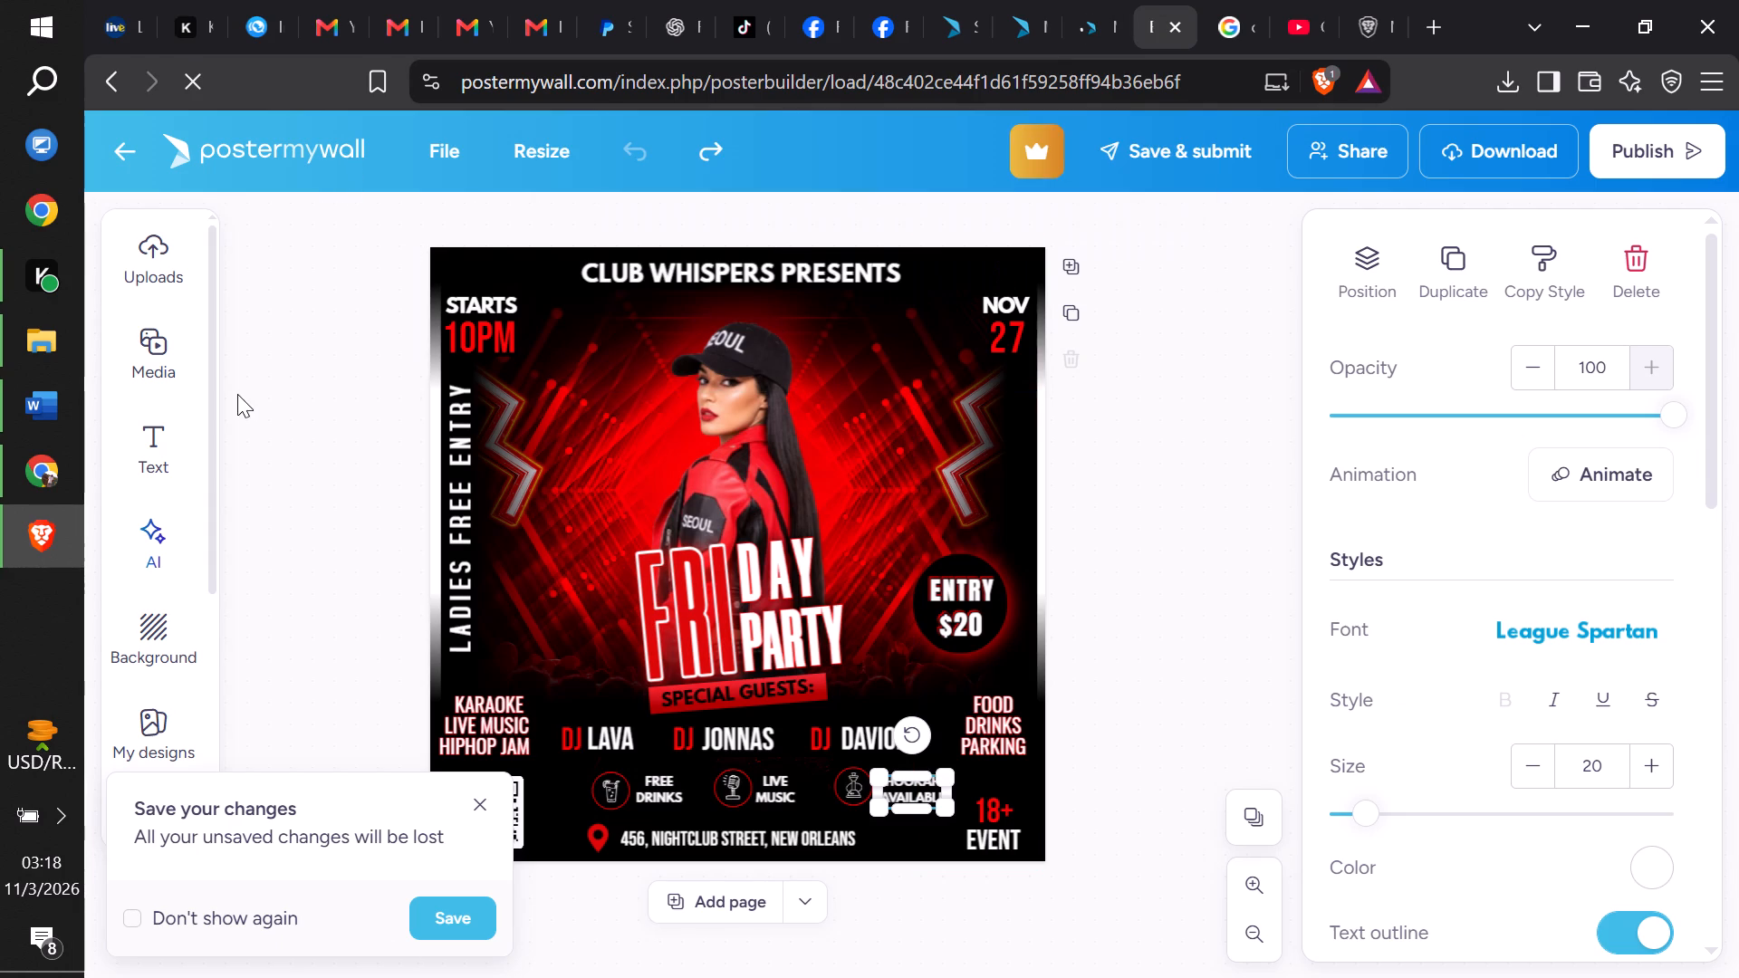
# Switch to Spotify in Google Chrome and open the Heaven Without You playlist.
pyautogui.click(24, 494)
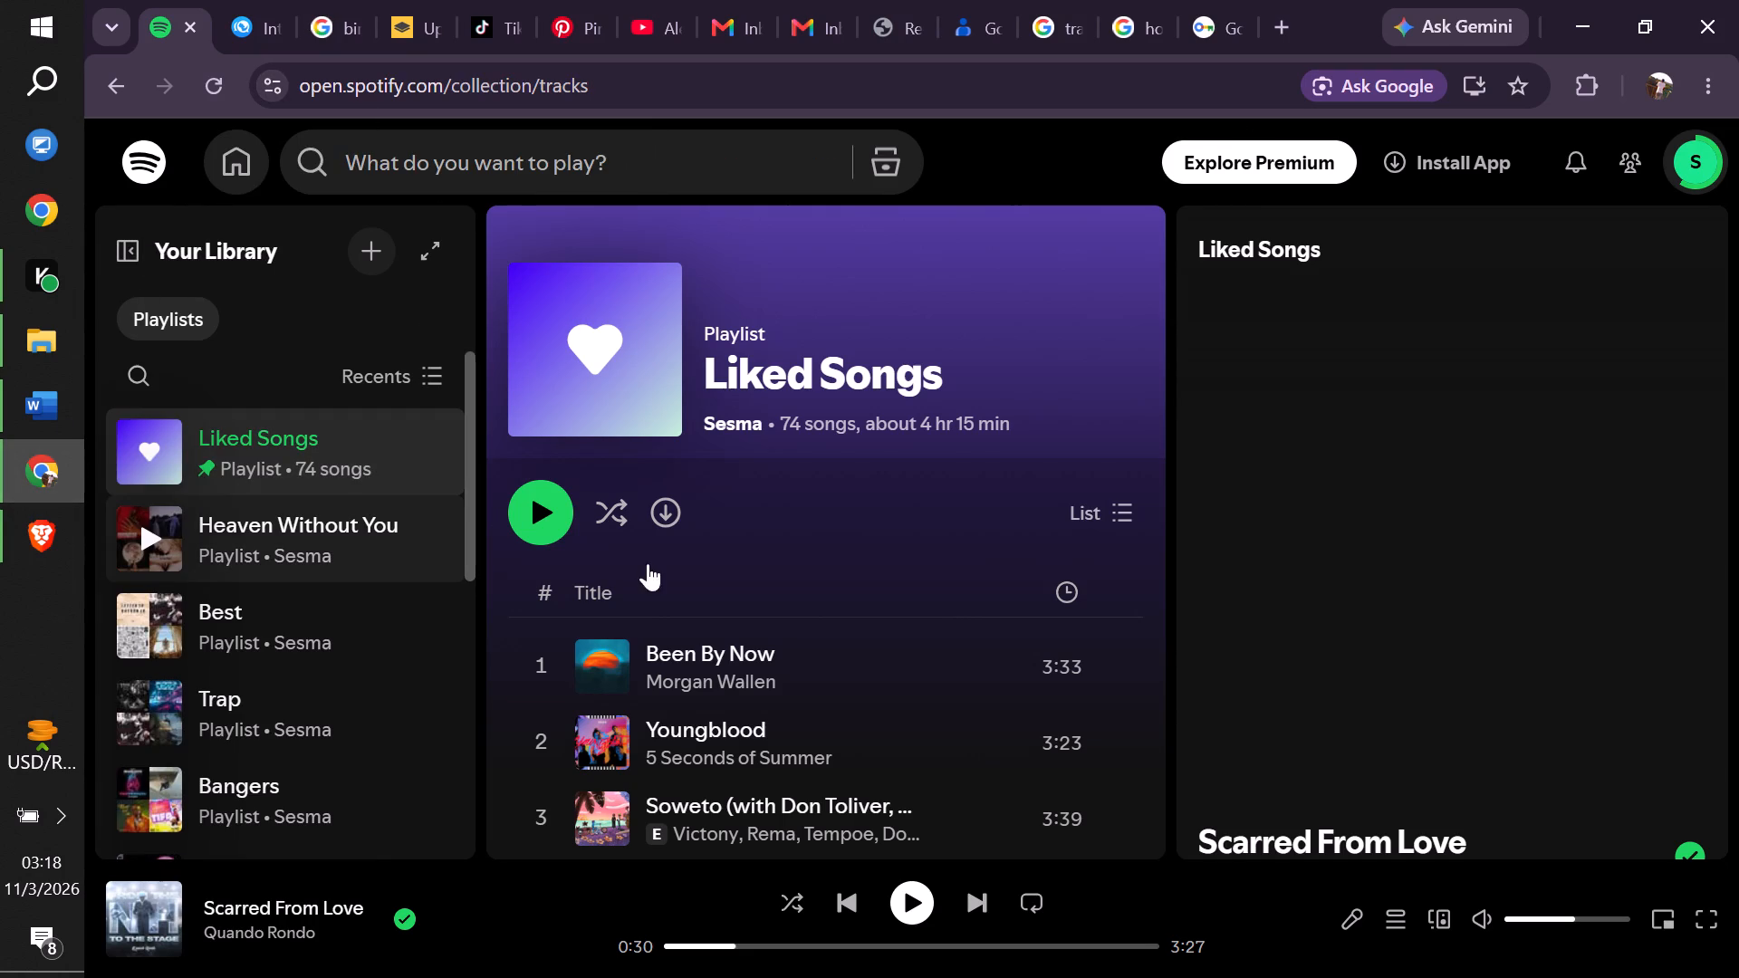
pyautogui.click(298, 543)
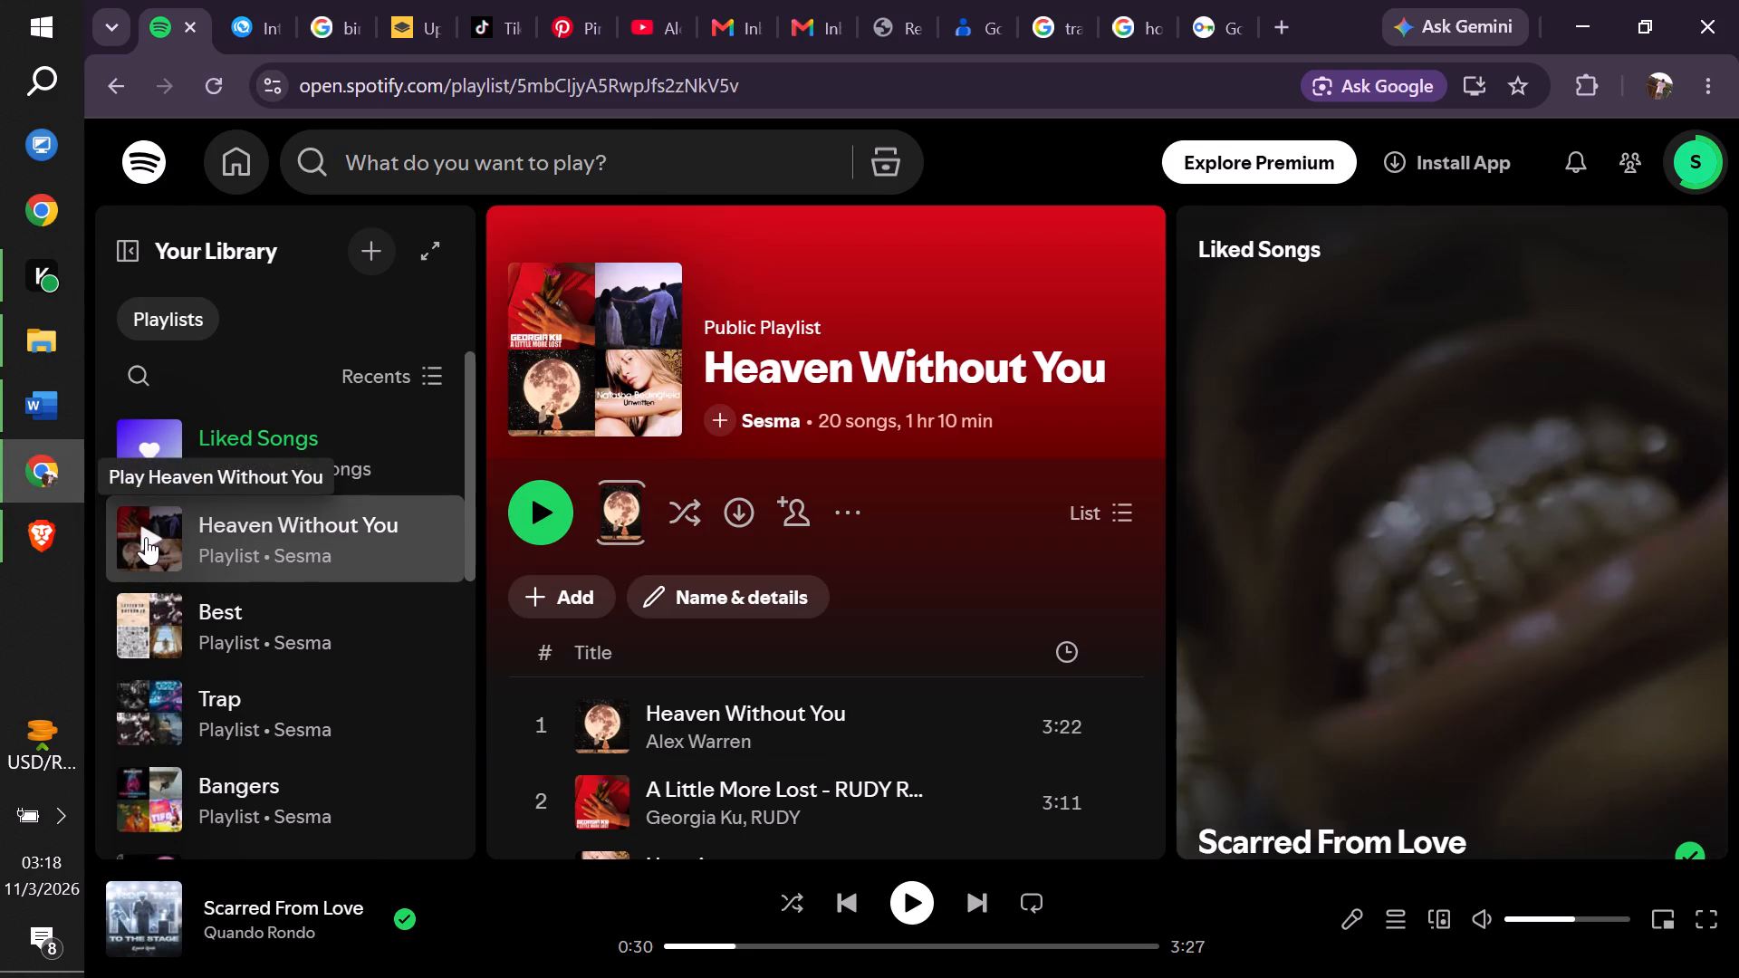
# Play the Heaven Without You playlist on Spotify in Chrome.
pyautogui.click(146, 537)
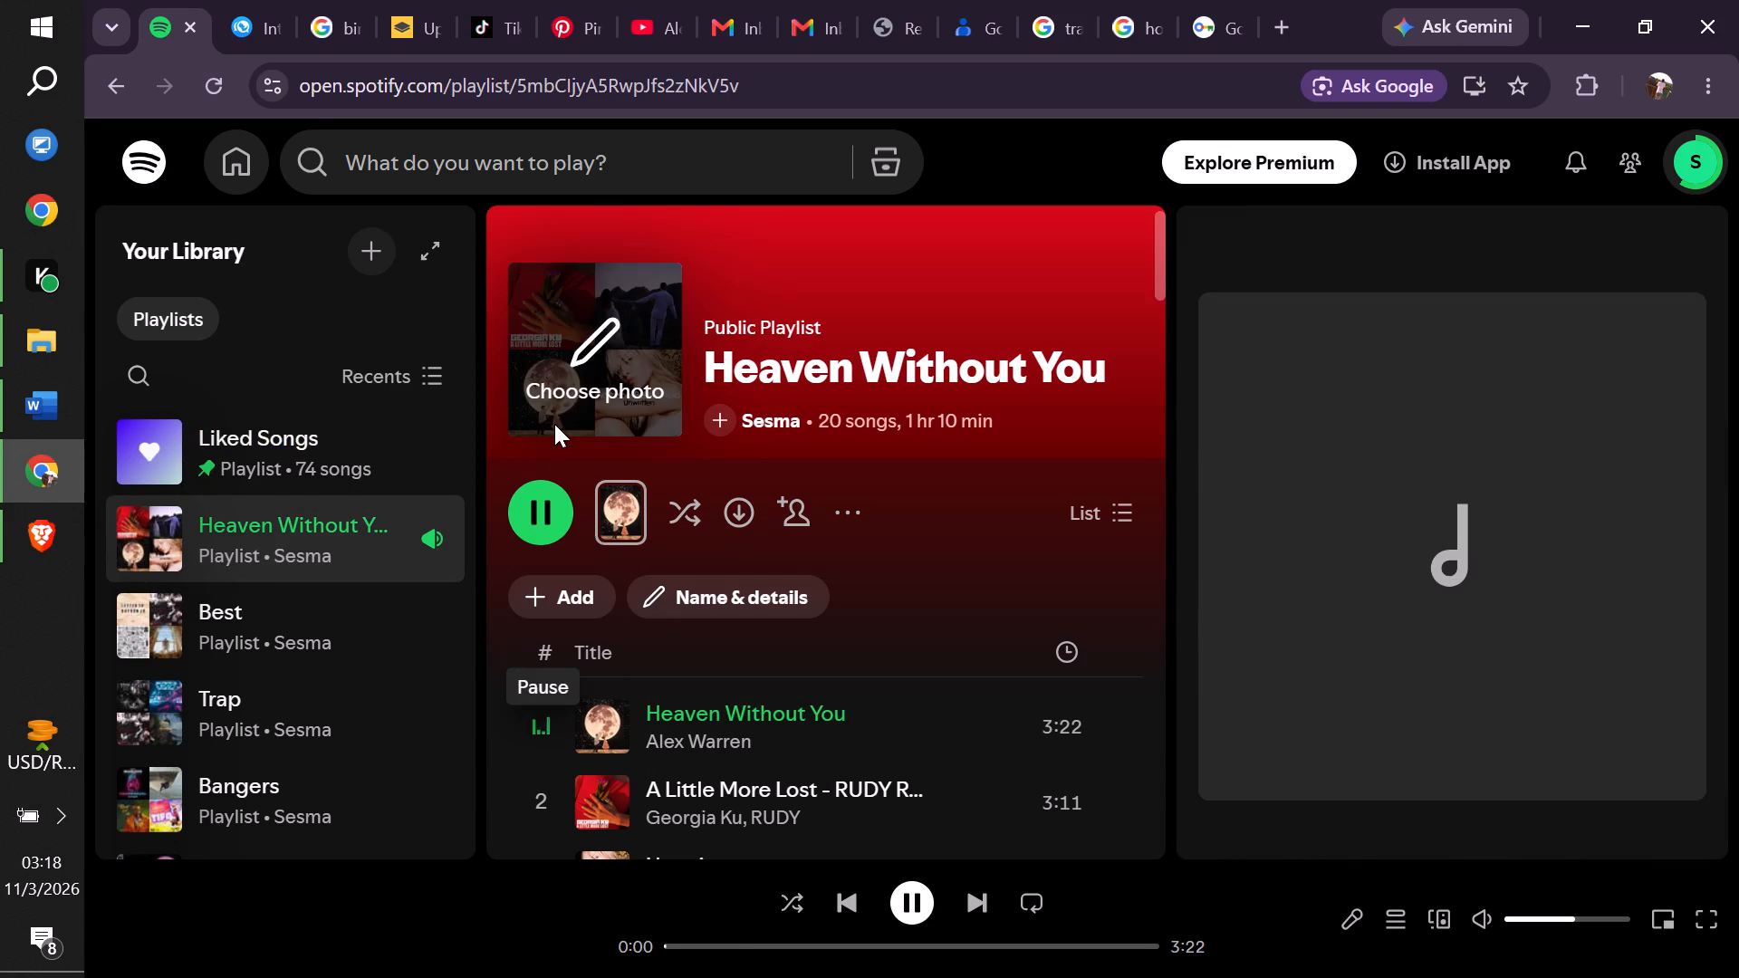
# Copy the selected # symbol from the birthday flyer hashtags search results and return to PosterMyWall in Brave.
pyautogui.click(336, 23)
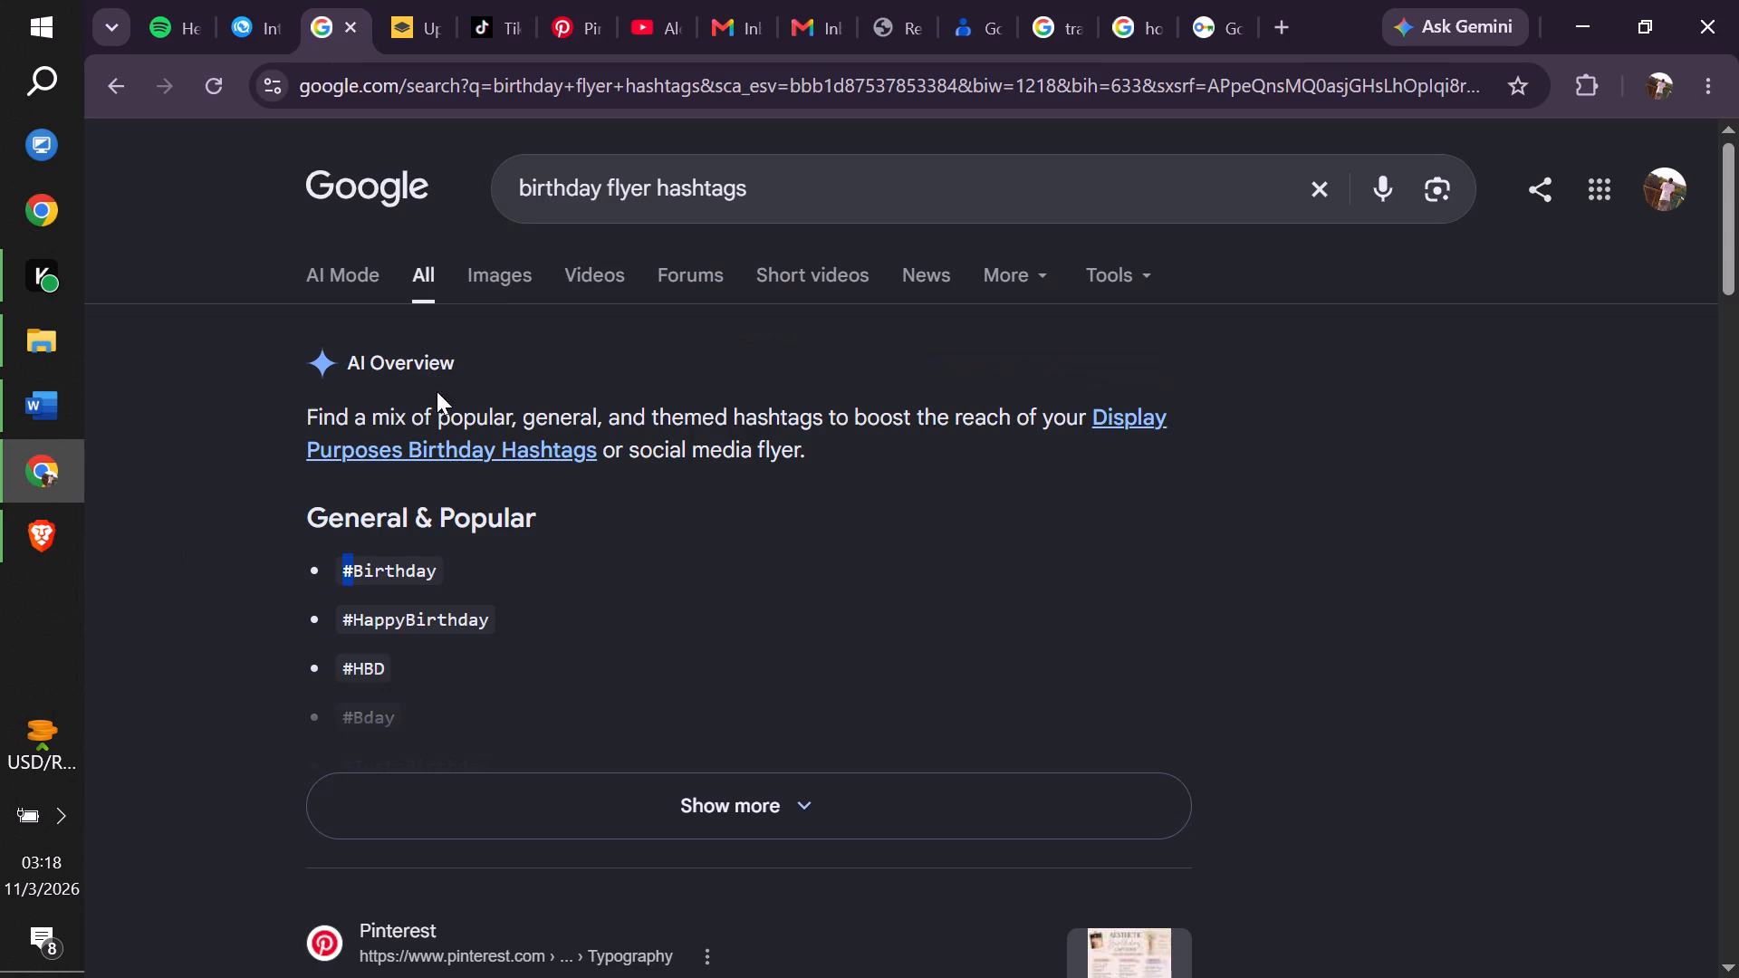
pyautogui.hotkey('ctrl', 'c')
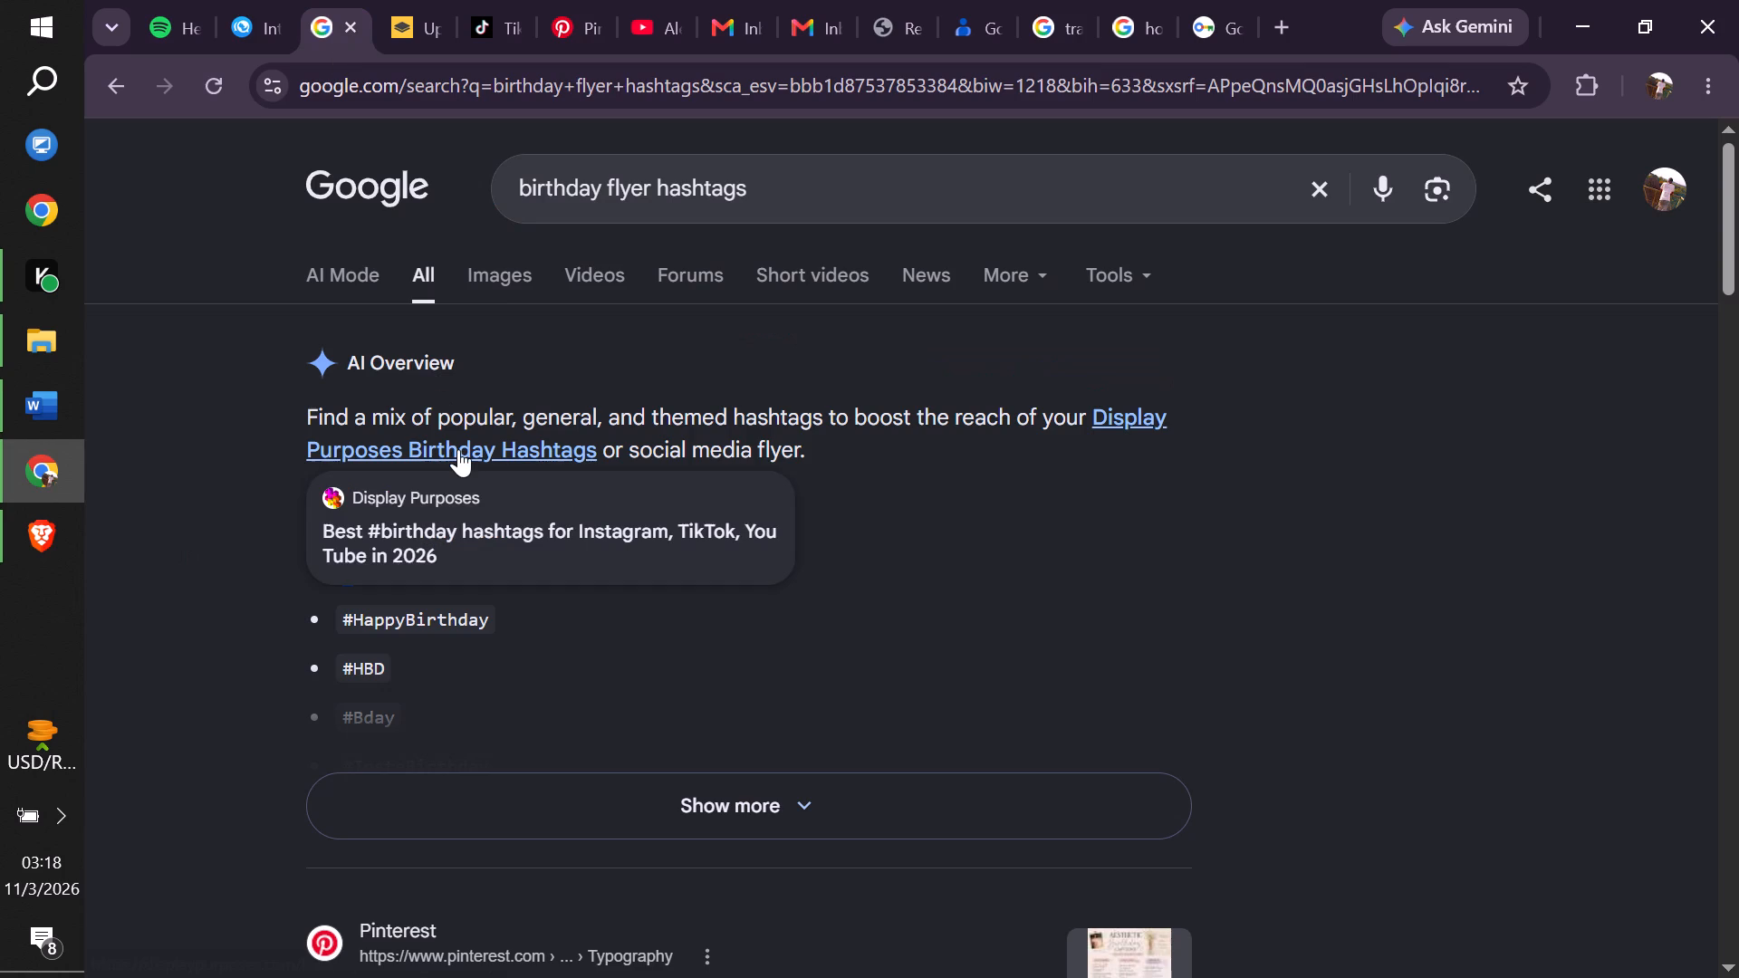
pyautogui.click(40, 532)
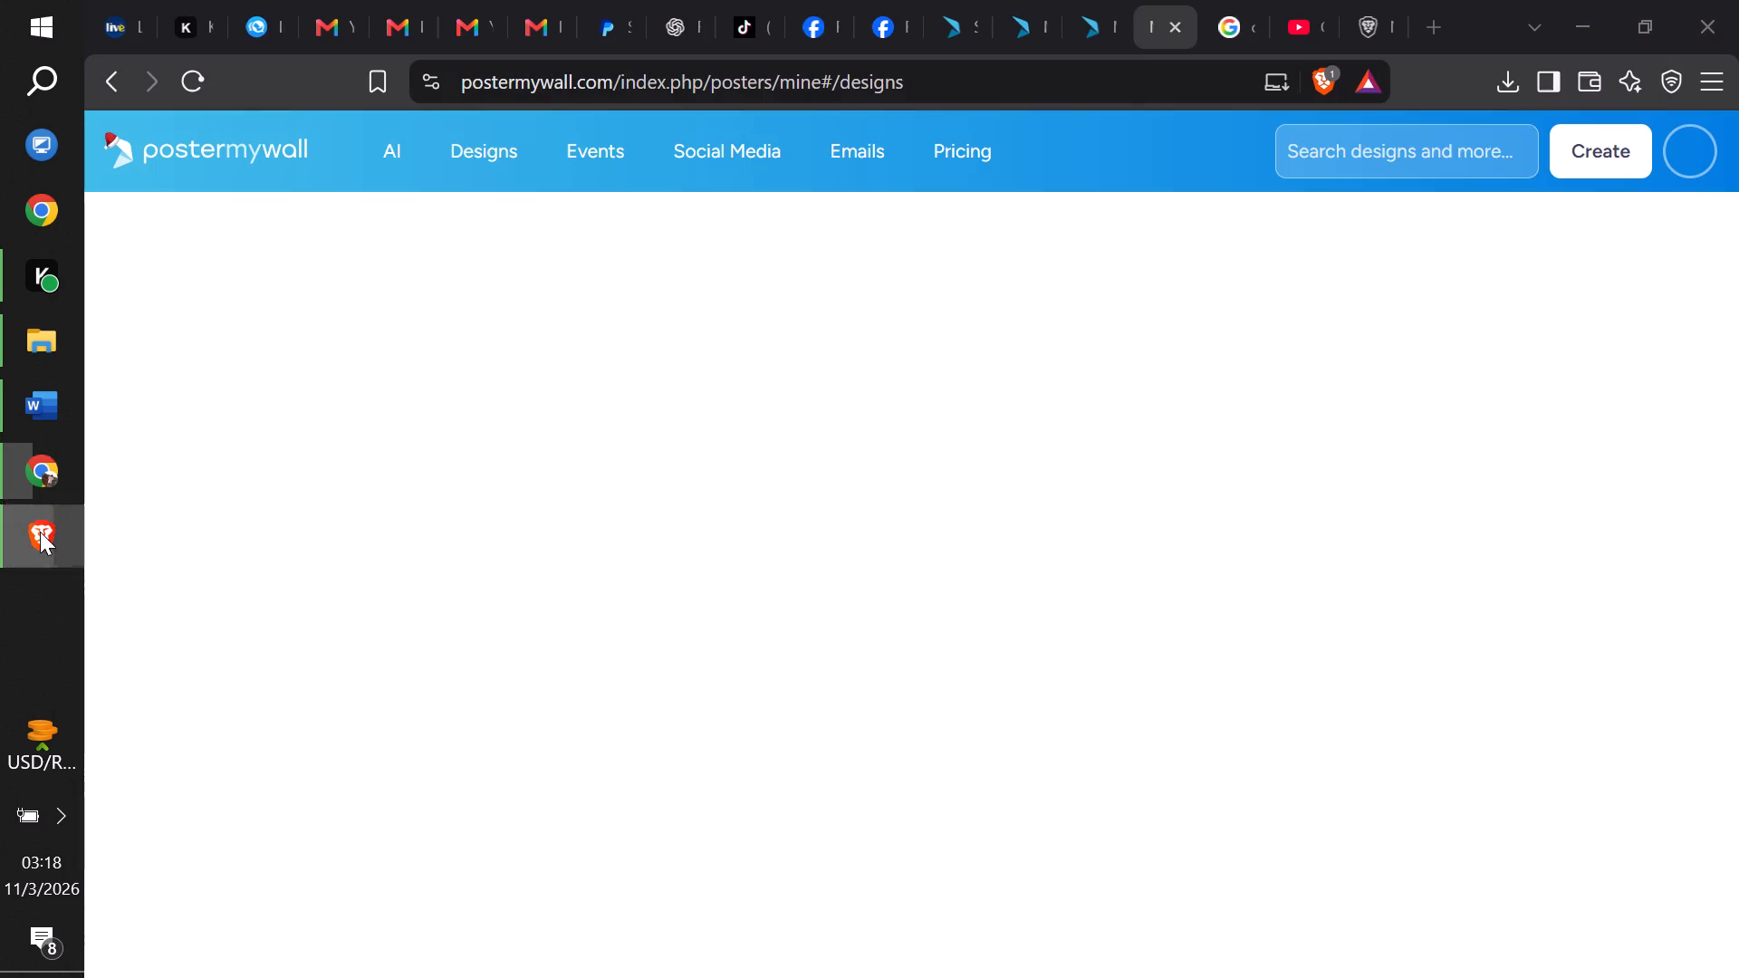
# Switch to Spotify in Chrome and lower the playback volume to about a third.
pyautogui.click(41, 494)
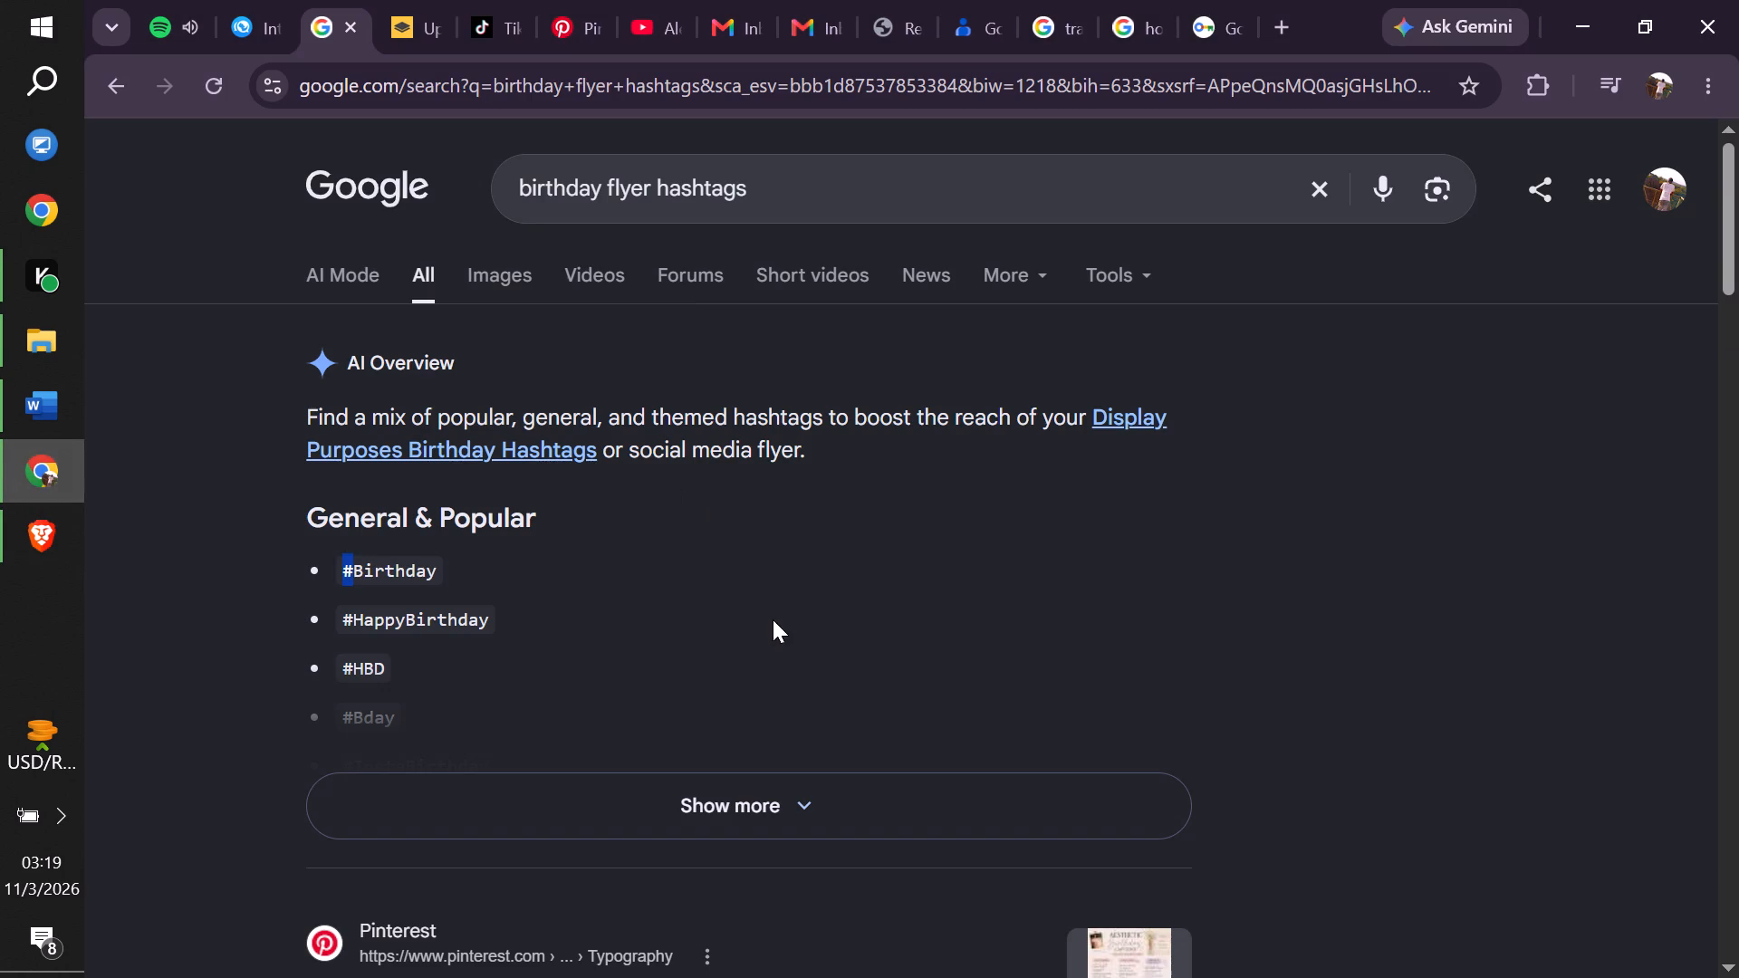
pyautogui.click(139, 0)
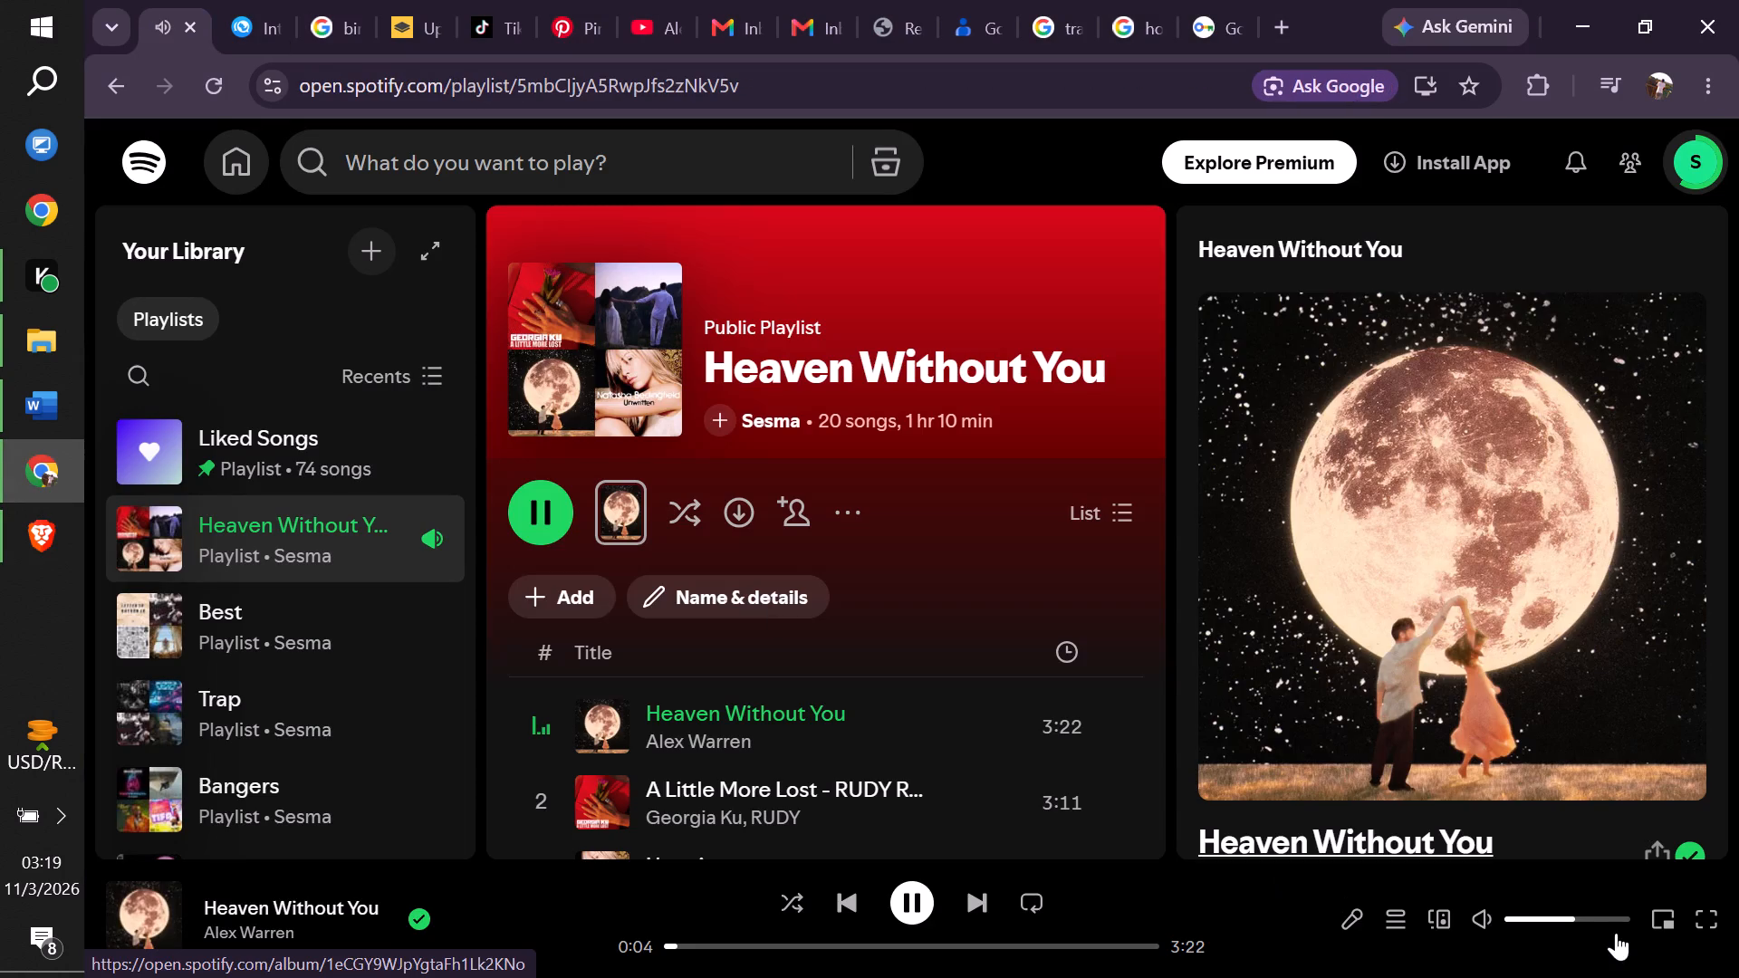
pyautogui.moveTo(1566, 917); pyautogui.dragTo(1549, 917)
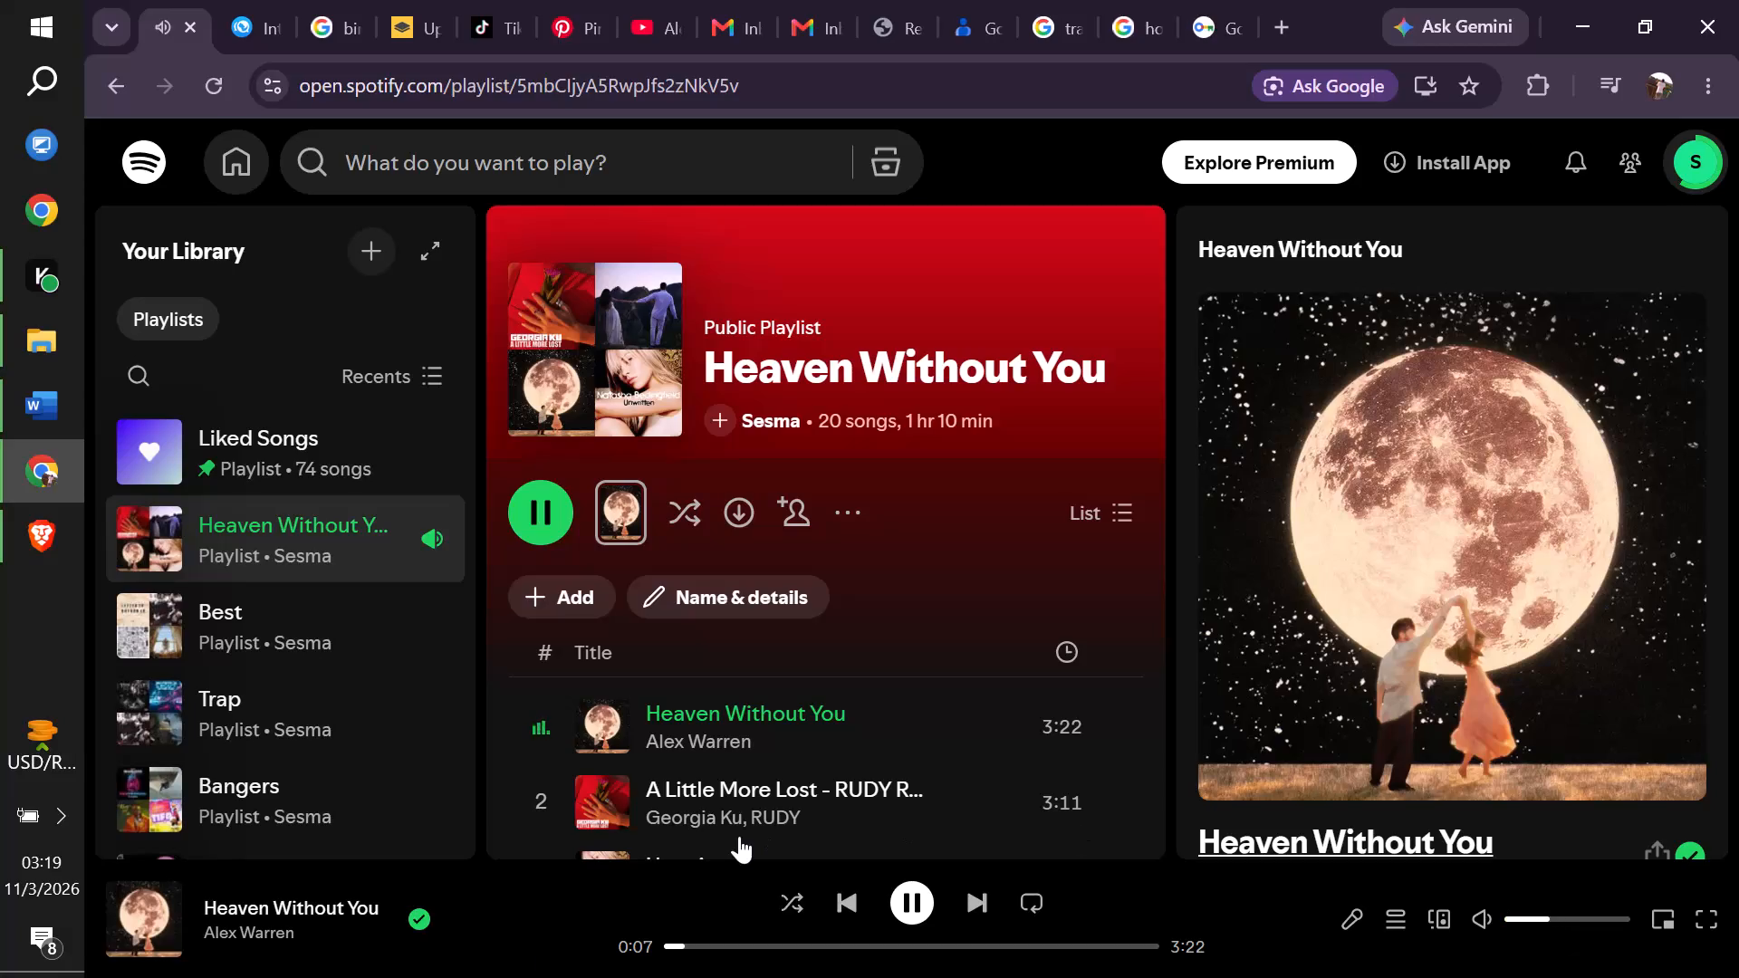
# Return to the Saturday flyer's template submission in Brave and add the tags #ladies and #ladies night.
pyautogui.click(23, 527)
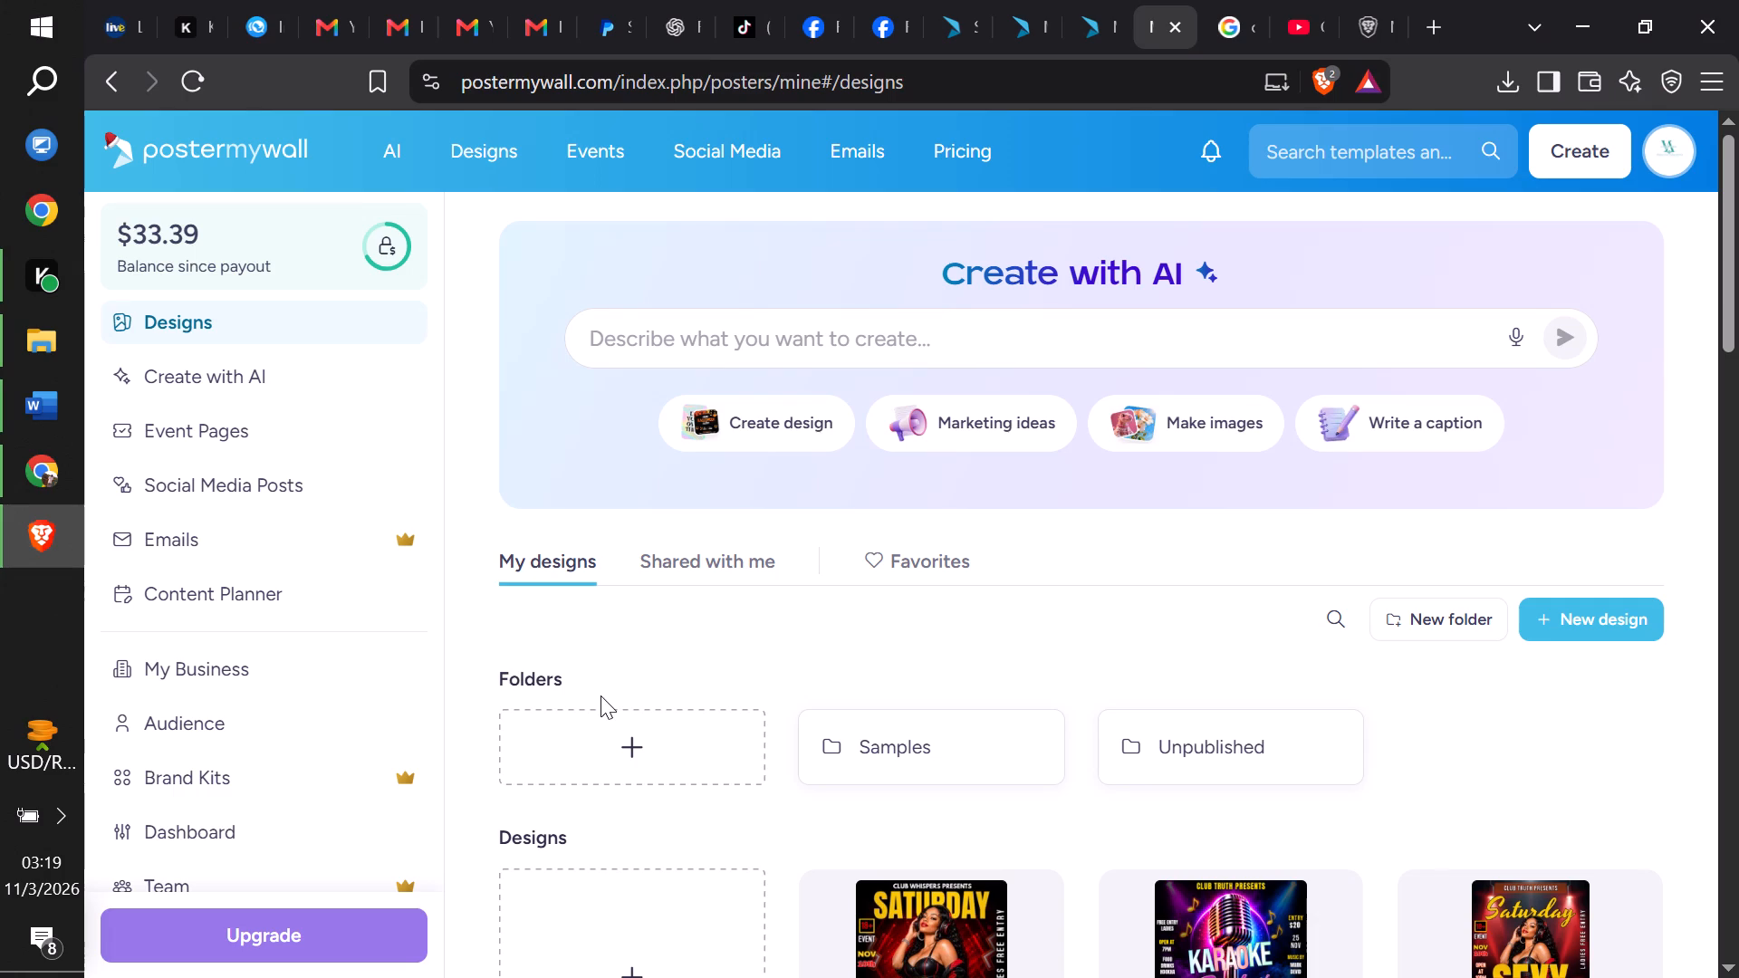
pyautogui.click(966, 0)
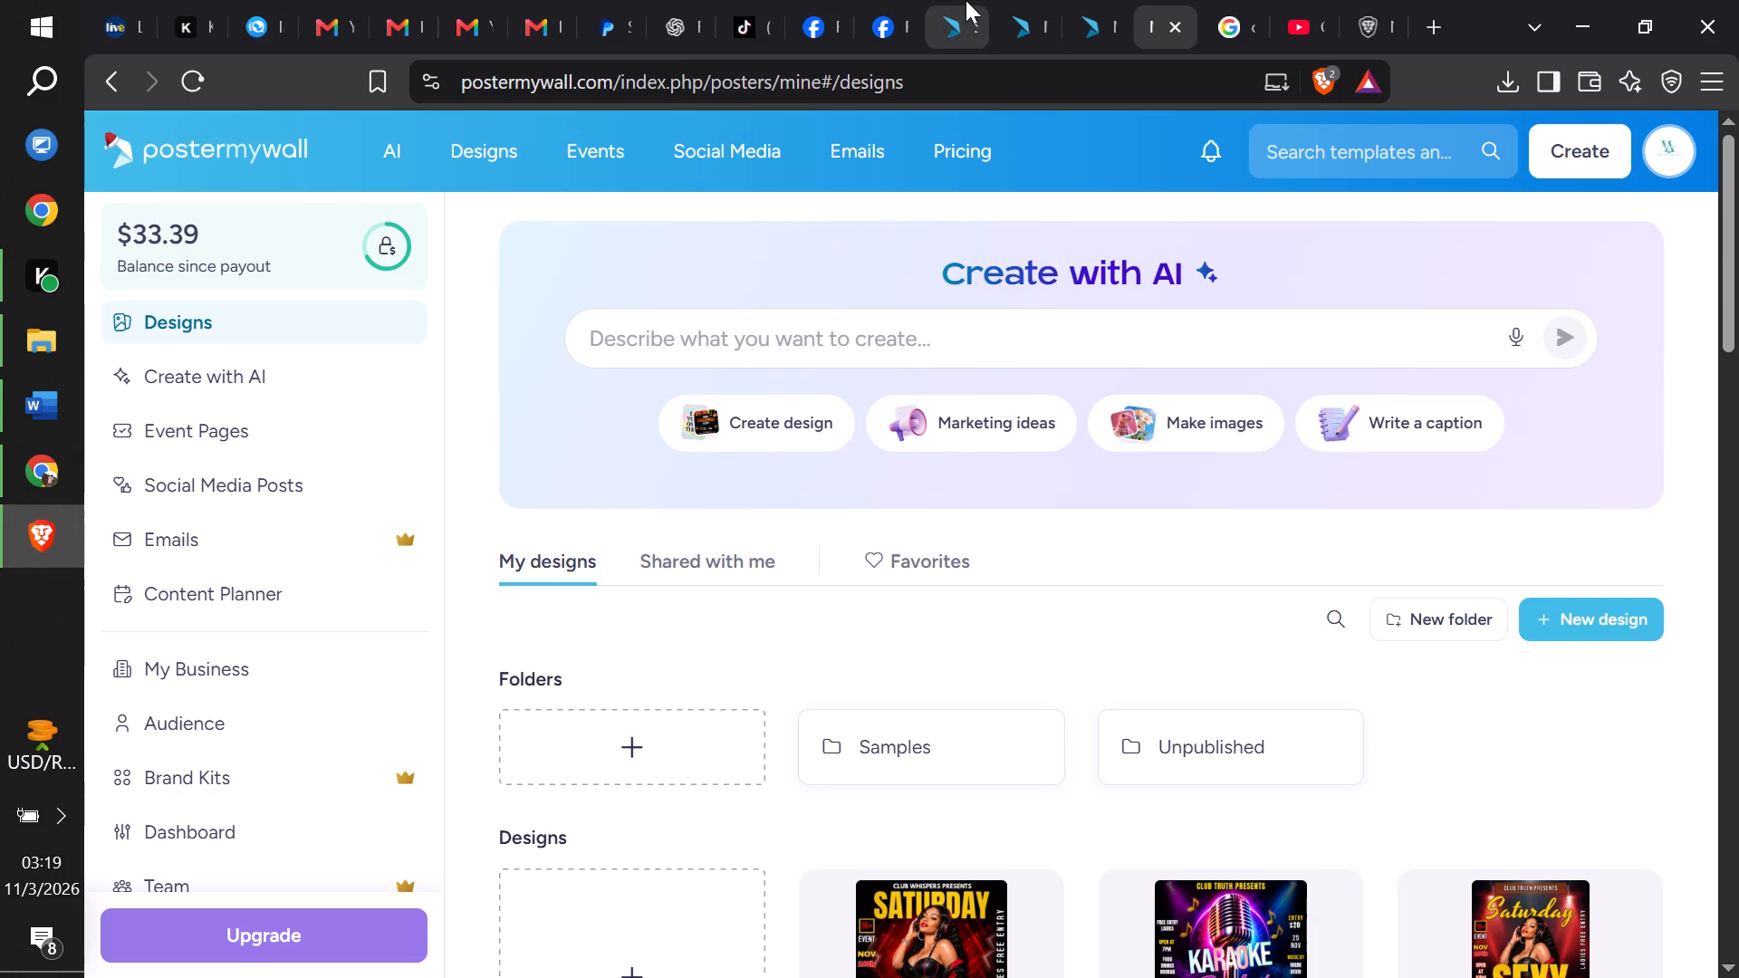
pyautogui.click(389, 509)
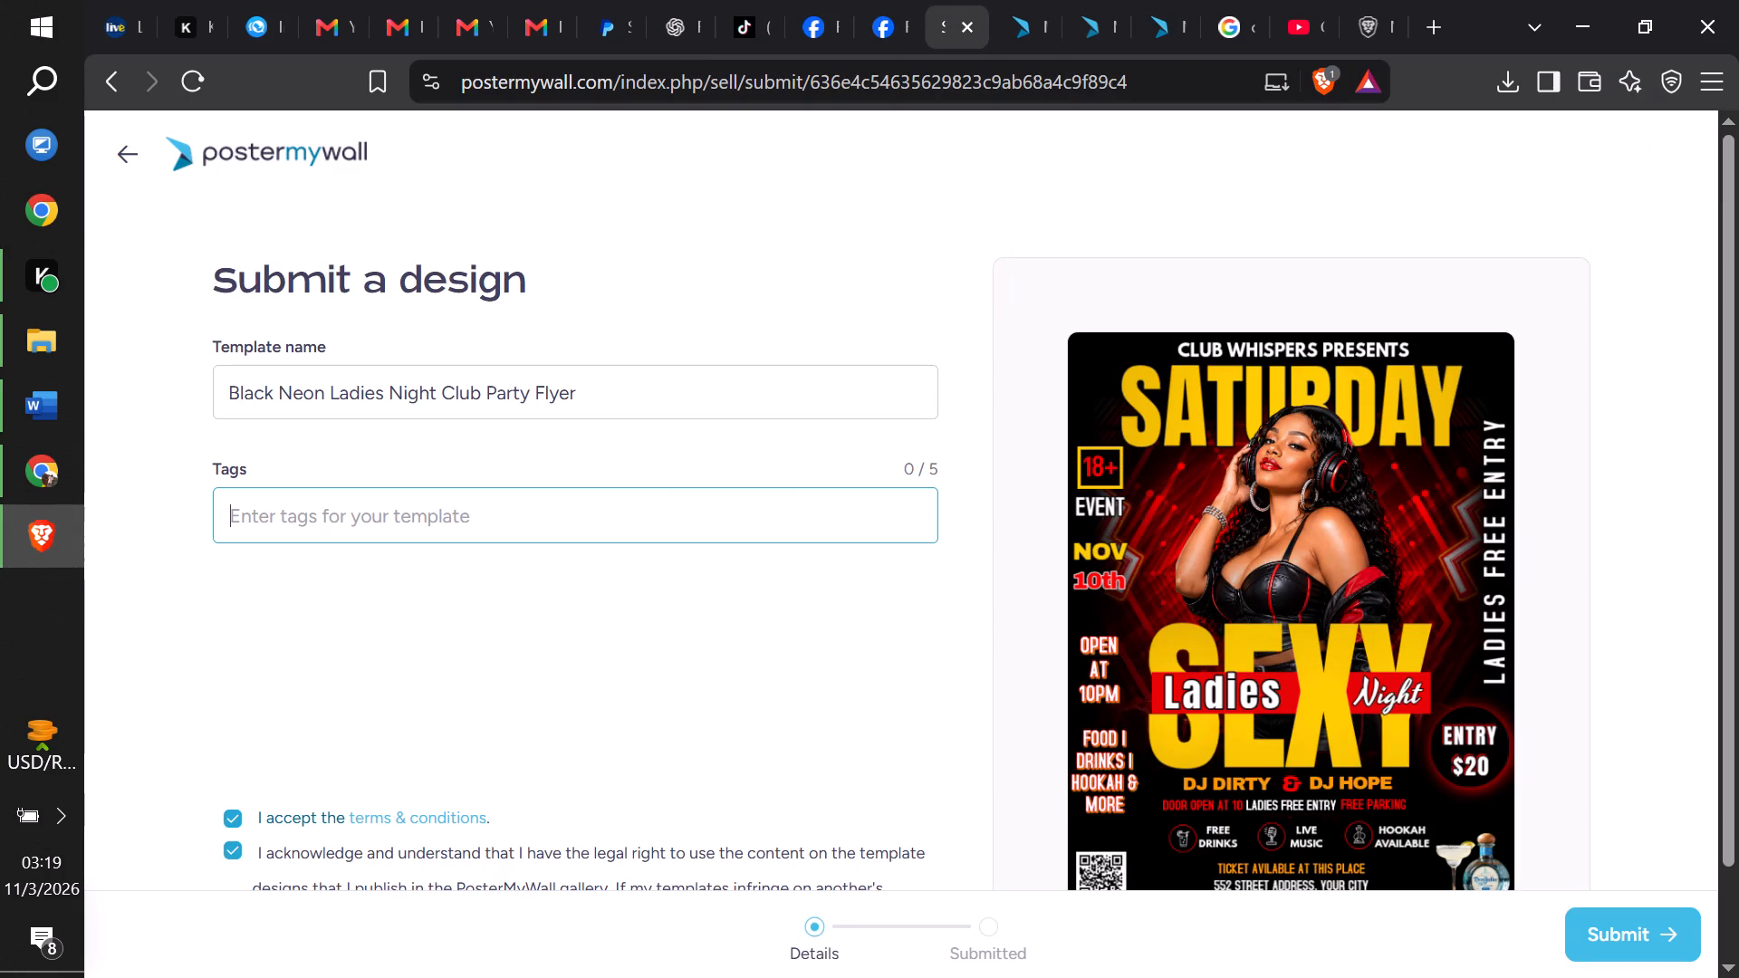
pyautogui.hotkey('ctrl', 'v')
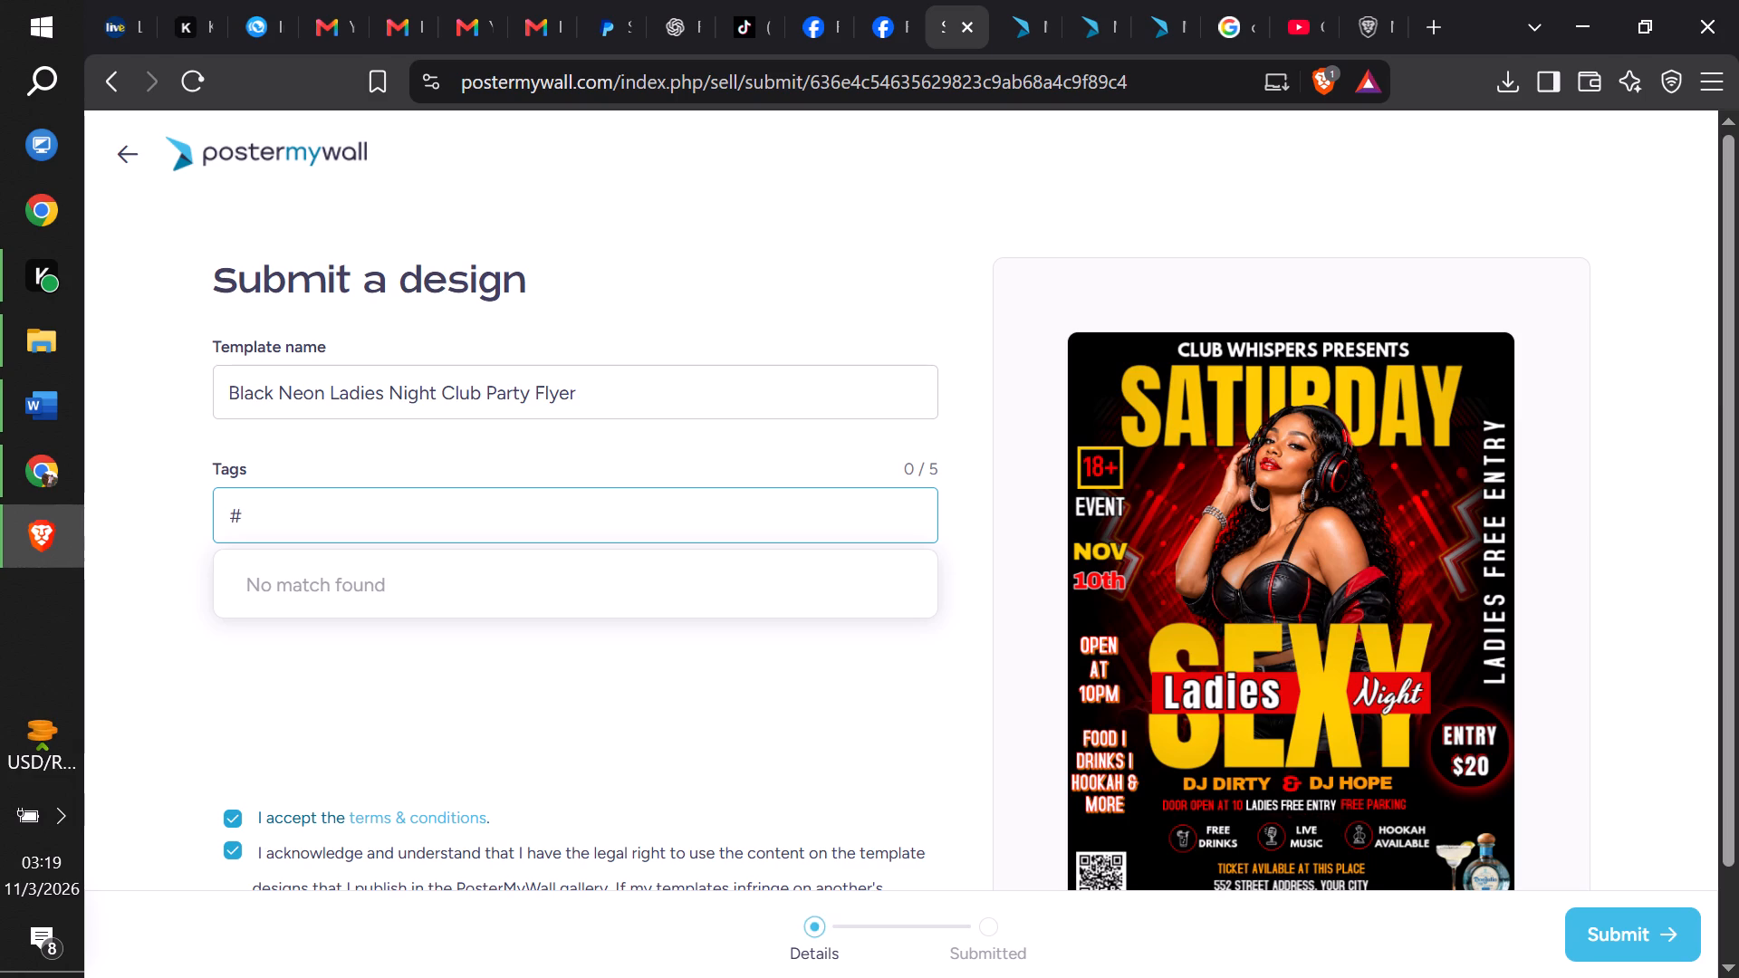
pyautogui.write('ladir')
pyautogui.press('BackSpace')
pyautogui.click(312, 592)
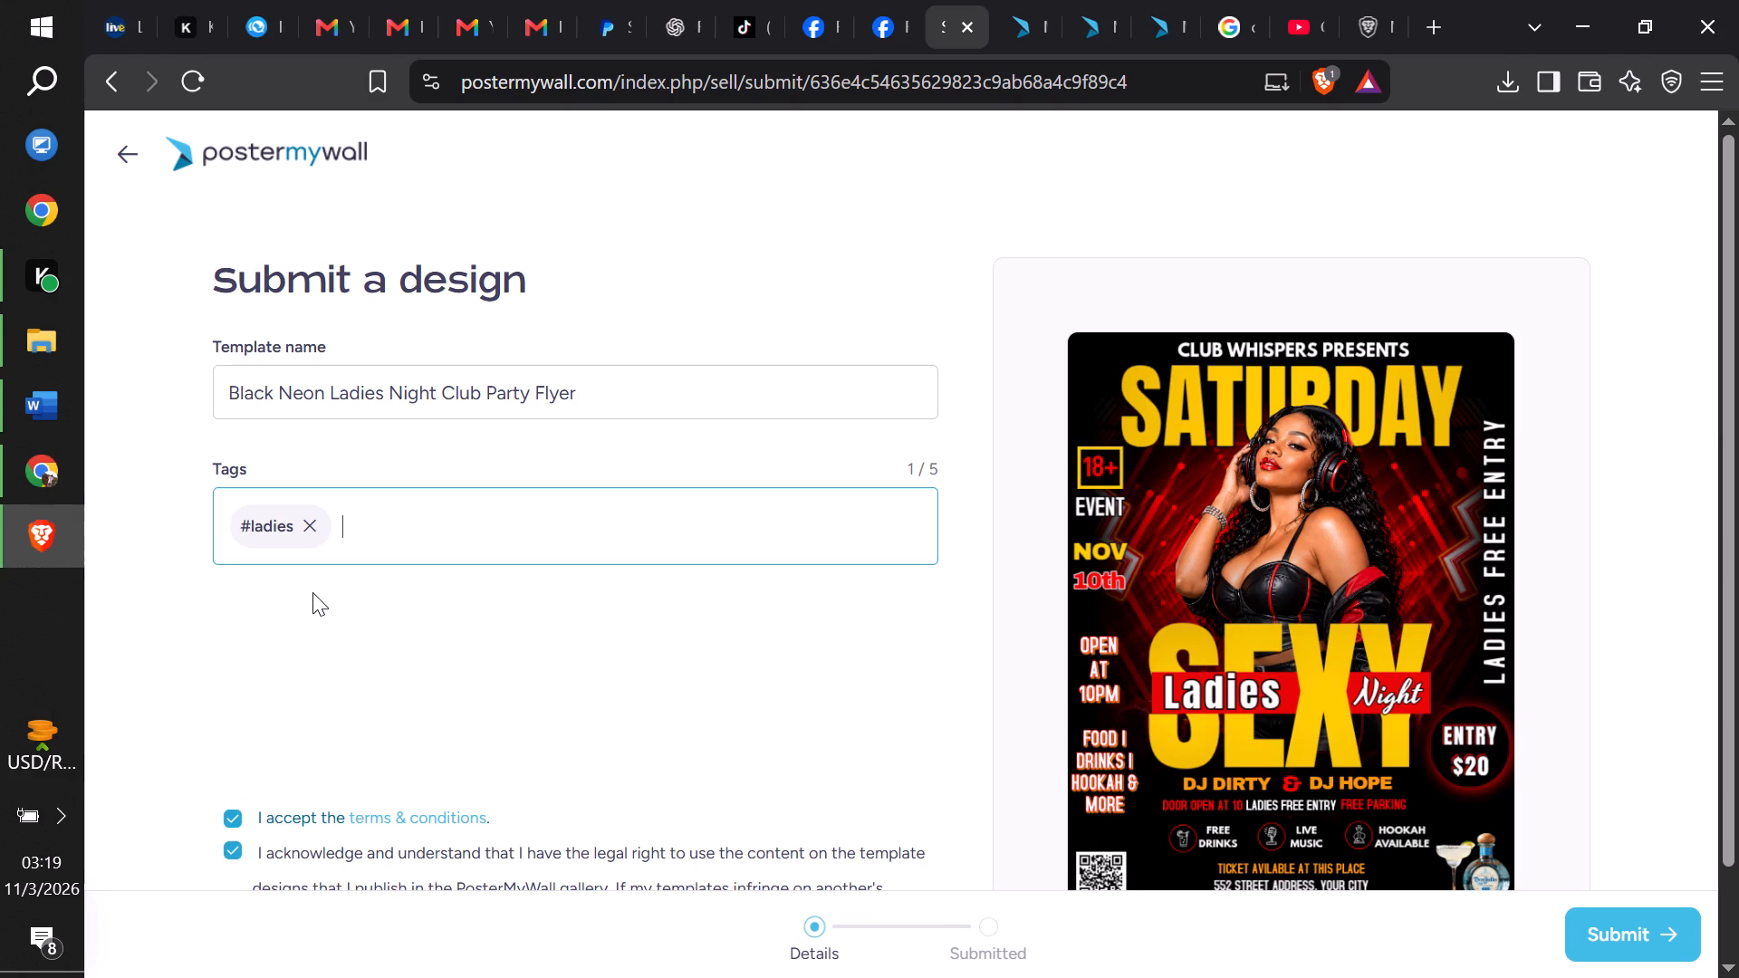
pyautogui.hotkey('ctrl', 'v')
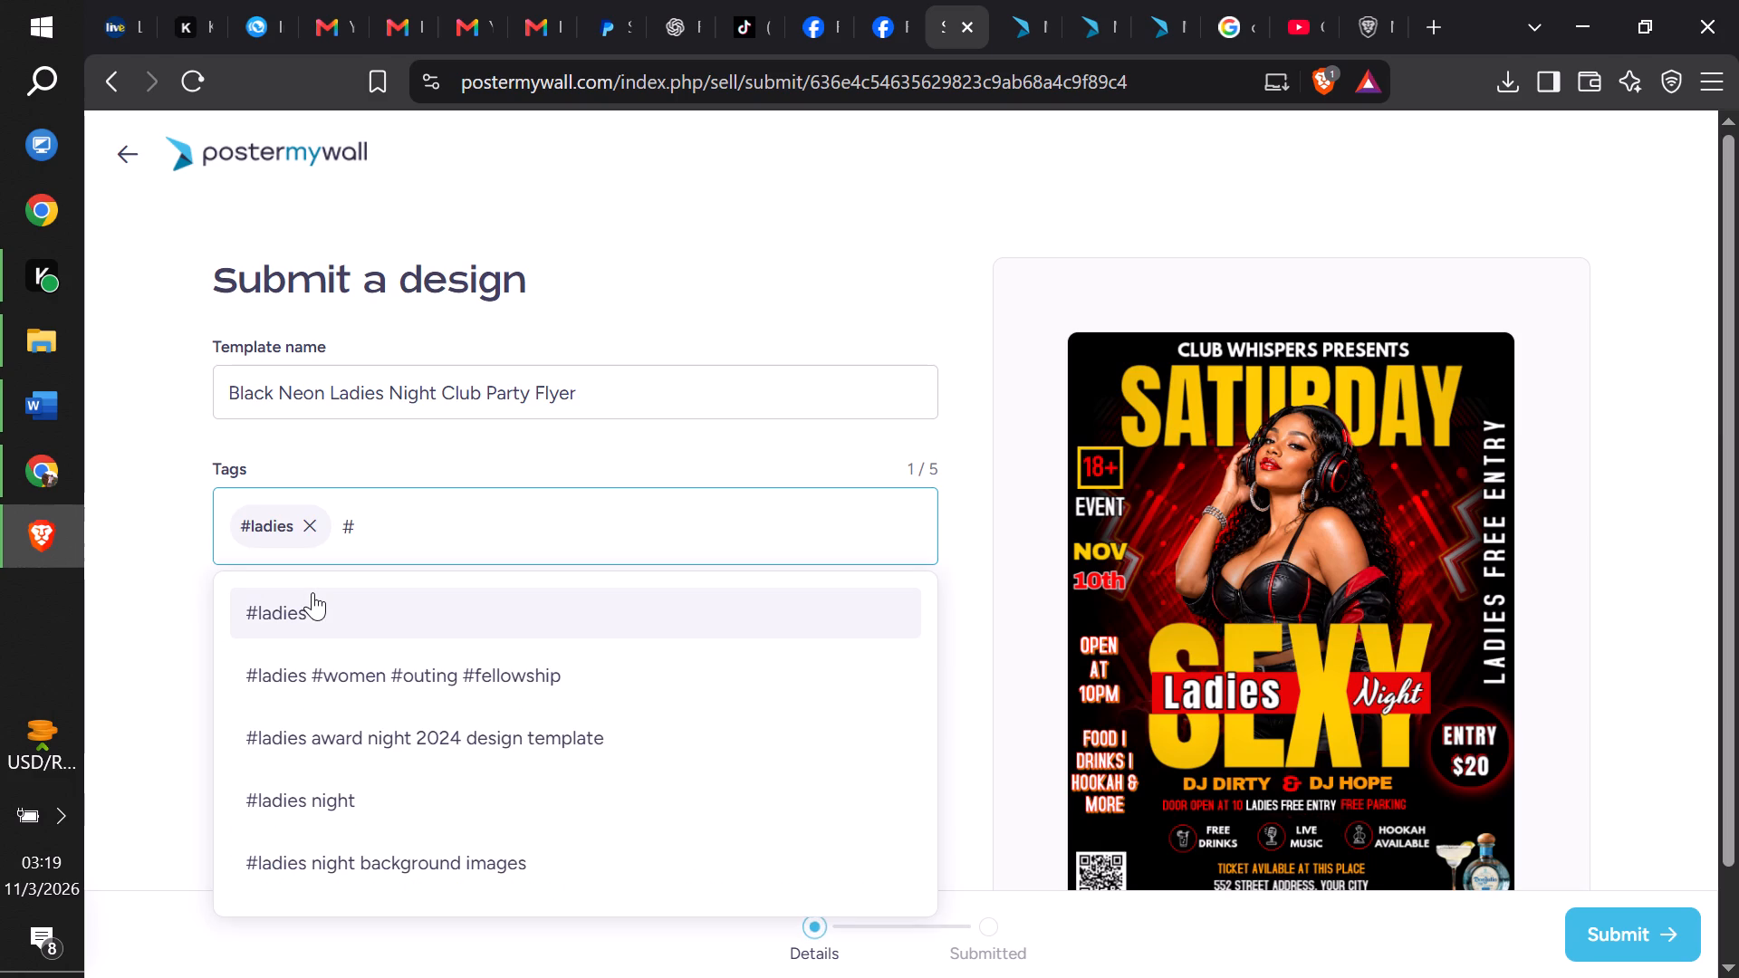
pyautogui.write('ladies')
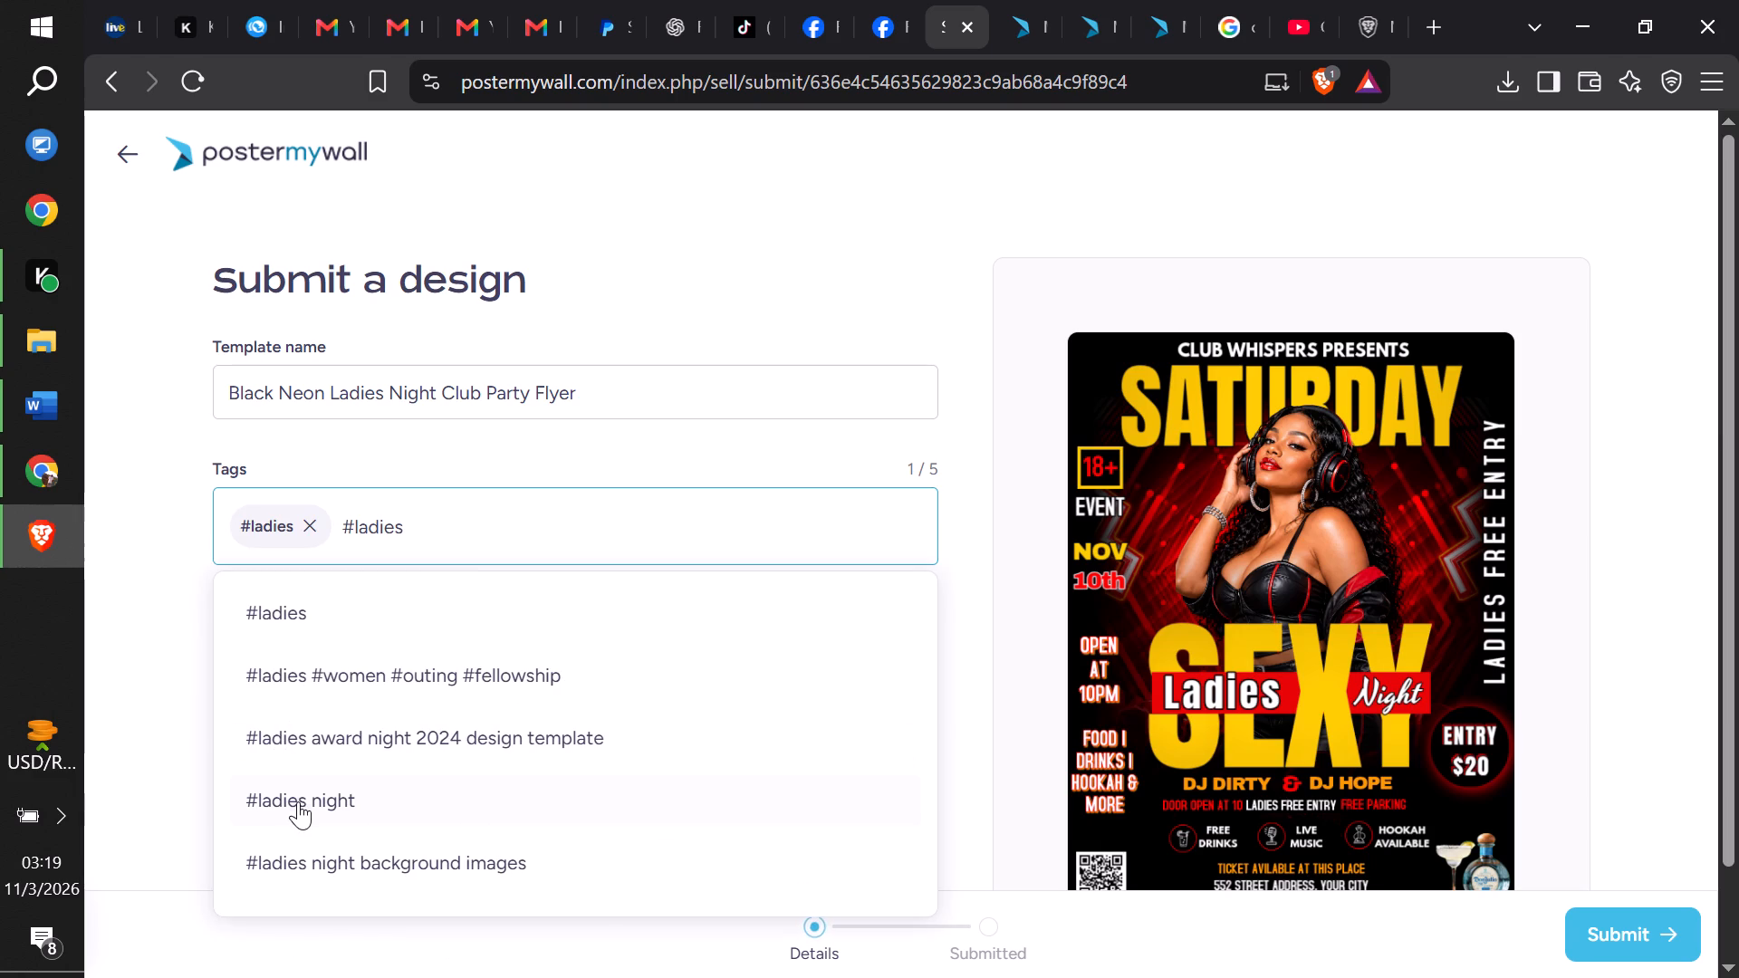
pyautogui.click(298, 801)
# Add the suggested tags #nightclub and #clubflyer to the template submission.
pyautogui.hotkey('ctrl', 'v')
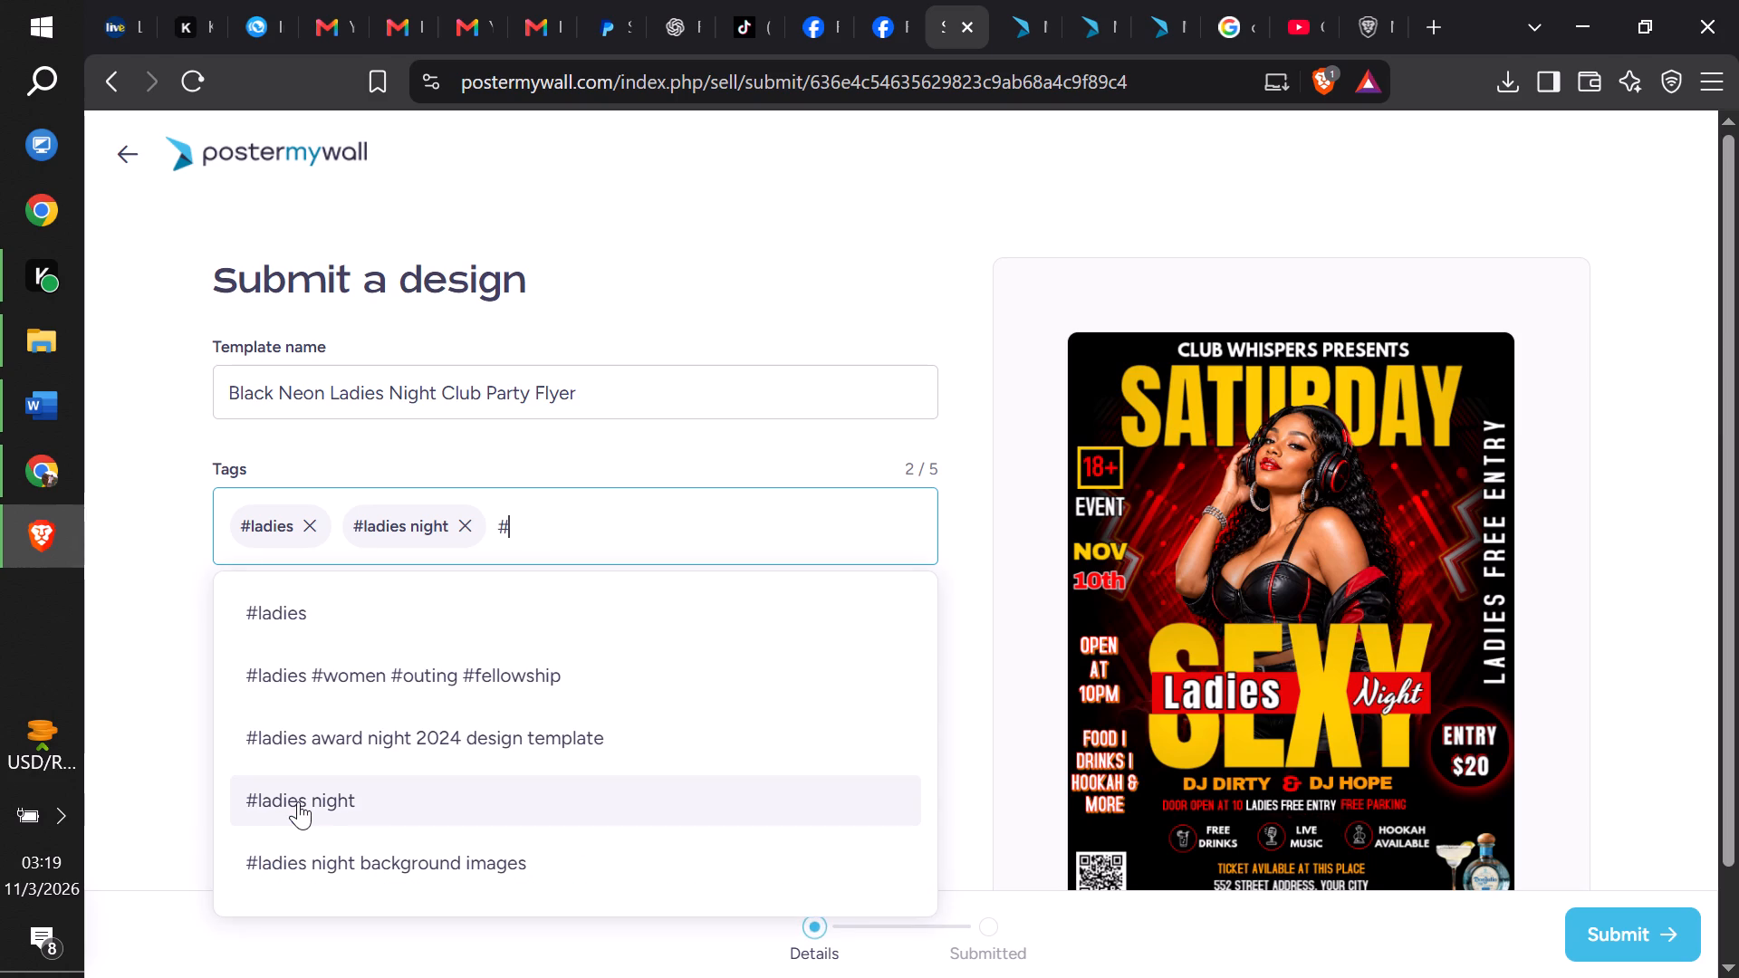
pyautogui.write('night')
pyautogui.press('c')
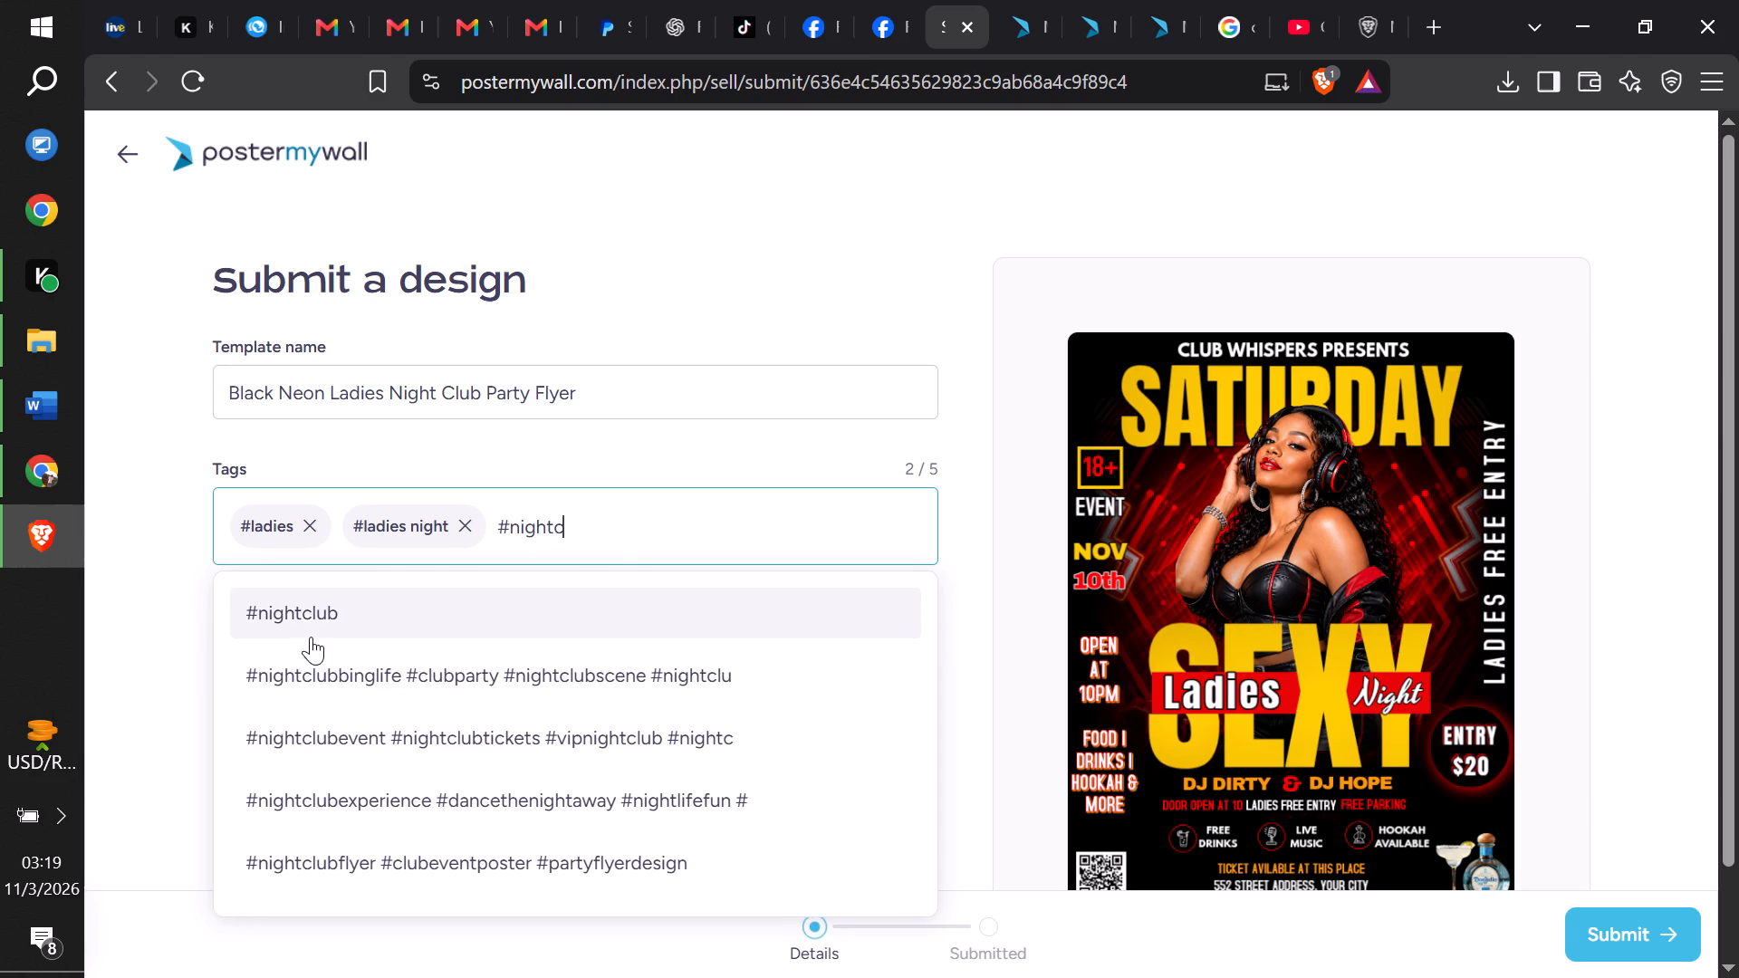
pyautogui.click(311, 637)
pyautogui.hotkey('ctrl', 'v')
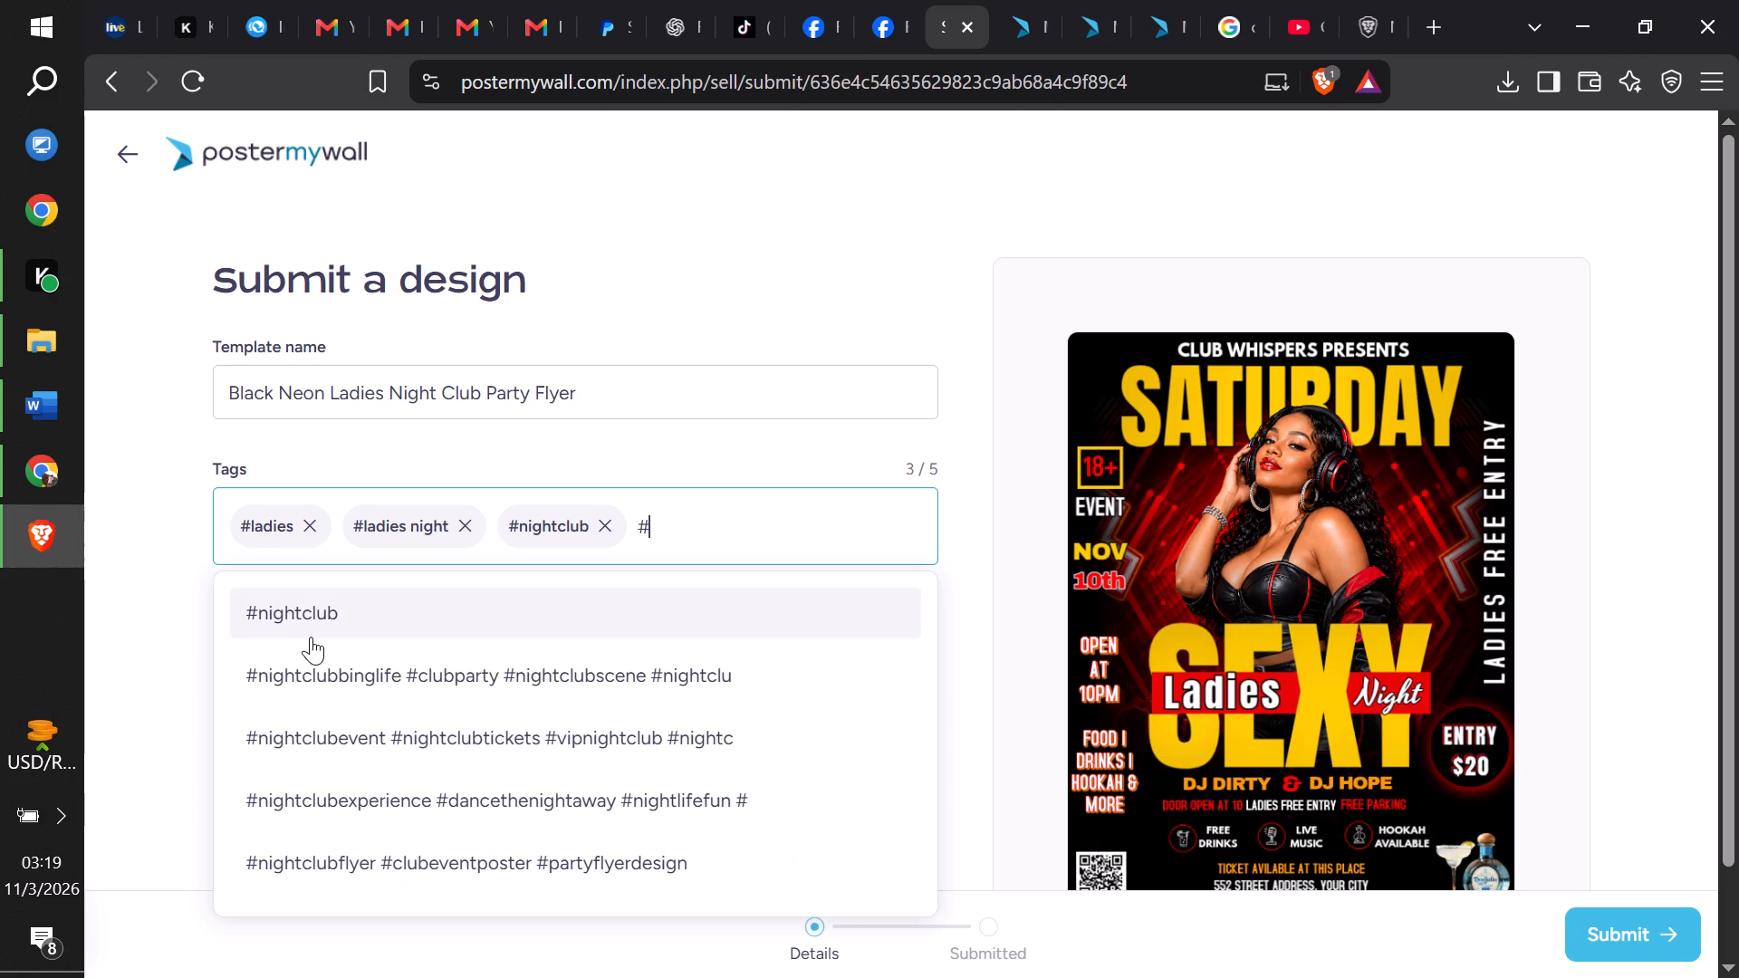
pyautogui.write('ck')
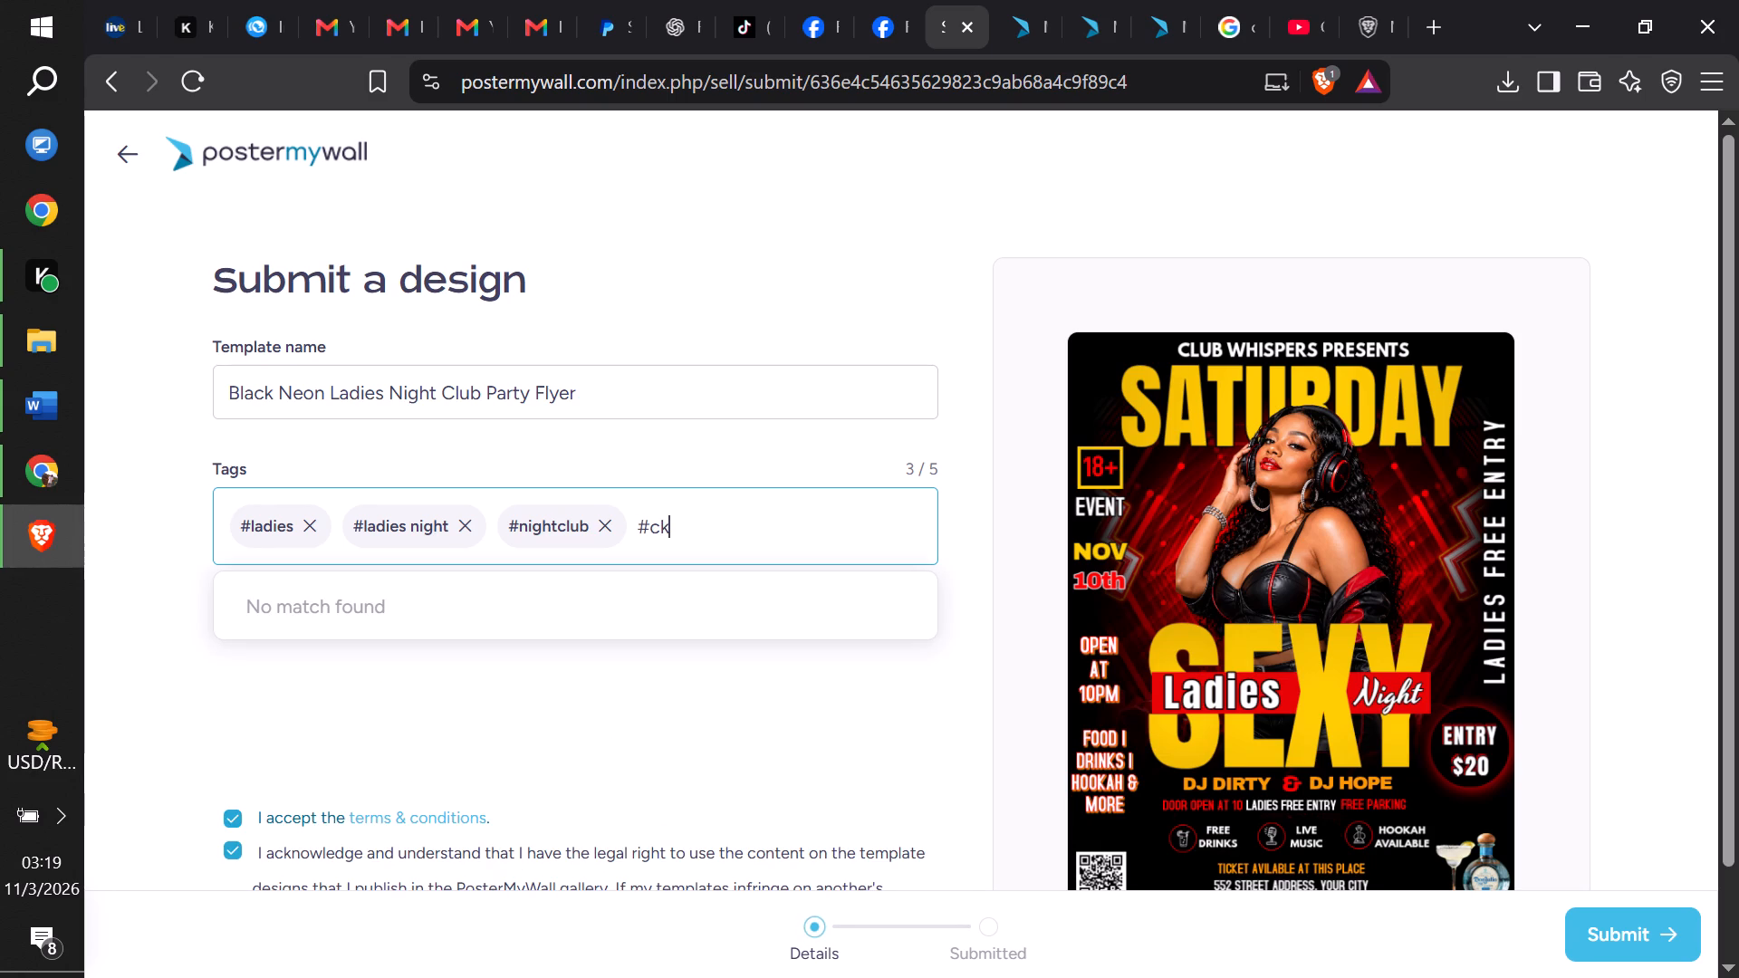
pyautogui.press('BackSpace')
pyautogui.write('lub')
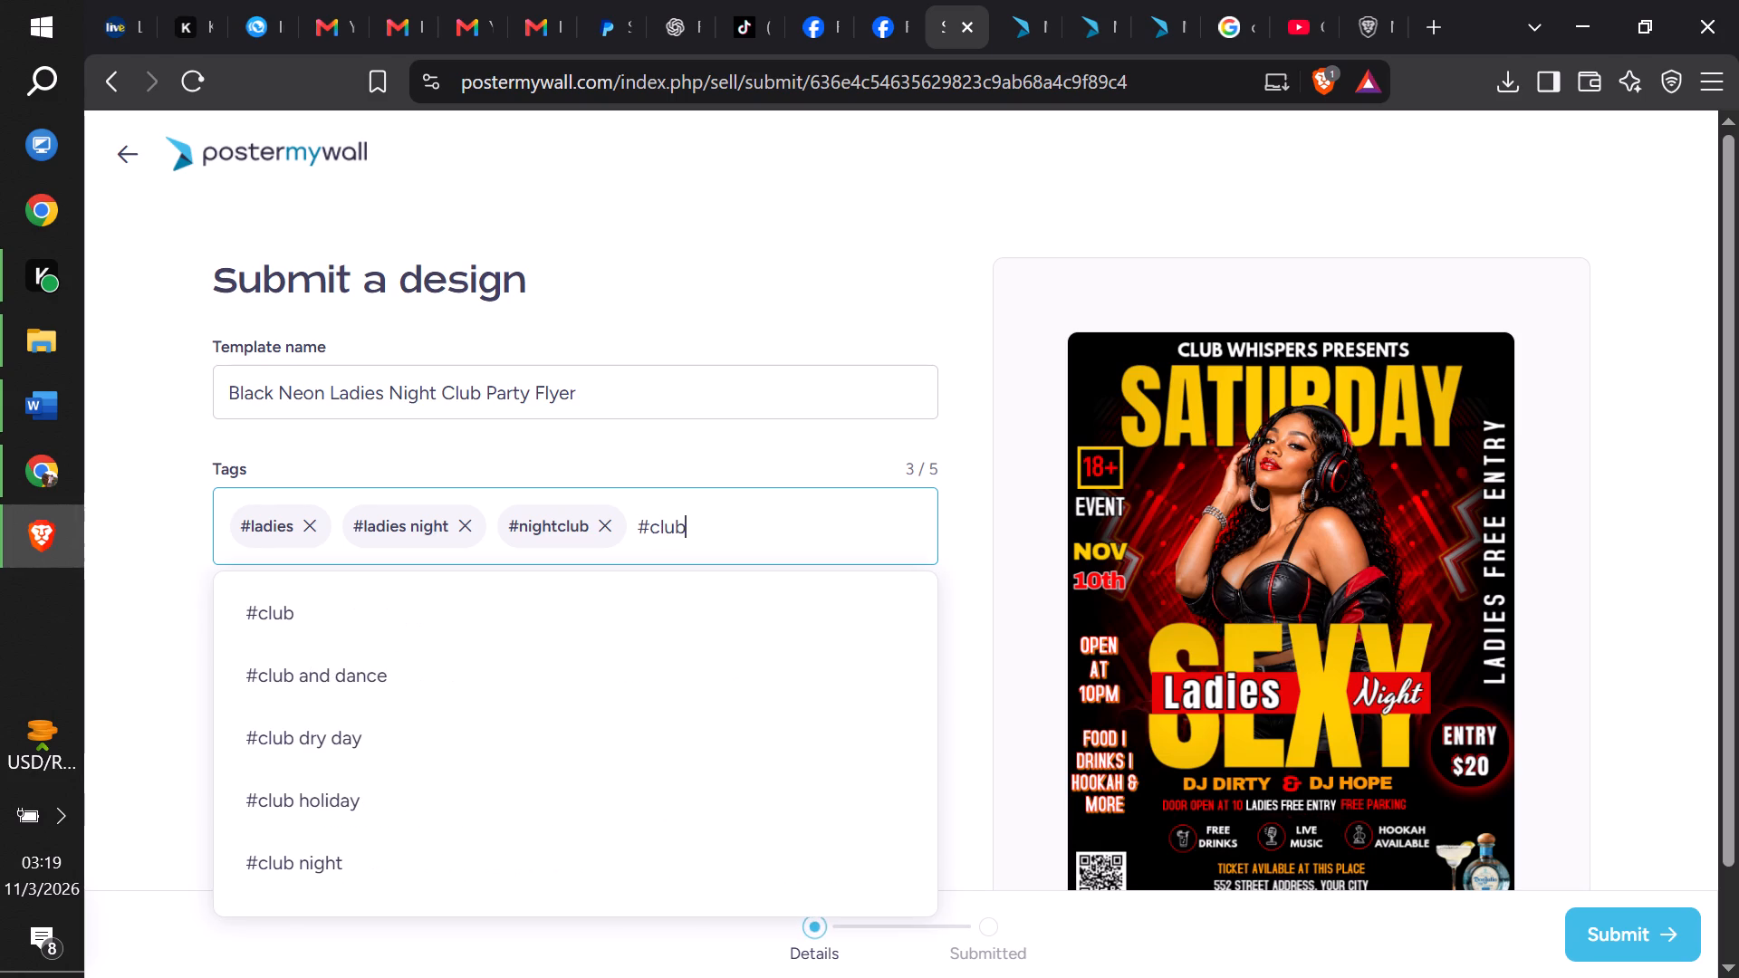
pyautogui.press('f')
pyautogui.click(282, 627)
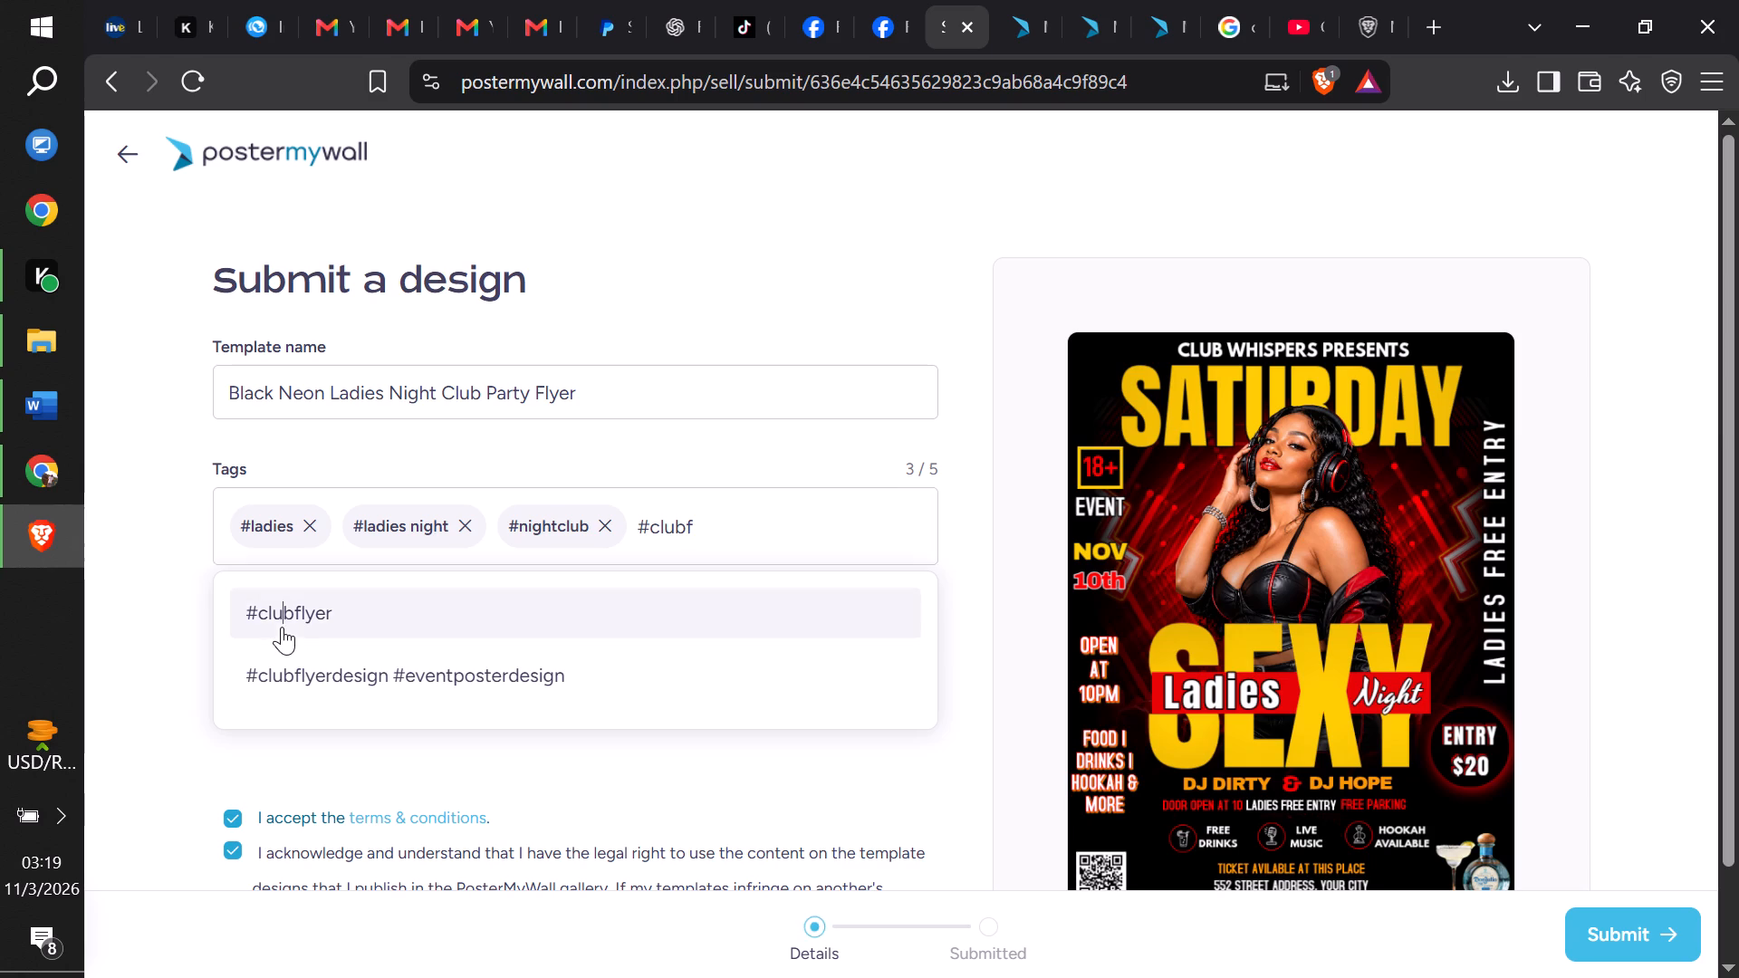
# Add #clubpartydesign as the fifth tag of the template submission.
pyautogui.hotkey('ctrl', 'v')
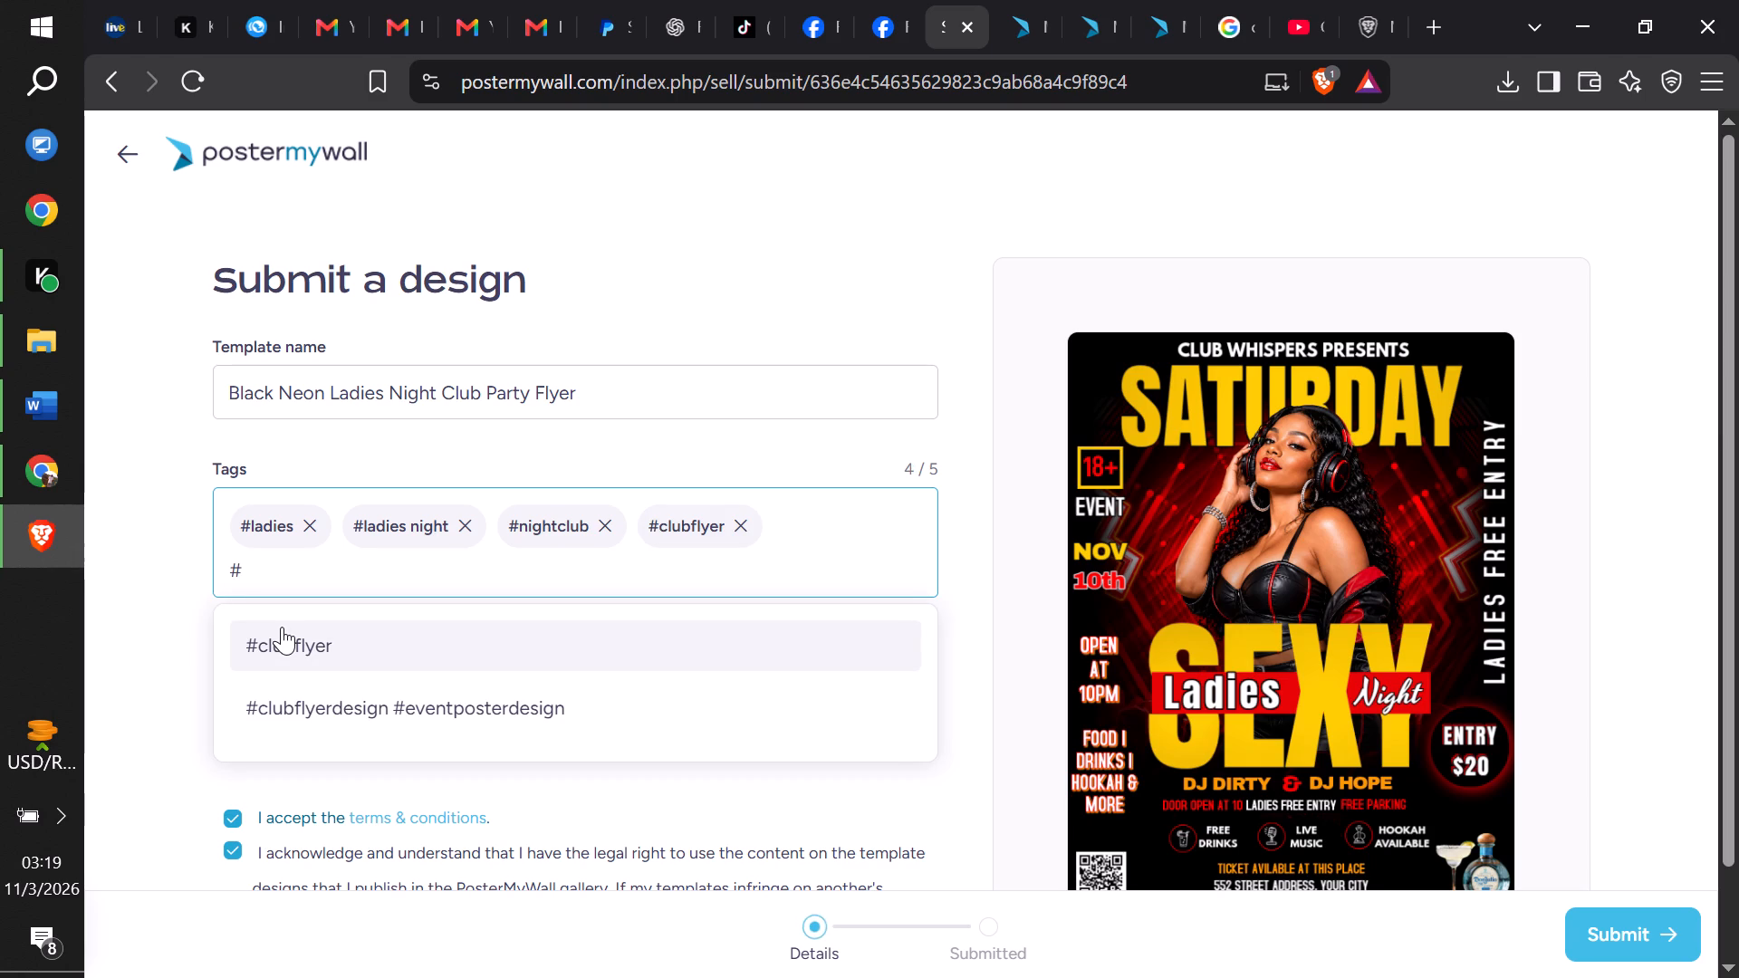
pyautogui.write('club')
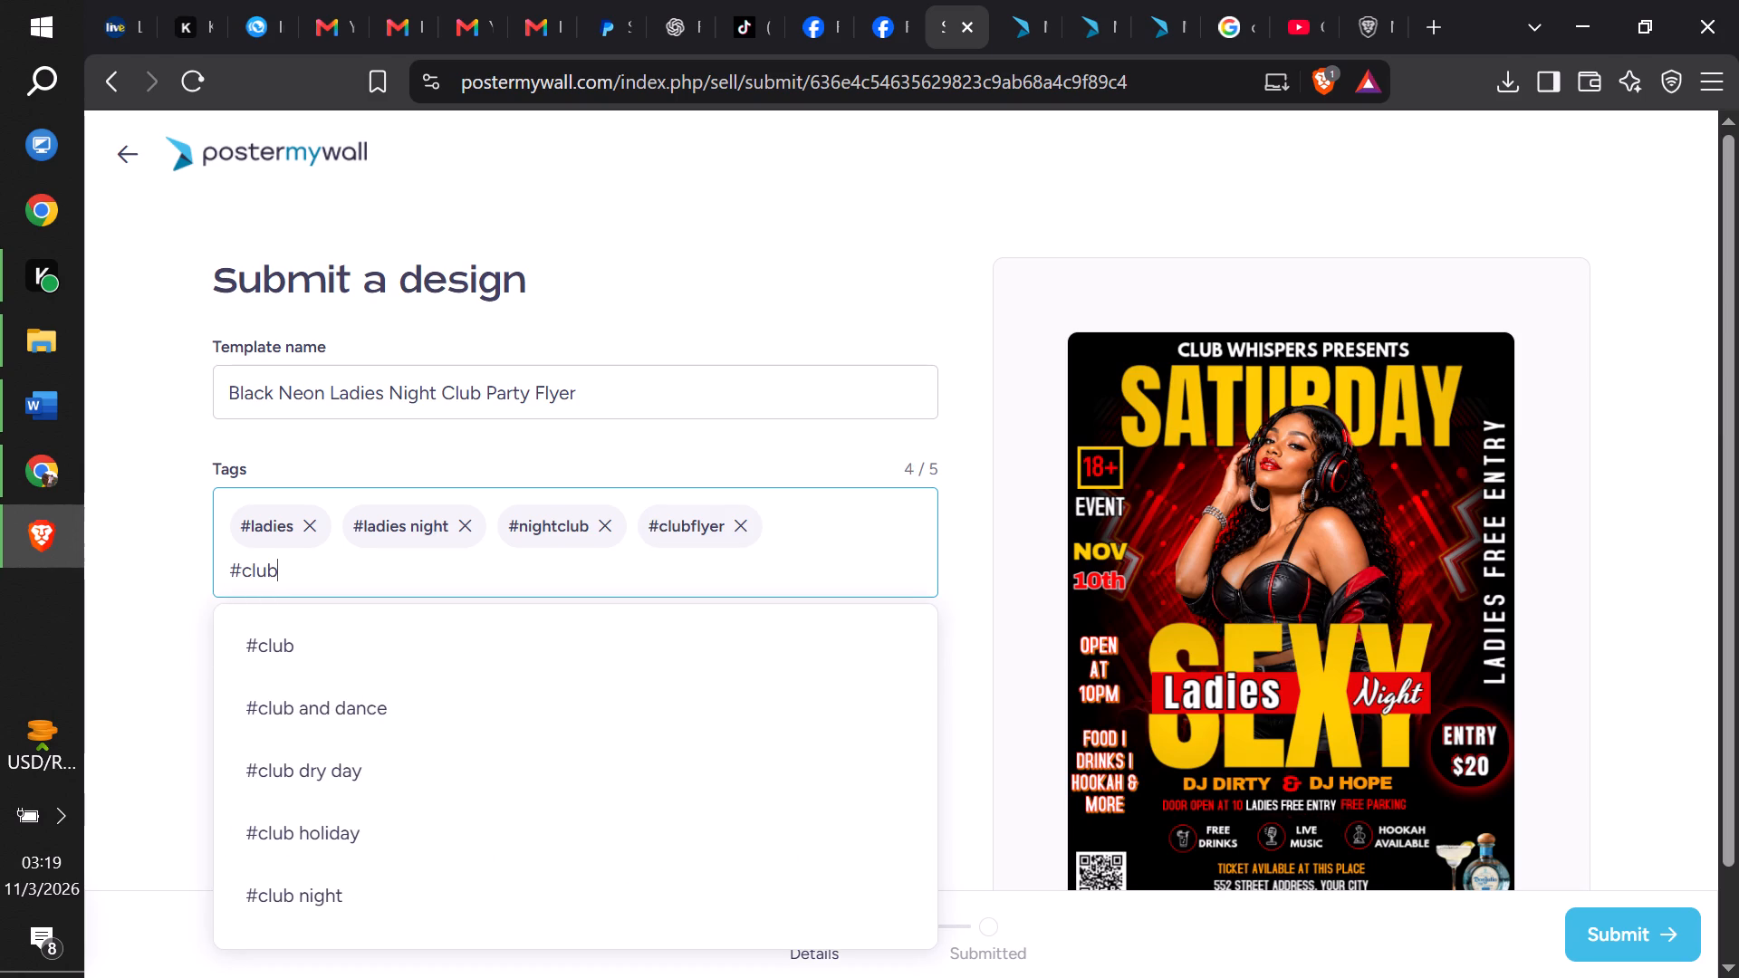
pyautogui.write('poster')
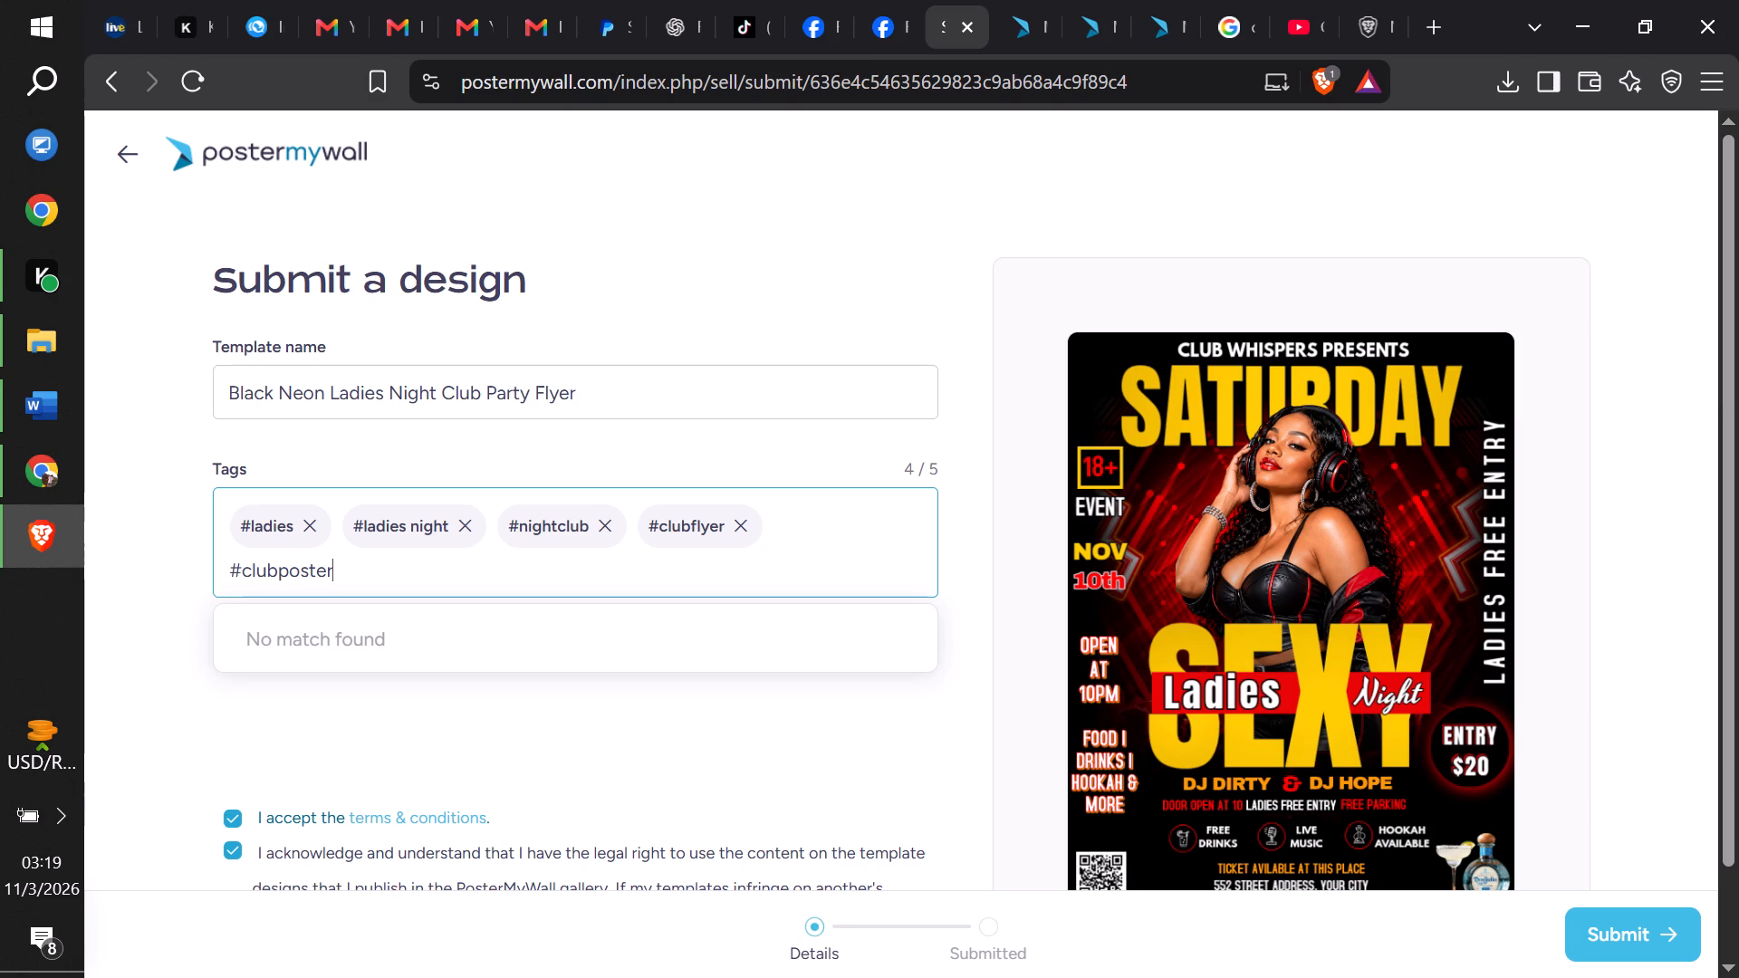
pyautogui.press('BackSpace')
pyautogui.press('BackSpace')
pyautogui.press('BackSpace')
pyautogui.press('BackSpace')
pyautogui.press('BackSpace')
pyautogui.press('BackSpace')
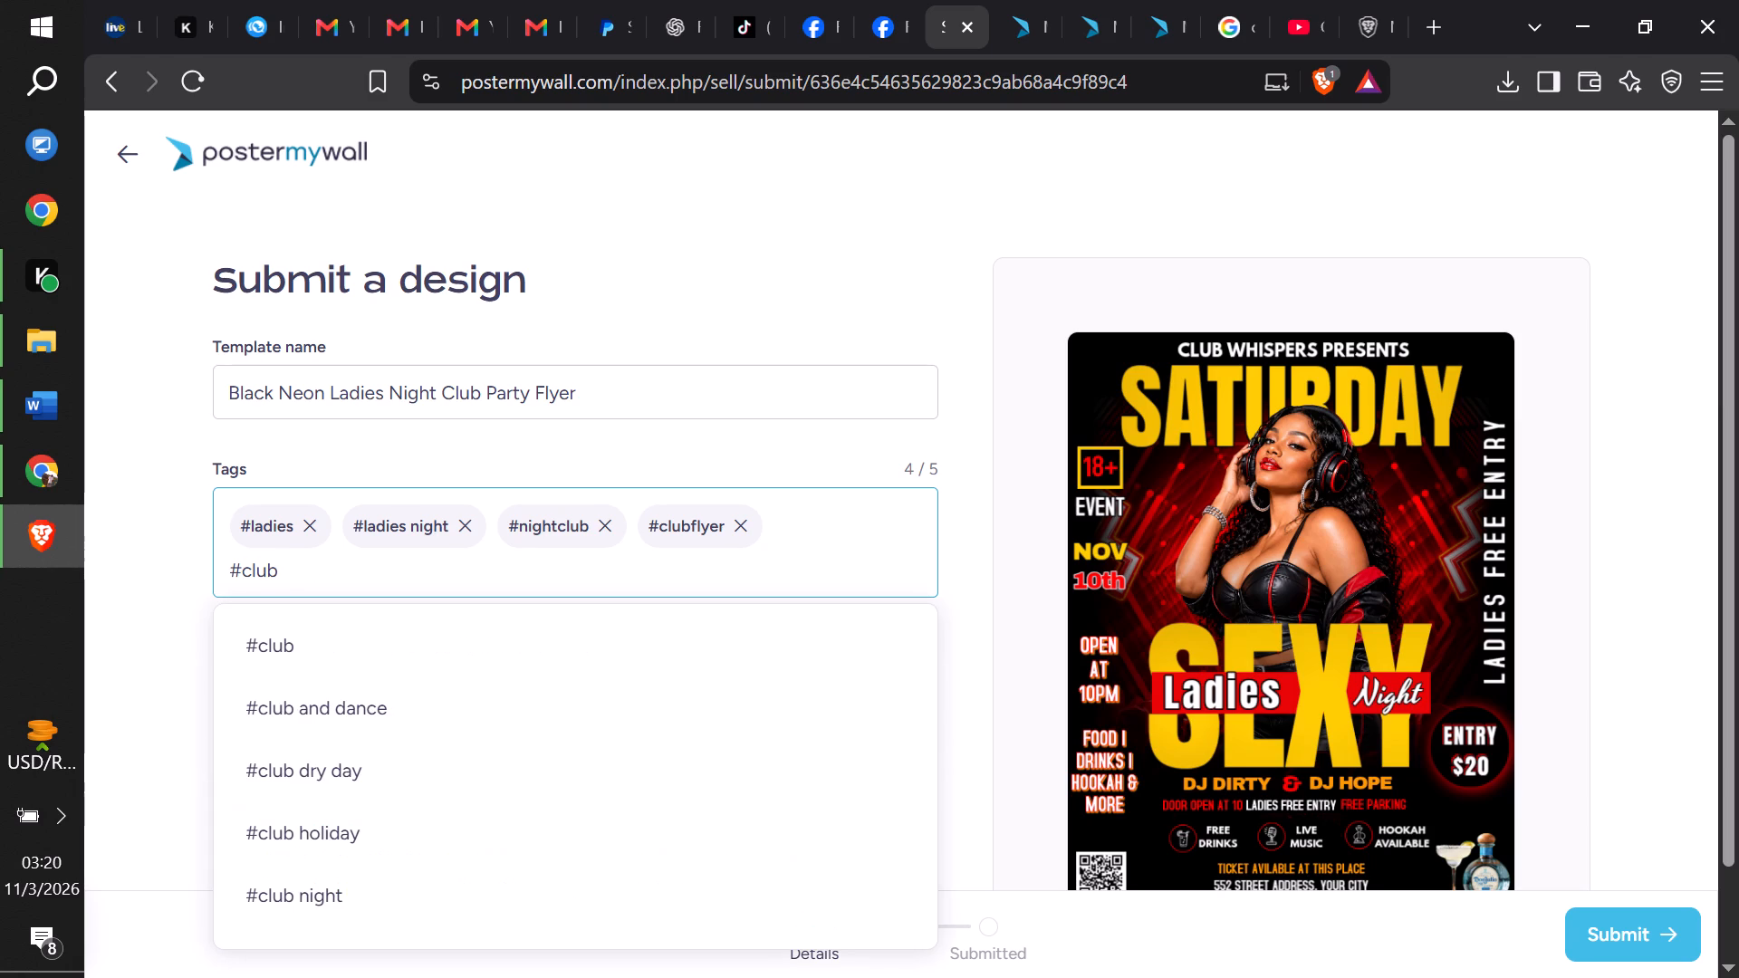
pyautogui.press('p')
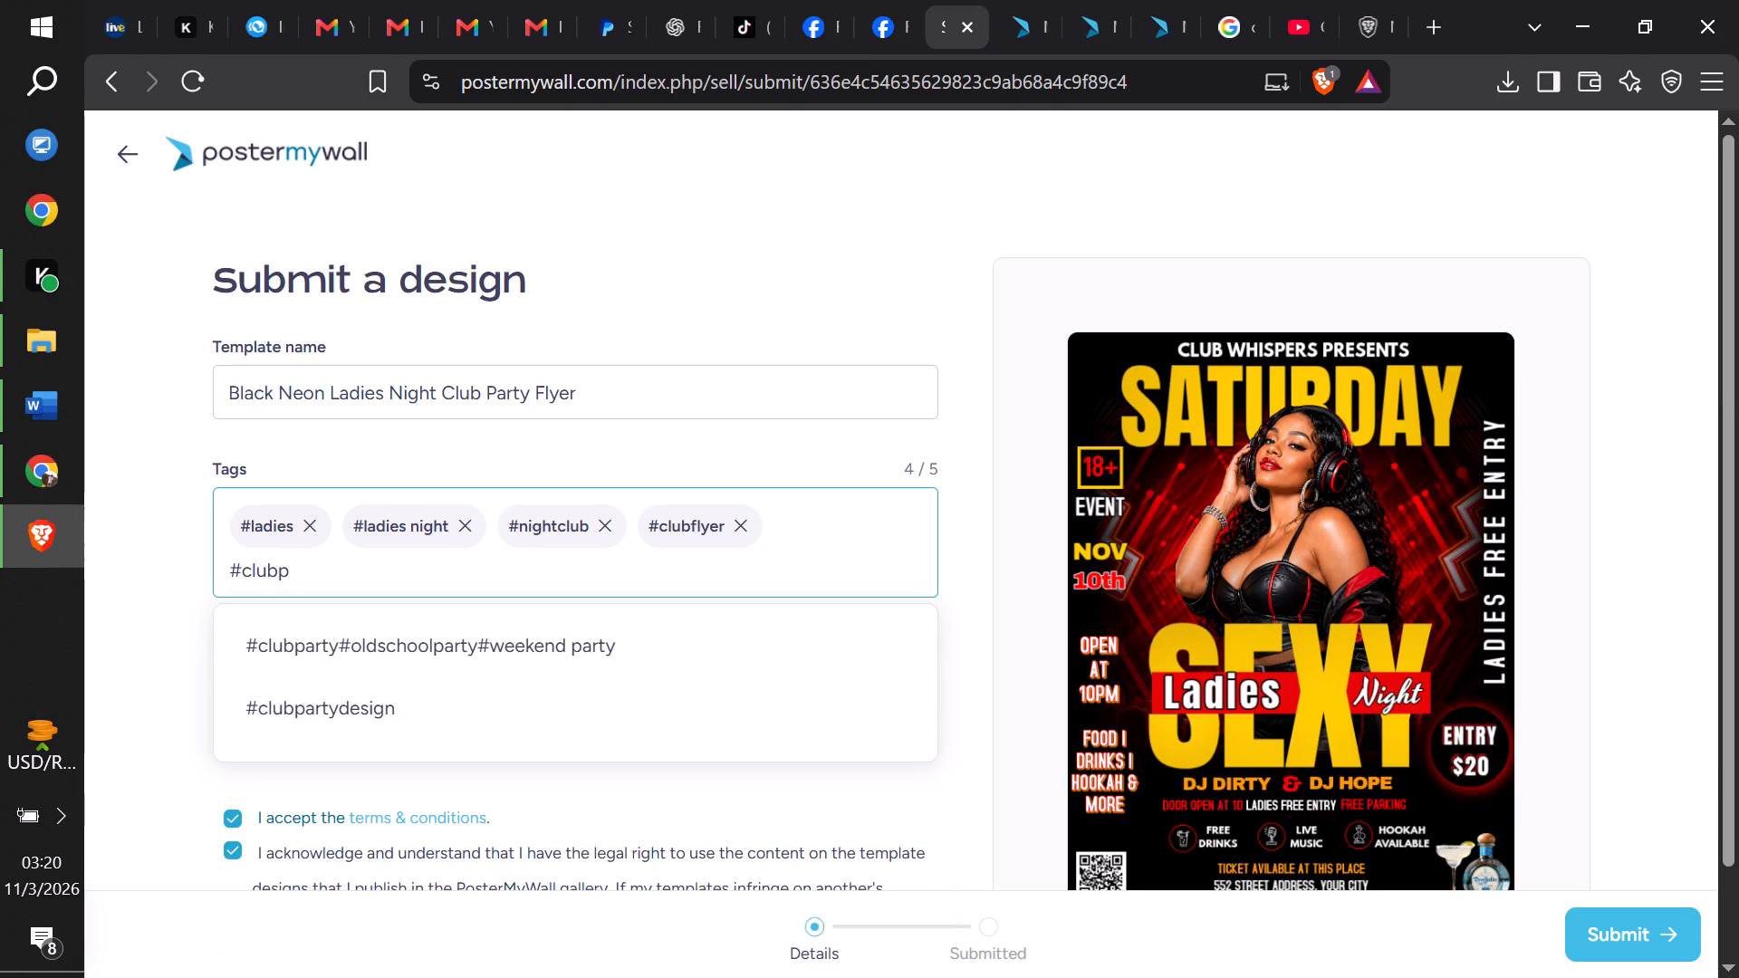
pyautogui.click(292, 697)
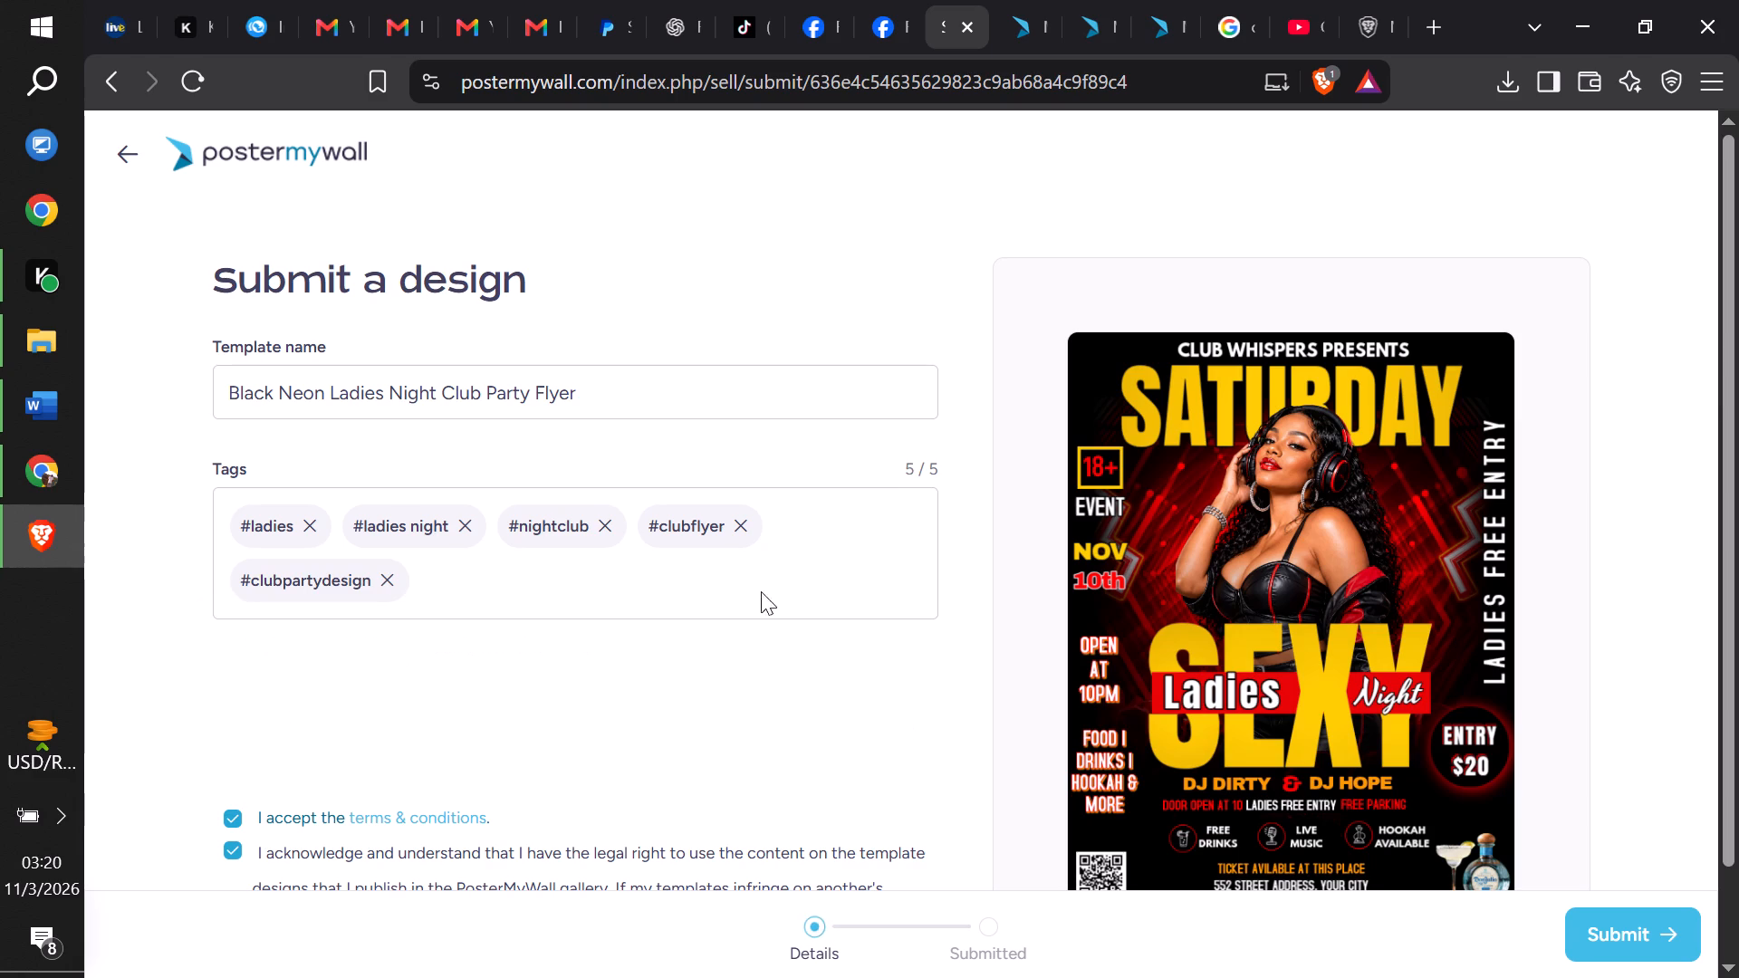
# Submit the tagged Black Neon Ladies Night Club Party Flyer template.
pyautogui.moveTo(1738, 577); pyautogui.dragTo(1735, 752)
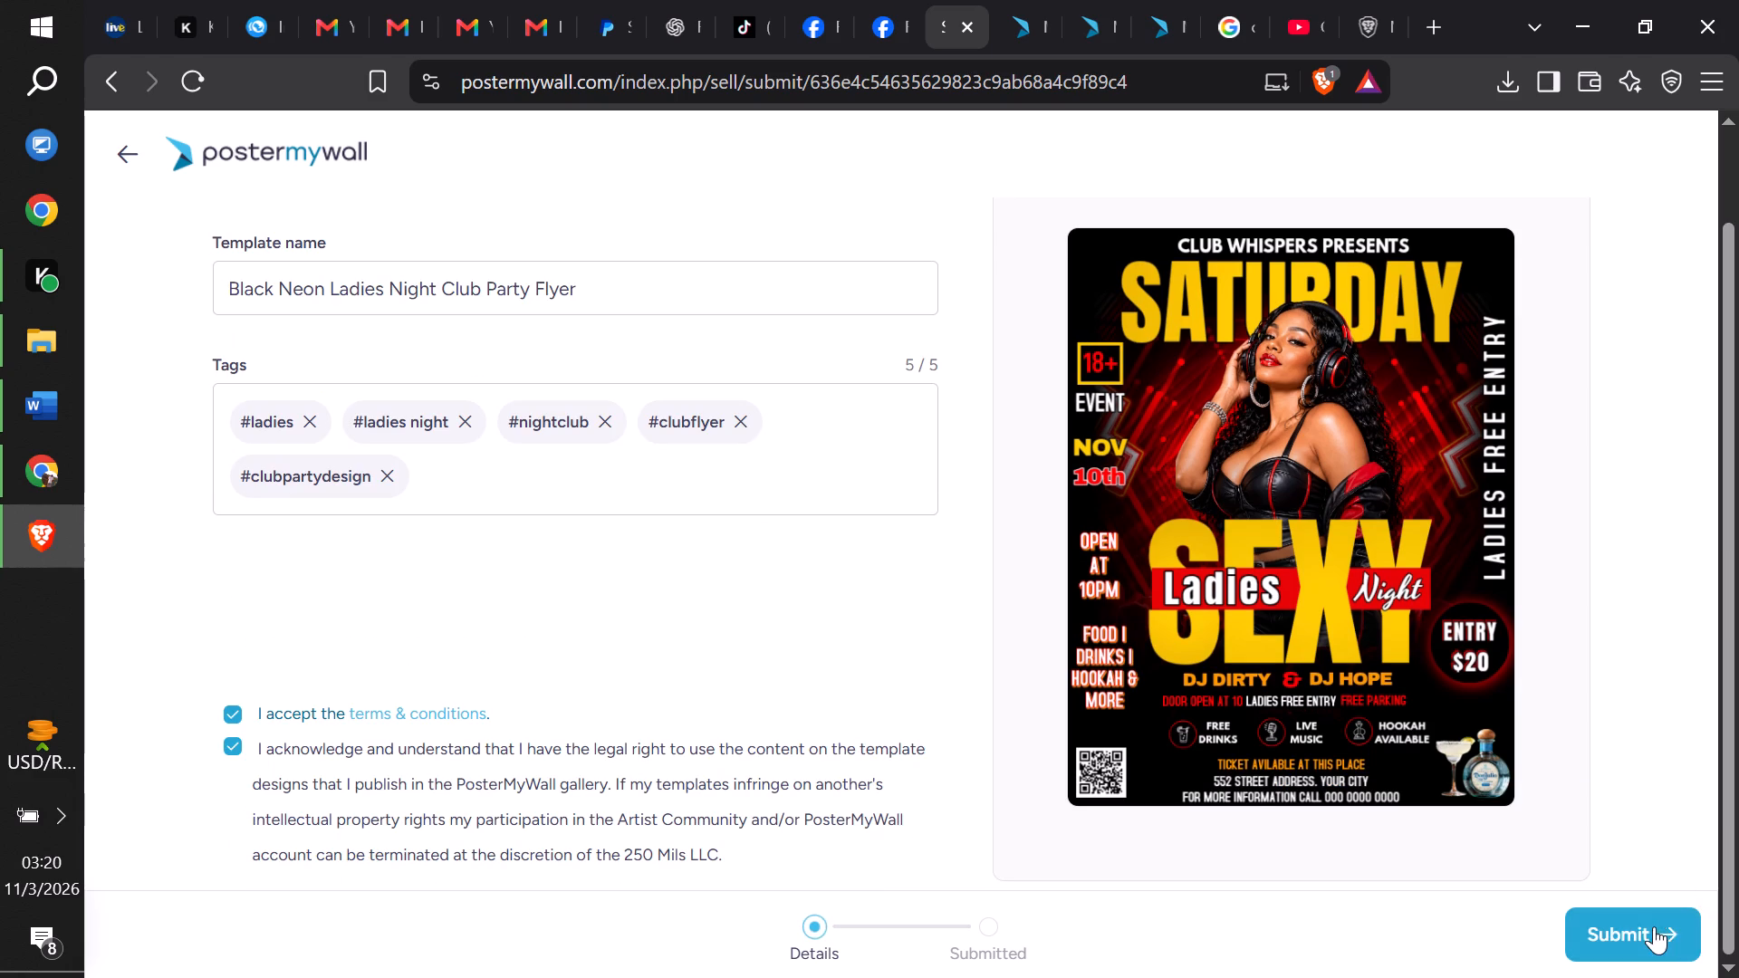
pyautogui.click(1654, 926)
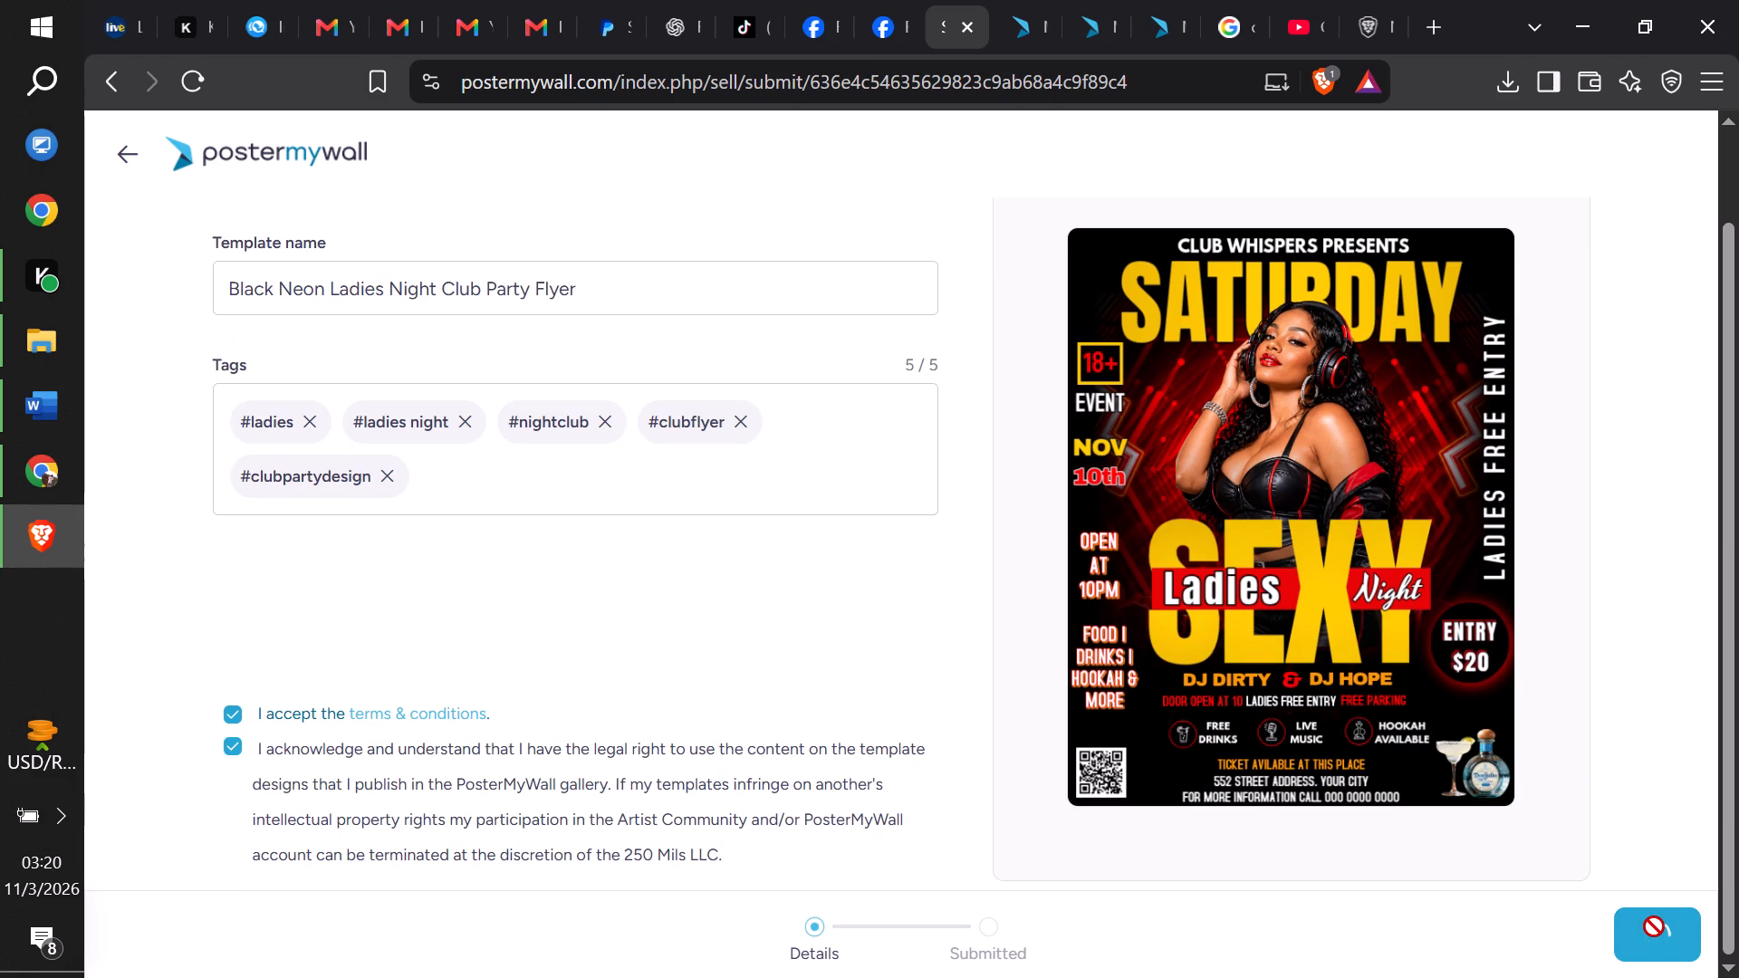
pyautogui.click(1654, 926)
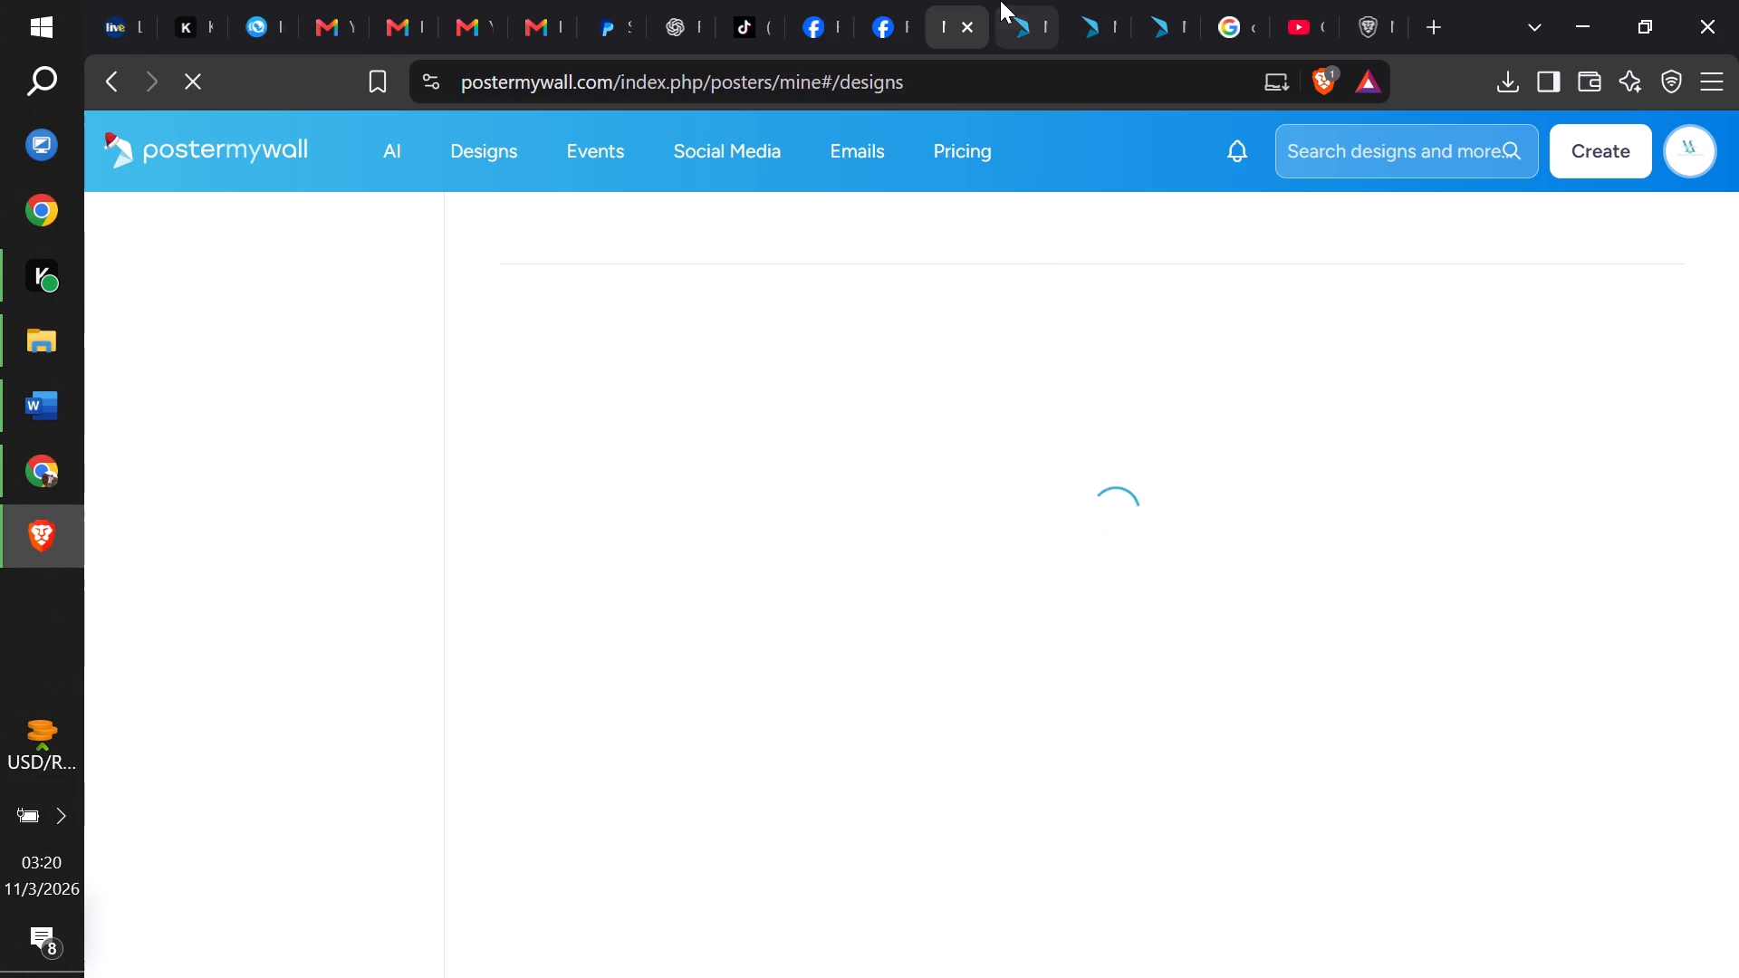
# Reload the designs page and view the November earnings breakdown.
pyautogui.click(1000, 0)
pyautogui.click(1089, 23)
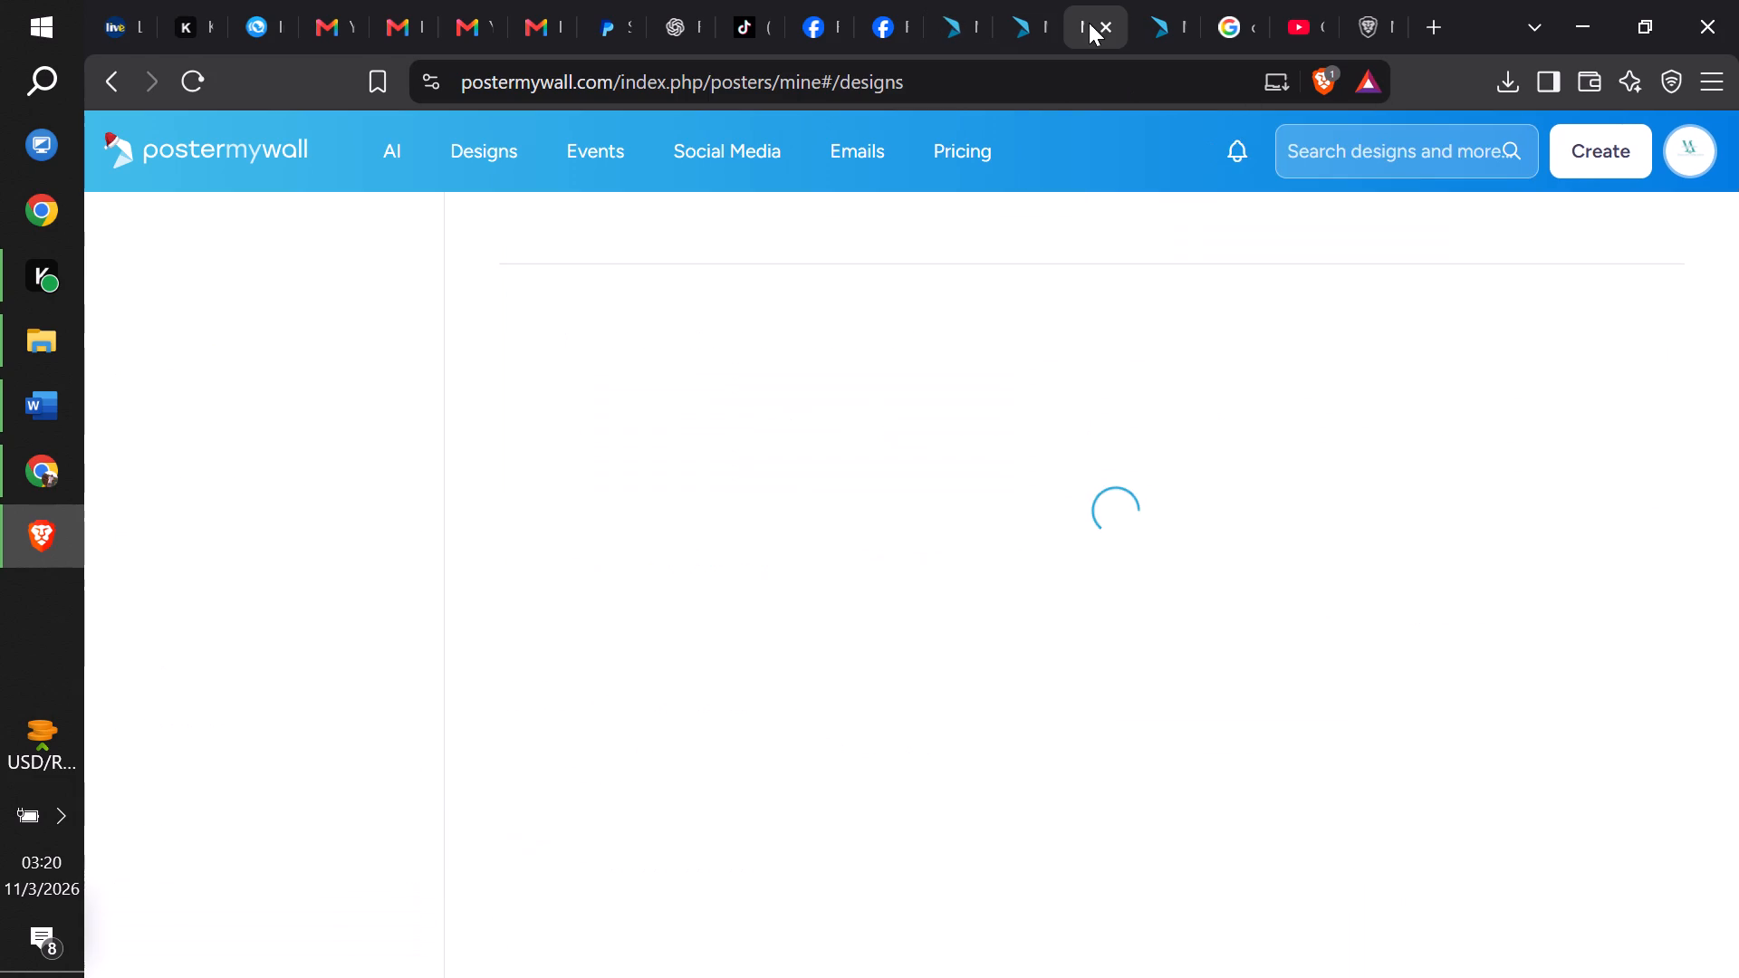
pyautogui.click(1161, 0)
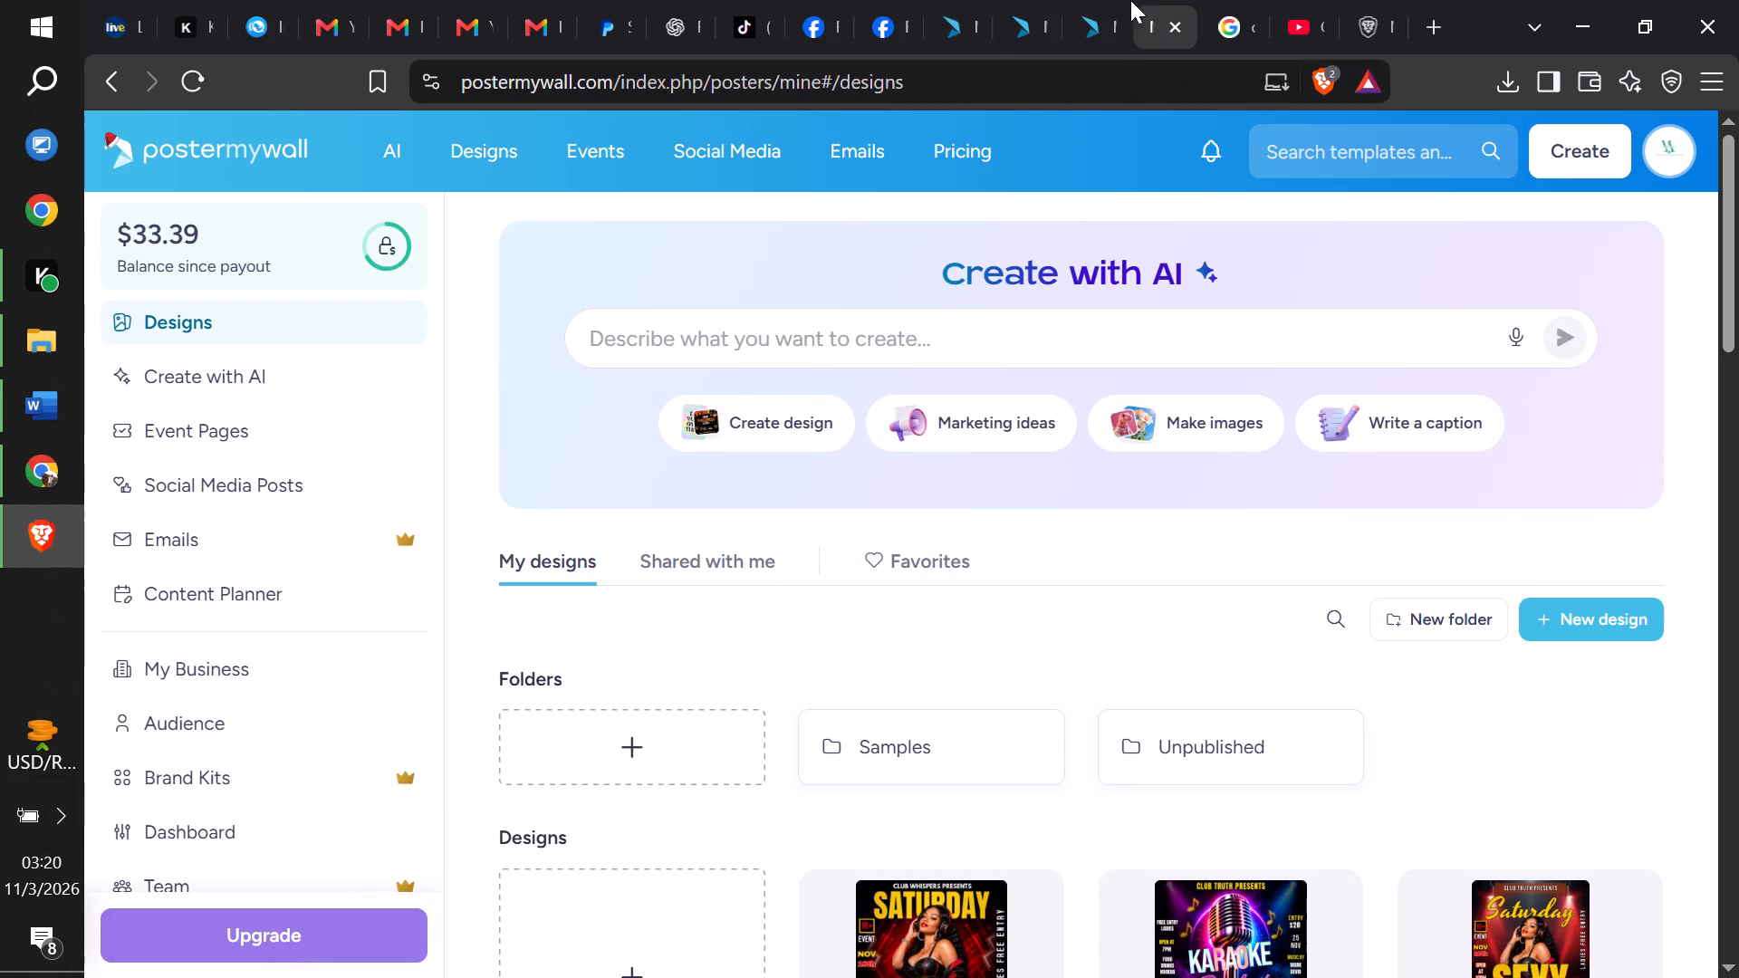
pyautogui.click(927, 0)
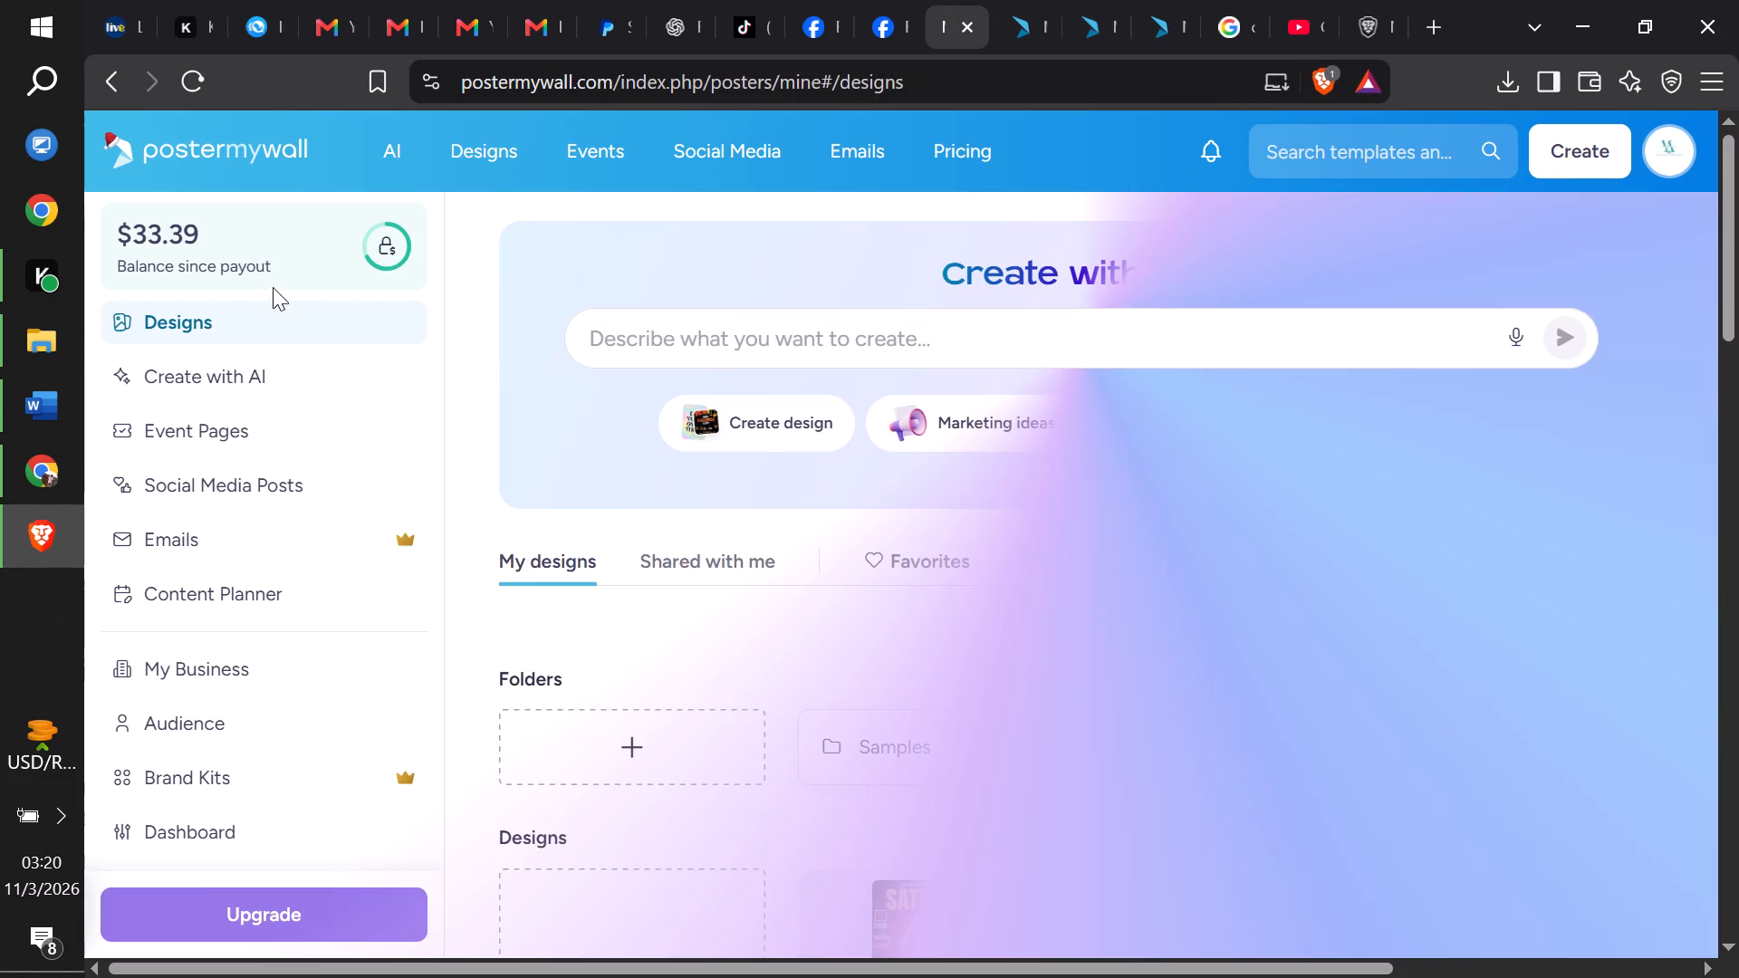
pyautogui.click(198, 76)
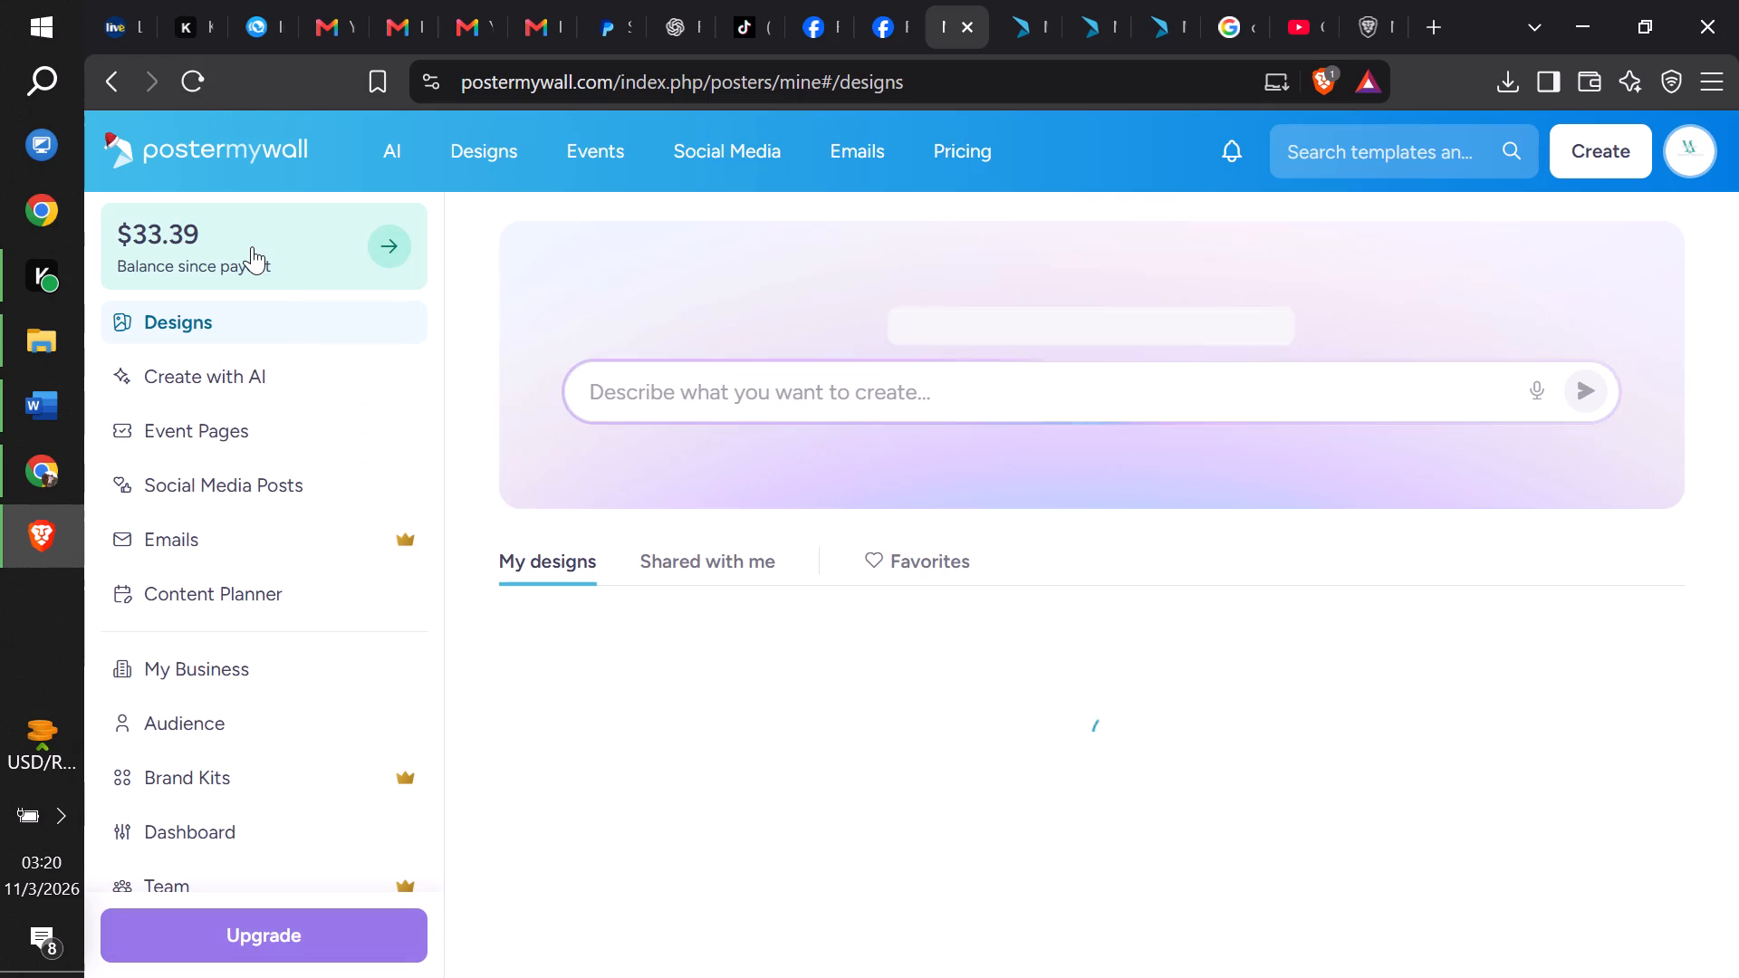
pyautogui.click(252, 246)
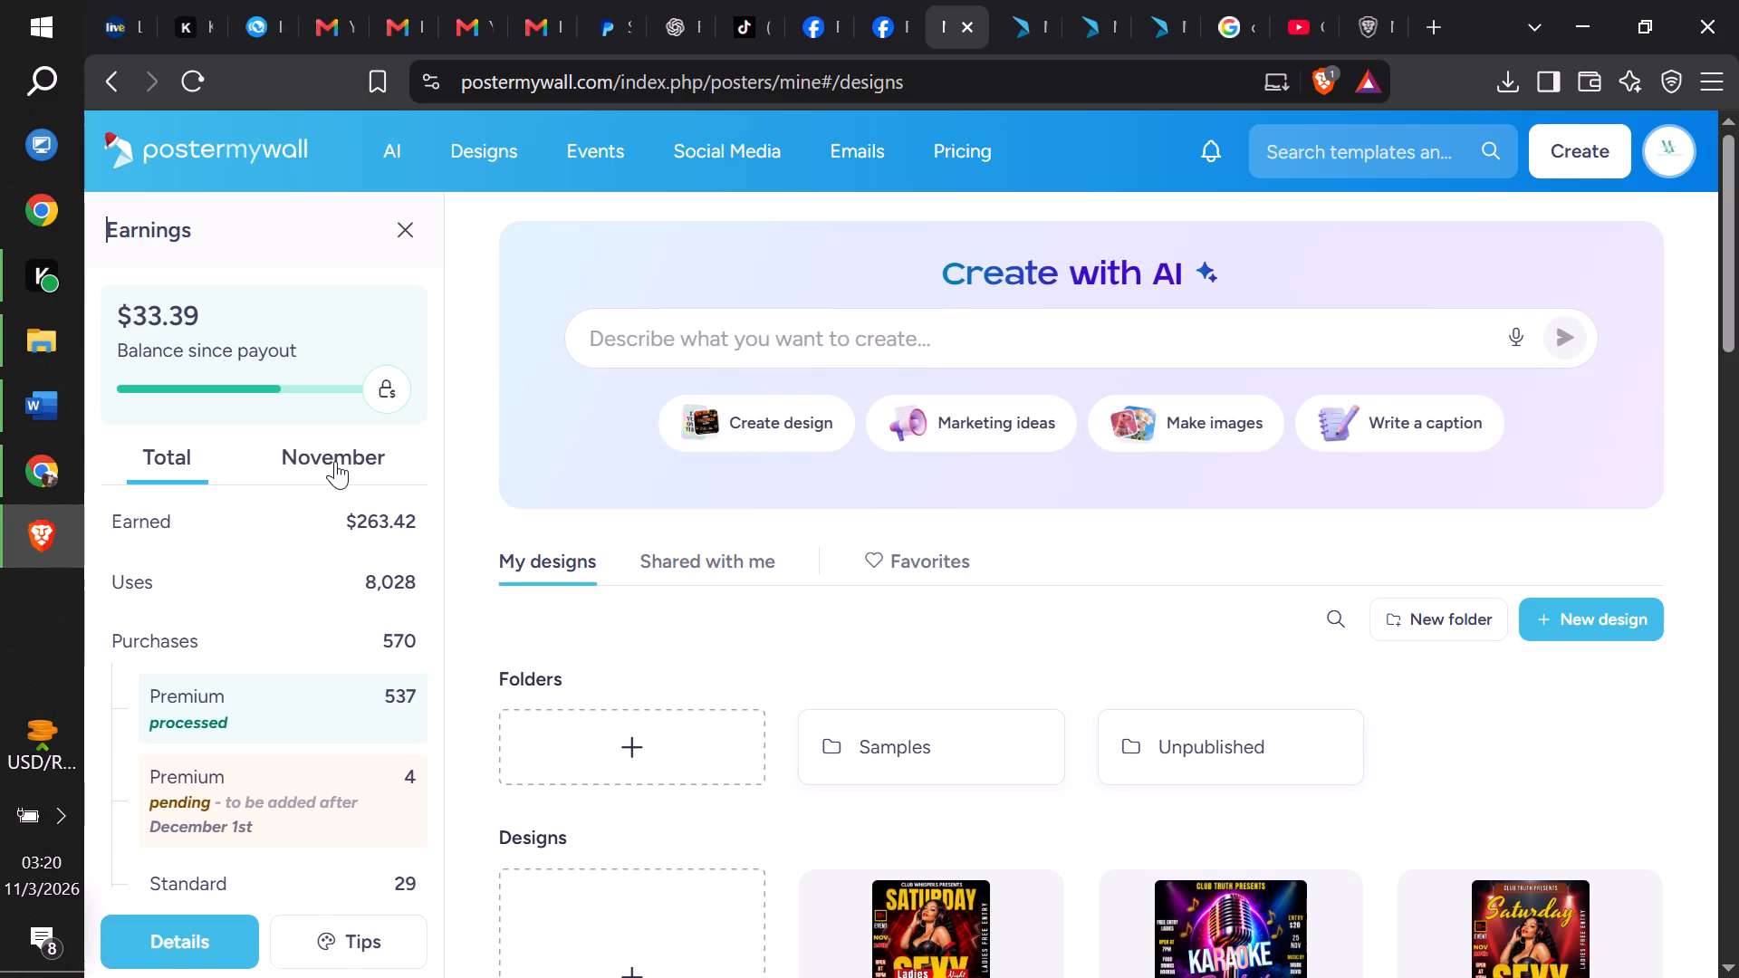
pyautogui.click(335, 461)
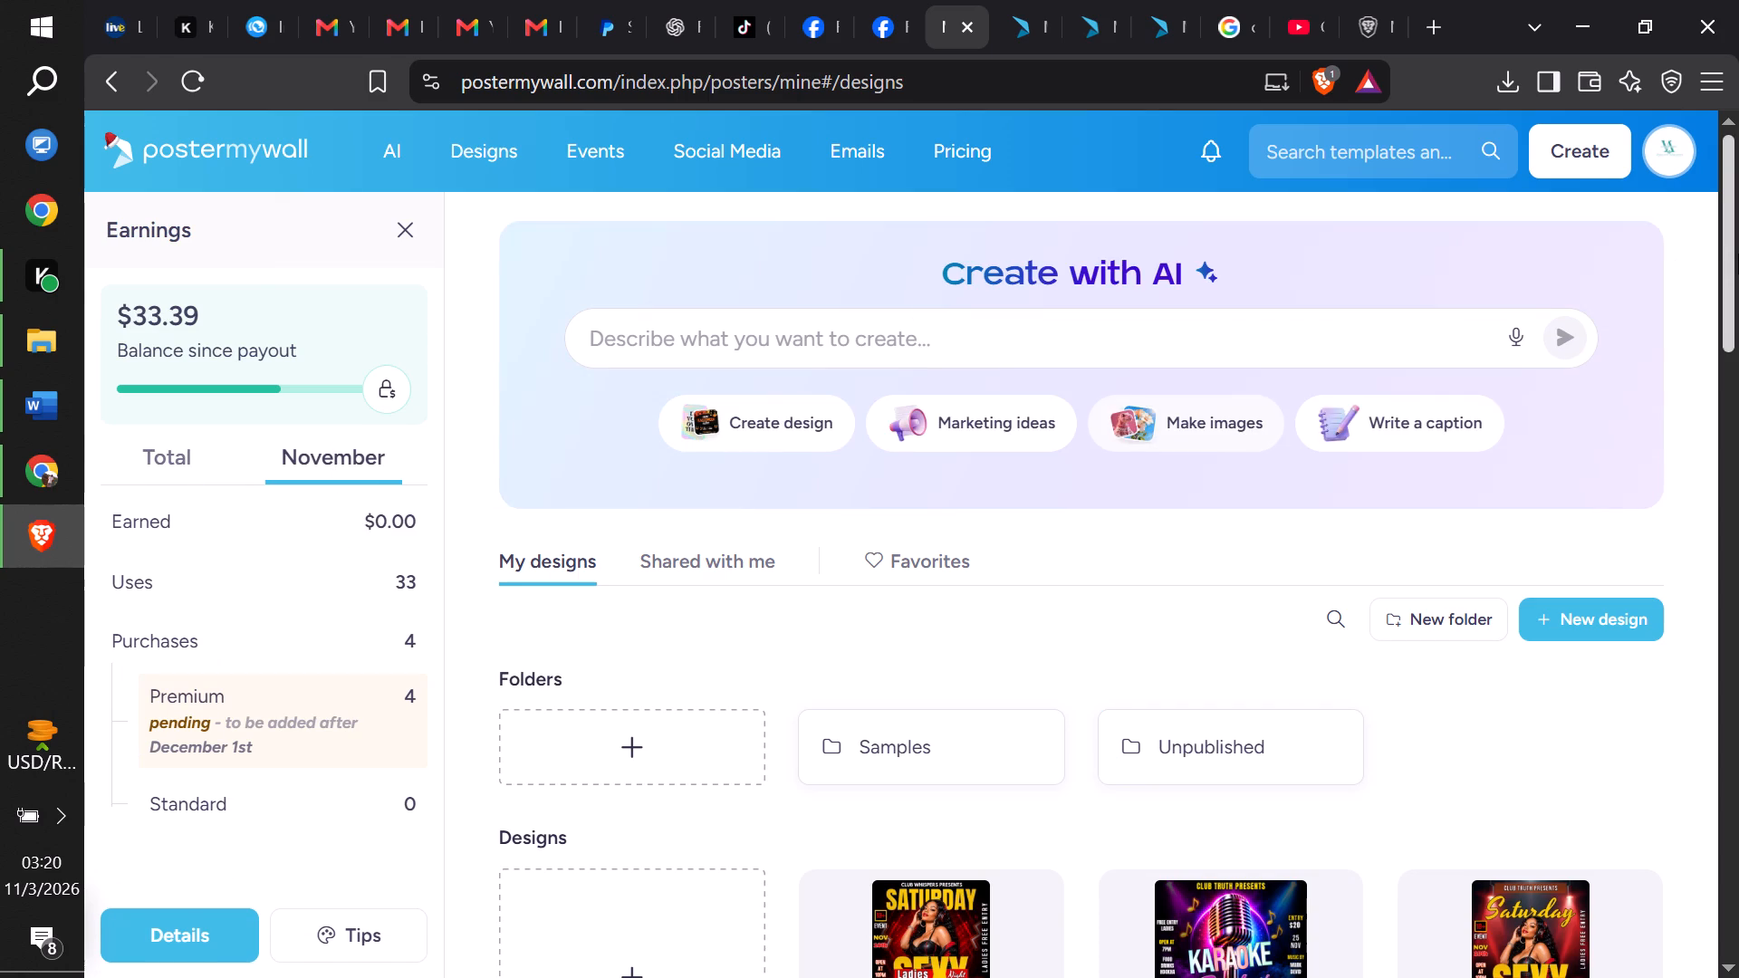
# Examine the publishing status, uses and sales of the newest templates in My designs.
pyautogui.moveTo(1738, 253); pyautogui.dragTo(1738, 382)
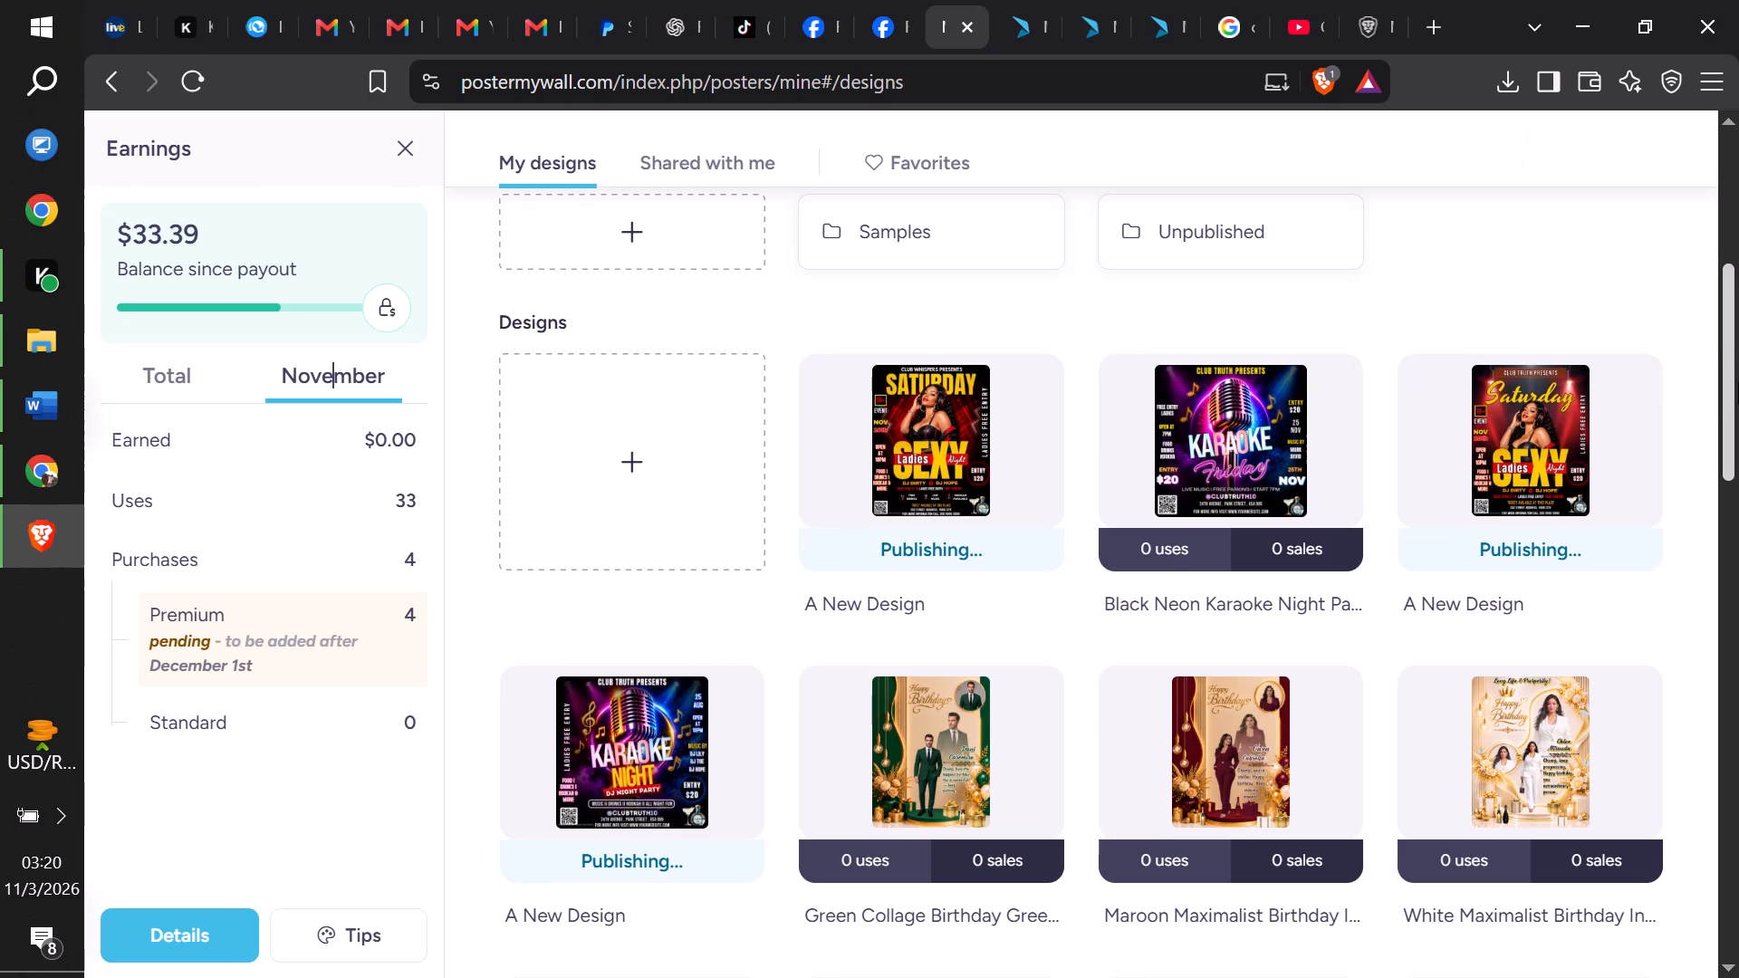
pyautogui.moveTo(1738, 382); pyautogui.dragTo(1738, 444)
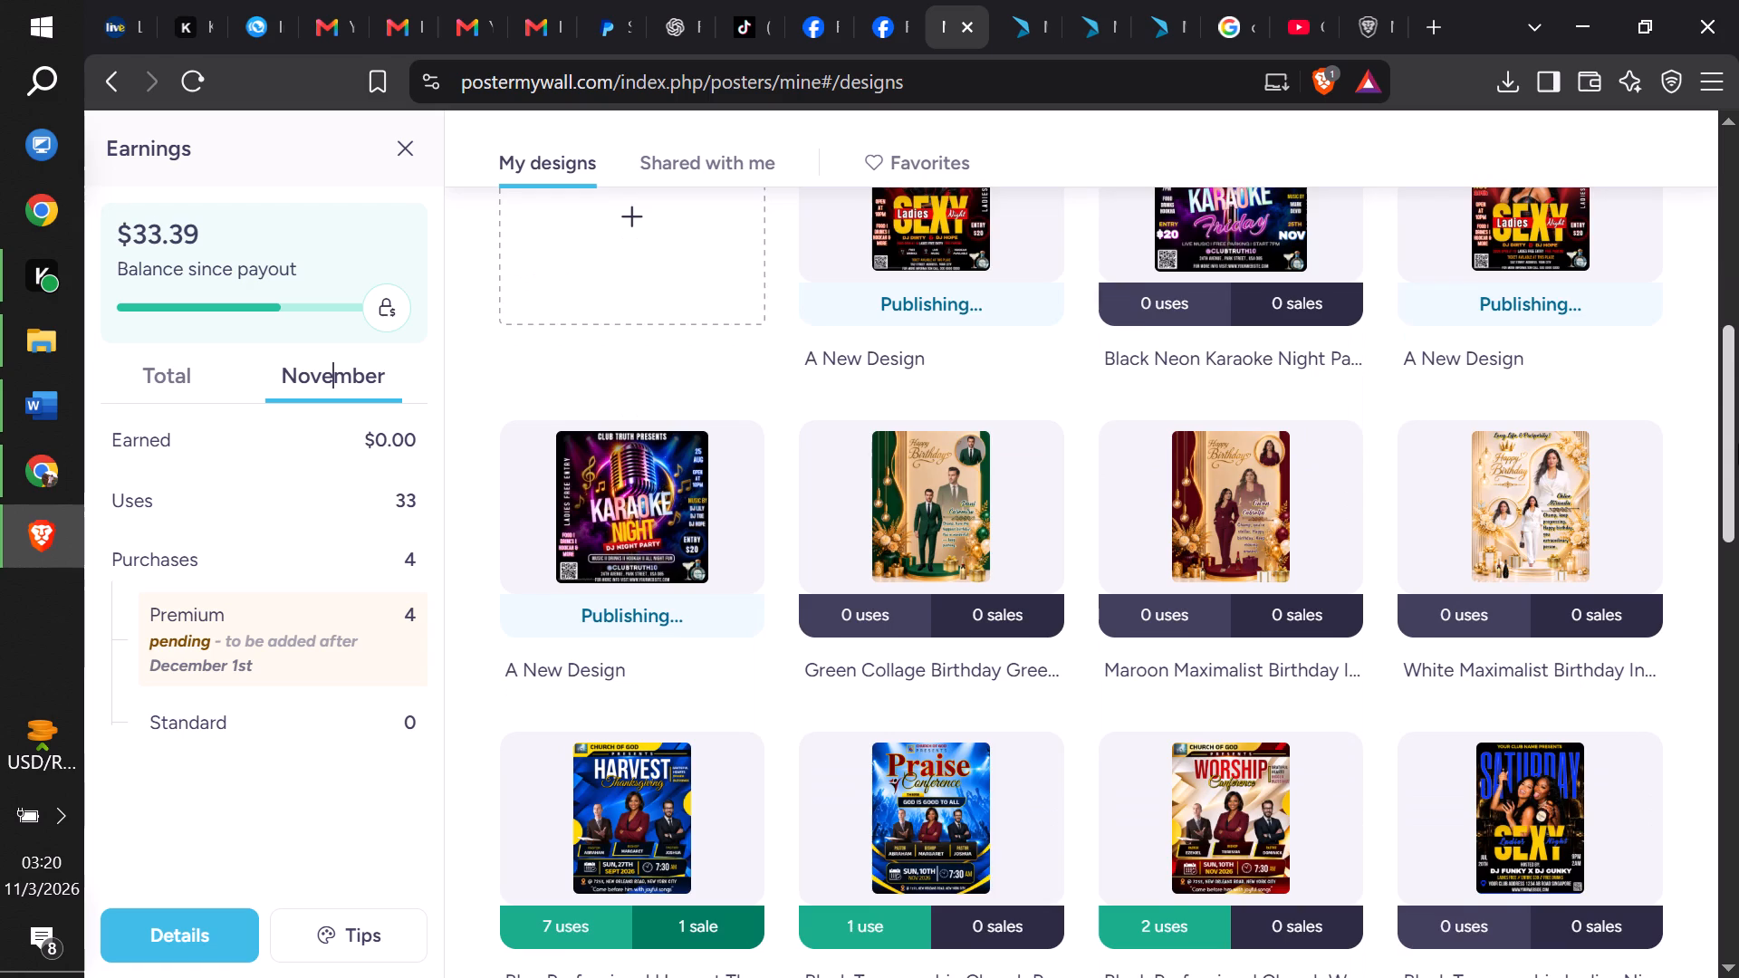
pyautogui.moveTo(1738, 444); pyautogui.dragTo(1728, 446)
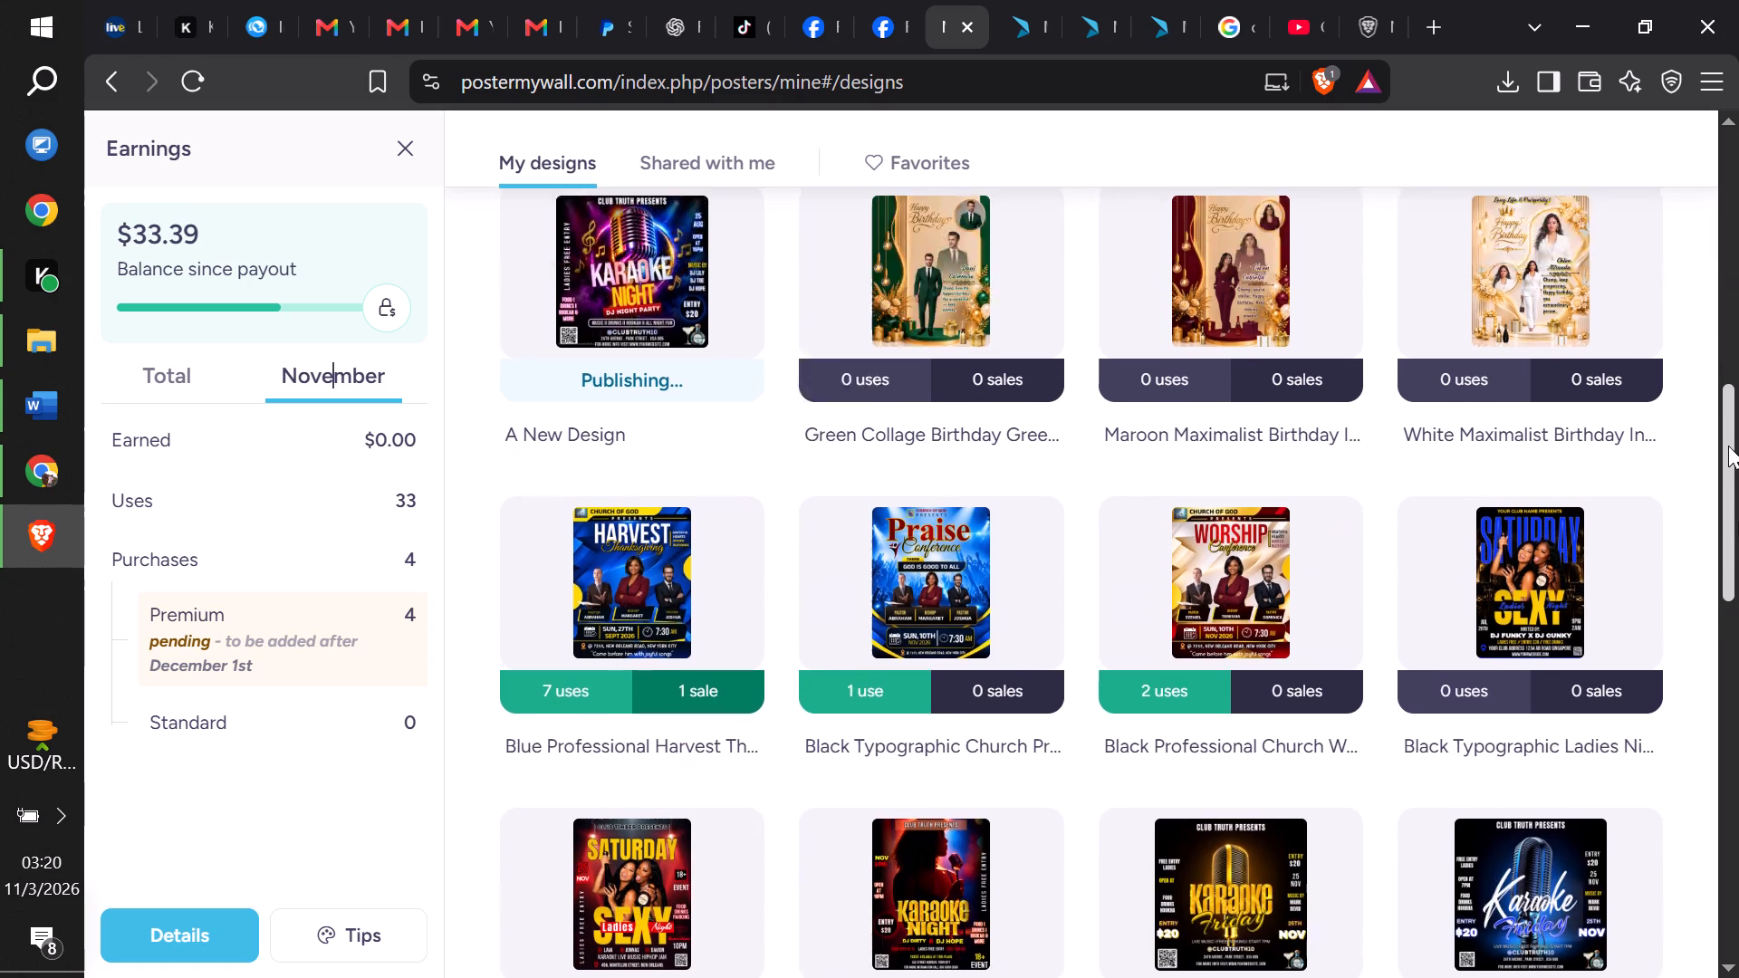
pyautogui.moveTo(1728, 446); pyautogui.dragTo(1725, 419)
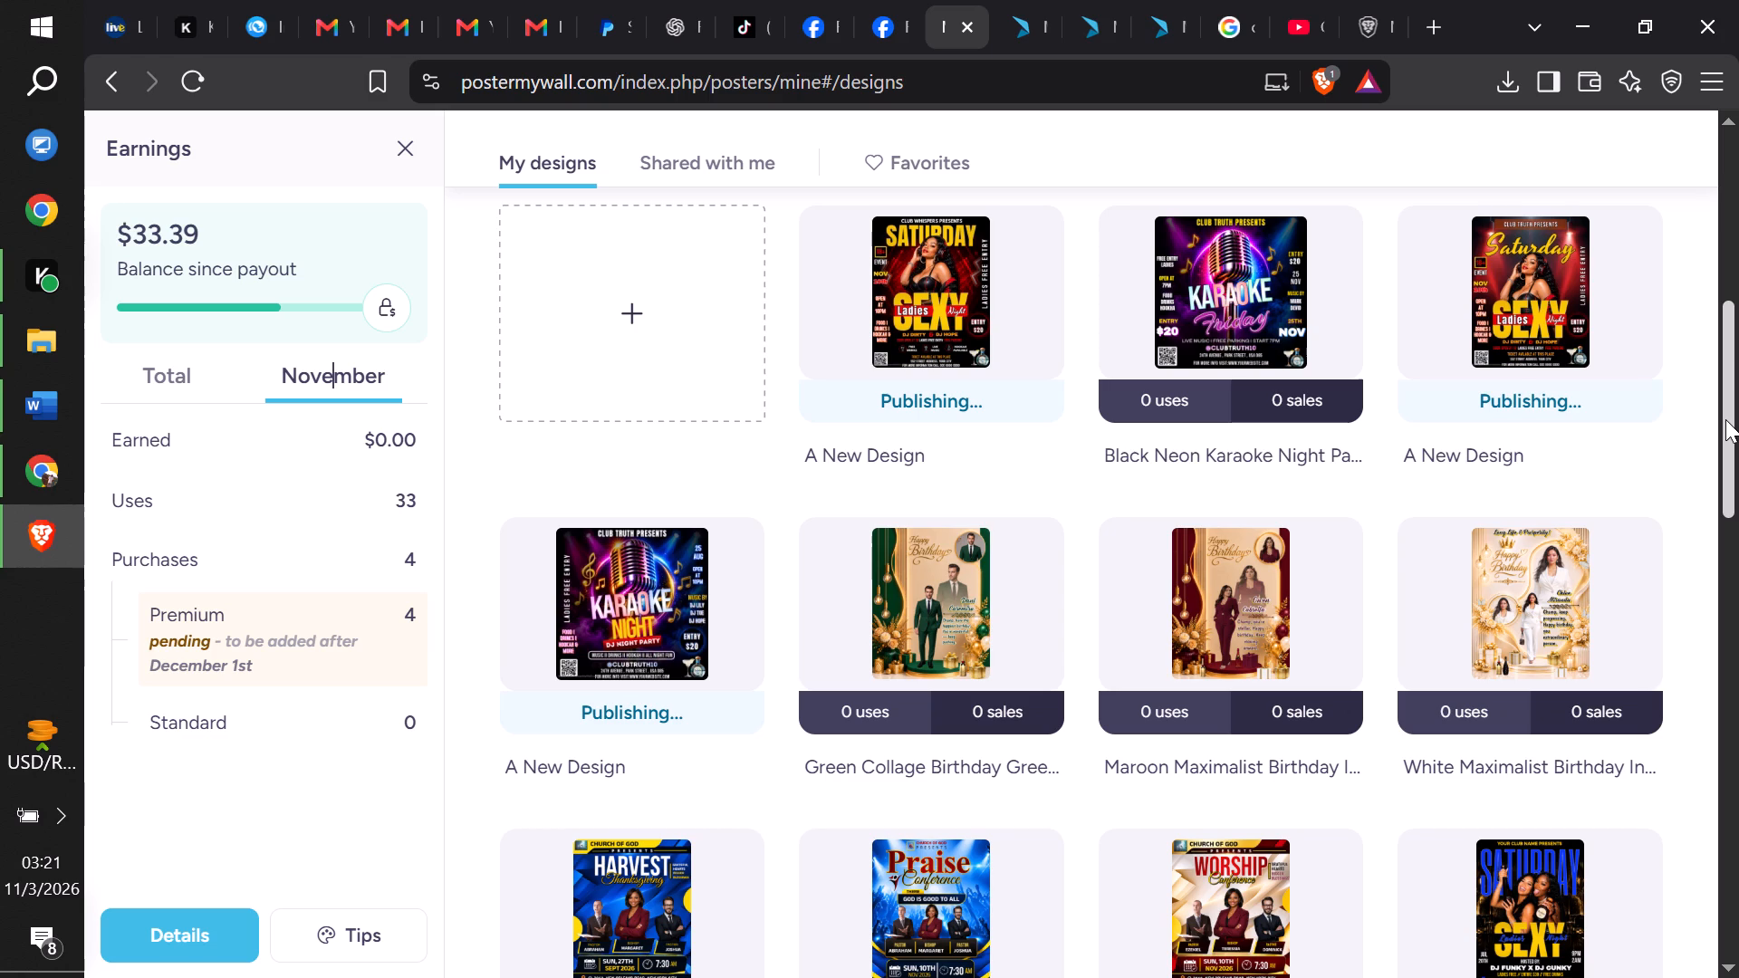
pyautogui.moveTo(1725, 419); pyautogui.dragTo(1728, 436)
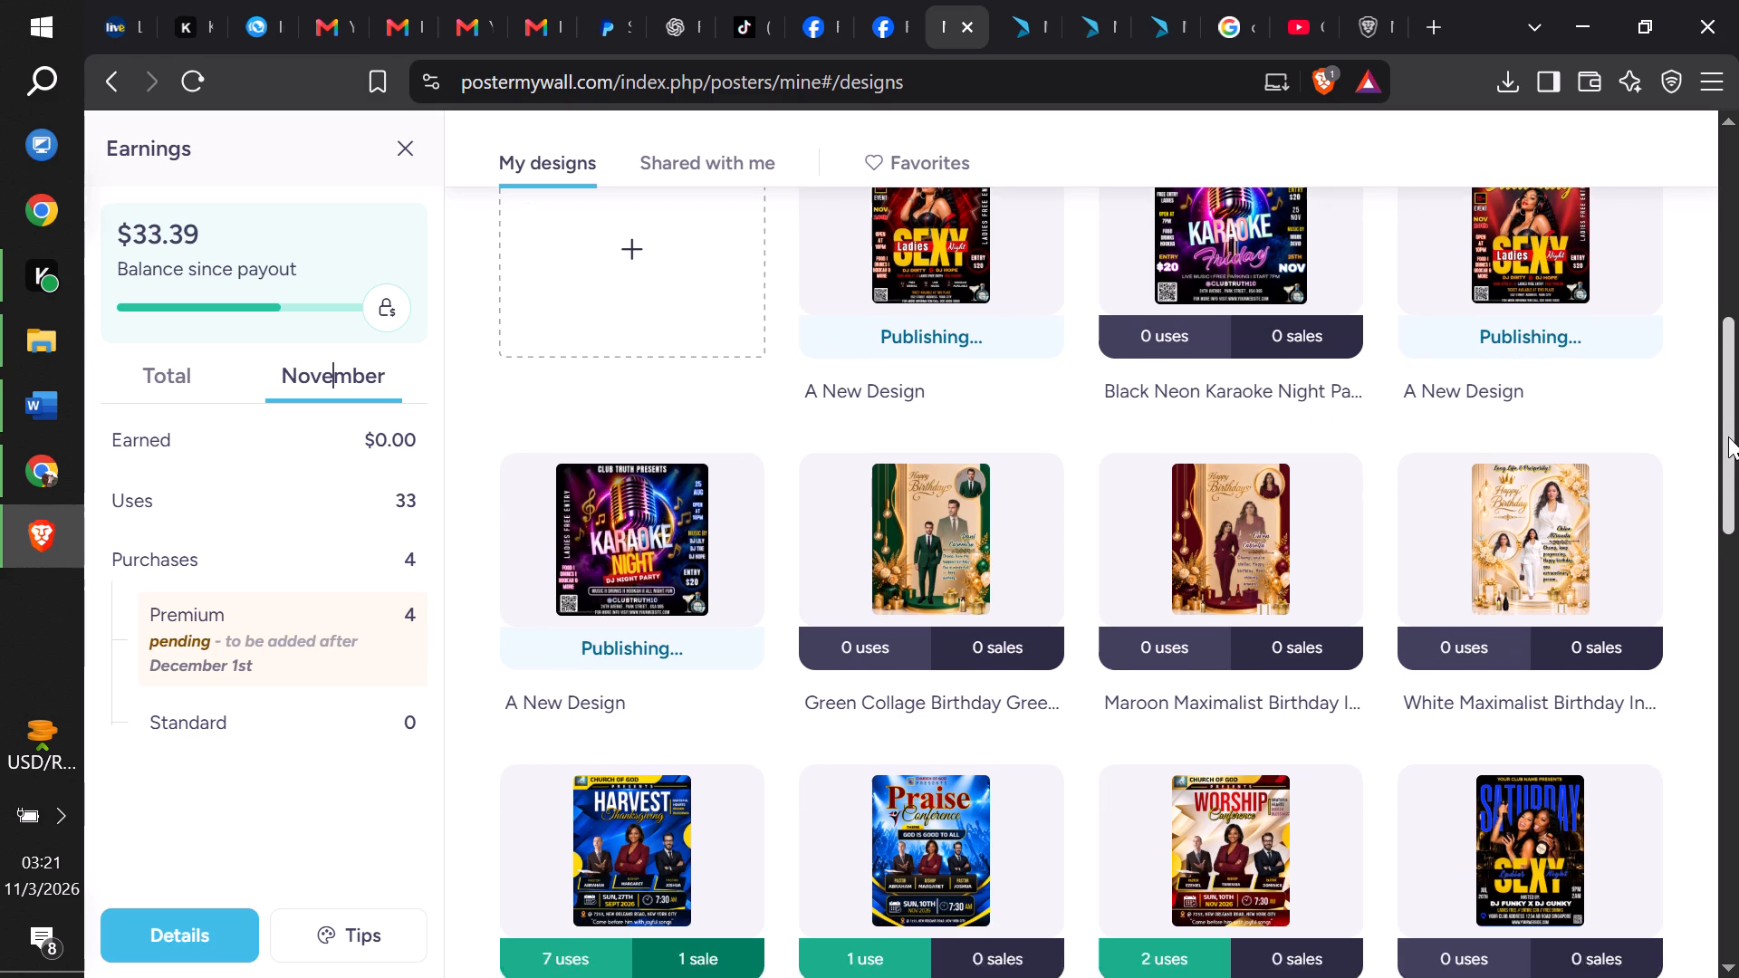
pyautogui.moveTo(1728, 436); pyautogui.dragTo(1729, 417)
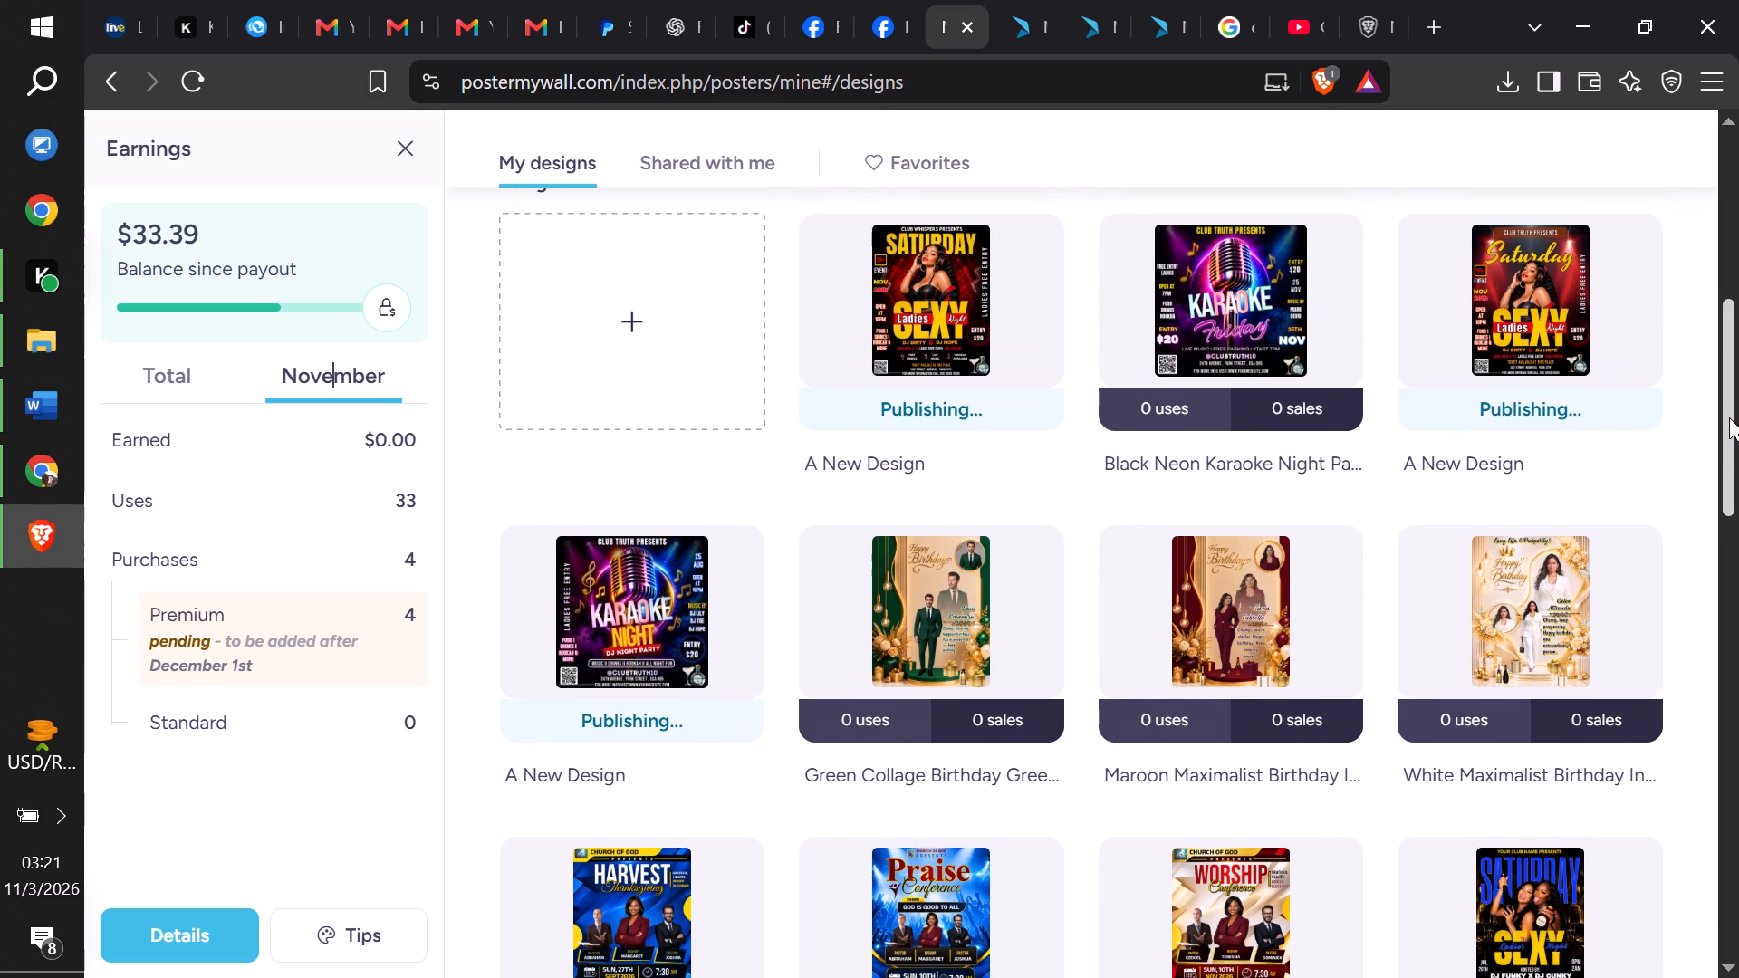
pyautogui.moveTo(1729, 417); pyautogui.dragTo(1738, 490)
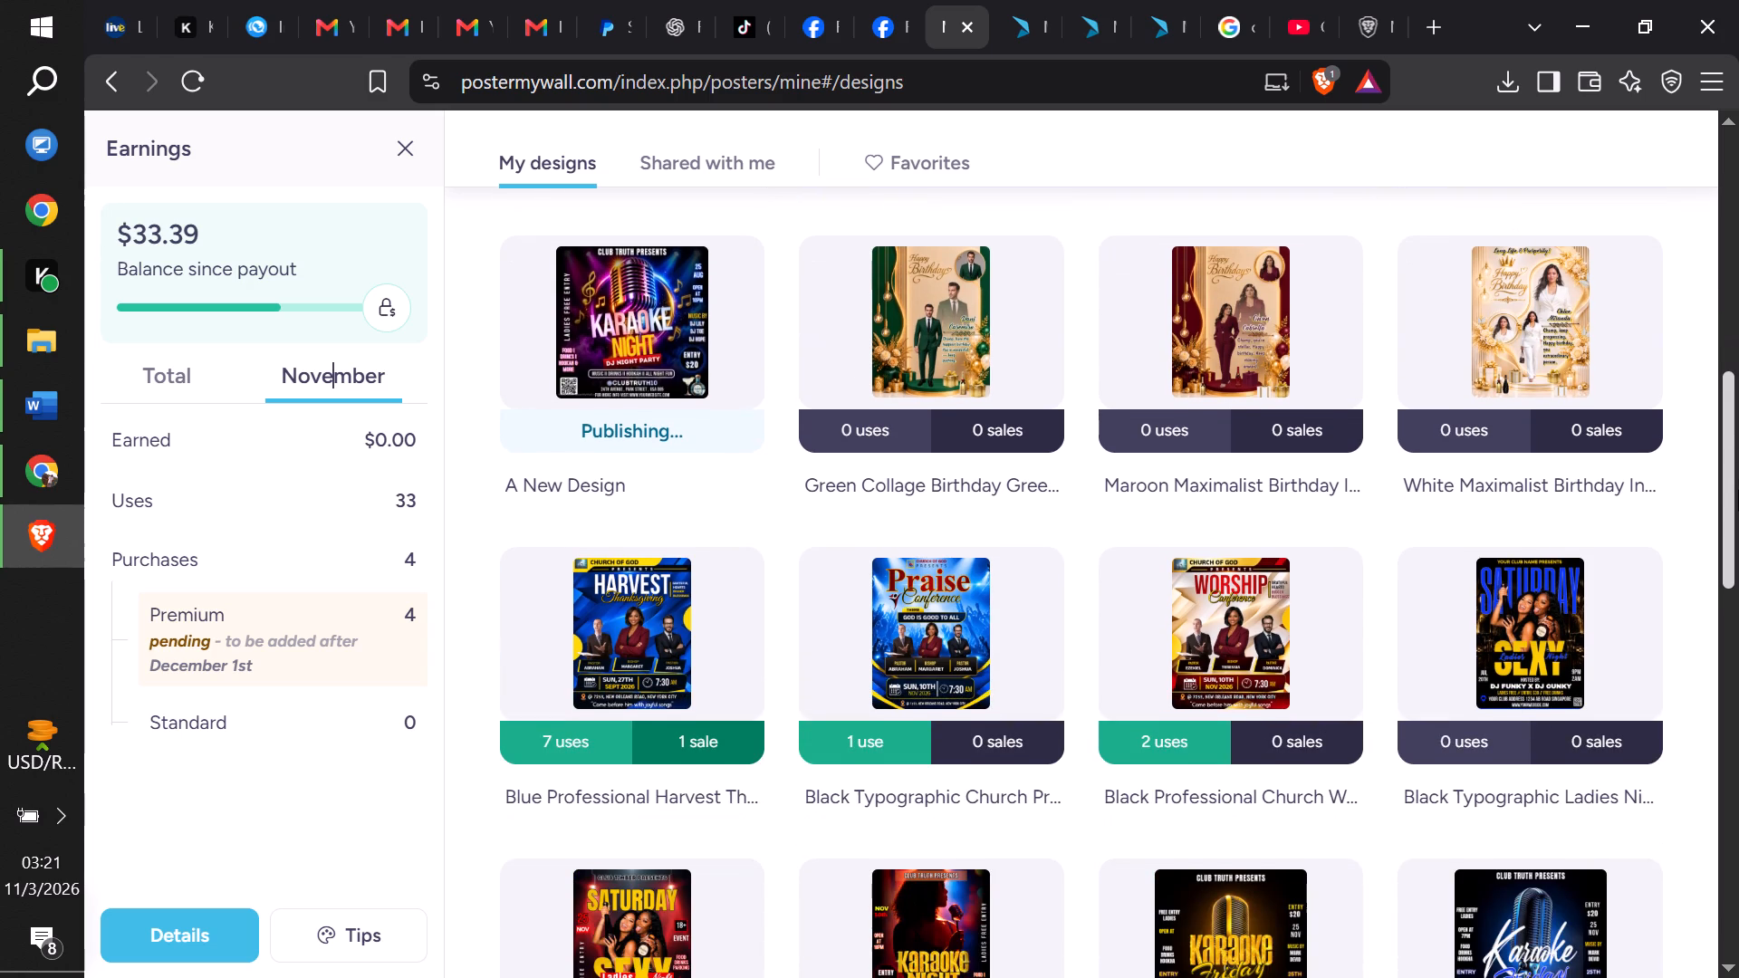
pyautogui.moveTo(1738, 490); pyautogui.dragTo(1738, 506)
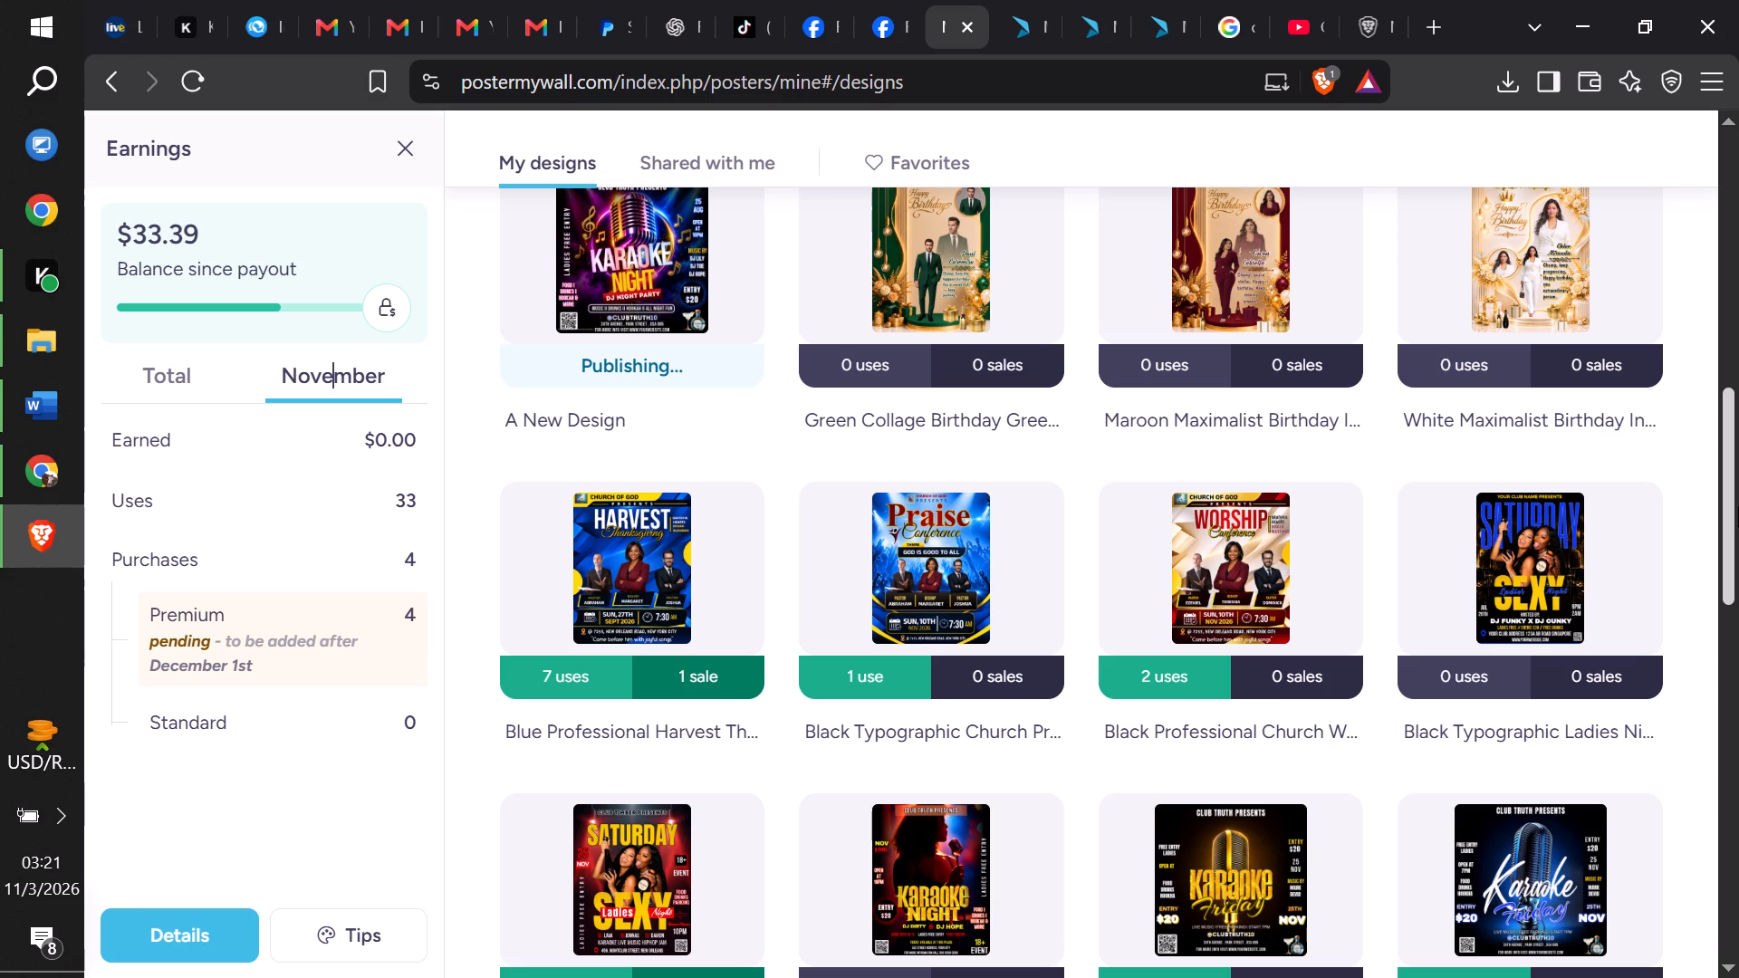
pyautogui.moveTo(1738, 506); pyautogui.dragTo(1738, 518)
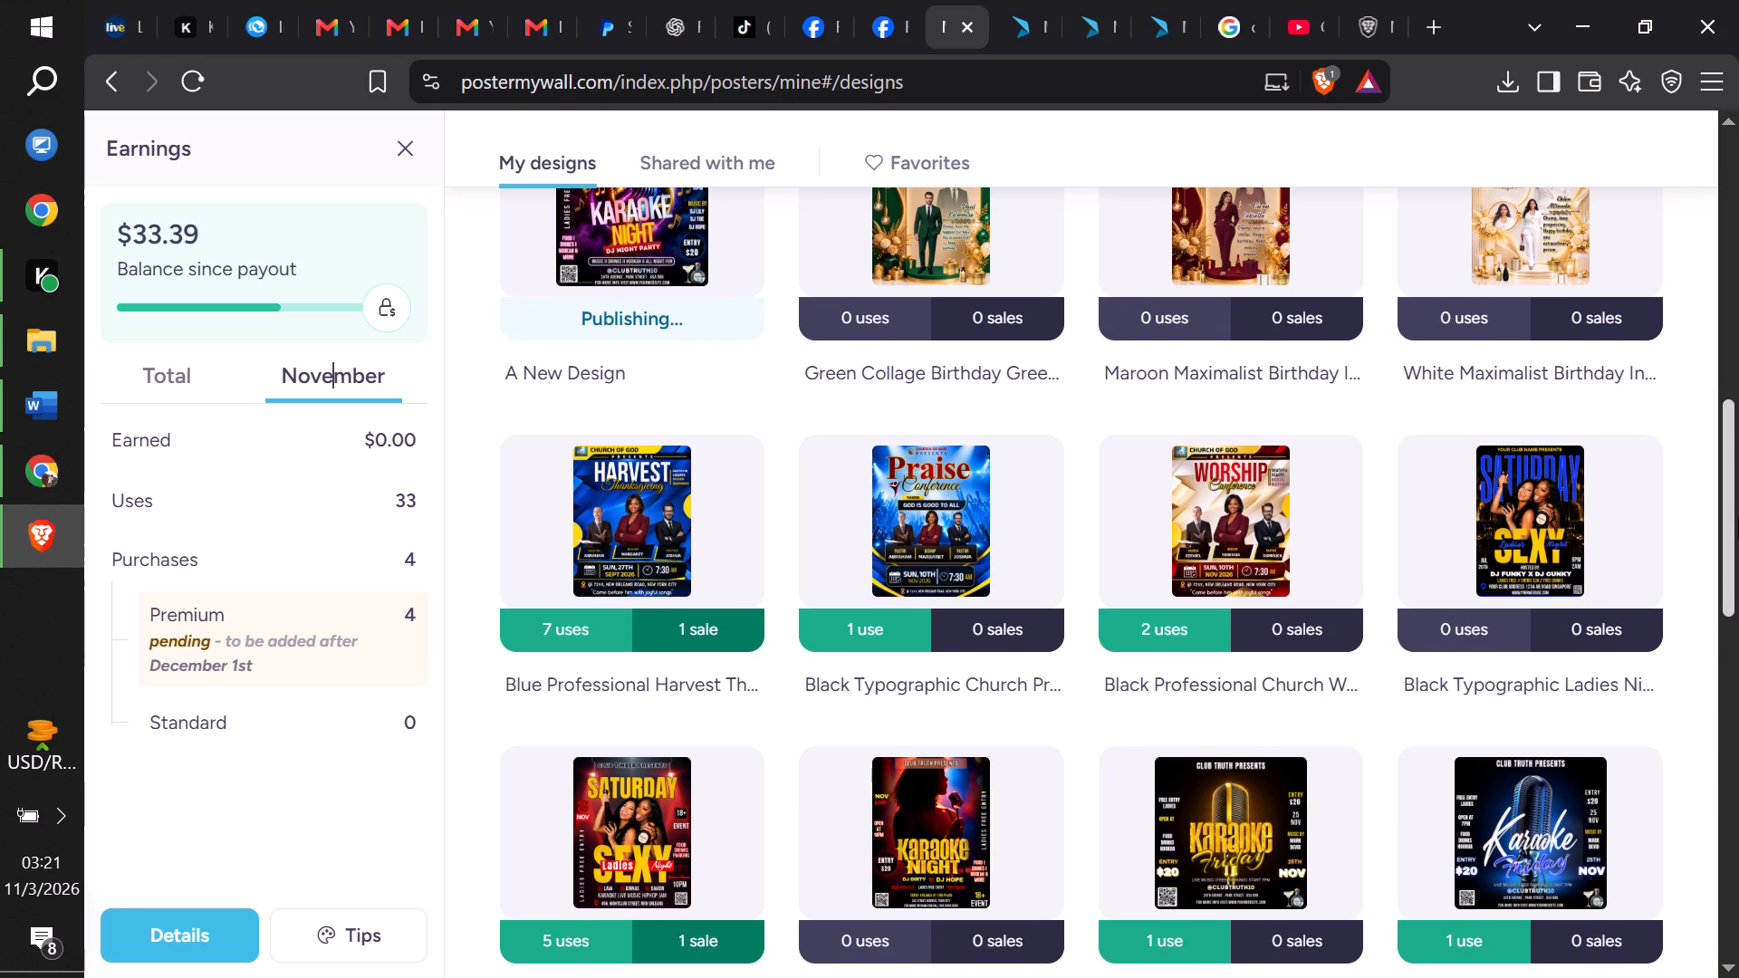
pyautogui.moveTo(1738, 518); pyautogui.dragTo(1738, 521)
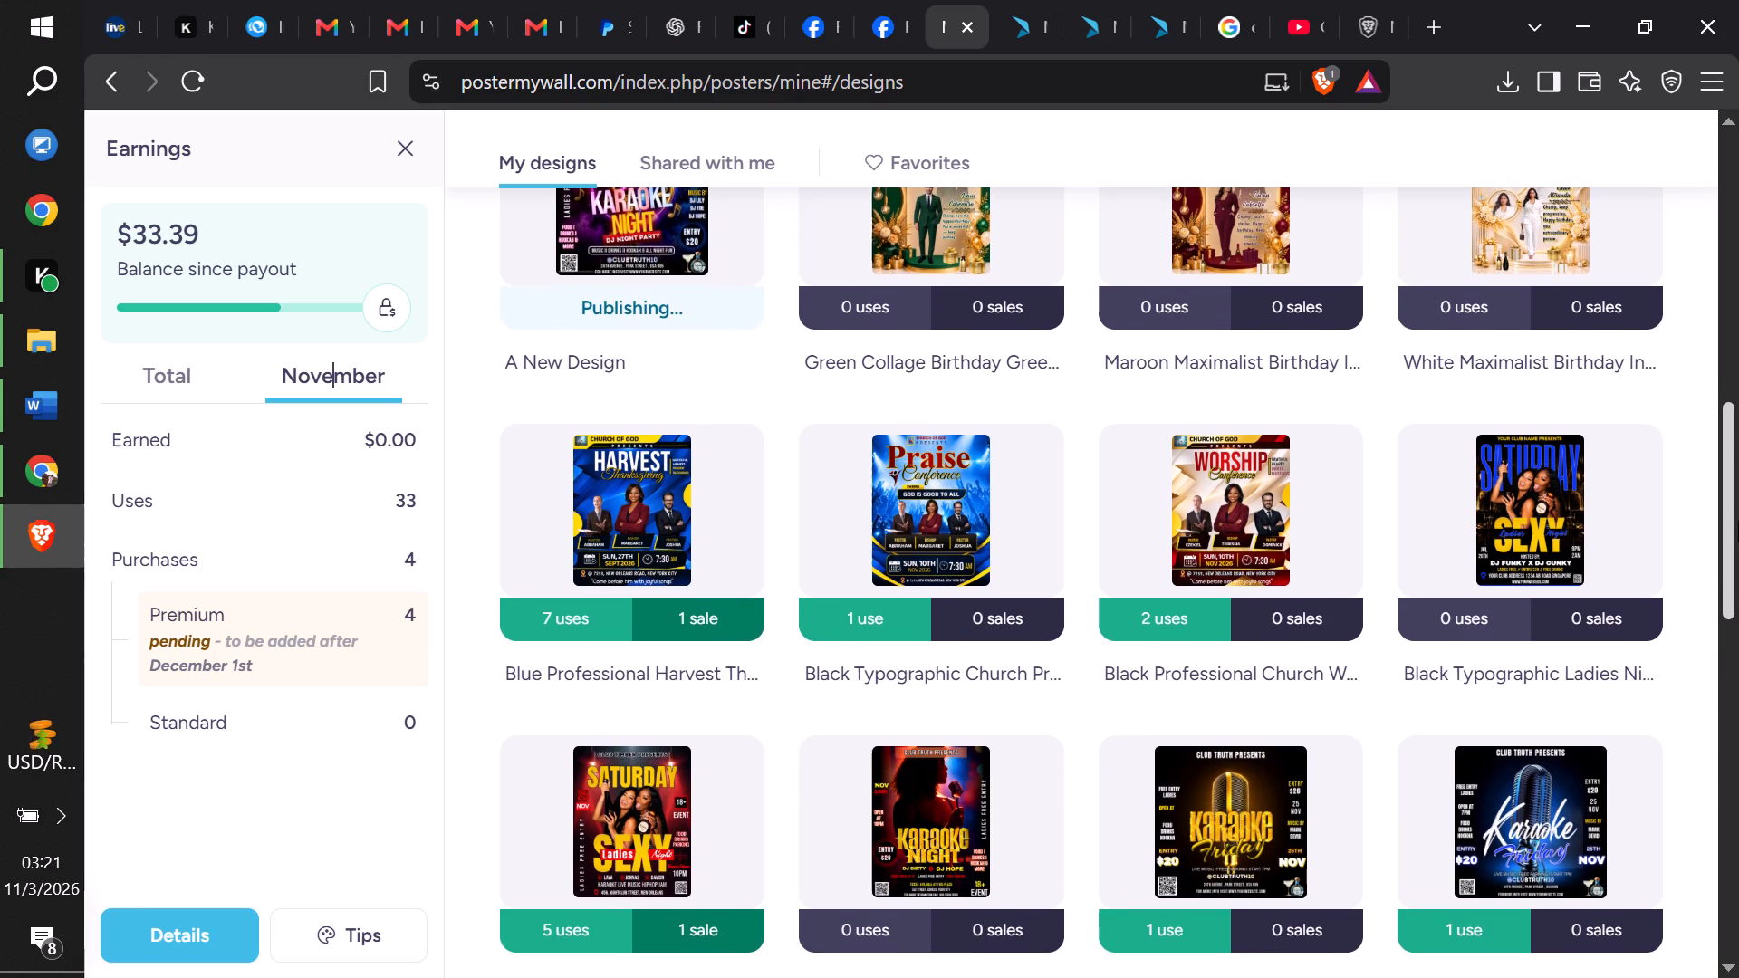
# Review the use and sale counts of the older karaoke, ladies night, church and birthday templates in My designs.
pyautogui.moveTo(1738, 521); pyautogui.dragTo(1738, 637)
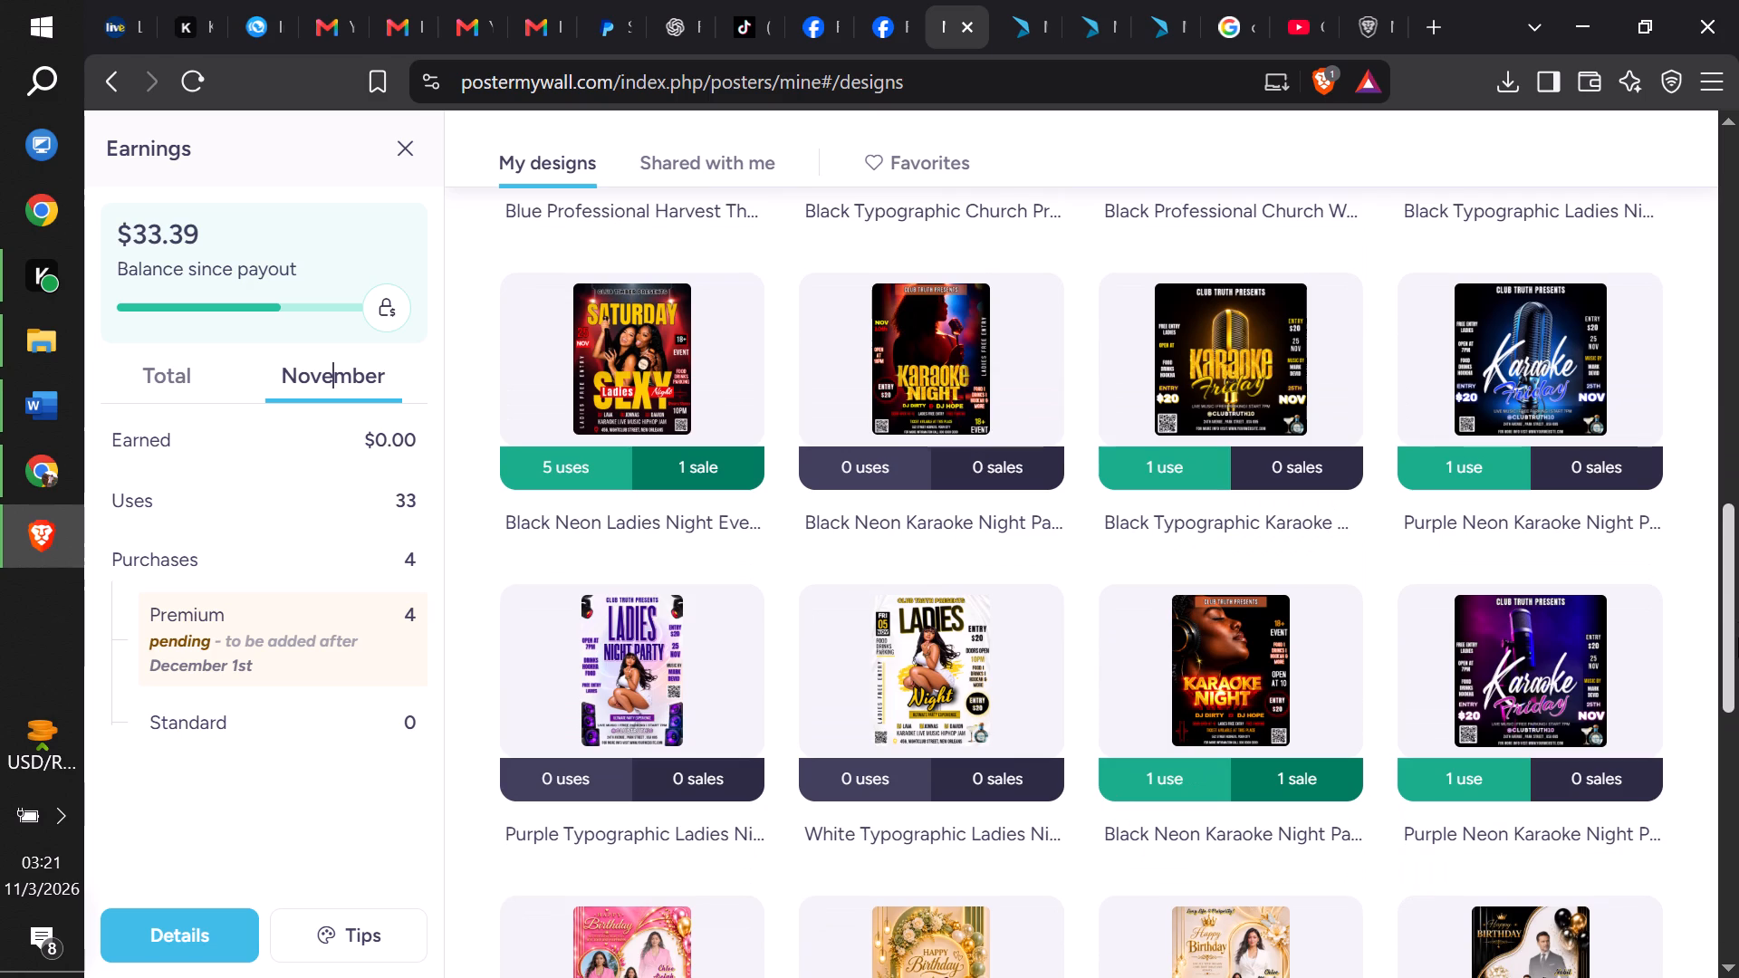
pyautogui.moveTo(1738, 637); pyautogui.dragTo(1738, 704)
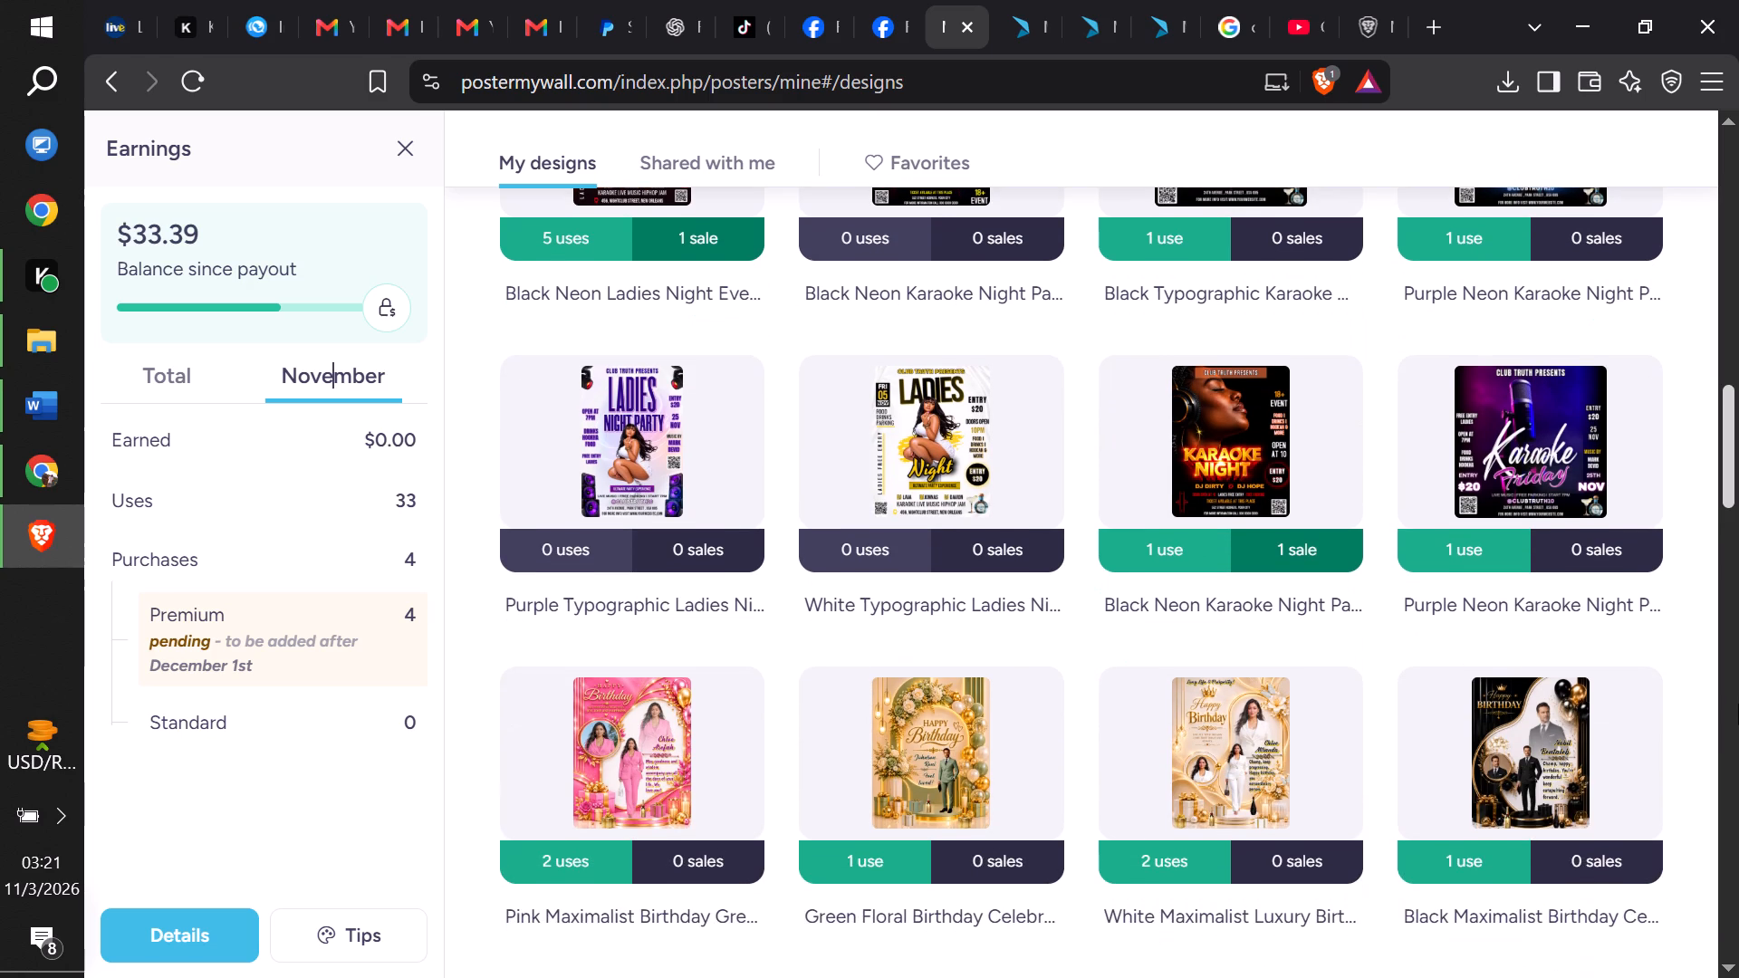
pyautogui.moveTo(1738, 704); pyautogui.dragTo(1738, 718)
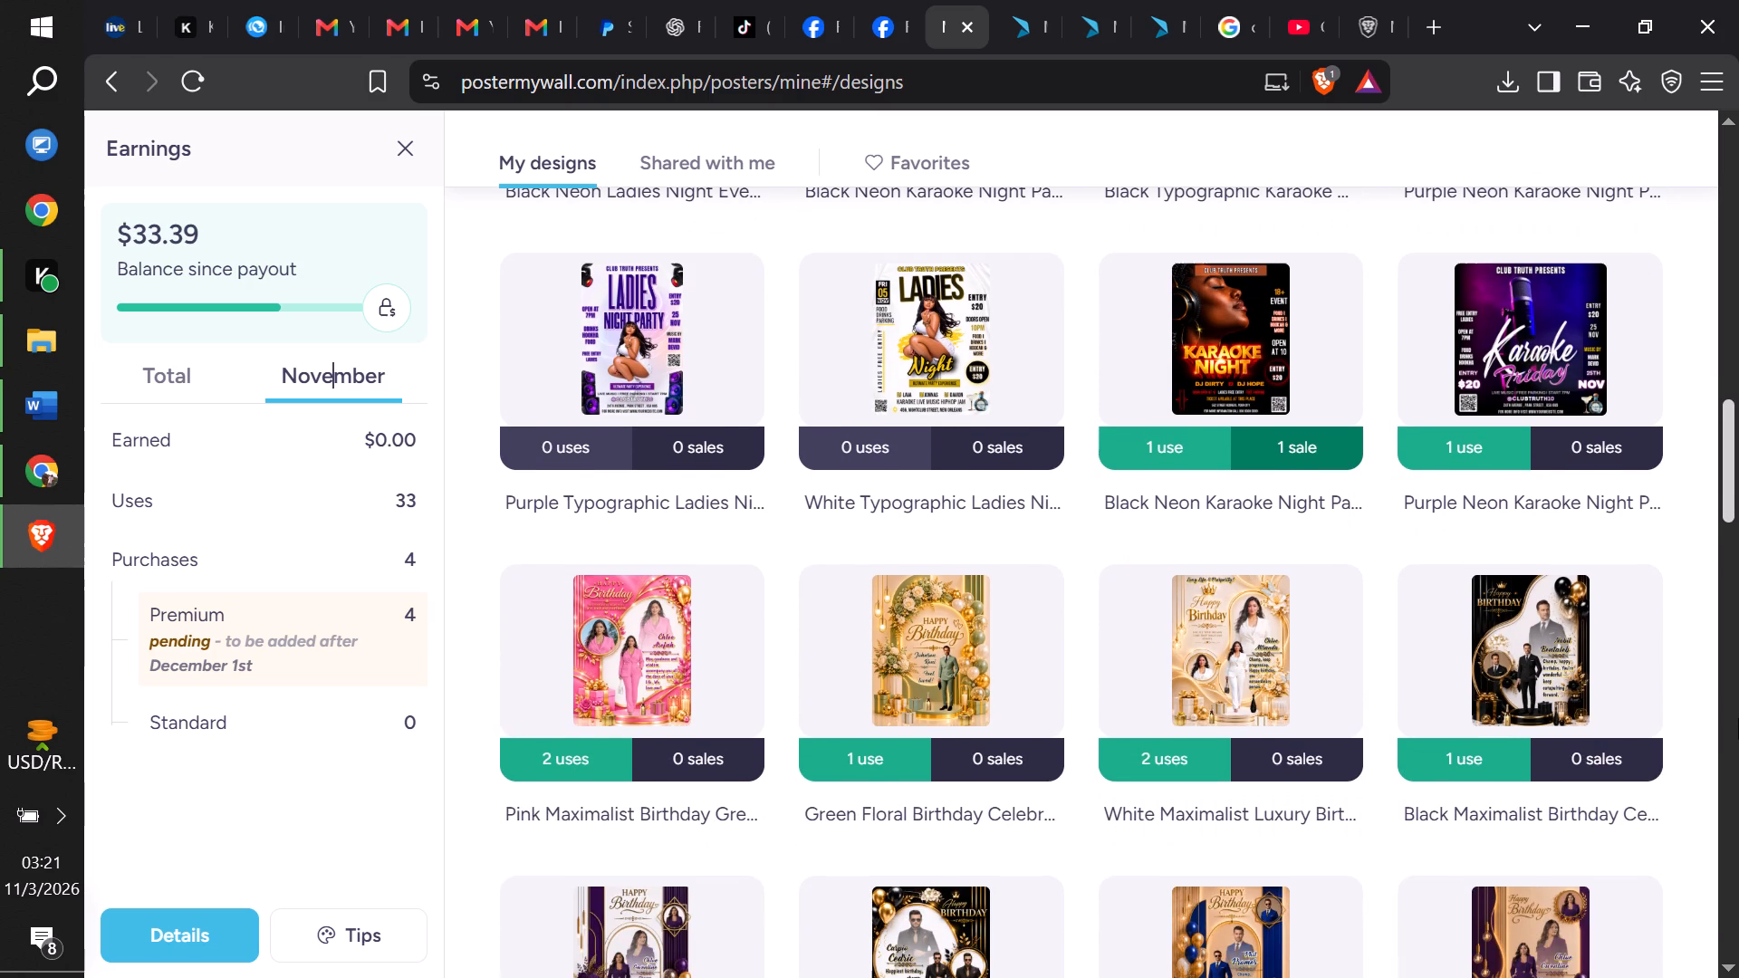
pyautogui.moveTo(1738, 718); pyautogui.dragTo(1738, 796)
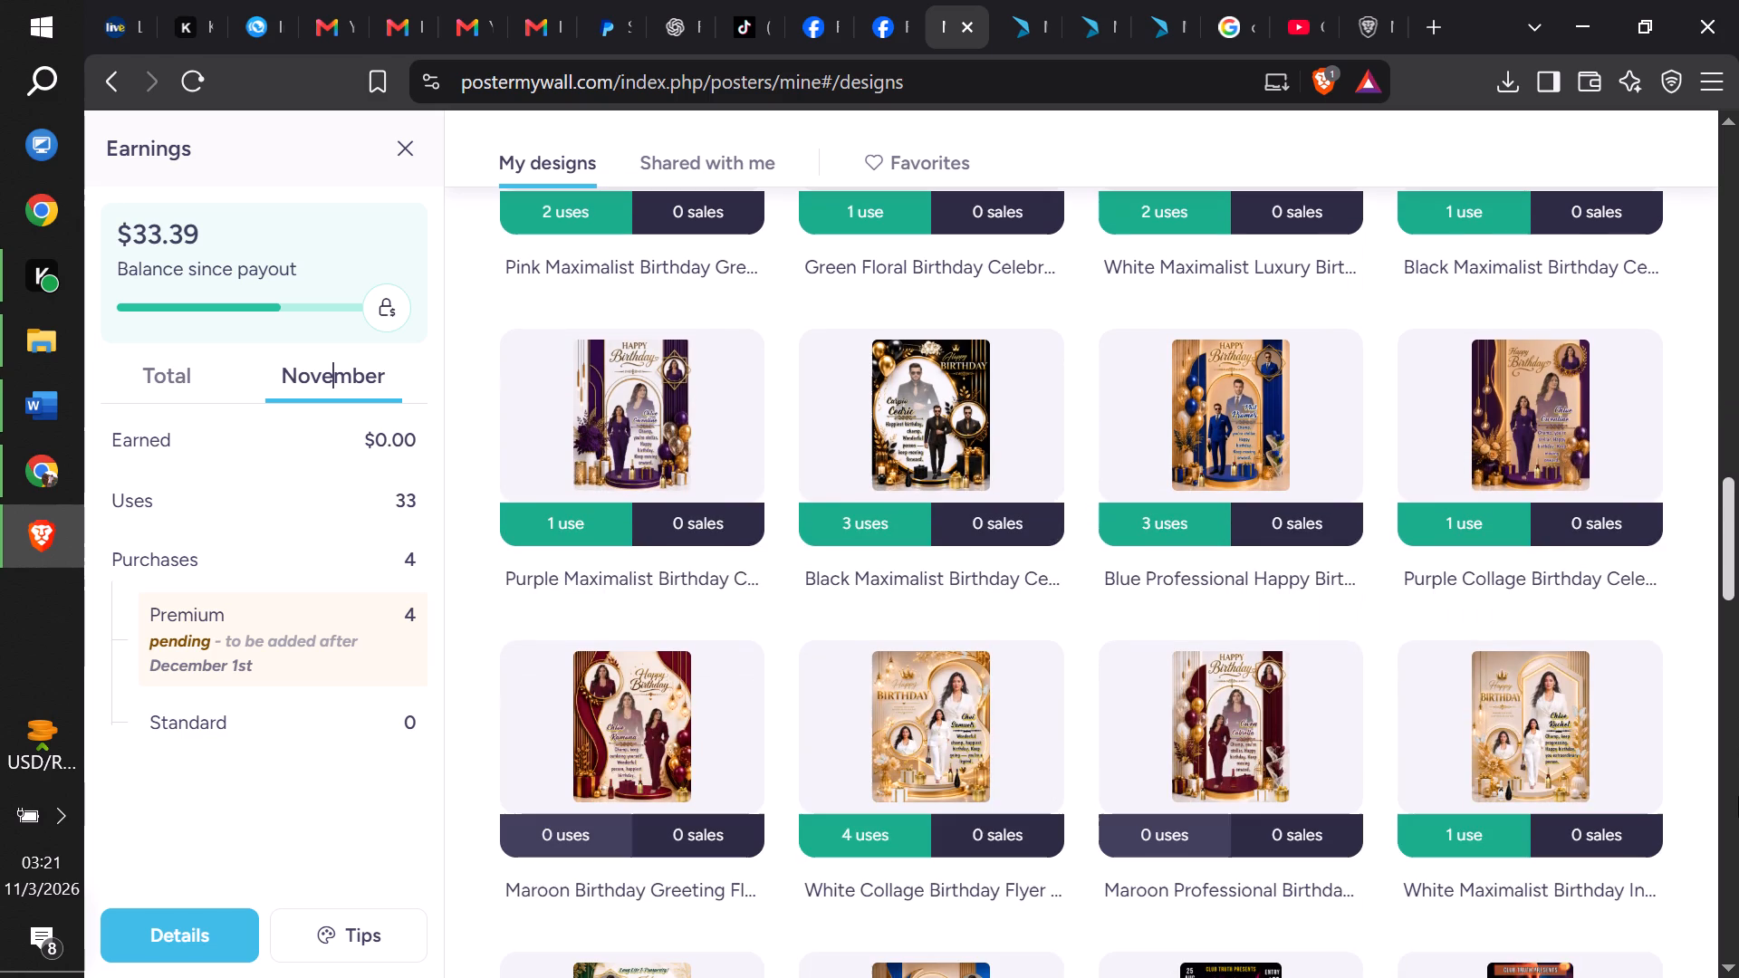
pyautogui.moveTo(1738, 796); pyautogui.dragTo(1738, 857)
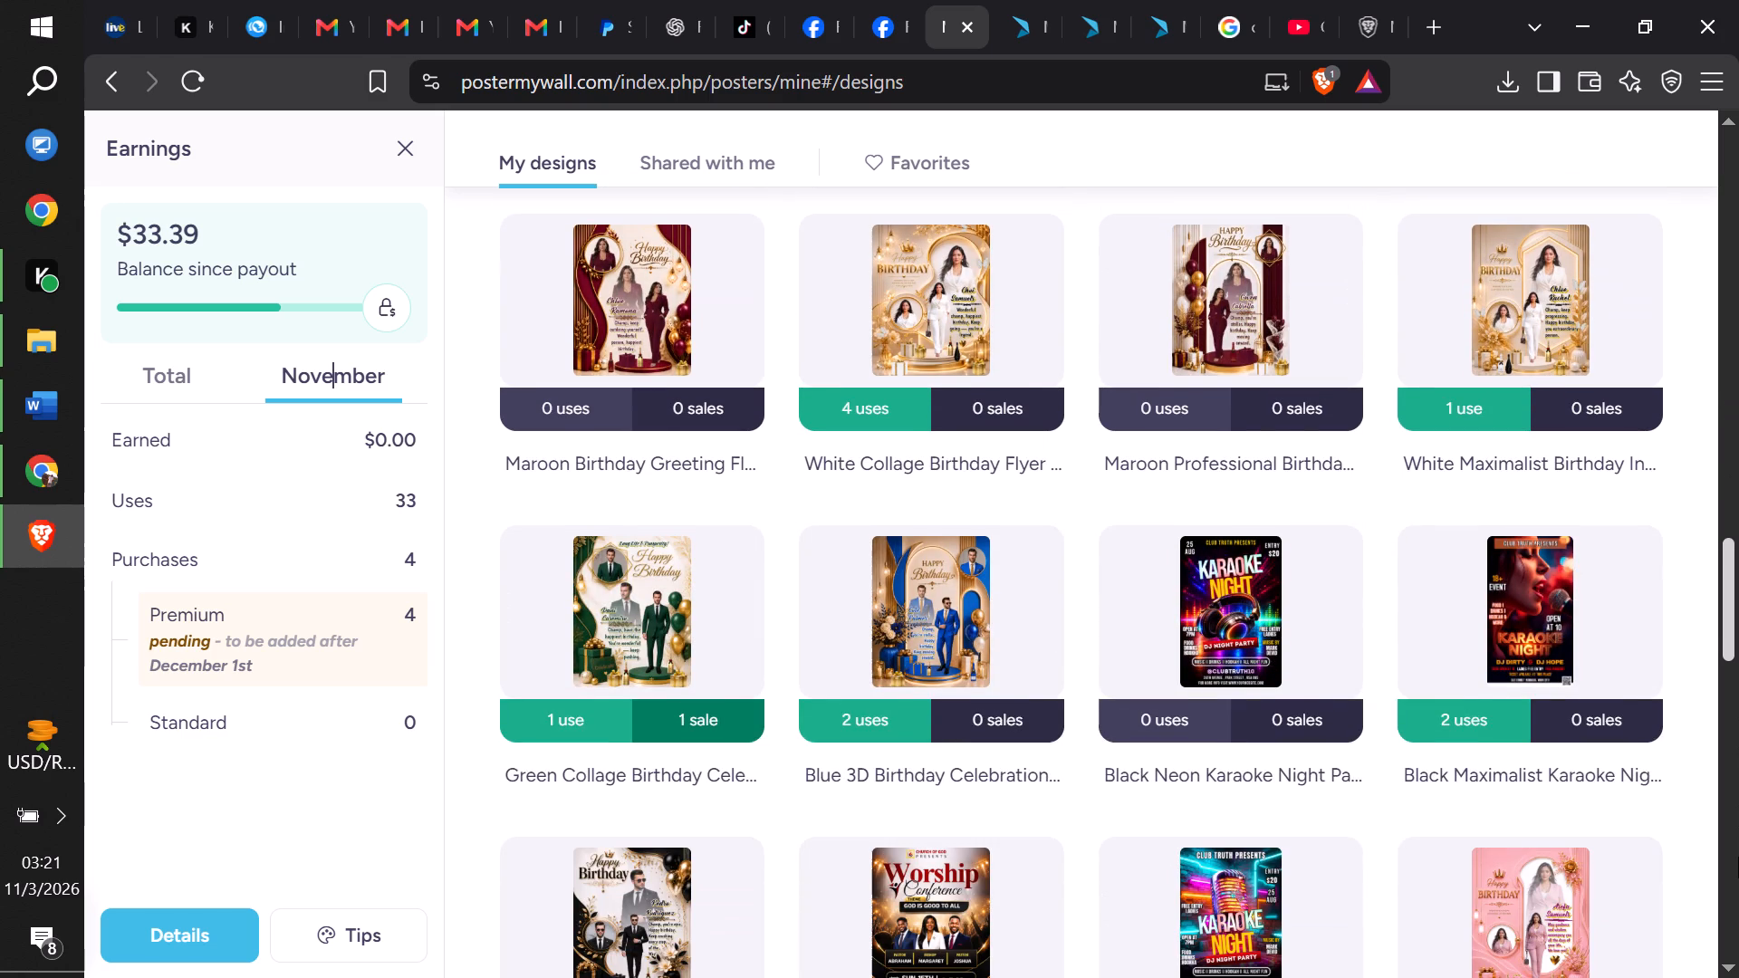
pyautogui.moveTo(1738, 857); pyautogui.dragTo(1738, 887)
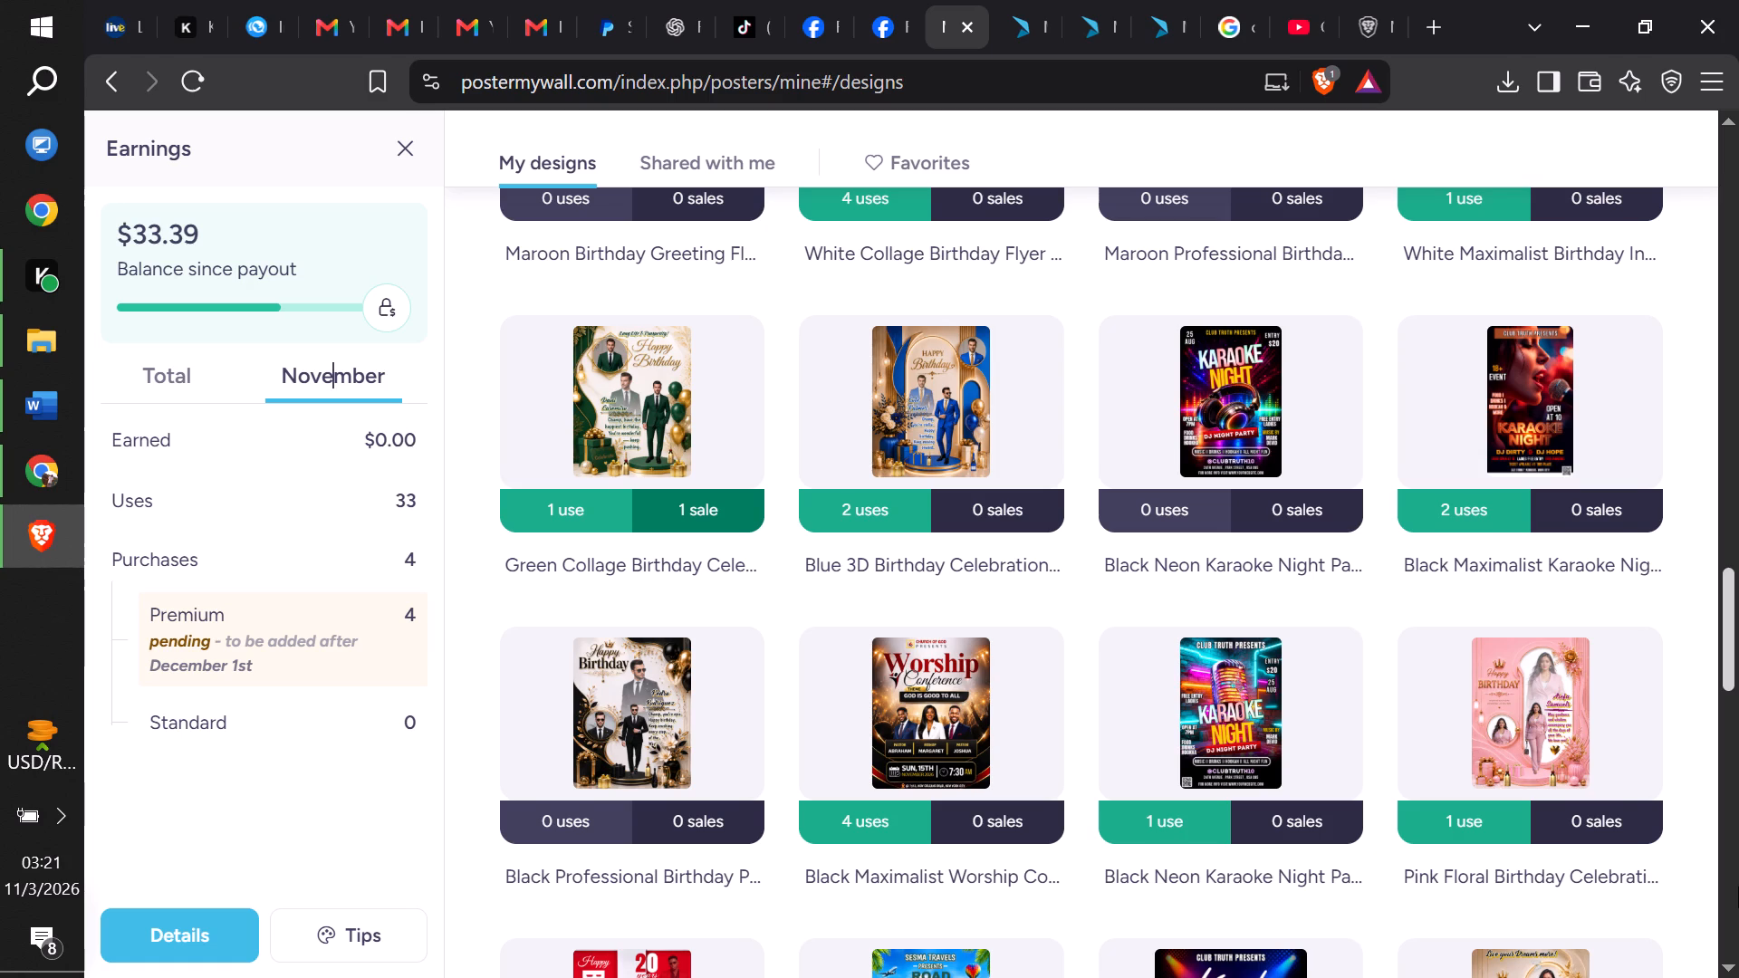
pyautogui.moveTo(1738, 887); pyautogui.dragTo(1738, 946)
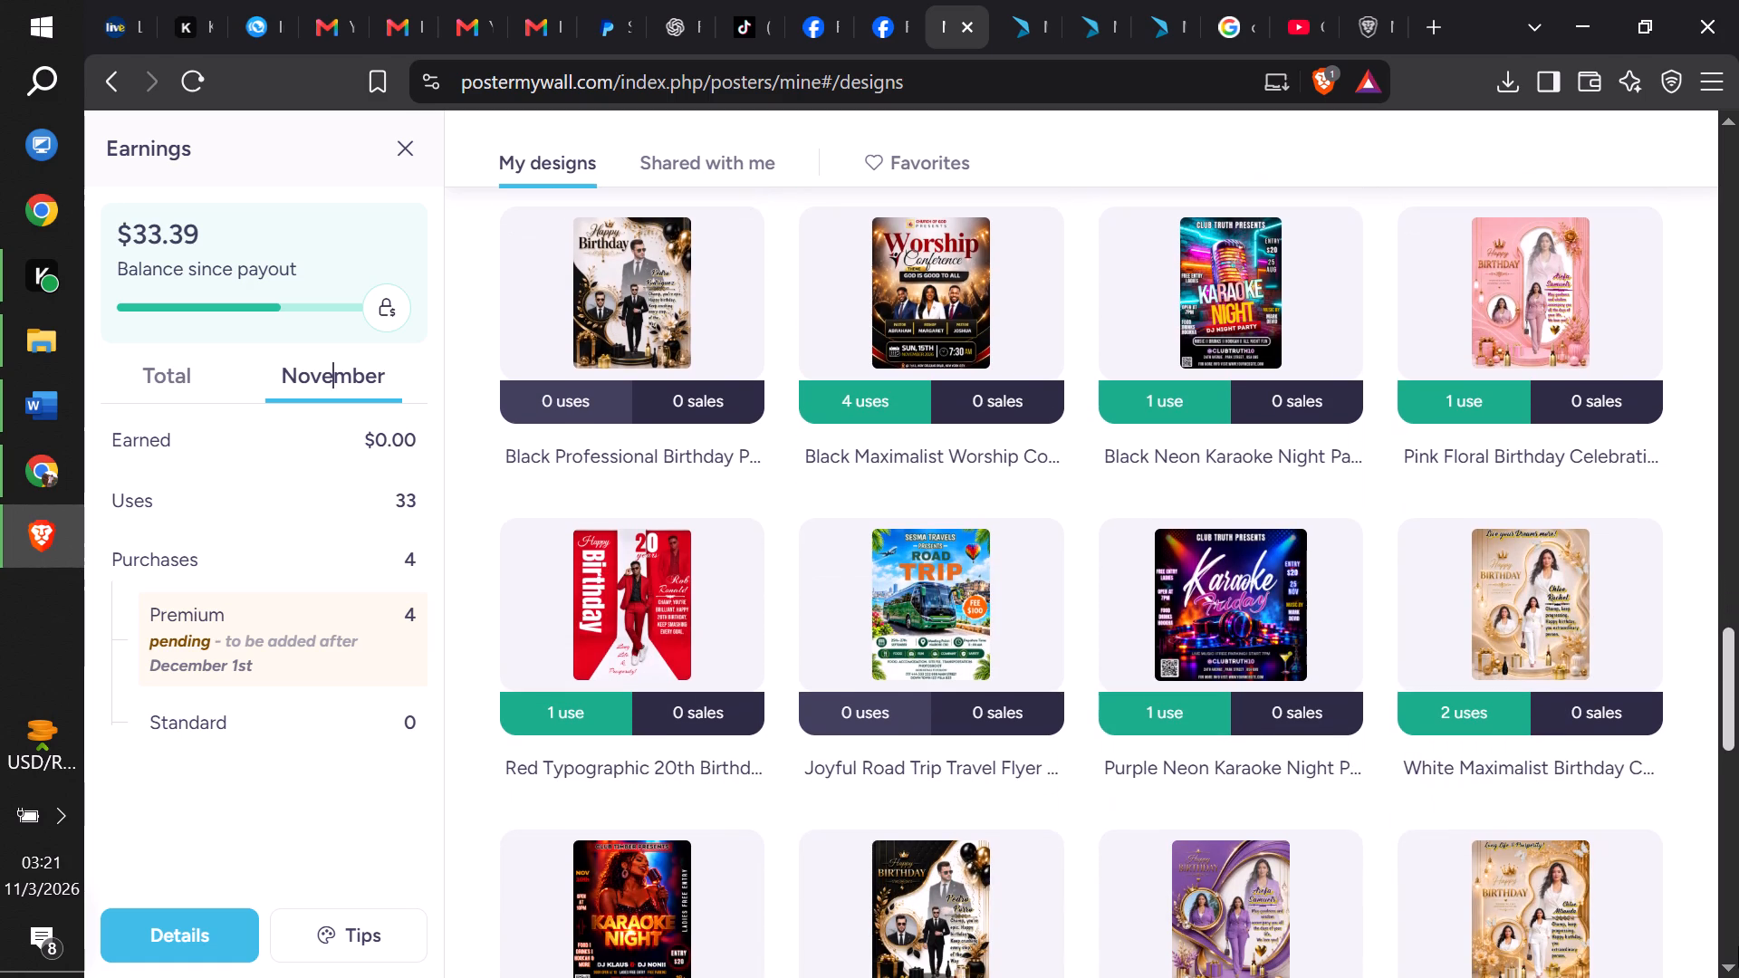
pyautogui.moveTo(1738, 946); pyautogui.dragTo(1738, 967)
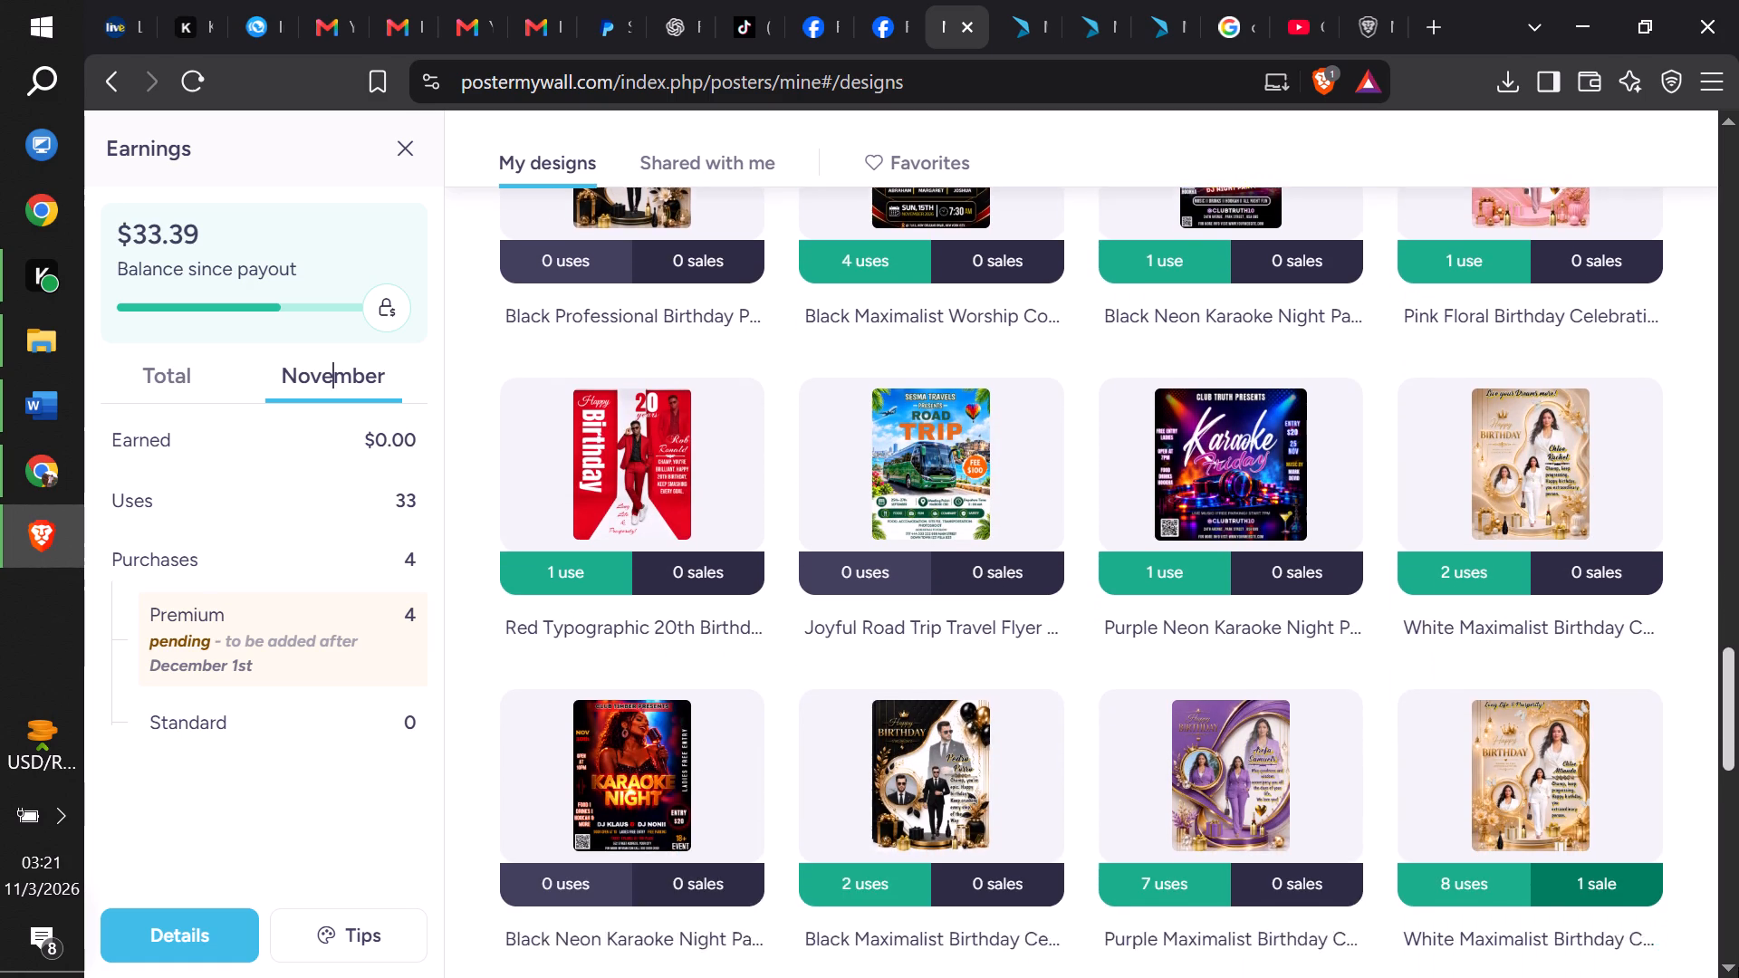
pyautogui.moveTo(1738, 967); pyautogui.dragTo(1738, 977)
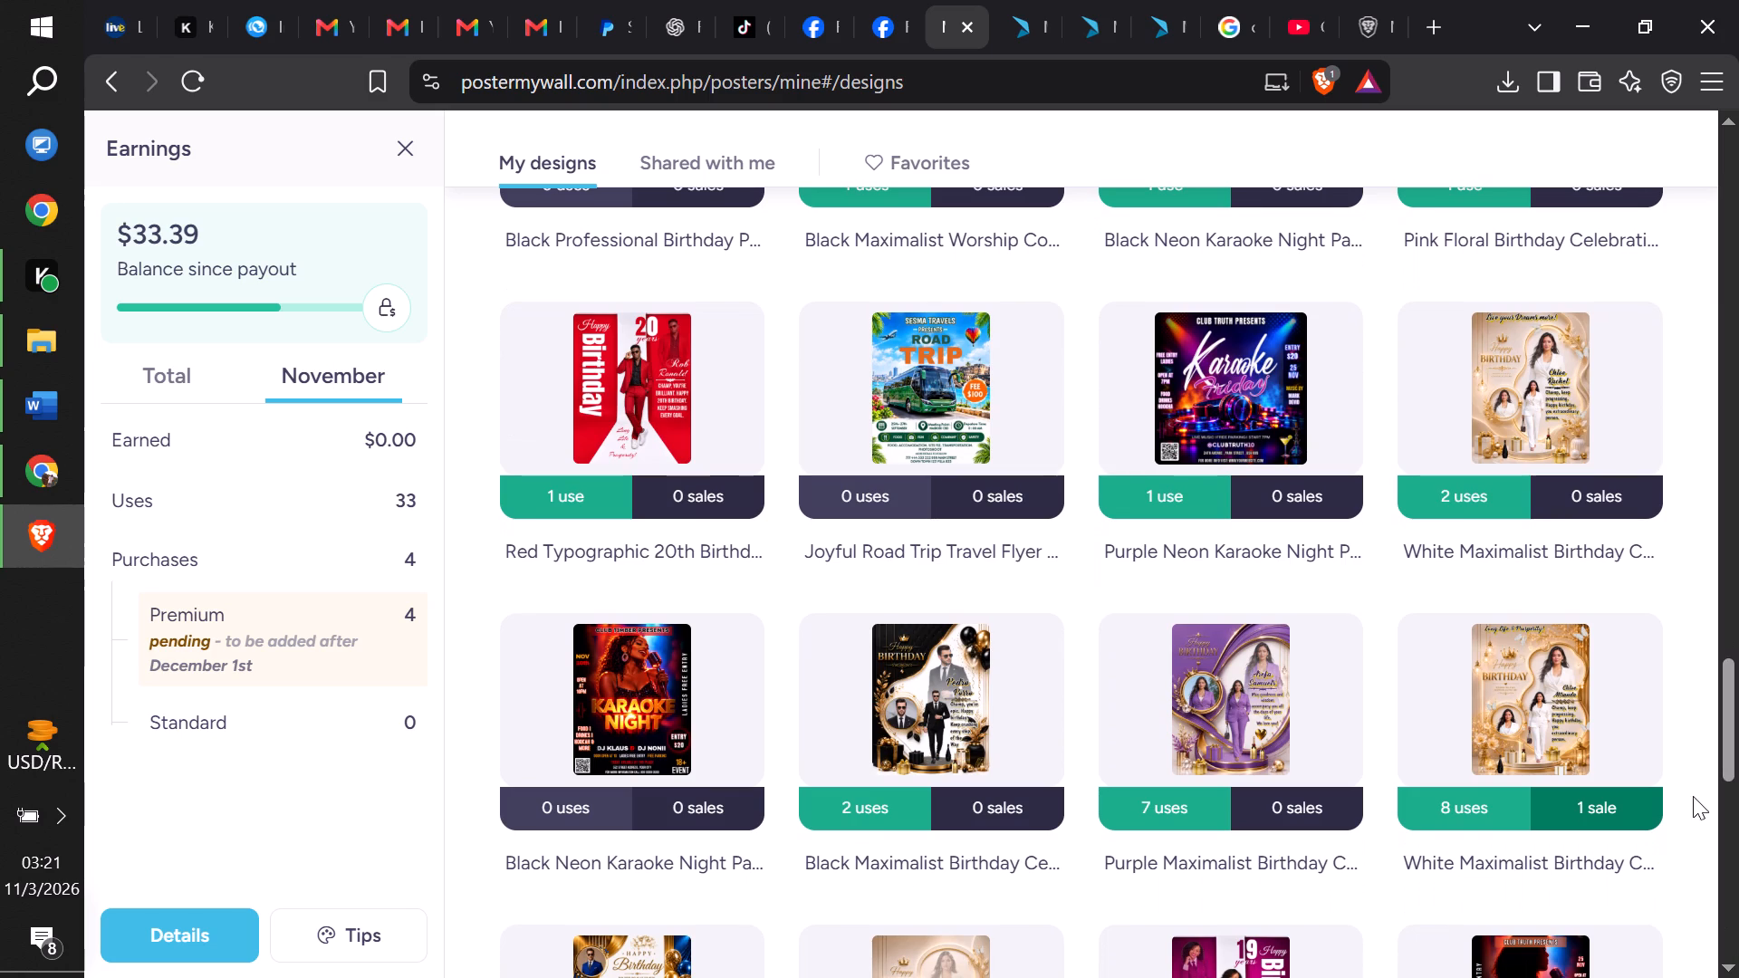
pyautogui.moveTo(1725, 759); pyautogui.dragTo(1738, 851)
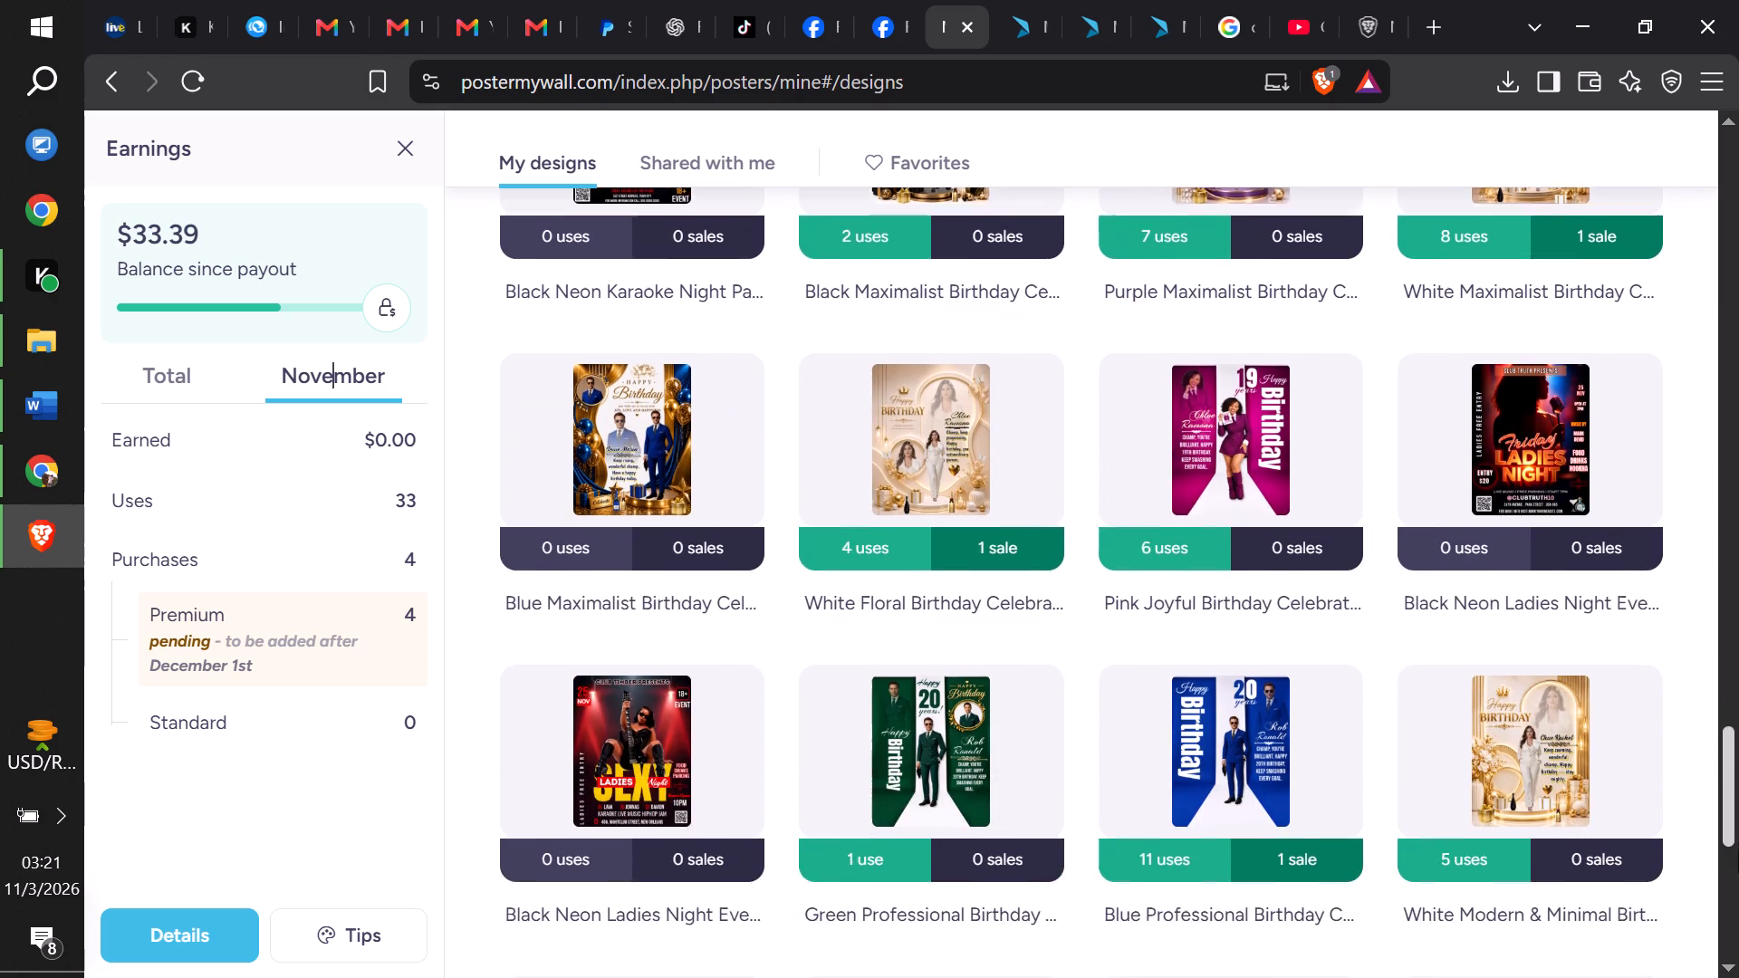
pyautogui.moveTo(1738, 851); pyautogui.dragTo(1738, 916)
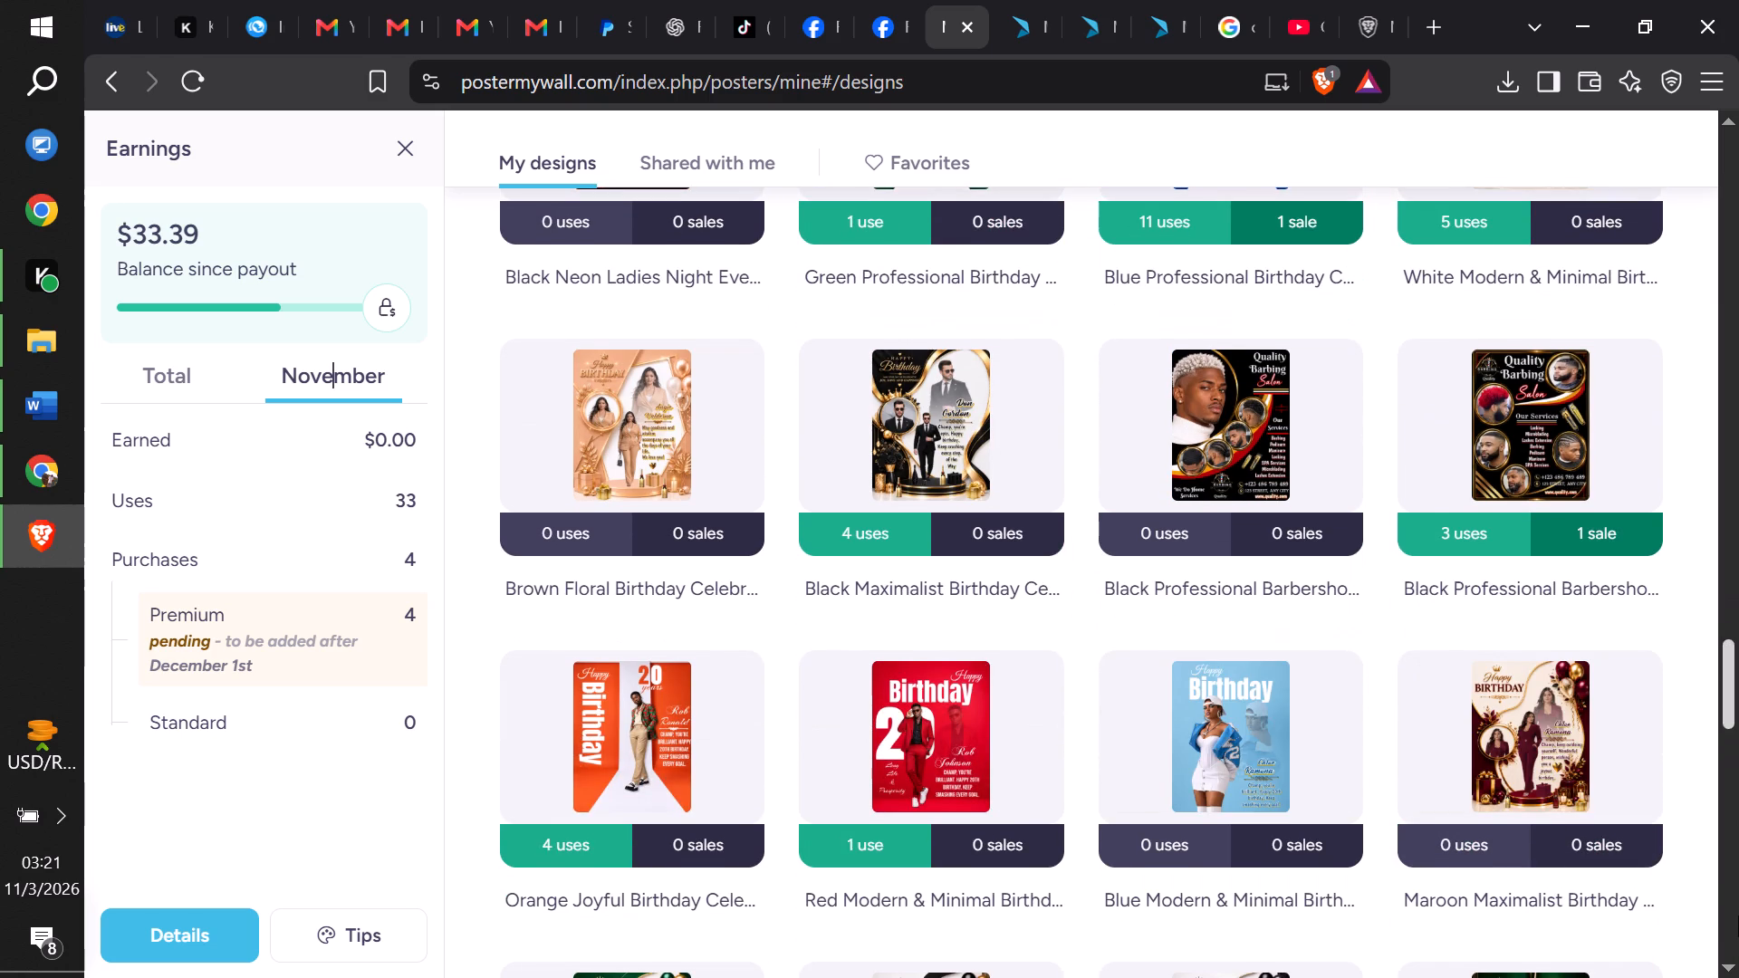
pyautogui.moveTo(1738, 916); pyautogui.dragTo(1738, 944)
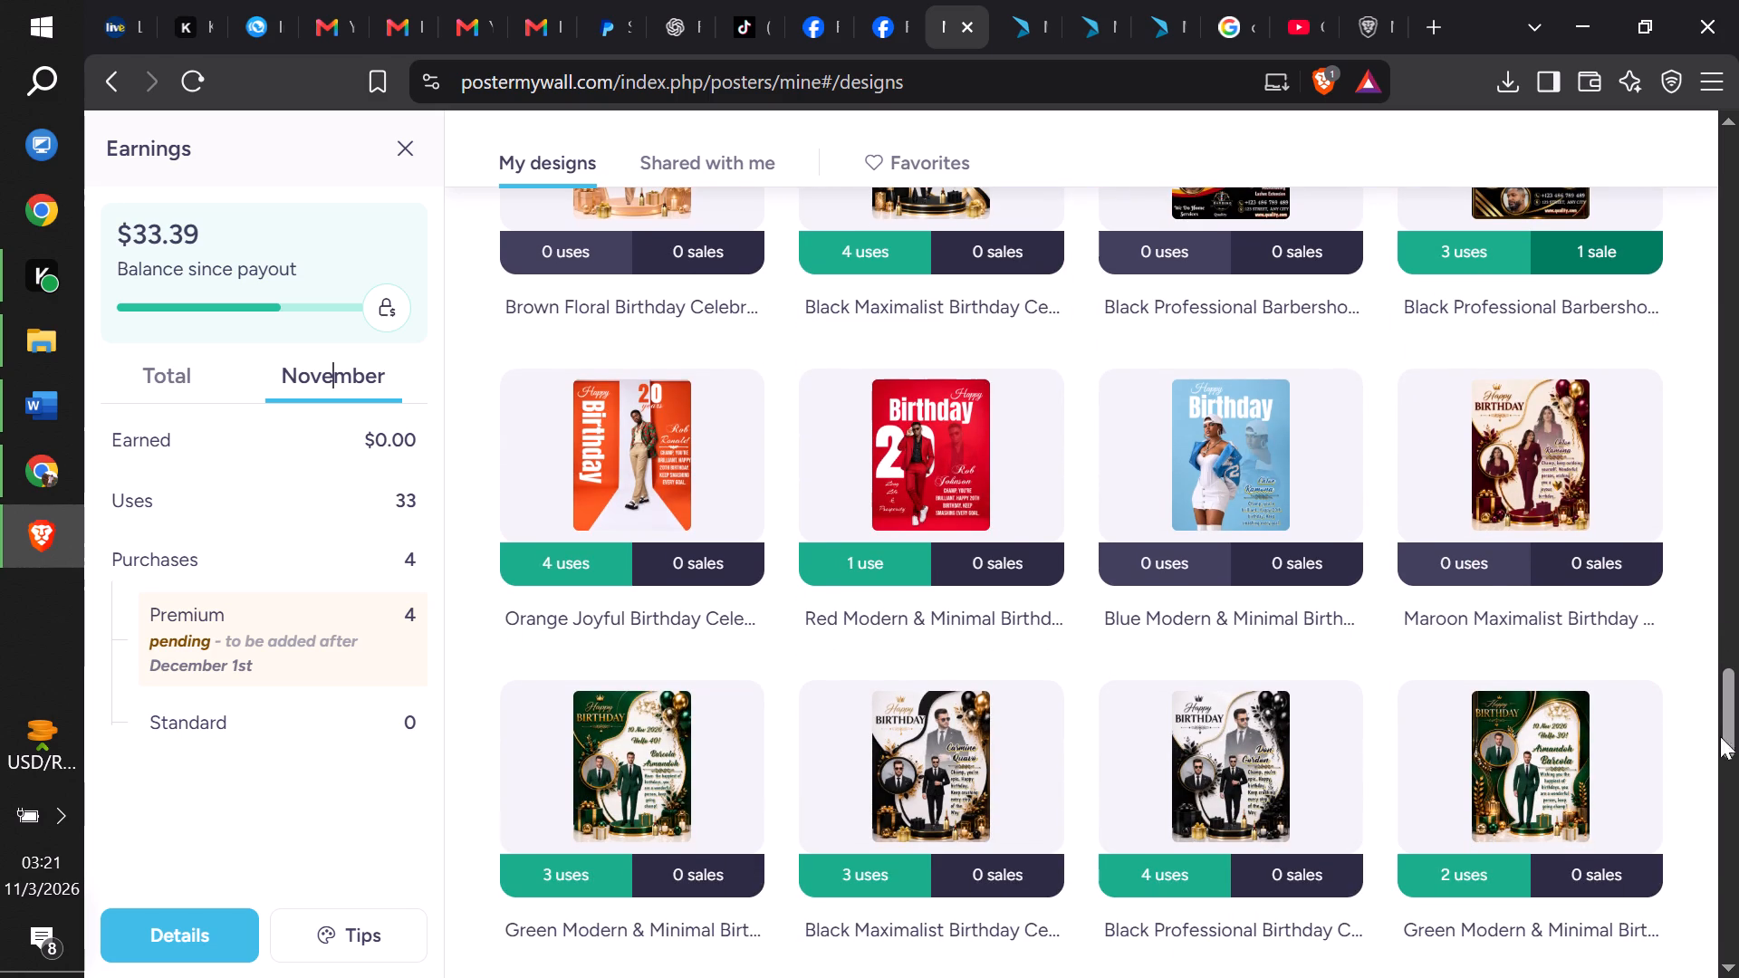
pyautogui.moveTo(1724, 725); pyautogui.dragTo(1728, 754)
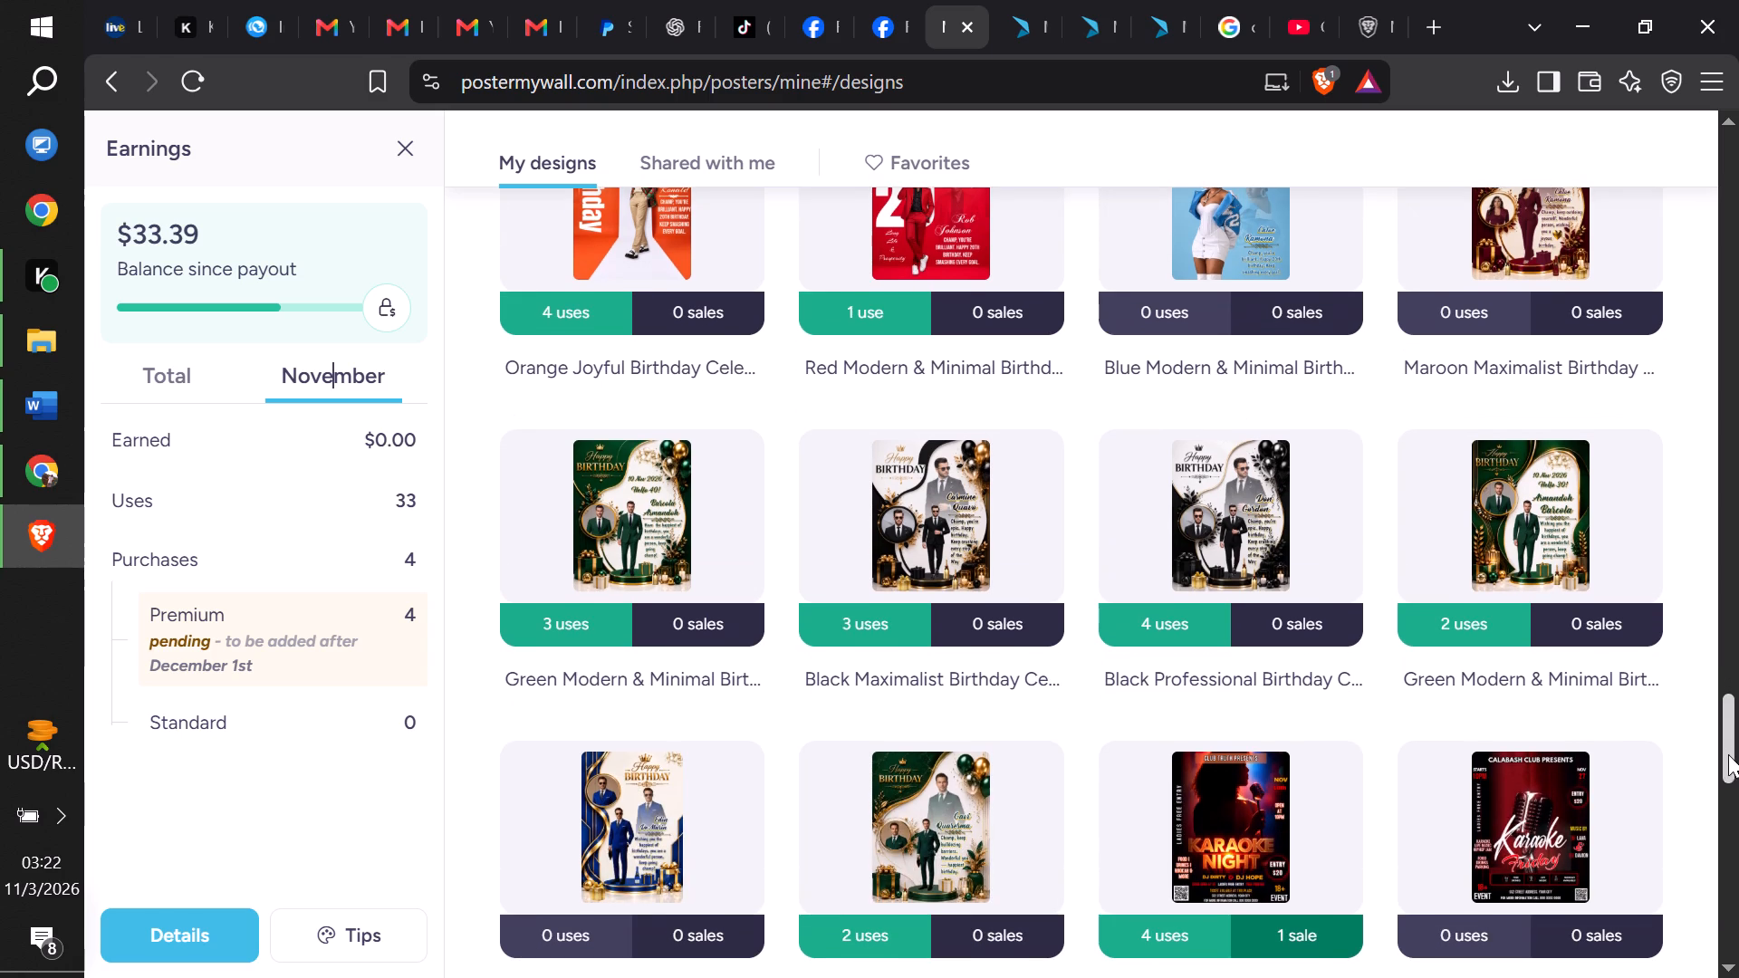
pyautogui.moveTo(1728, 754); pyautogui.dragTo(1738, 805)
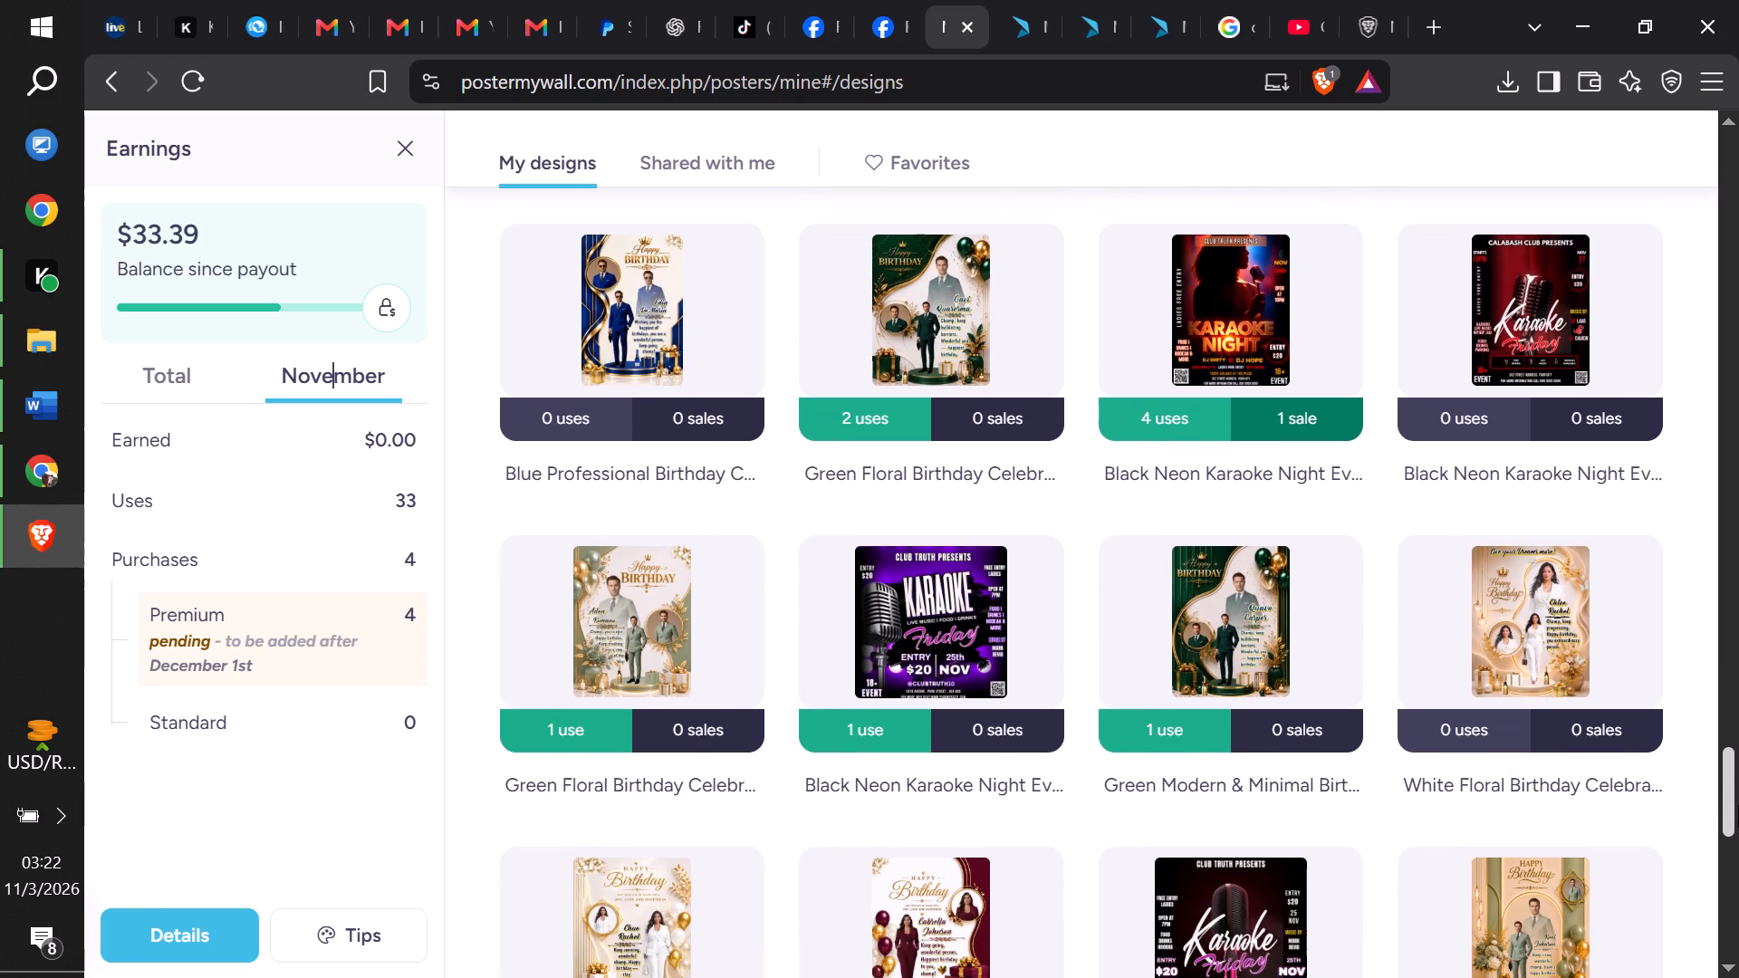
pyautogui.moveTo(1738, 805); pyautogui.dragTo(1738, 835)
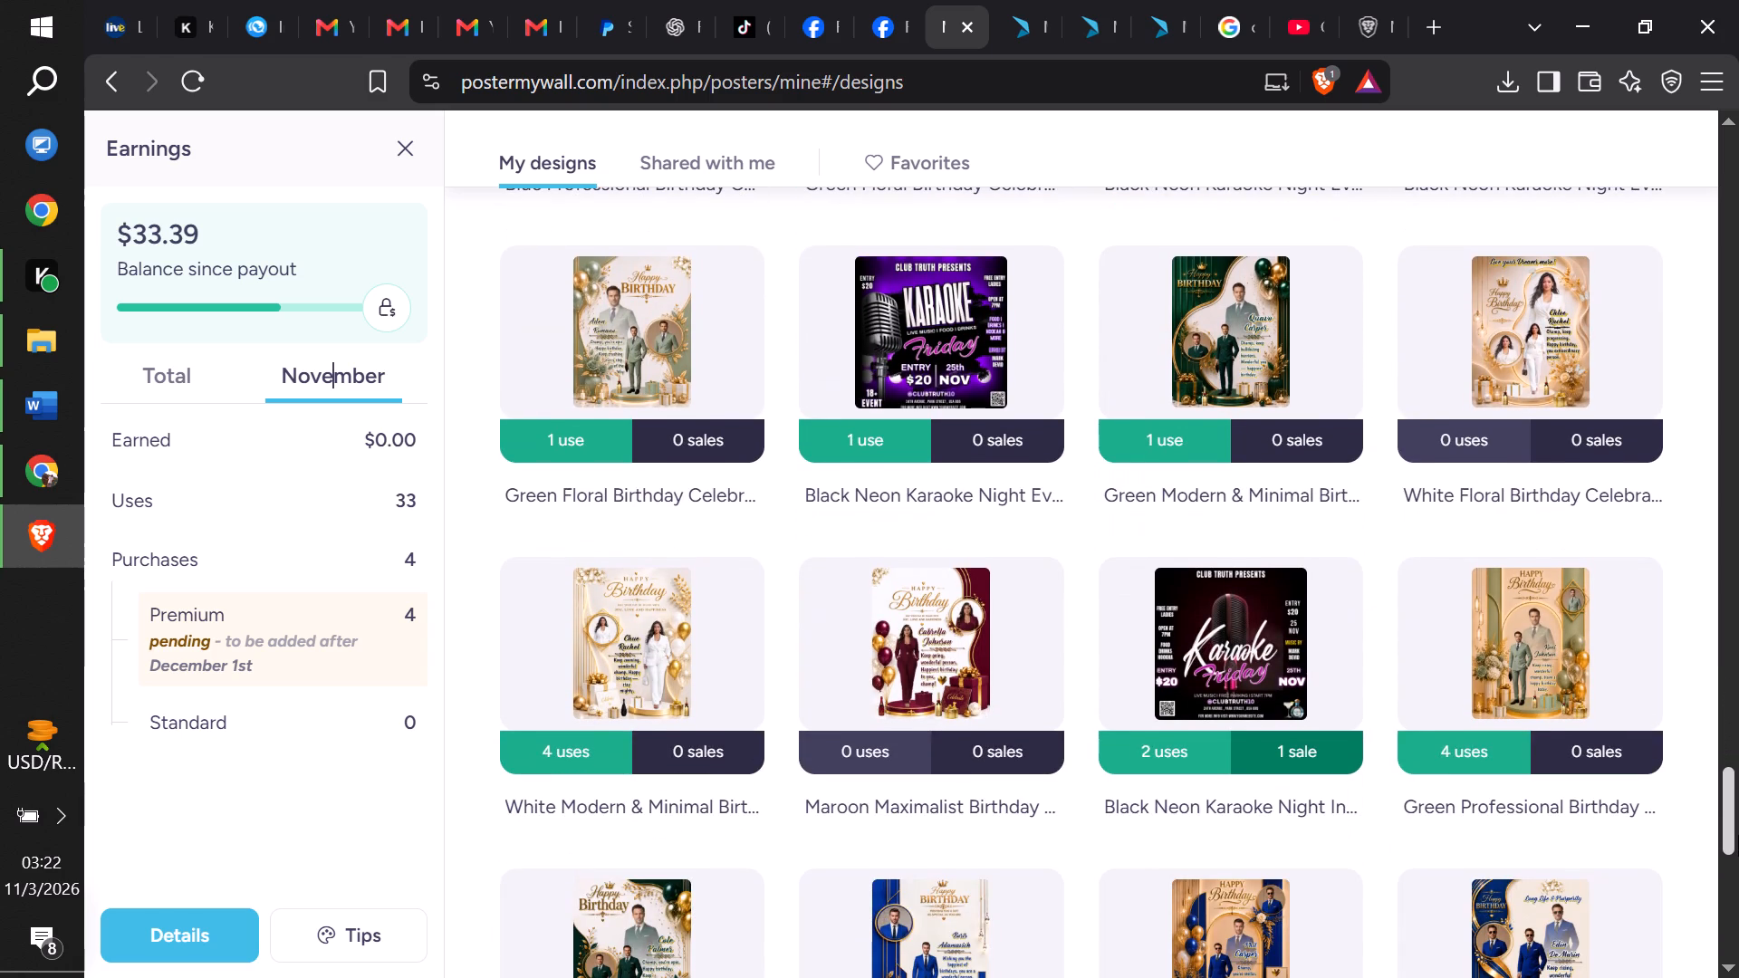
pyautogui.moveTo(1738, 835); pyautogui.dragTo(1738, 863)
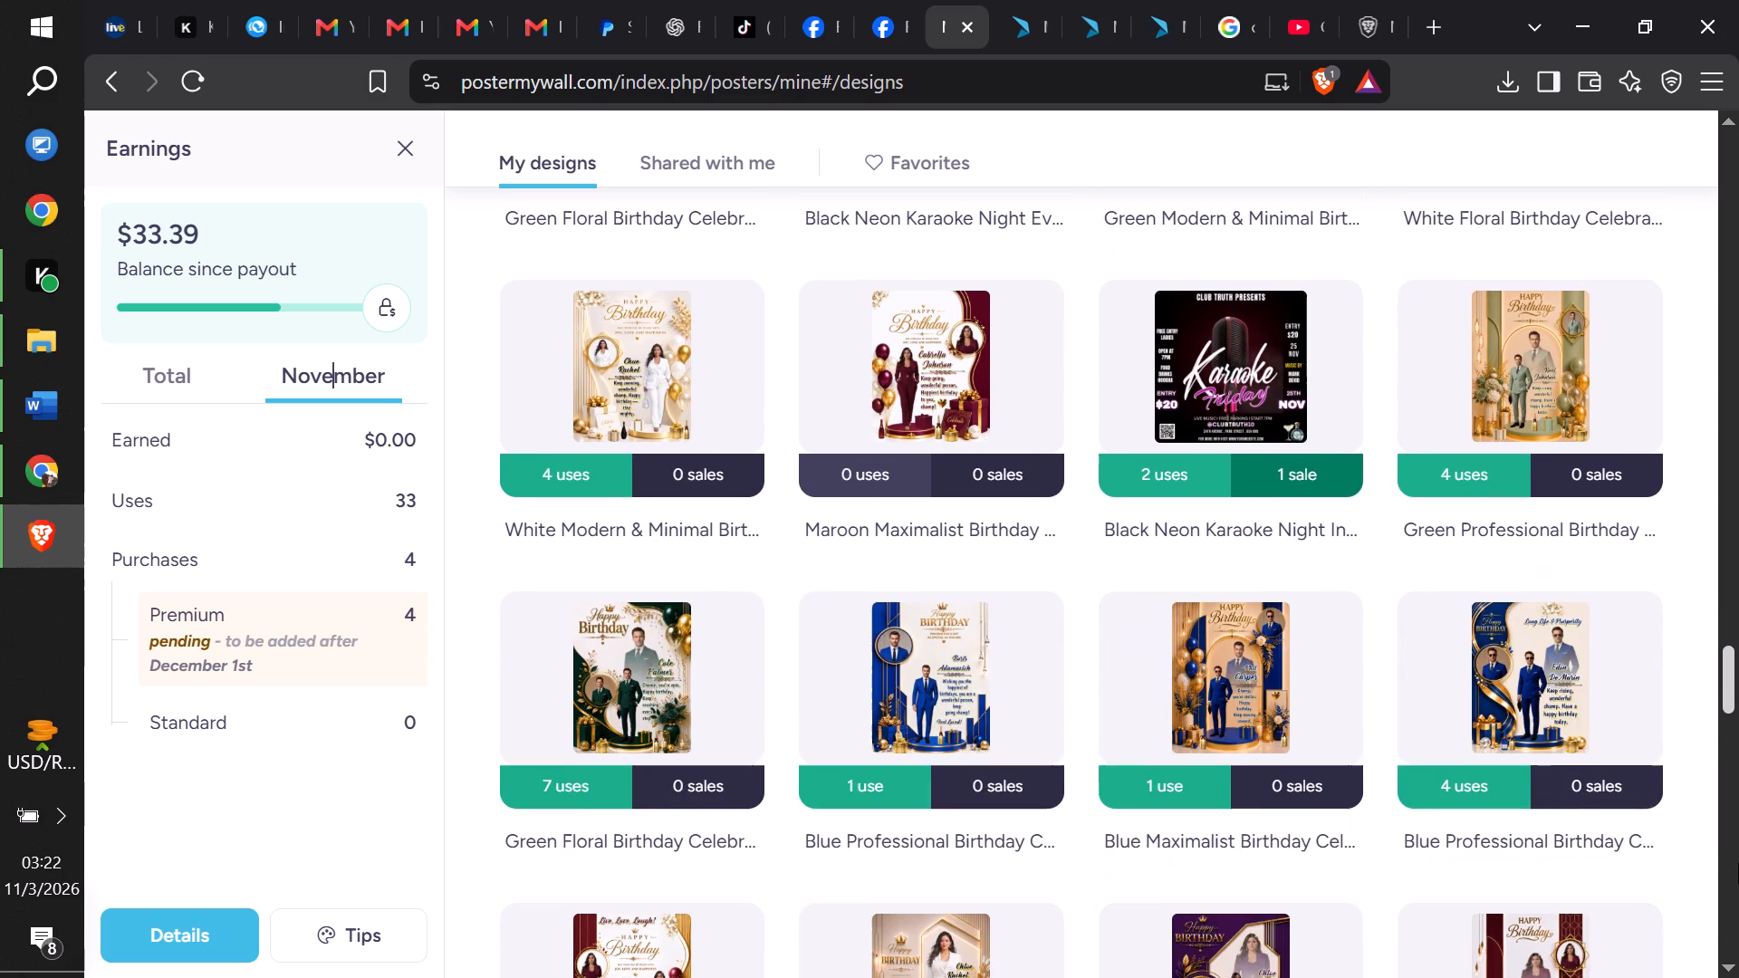
pyautogui.moveTo(1738, 863); pyautogui.dragTo(1738, 868)
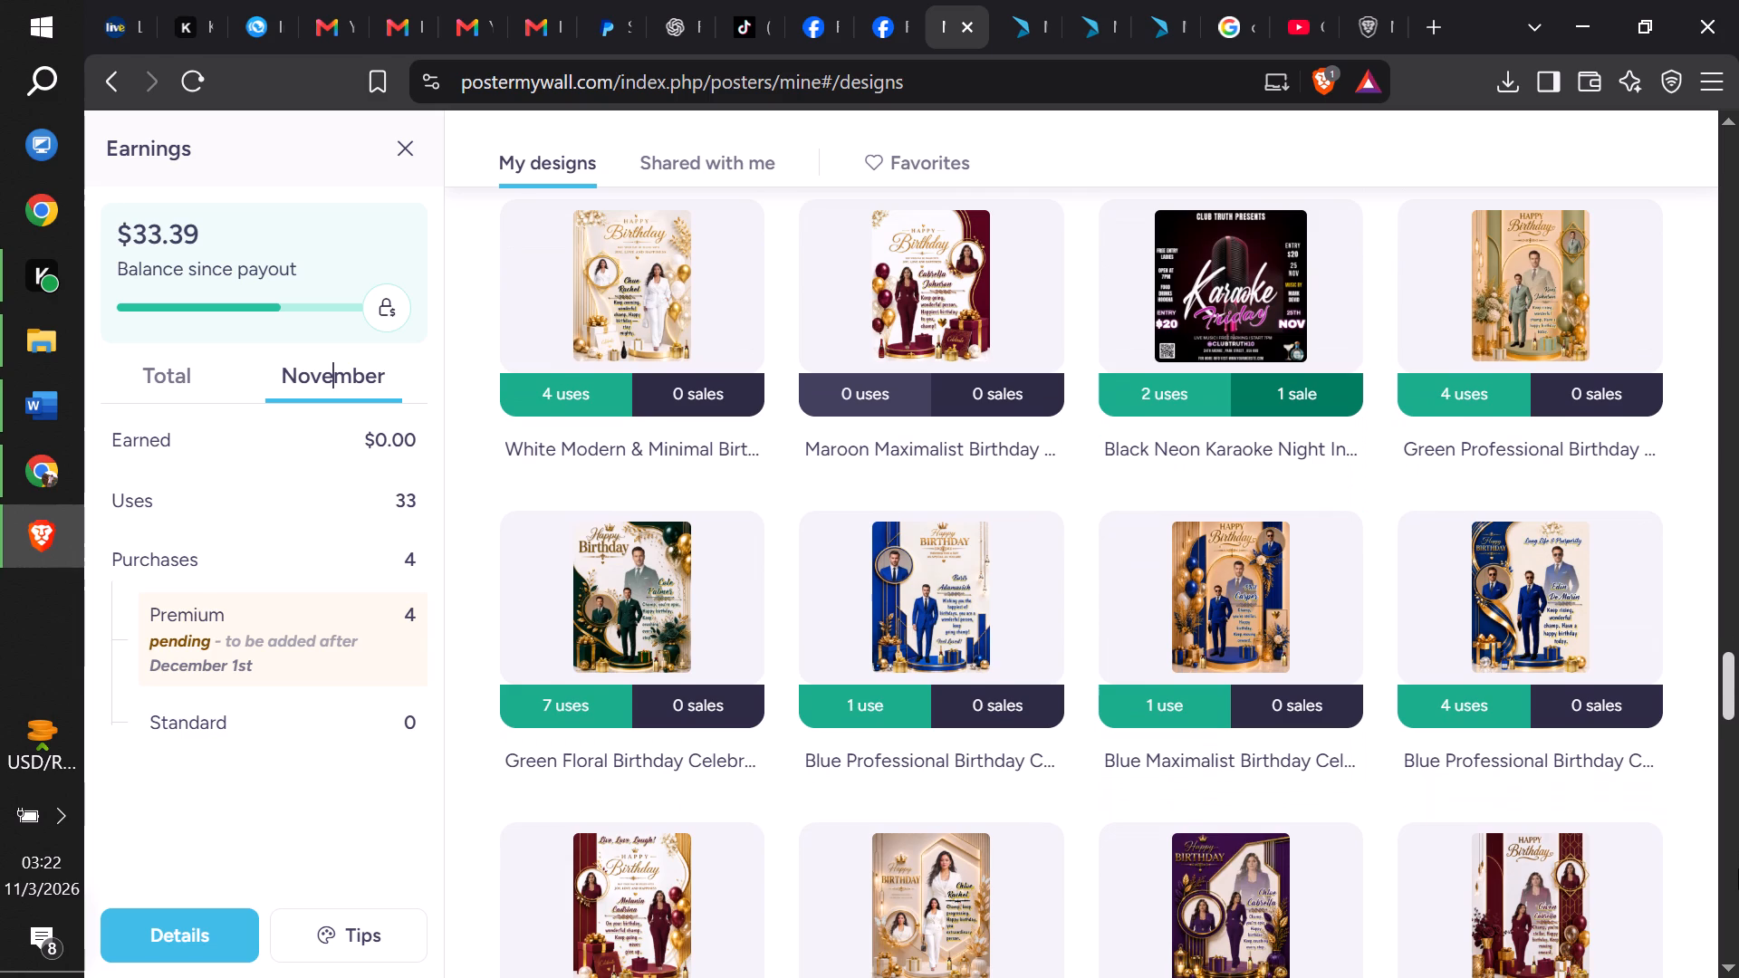
pyautogui.moveTo(1738, 868); pyautogui.dragTo(1738, 899)
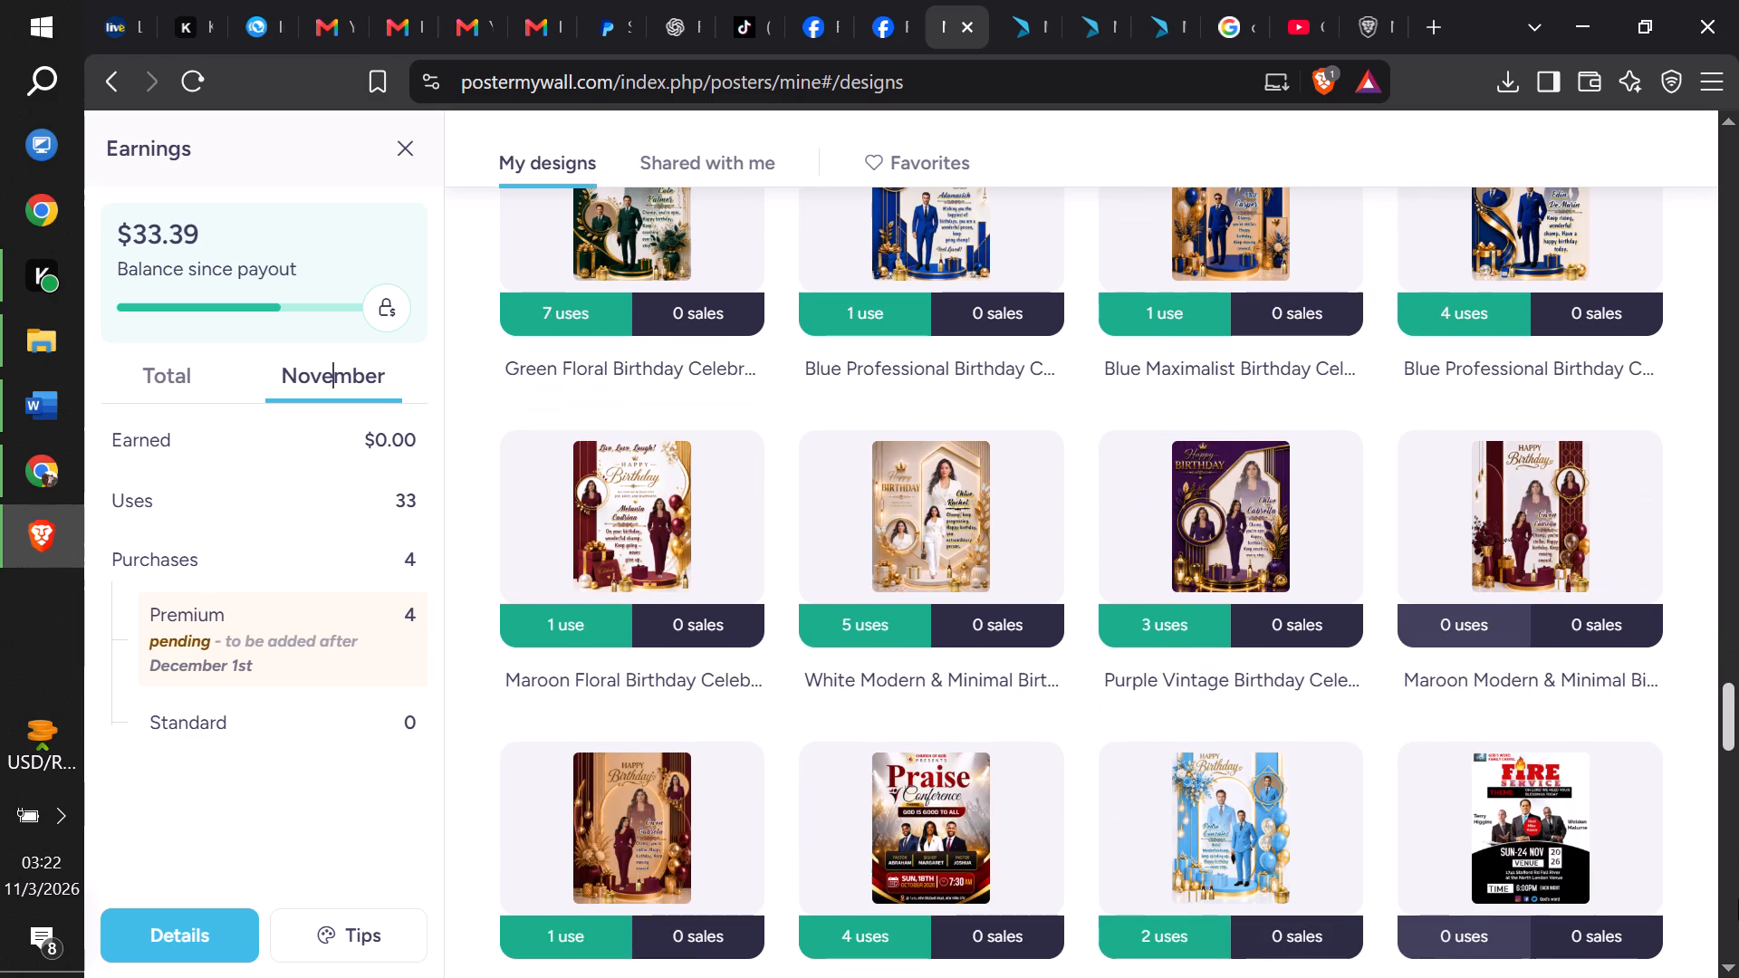
pyautogui.moveTo(1738, 899); pyautogui.dragTo(1738, 932)
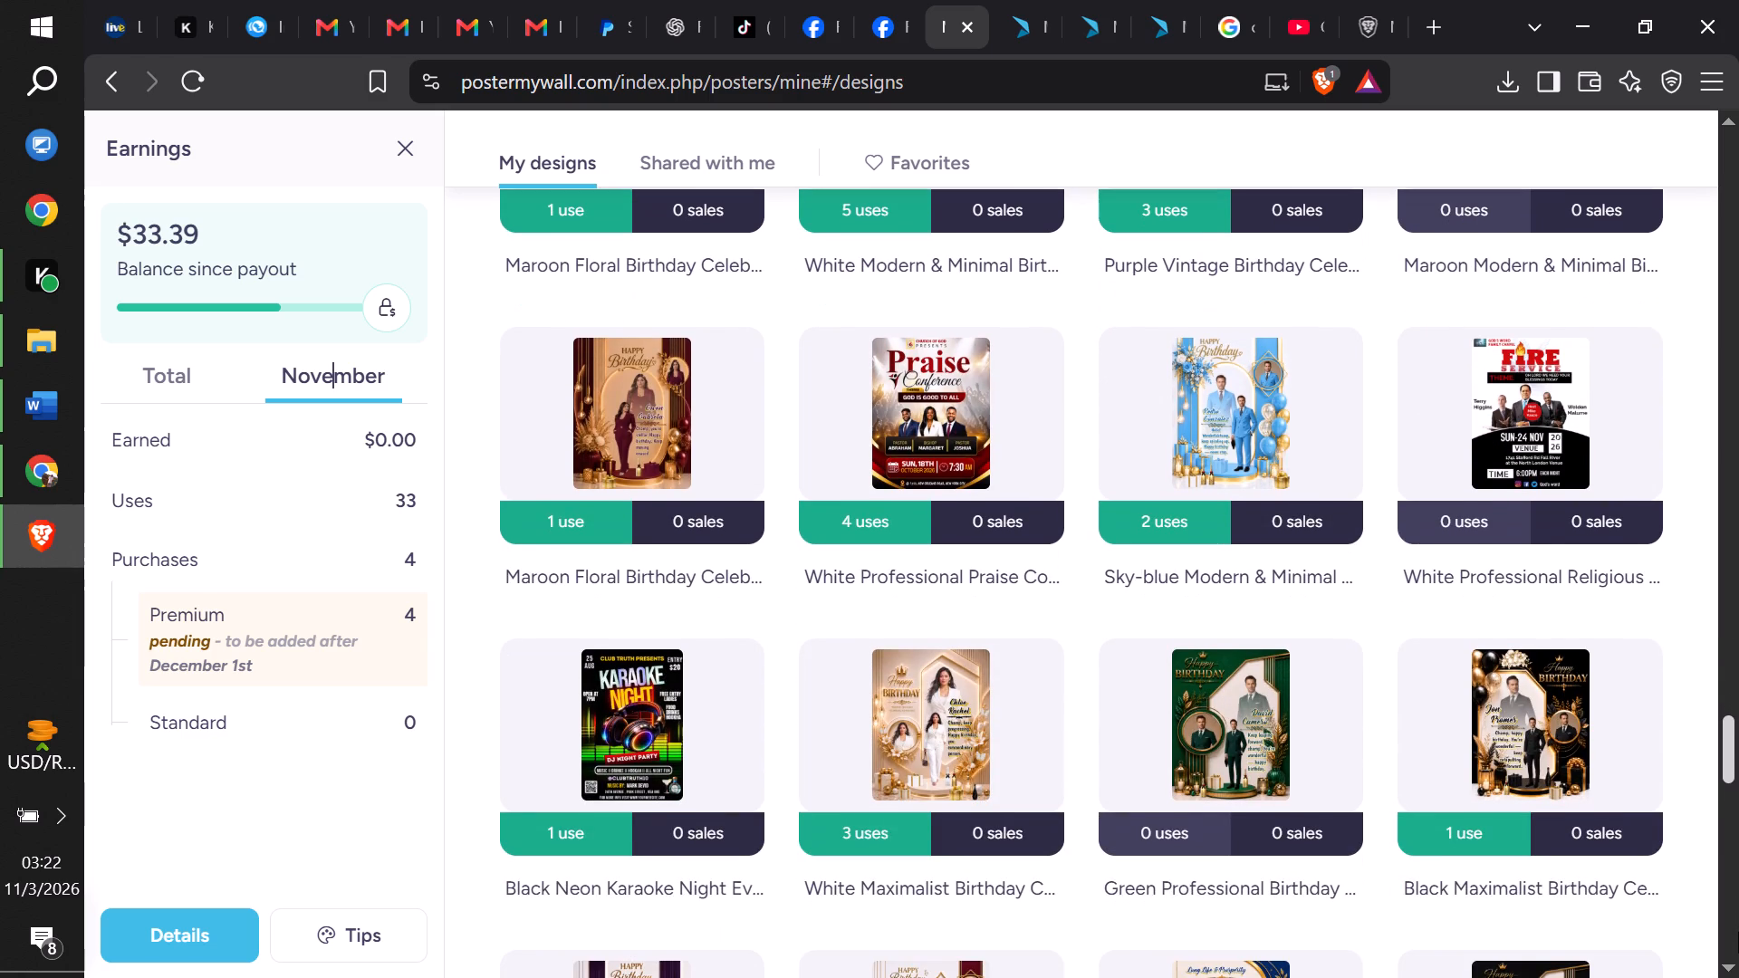
pyautogui.moveTo(1738, 932); pyautogui.dragTo(1738, 956)
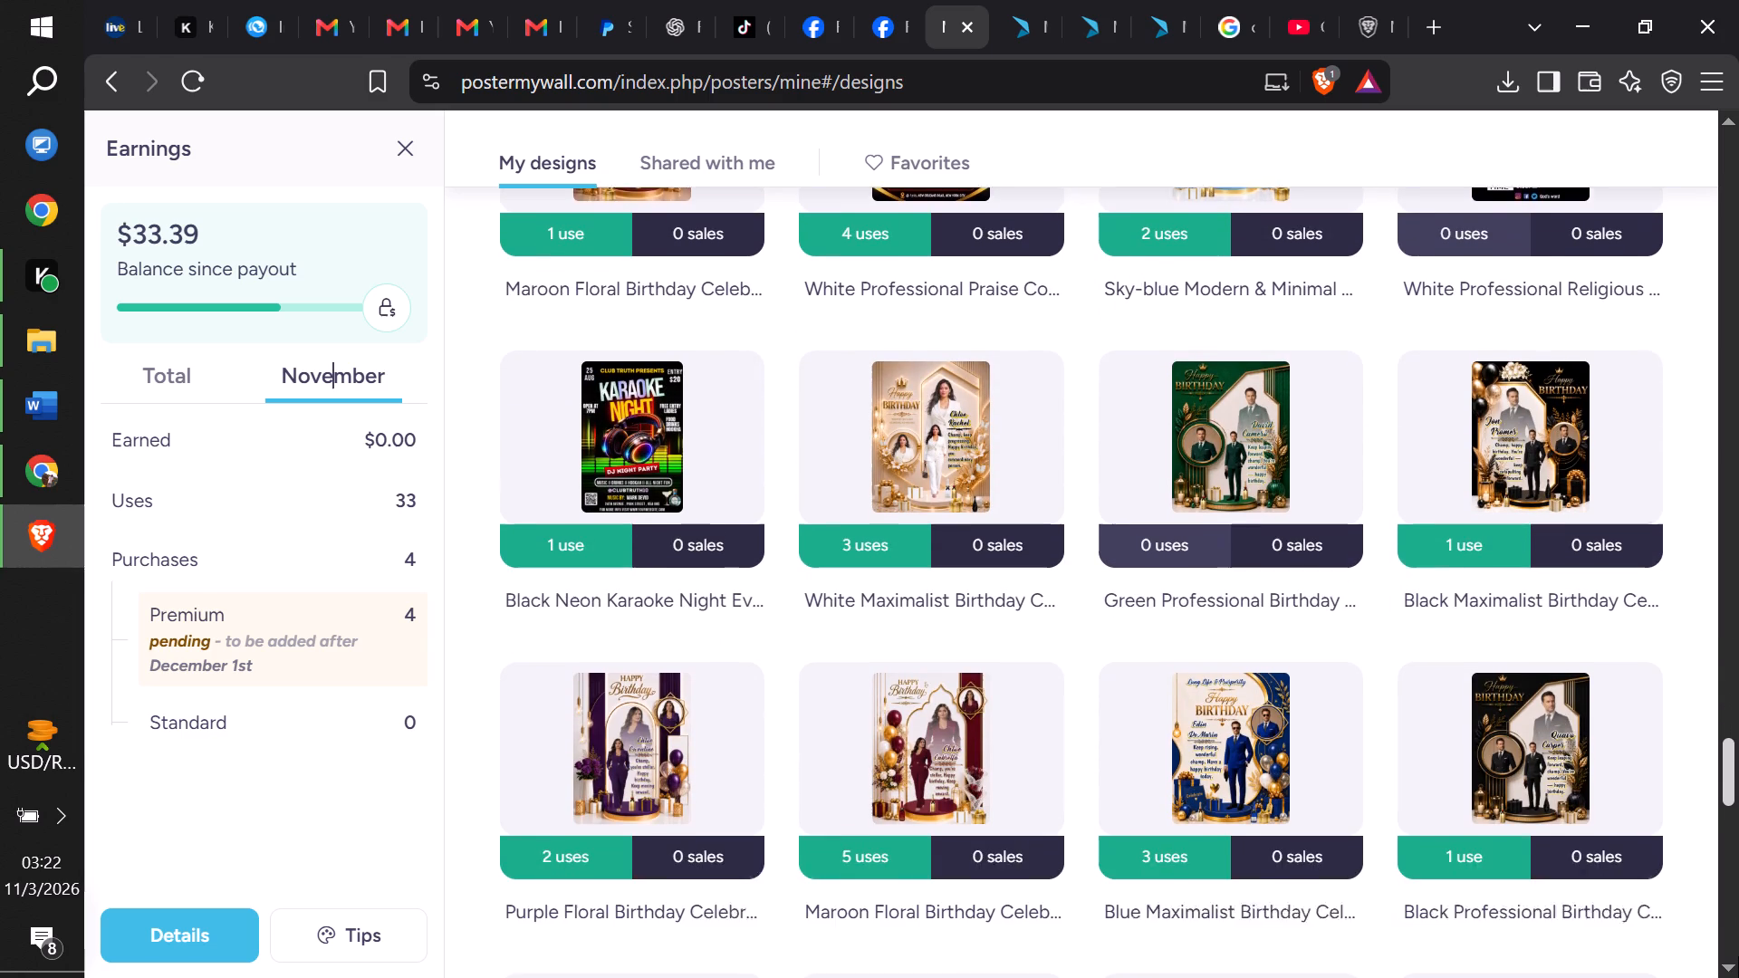
pyautogui.moveTo(1738, 956); pyautogui.dragTo(1738, 977)
pyautogui.moveTo(1734, 801); pyautogui.dragTo(1734, 808)
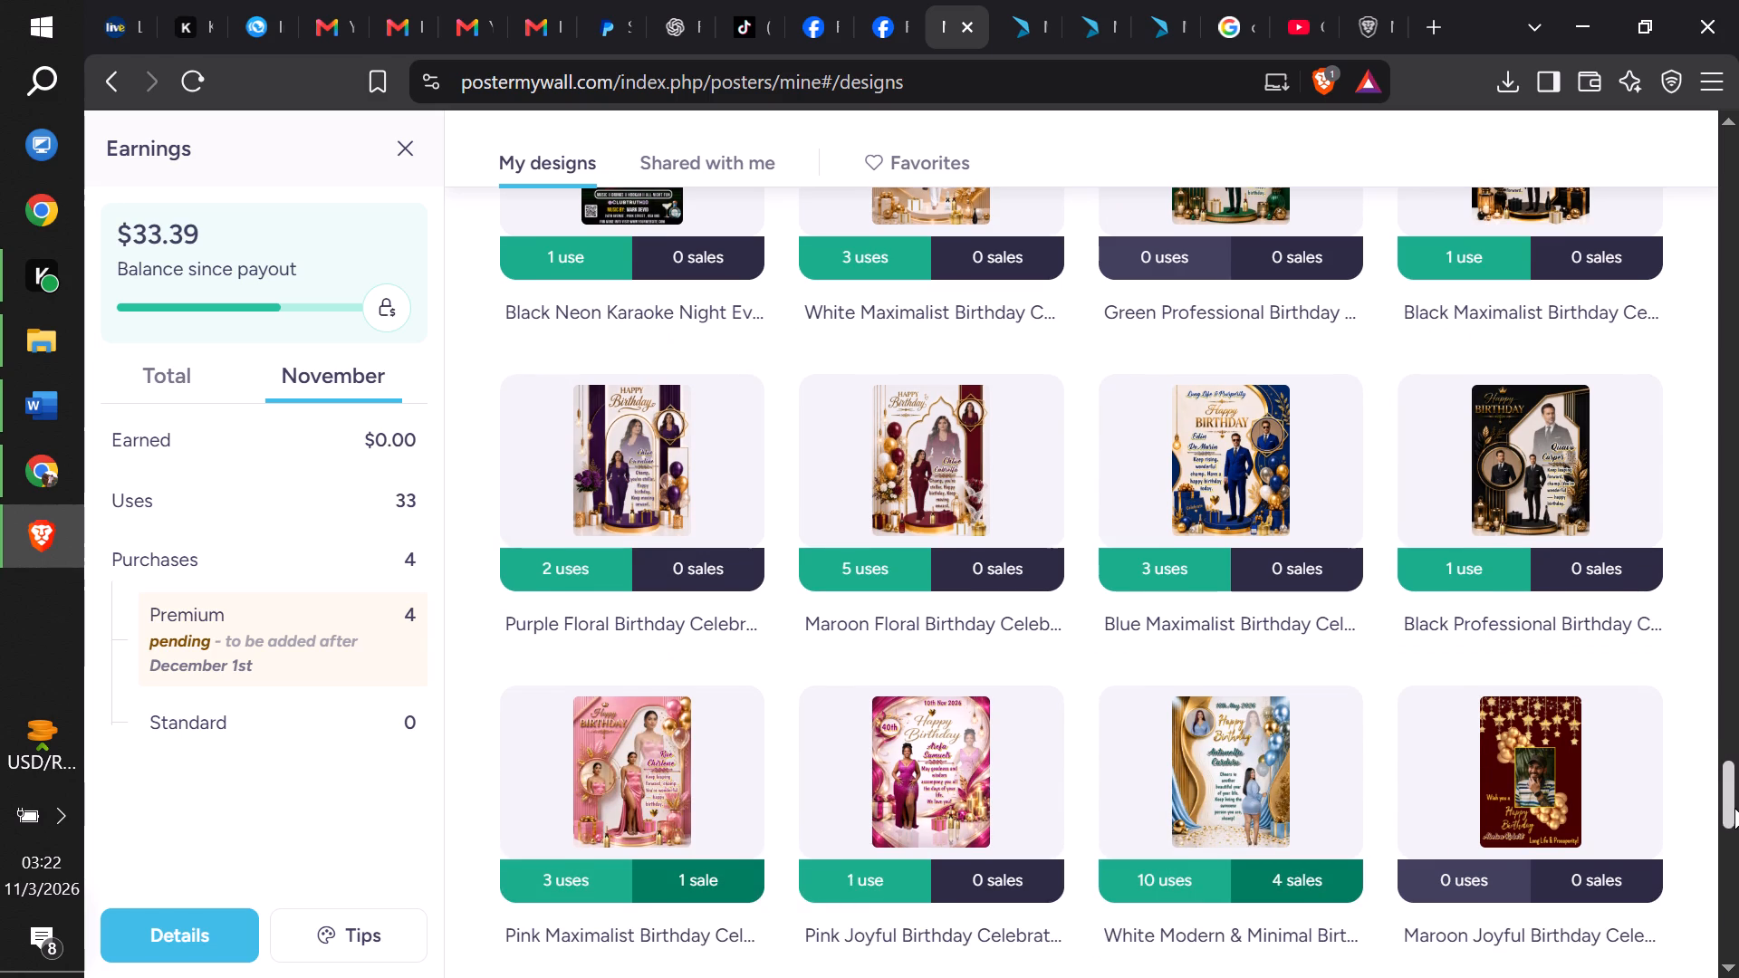
pyautogui.moveTo(1734, 808); pyautogui.dragTo(1738, 886)
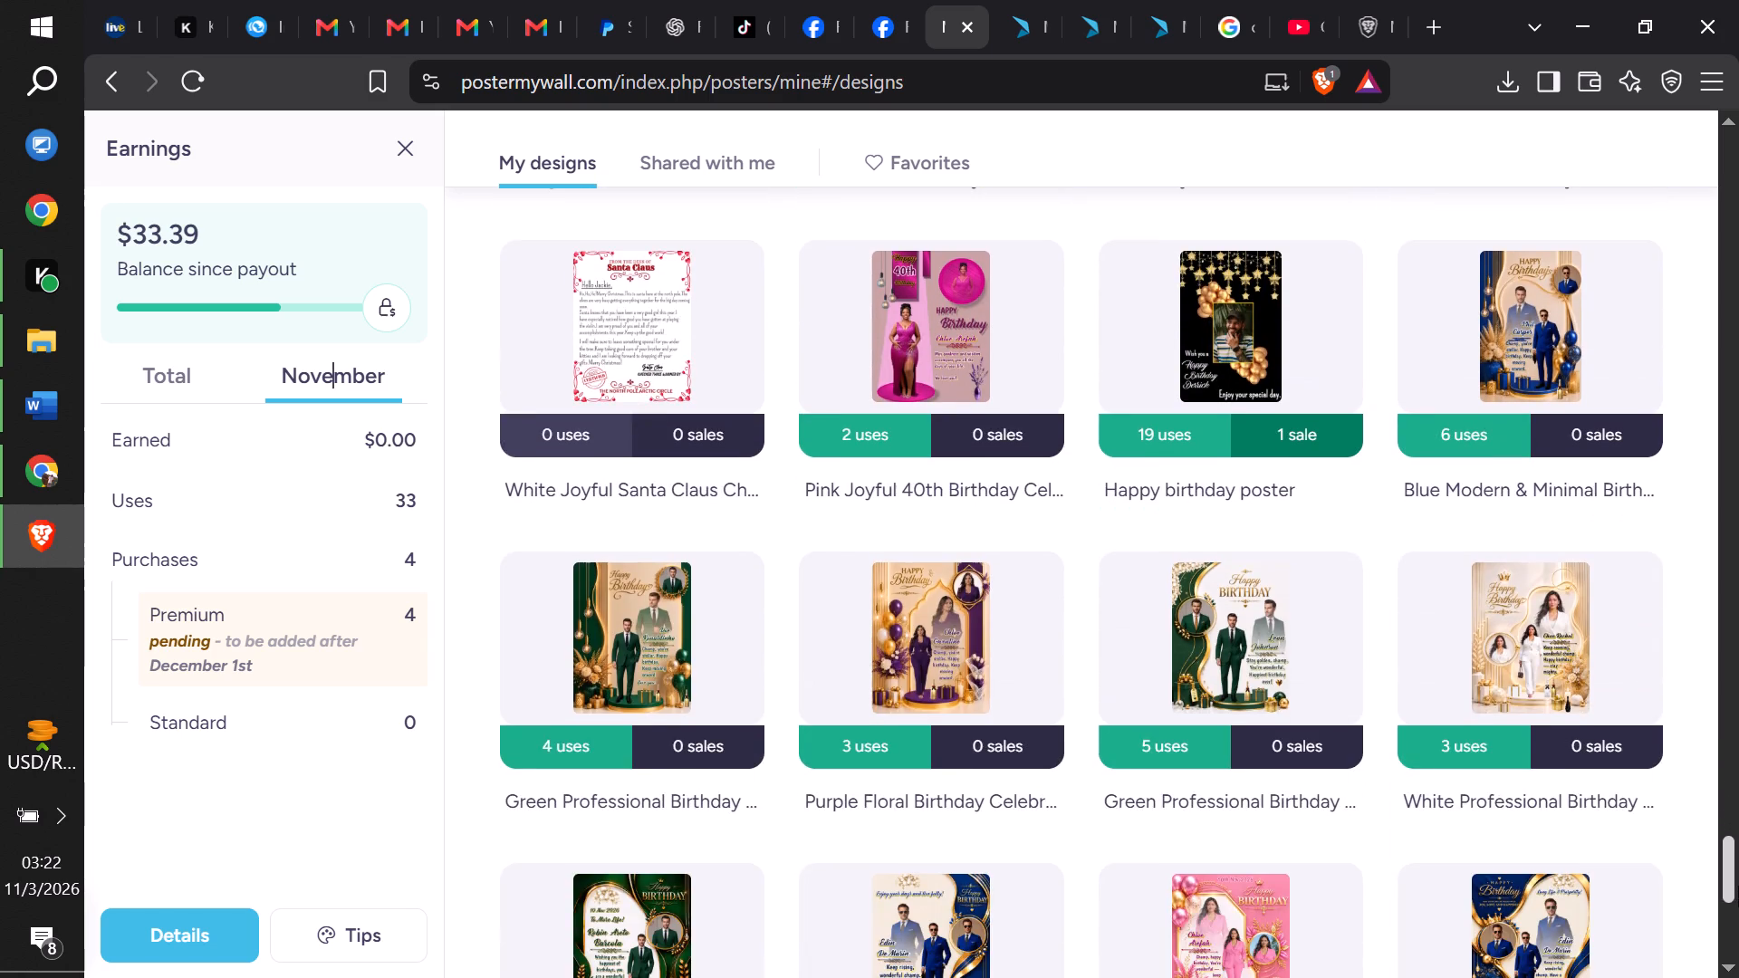
pyautogui.moveTo(1738, 886); pyautogui.dragTo(1738, 948)
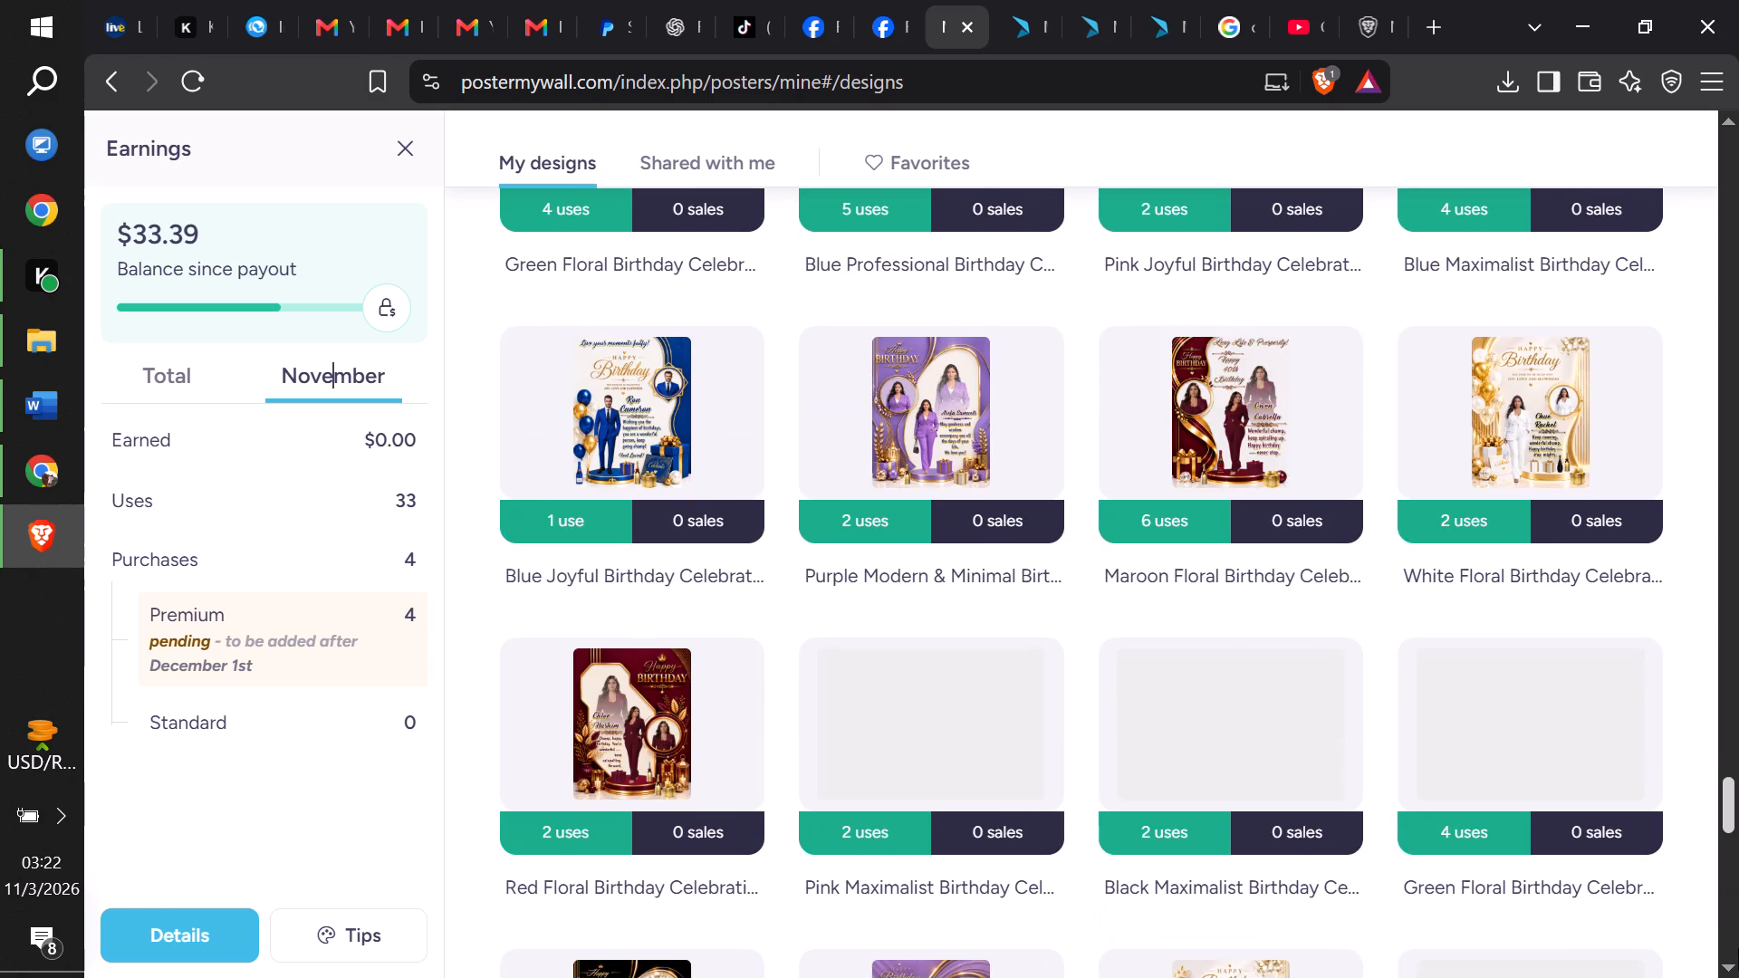
pyautogui.moveTo(1738, 948); pyautogui.dragTo(1738, 977)
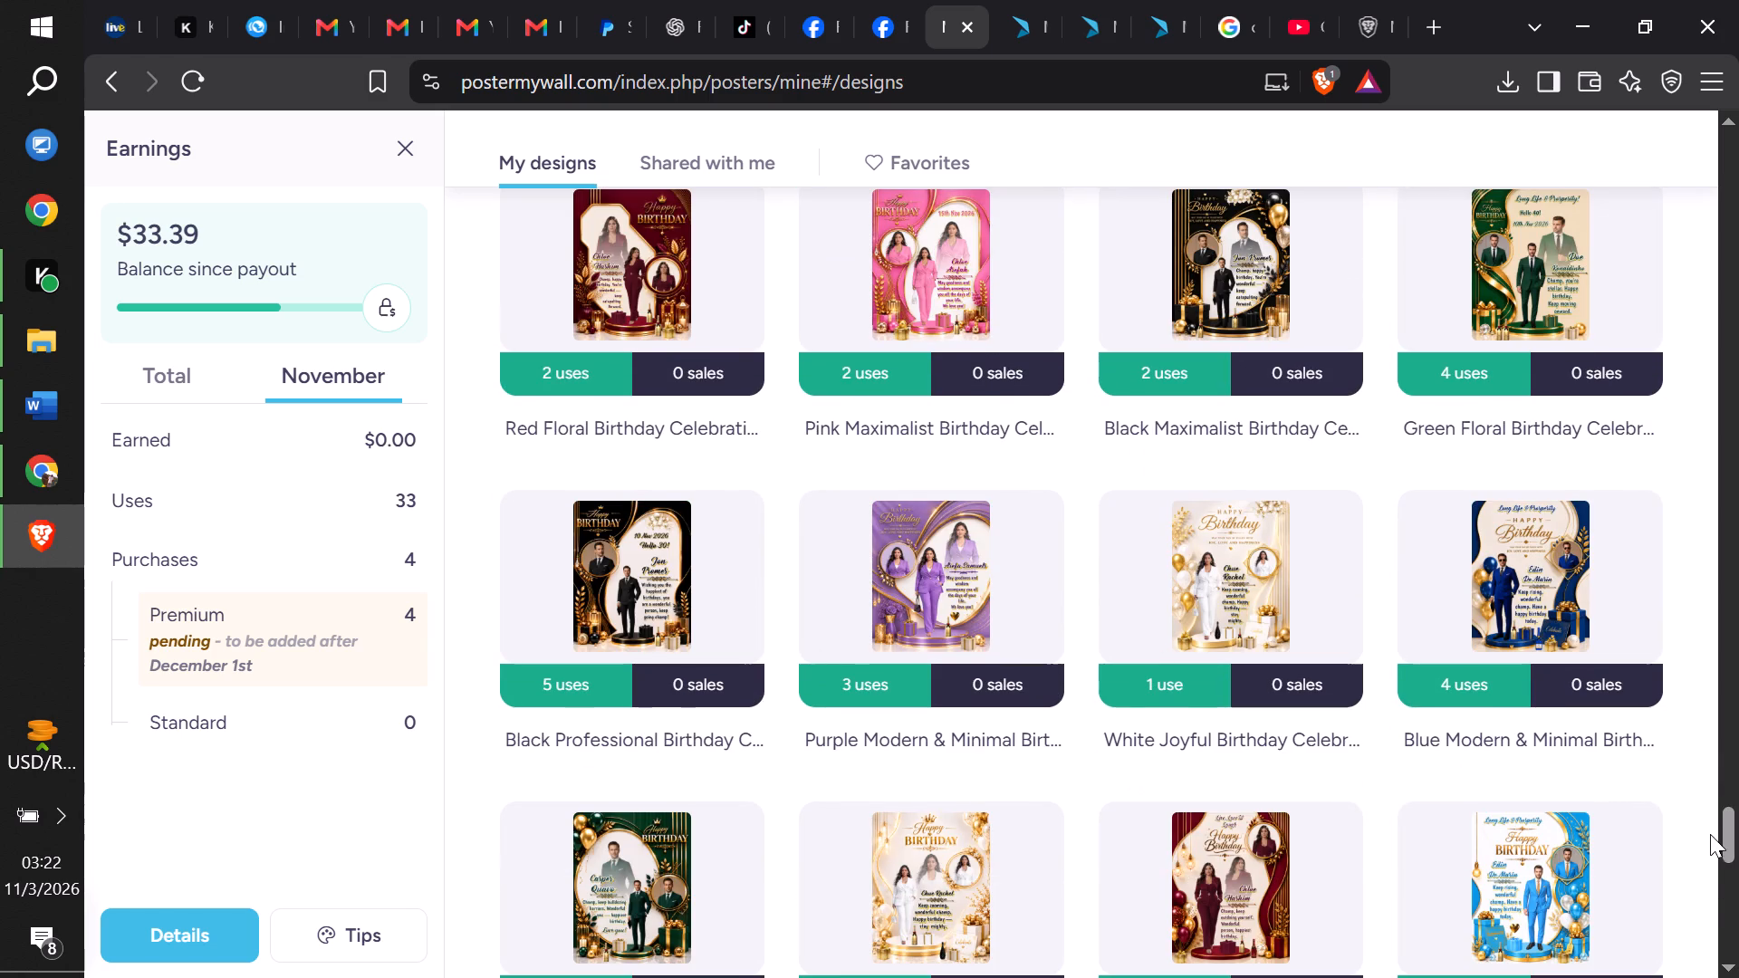
pyautogui.moveTo(1733, 837); pyautogui.dragTo(1738, 903)
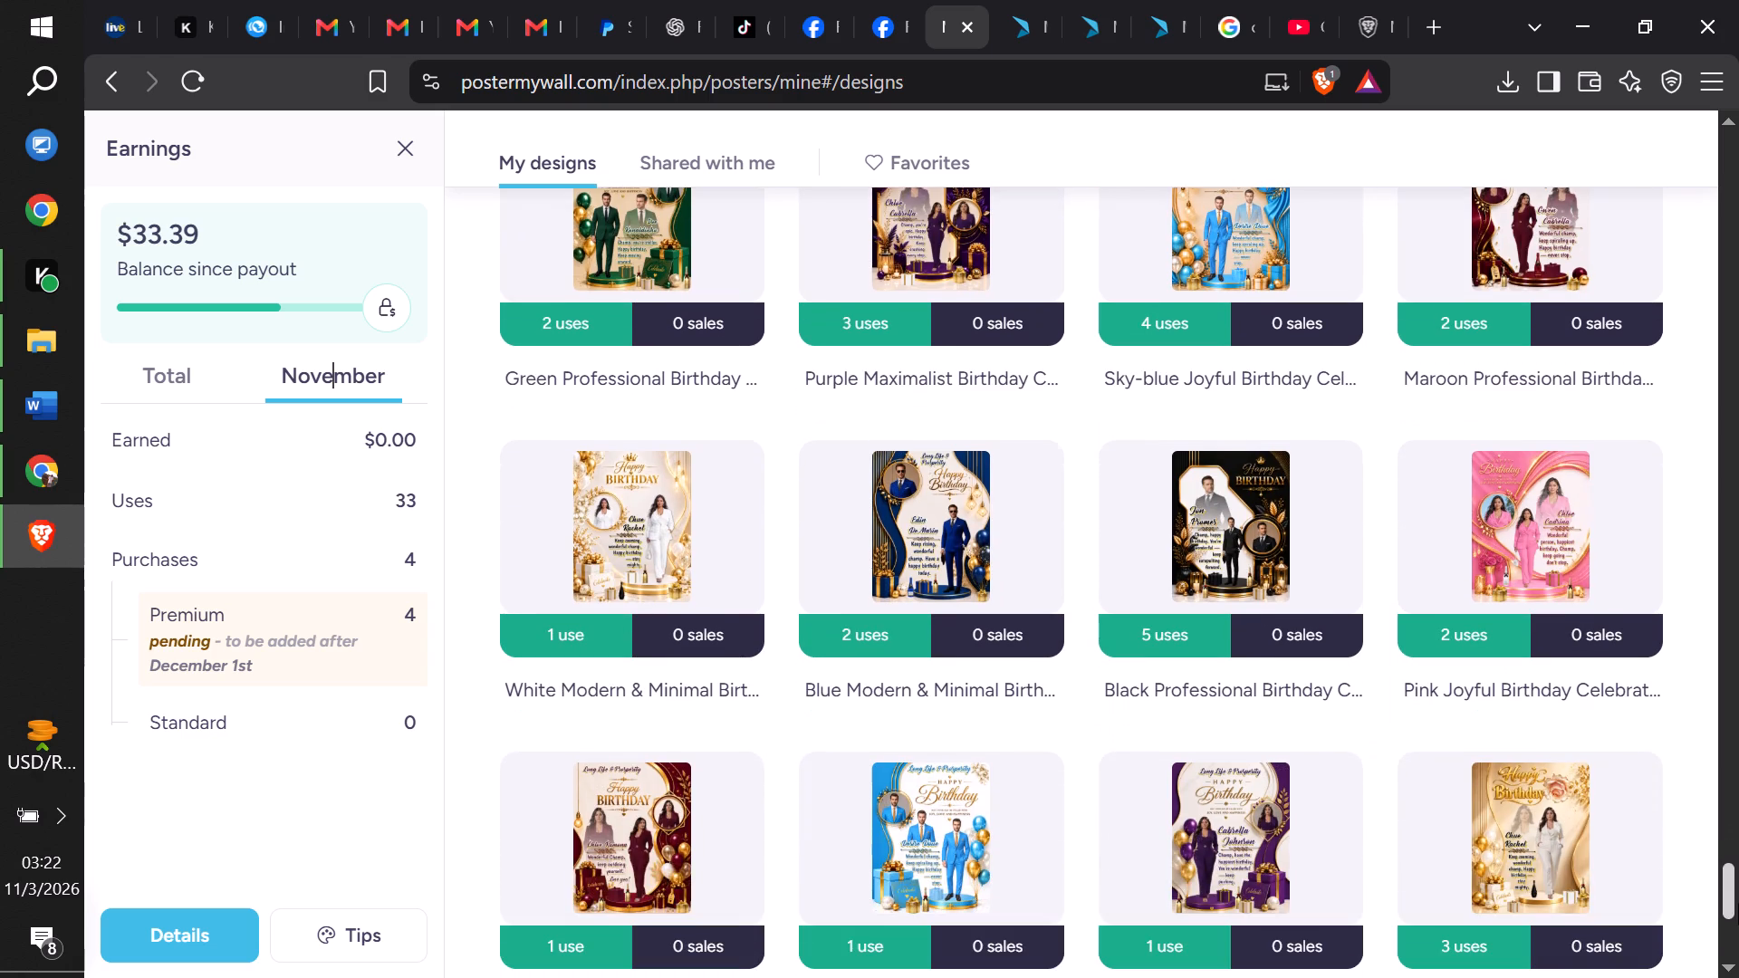
# Review the use and sale counts of the birthday celebration templates in My designs, down to the Grace Sunday and Haunted Masquerade designs.
pyautogui.moveTo(1738, 903); pyautogui.dragTo(1738, 939)
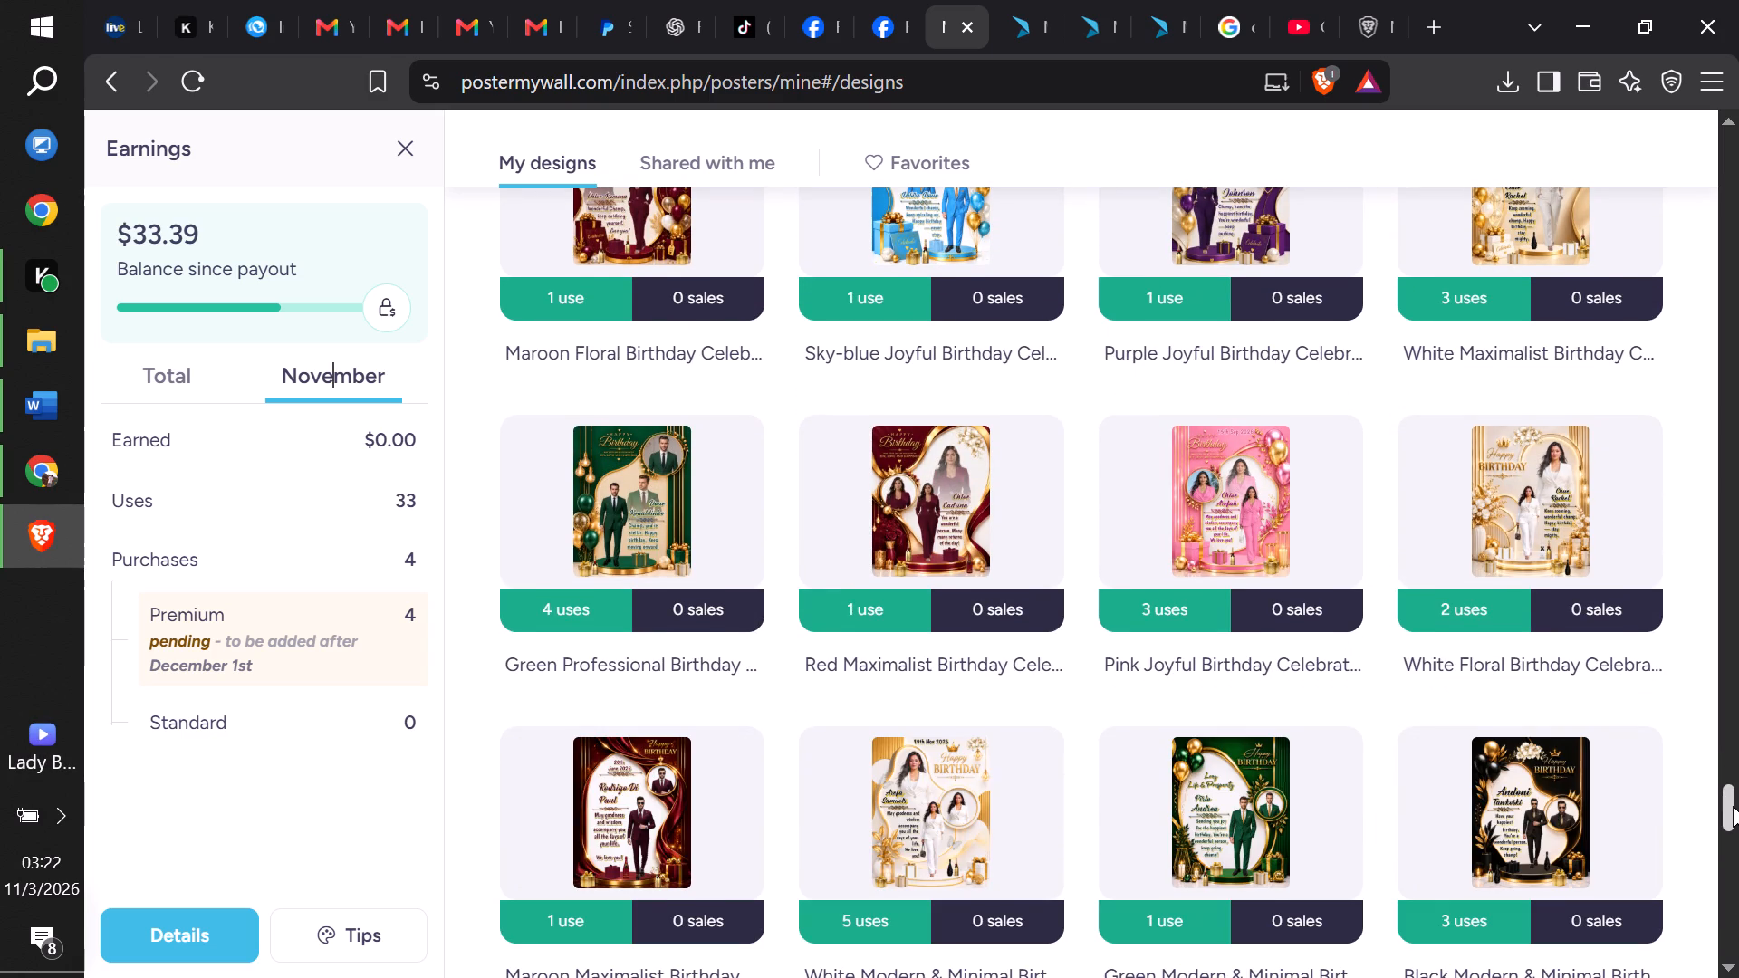
pyautogui.moveTo(1728, 807); pyautogui.dragTo(1738, 846)
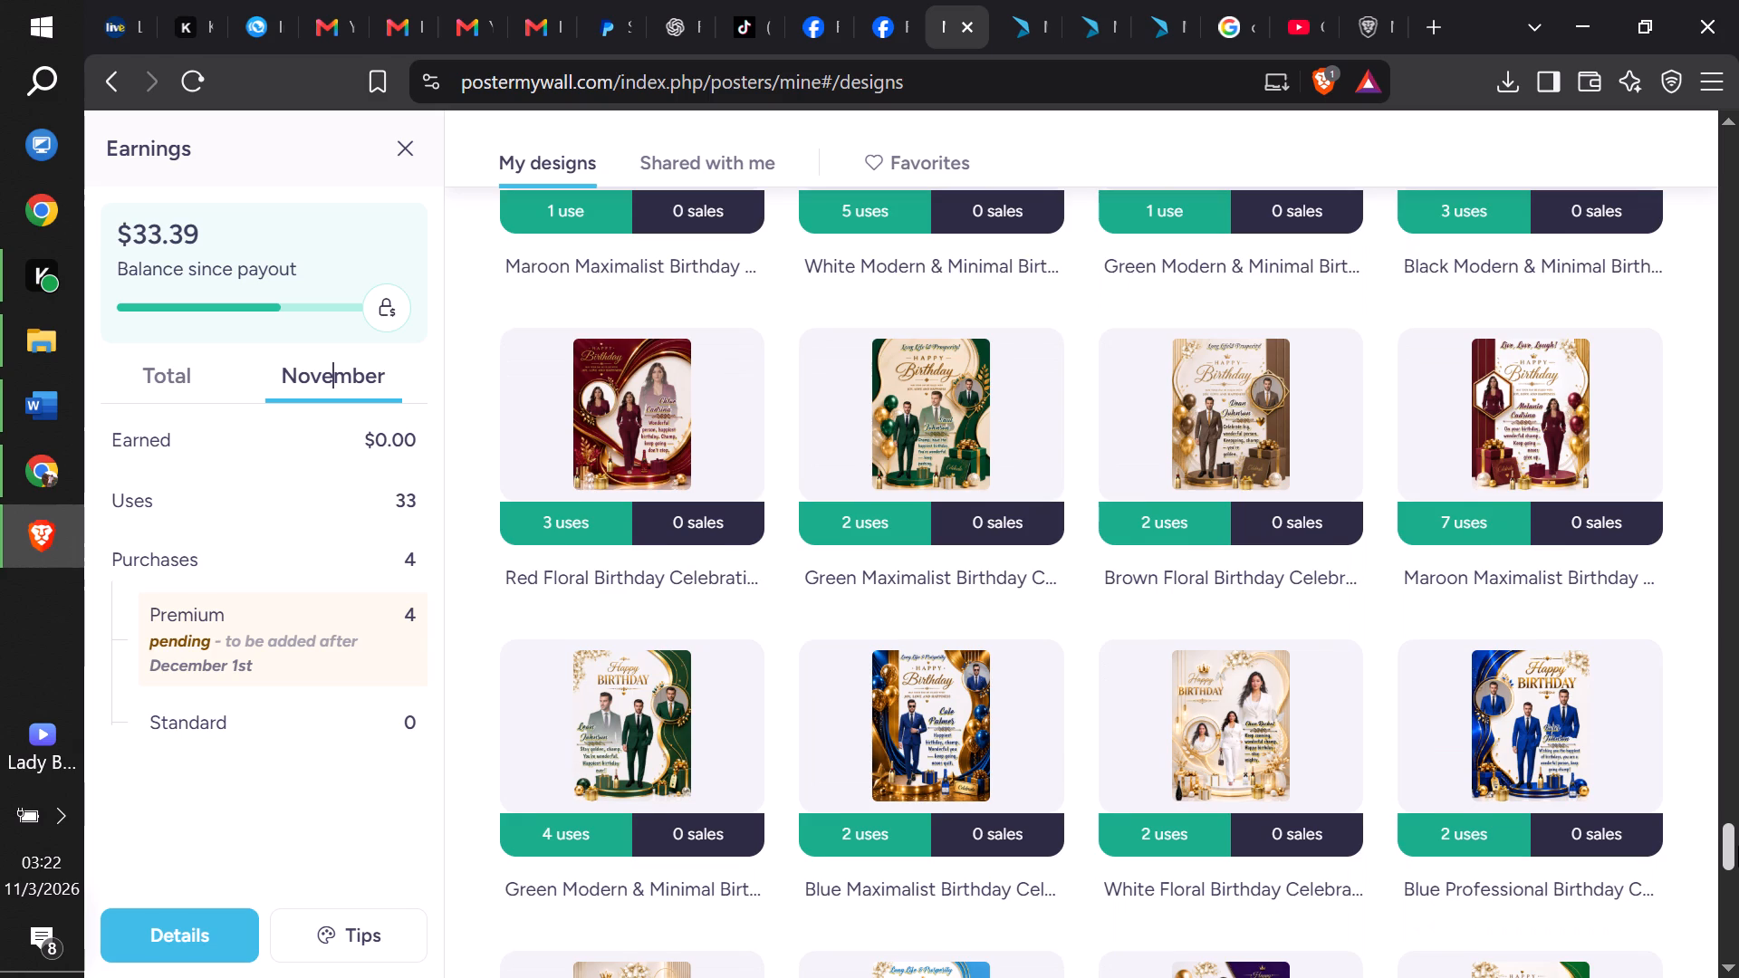
pyautogui.moveTo(1738, 846); pyautogui.dragTo(1738, 866)
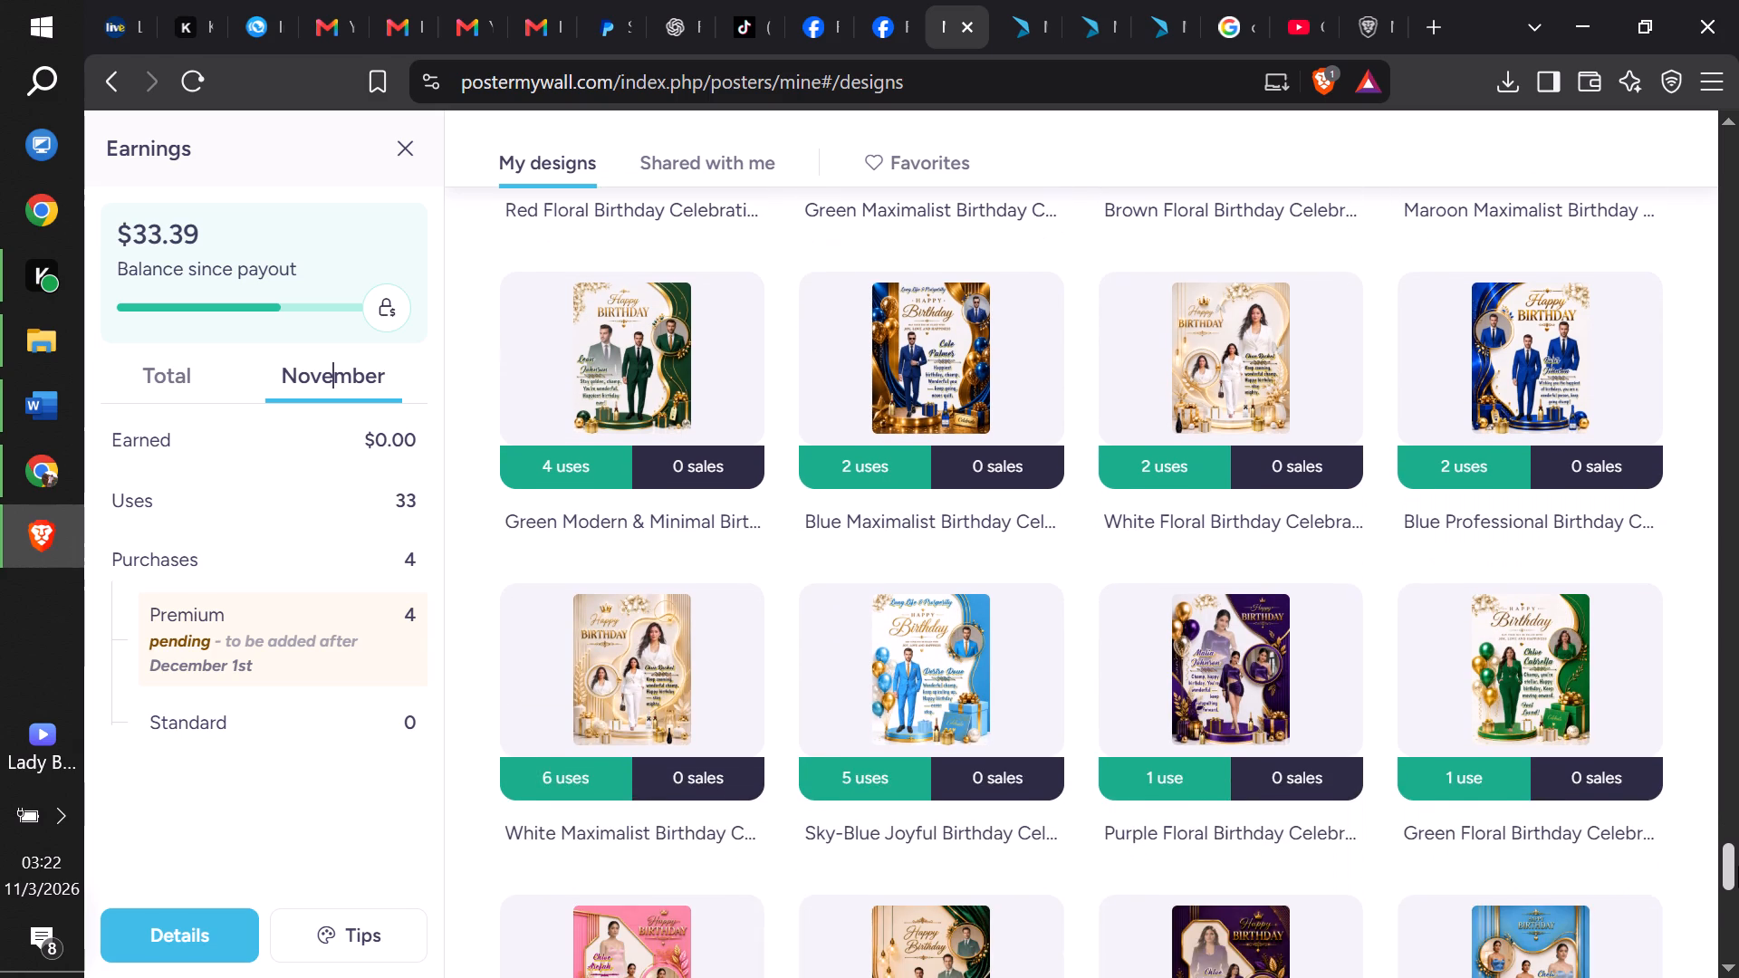
pyautogui.moveTo(1738, 866); pyautogui.dragTo(1738, 902)
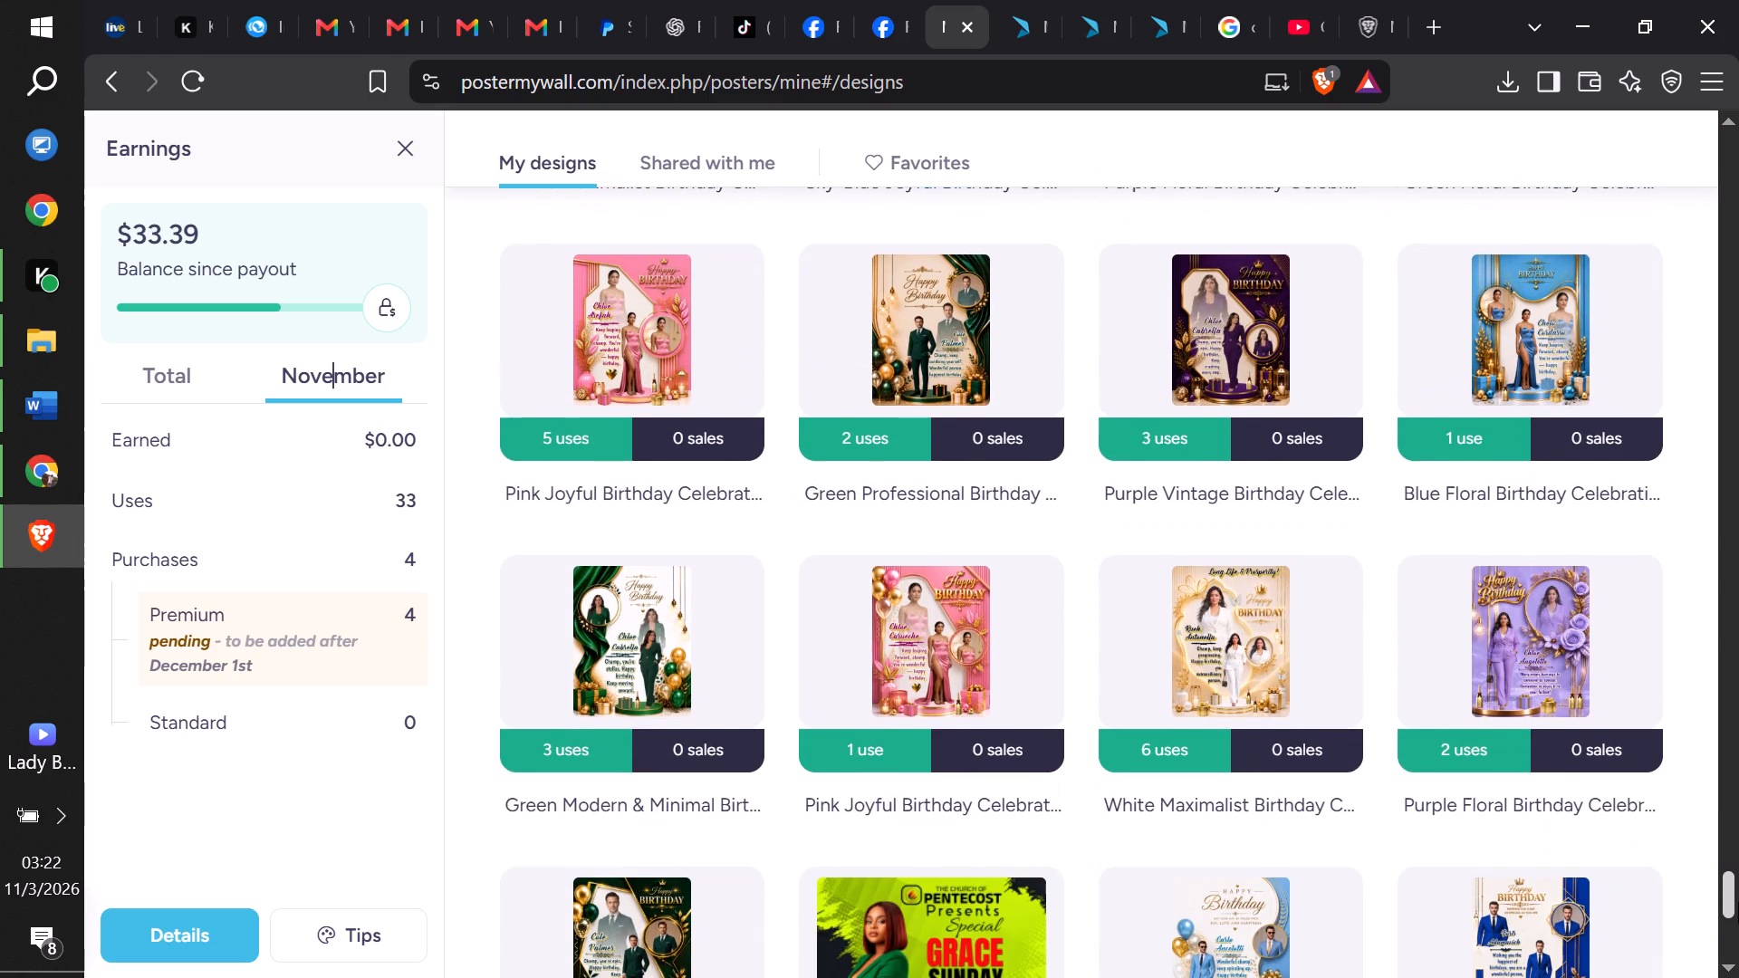
pyautogui.moveTo(1738, 902); pyautogui.dragTo(1738, 919)
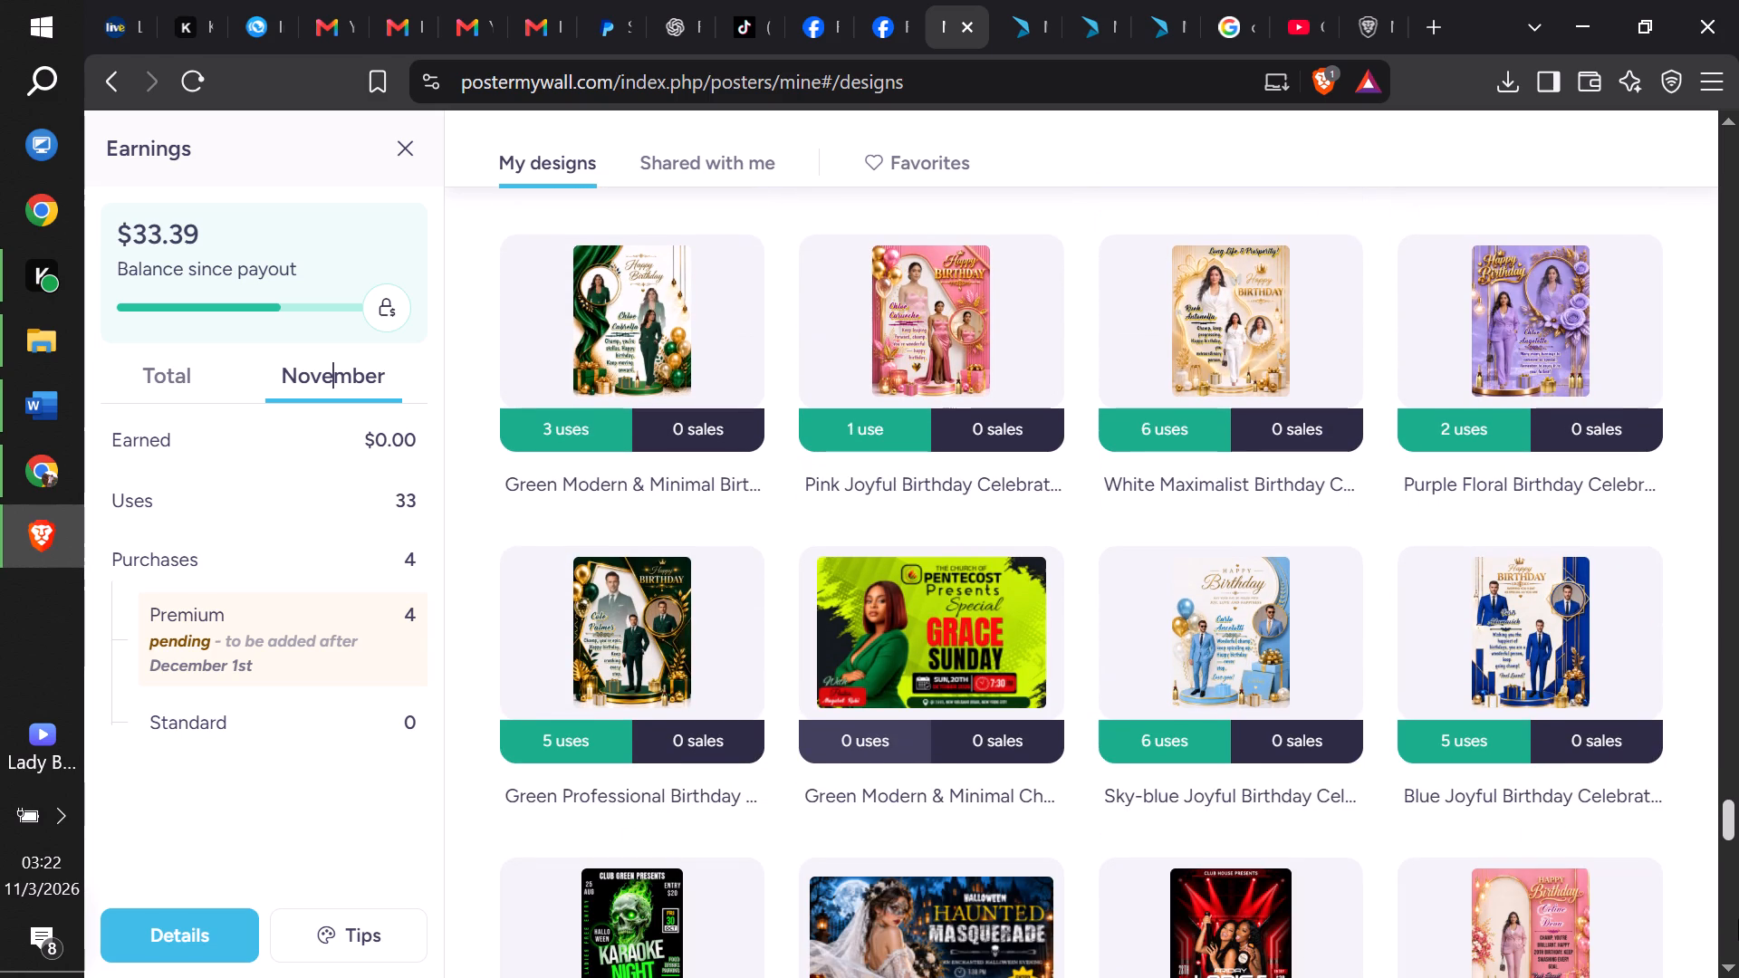
pyautogui.moveTo(1738, 919); pyautogui.dragTo(1738, 930)
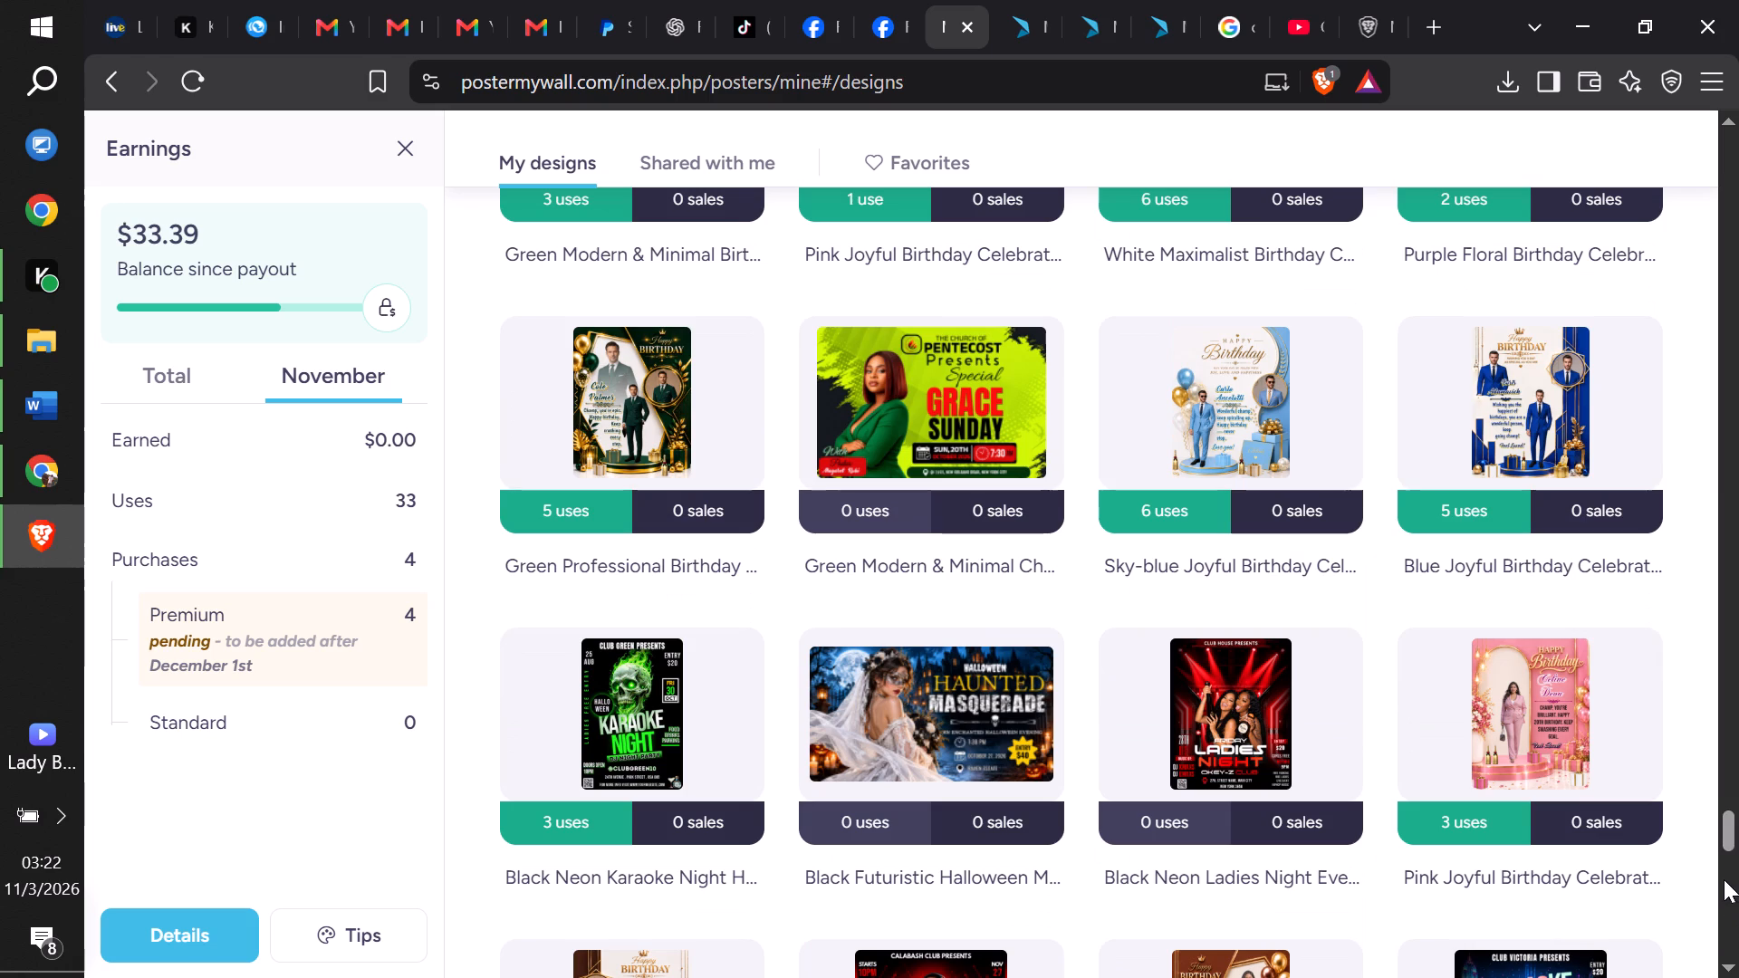
pyautogui.moveTo(1725, 836); pyautogui.dragTo(1728, 843)
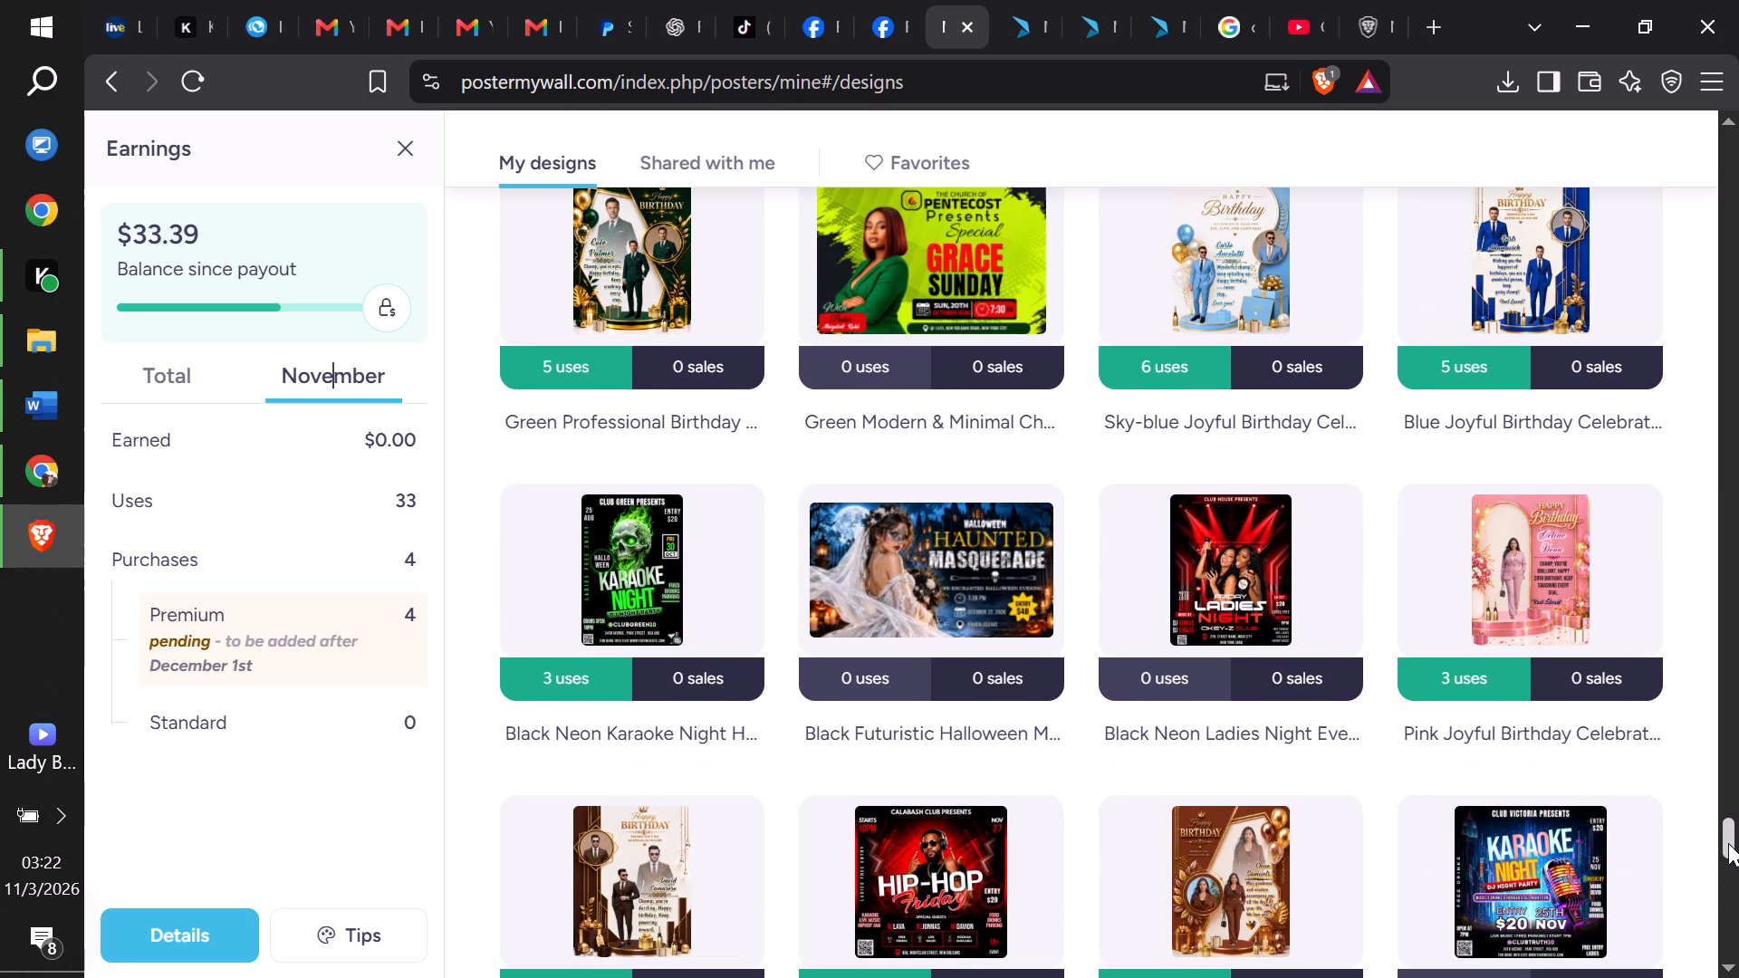
pyautogui.moveTo(1728, 843); pyautogui.dragTo(1728, 844)
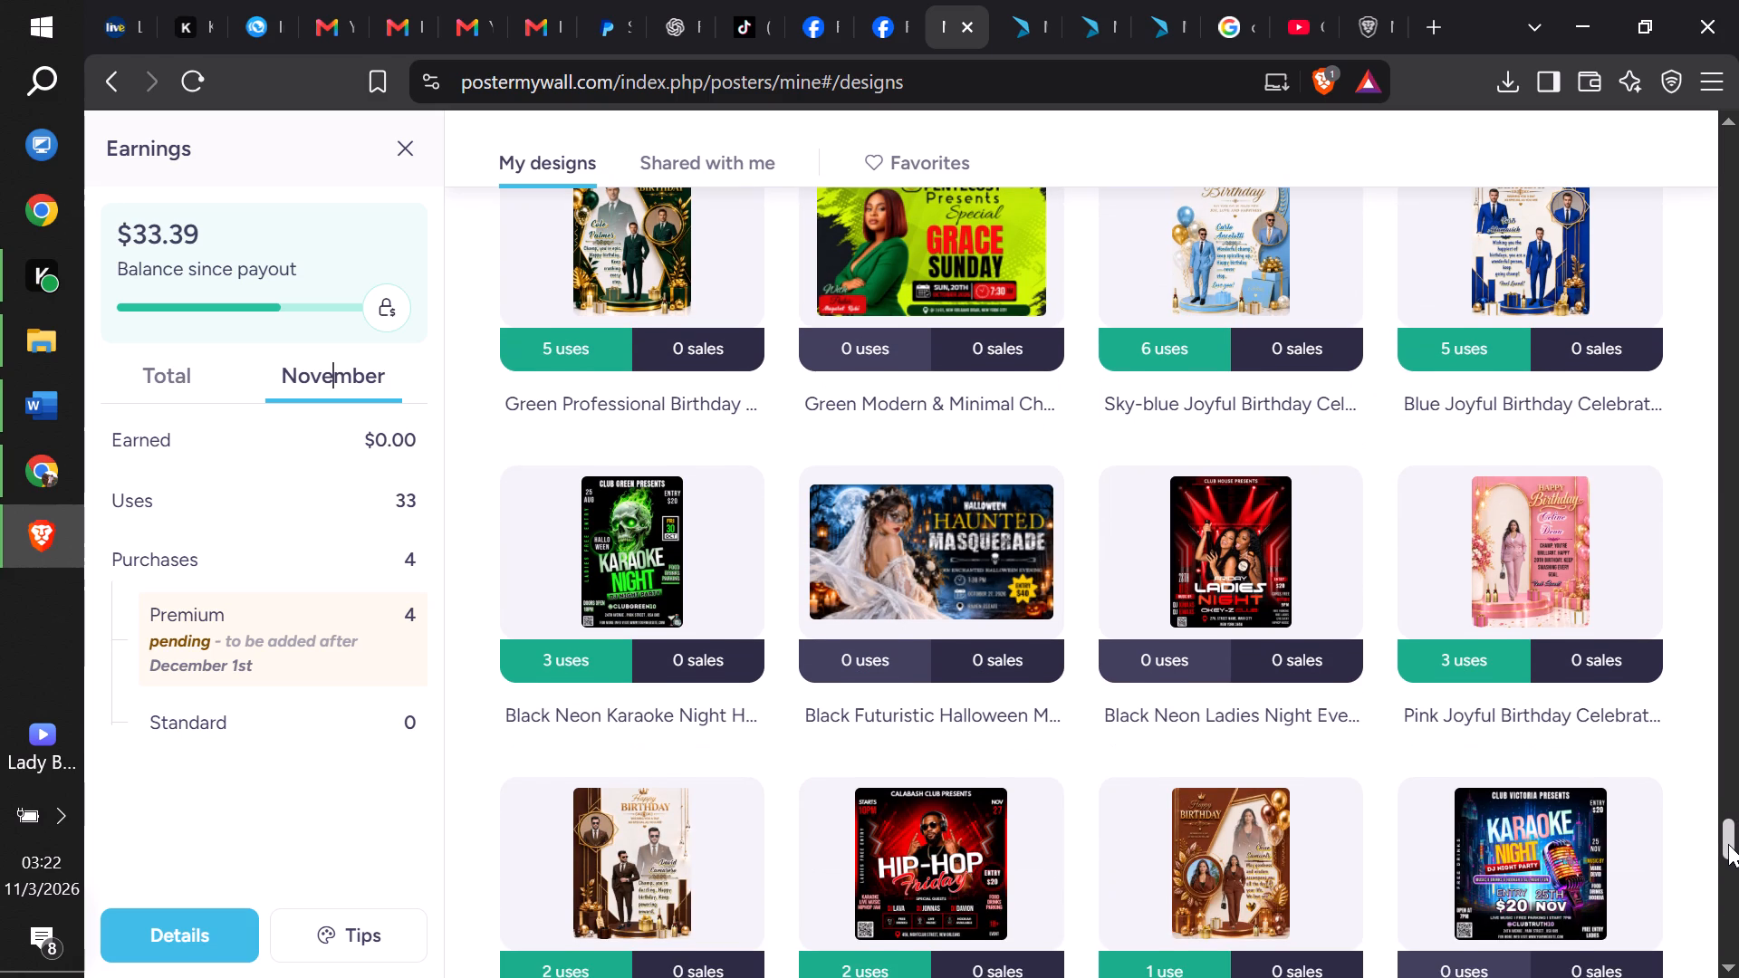
# Review the use and sale counts of the hip-hop, karaoke, salsa, praise conference and neighbouring birthday templates in My designs.
pyautogui.moveTo(1728, 844); pyautogui.dragTo(1730, 850)
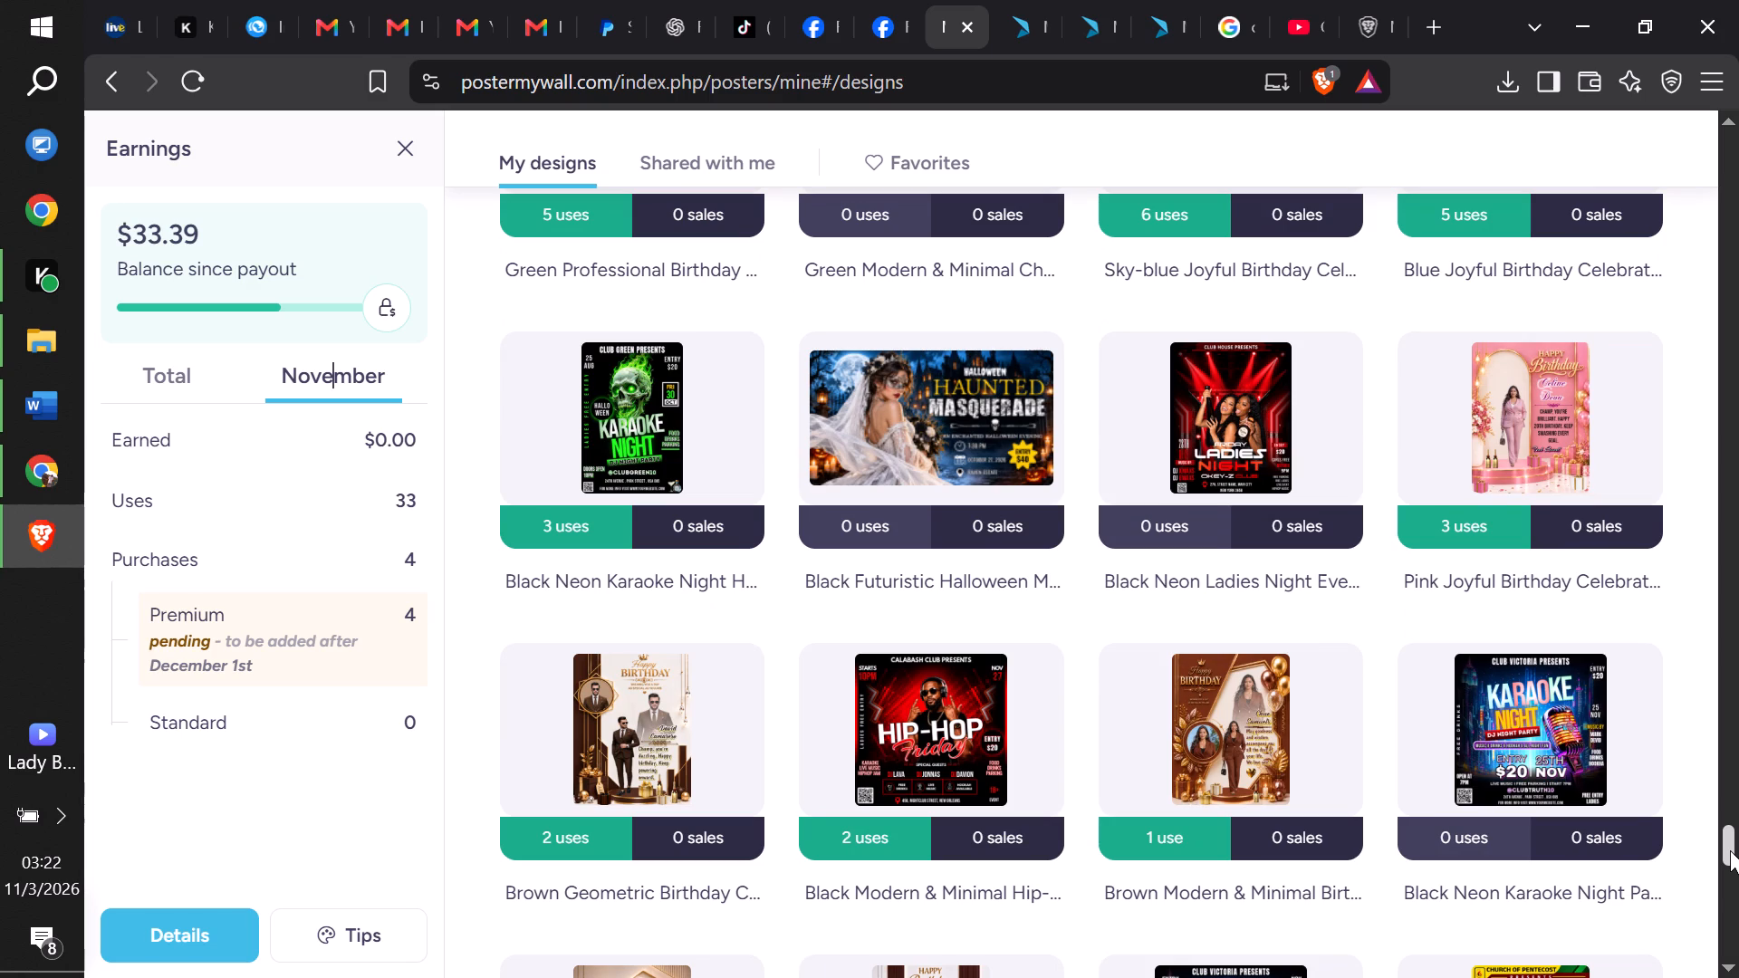
pyautogui.moveTo(1730, 850); pyautogui.dragTo(1730, 865)
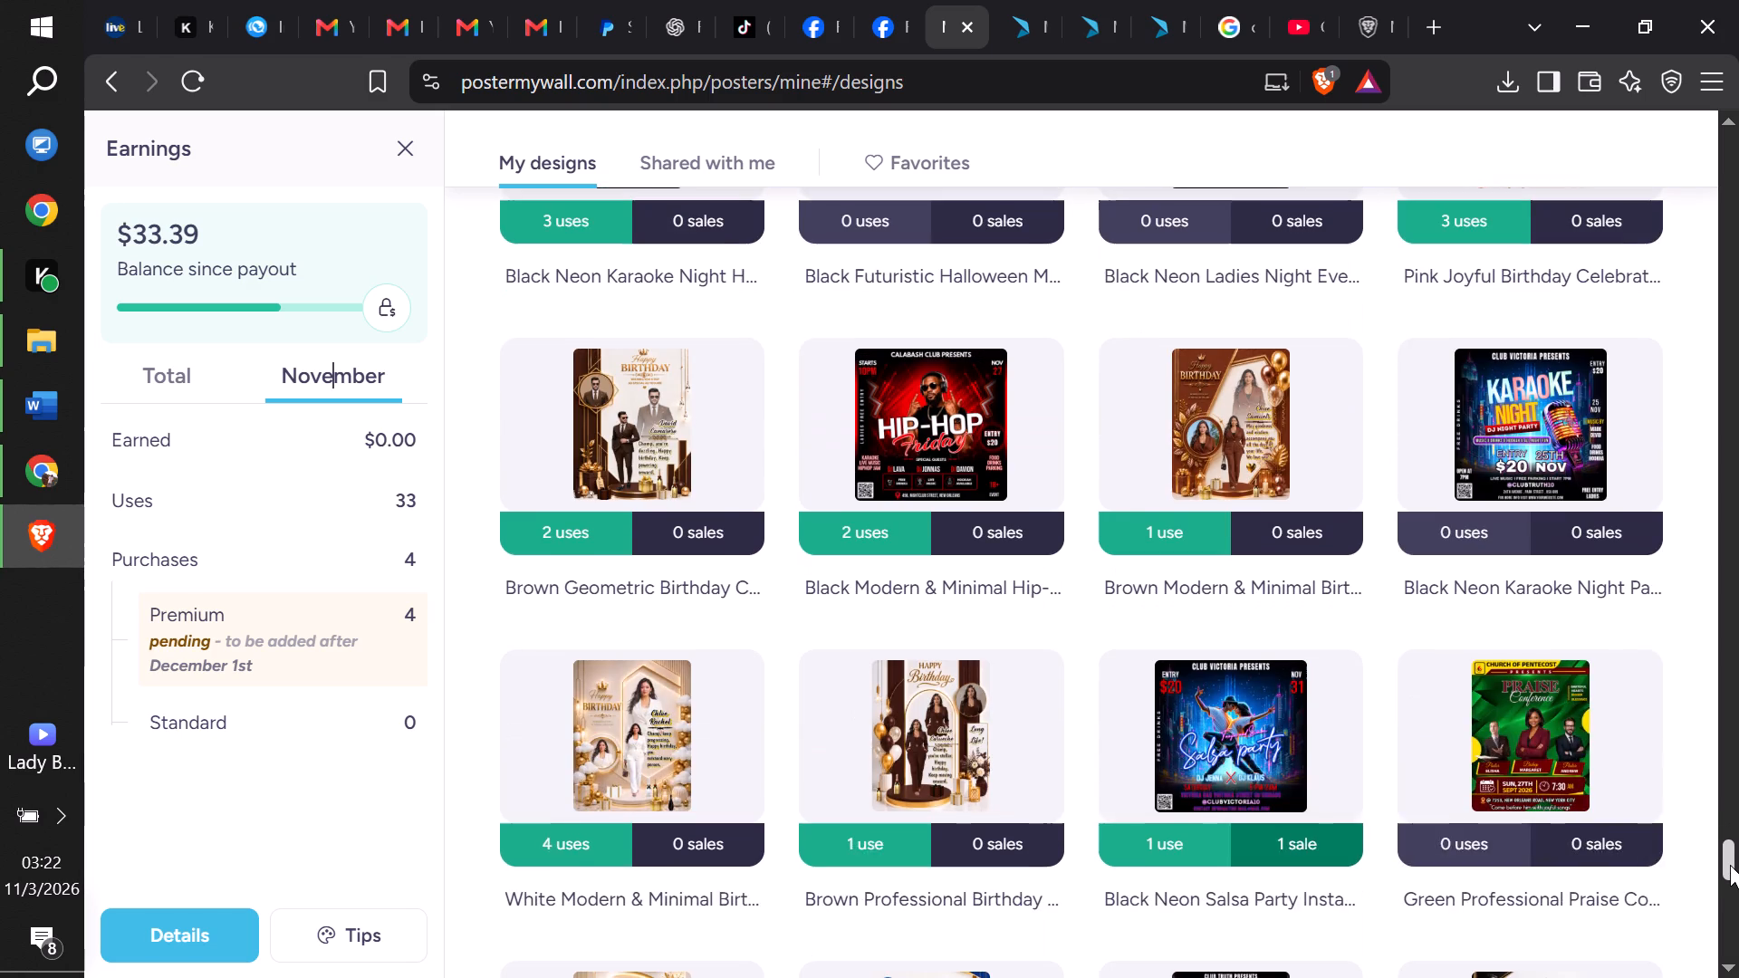
pyautogui.moveTo(1730, 865); pyautogui.dragTo(1730, 856)
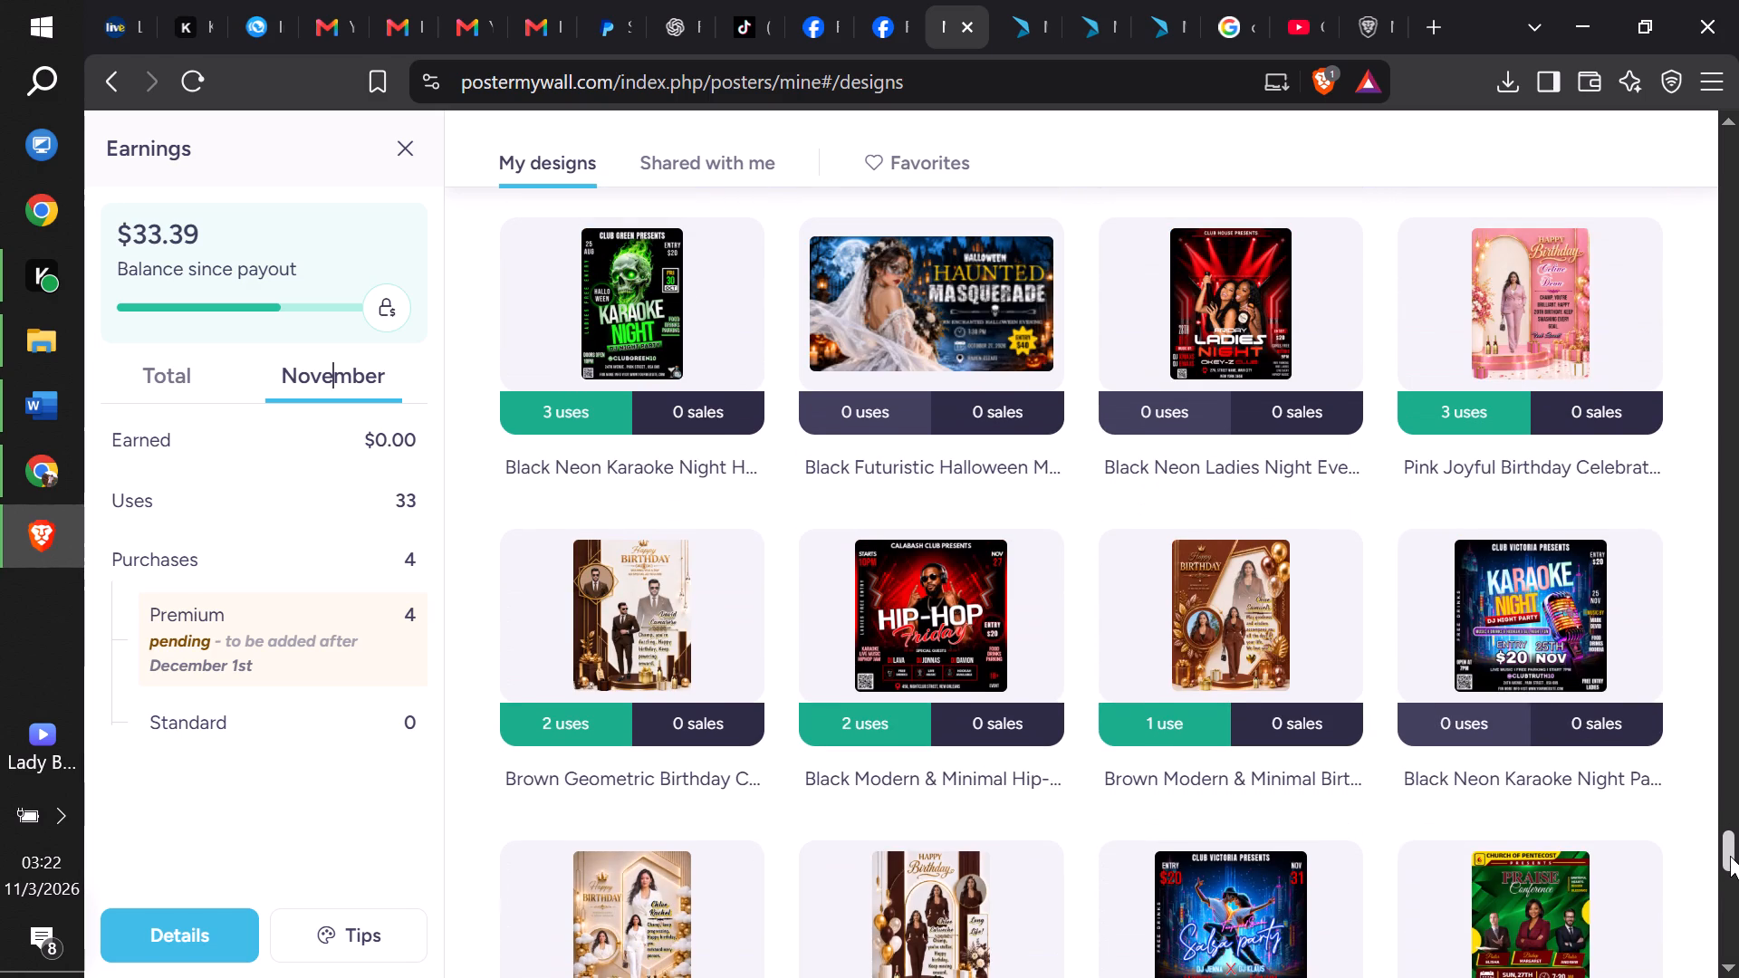
pyautogui.moveTo(1730, 856); pyautogui.dragTo(1734, 861)
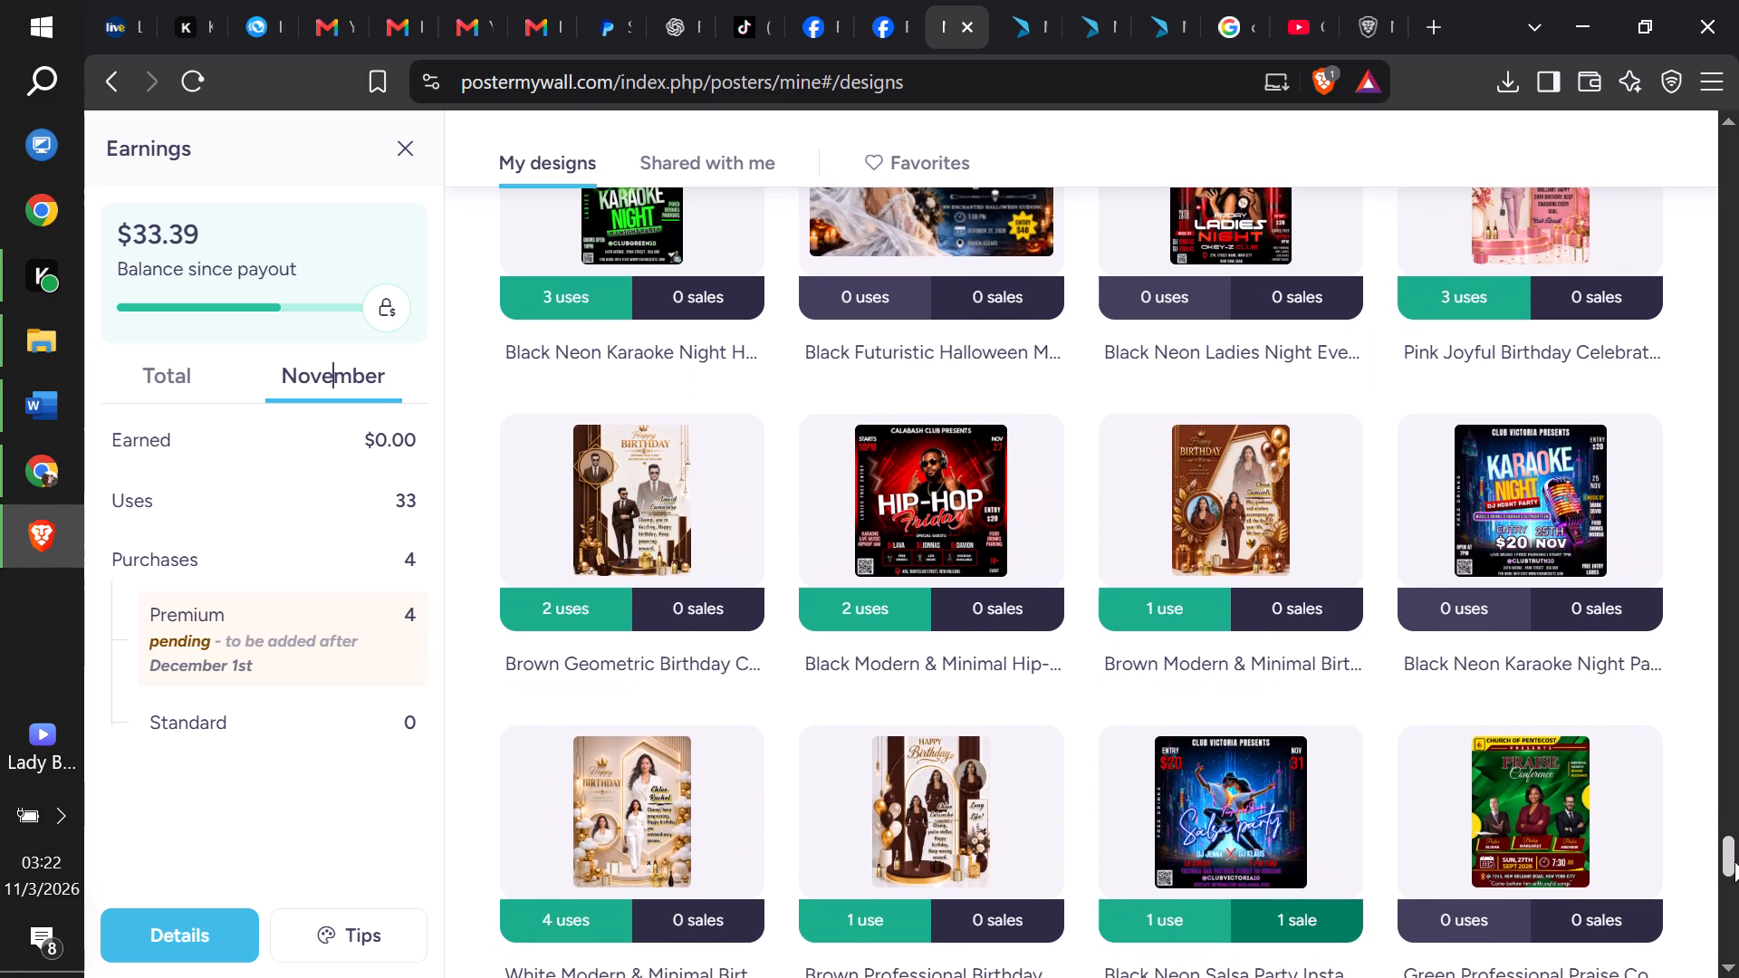
pyautogui.moveTo(1734, 861); pyautogui.dragTo(1738, 868)
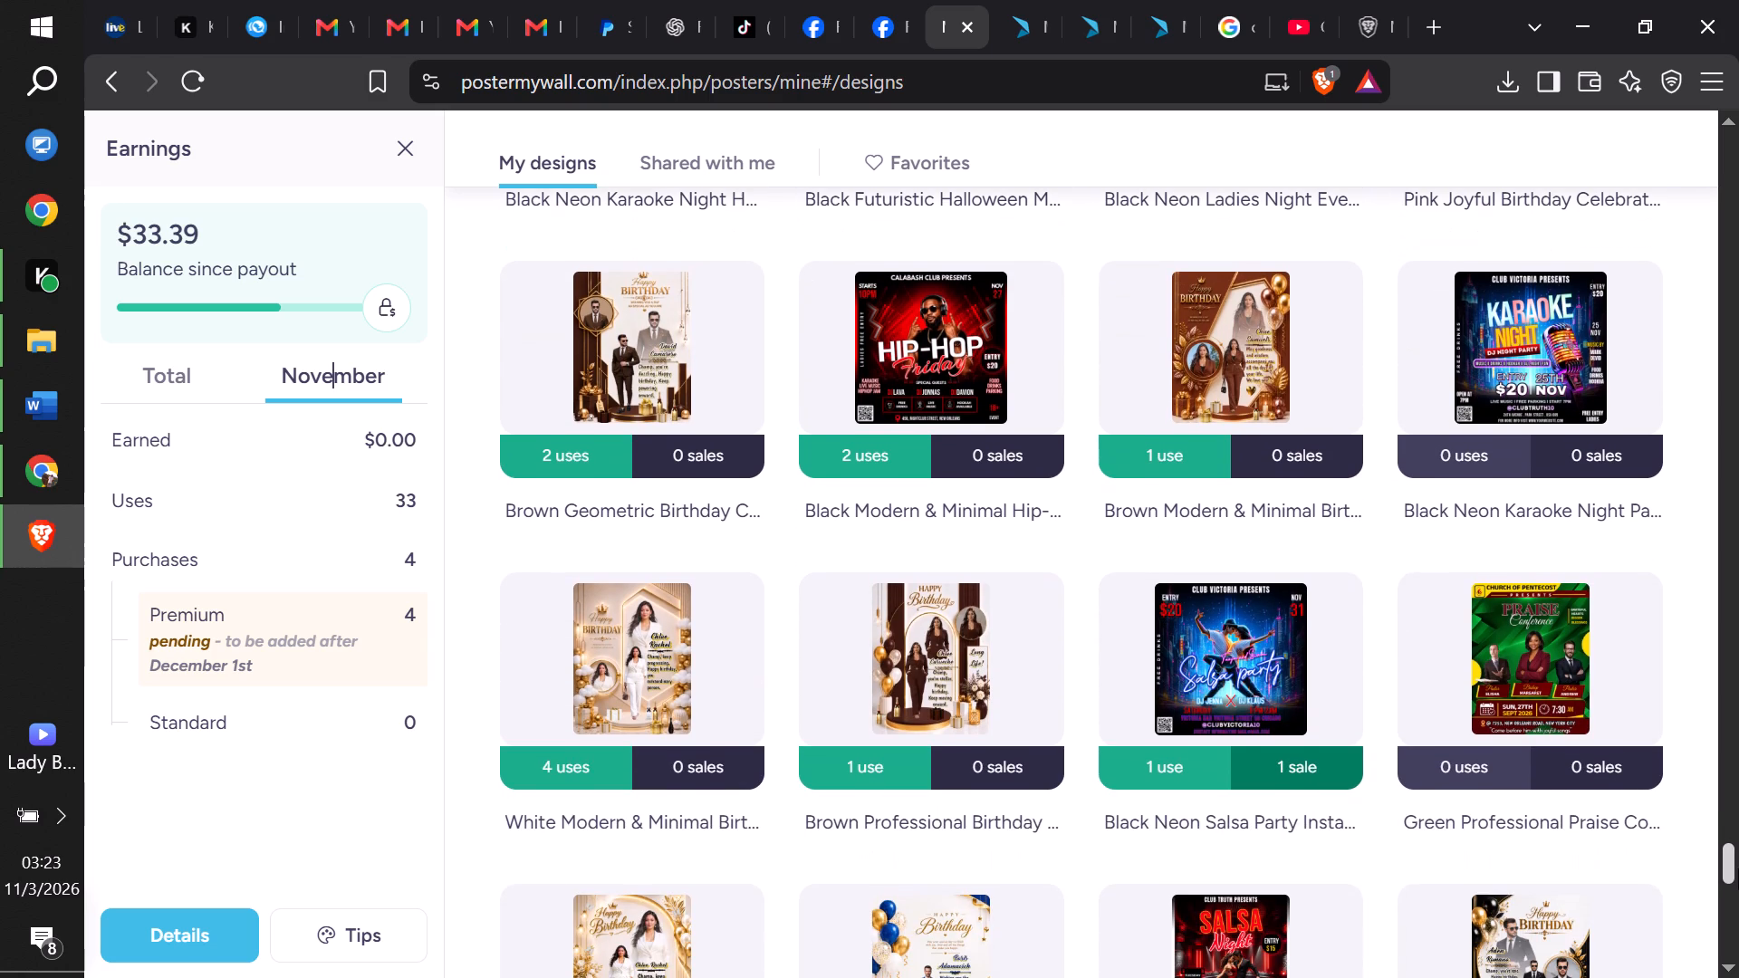
pyautogui.moveTo(1738, 868); pyautogui.dragTo(1738, 872)
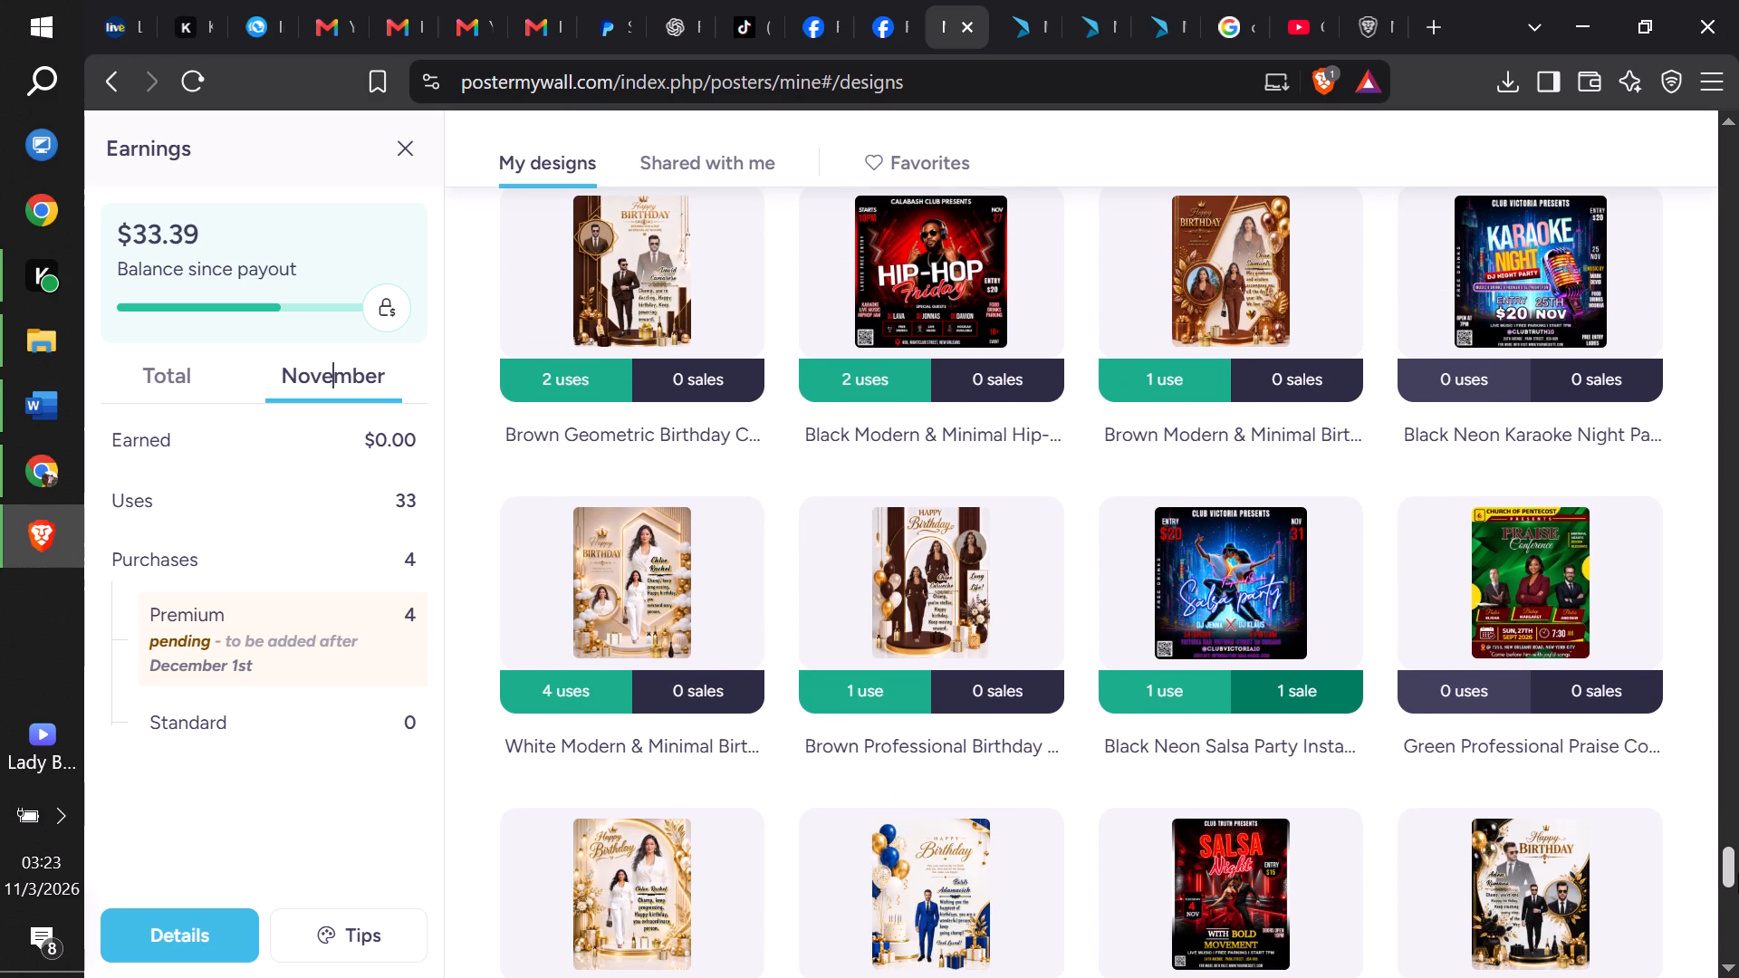
pyautogui.moveTo(1738, 872); pyautogui.dragTo(1738, 887)
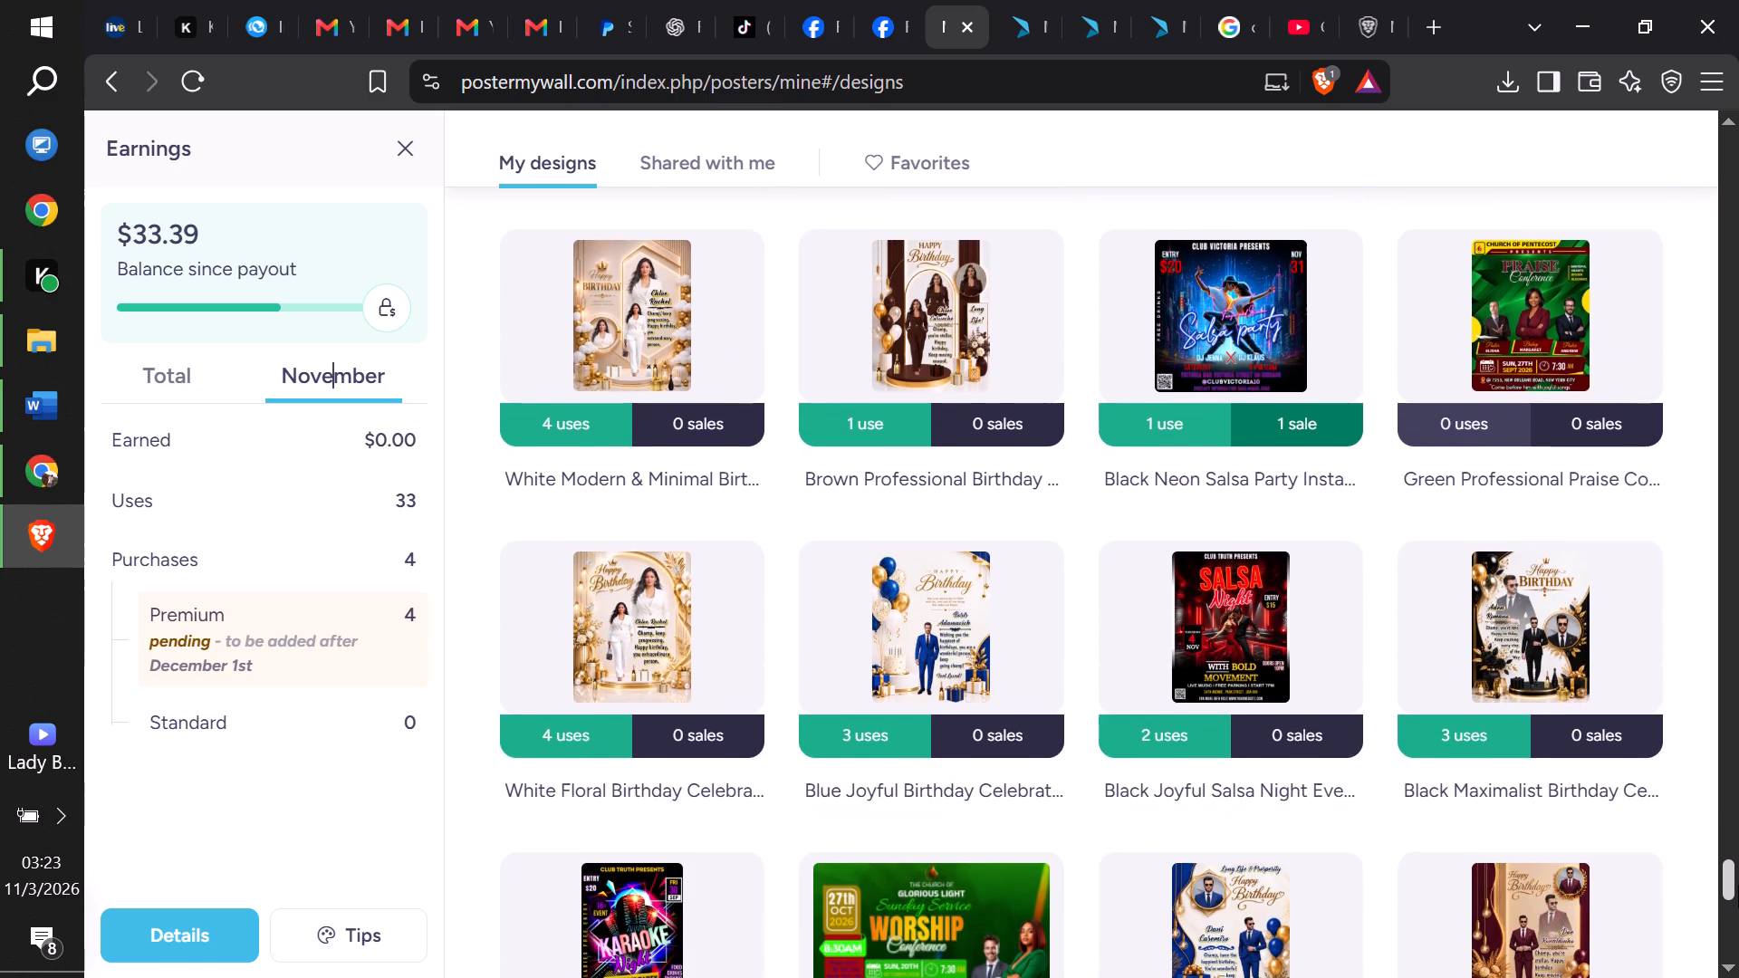
pyautogui.moveTo(1738, 887); pyautogui.dragTo(1738, 897)
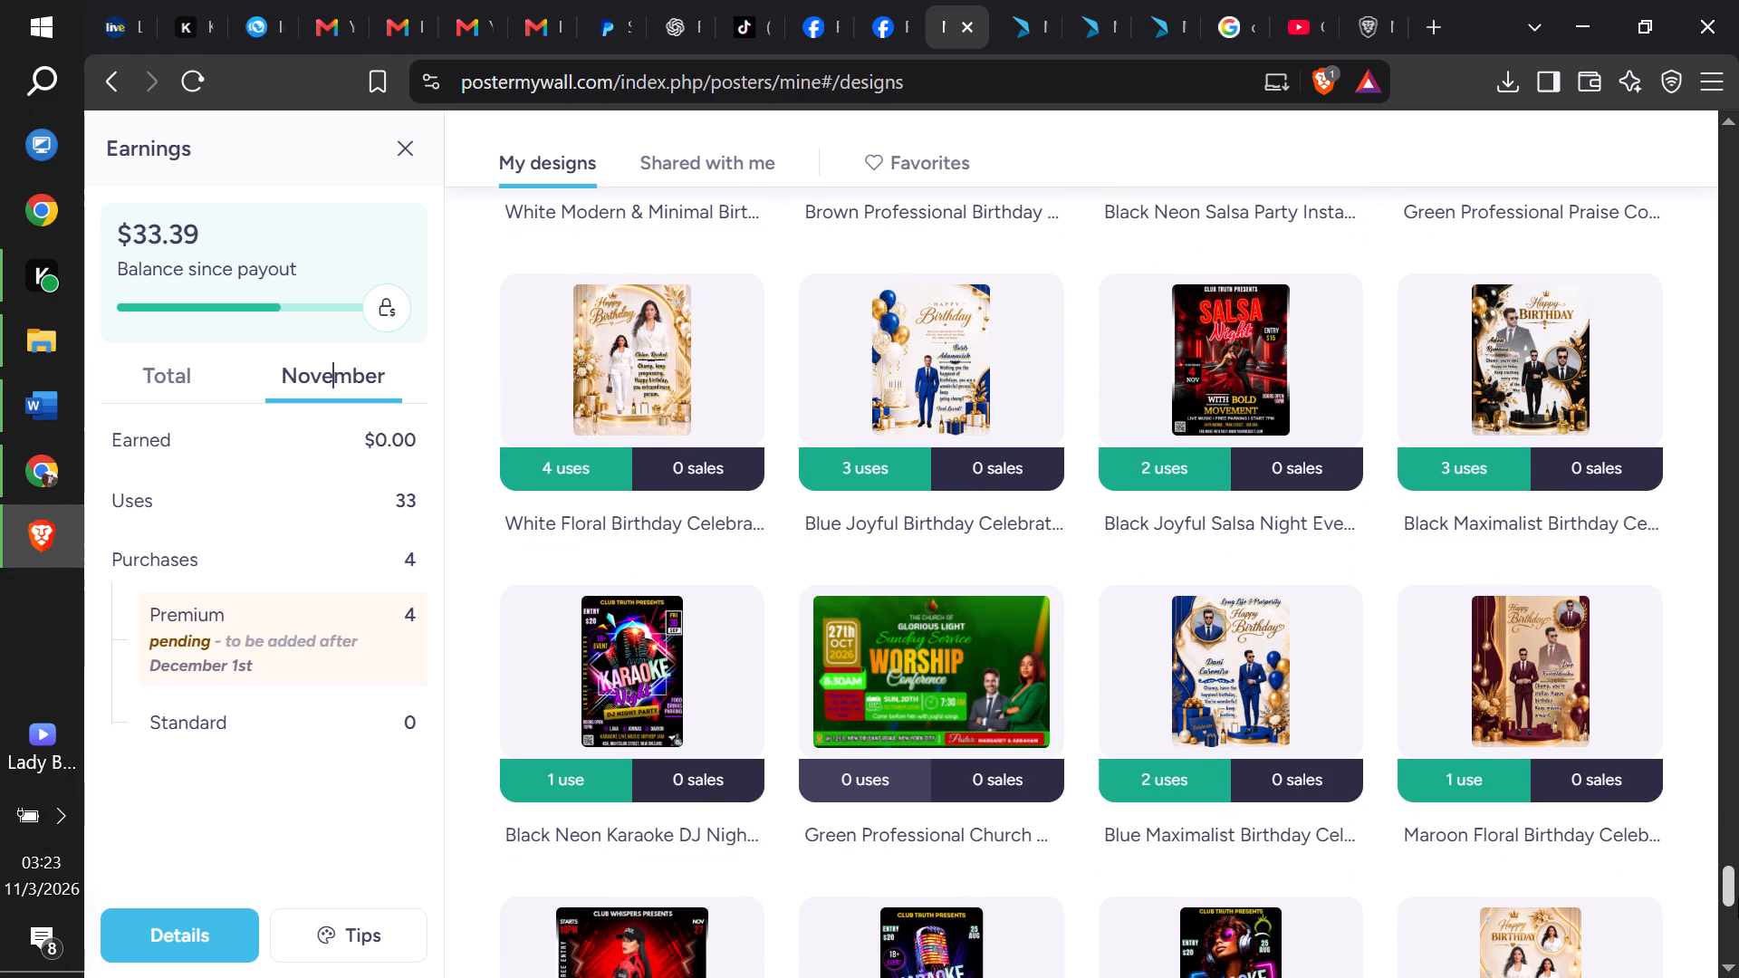
# Review the use and sale counts of the Karaoke DJ, Friday party, Zumba, ladies night and Fire Worship templates and nearby birthday designs.
pyautogui.moveTo(1738, 897); pyautogui.dragTo(1738, 900)
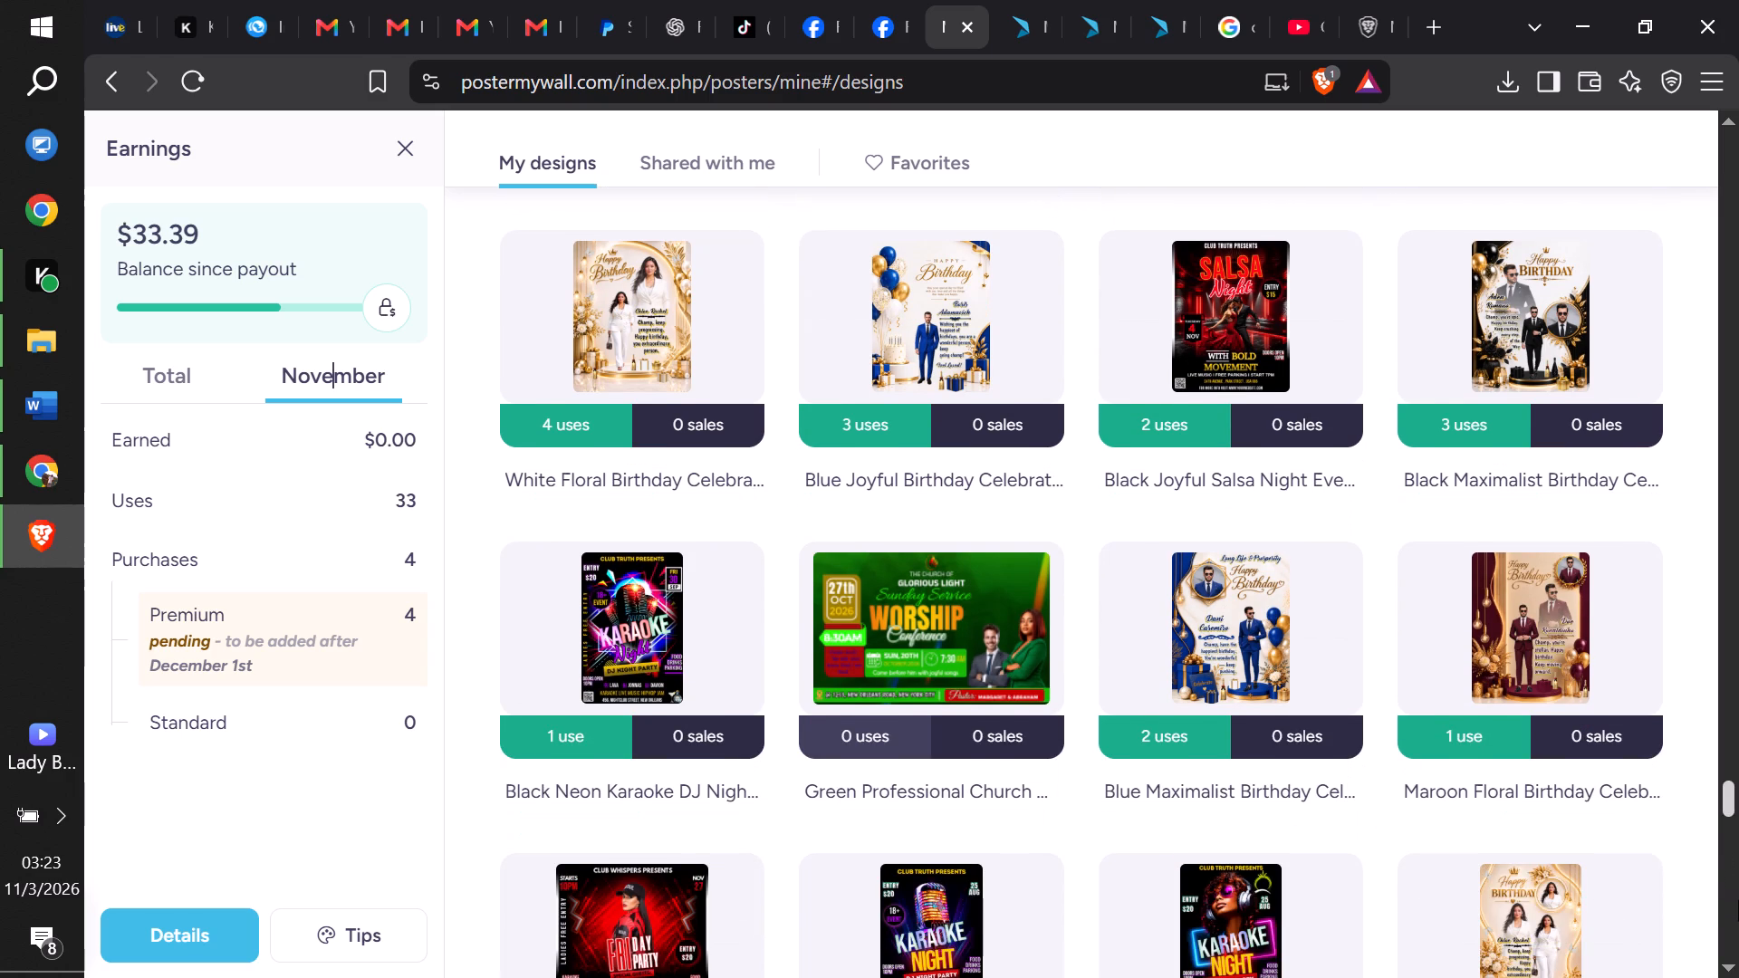
pyautogui.moveTo(1738, 900); pyautogui.dragTo(1738, 906)
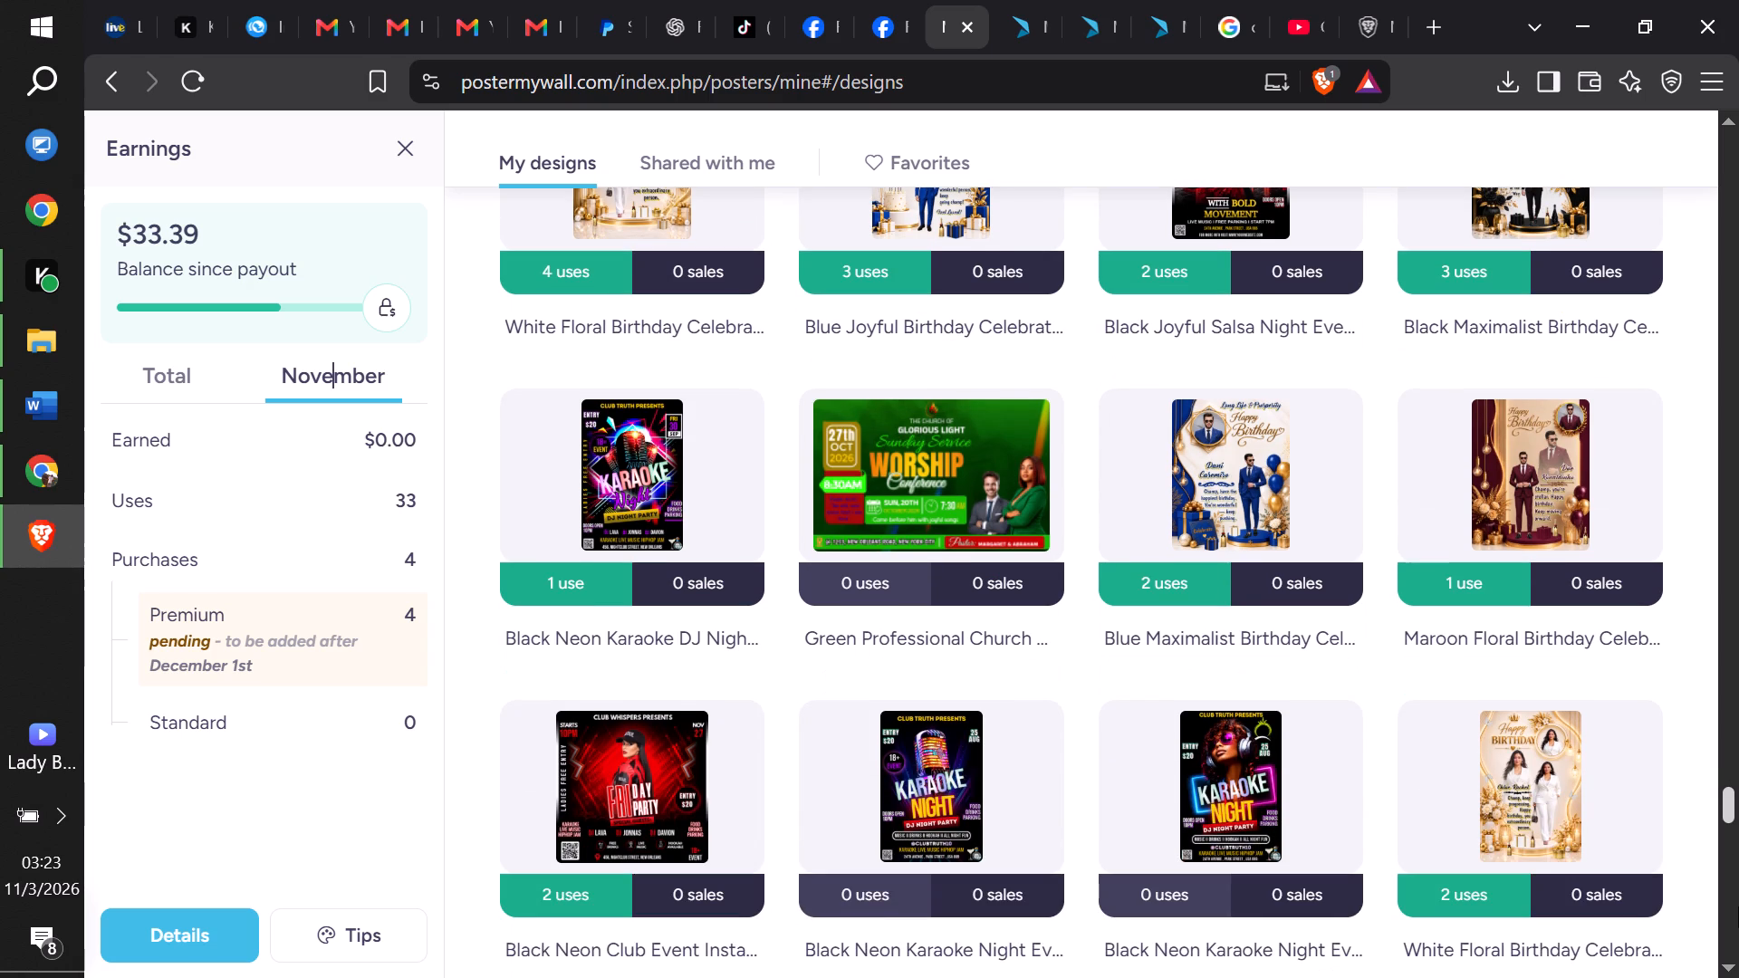
pyautogui.moveTo(1738, 906); pyautogui.dragTo(1738, 924)
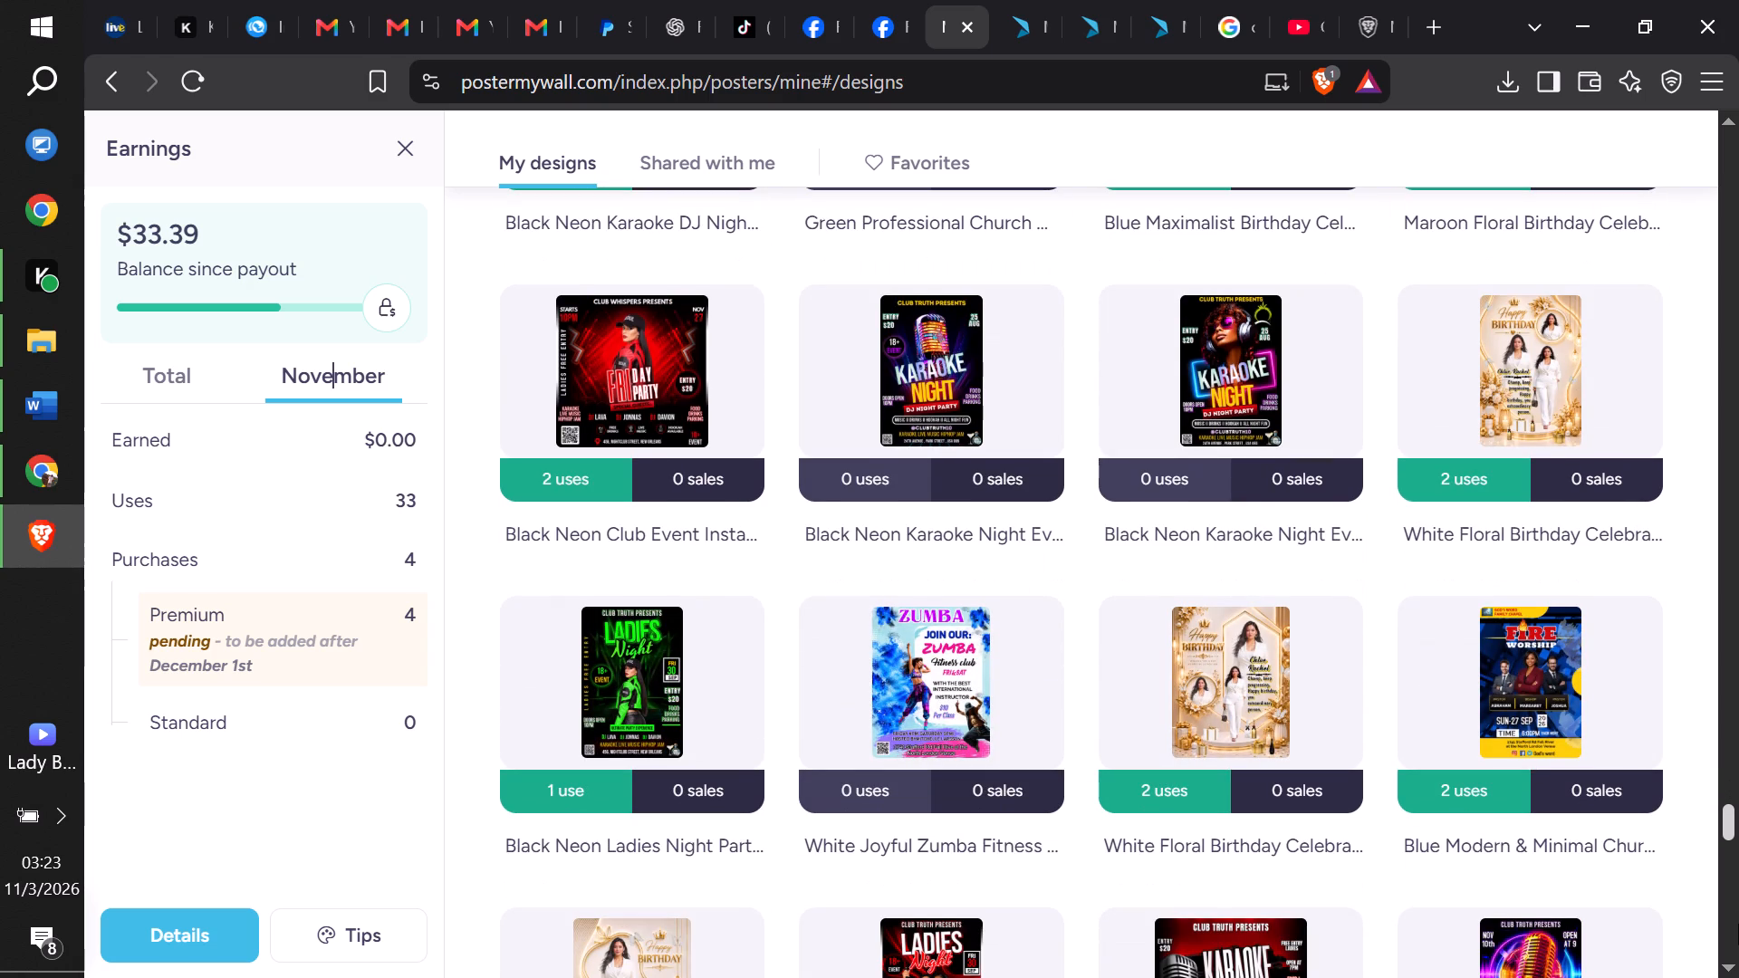
pyautogui.moveTo(1738, 924); pyautogui.dragTo(1738, 928)
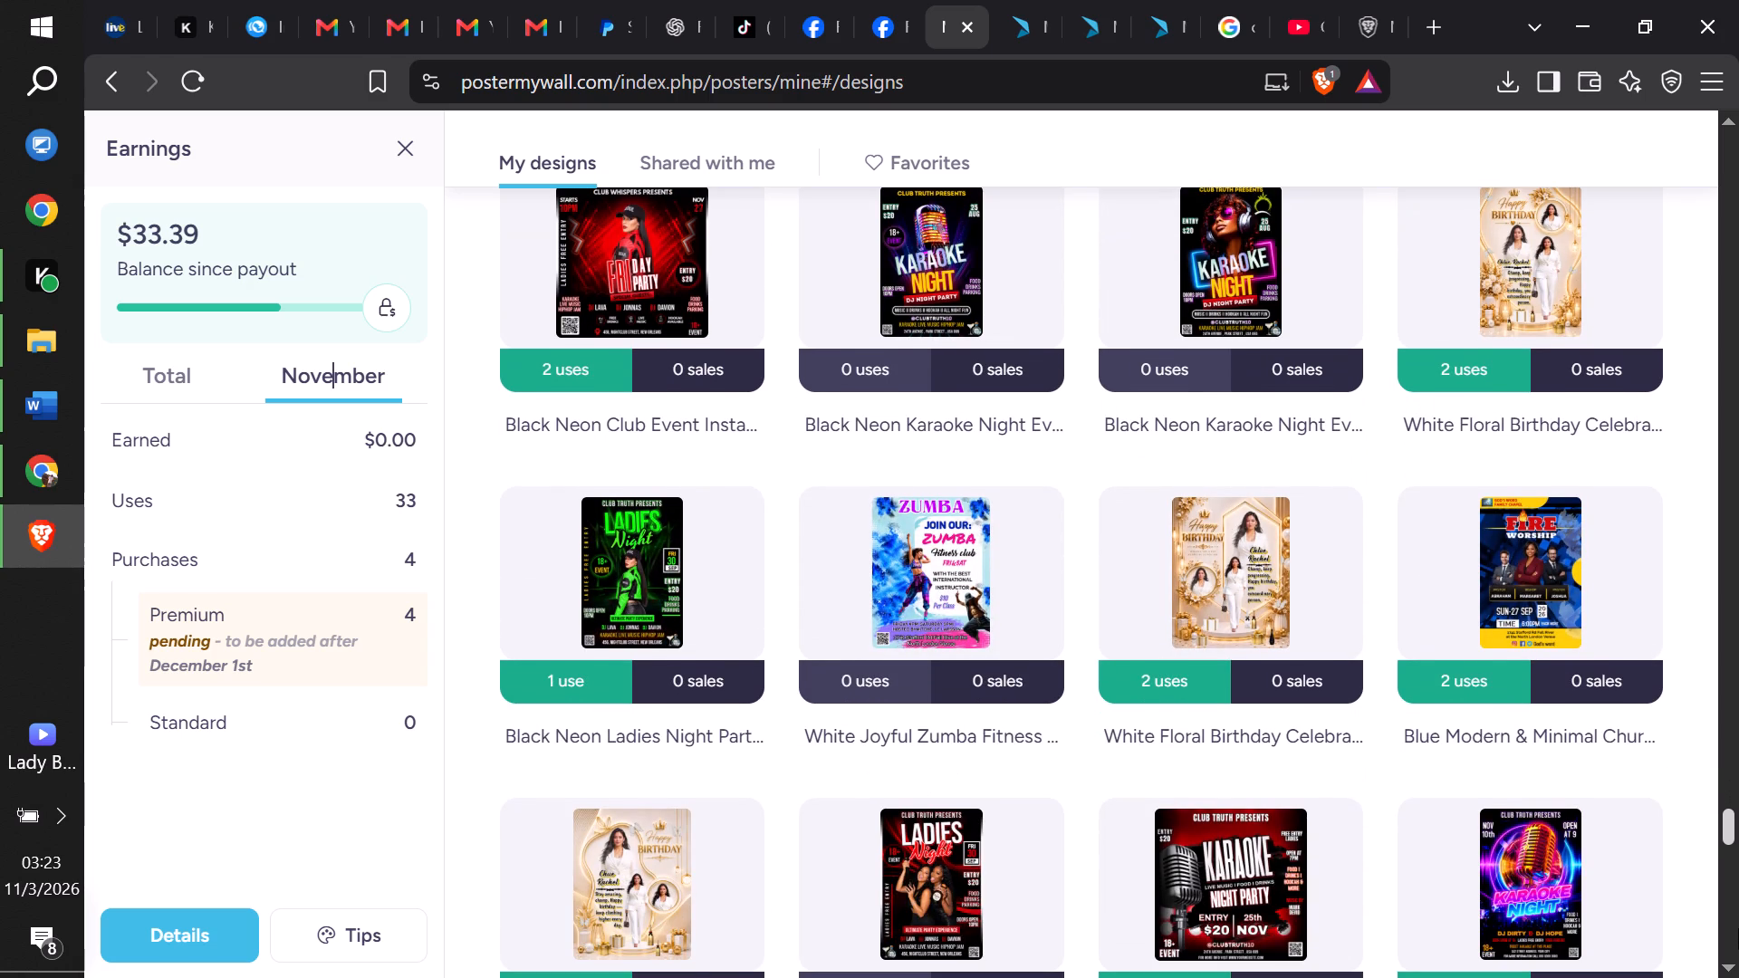
pyautogui.moveTo(1738, 928); pyautogui.dragTo(1738, 931)
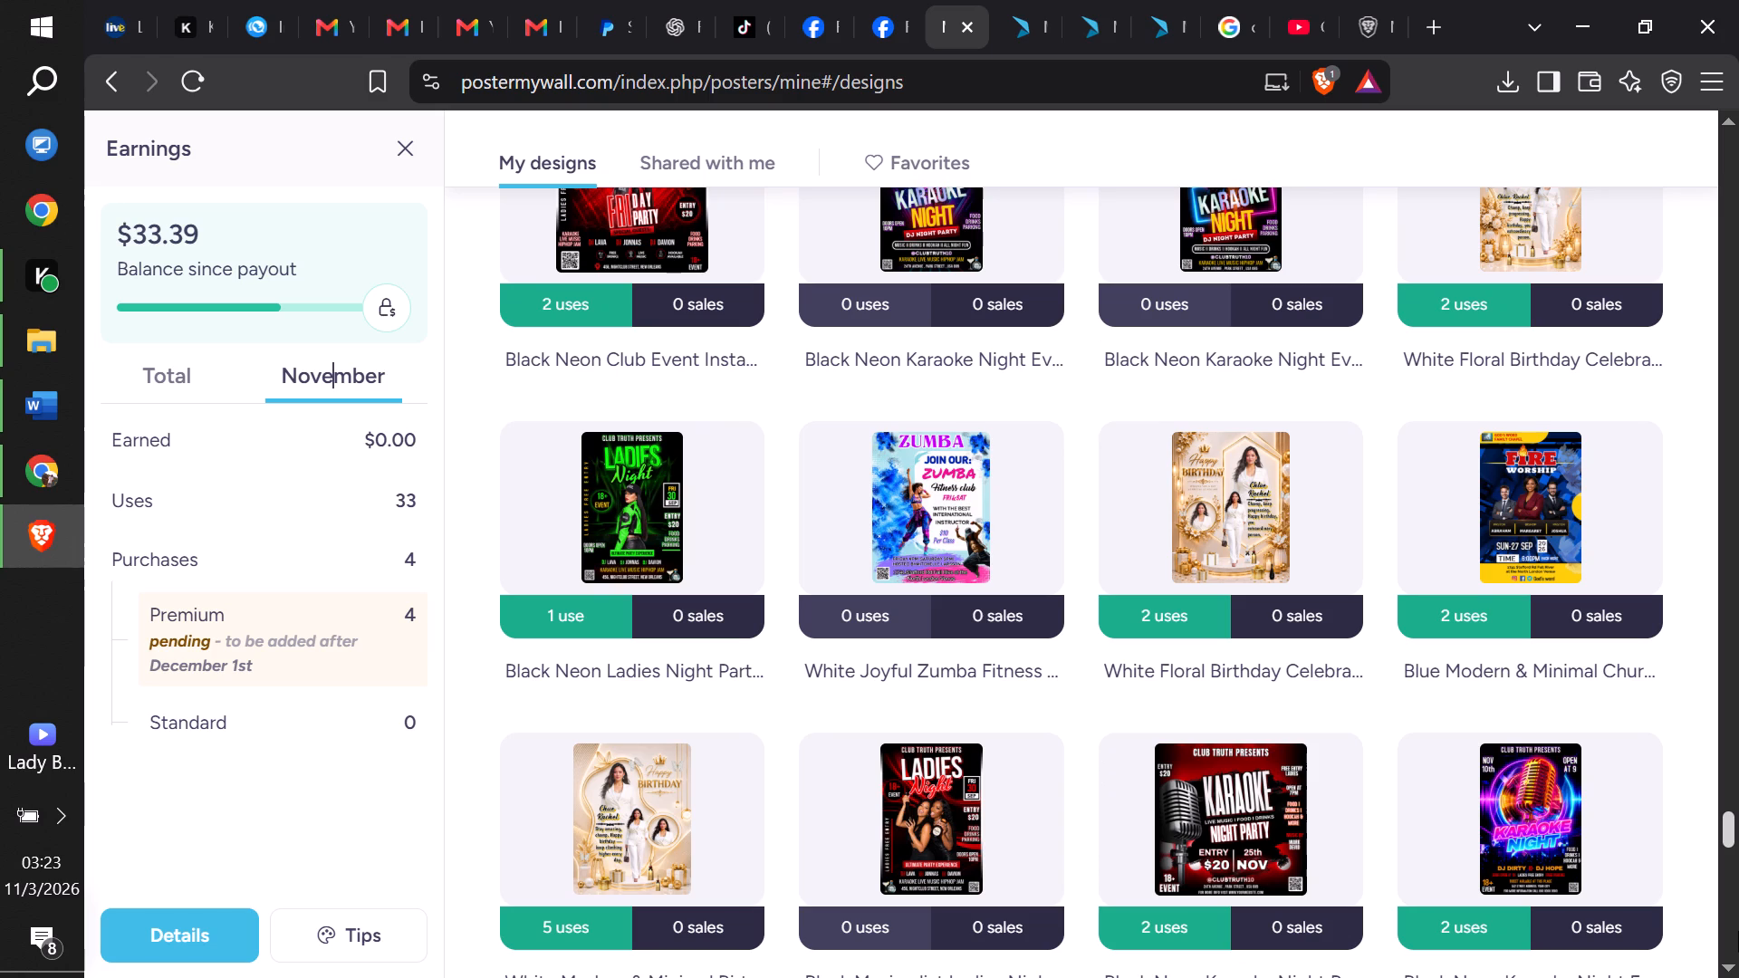
pyautogui.moveTo(1738, 931); pyautogui.dragTo(1738, 935)
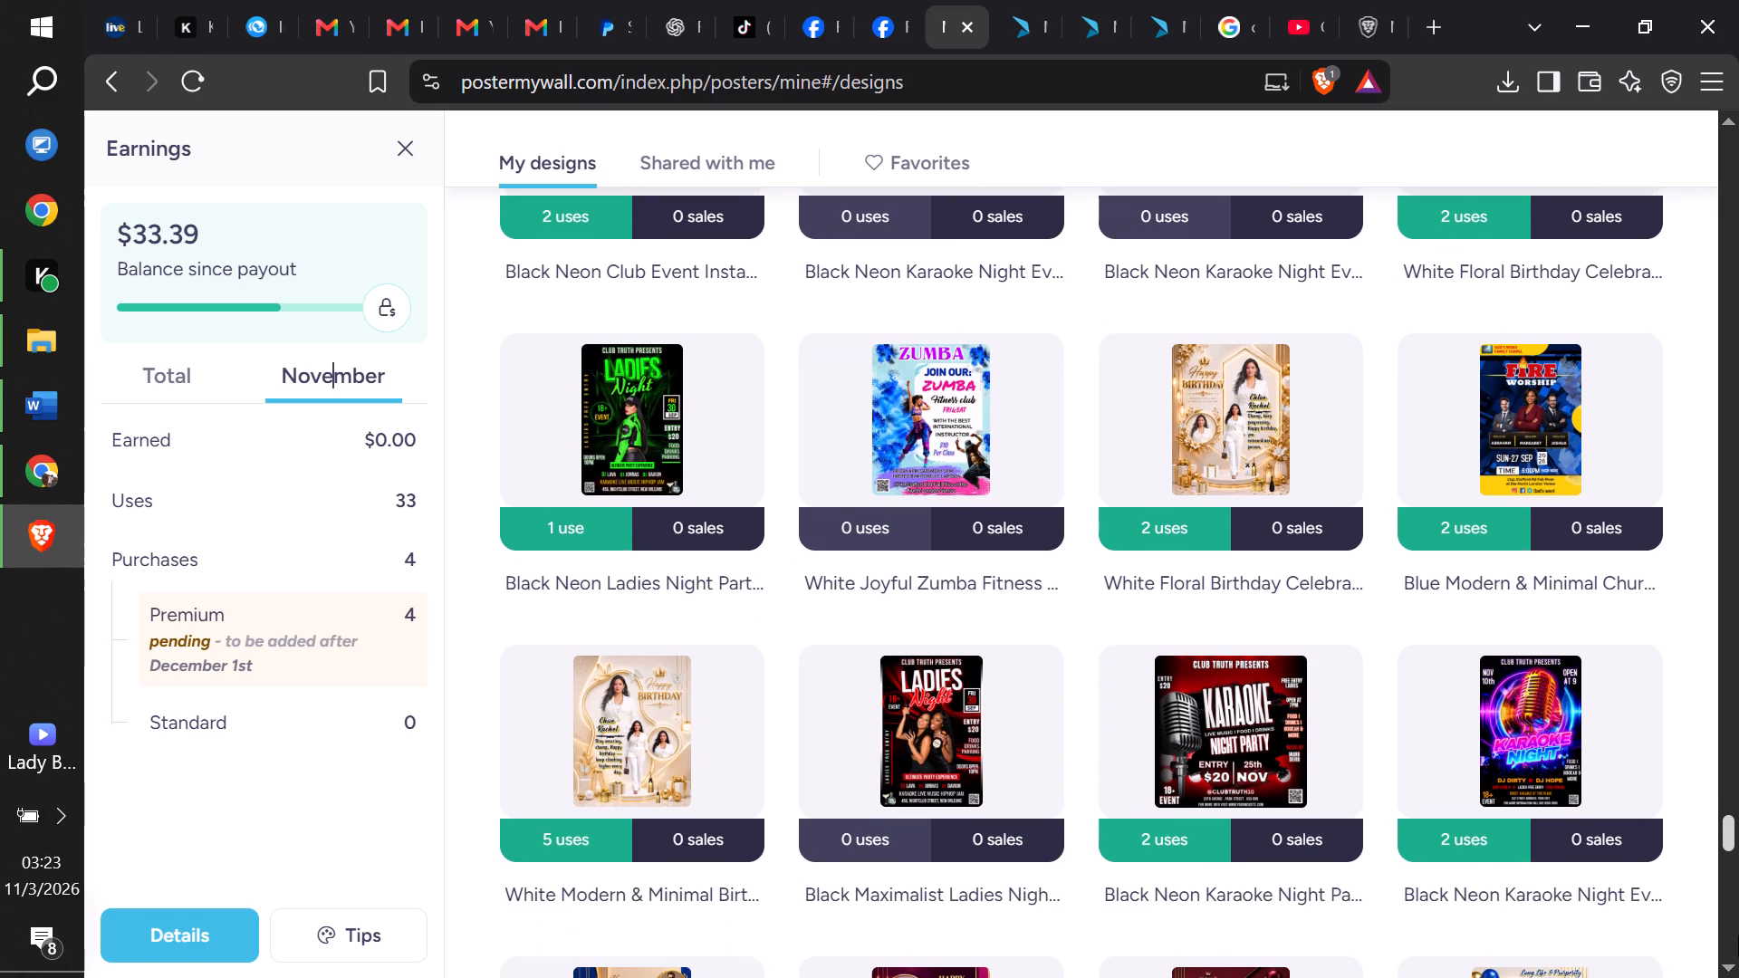
pyautogui.moveTo(1738, 935); pyautogui.dragTo(1738, 946)
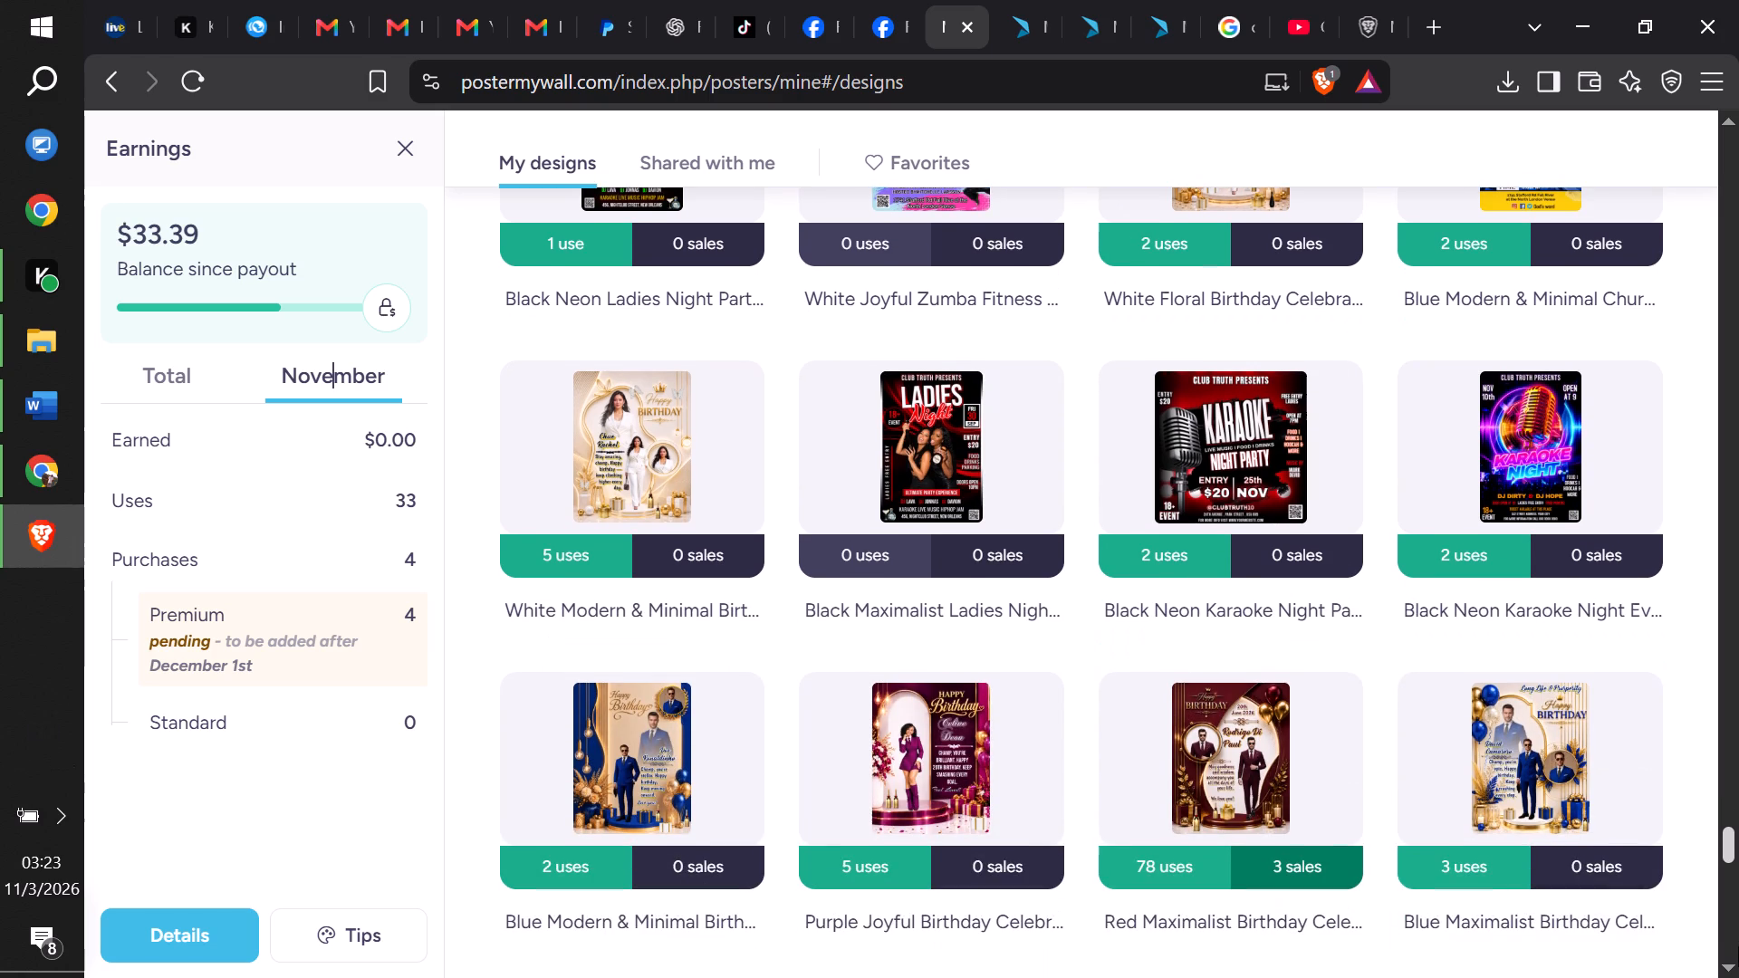
pyautogui.moveTo(1738, 946); pyautogui.dragTo(1738, 949)
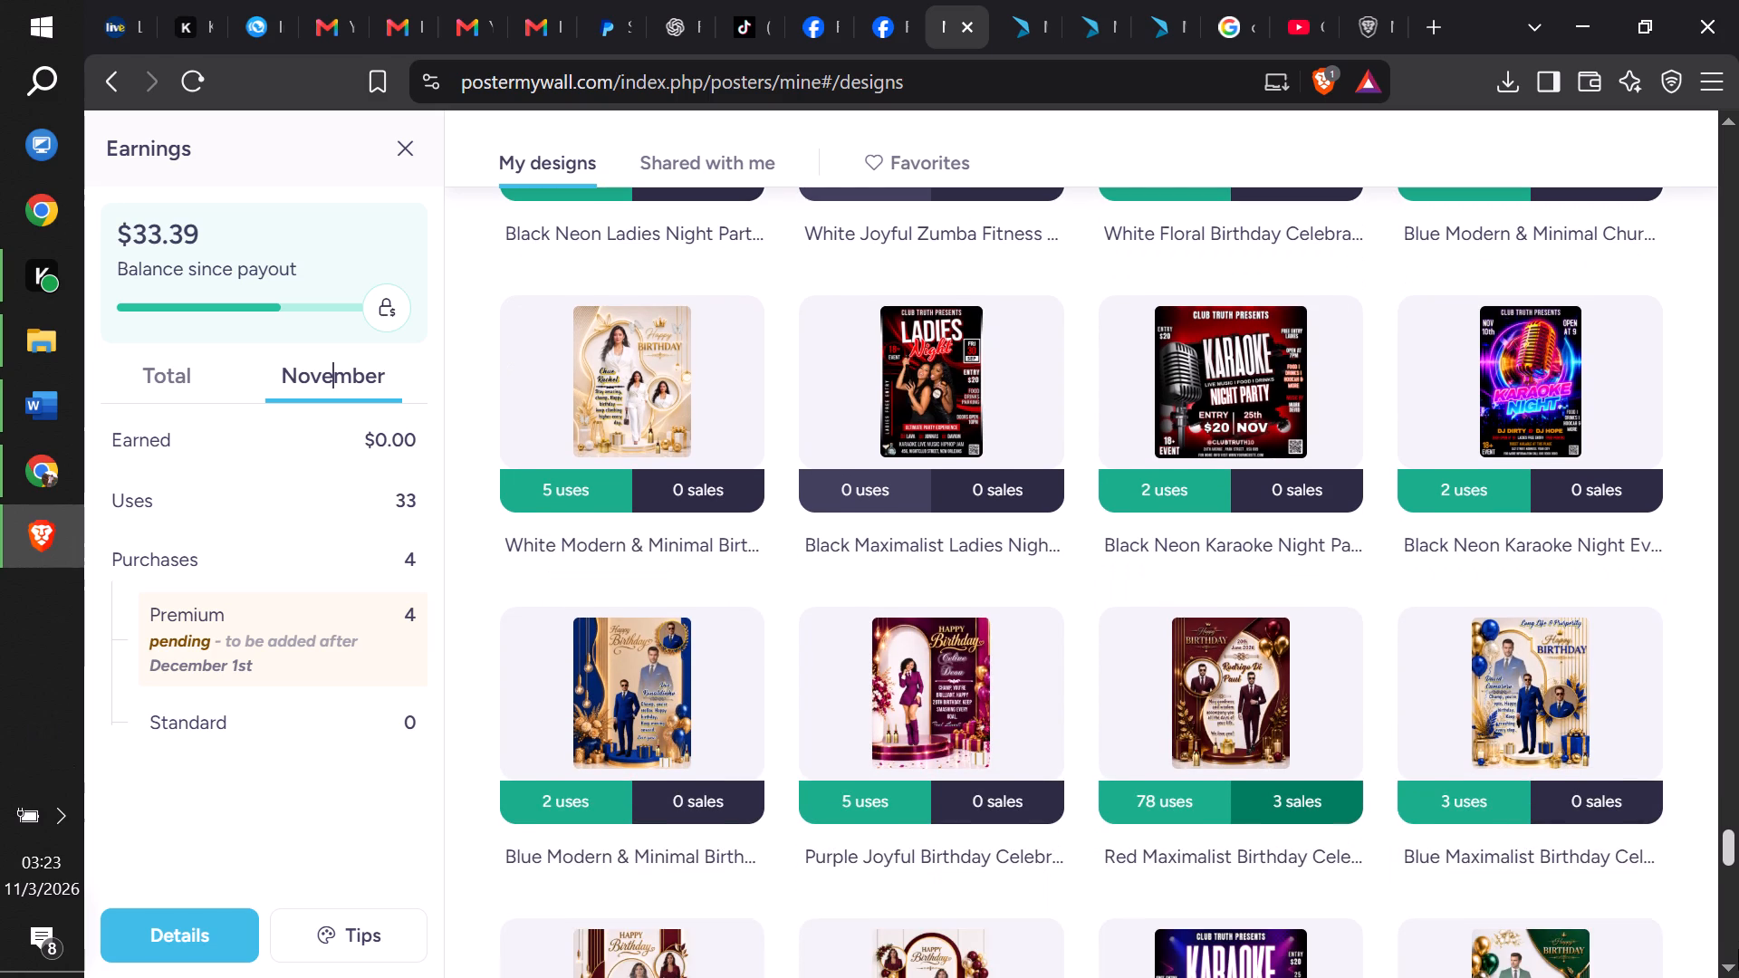
# Examine the uses and sales of the older templates from Purple Neon Karaoke Night through Holy Communion and 40th birthday to Activating the Blessings.
pyautogui.moveTo(1738, 949); pyautogui.dragTo(1738, 977)
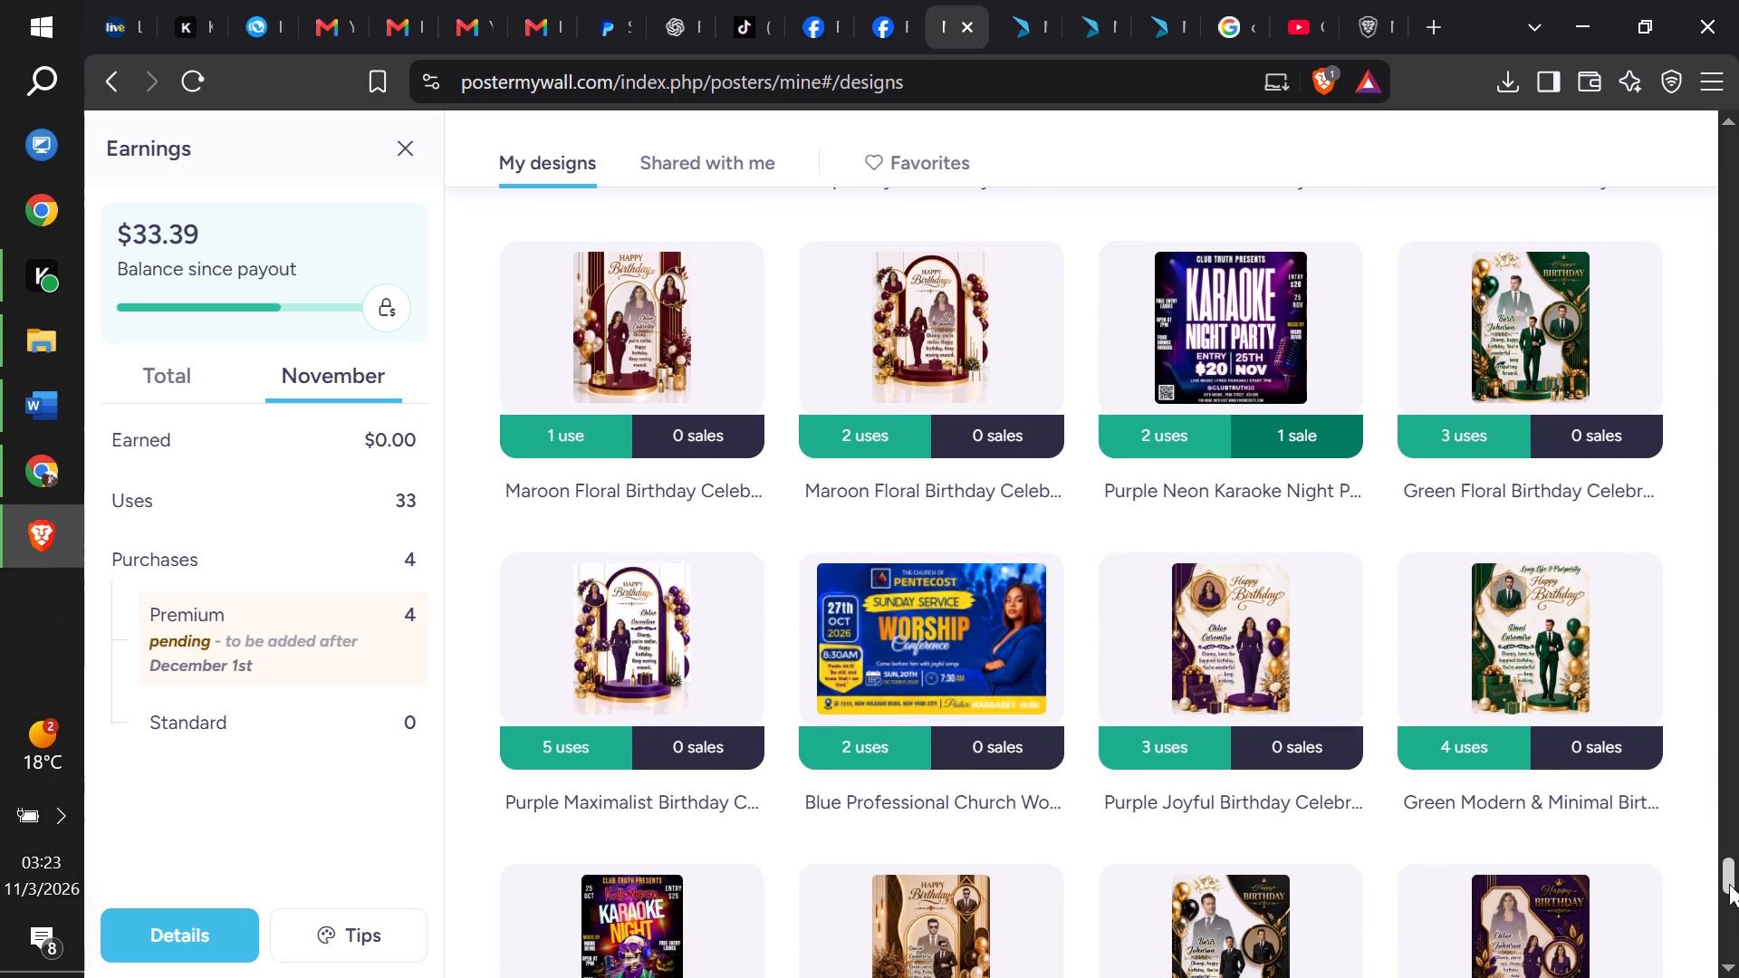
pyautogui.moveTo(1729, 884); pyautogui.dragTo(1729, 902)
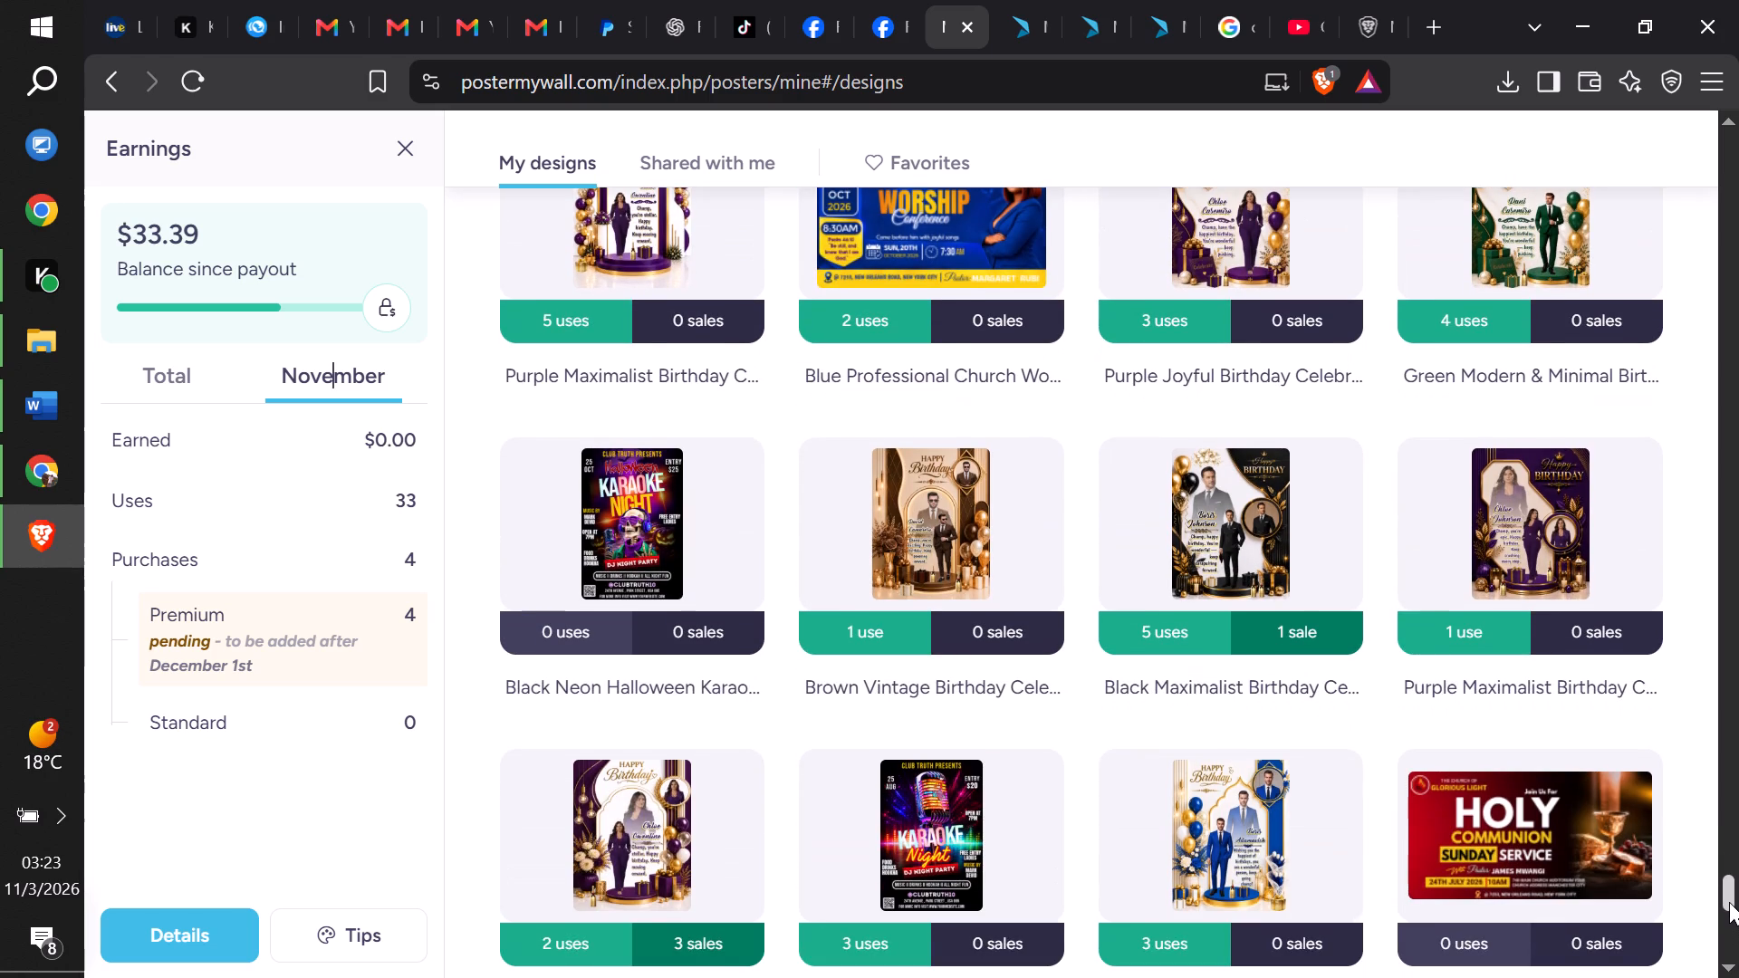
pyautogui.moveTo(1729, 902); pyautogui.dragTo(1733, 917)
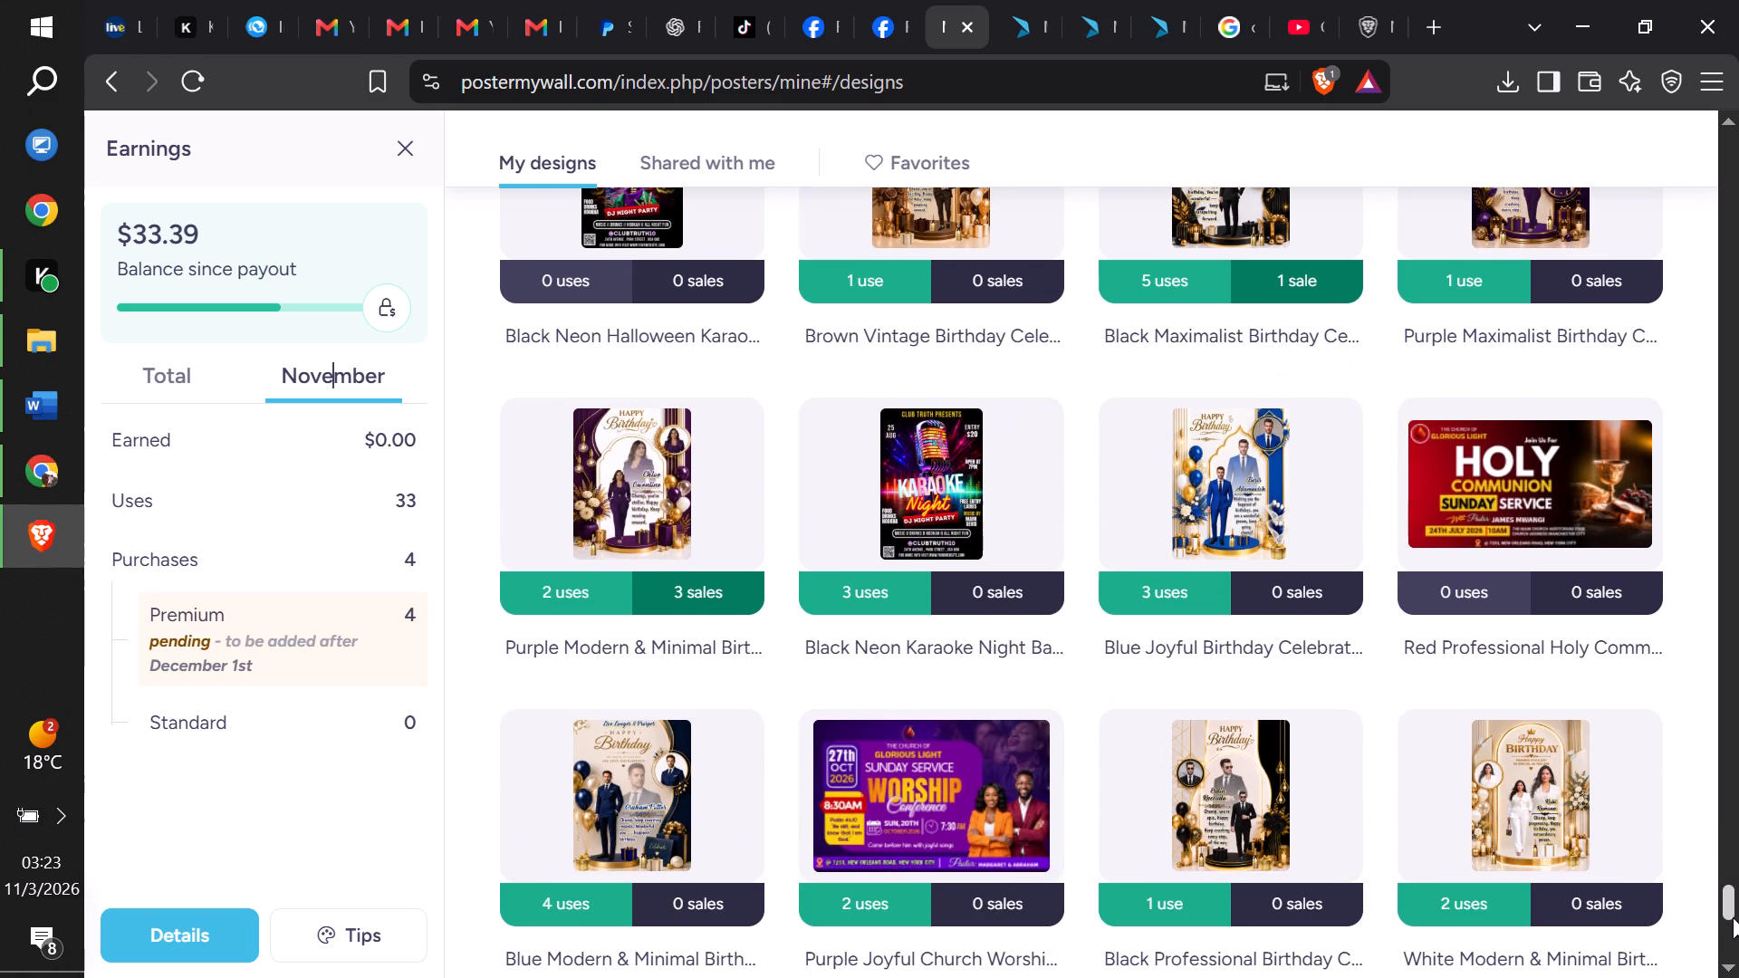
pyautogui.moveTo(1733, 917); pyautogui.dragTo(1734, 927)
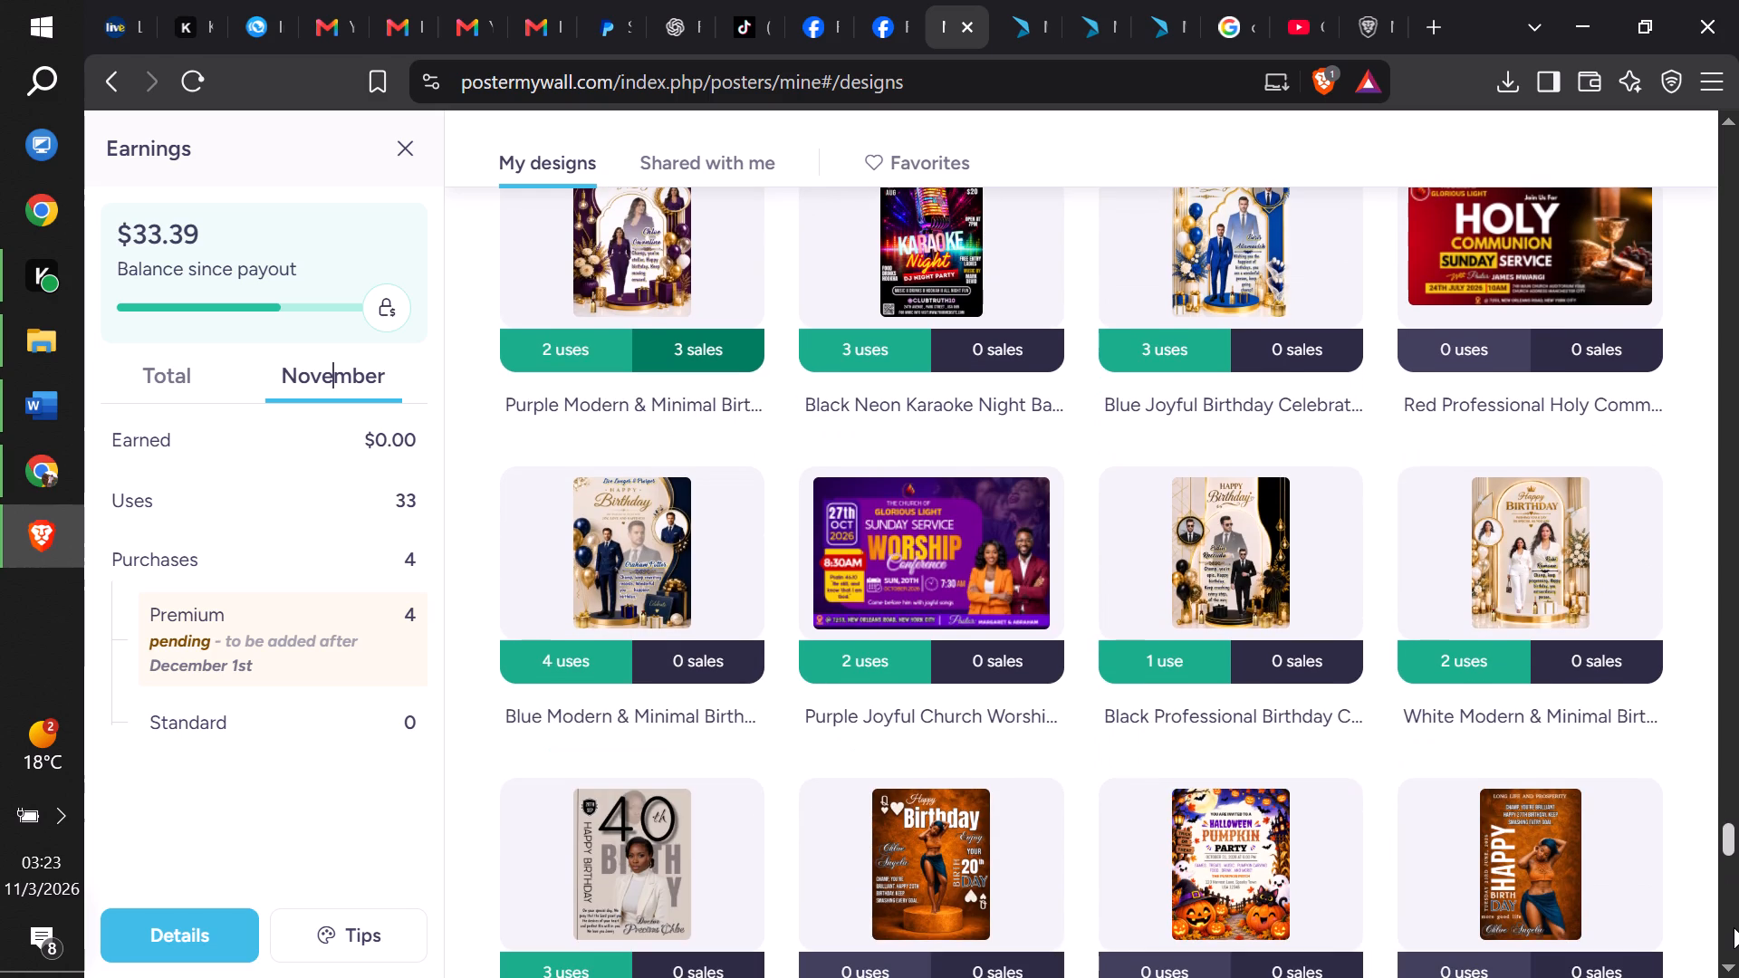
pyautogui.moveTo(1734, 927); pyautogui.dragTo(1734, 934)
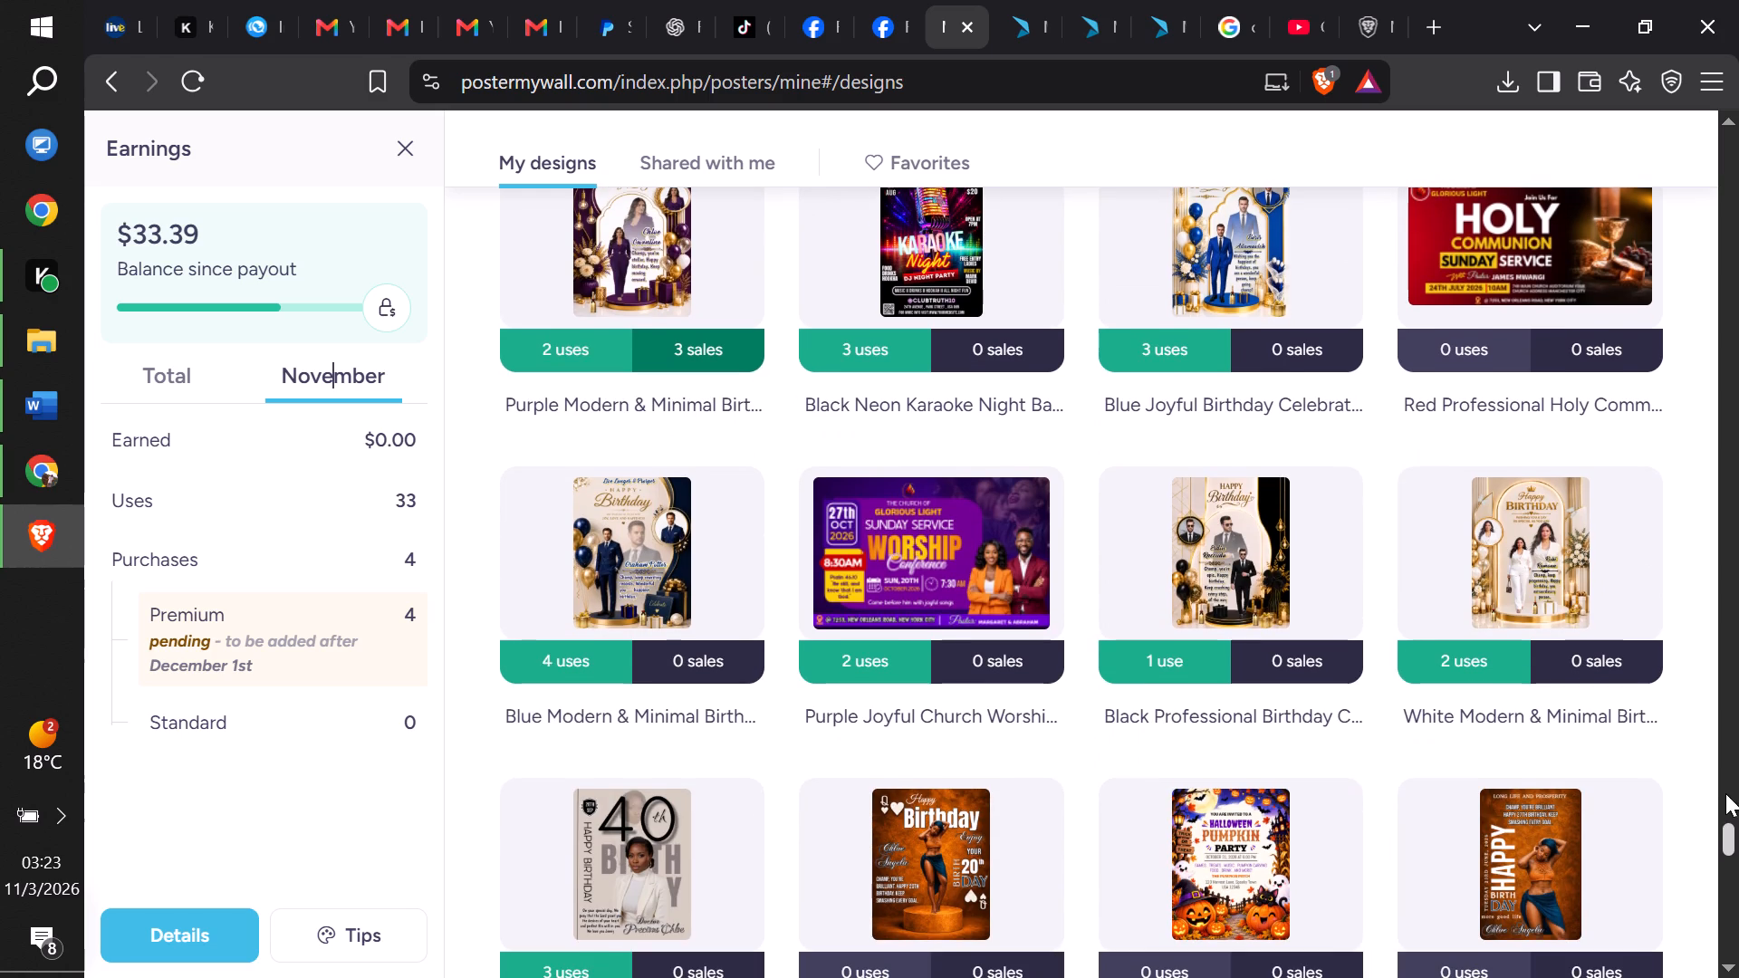
pyautogui.moveTo(1727, 829); pyautogui.dragTo(1727, 837)
pyautogui.moveTo(1725, 816); pyautogui.dragTo(1724, 809)
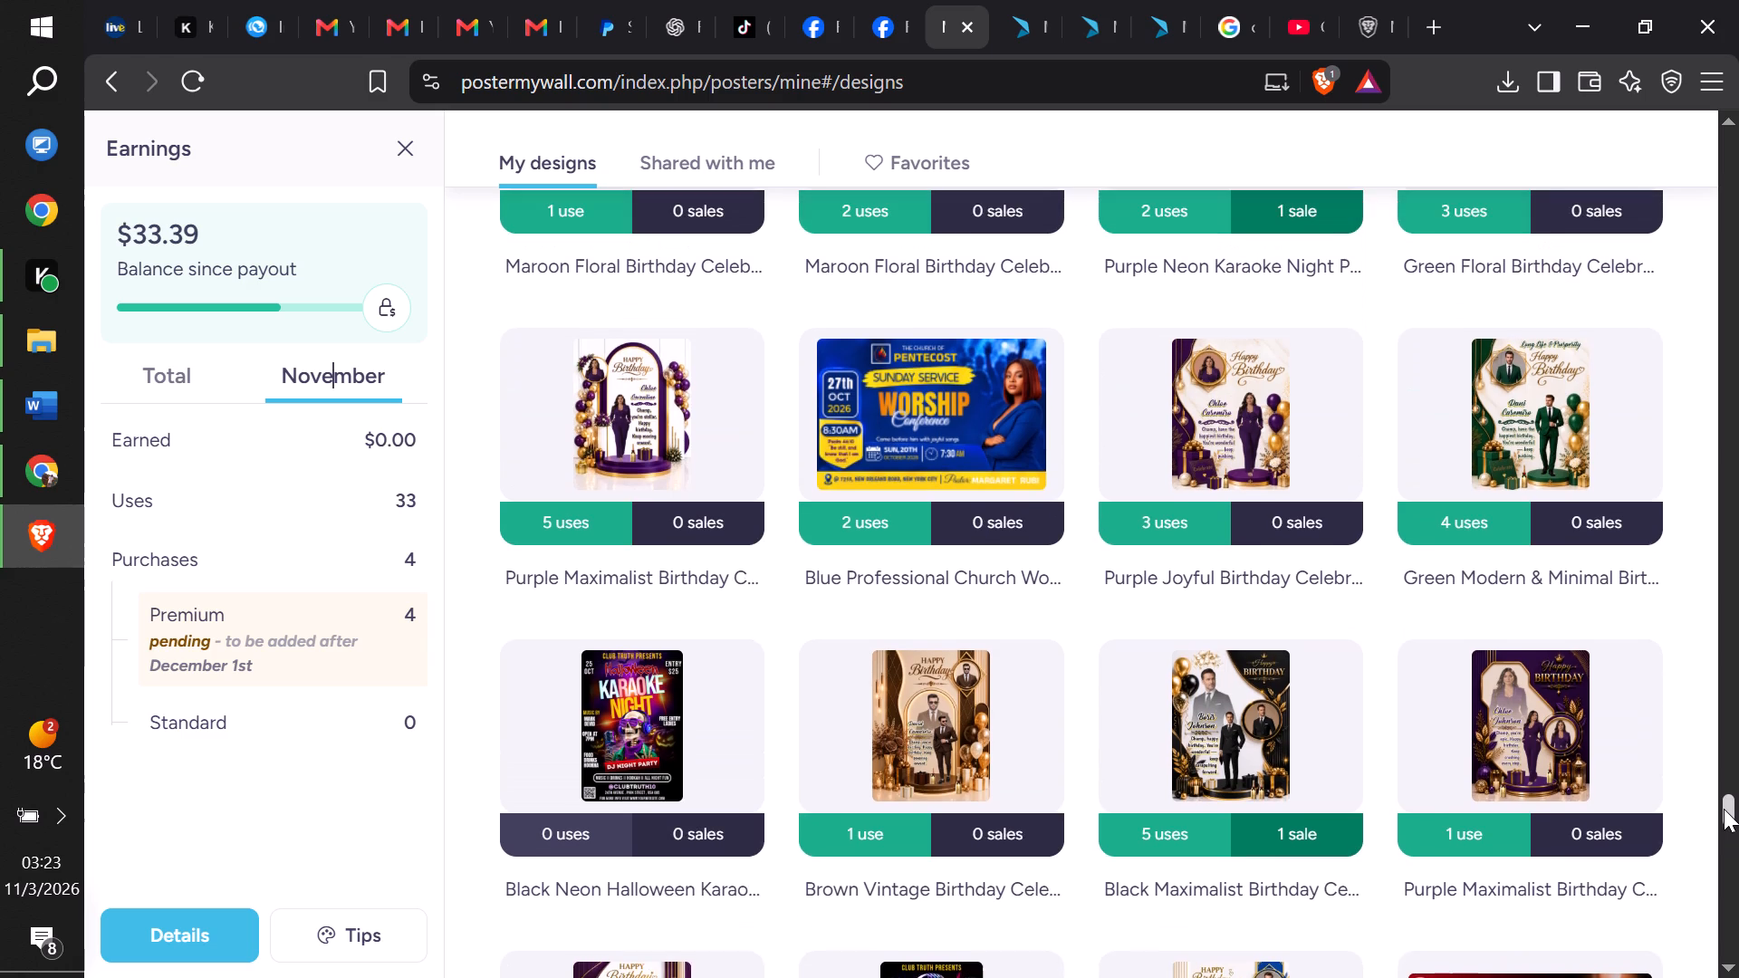
pyautogui.moveTo(1724, 809); pyautogui.dragTo(1732, 838)
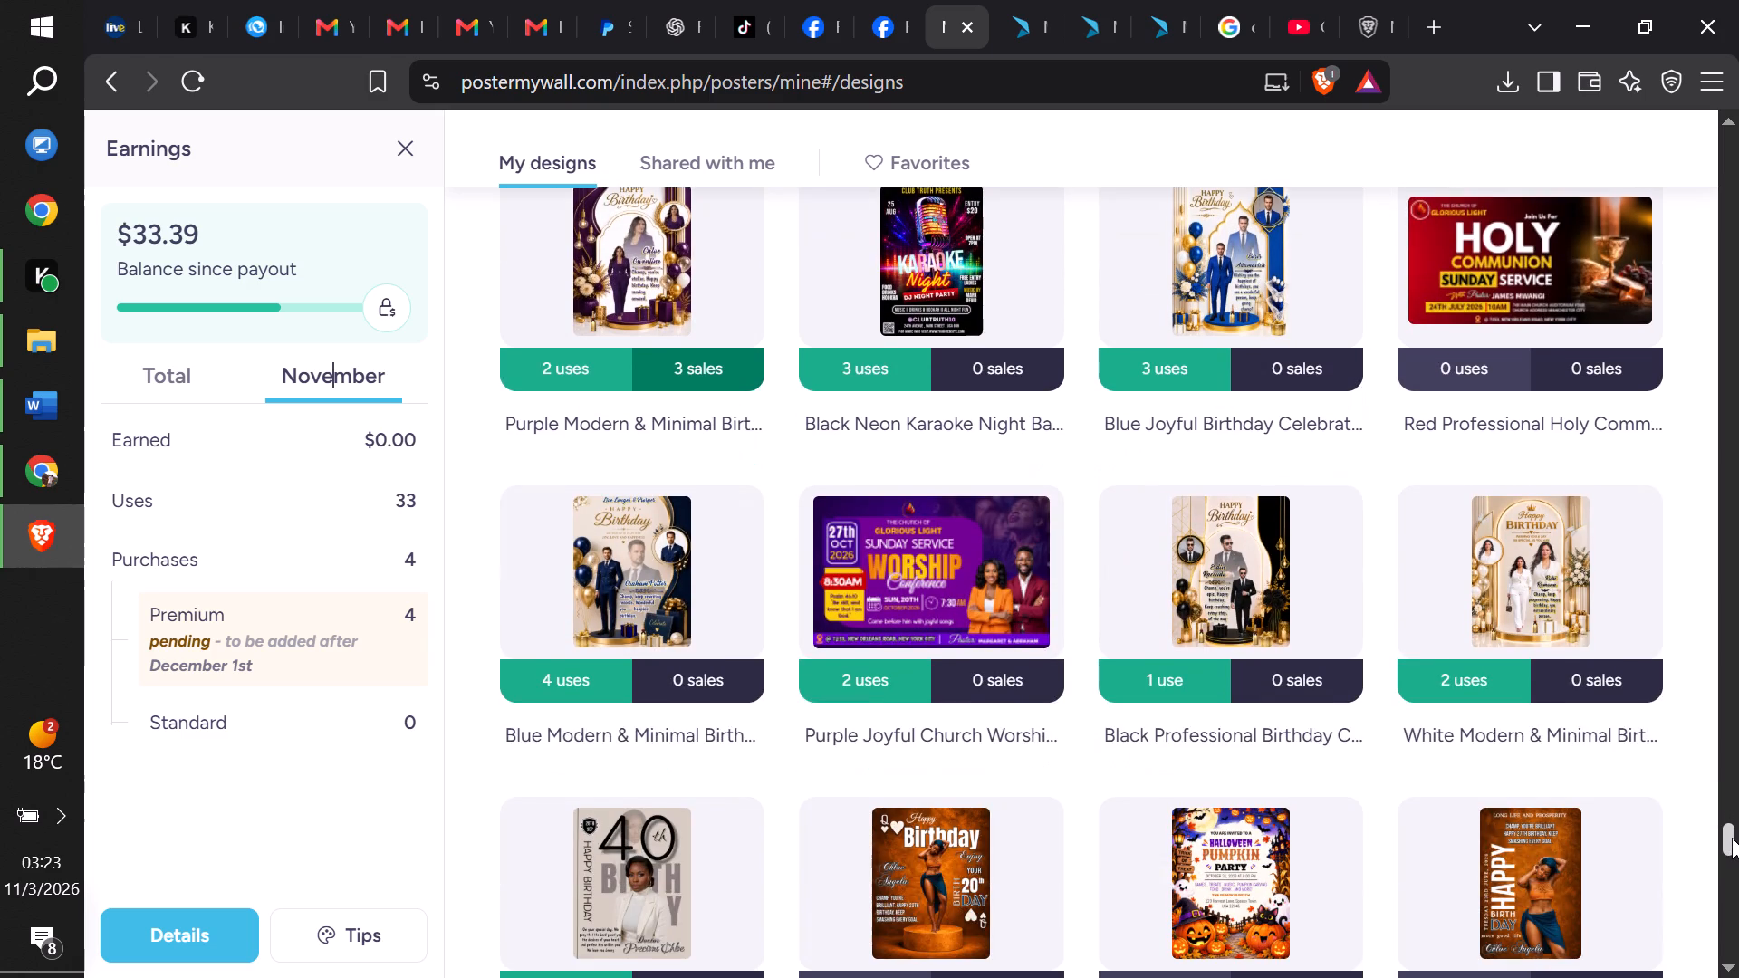
pyautogui.moveTo(1732, 838); pyautogui.dragTo(1738, 858)
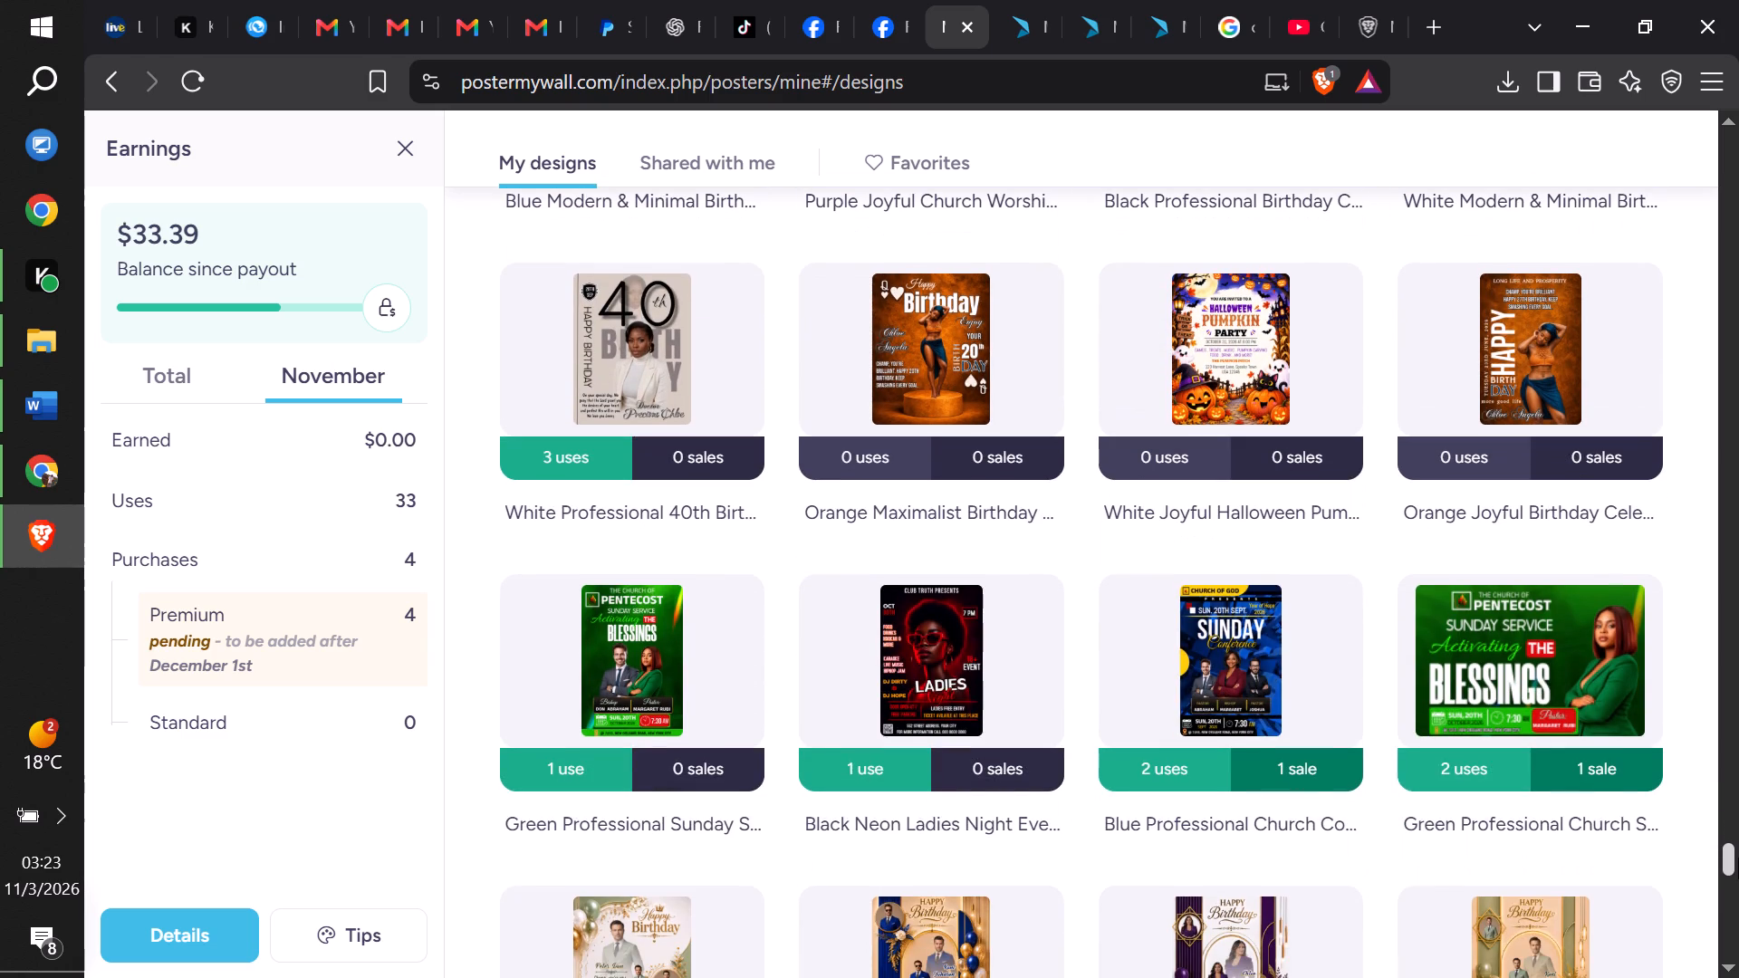